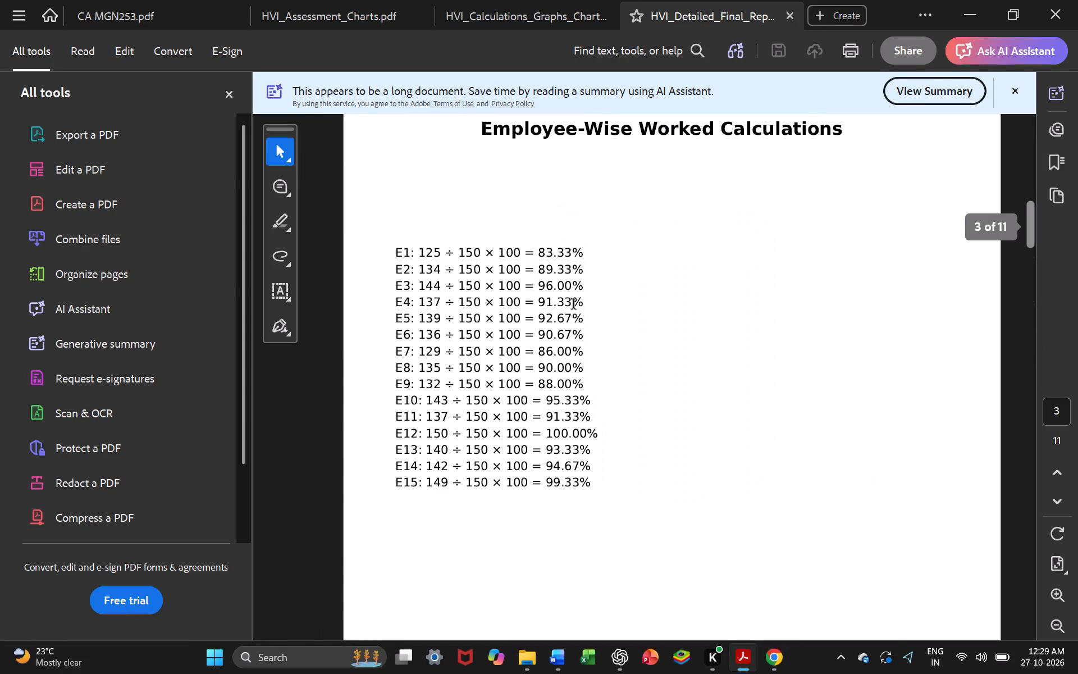
key(Up)
key(Down)
key(Down)
key(Up)
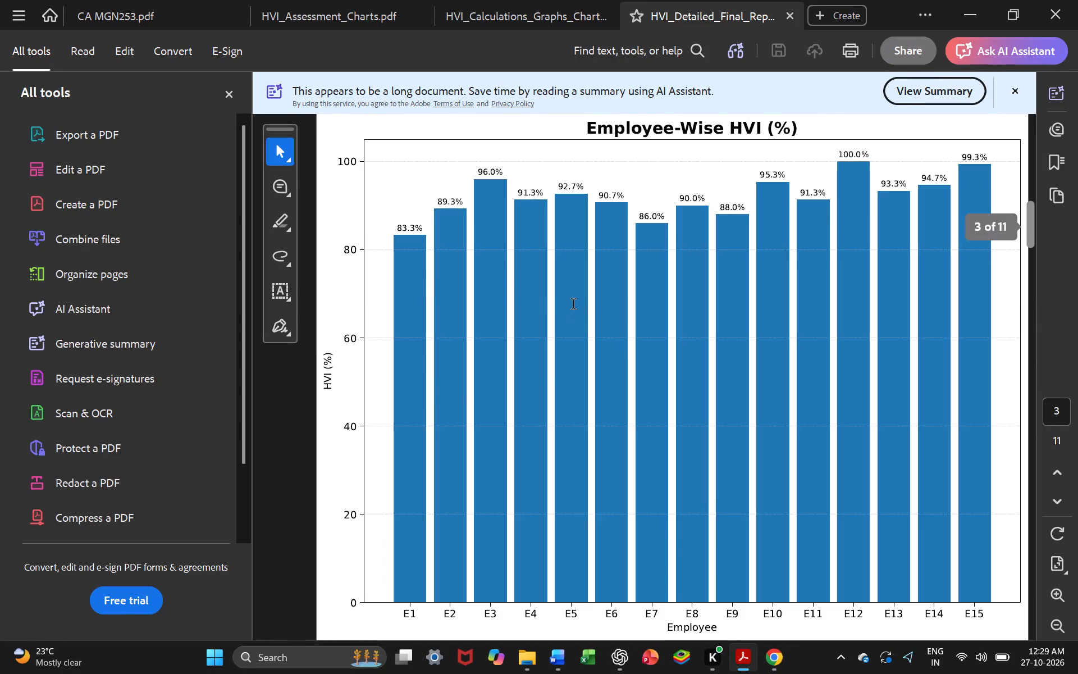
key(Up)
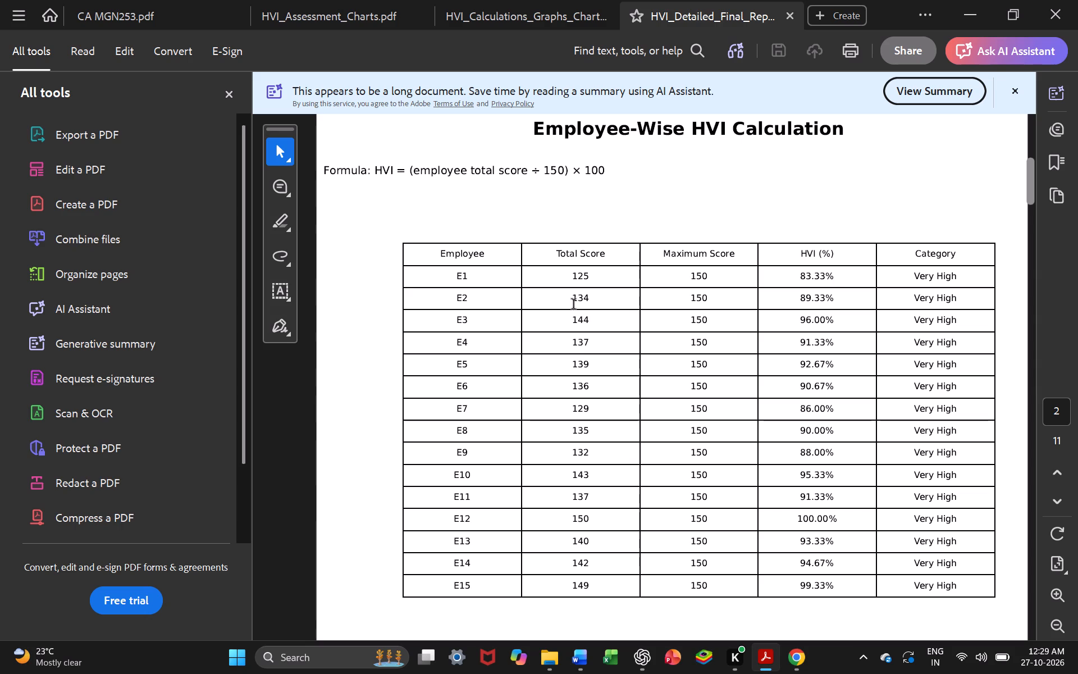
key(Down)
key(Down)
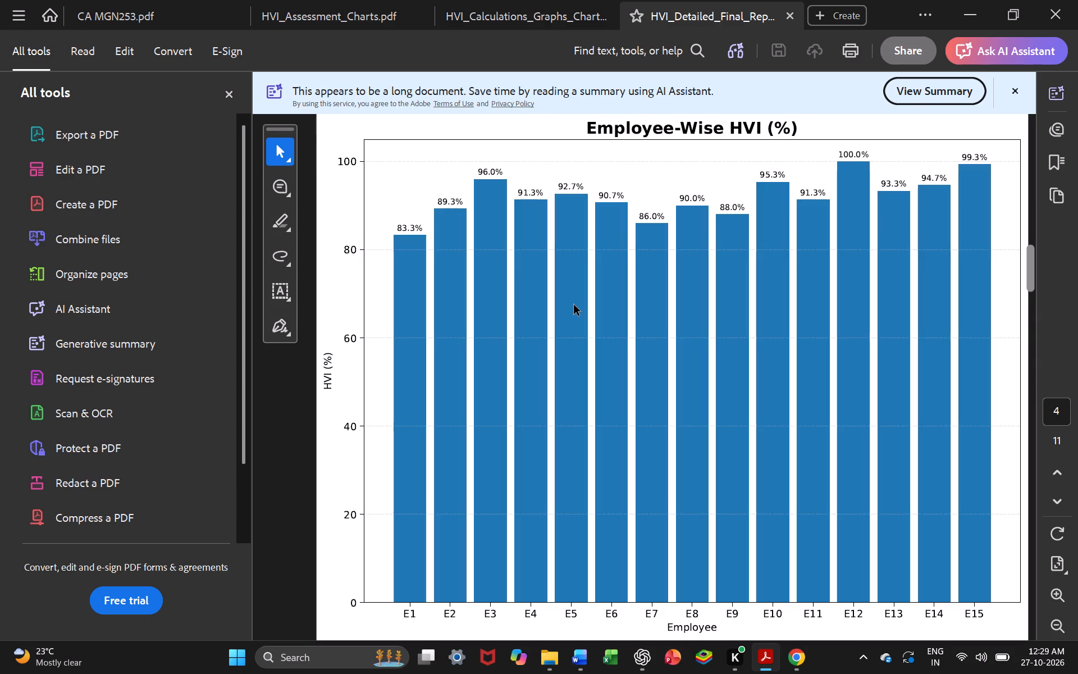
key(Down)
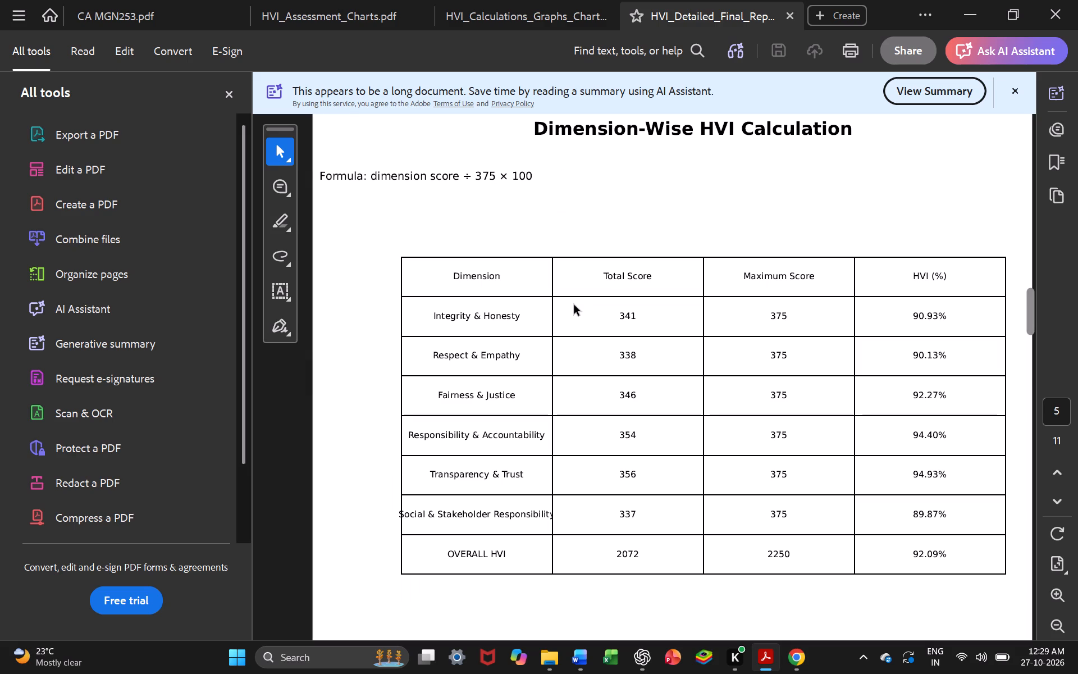
key(Down)
key(Down)
key(Up)
key(Up)
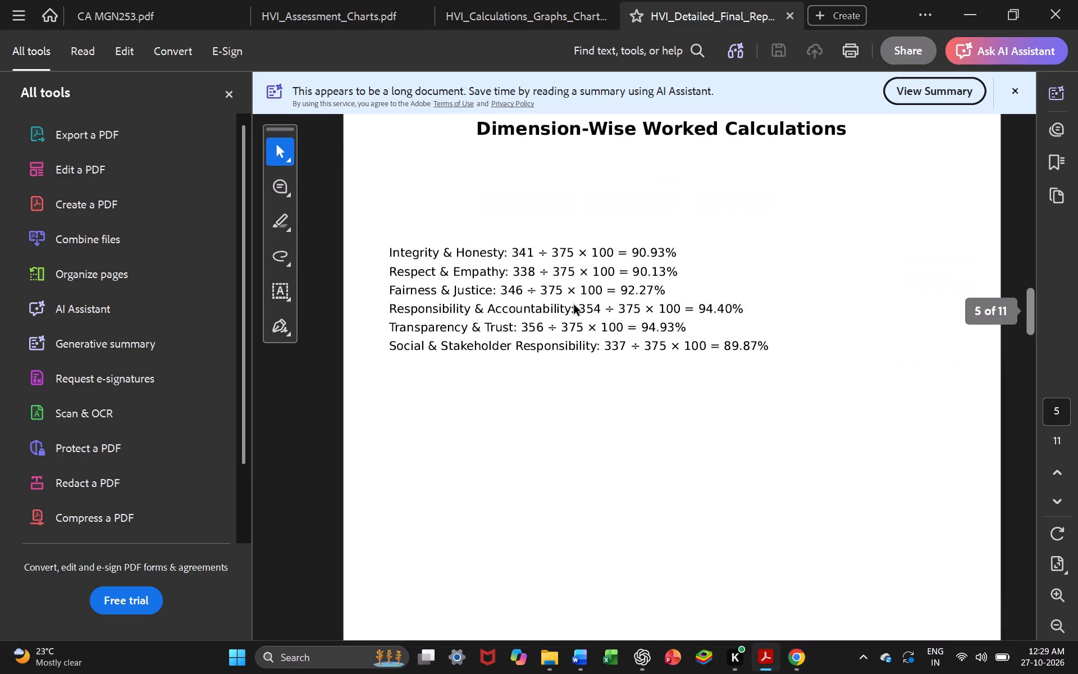
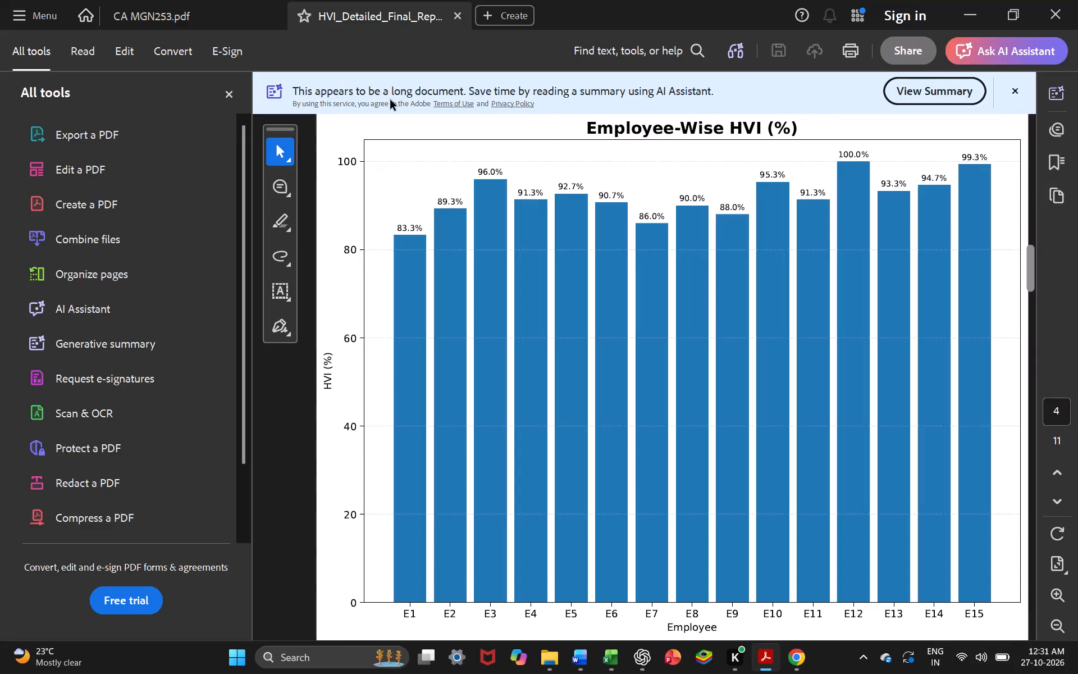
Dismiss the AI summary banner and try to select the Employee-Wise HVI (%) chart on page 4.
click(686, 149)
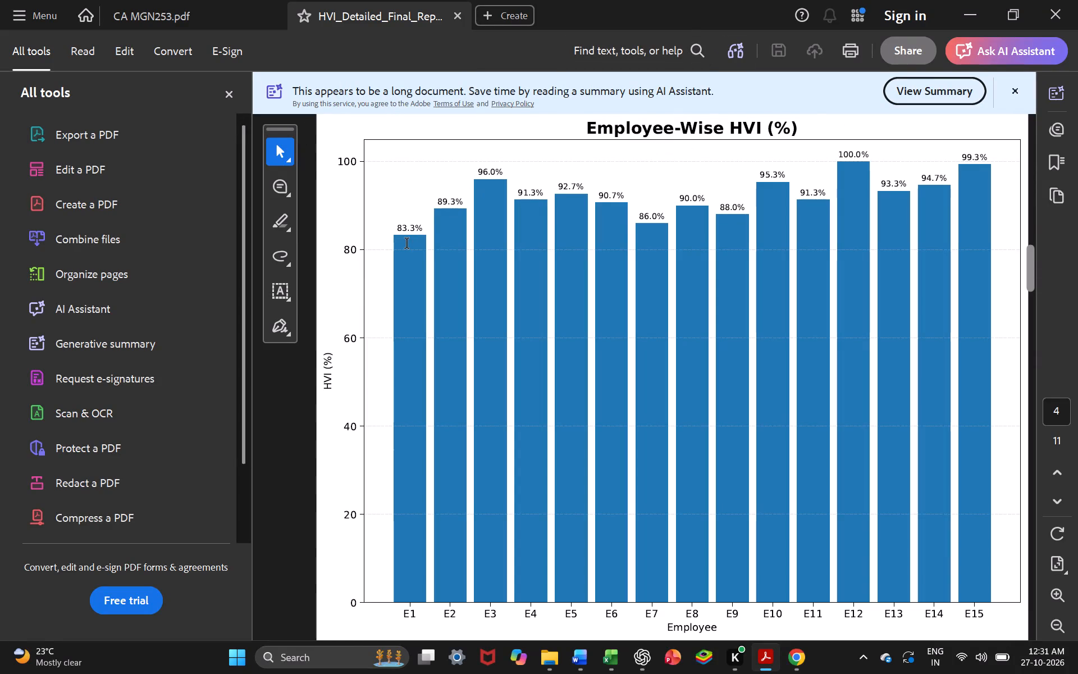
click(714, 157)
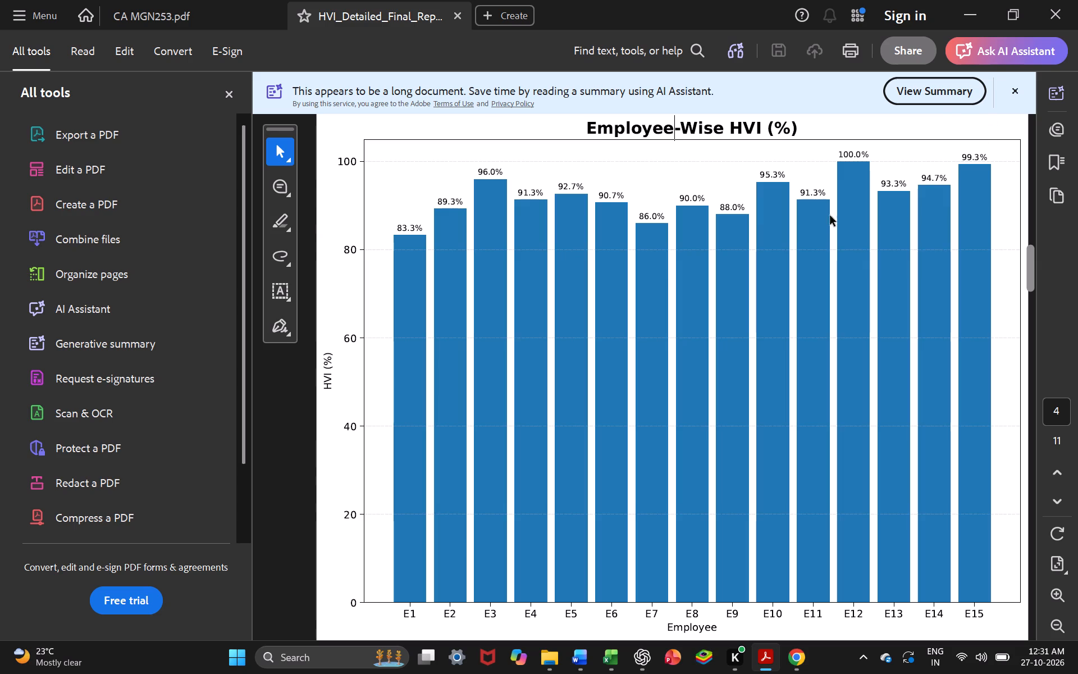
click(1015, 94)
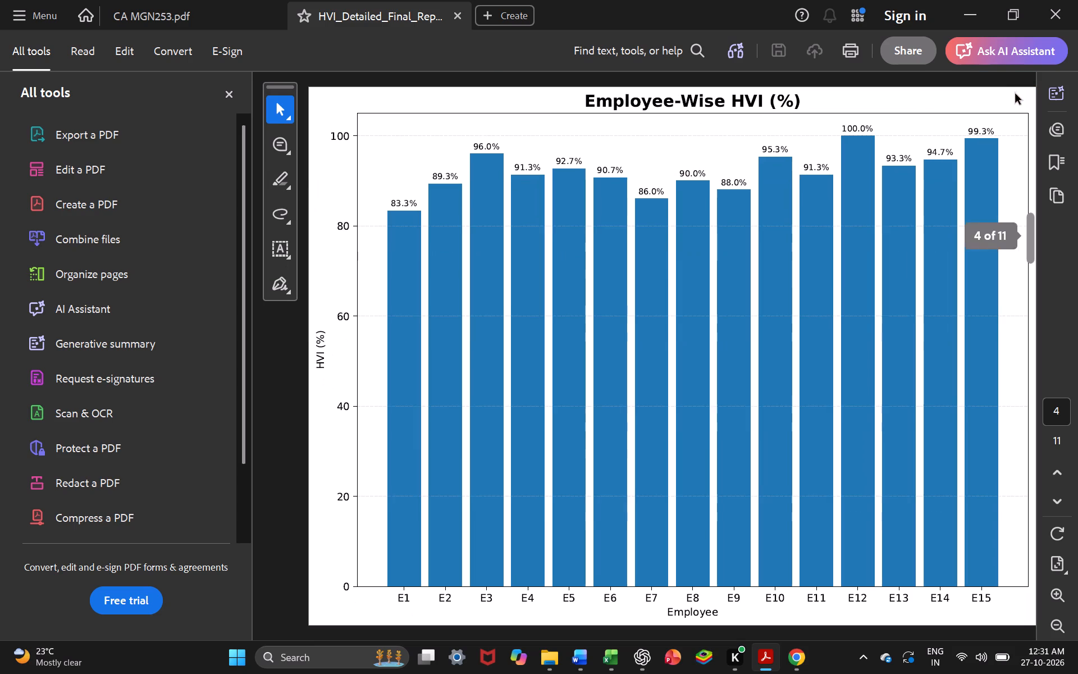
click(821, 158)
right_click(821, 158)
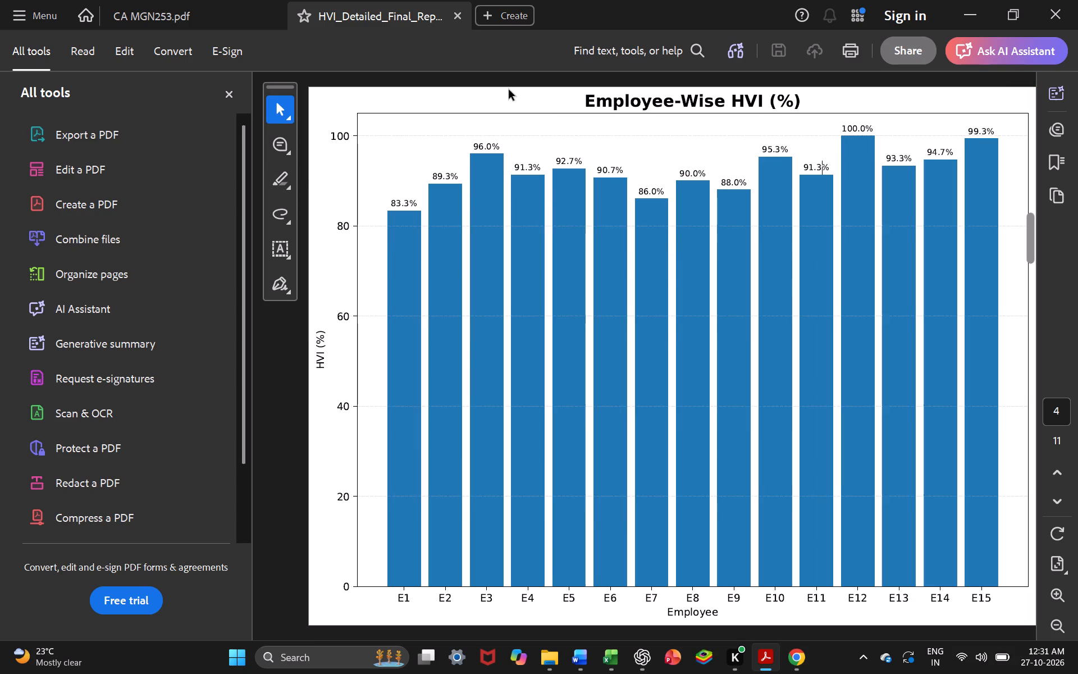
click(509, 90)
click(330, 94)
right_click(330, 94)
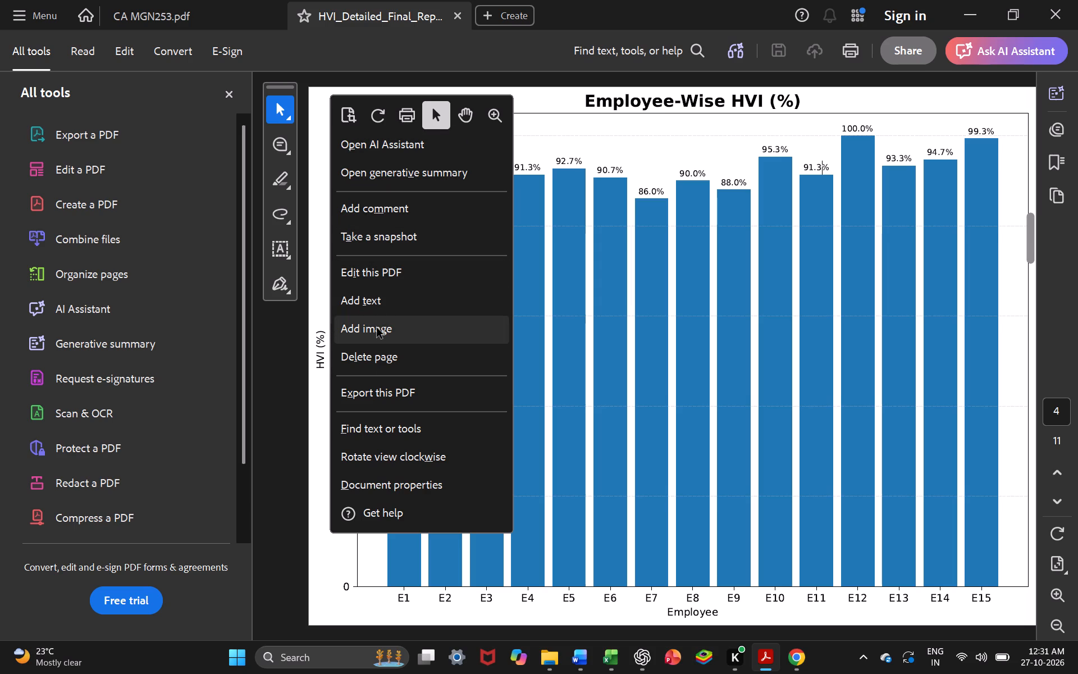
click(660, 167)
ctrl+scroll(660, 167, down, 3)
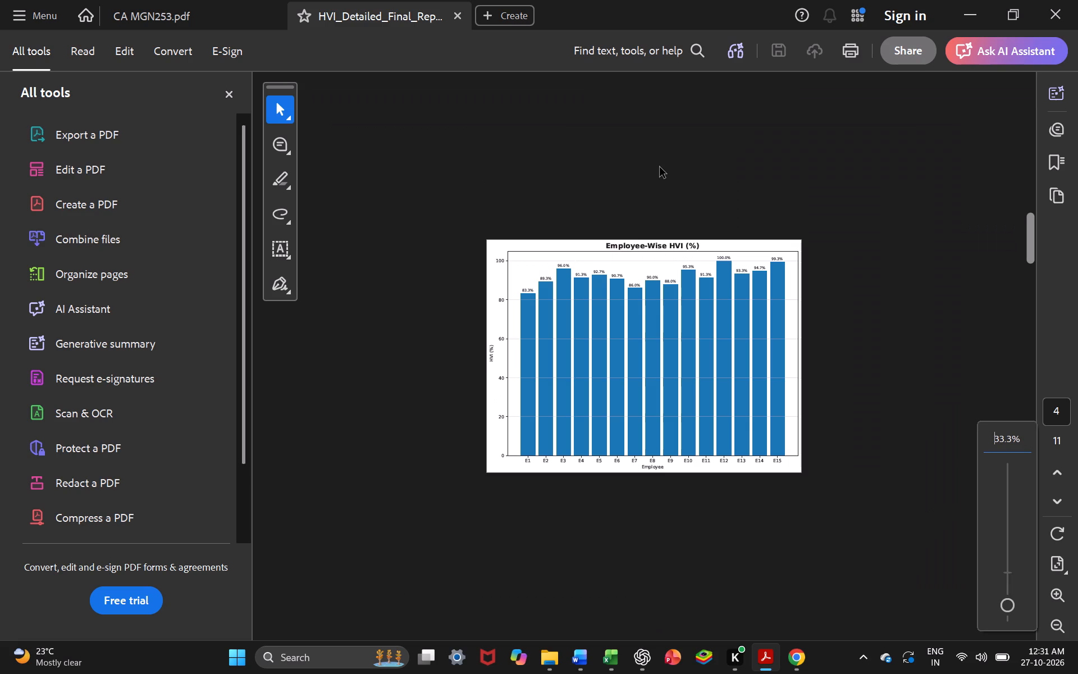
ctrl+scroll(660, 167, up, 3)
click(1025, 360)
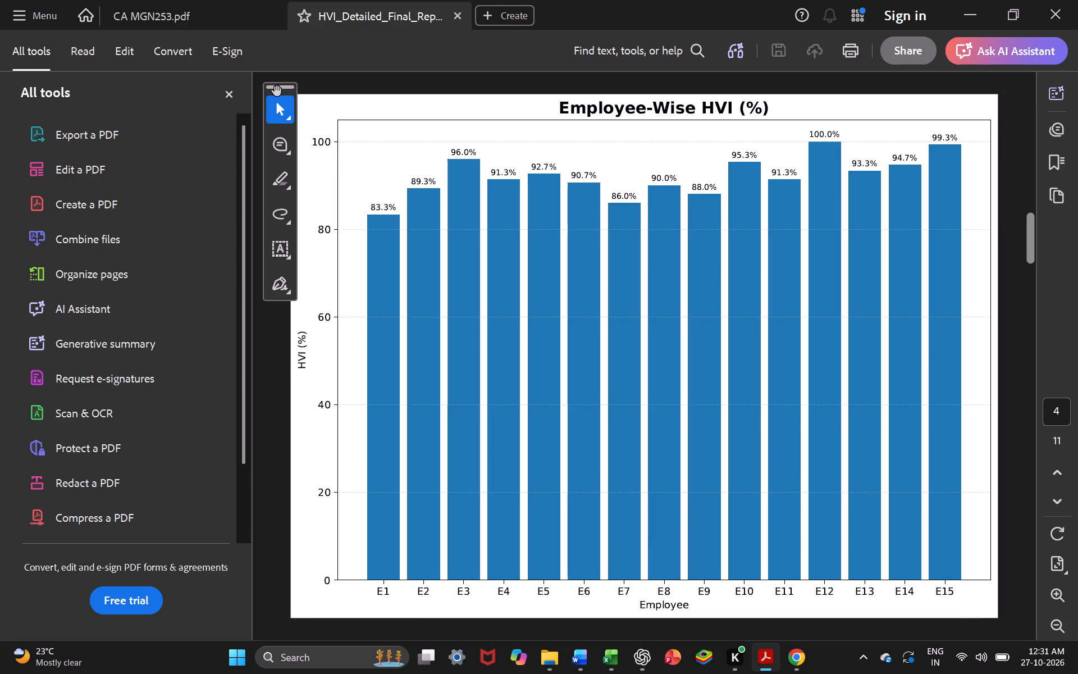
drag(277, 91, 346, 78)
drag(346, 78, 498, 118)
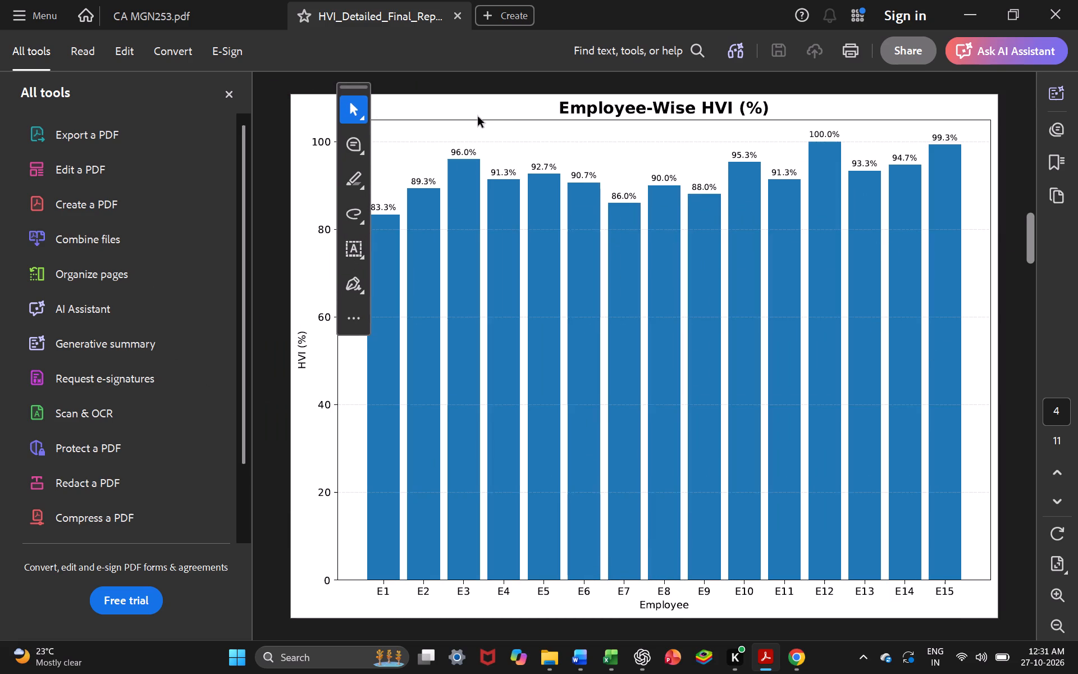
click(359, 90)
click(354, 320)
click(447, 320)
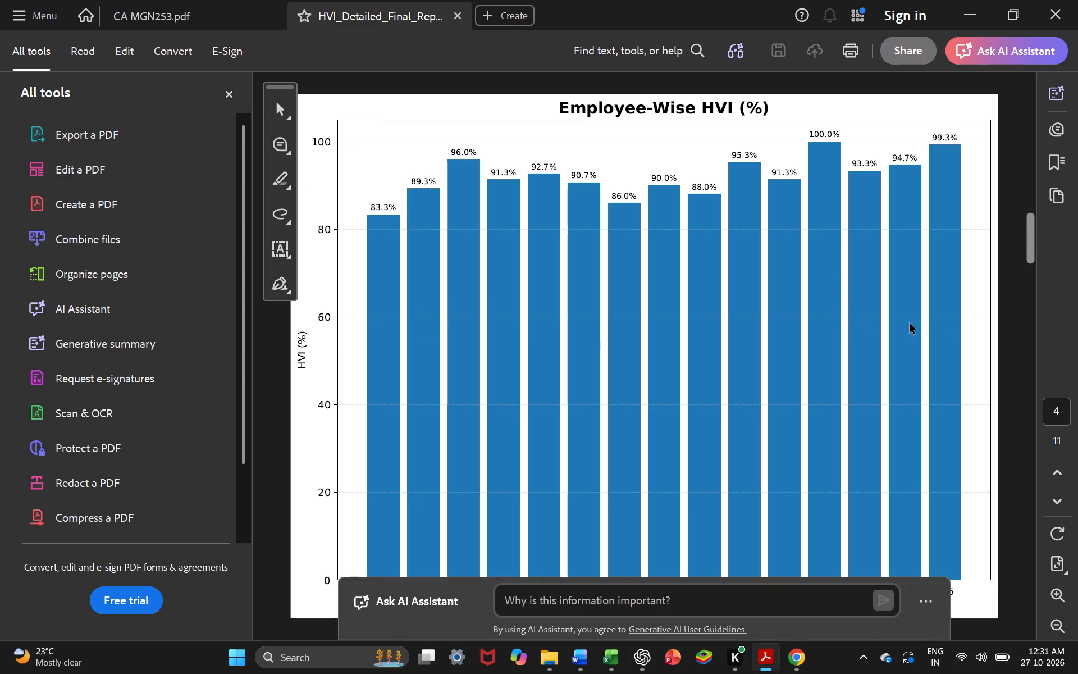
Switch the HVI report PDF to editing mode with the whole Employee-Wise HVI chart in view.
click(993, 310)
ctrl+scroll(993, 310, down, 1)
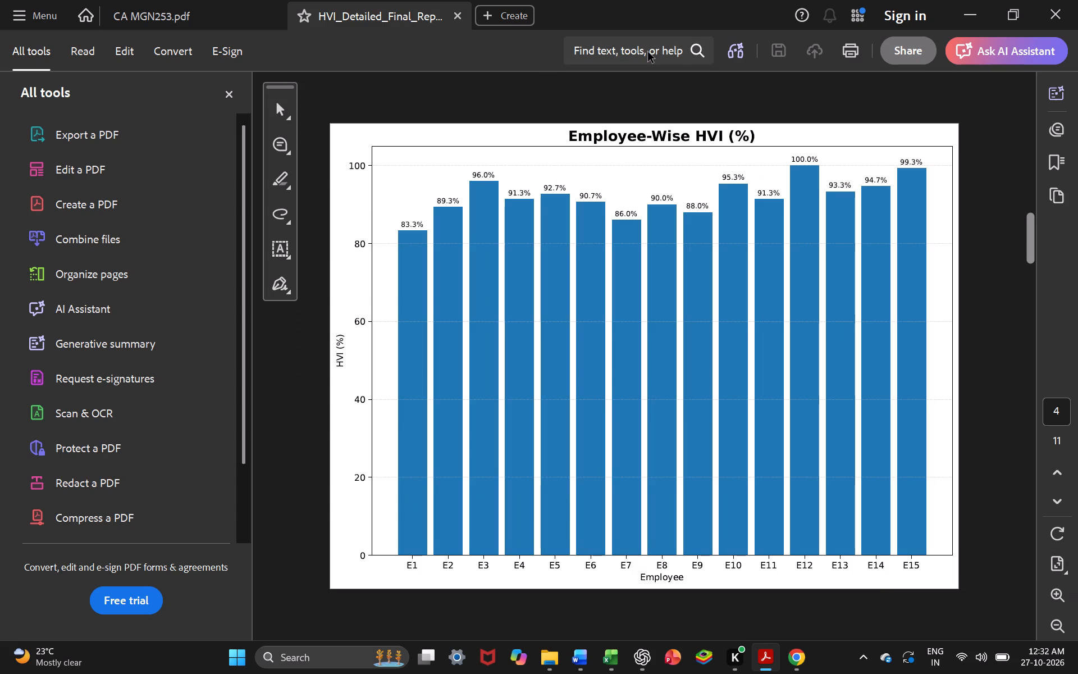
click(124, 52)
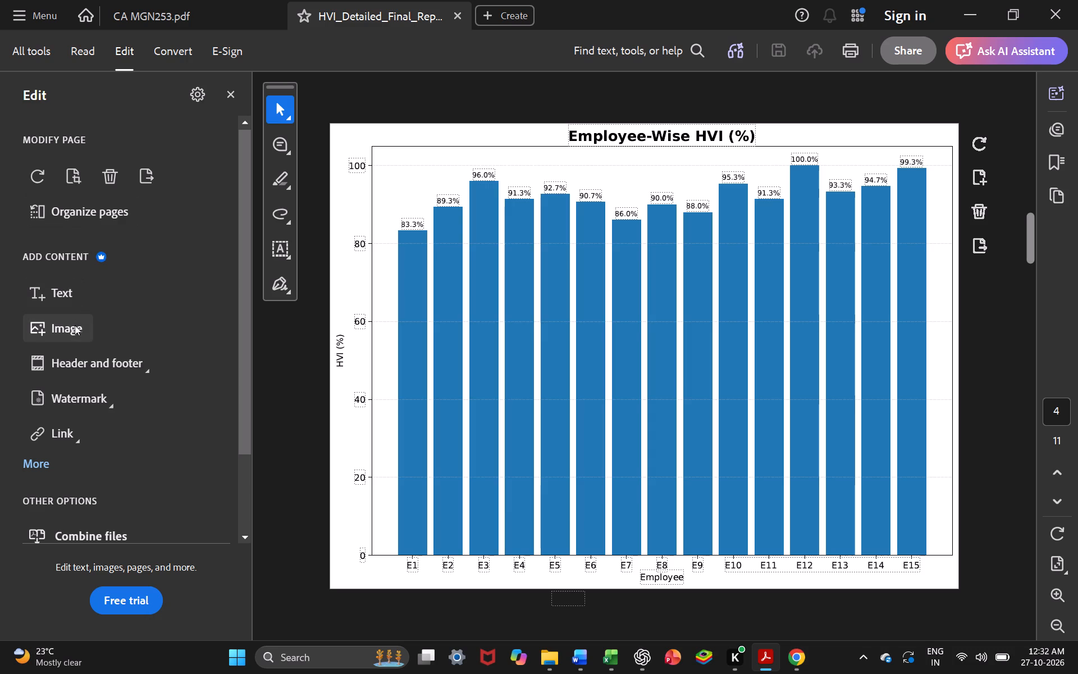
scroll(75, 325, down, 5)
scroll(75, 325, up, 2)
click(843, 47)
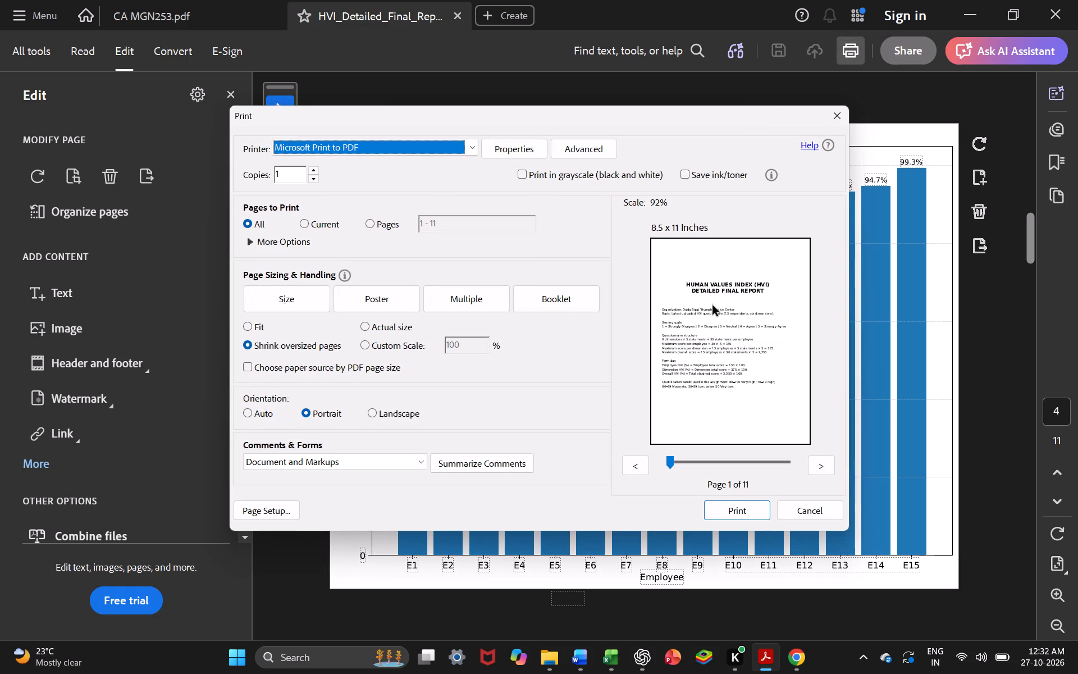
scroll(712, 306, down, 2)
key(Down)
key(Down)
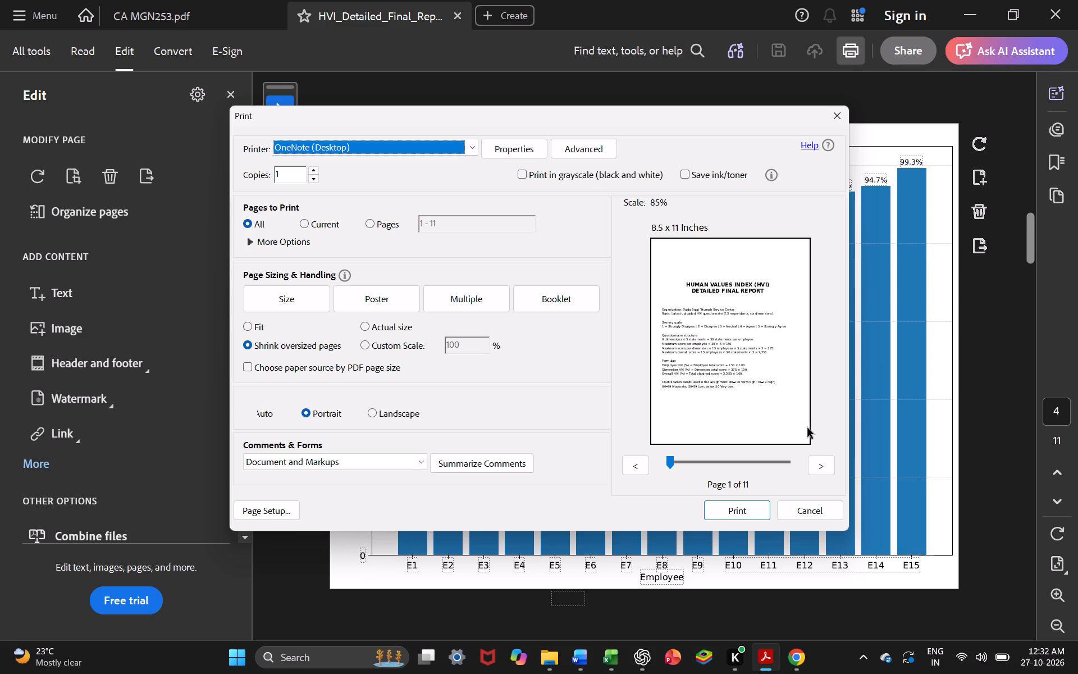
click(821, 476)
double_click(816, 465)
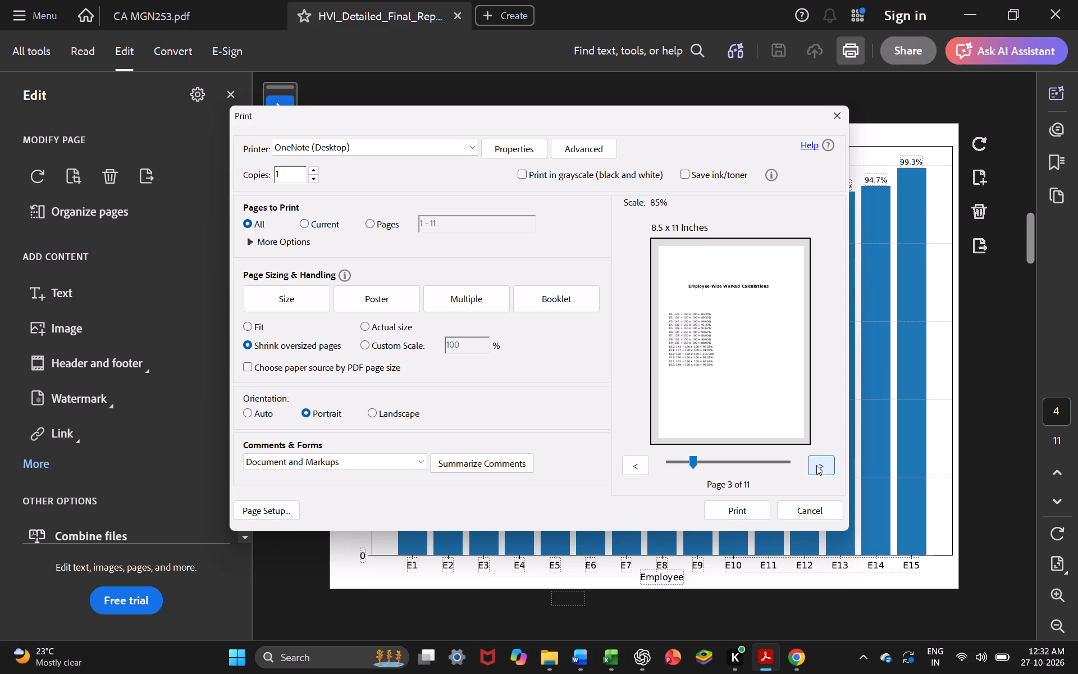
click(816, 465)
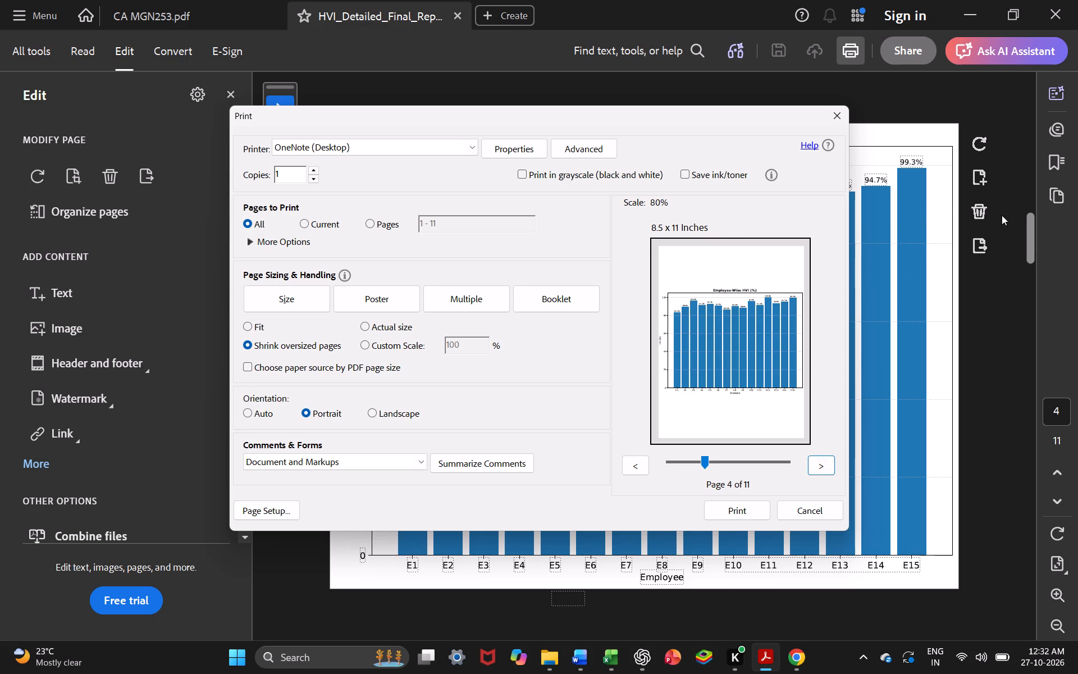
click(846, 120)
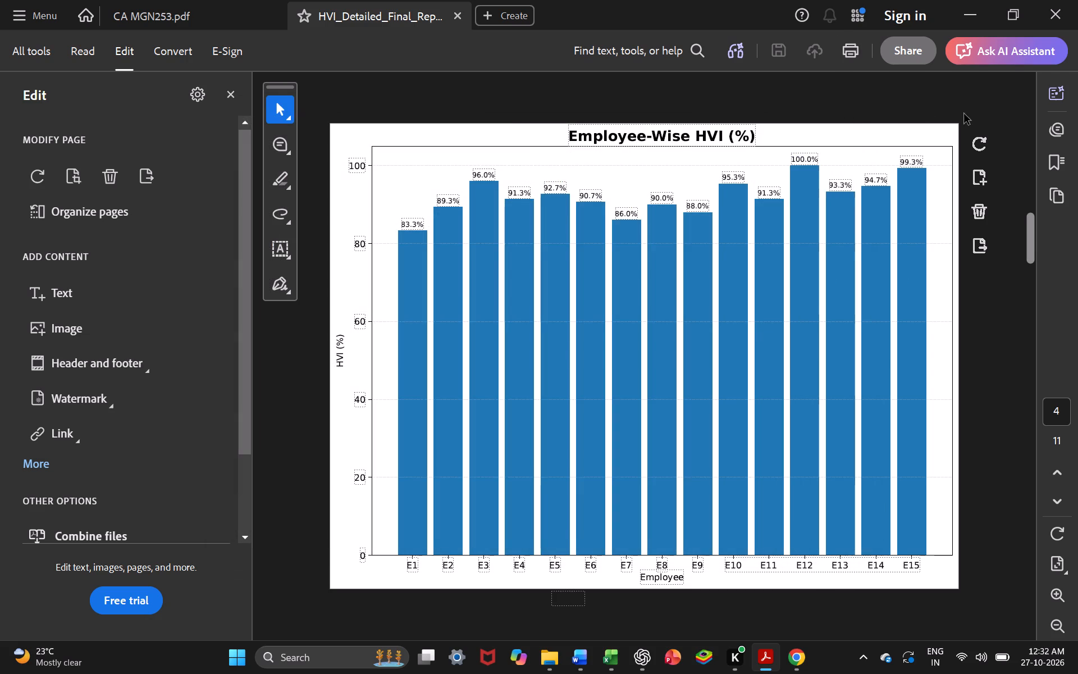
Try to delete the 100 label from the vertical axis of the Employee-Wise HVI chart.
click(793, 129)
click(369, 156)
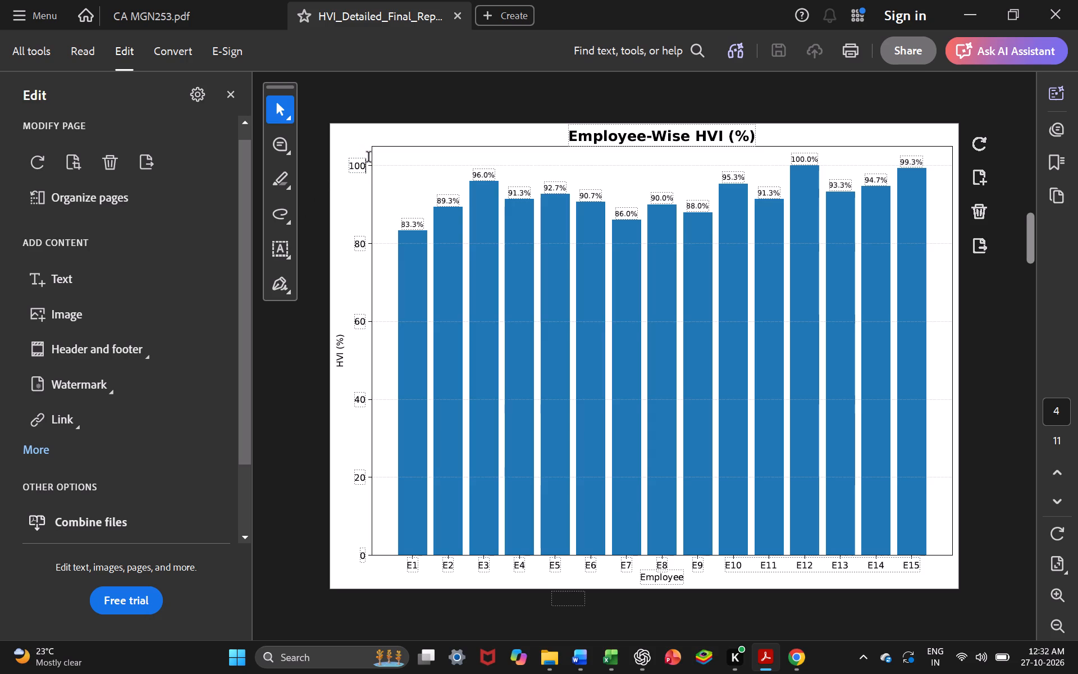
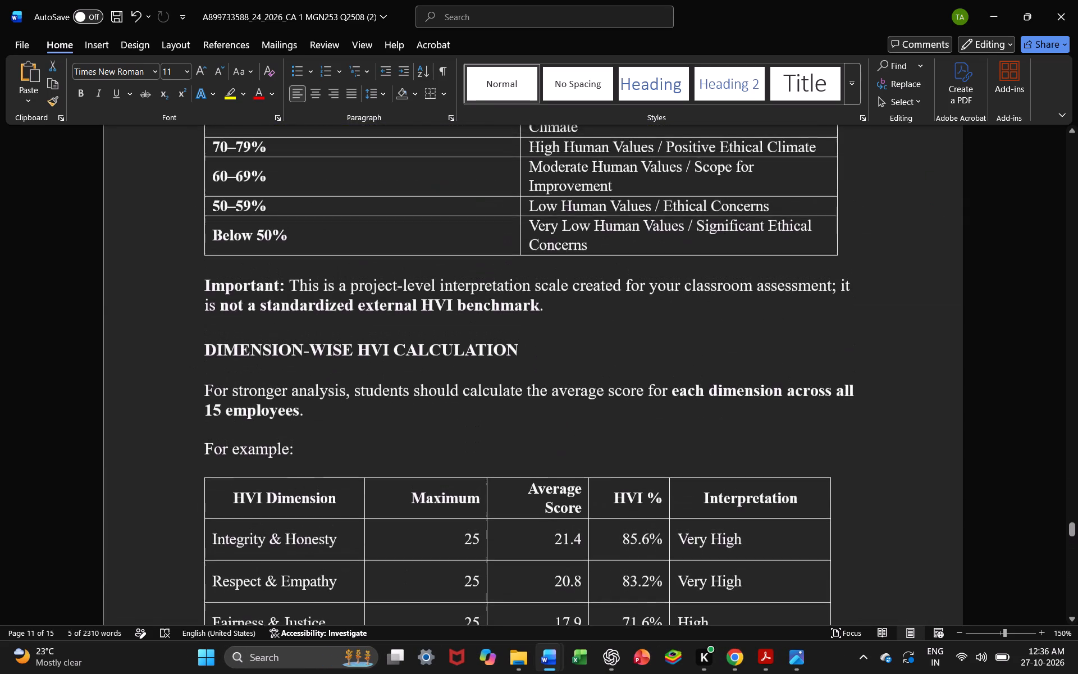
scroll(465, 502, down, 1)
click(837, 417)
scroll(837, 417, down, 2)
scroll(837, 417, up, 3)
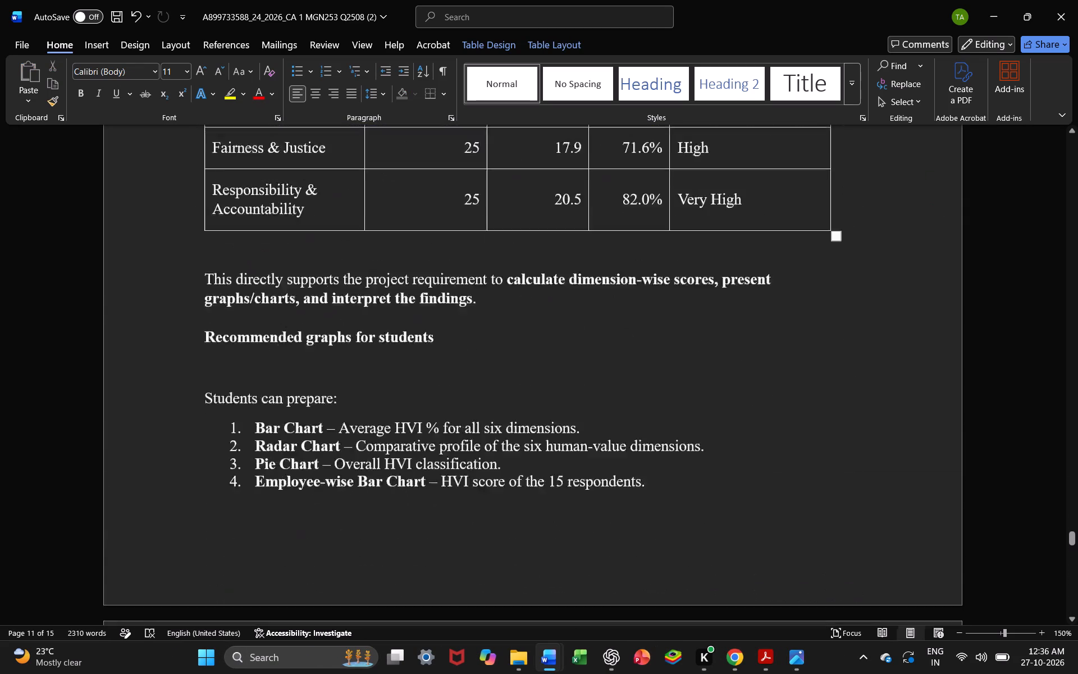
click(879, 382)
scroll(879, 382, down, 1)
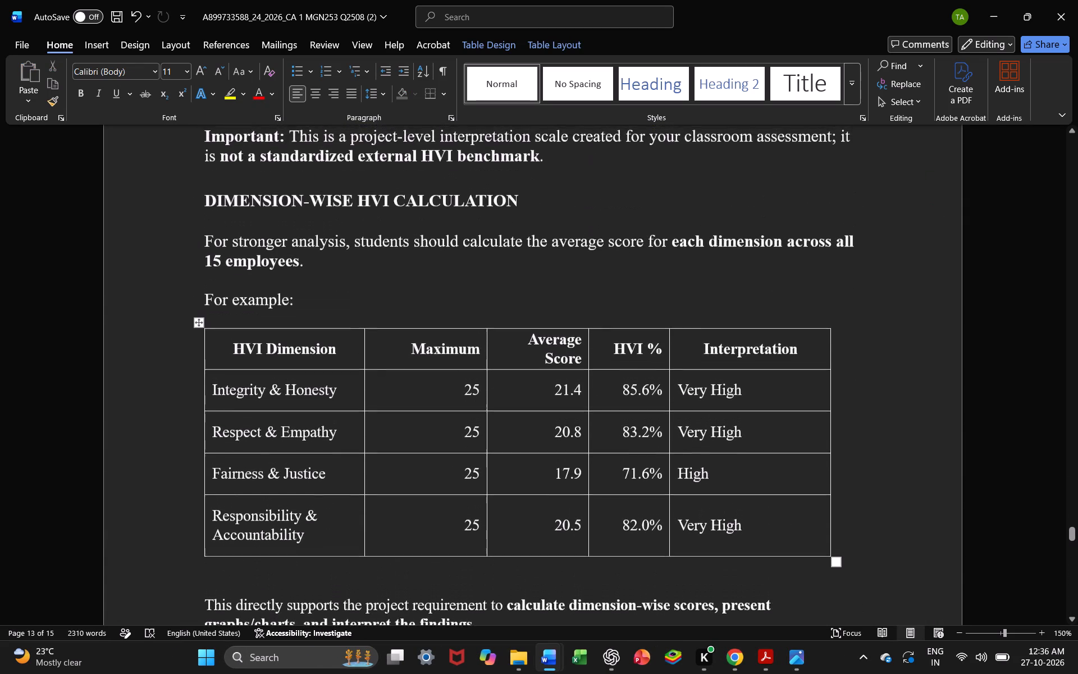
scroll(879, 382, down, 2)
scroll(879, 382, up, 1)
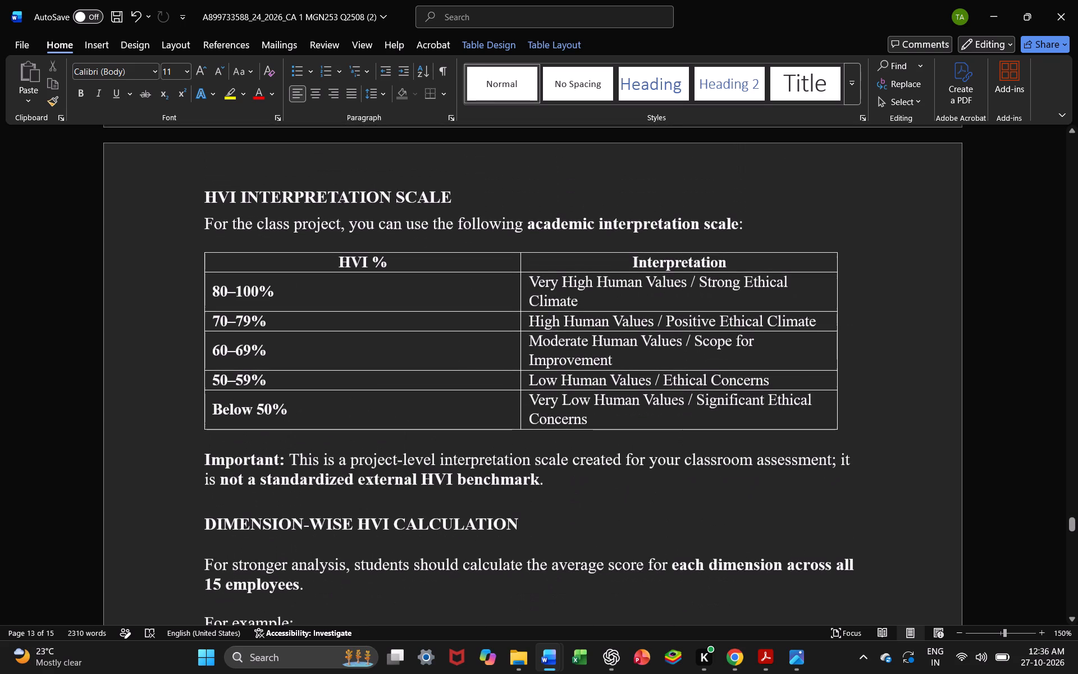
scroll(879, 382, up, 4)
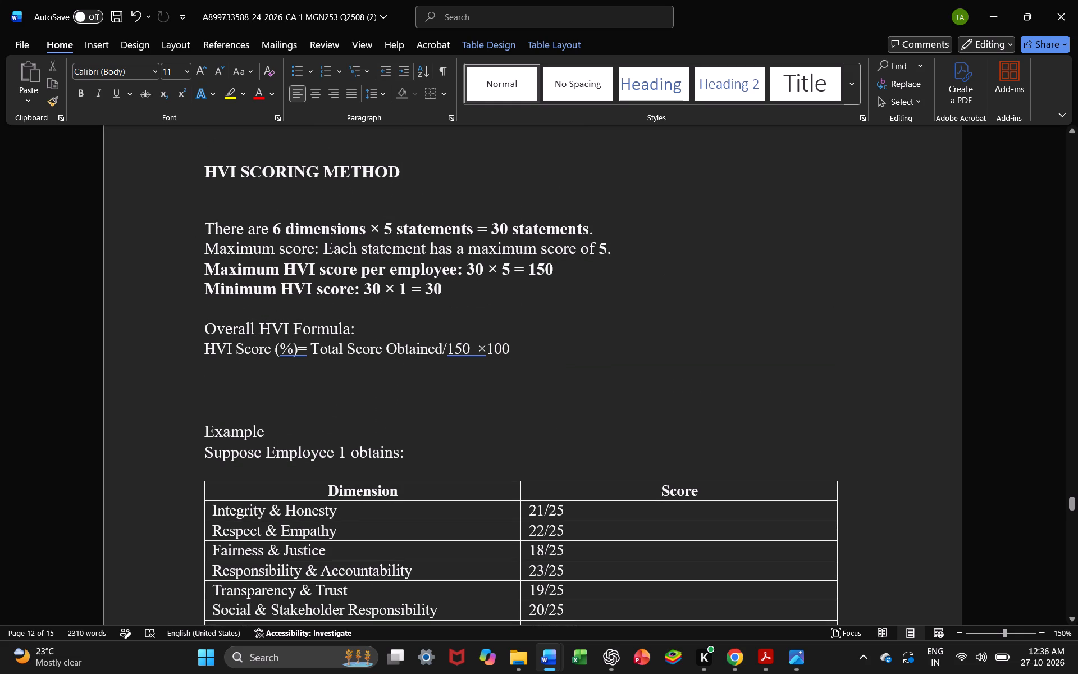
scroll(879, 382, down, 5)
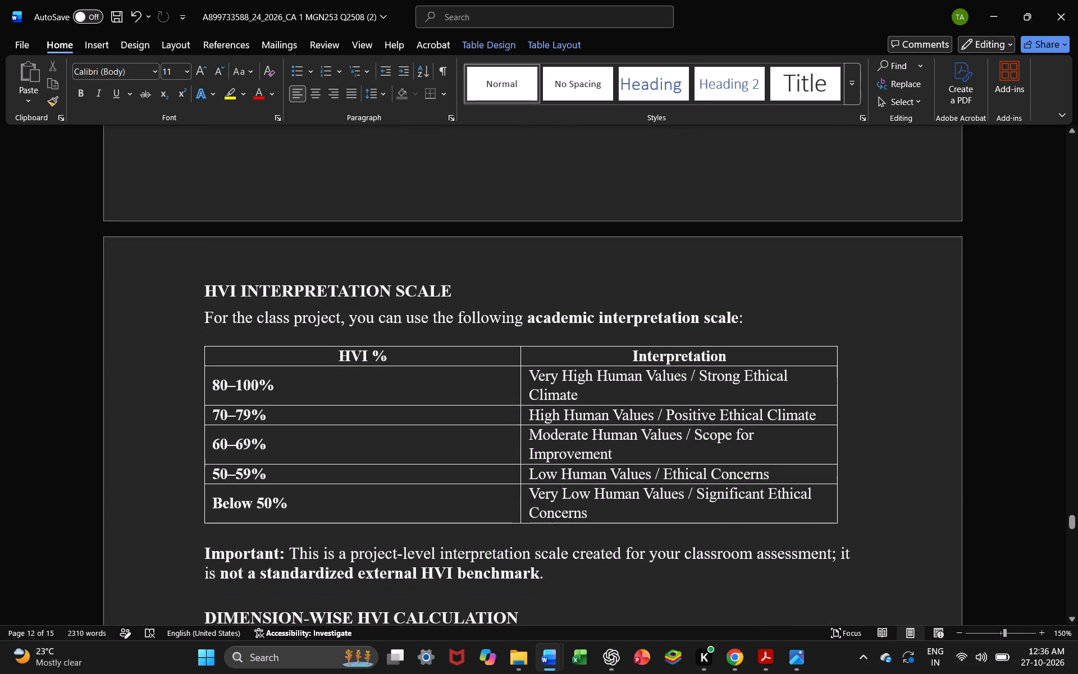
scroll(879, 382, down, 3)
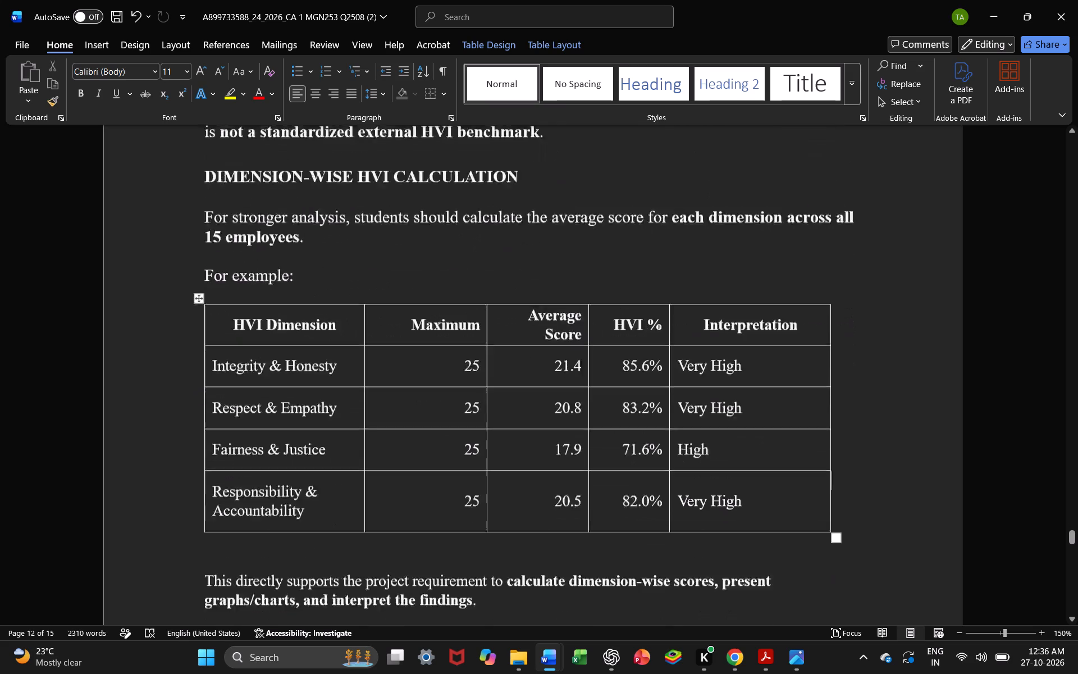
scroll(879, 382, down, 1)
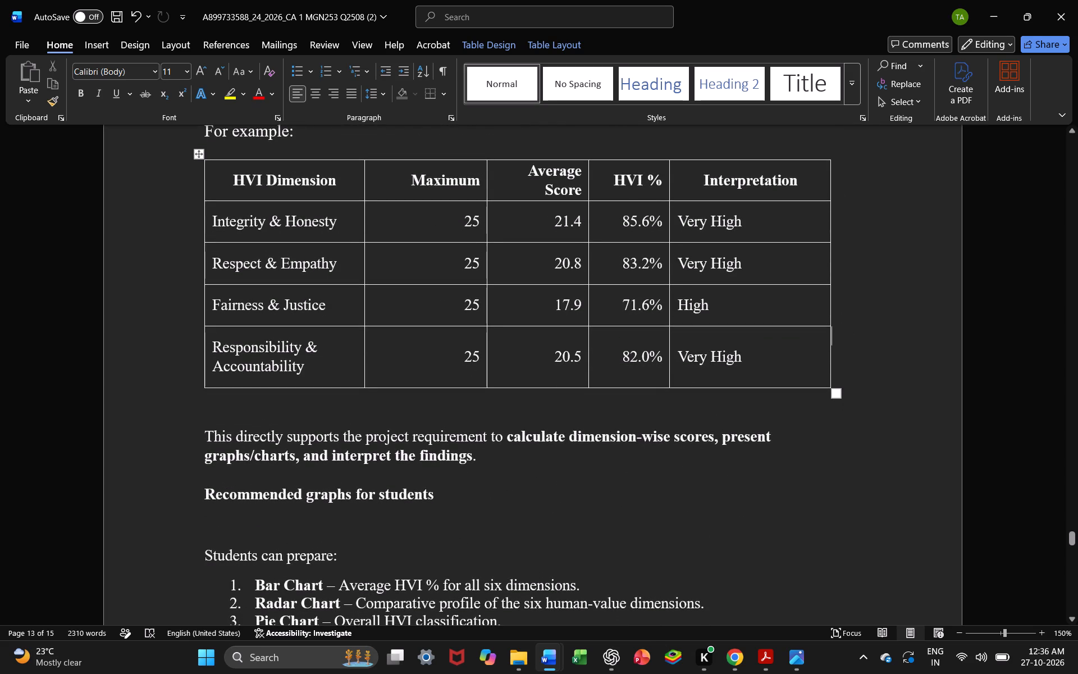
scroll(879, 382, up, 2)
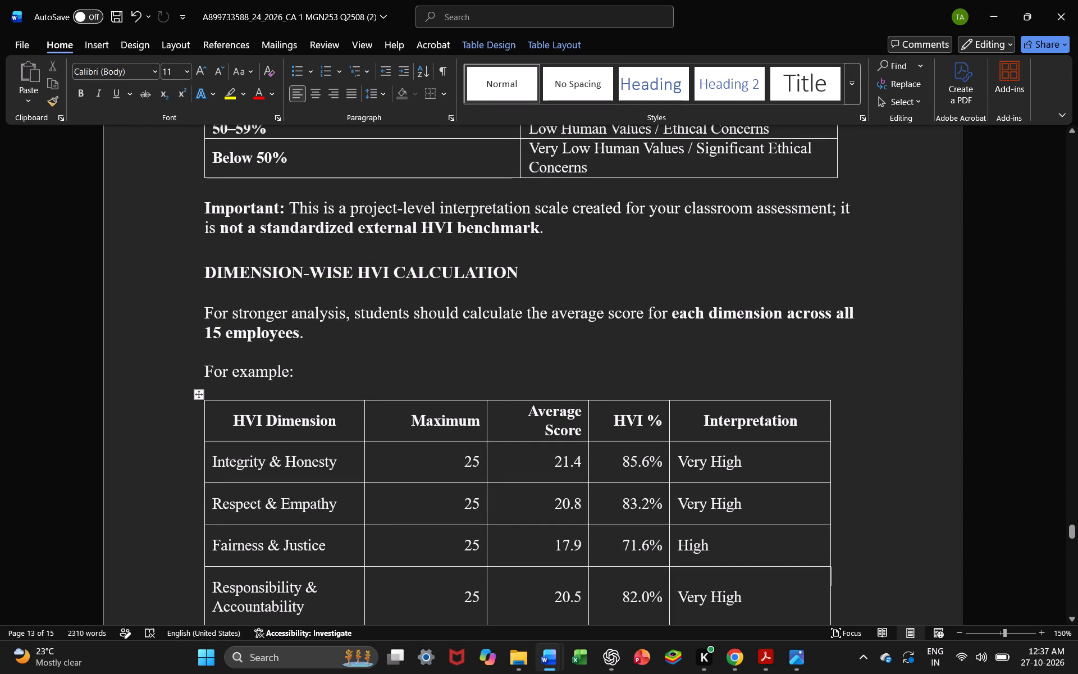
scroll(879, 382, up, 1)
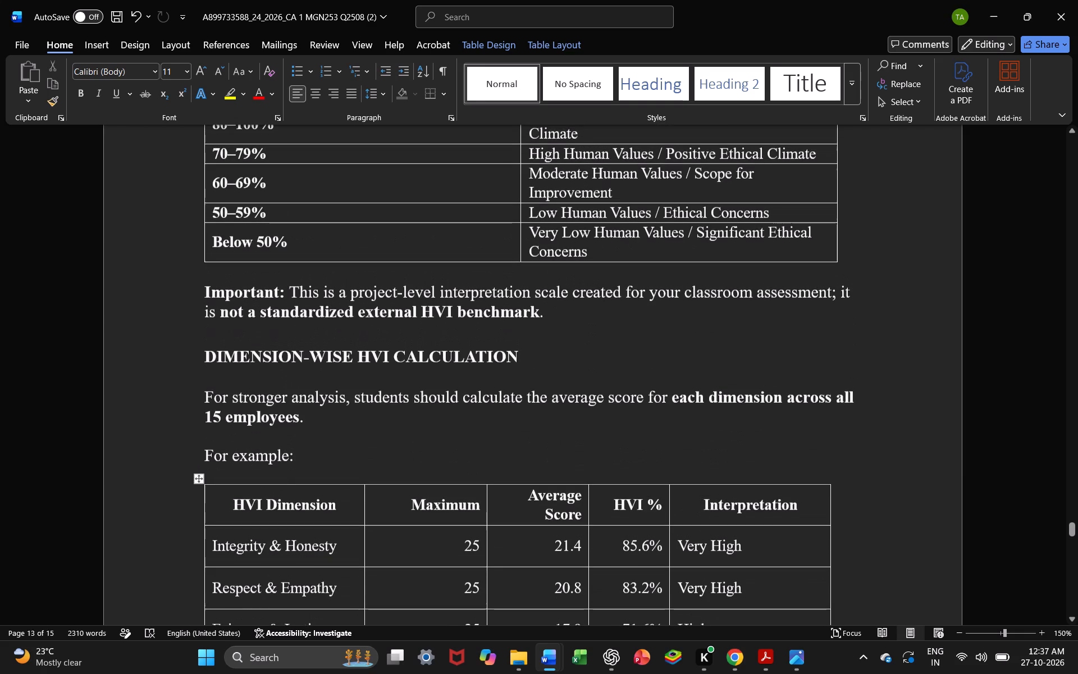
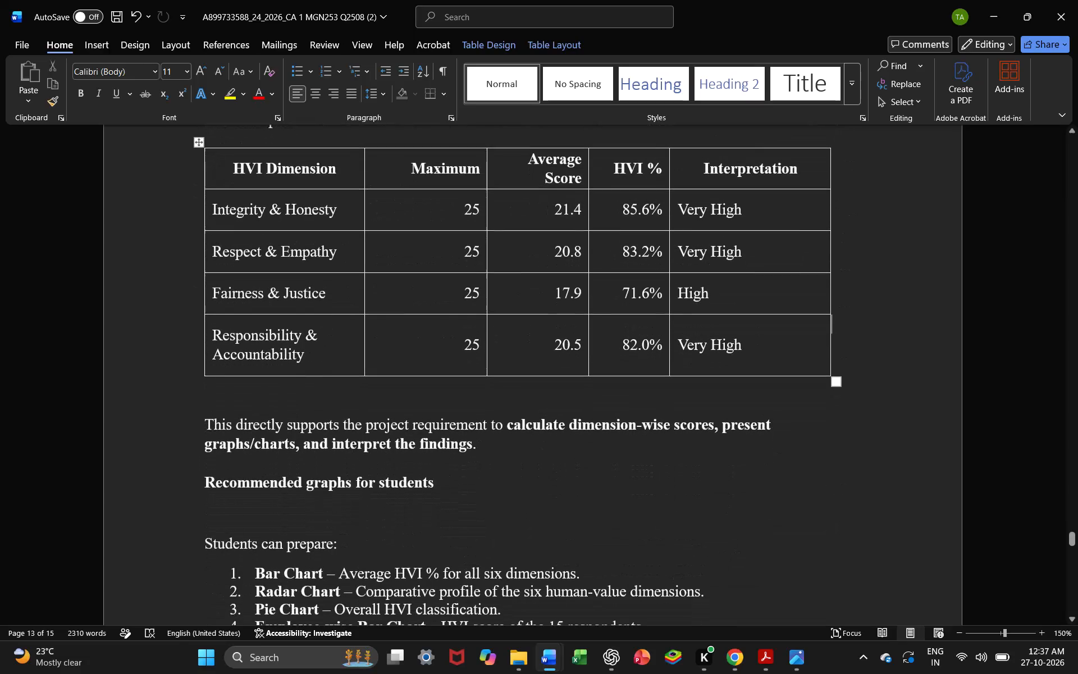
Examine the HVI interpretation scale, the Employee 1 example and the overall HVI formula in the assignment document.
scroll(879, 382, up, 5)
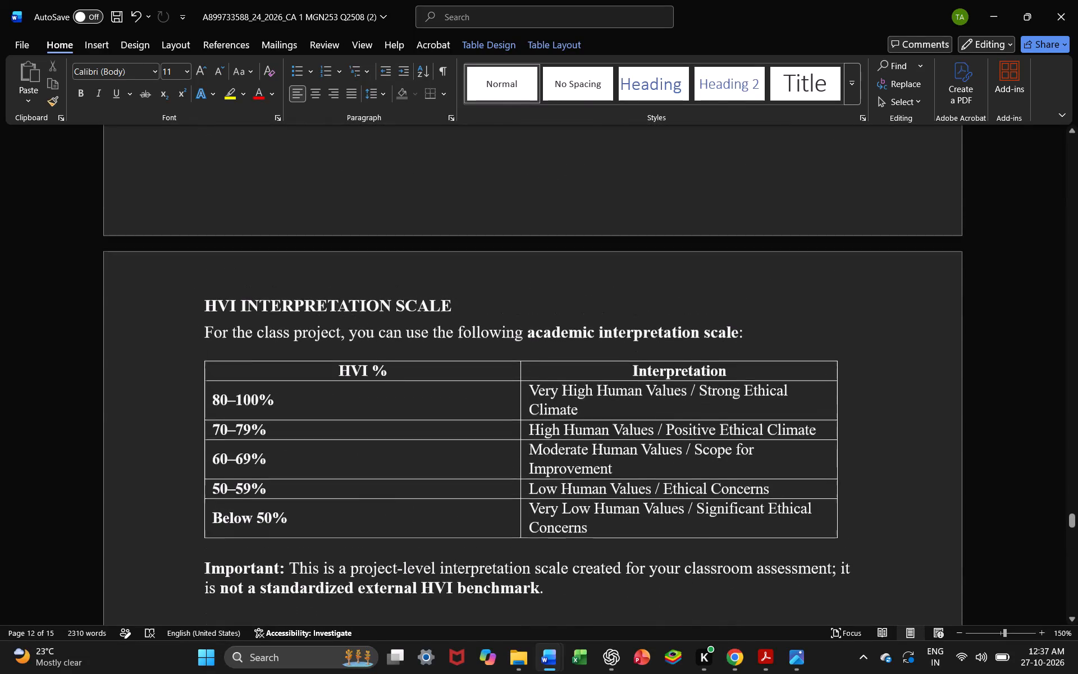
scroll(879, 382, up, 2)
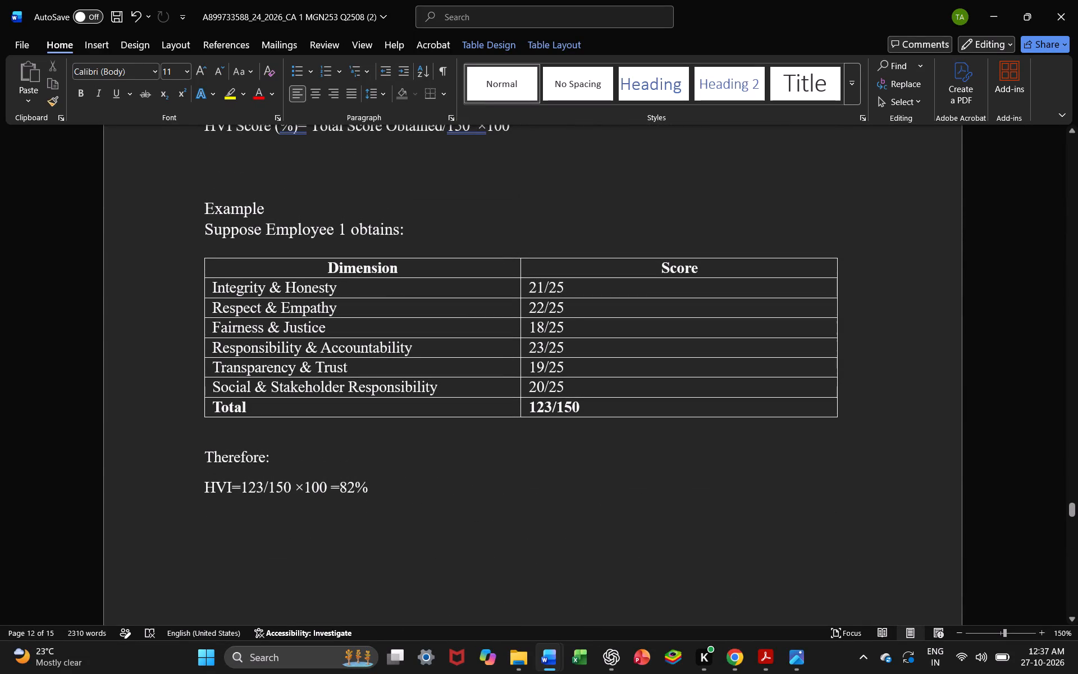
scroll(879, 382, up, 2)
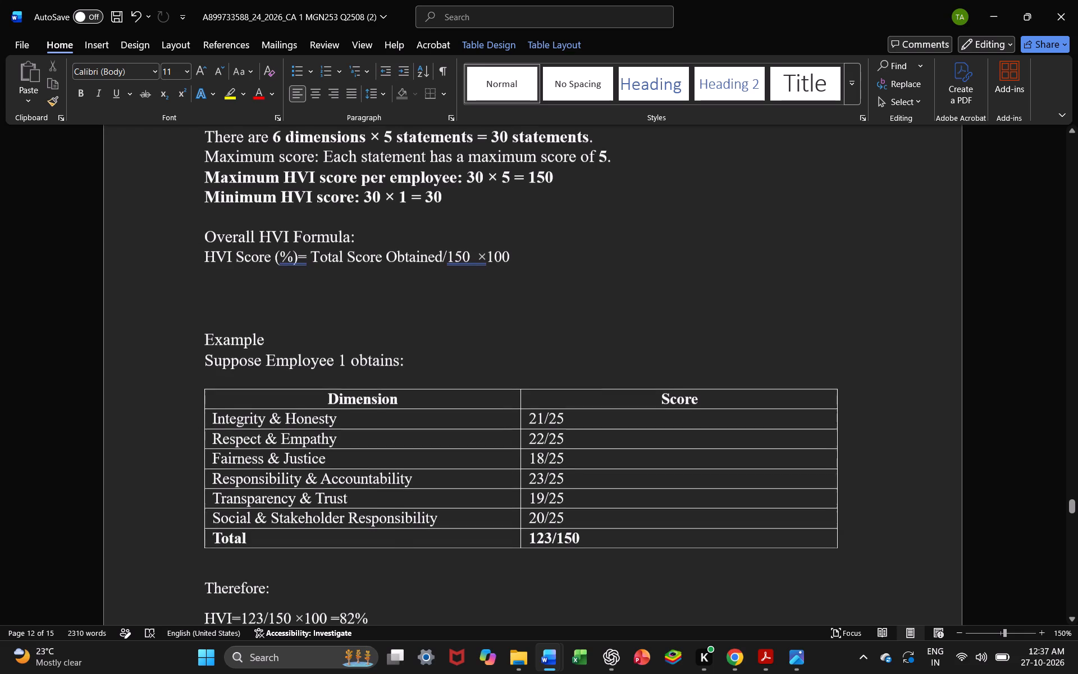
scroll(879, 382, up, 1)
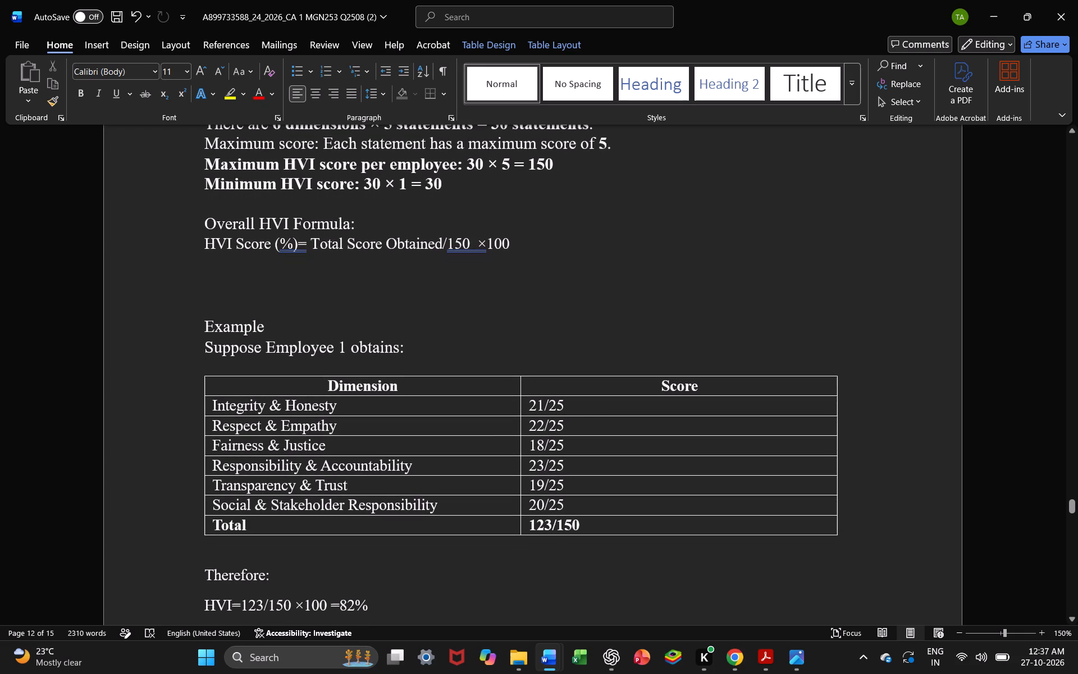
scroll(879, 382, up, 1)
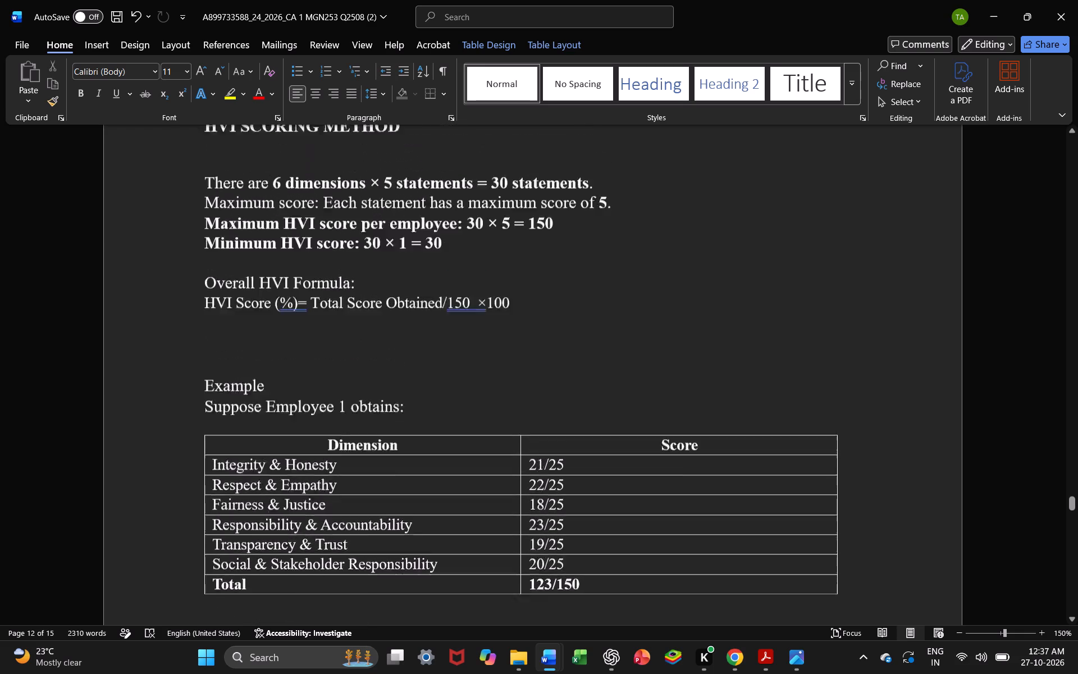
scroll(879, 382, up, 1)
scroll(879, 382, down, 1)
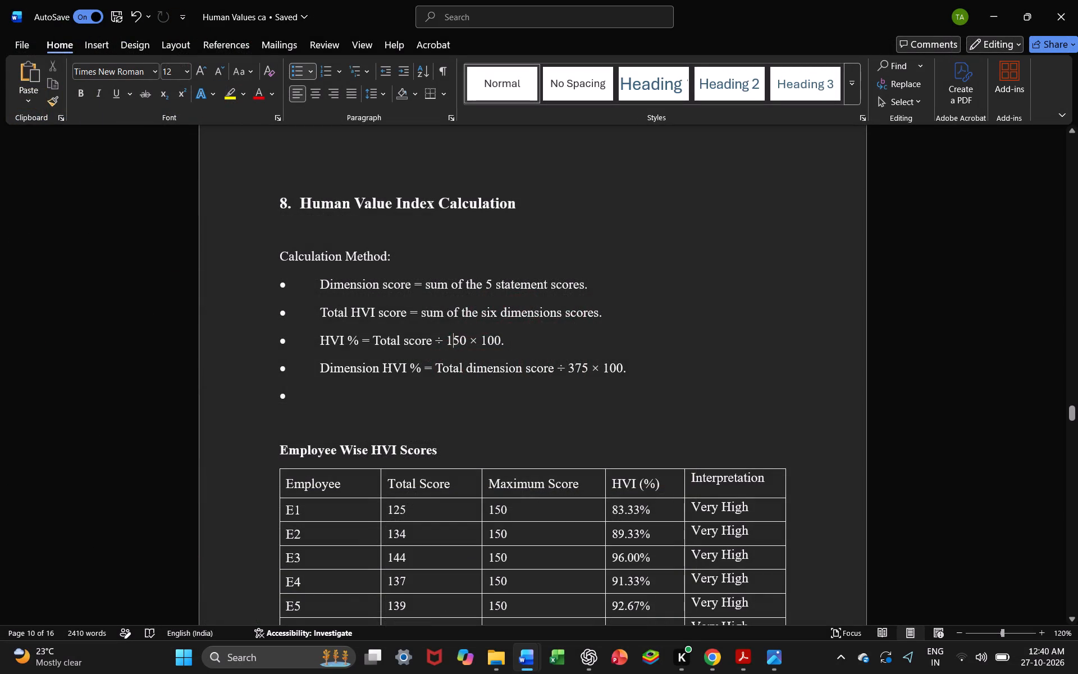
click(447, 339)
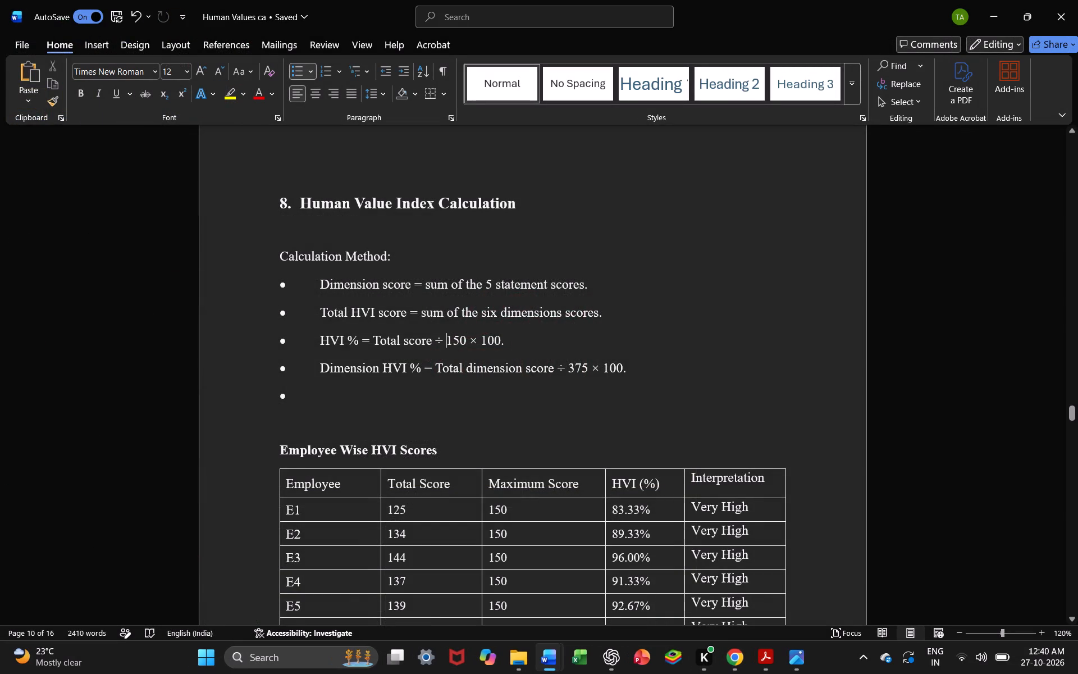
key(shift+parenleft)
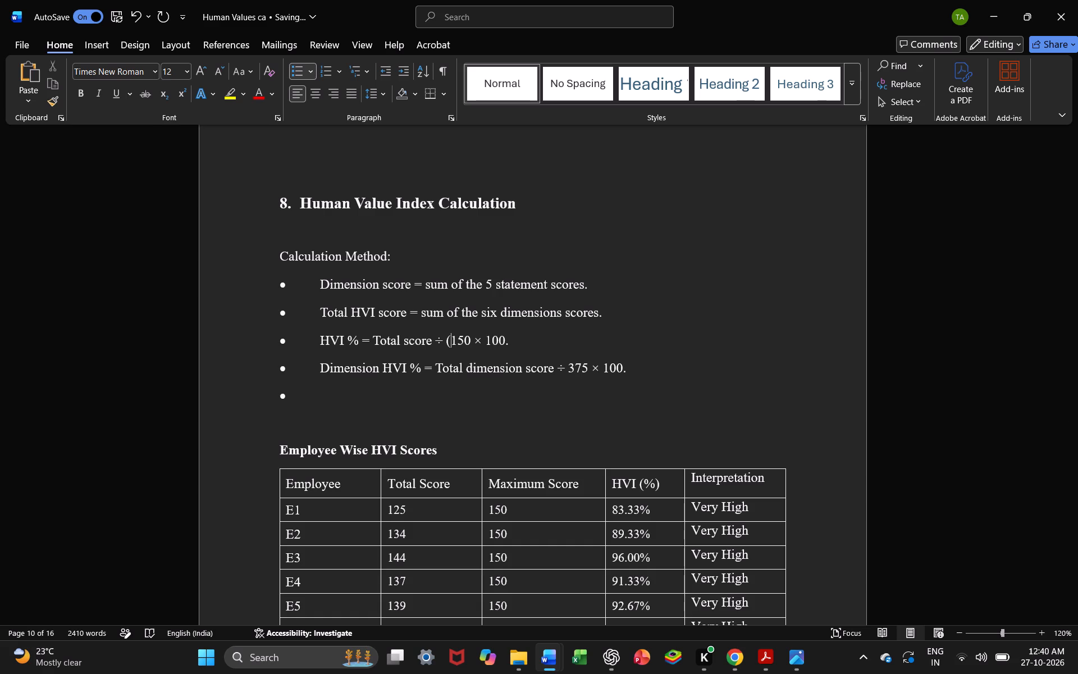
text(15)
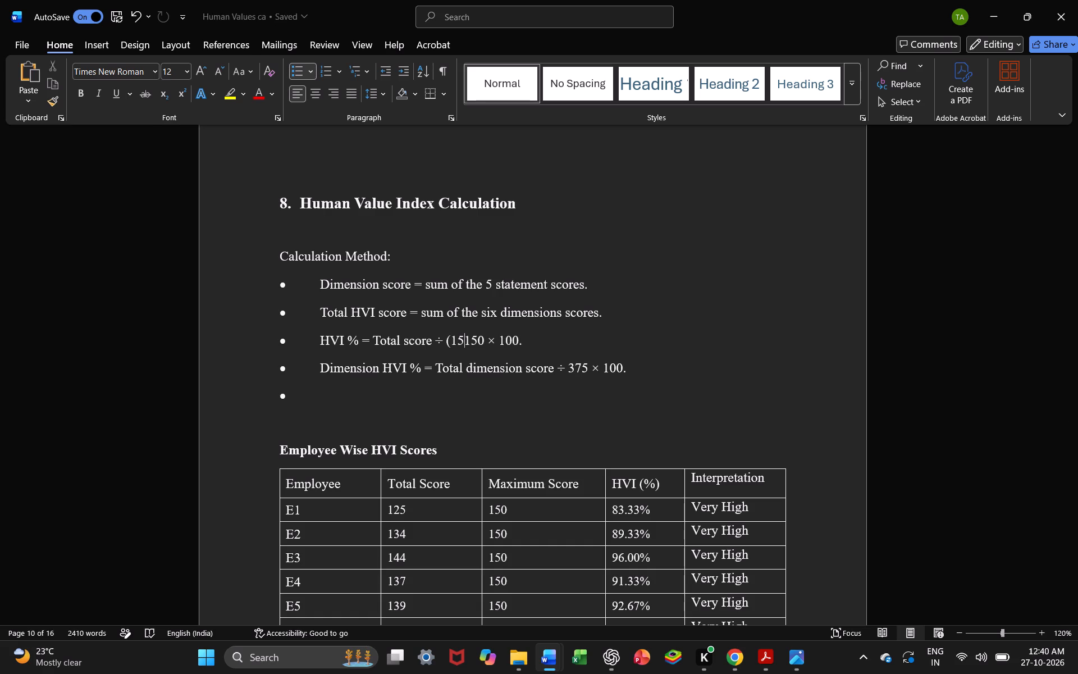
click(495, 344)
double_click(493, 341)
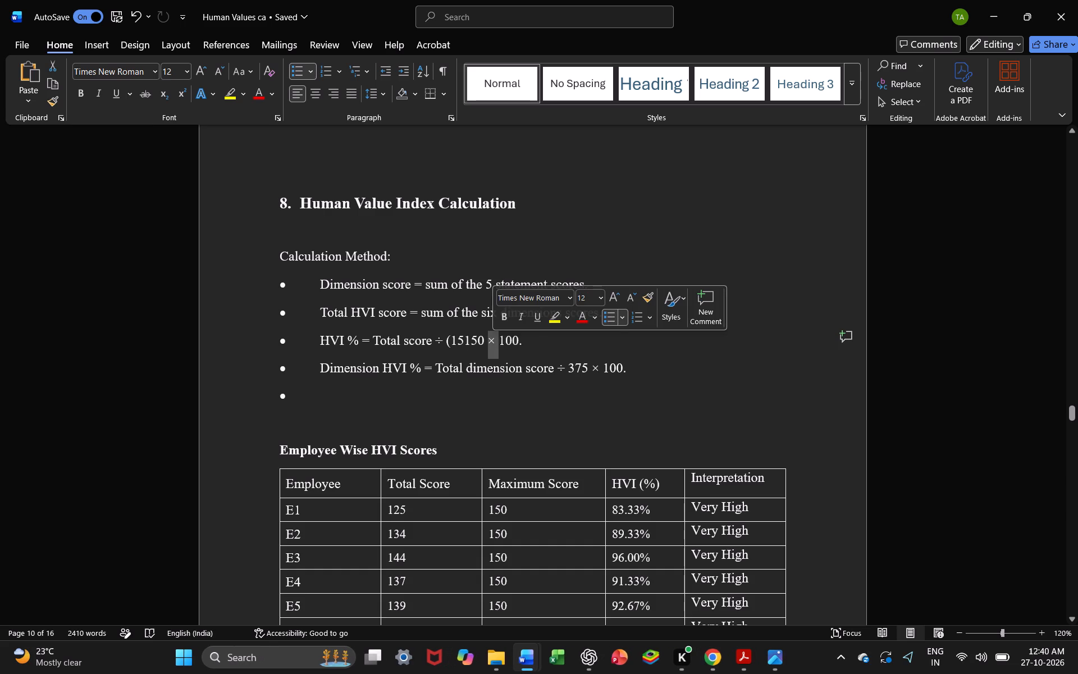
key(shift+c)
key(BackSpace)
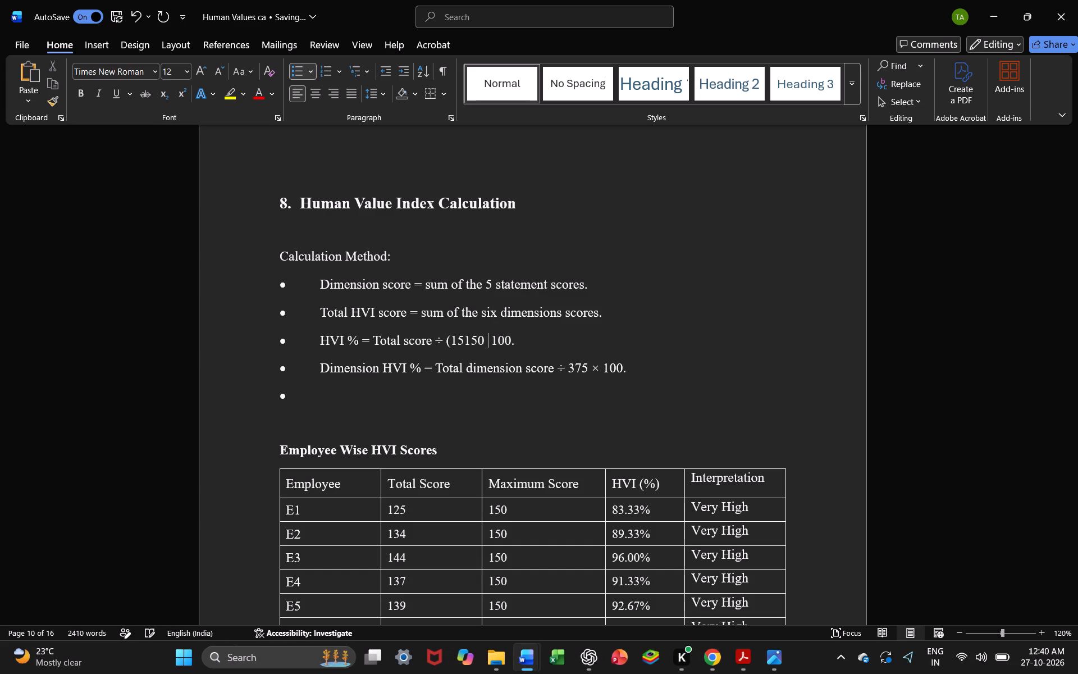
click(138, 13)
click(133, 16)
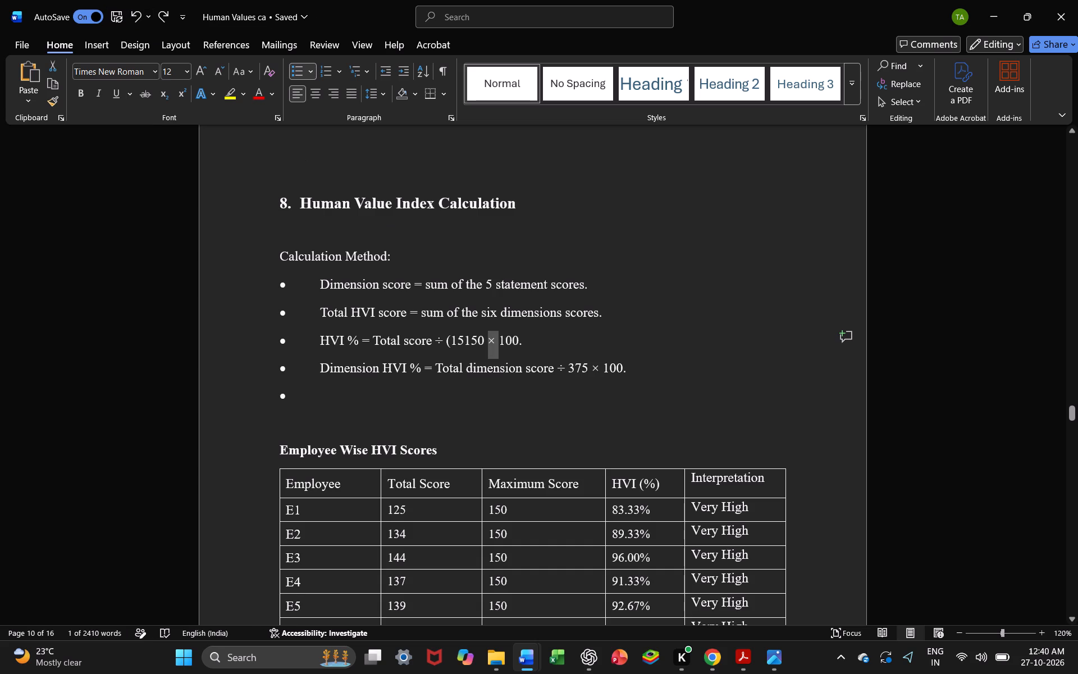
Copy the multiplication sign in between 15 and 150 in the HVI % formula and close the parenthesis, giving (15× 150).
key(ctrl+c)
click(465, 337)
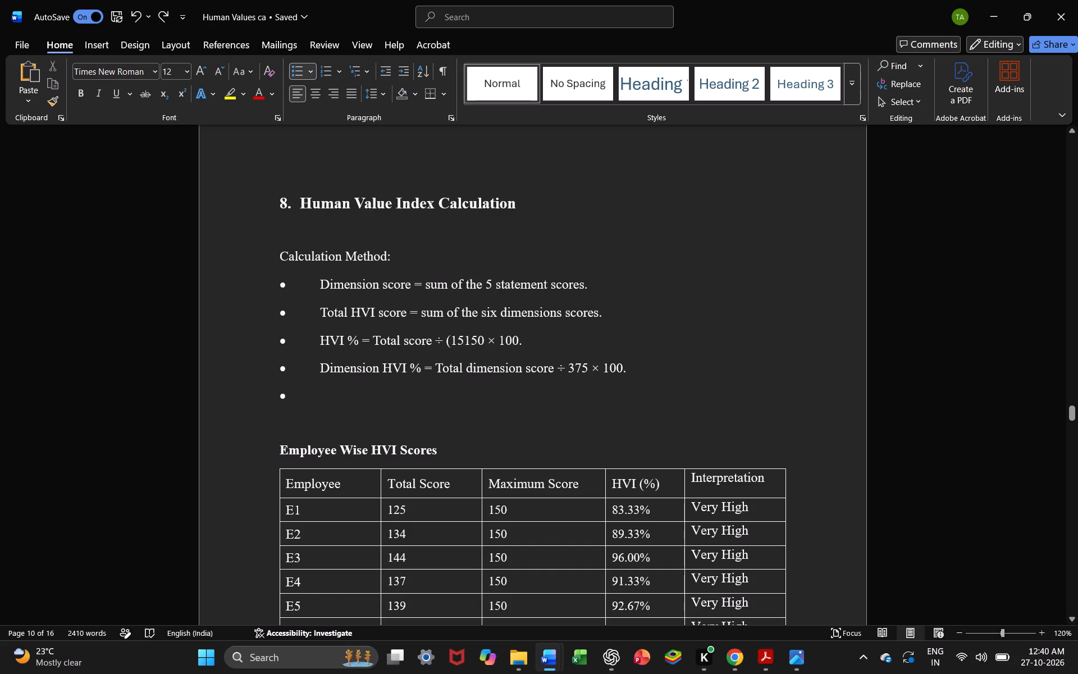
key(ctrl+v)
click(495, 344)
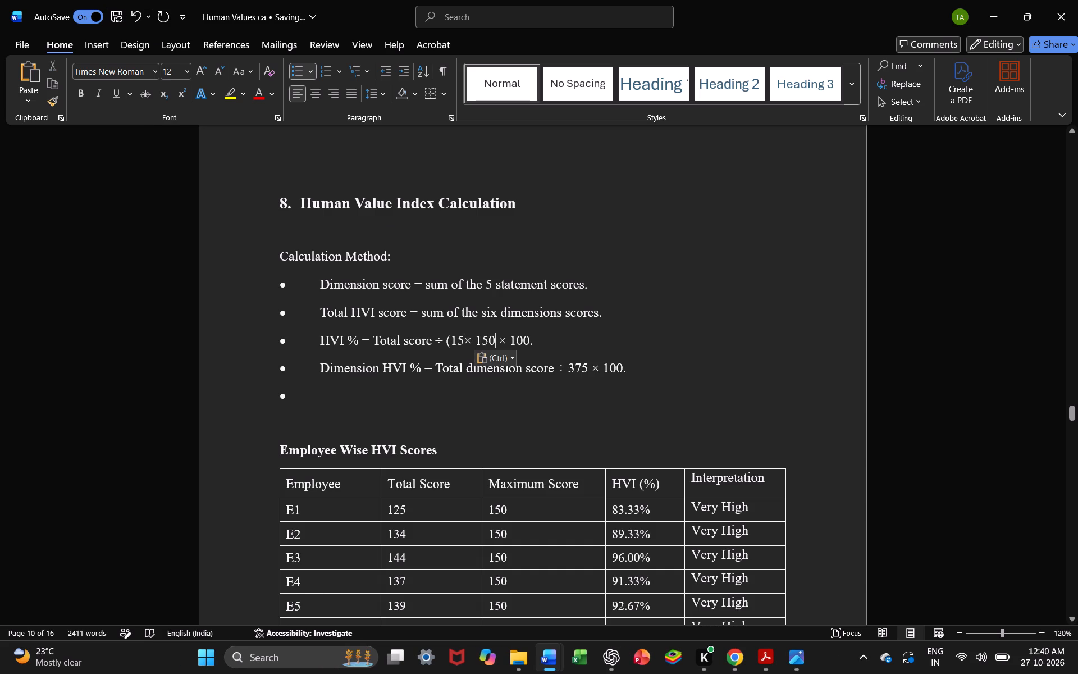
key(shift+parenright)
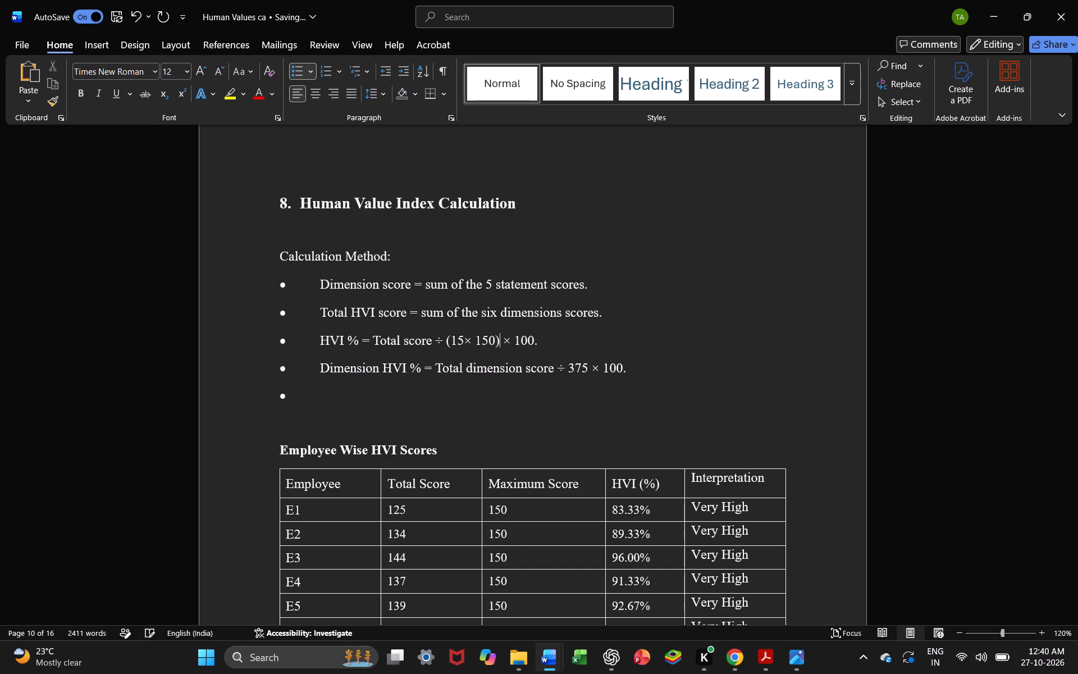
Start the empty last bullet under Calculation Method with "Employee HVI% =".
click(506, 398)
text(EX)
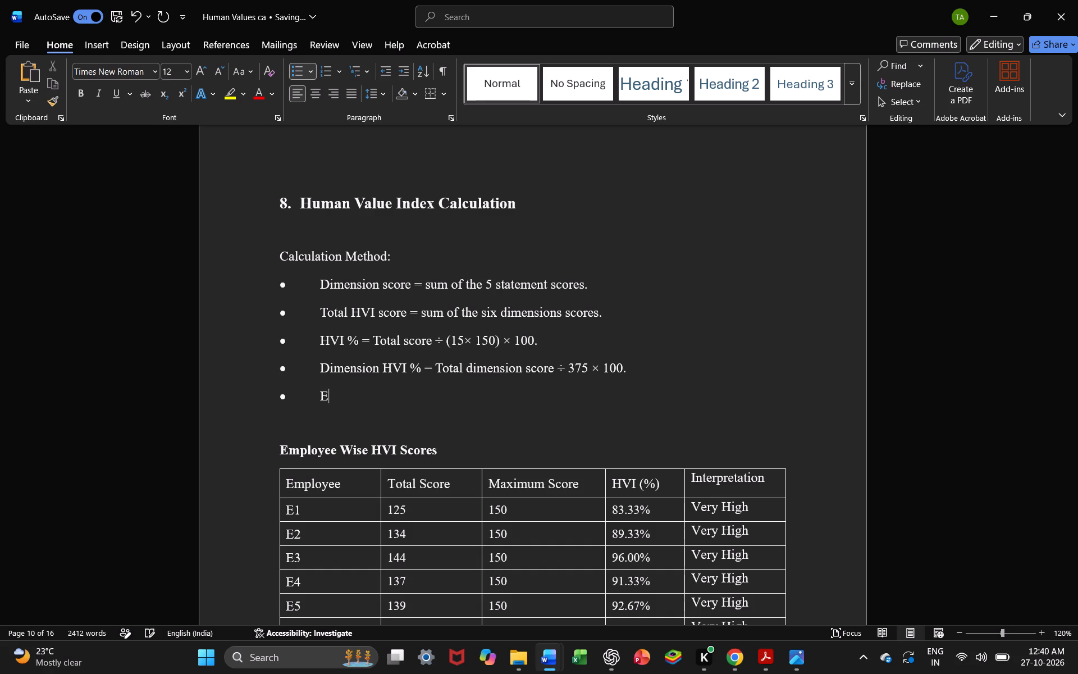
text(mployee)
key(space)
key(v)
key(i)
key(shift+percent)
text(=)
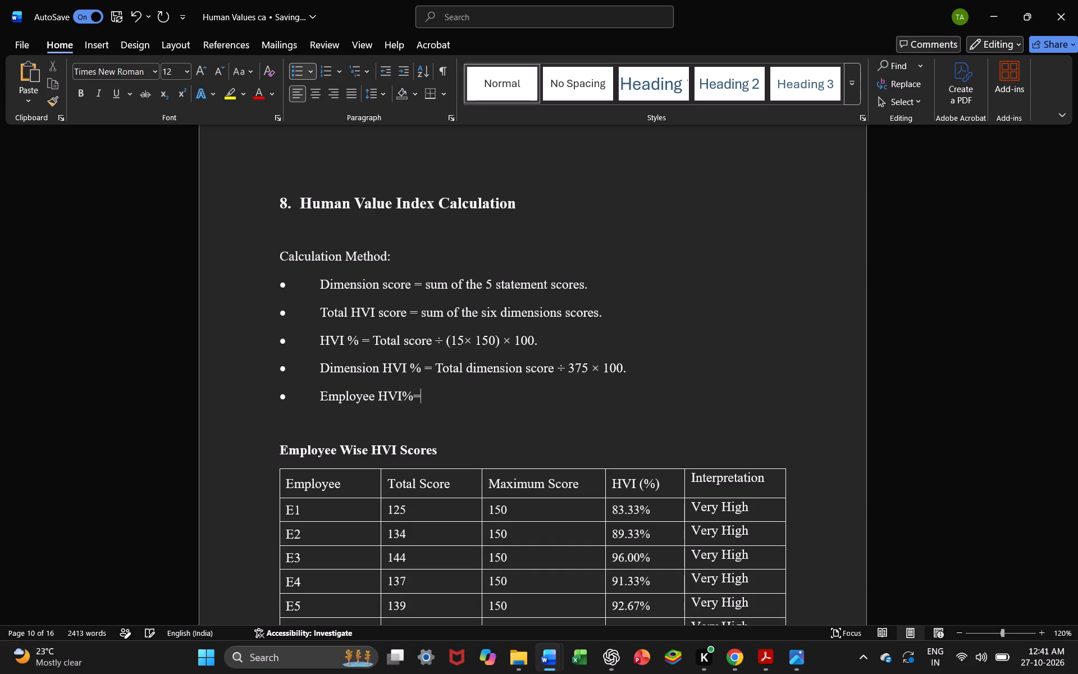
key(space)
key(BackSpace)
key(BackSpace)
key(space)
text(-)
key(BackSpace)
text(=)
key(space)
Continue the Employee HVI% formula with "Total Employee score" after the equals sign.
scroll(639, 535, down, 1)
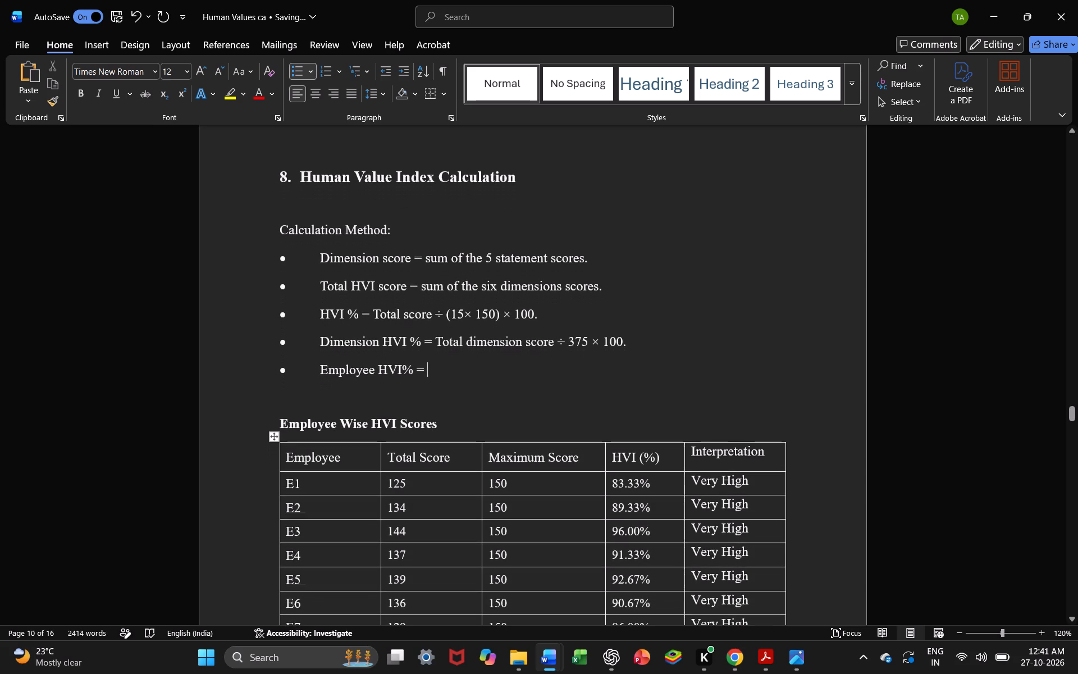
key(t)
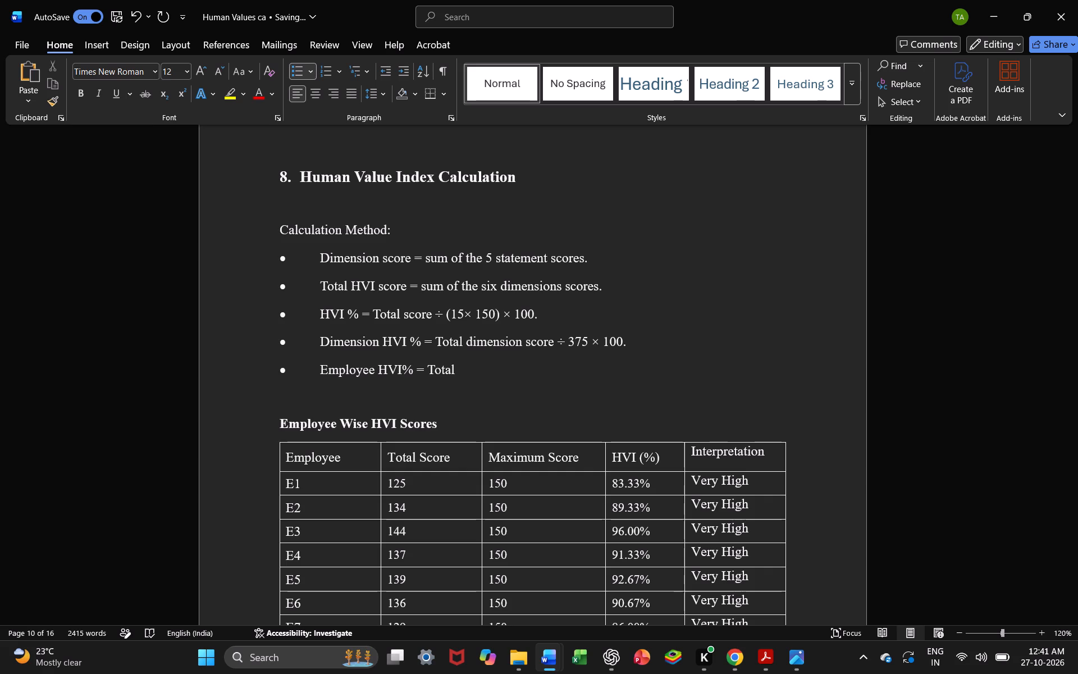
text(EX)
text(mployye)
key(BackSpace)
key(BackSpace)
text(ee score)
key(space)
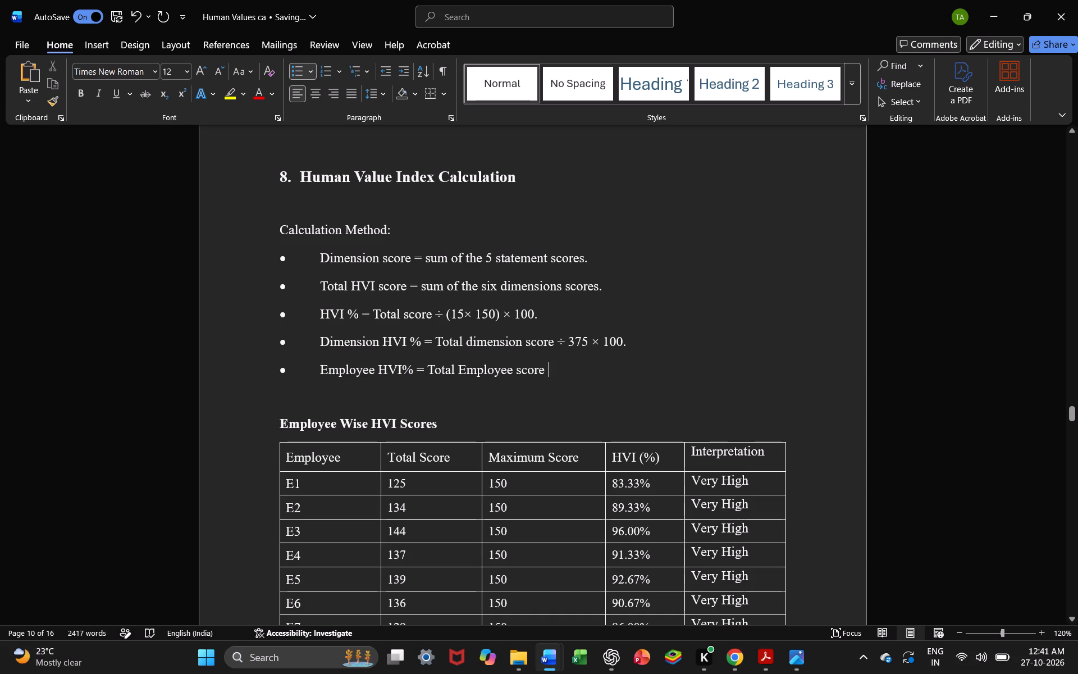
Copy the division sign from the Dimension HVI % formula to the end of the Employee HVI% formula and add 150 after it.
double_click(559, 340)
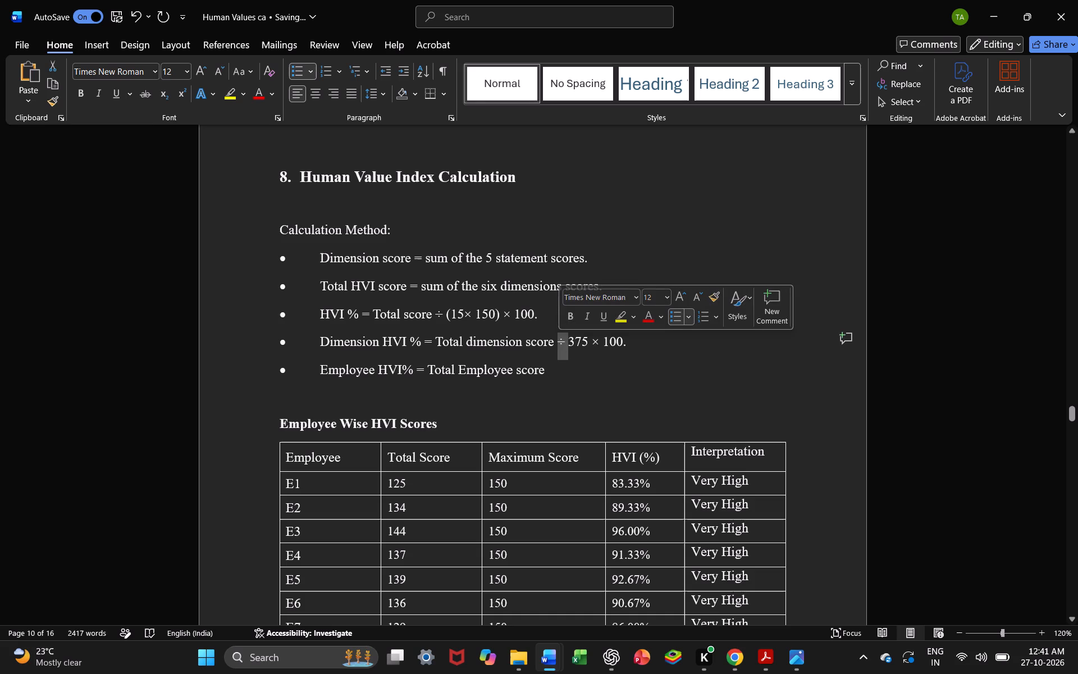
key(ctrl+c)
click(554, 368)
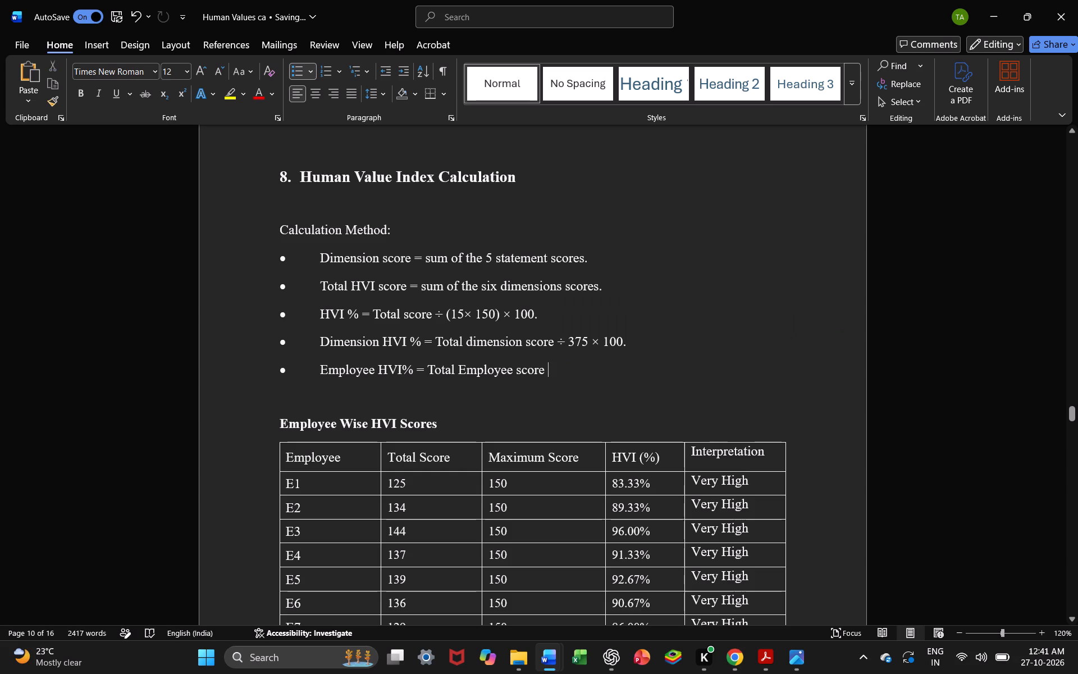
key(ctrl+v)
key(space)
text(15)
key(0)
key(space)
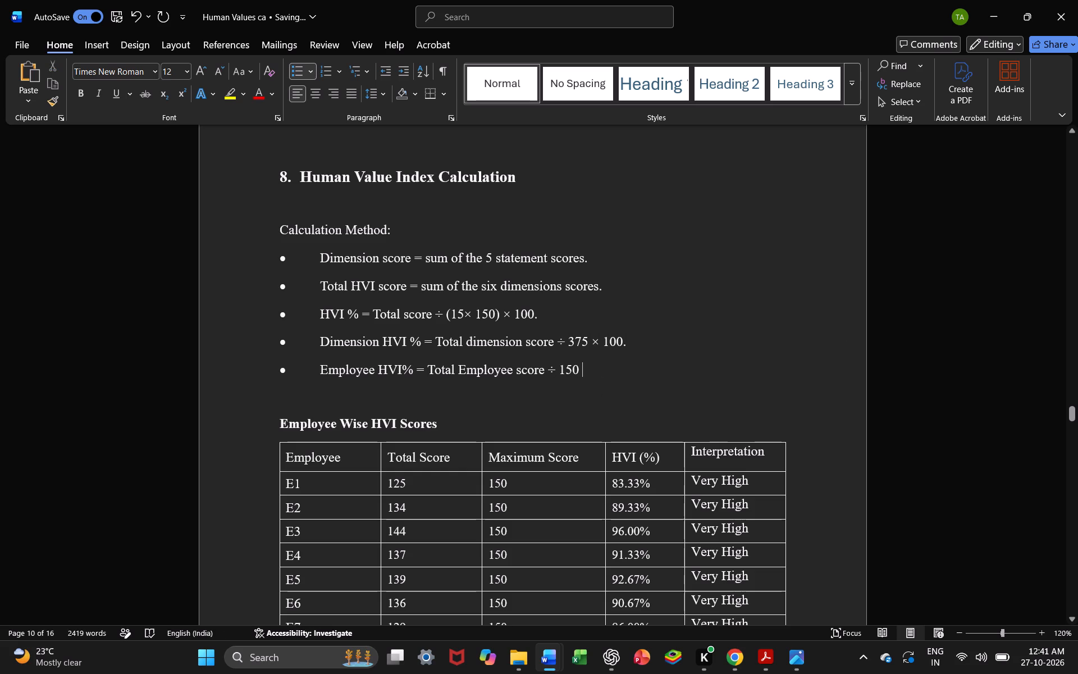
Copy the multiplication sign from the Dimension HVI % formula into the Employee HVI% formula after 150 and finish with "100.".
double_click(591, 341)
key(ctrl+c)
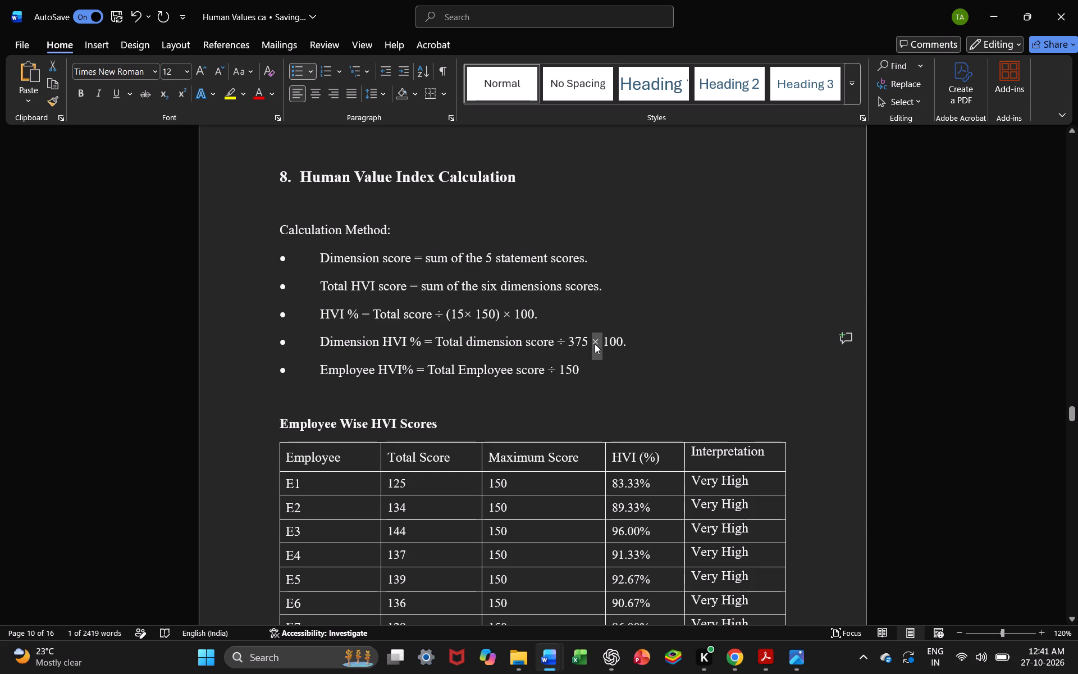
click(589, 362)
key(ctrl+v)
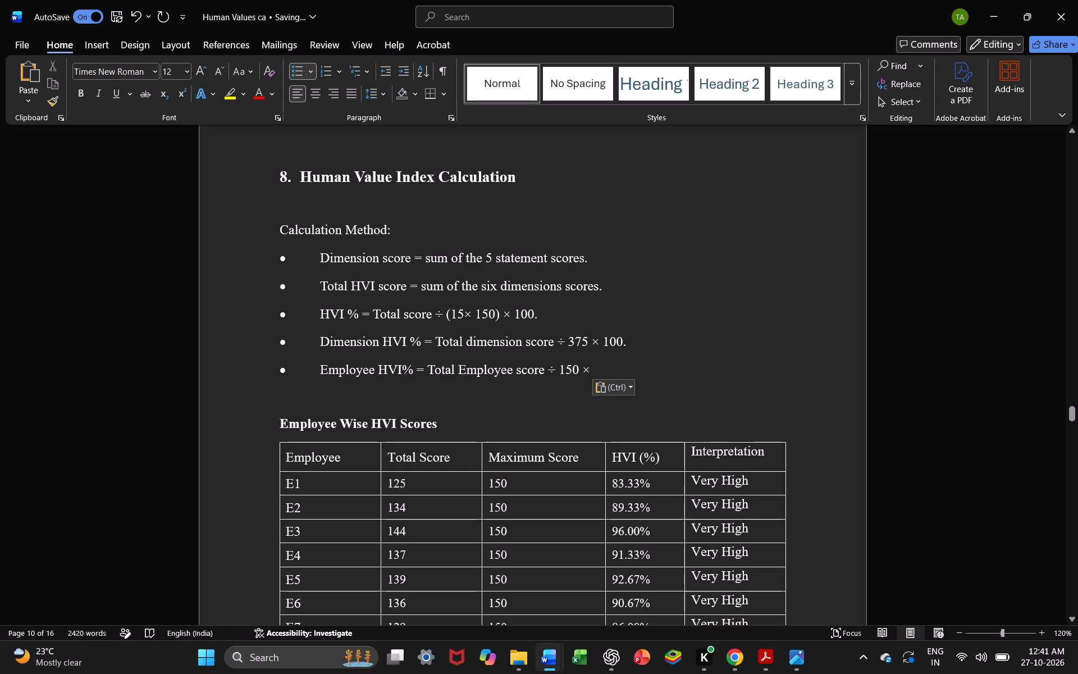
key(space)
text(1)
text(00)
key(period)
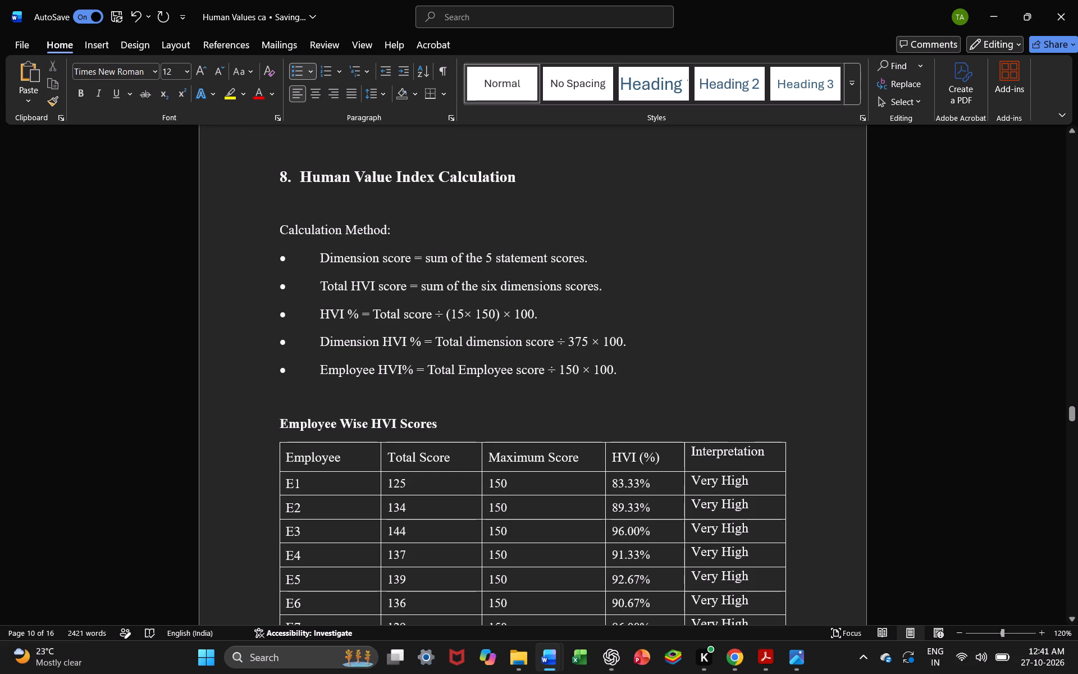
Look over the Employee Wise HVI Scores table and the space beneath it.
scroll(759, 382, down, 4)
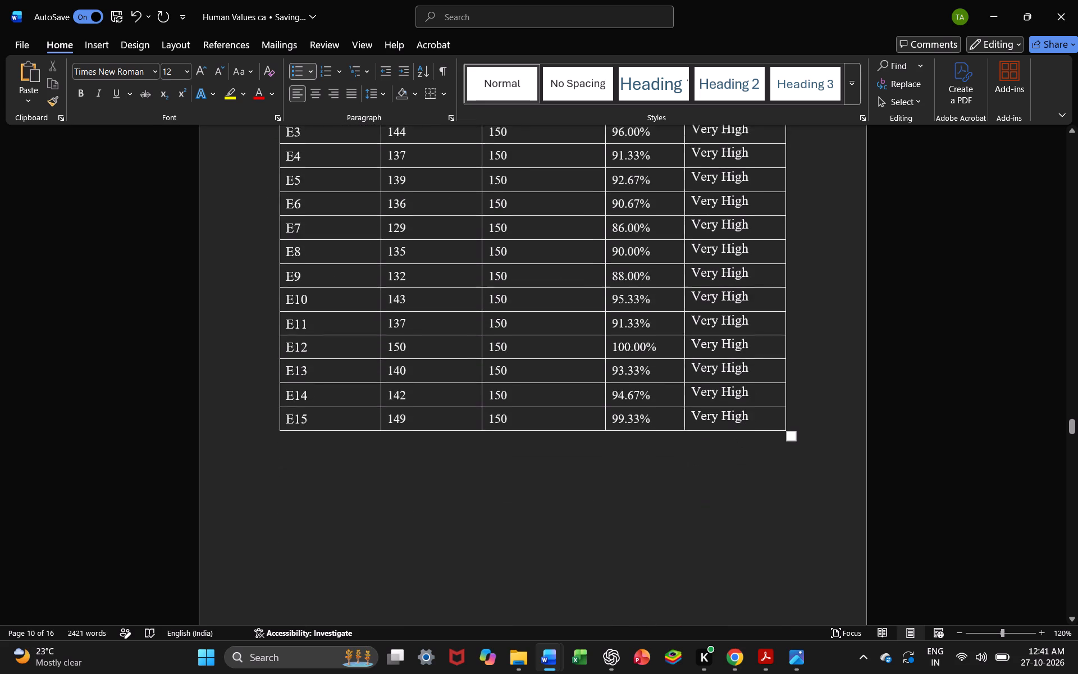
scroll(759, 382, up, 2)
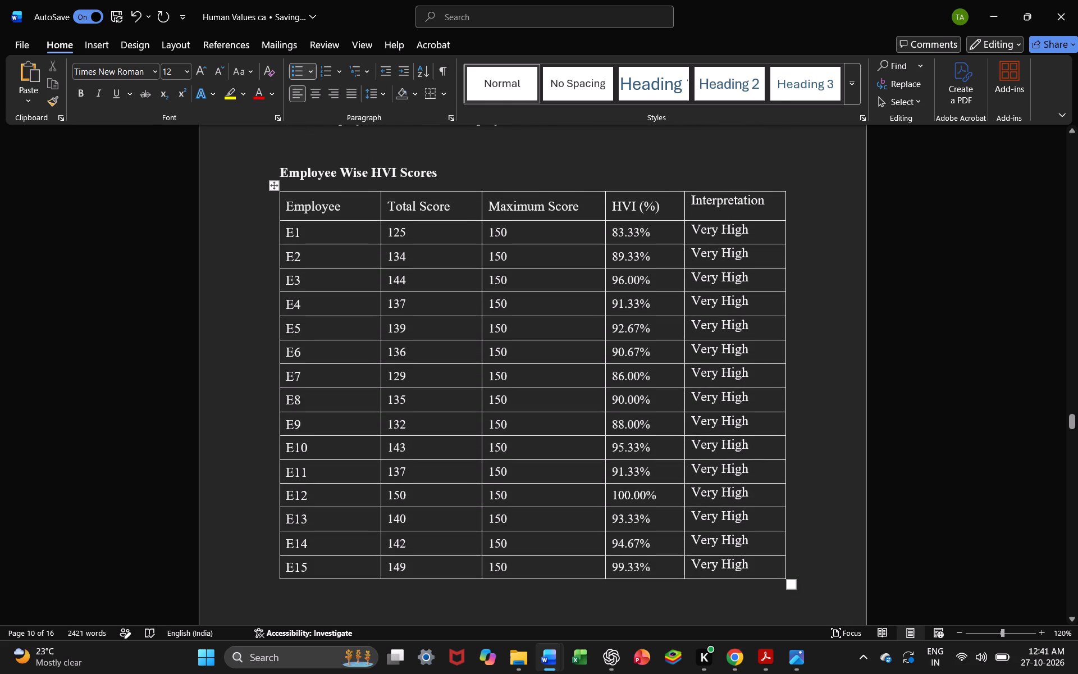
scroll(759, 382, up, 1)
scroll(759, 382, down, 1)
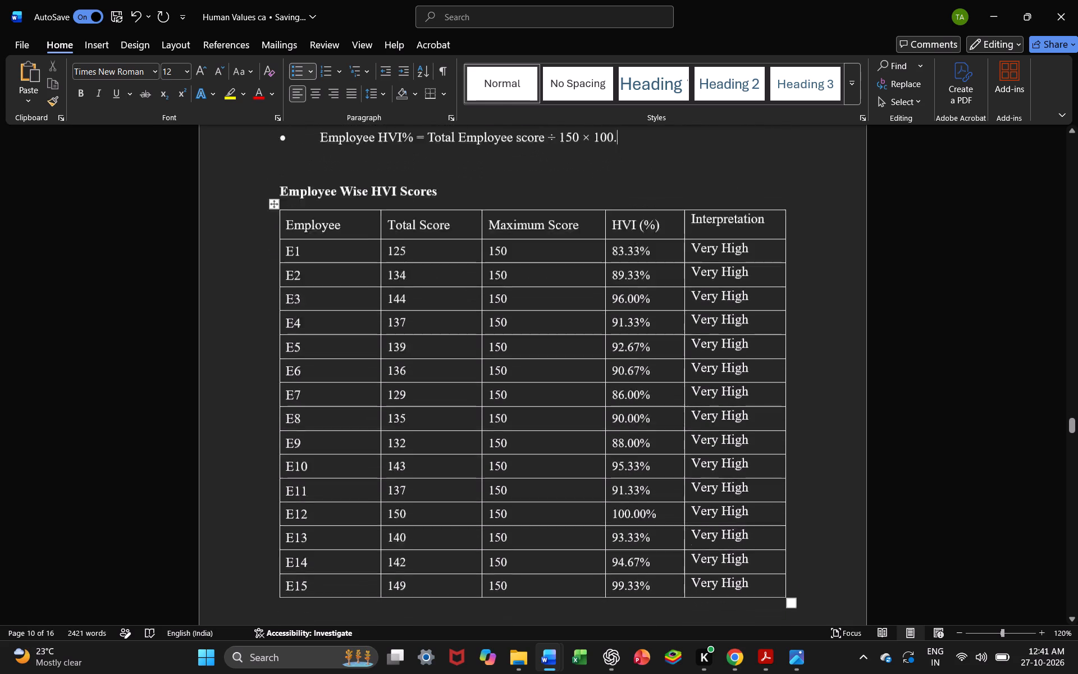
scroll(759, 382, down, 1)
scroll(759, 382, up, 2)
scroll(759, 382, down, 2)
scroll(759, 382, up, 1)
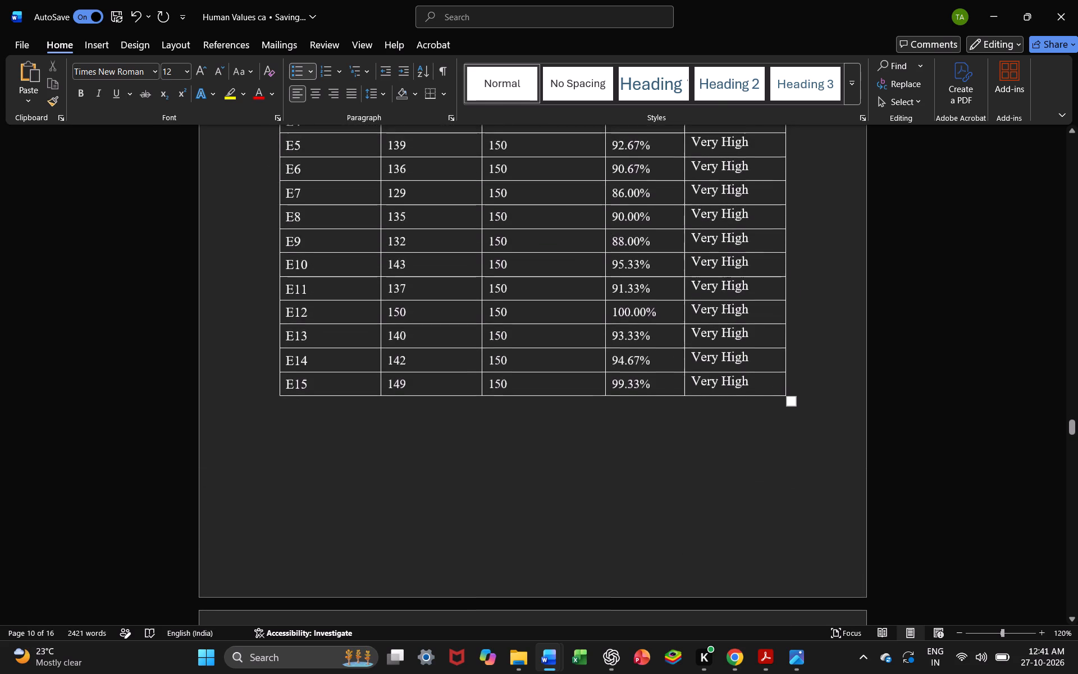
scroll(759, 382, up, 2)
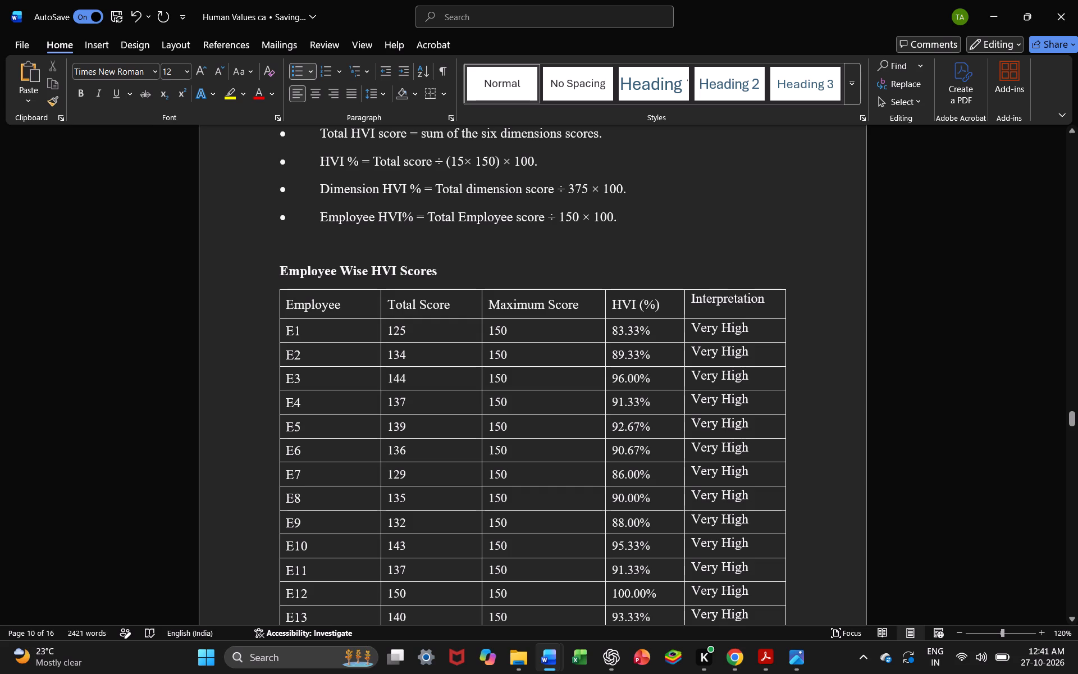
Copy the whole Employee HVI% formula bullet from the Calculation Method list.
drag(619, 221, 326, 215)
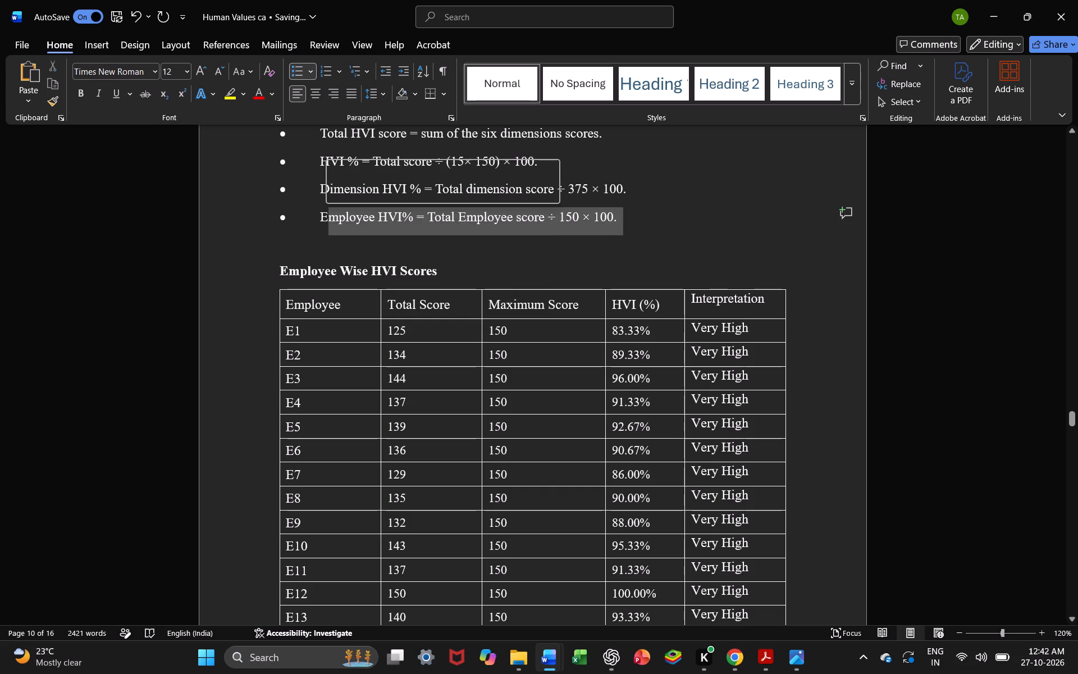
click(319, 215)
drag(321, 216, 631, 217)
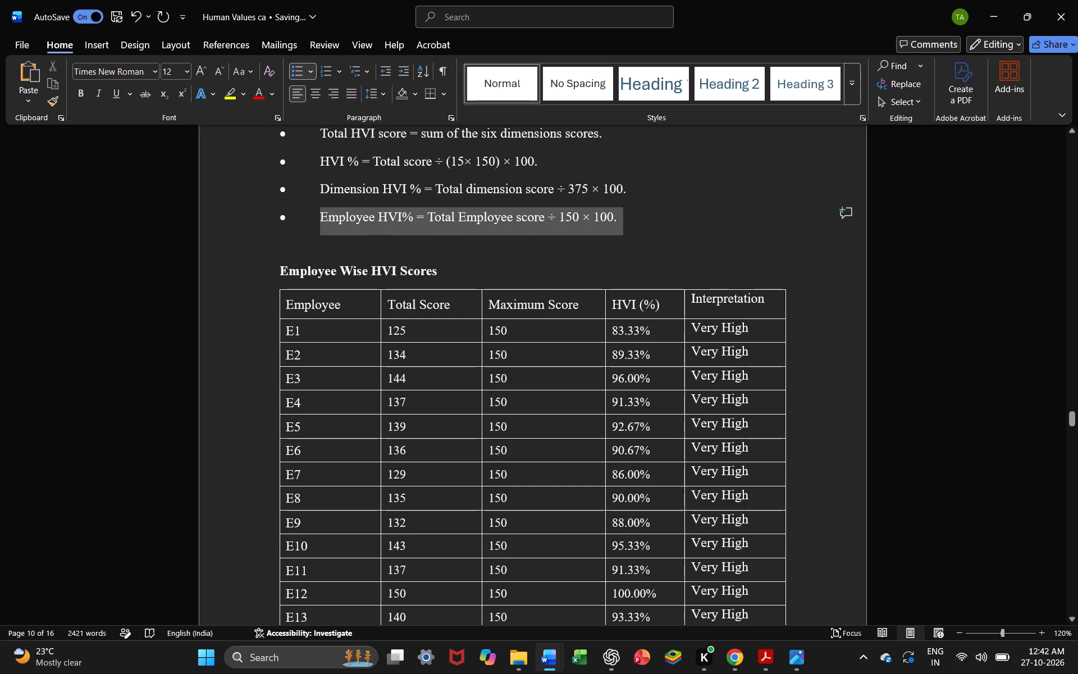
drag(631, 217, 616, 212)
drag(616, 212, 615, 212)
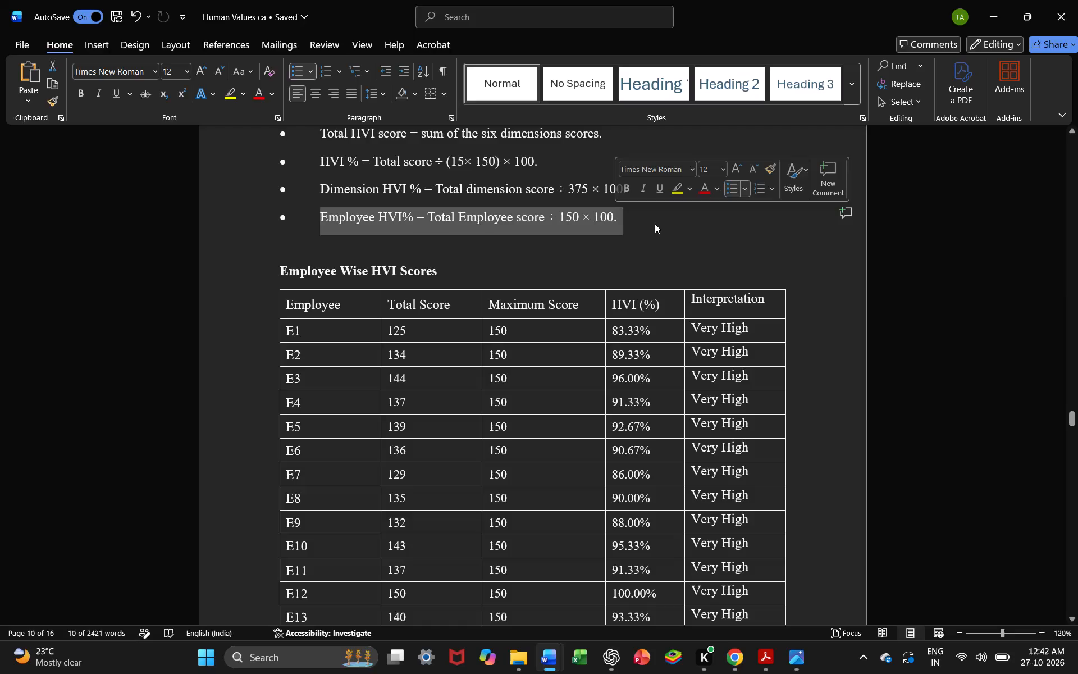
key(ctrl+c)
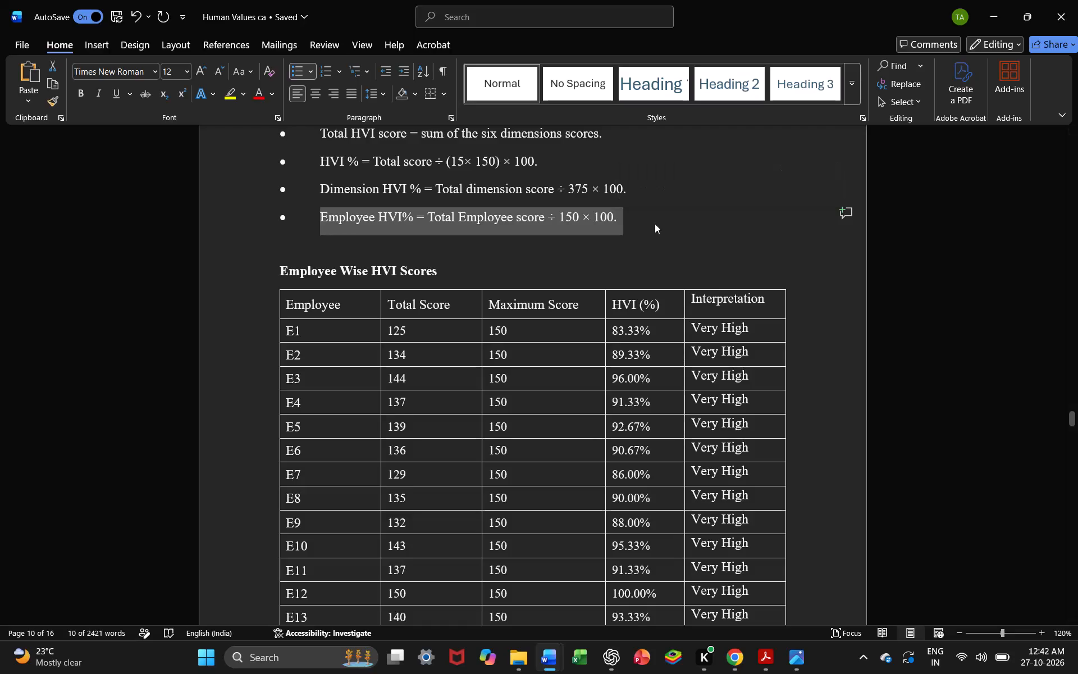
Below the Employee Wise HVI Scores table, remove the extra blank space, add the label "Formula:" and paste the Employee HVI% formula beneath it.
scroll(655, 224, down, 4)
click(450, 170)
scroll(450, 170, up, 3)
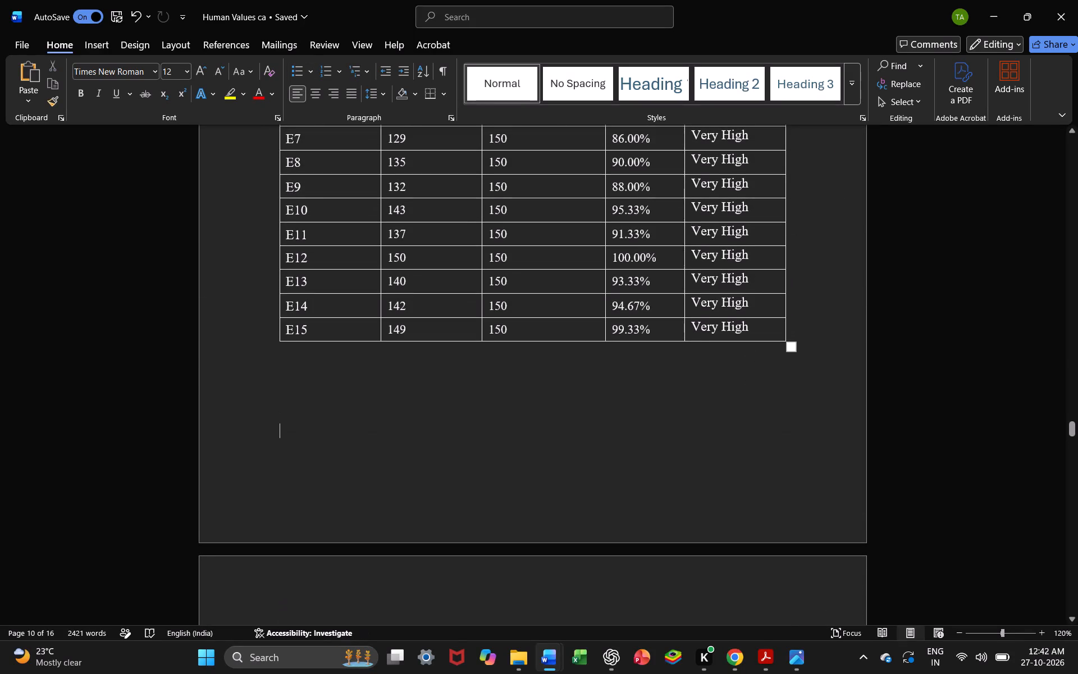
key(BackSpace)
key(BackSpace)
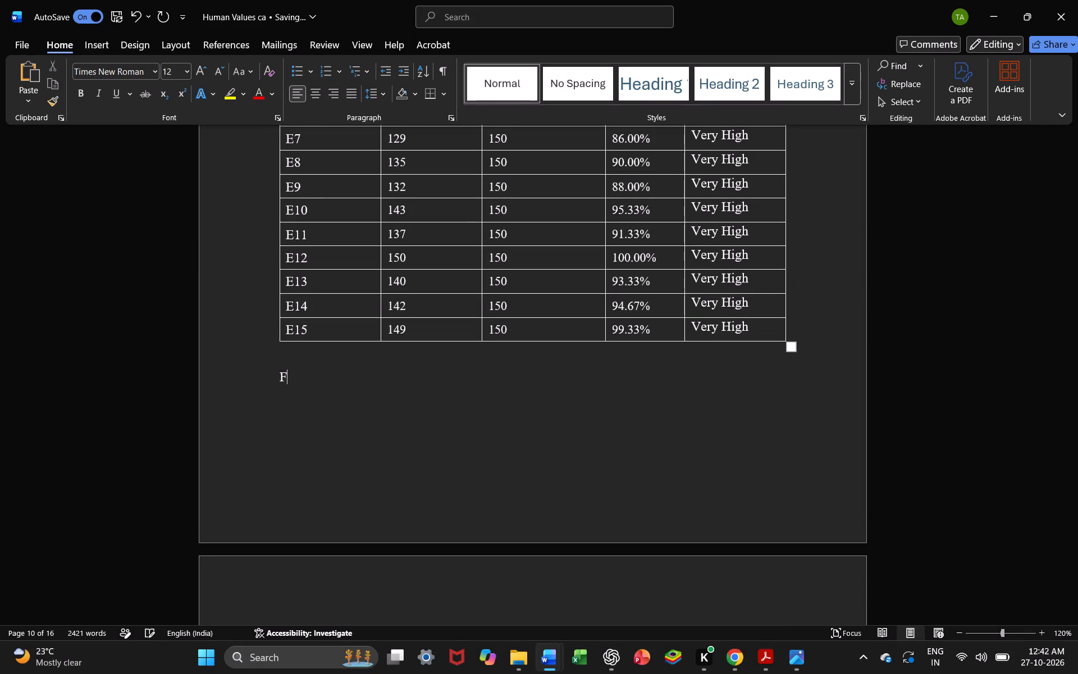
key(o)
text(rmula)
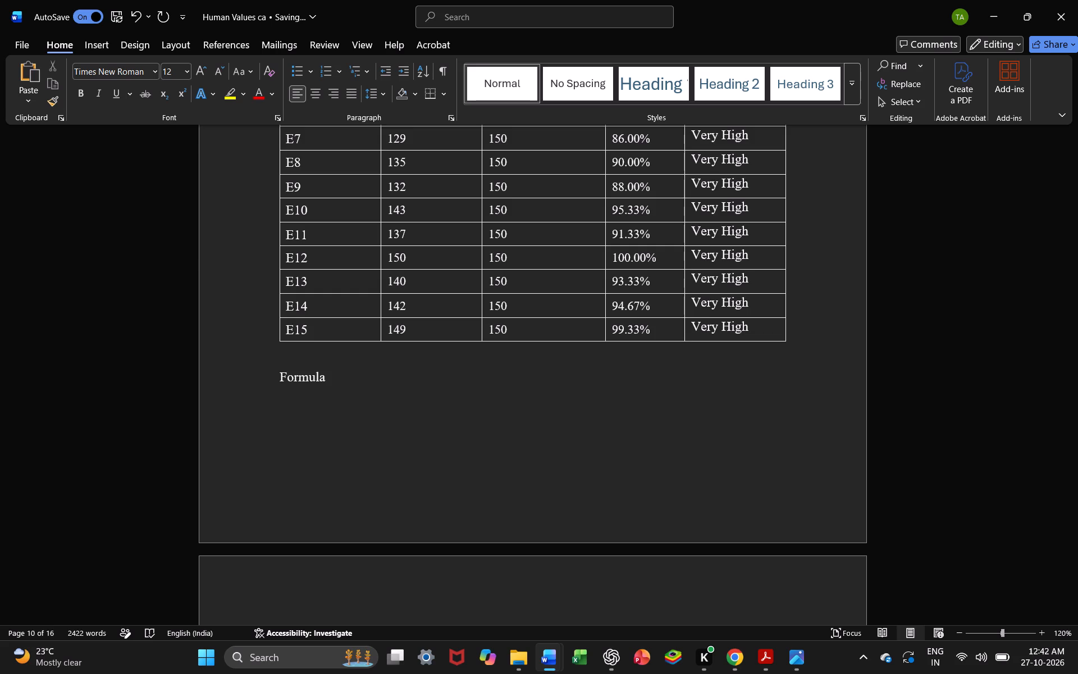
text(:)
key(space)
key(Return)
key(ctrl+v)
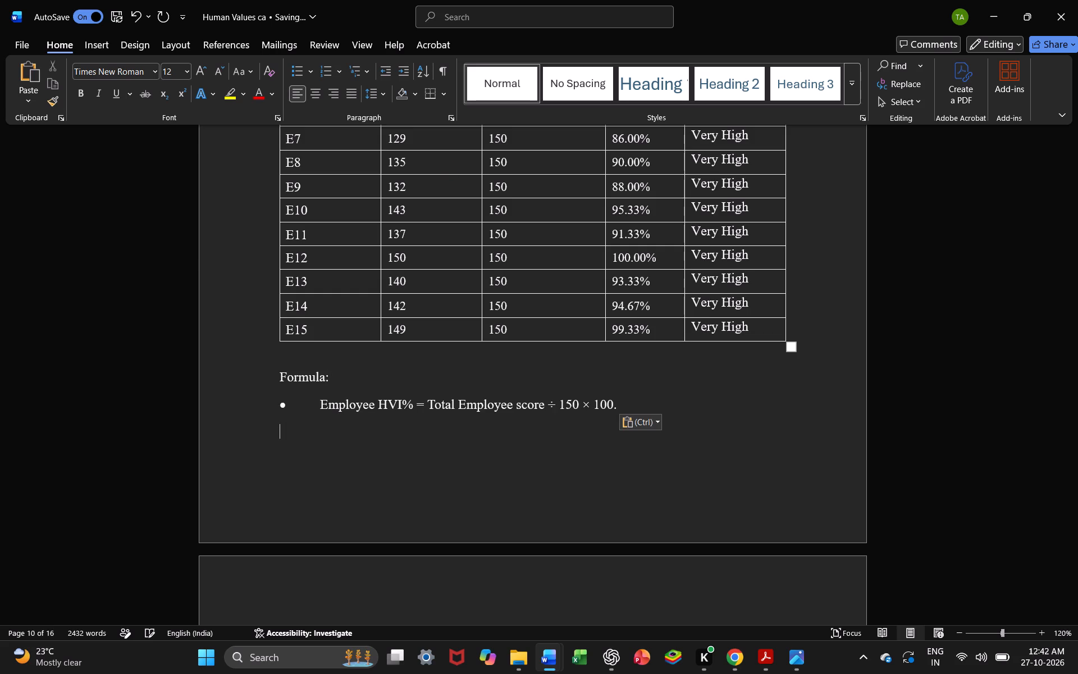
Remove the bullet and indent from the Employee HVI% formula beneath the "Formula:" label.
click(316, 405)
key(BackSpace)
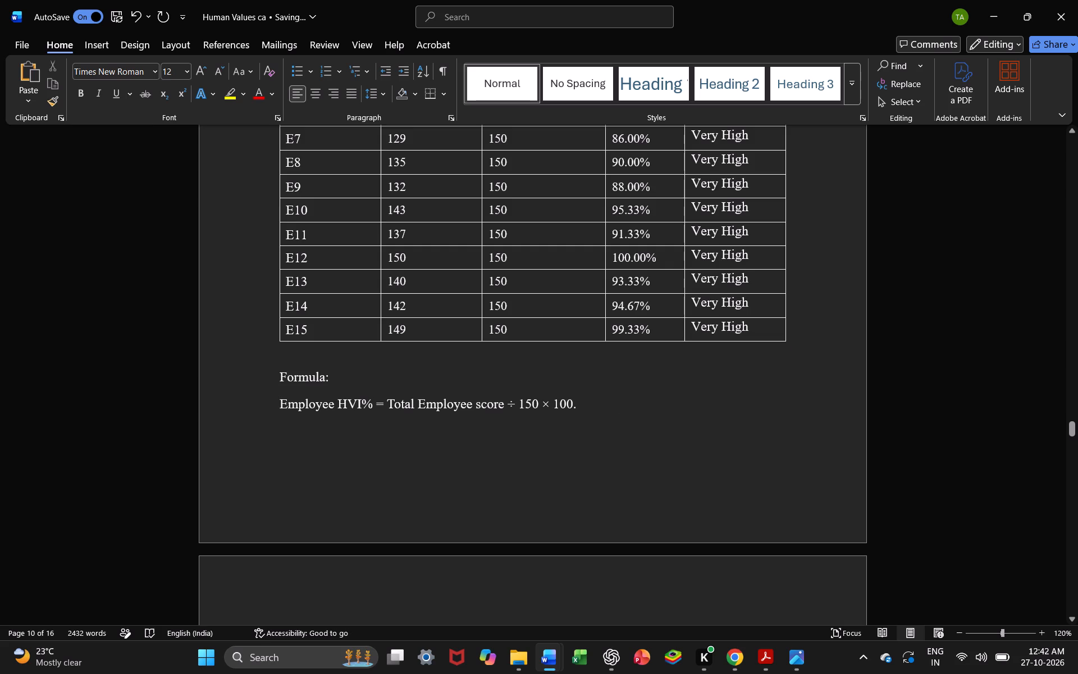
Italicize the "Formula:" label below the Employee Wise HVI Scores table, including its retyped colon.
drag(330, 375, 271, 377)
click(320, 374)
drag(325, 377, 287, 381)
drag(287, 381, 280, 381)
click(96, 92)
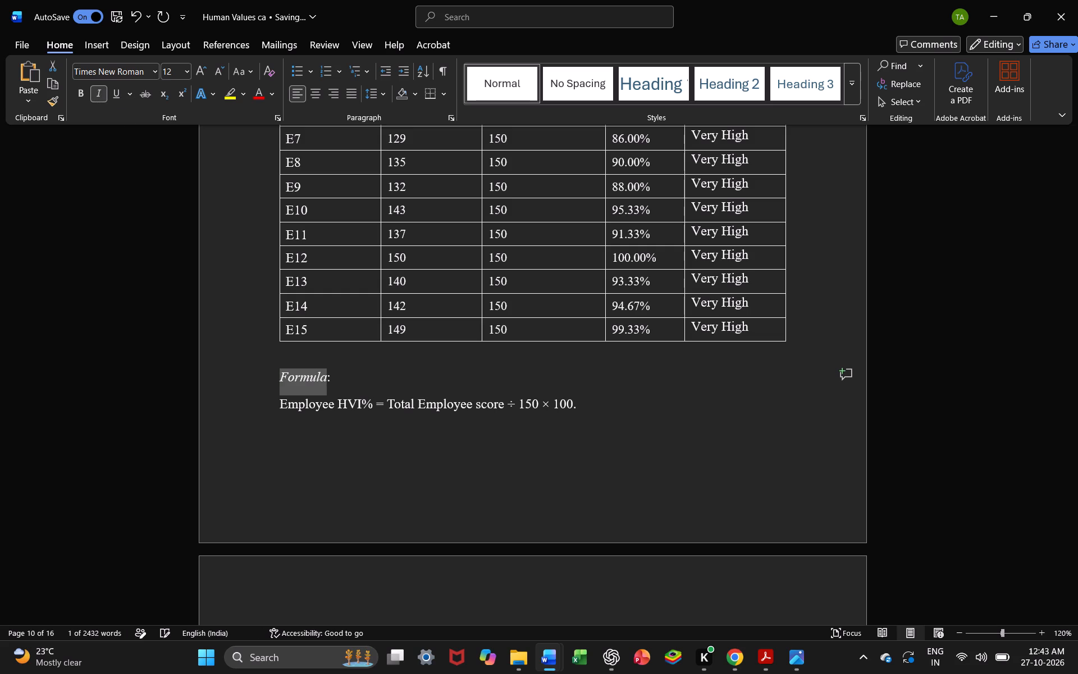
click(362, 382)
key(BackSpace)
key(BackSpace)
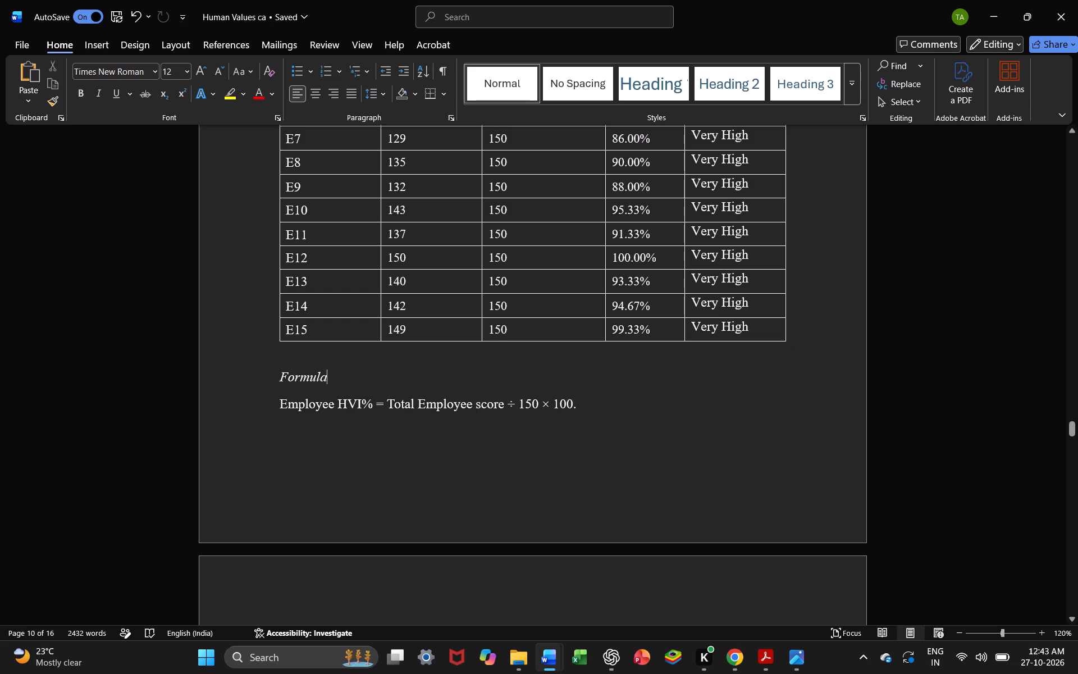
key(ctrl+semicolon)
key(shift+colon)
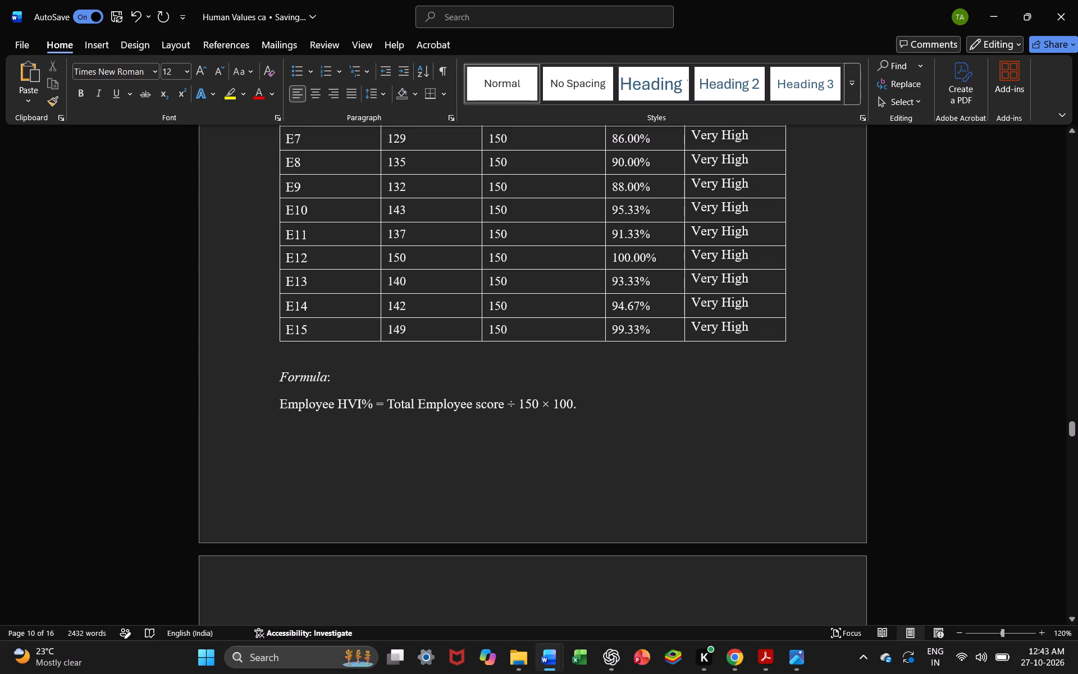
drag(332, 380, 327, 370)
click(93, 97)
click(424, 363)
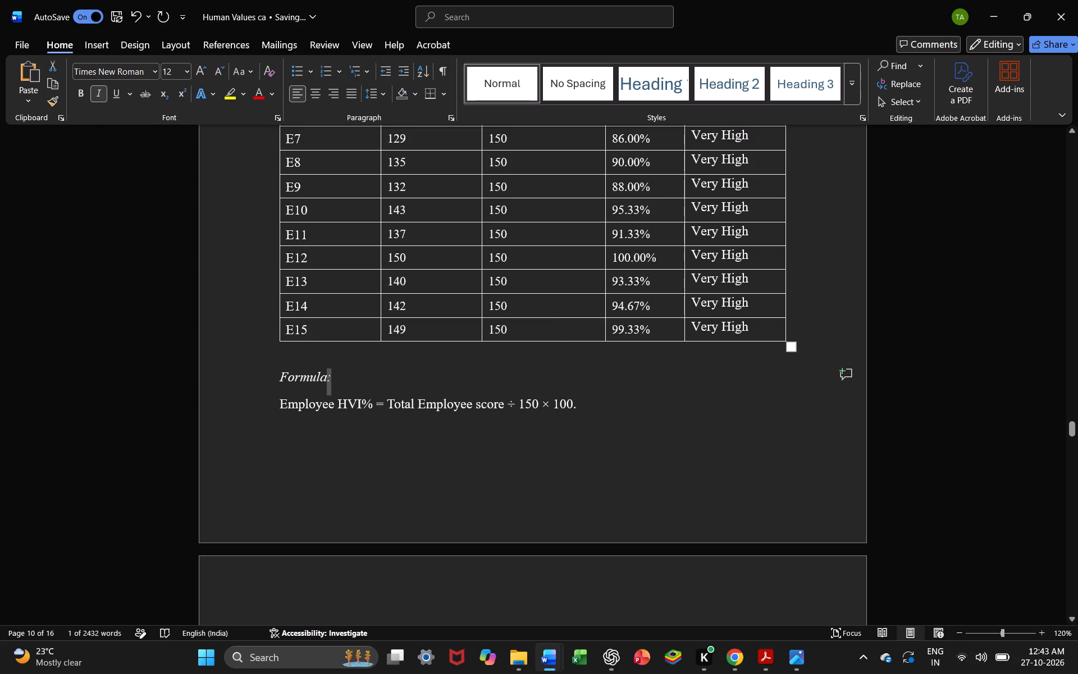
Review the Calculation Method list, the Employee Wise HVI Scores table, the bar chart and the borderless score table after it.
click(620, 411)
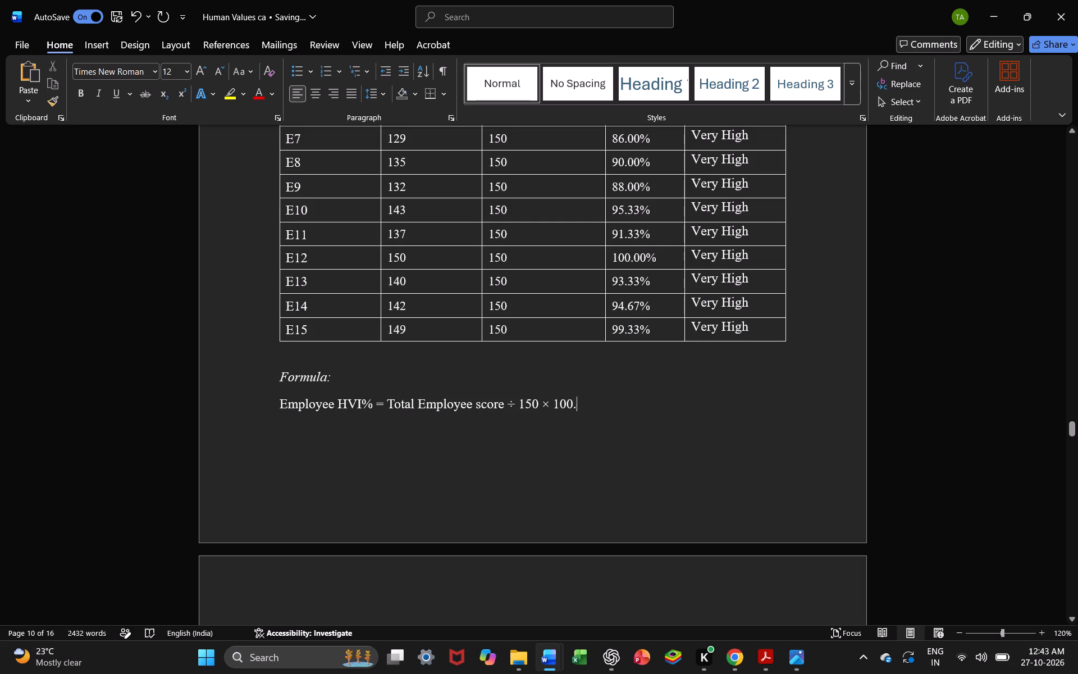
scroll(620, 411, up, 2)
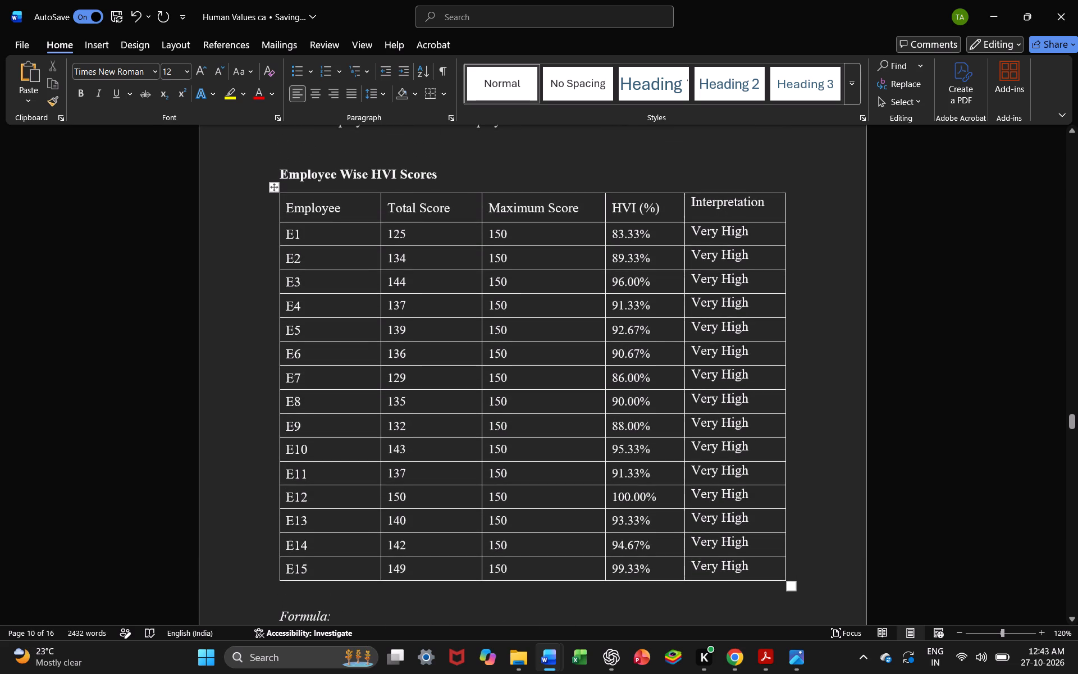
scroll(620, 411, up, 1)
click(548, 334)
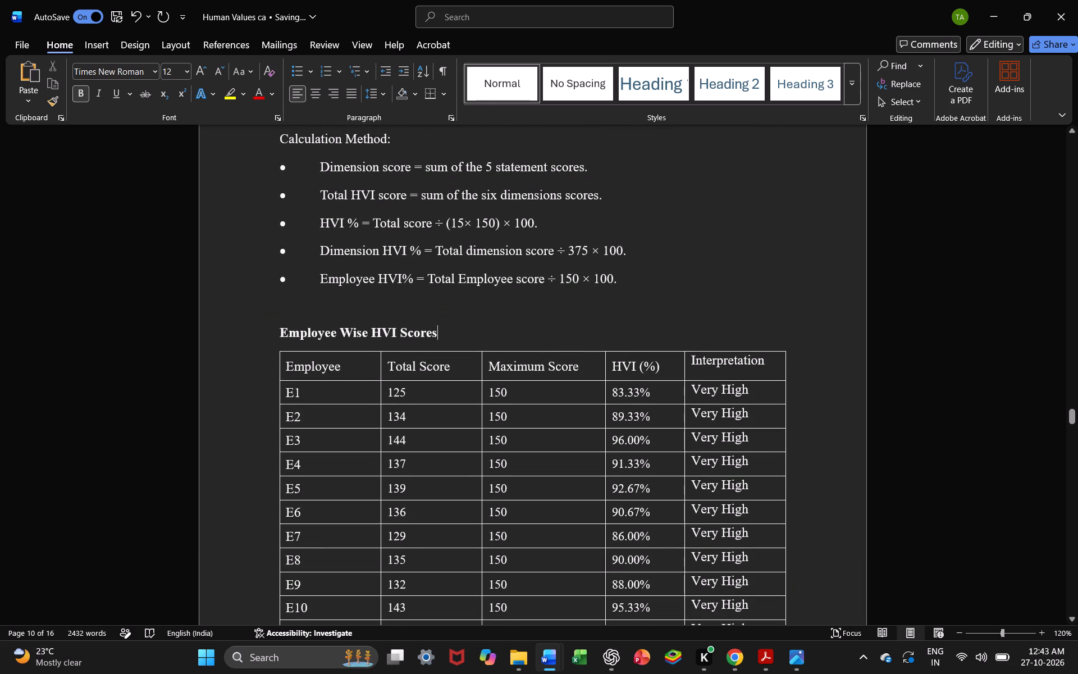
scroll(548, 334, down, 5)
scroll(548, 334, up, 2)
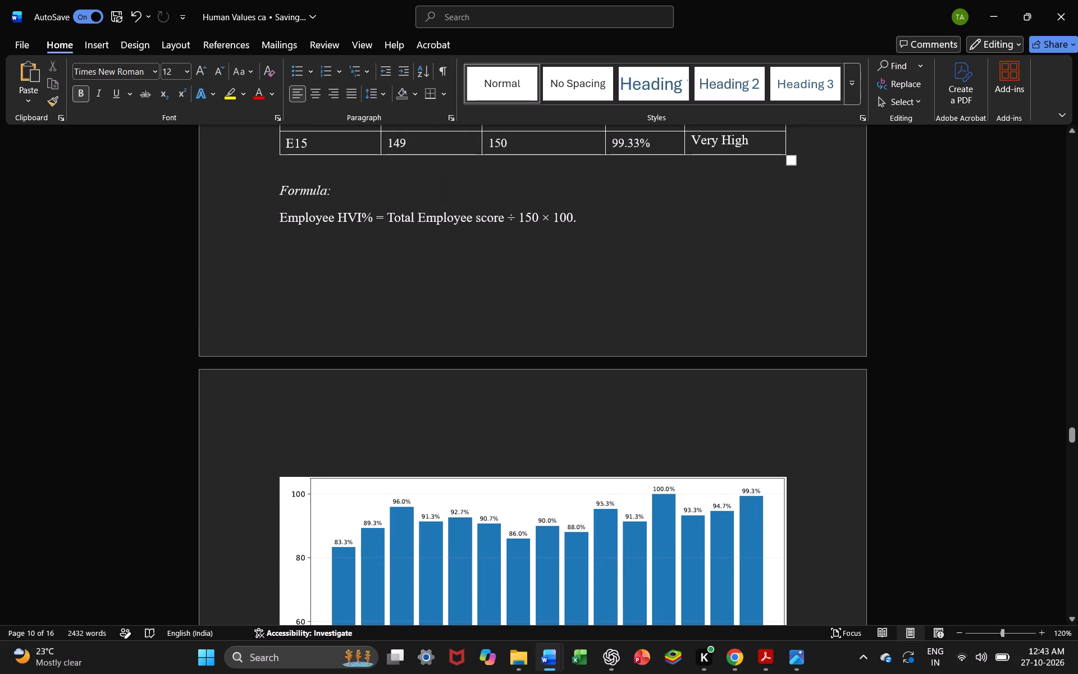
click(634, 448)
scroll(634, 448, down, 4)
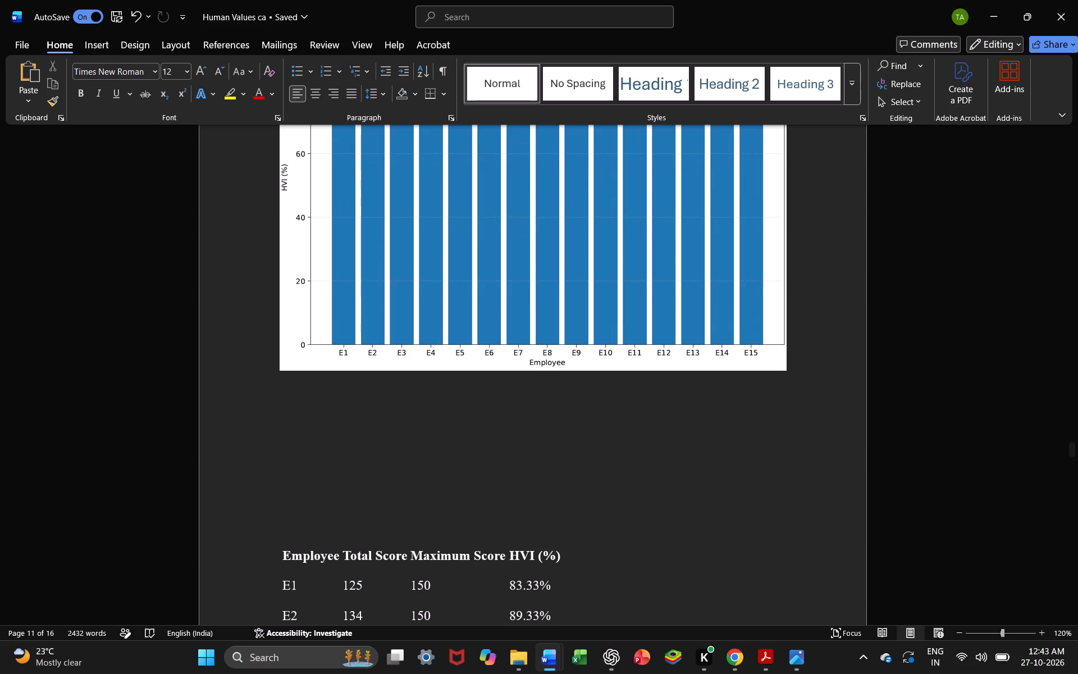
scroll(634, 448, up, 1)
scroll(634, 448, down, 3)
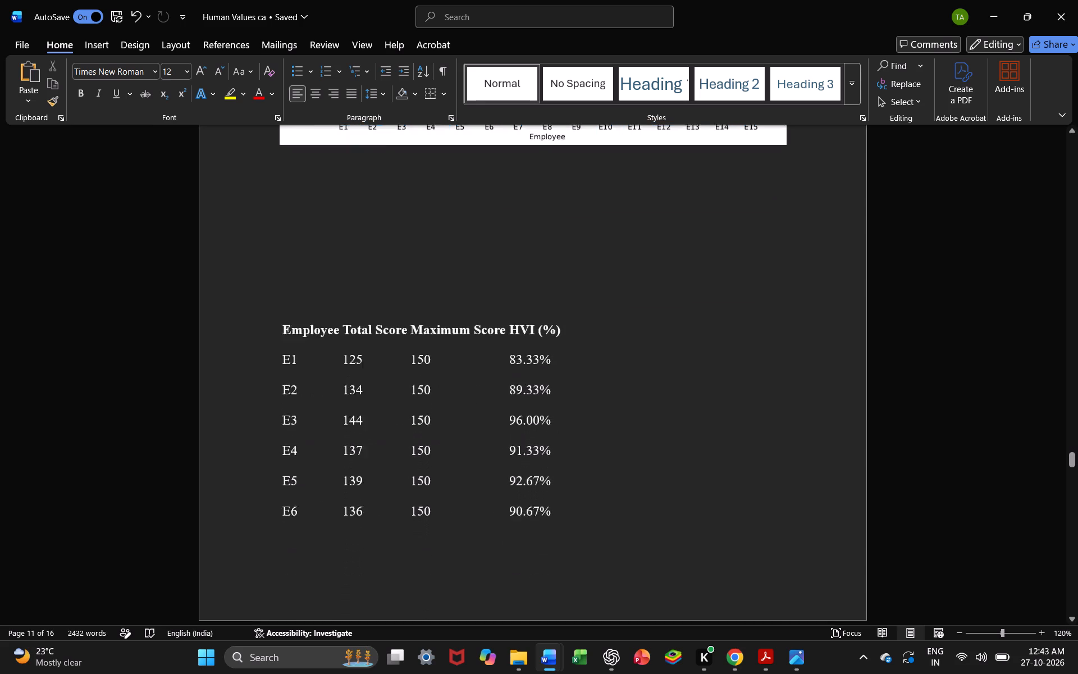
scroll(634, 448, down, 1)
scroll(599, 348, down, 1)
right_click(599, 348)
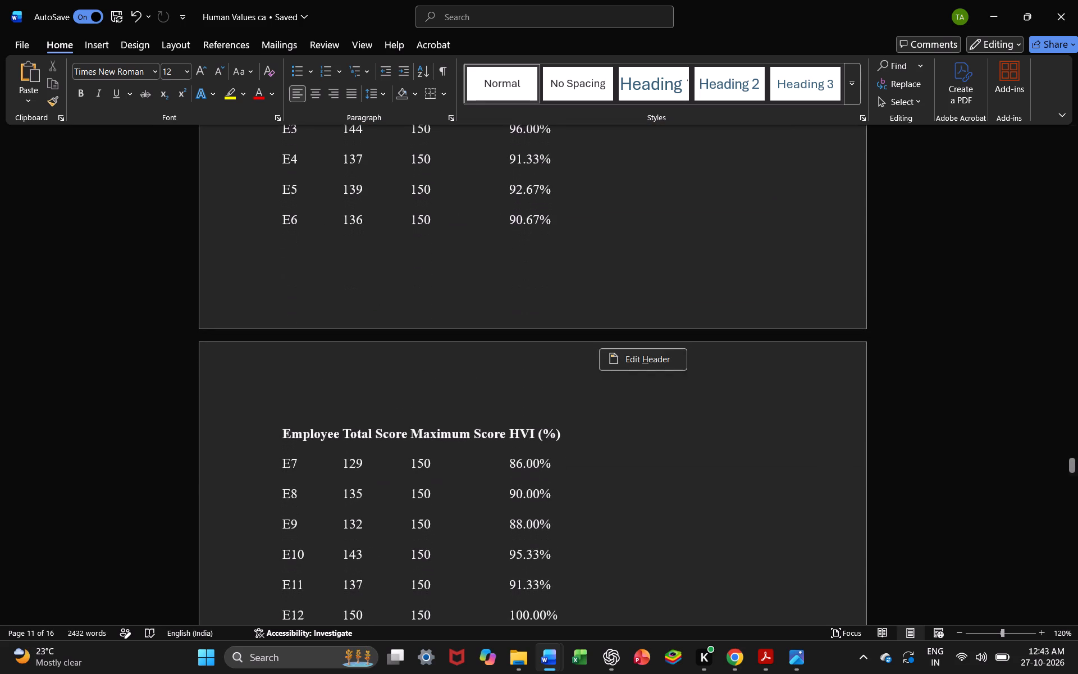
ctrl+scroll(599, 348, down, 5)
ctrl+scroll(574, 347, up, 3)
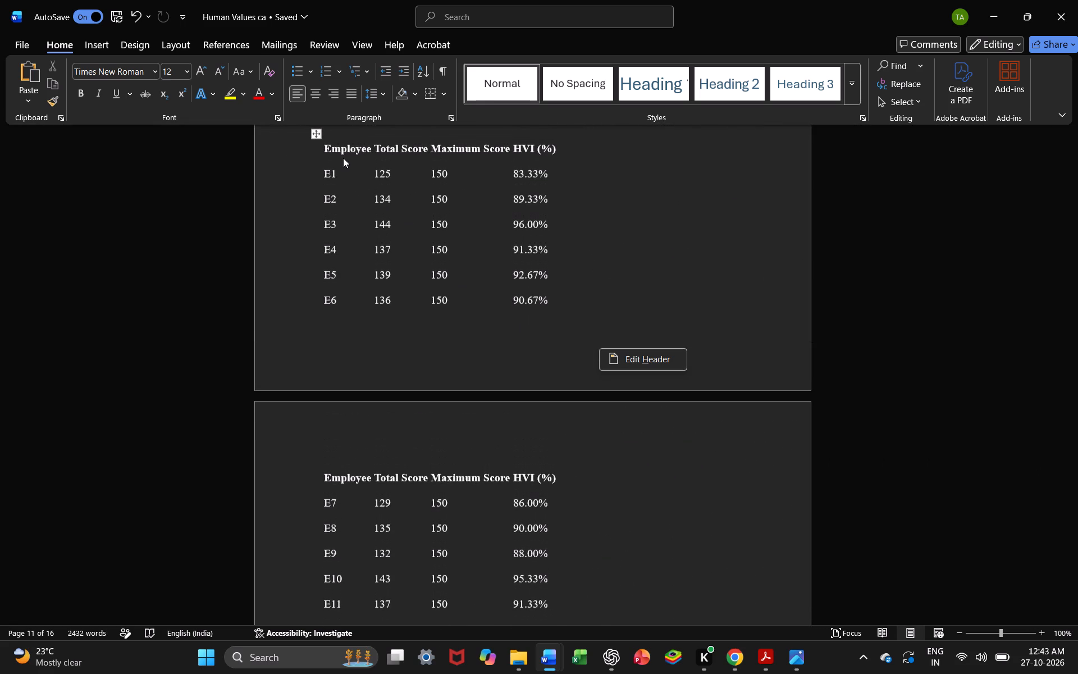
Widen the Employee column of the borderless HVI score table below the chart by moving its outer edge past the text margin.
click(321, 147)
drag(321, 147, 310, 404)
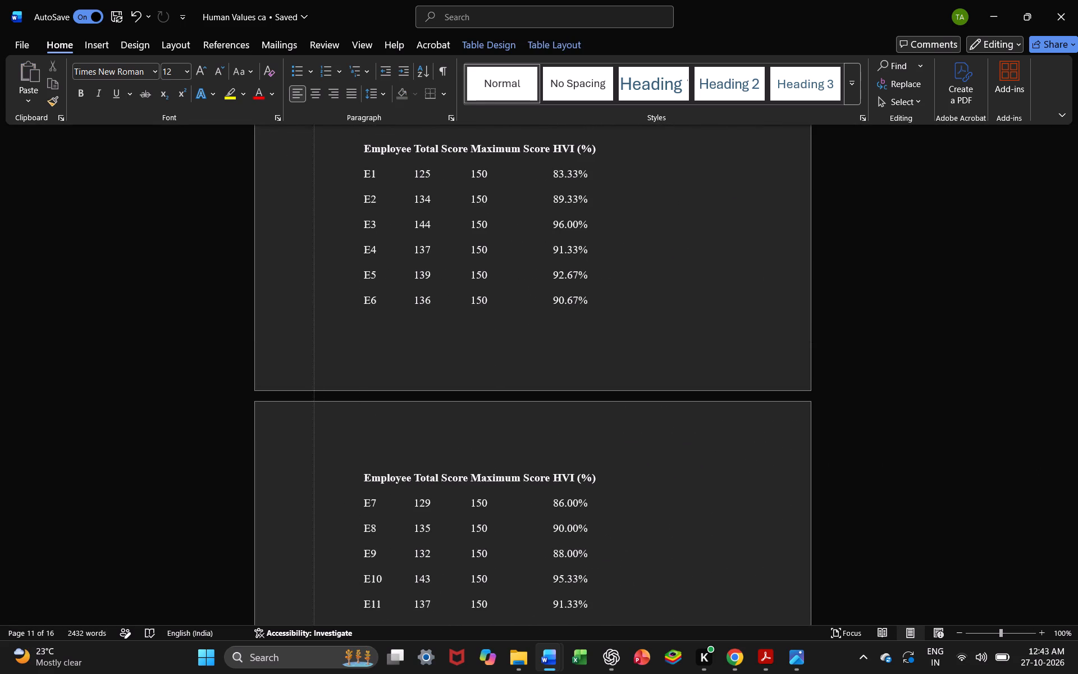
drag(310, 404, 295, 403)
click(398, 224)
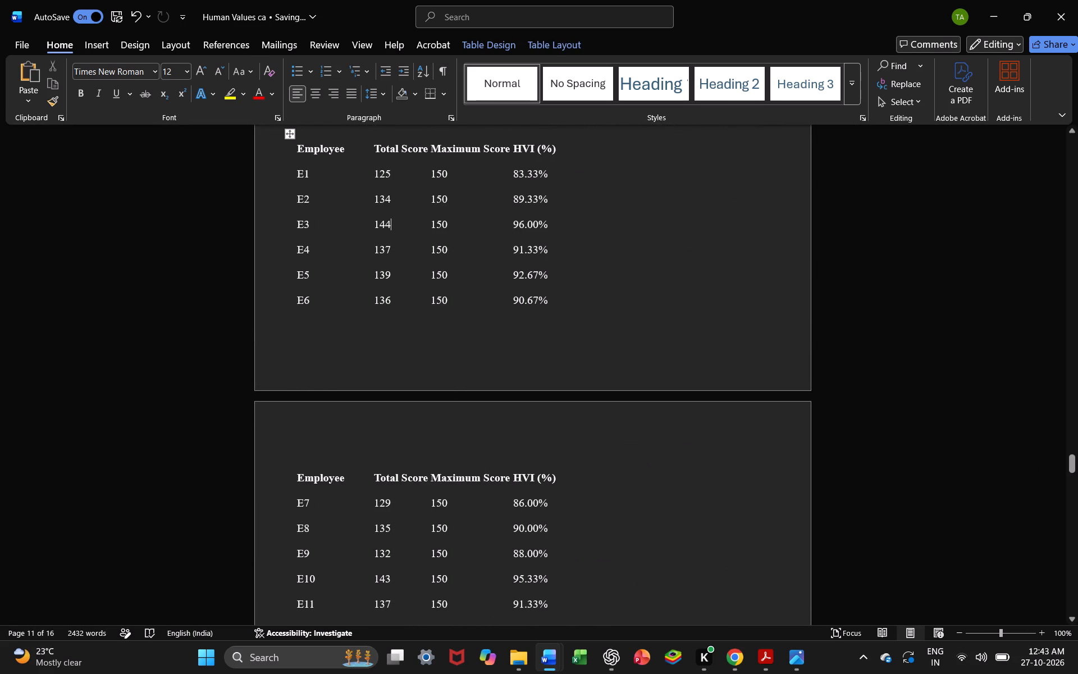
Delete rows E6 to E15 from the duplicate borderless HVI score table below the bar chart.
scroll(398, 224, down, 1)
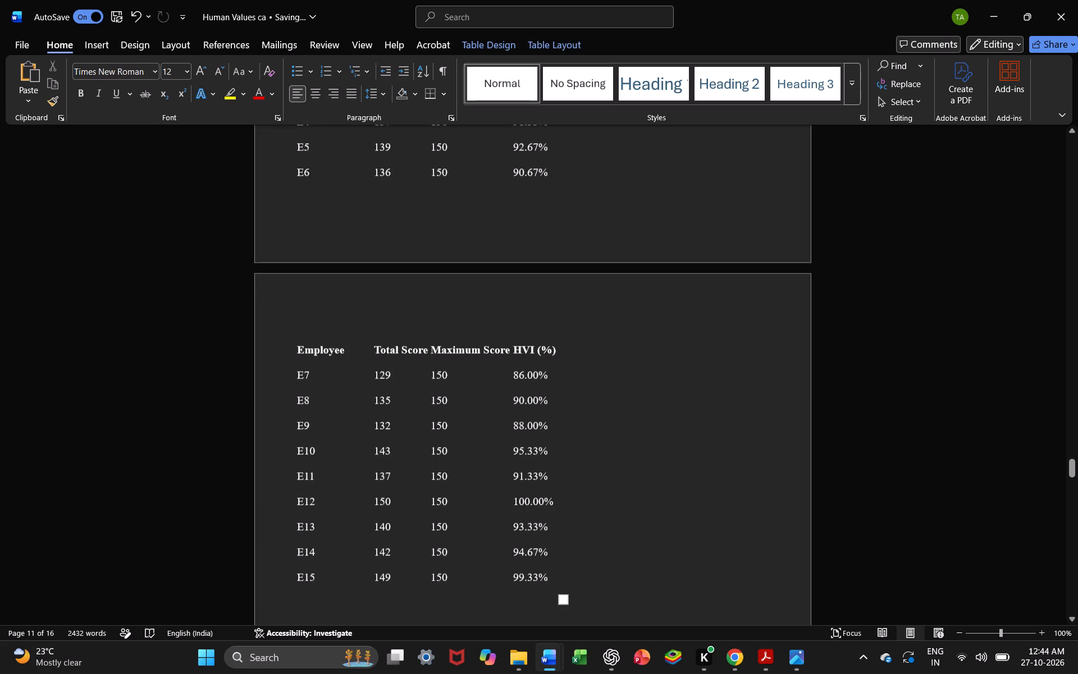
drag(551, 573, 278, 229)
key(BackSpace)
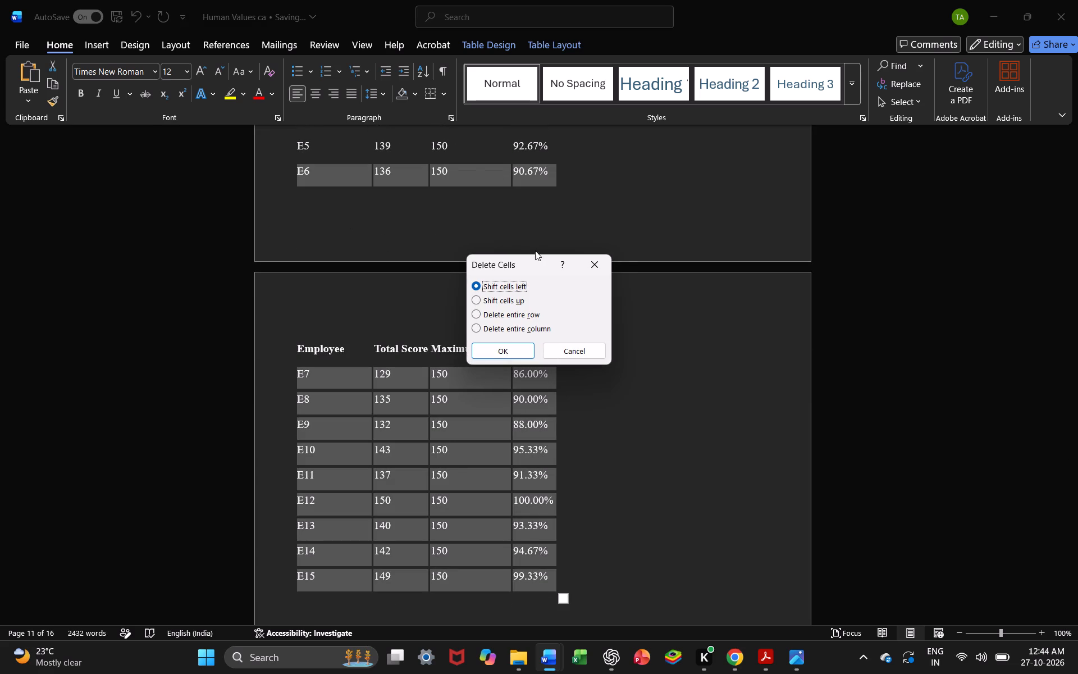
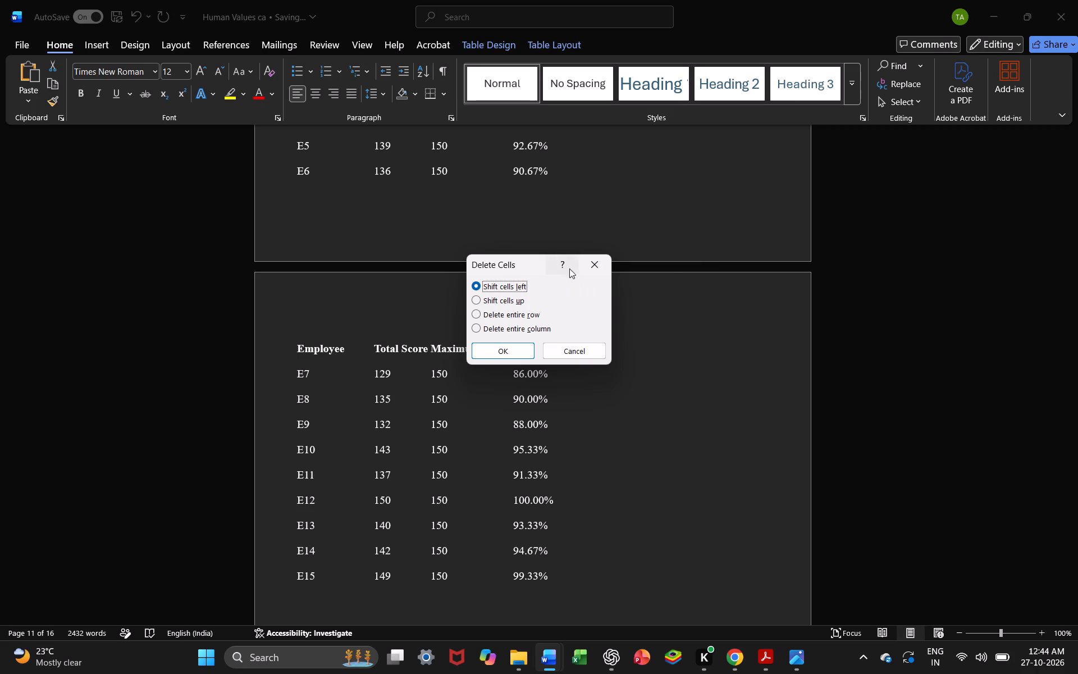
Dismiss the cell deletion options and clear the contents of rows E6 to E15 in the duplicate borderless HVI score table.
key(Delete)
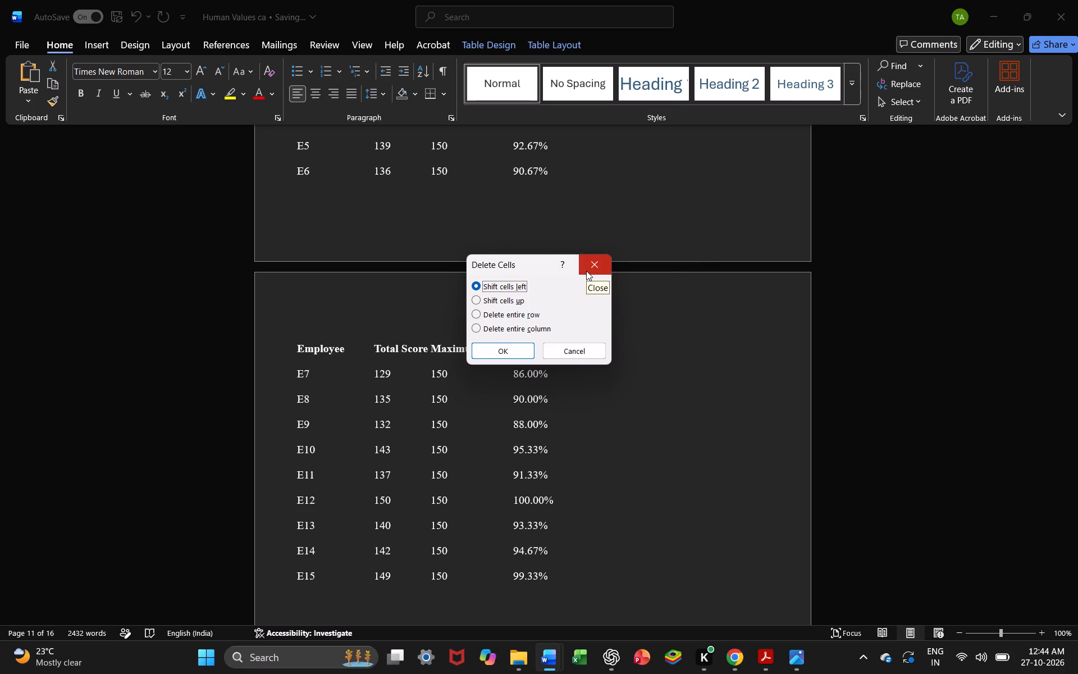
click(586, 271)
key(Delete)
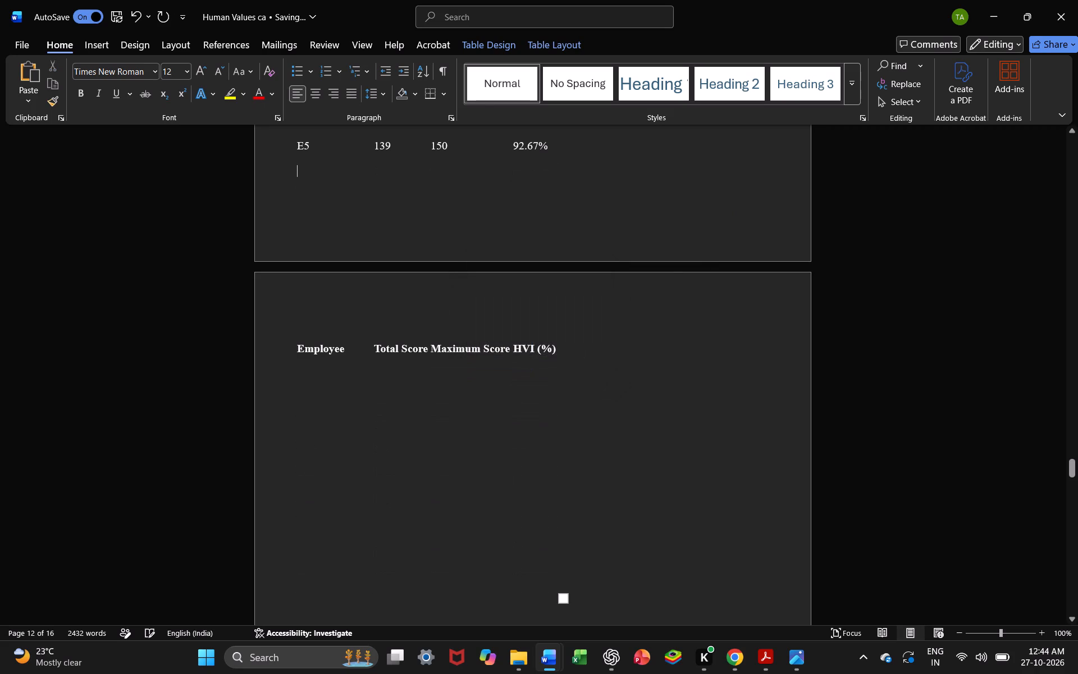
Delete the first emptied row below the repeated header of the borderless HVI table, shifting cells left.
drag(561, 344, 246, 356)
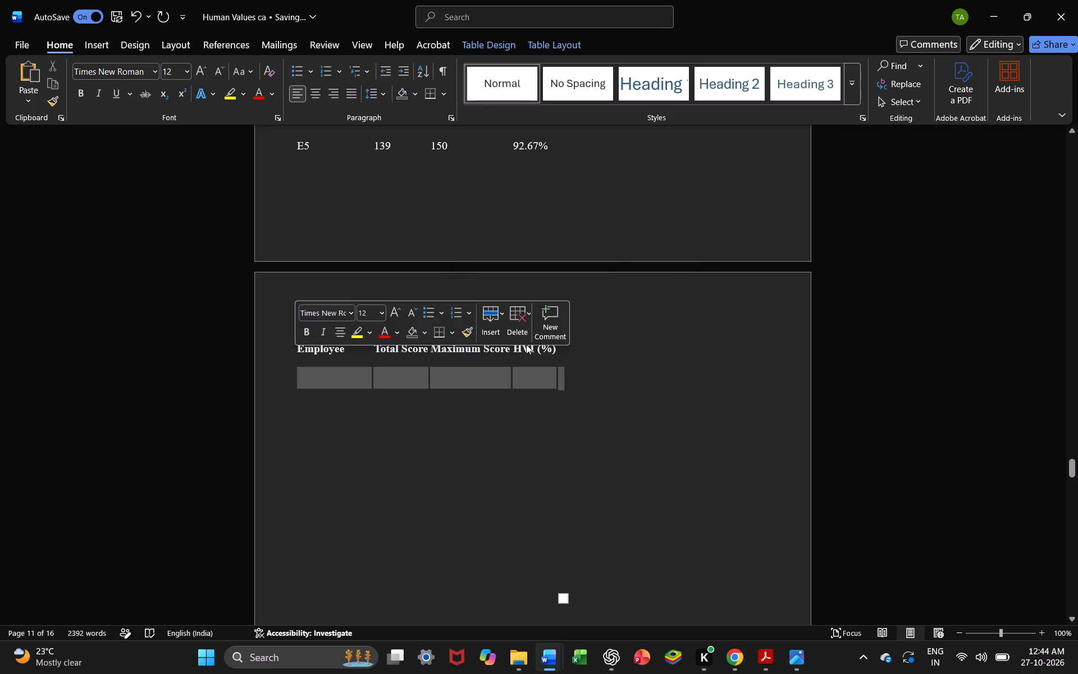
click(545, 347)
click(556, 348)
drag(556, 348, 299, 341)
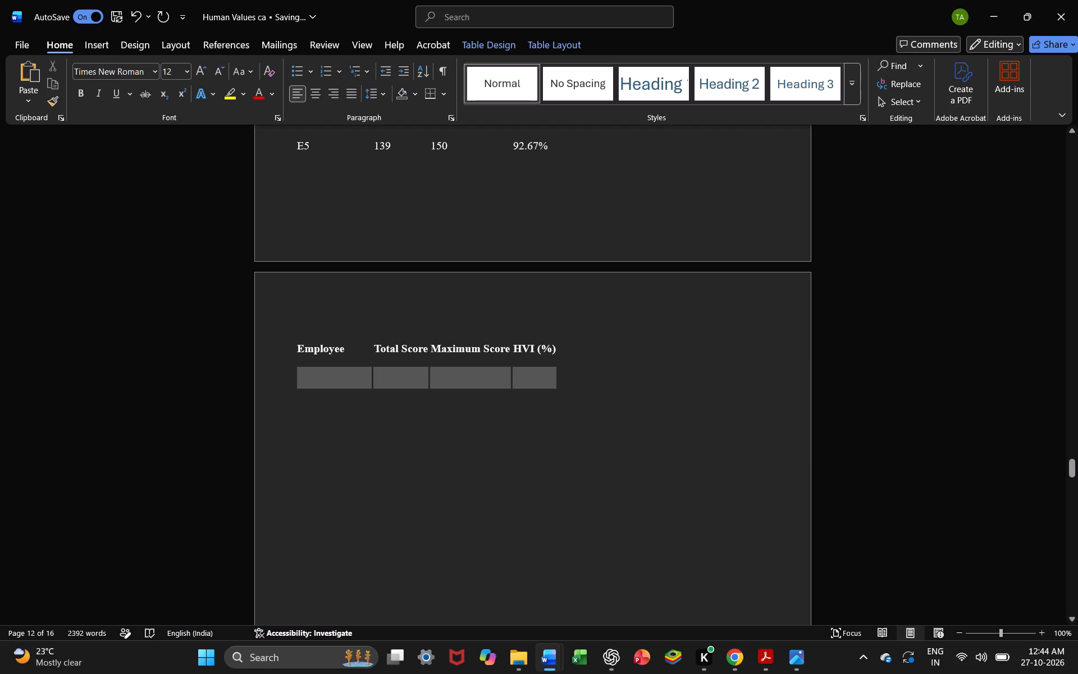
drag(299, 341, 298, 341)
key(BackSpace)
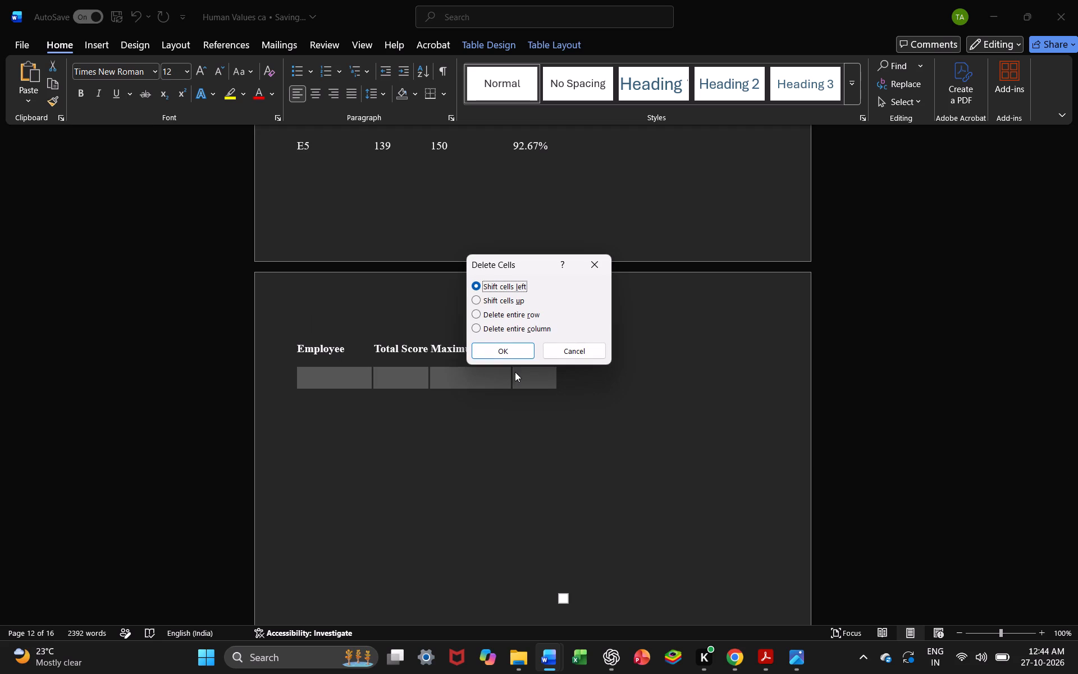
click(501, 347)
drag(565, 352, 196, 363)
click(570, 335)
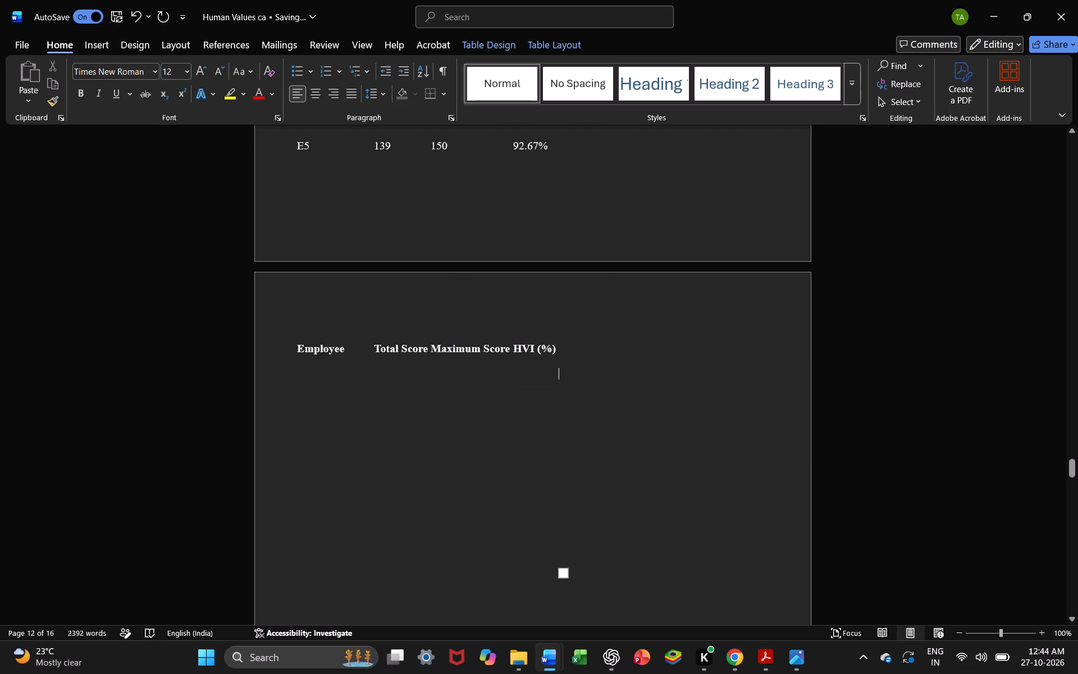
click(549, 348)
Delete the rest of the duplicate borderless HVI table, from its header through row E5, and the blank lines after it.
scroll(549, 348, up, 2)
drag(561, 305, 295, 165)
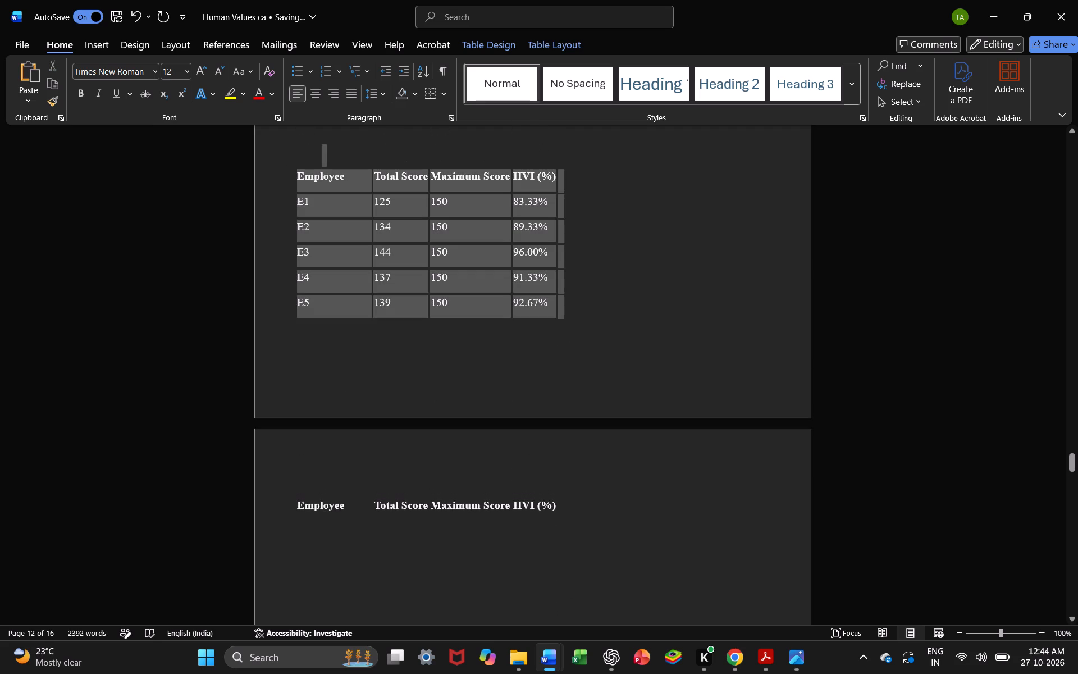
drag(295, 165, 295, 166)
key(BackSpace)
click(410, 338)
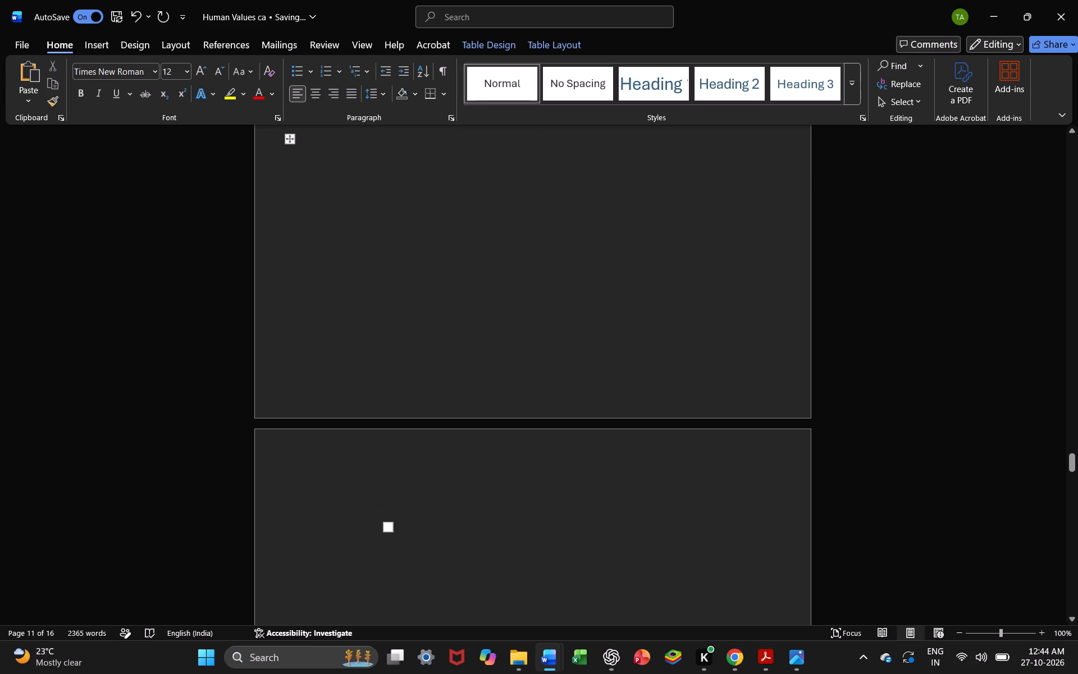
click(487, 557)
key(BackSpace)
key(BackSpace)
key(BackSpace)
key(BackSpace)
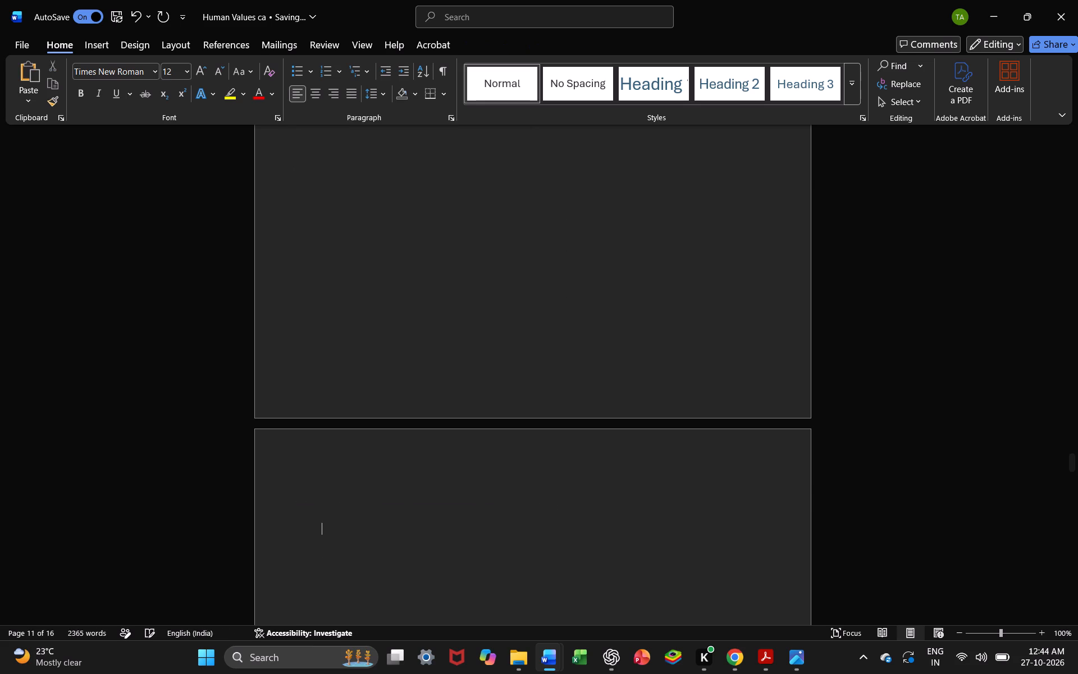
key(BackSpace)
key(BackSpace)
key(BackSpace)
Delete the second borderless HVI table with maximum scores of 125, including its header, rows E1 to E15 and the Total row.
scroll(487, 557, down, 9)
scroll(487, 557, up, 5)
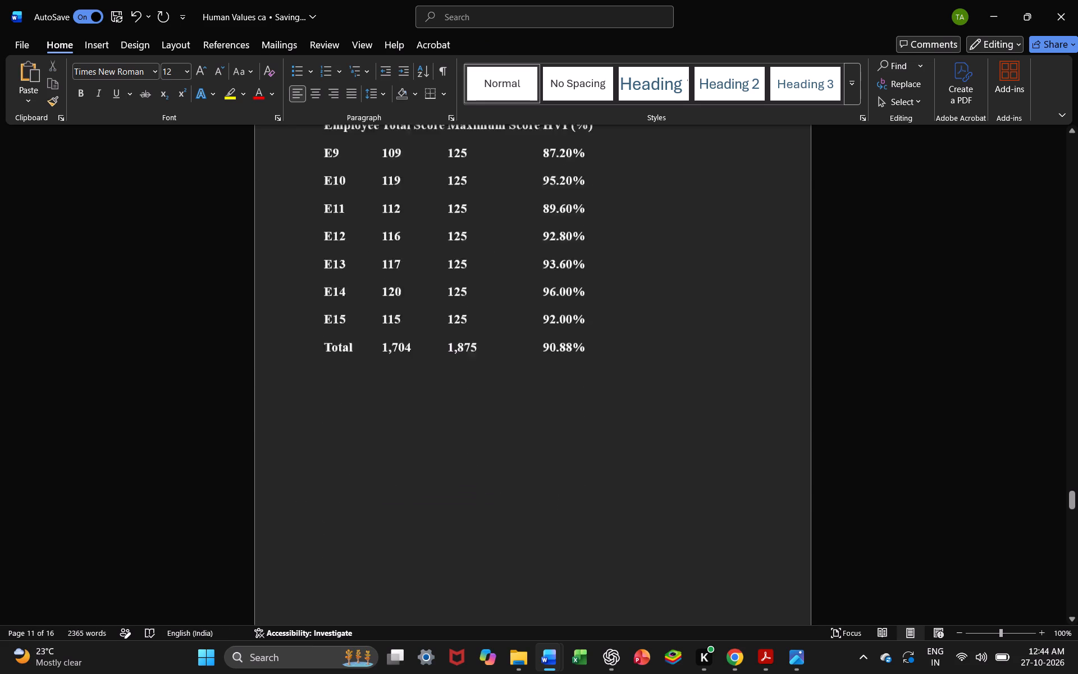
scroll(487, 557, down, 1)
drag(606, 427, 281, 204)
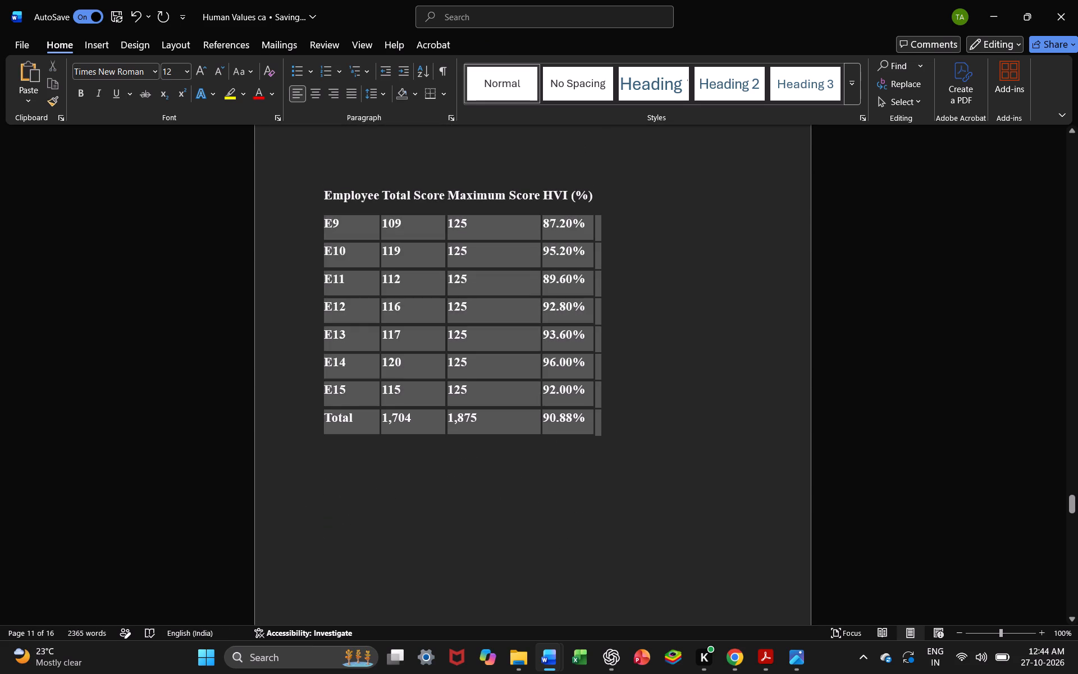
drag(281, 204, 277, 176)
key(BackSpace)
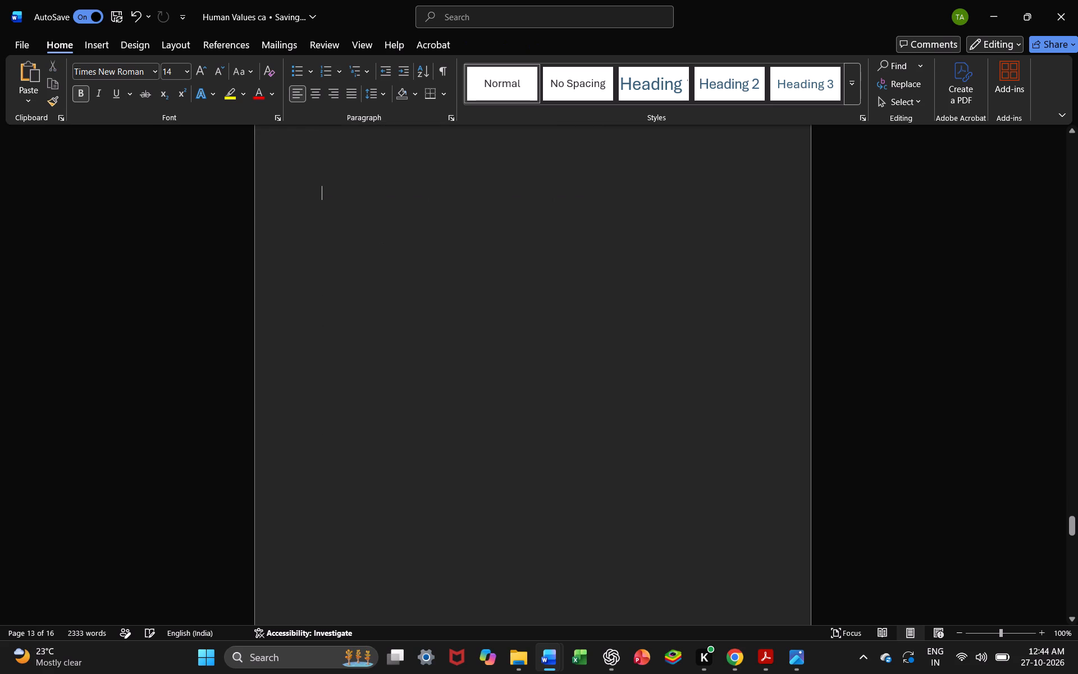
scroll(394, 277, up, 3)
drag(613, 320, 266, 124)
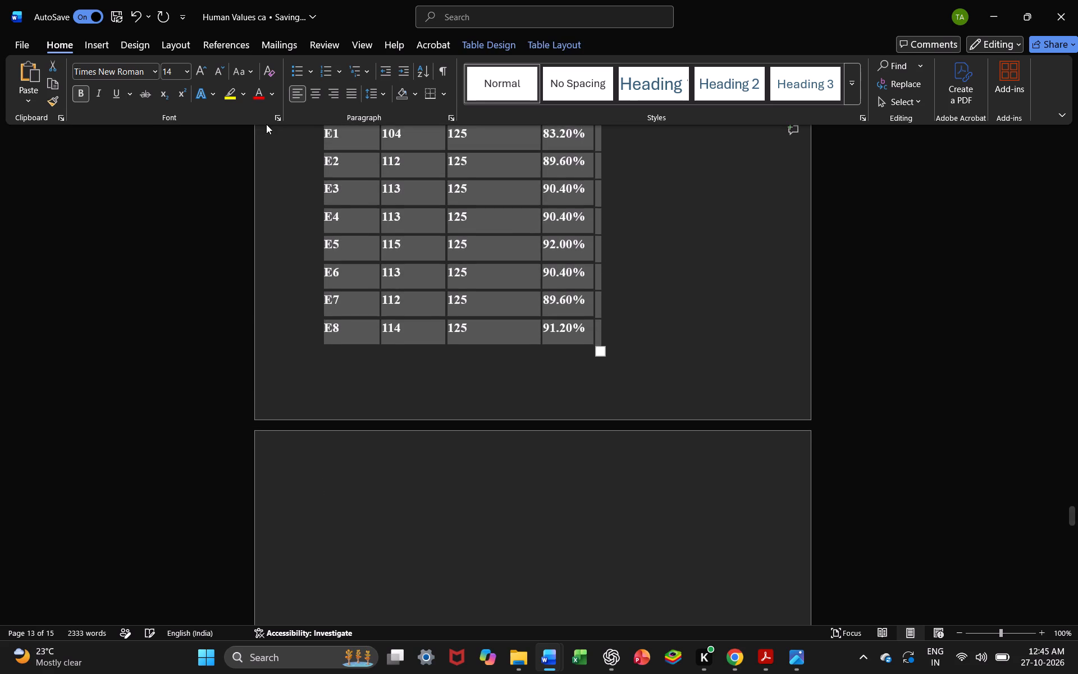
key(BackSpace)
scroll(266, 124, up, 5)
scroll(476, 270, up, 3)
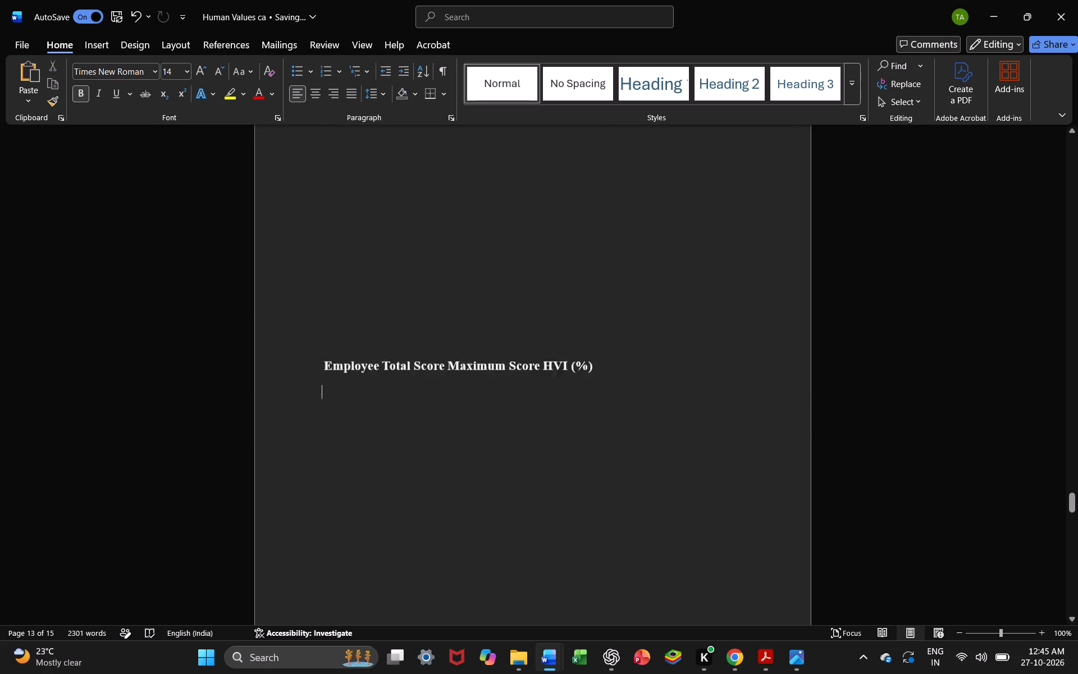
drag(621, 464, 308, 416)
key(BackSpace)
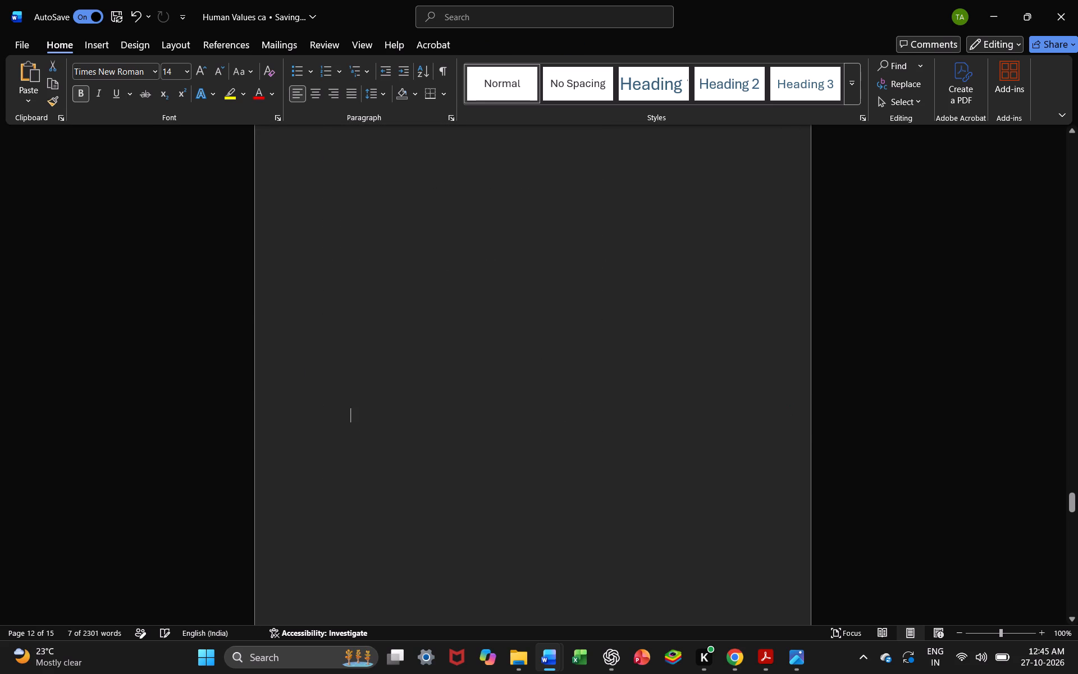
key(BackSpace)
Delete the borderless statement score tables and their titles, from Table 1: Integrity & Honesty through Table 5: Transparency & Trust.
scroll(308, 416, down, 13)
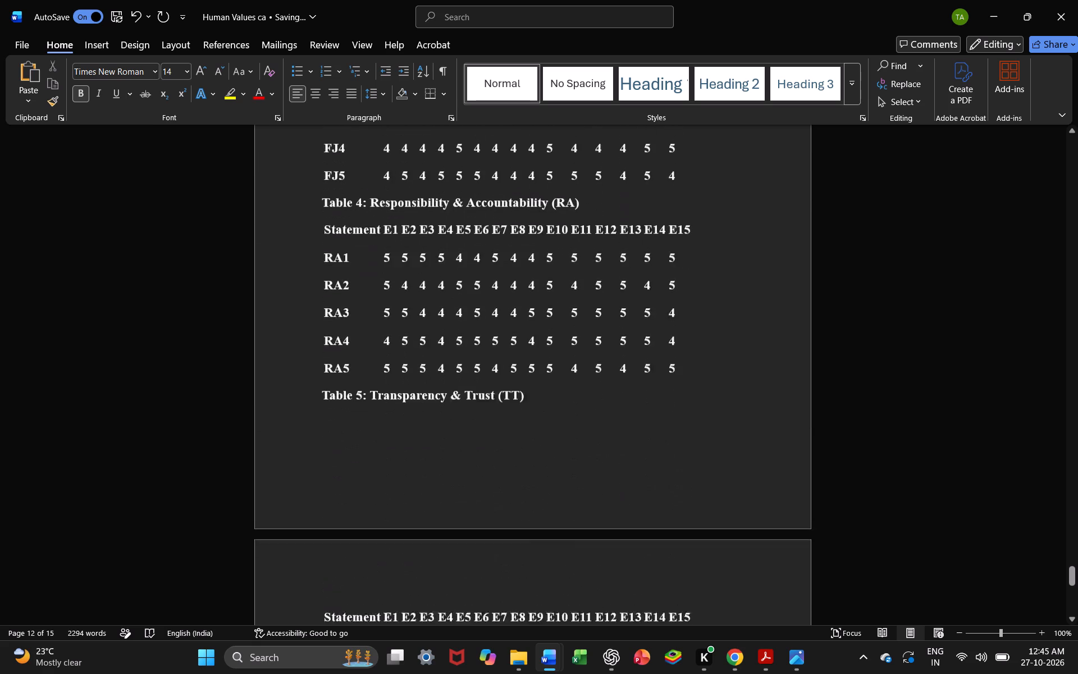
scroll(308, 416, down, 7)
ctrl+scroll(308, 416, down, 4)
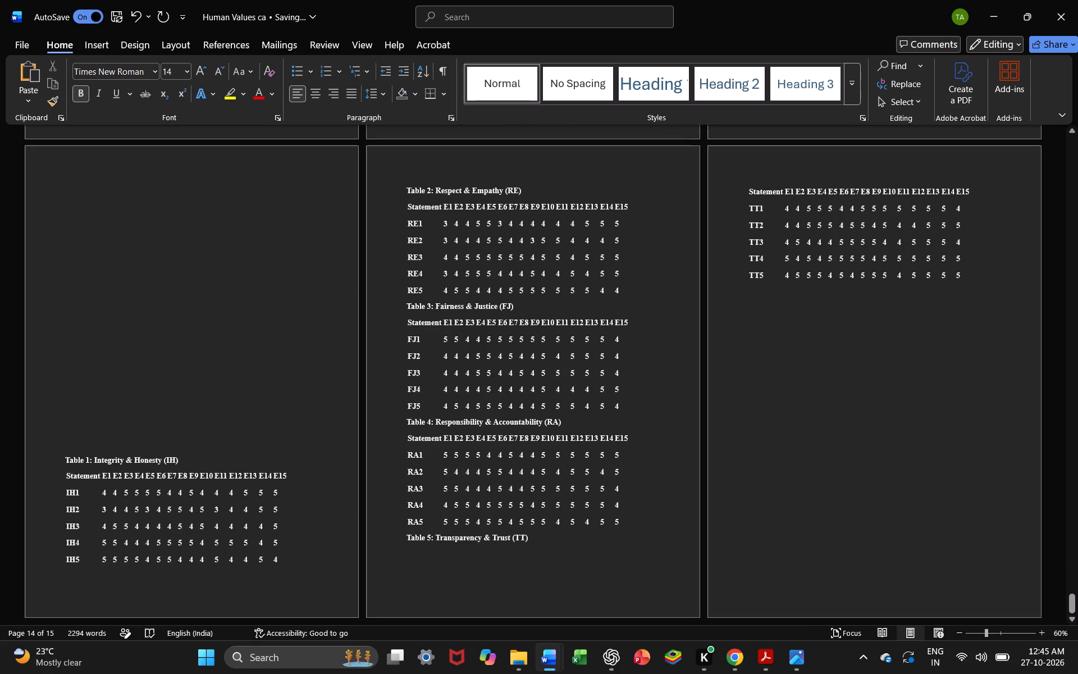
scroll(308, 416, up, 7)
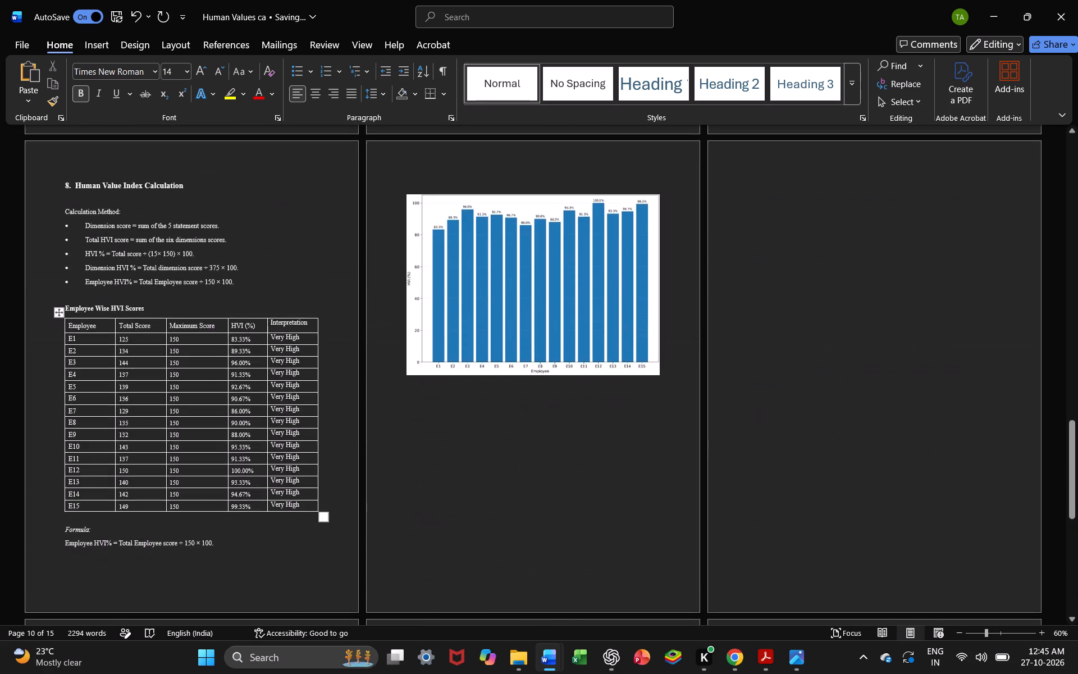
scroll(308, 416, down, 4)
drag(403, 362, 564, 649)
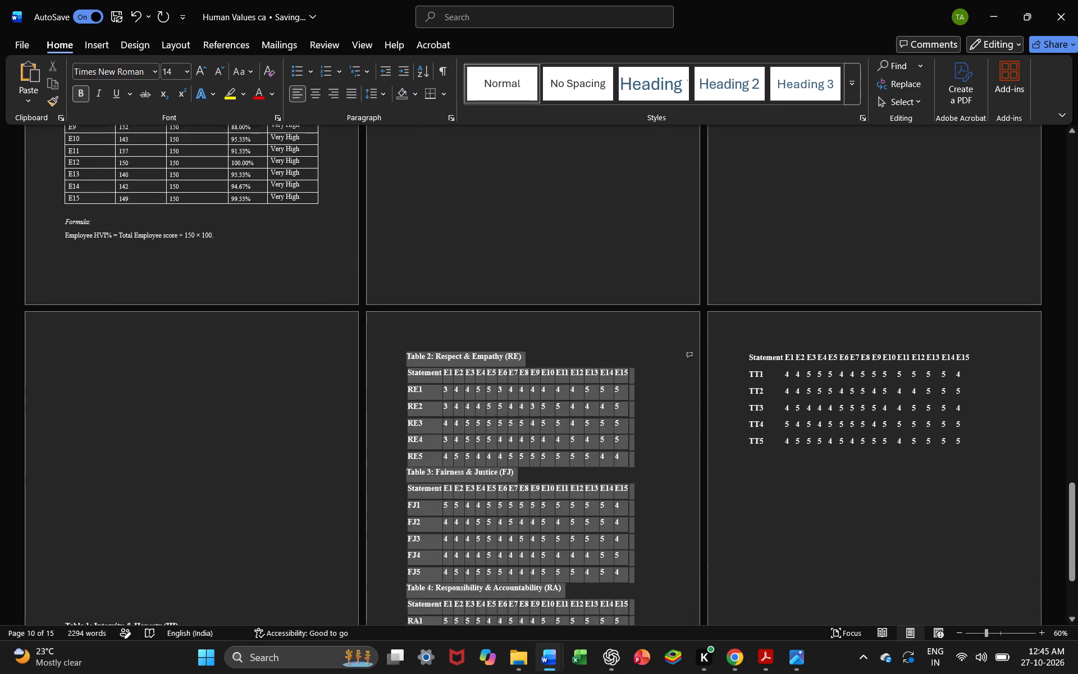
drag(564, 649, 600, 581)
key(BackSpace)
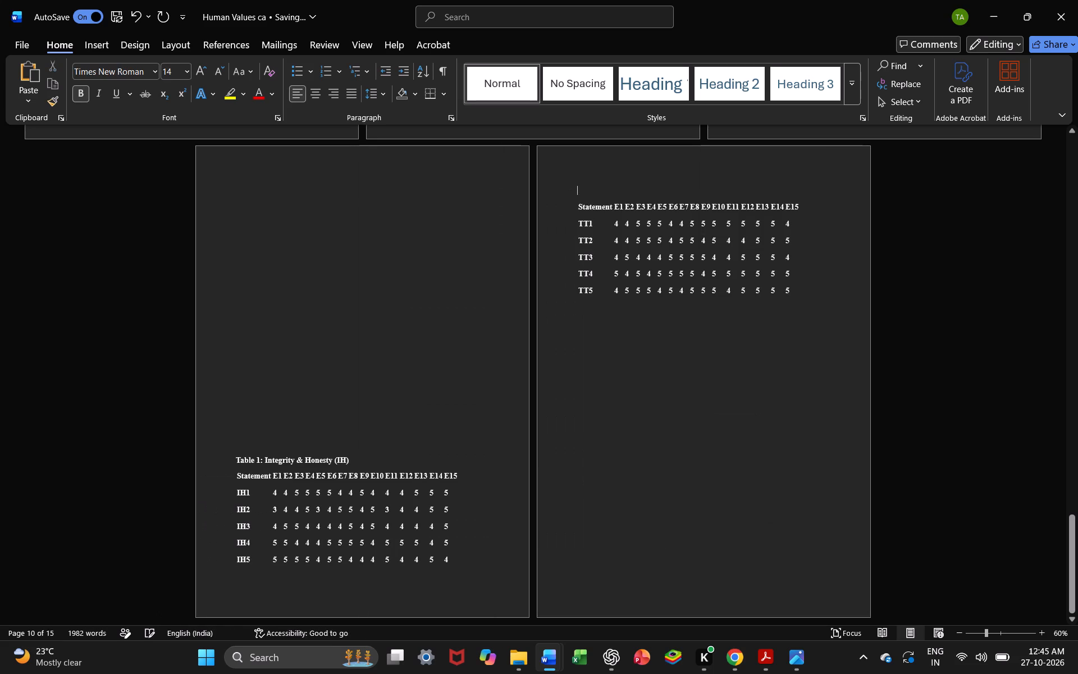
drag(224, 452, 824, 249)
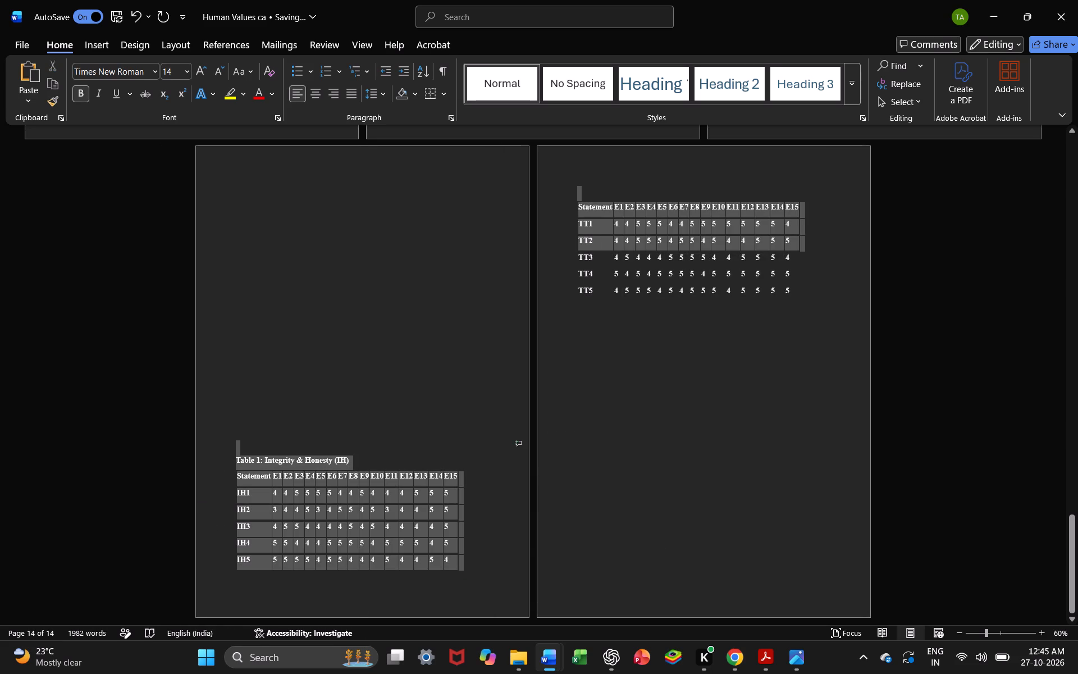
drag(824, 249, 813, 302)
key(BackSpace)
Remove the blank lines left at the end of the document, including the empty last pages.
scroll(813, 302, up, 4)
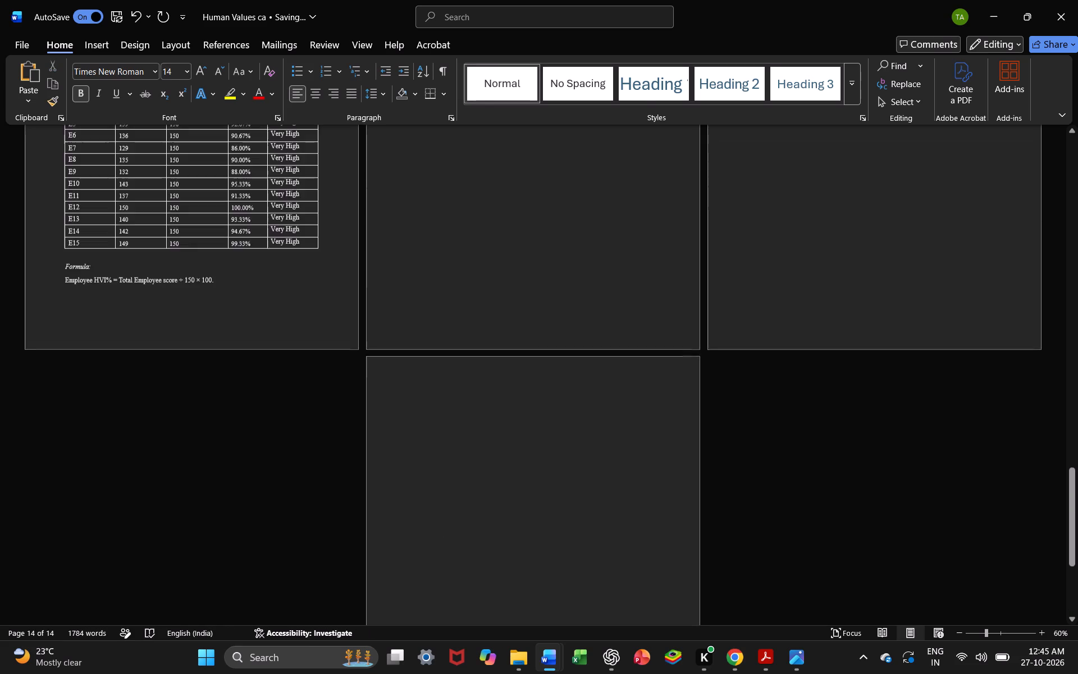
scroll(813, 302, up, 2)
scroll(813, 302, down, 3)
key(BackSpace)
key(BackSpace)
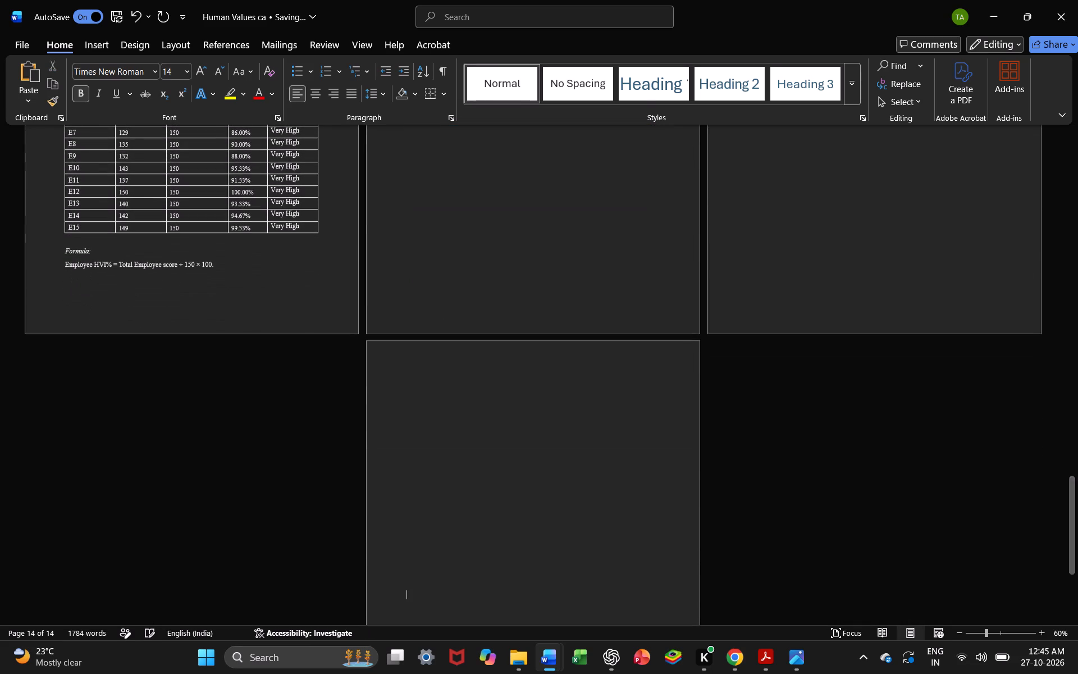
key(BackSpace)
key(BackSpace)
key(BackSpace)
key(BackSpace)
key(BackSpace)
key(BackSpace)
key(BackSpace)
key(BackSpace)
key(BackSpace)
key(BackSpace)
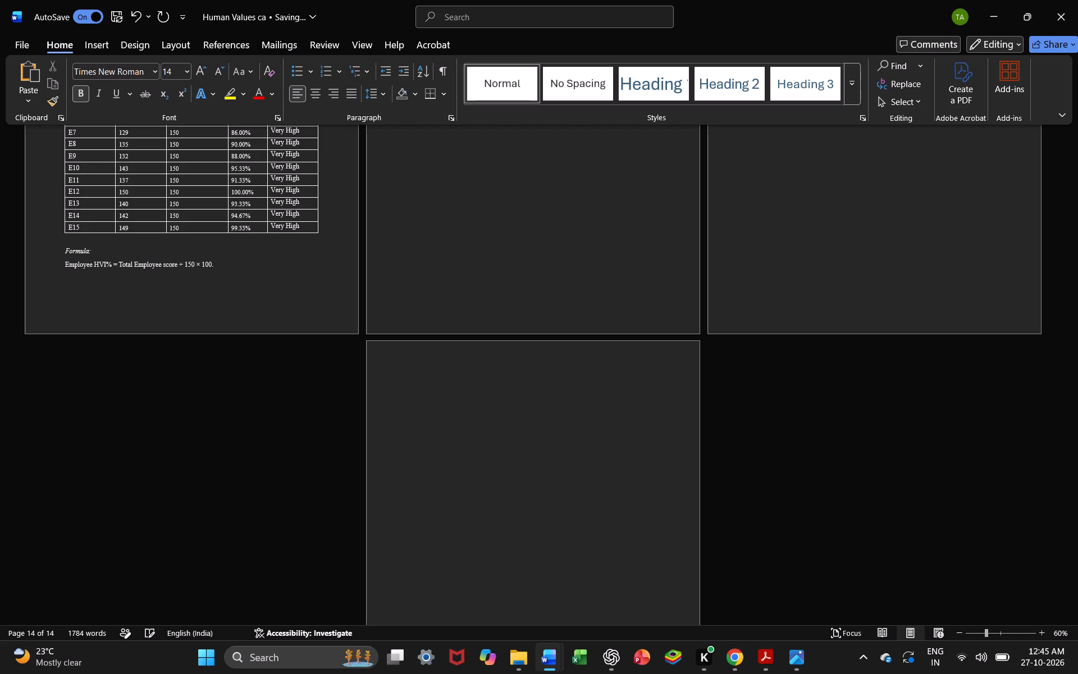
key(BackSpace)
key(BackSpace)
key(BackSpace)
key(BackSpace)
key(BackSpace)
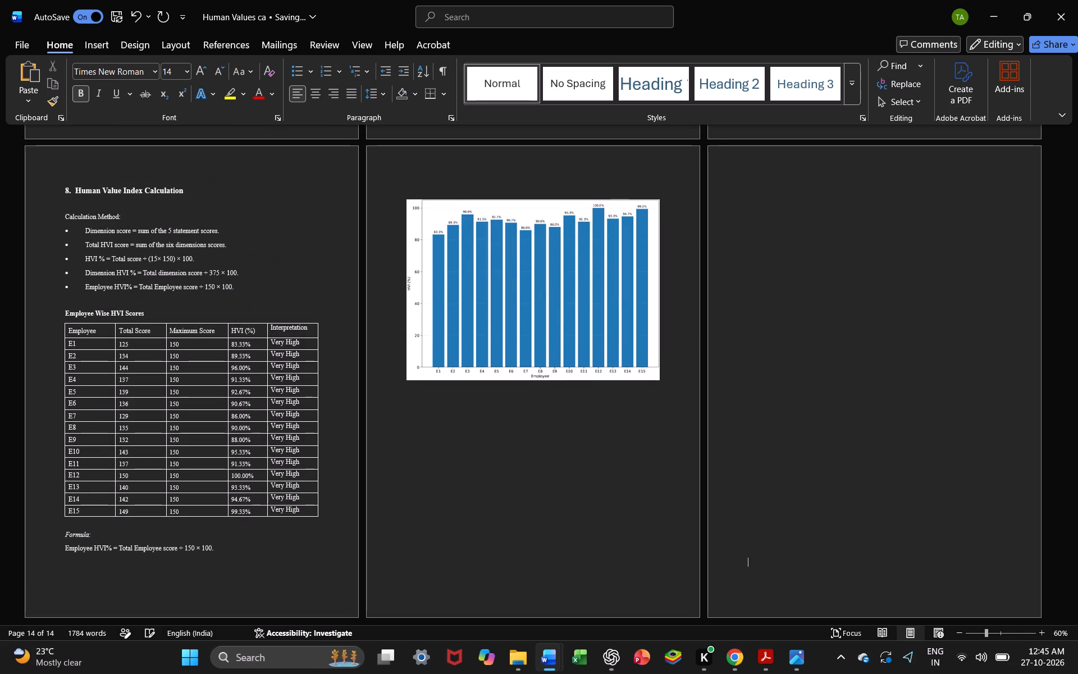
Remove the blank line above the employee HVI bar chart.
ctrl+scroll(689, 259, up, 5)
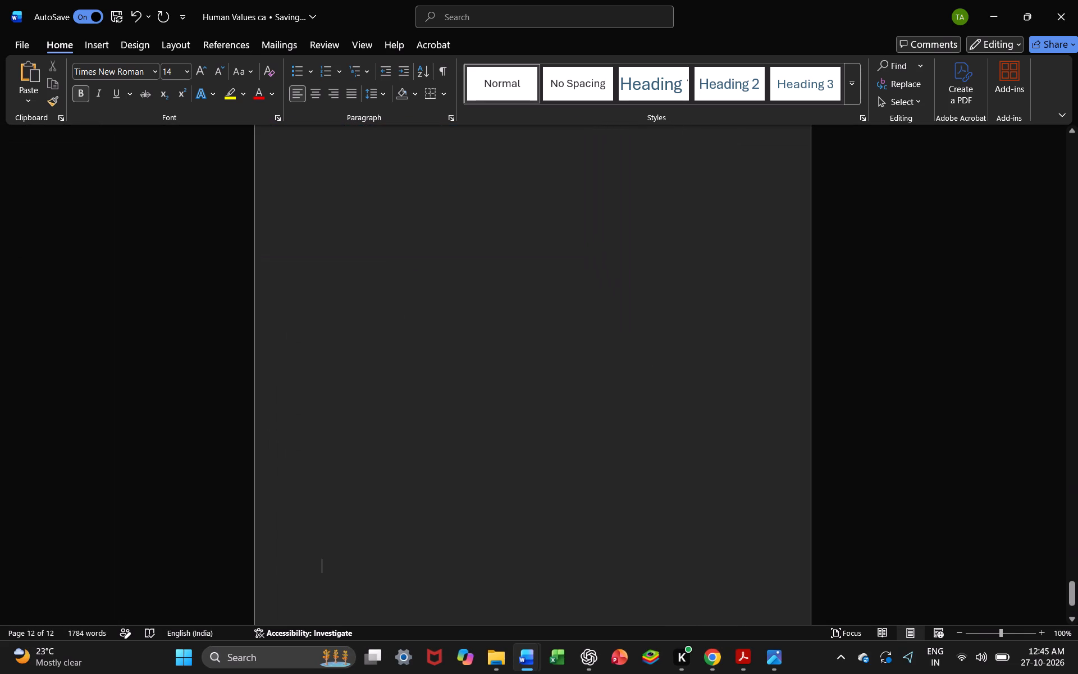
scroll(689, 259, up, 8)
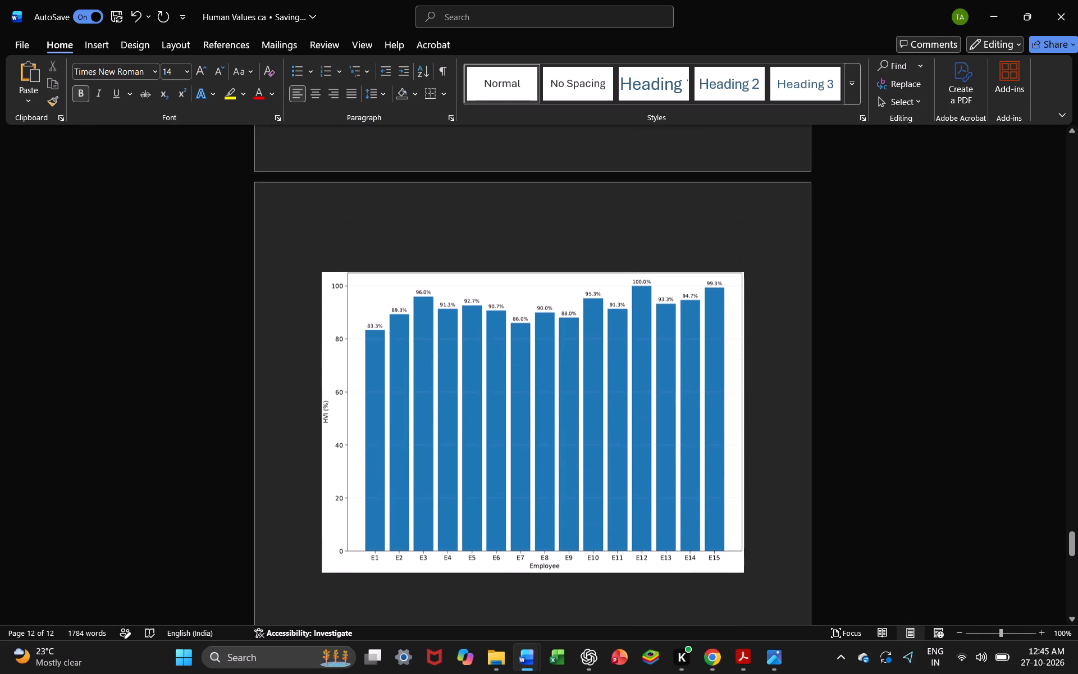
click(570, 245)
scroll(659, 275, up, 4)
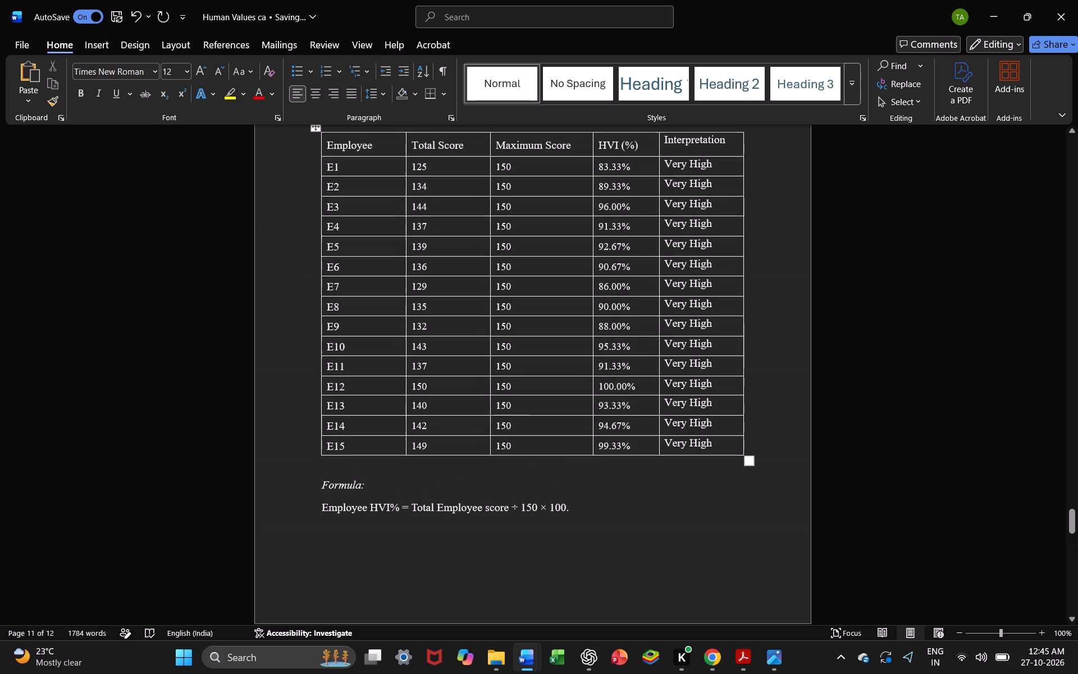
key(BackSpace)
Start a new line of text below the employee HVI bar chart with the word "Dimension".
scroll(659, 275, down, 4)
scroll(659, 275, up, 1)
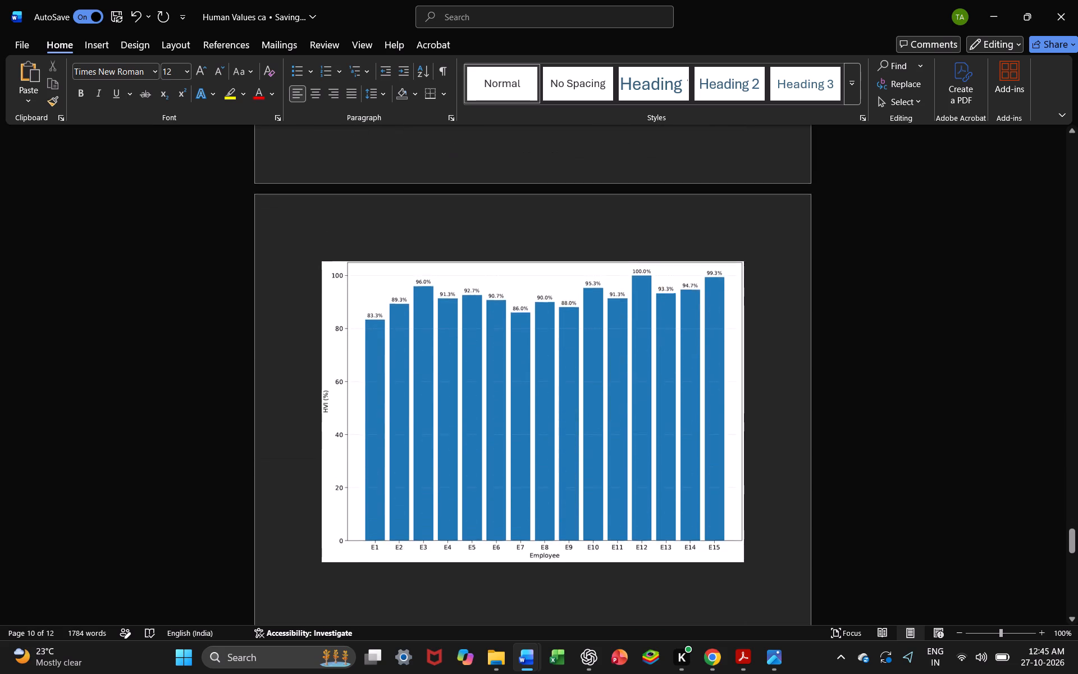
scroll(659, 275, up, 3)
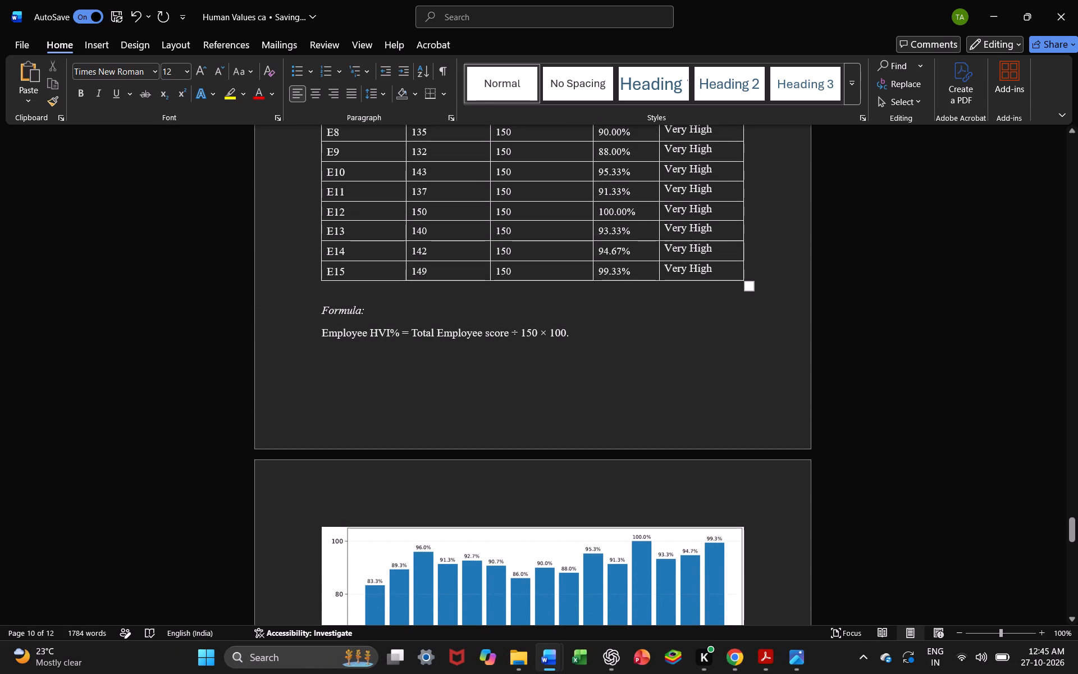
scroll(679, 444, down, 4)
click(607, 463)
scroll(706, 463, up, 2)
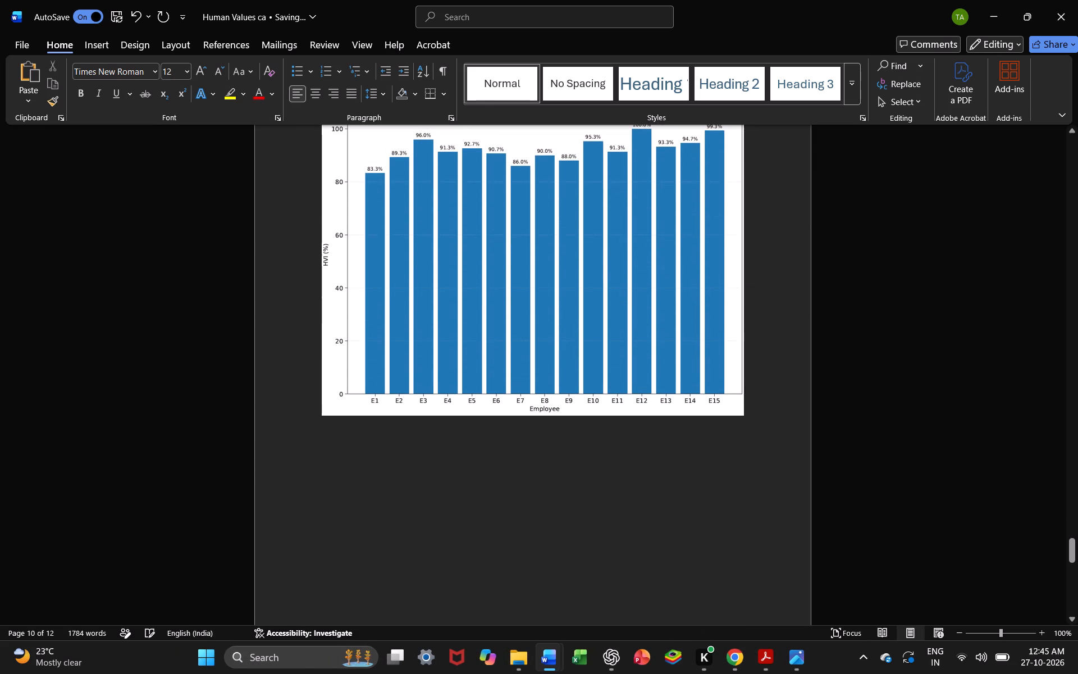
scroll(706, 463, up, 5)
scroll(706, 463, down, 2)
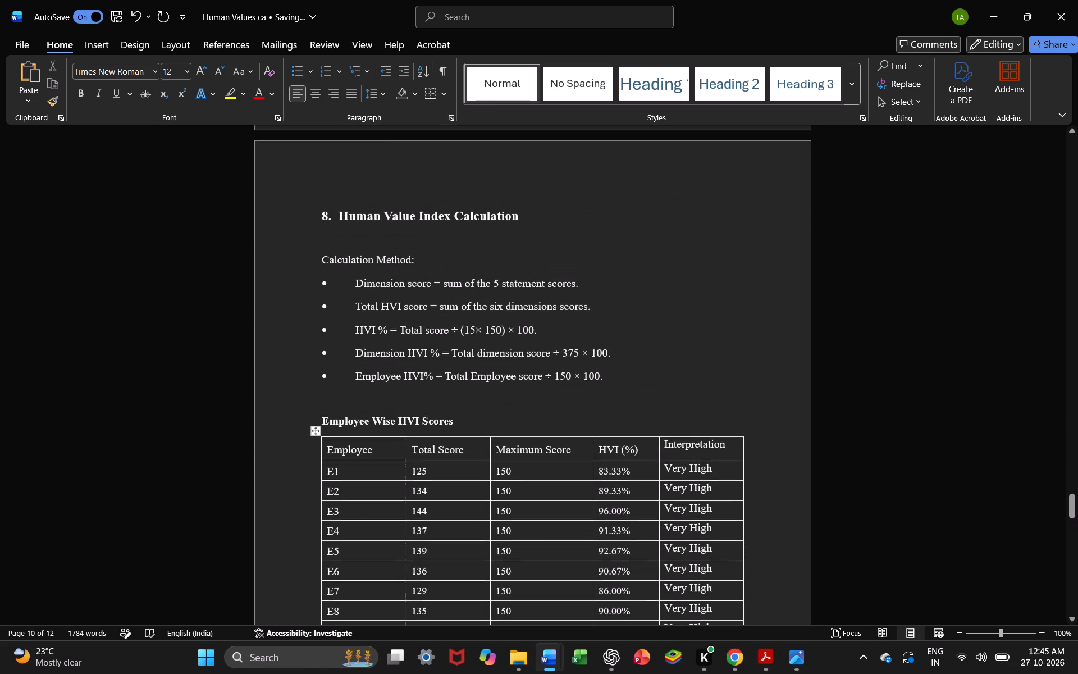
scroll(706, 463, down, 7)
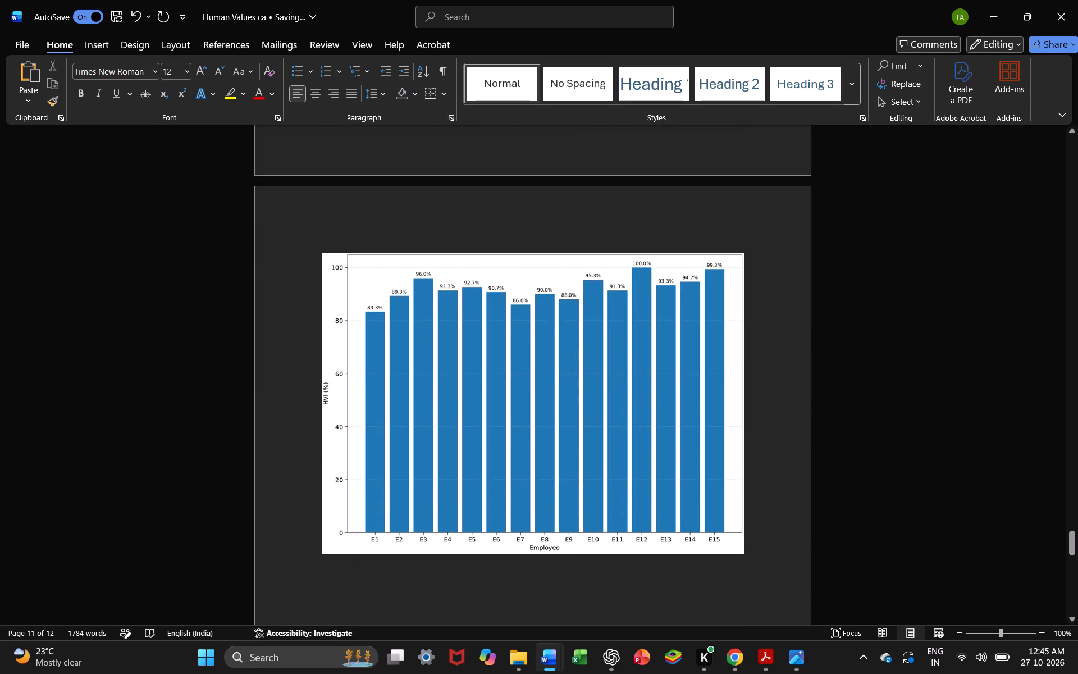
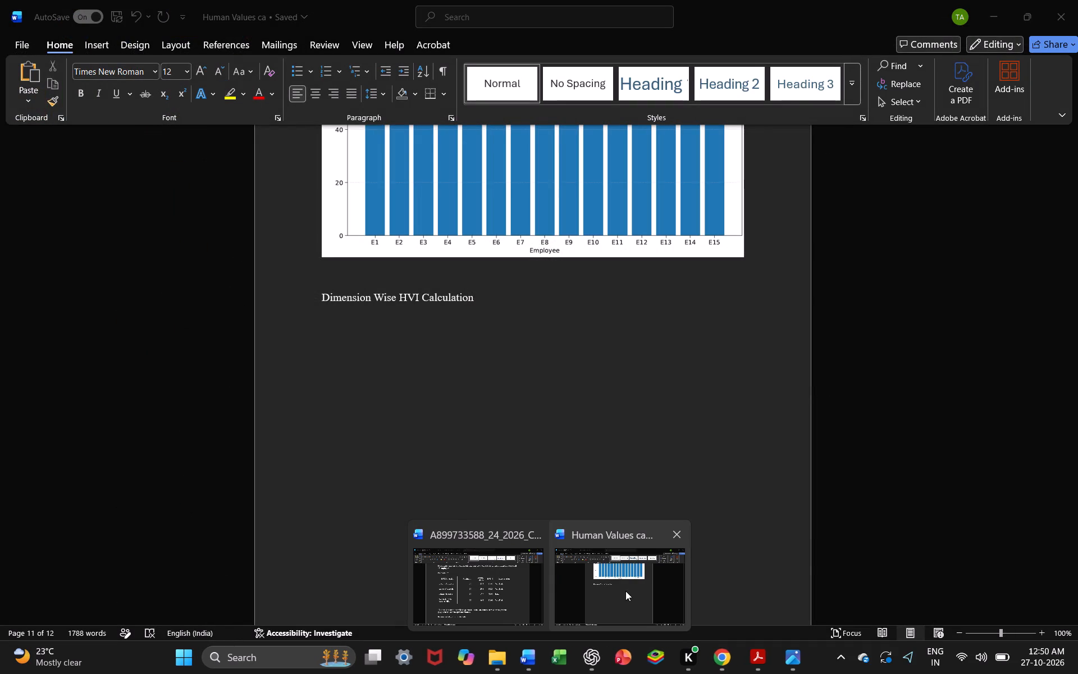
click(625, 591)
click(509, 374)
scroll(509, 374, down, 6)
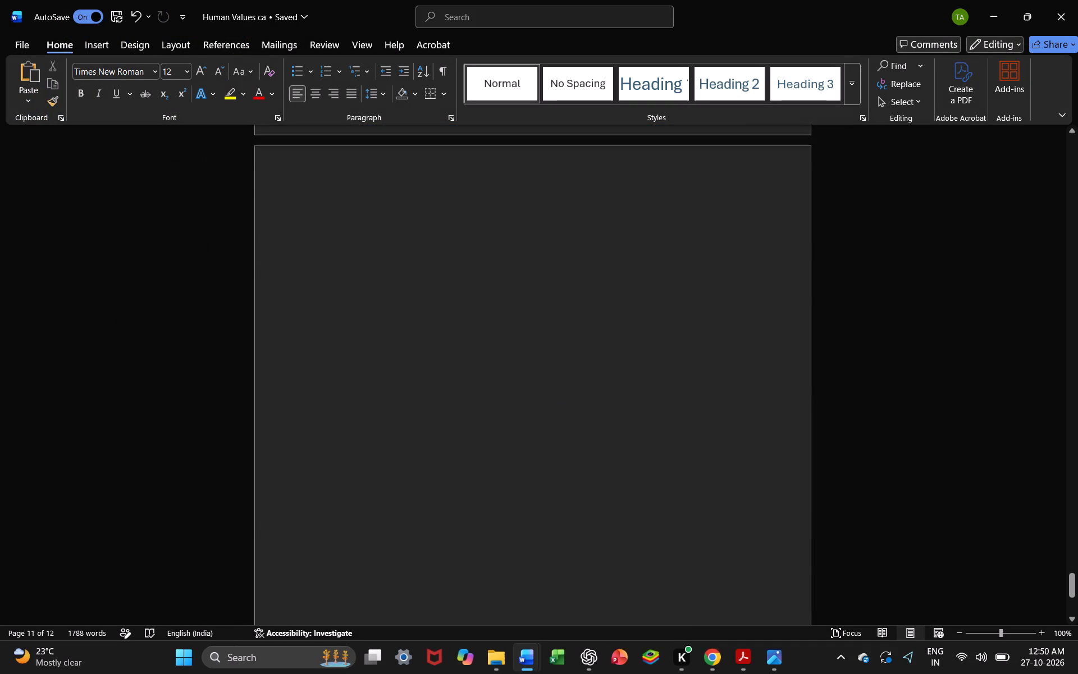
scroll(509, 374, down, 1)
scroll(509, 374, up, 1)
click(444, 386)
scroll(444, 386, up, 2)
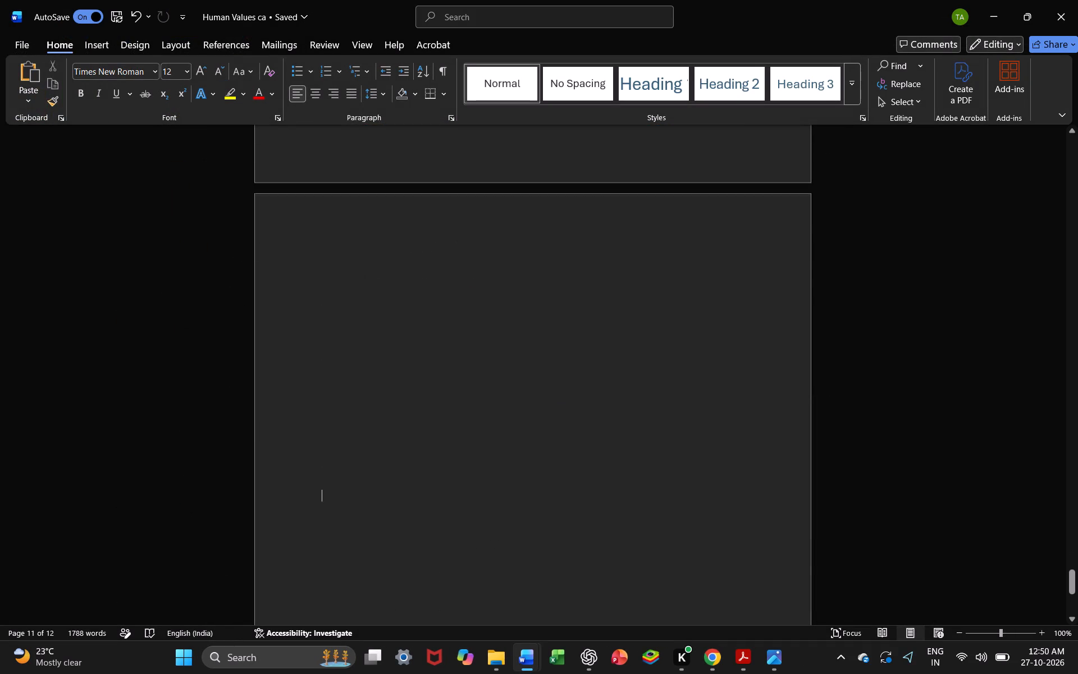
scroll(444, 386, up, 1)
click(396, 397)
key(ctrl+v)
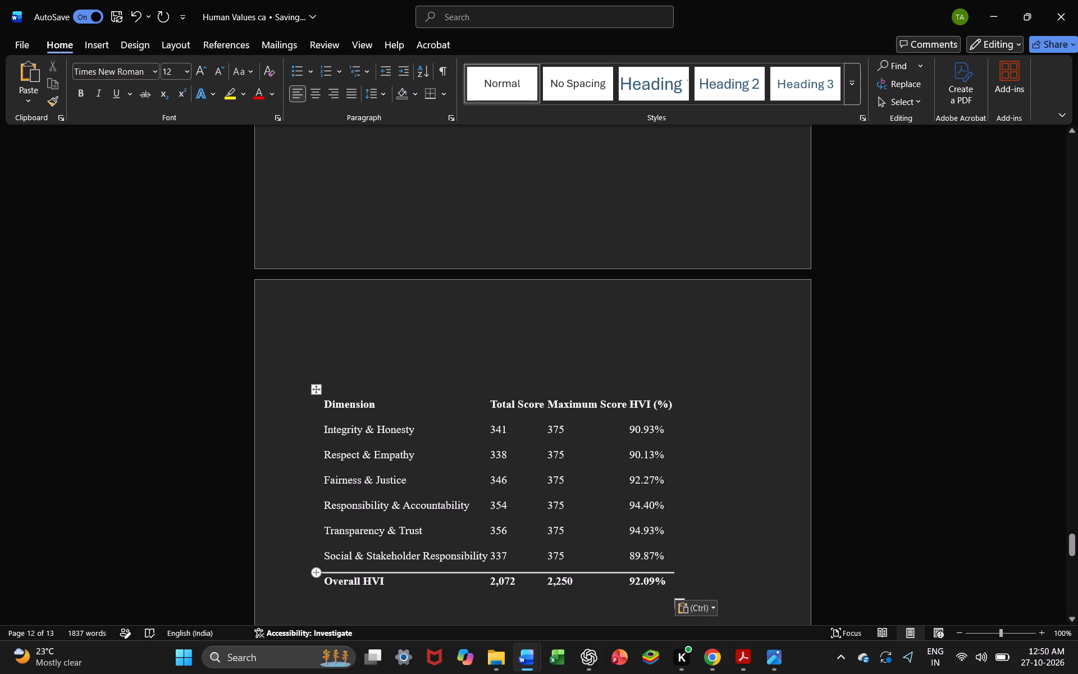
Clear the contents of the Overall HVI row in the pasted dimension table.
drag(323, 581, 668, 585)
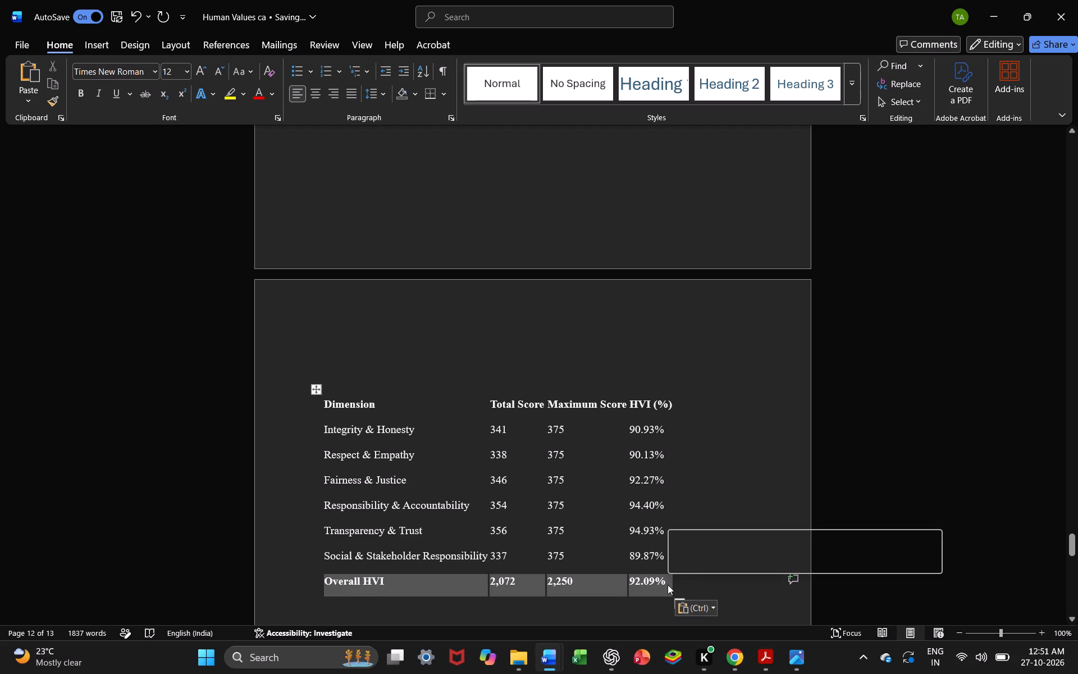
key(BackSpace)
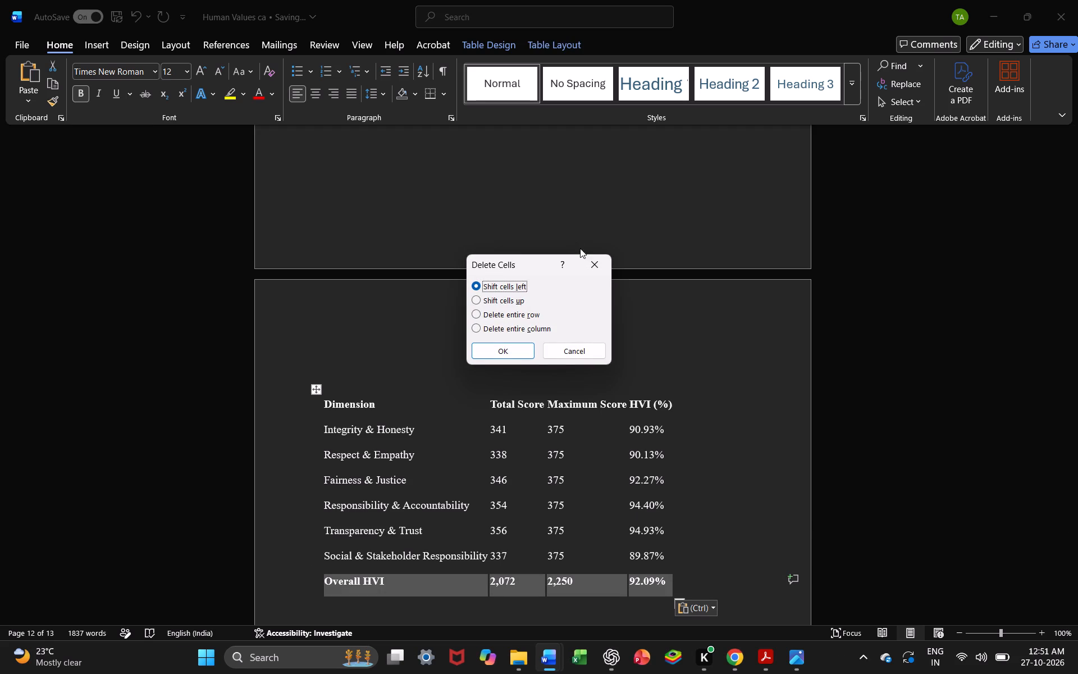
click(591, 261)
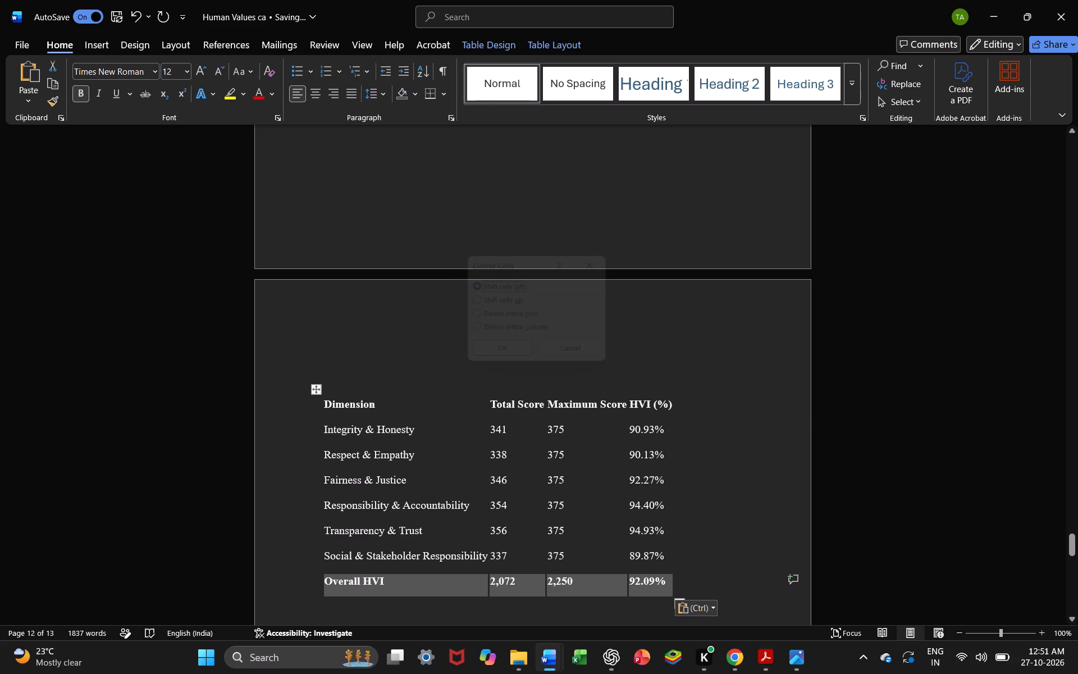
key(Delete)
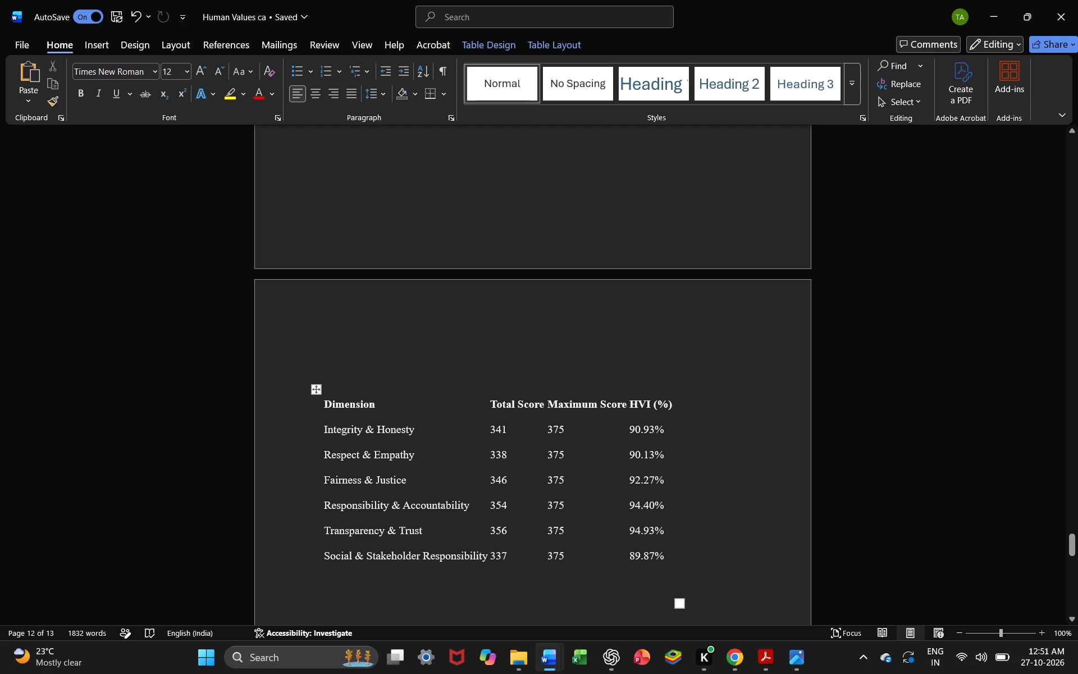
Insert an empty table with five columns and six rows directly below the Dimension Wise HVI Calculation heading.
scroll(545, 357, up, 6)
scroll(545, 357, down, 3)
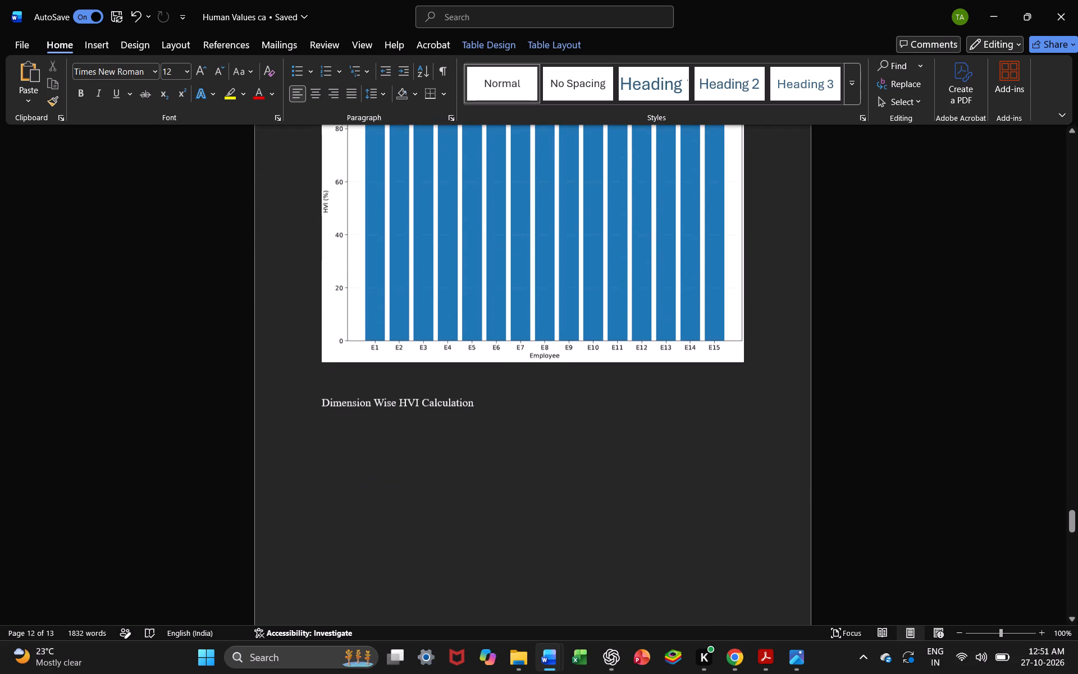
click(339, 426)
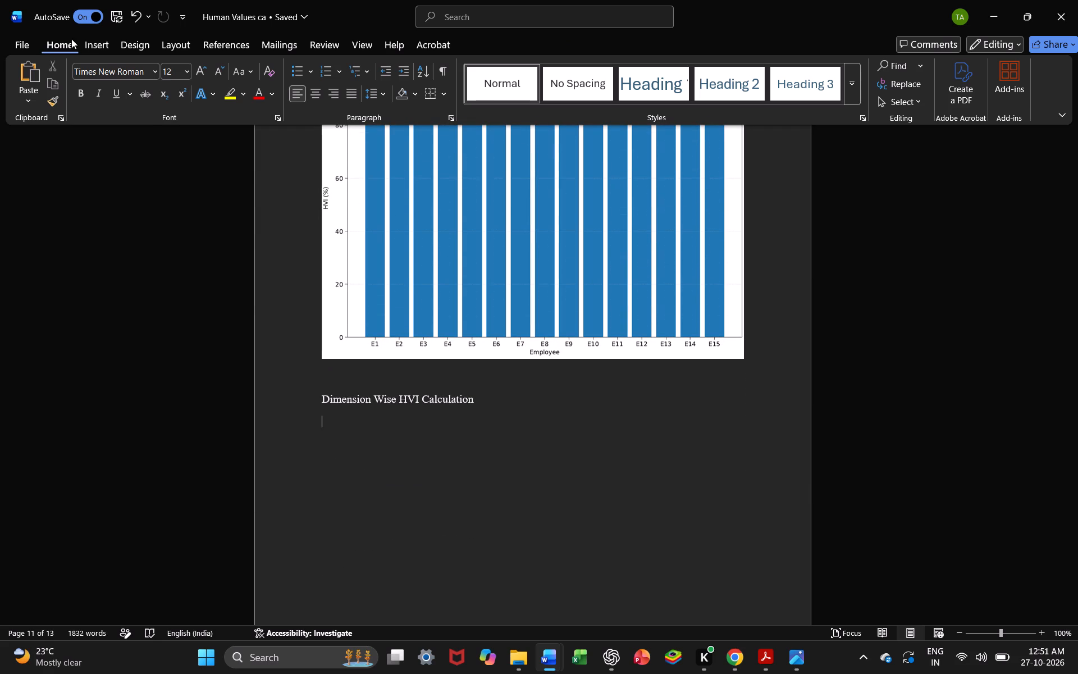
click(89, 43)
click(114, 80)
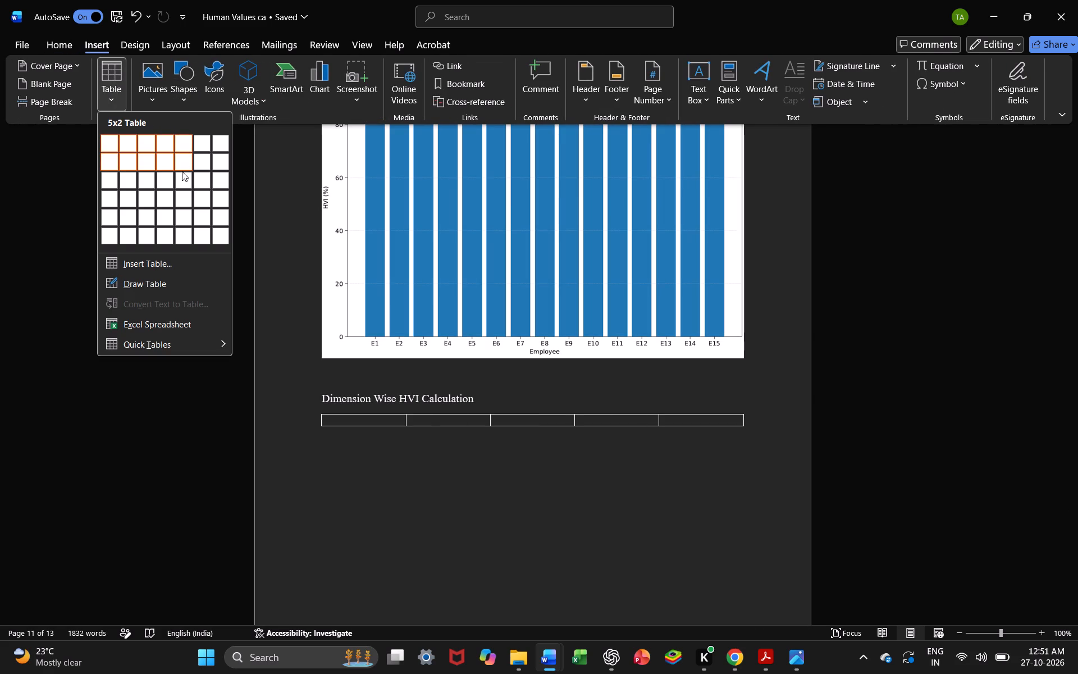
click(185, 232)
click(495, 505)
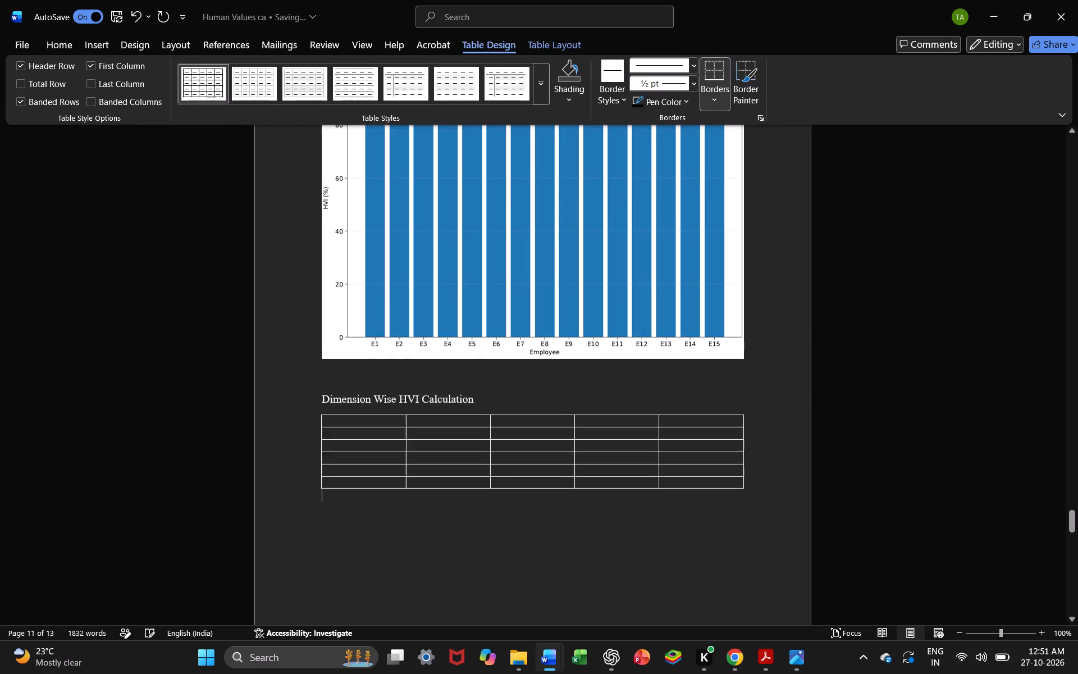
scroll(495, 505, down, 5)
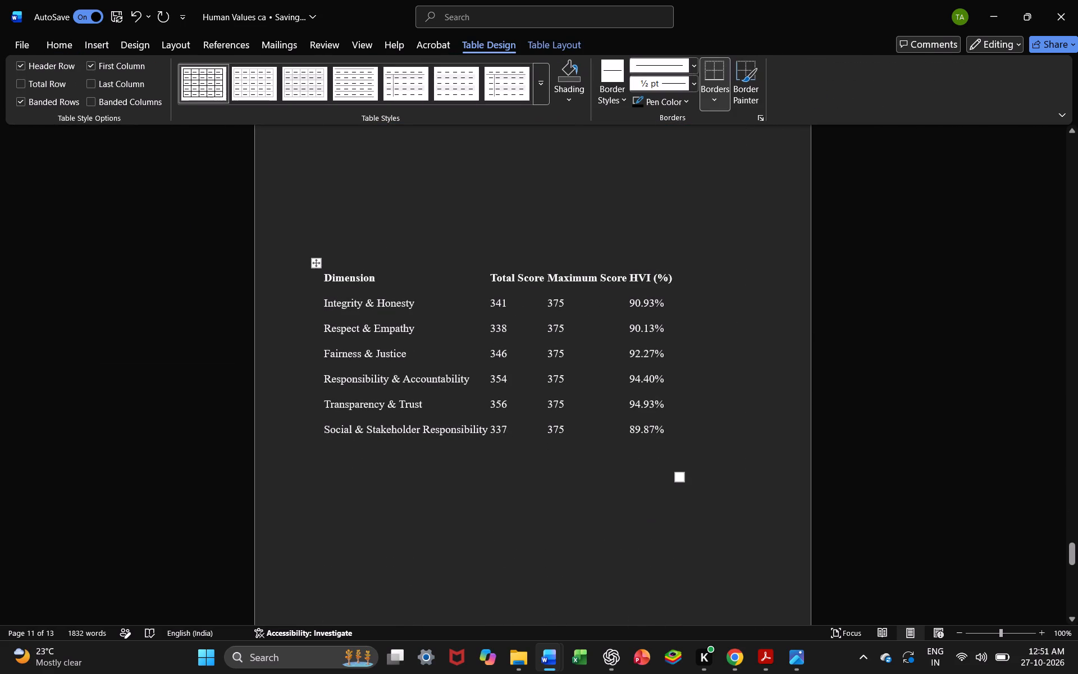
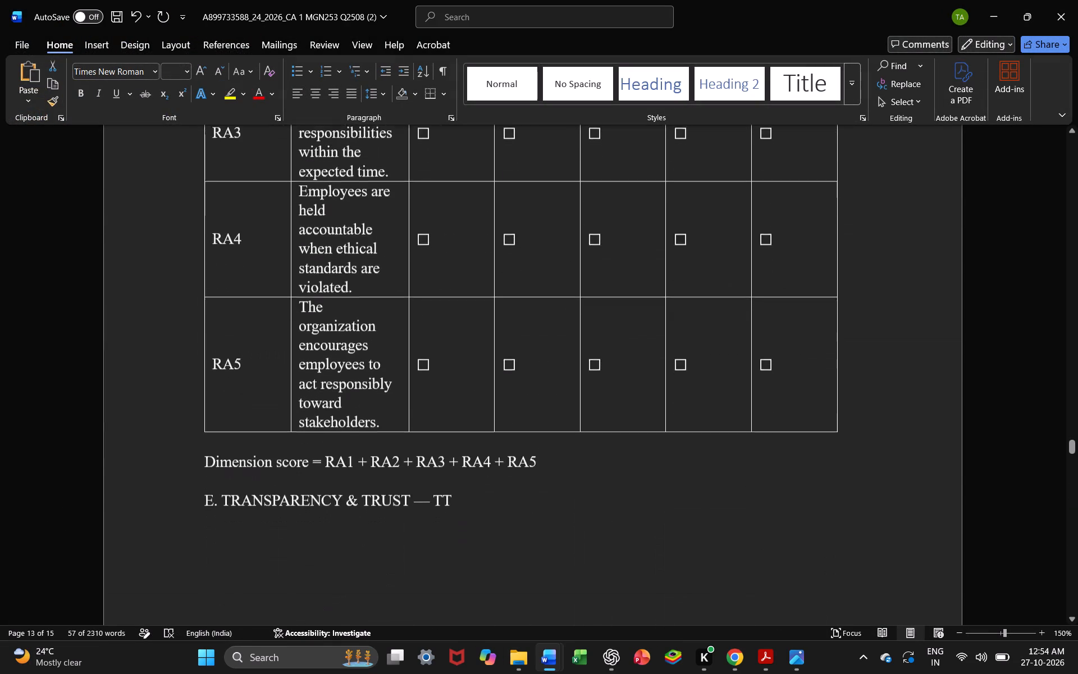
scroll(539, 411, up, 18)
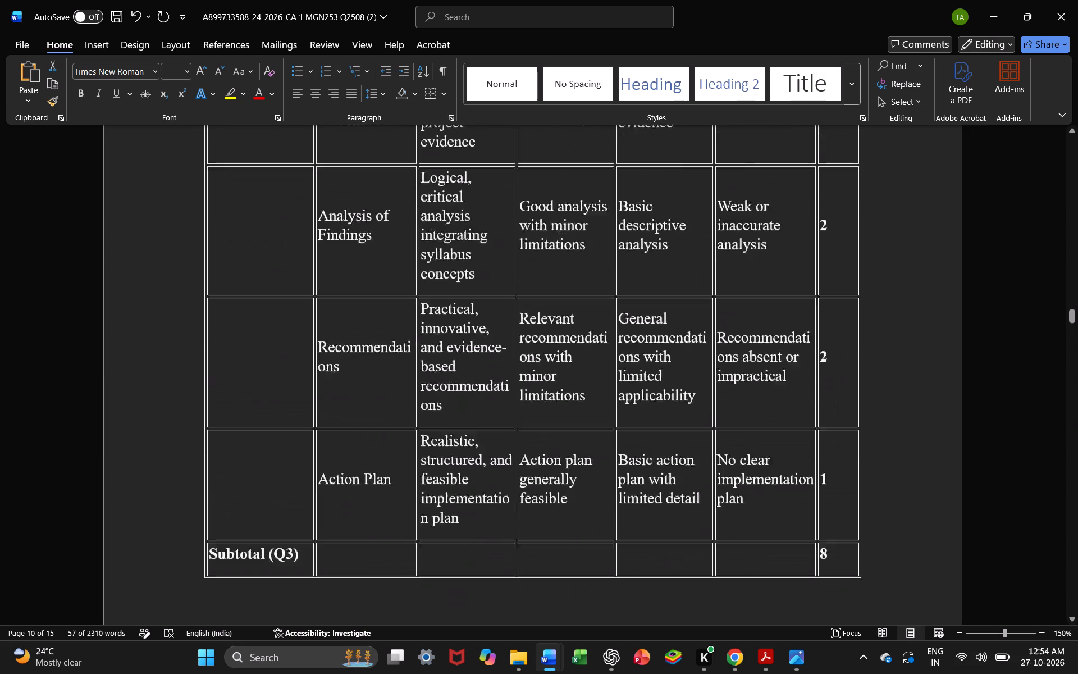
scroll(539, 411, up, 14)
scroll(539, 411, down, 2)
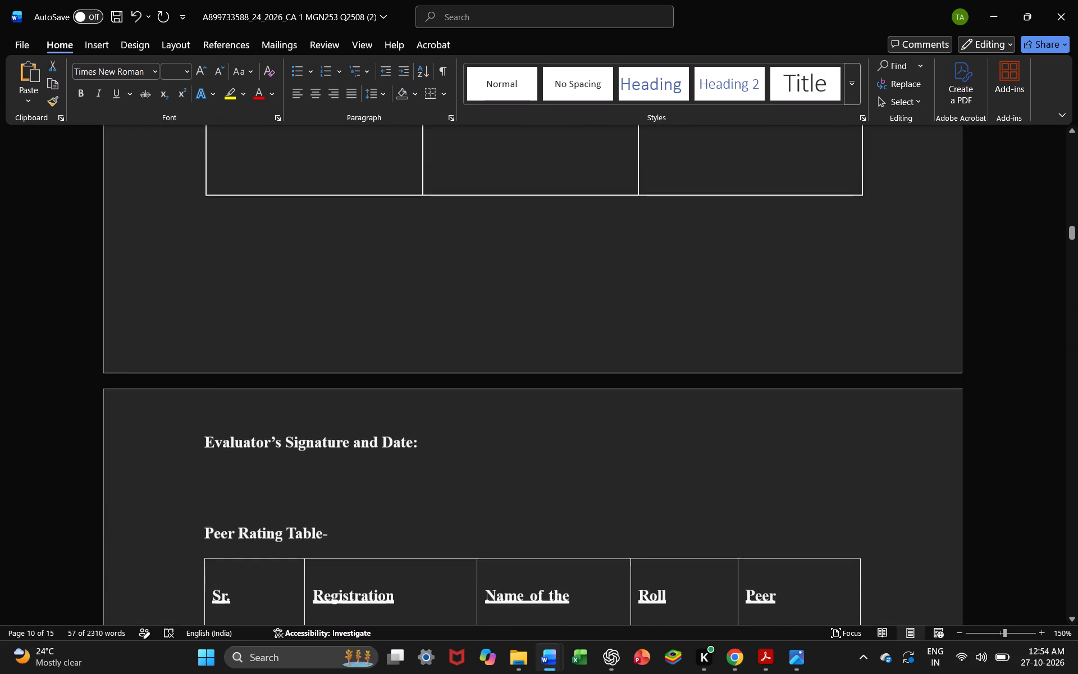
scroll(539, 411, down, 8)
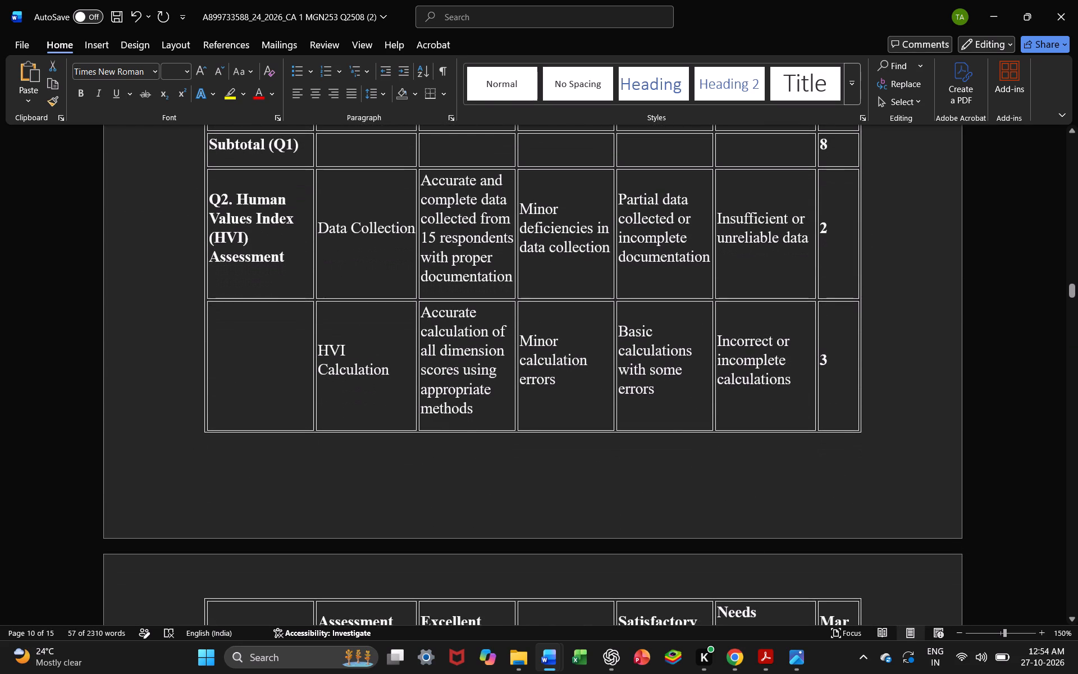
scroll(539, 411, down, 1)
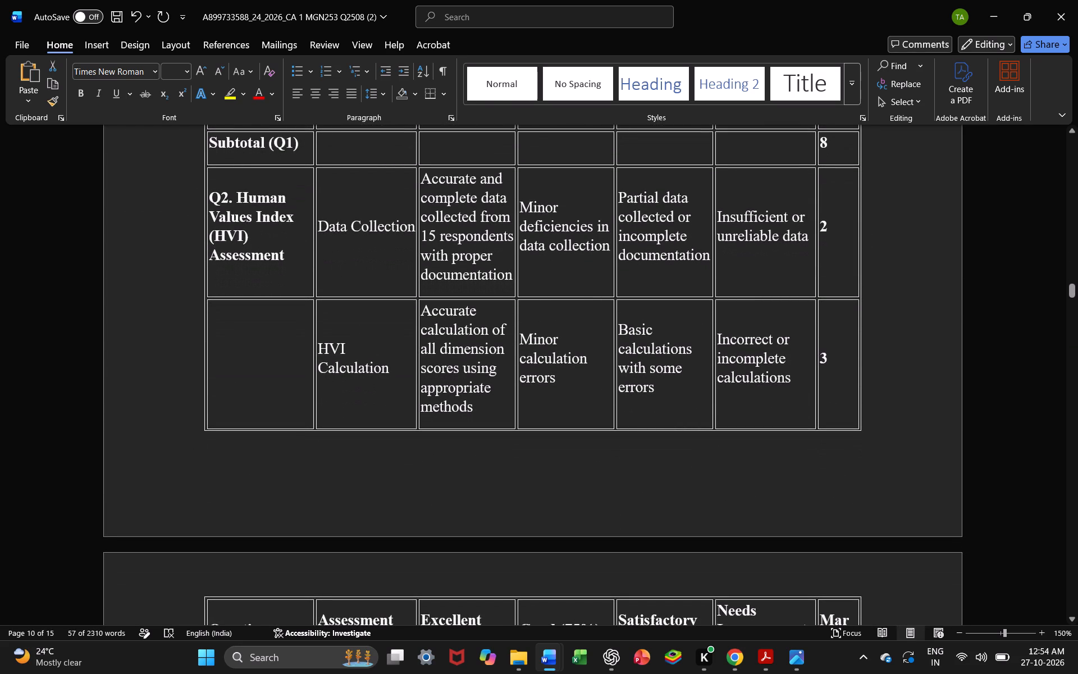
scroll(539, 411, down, 1)
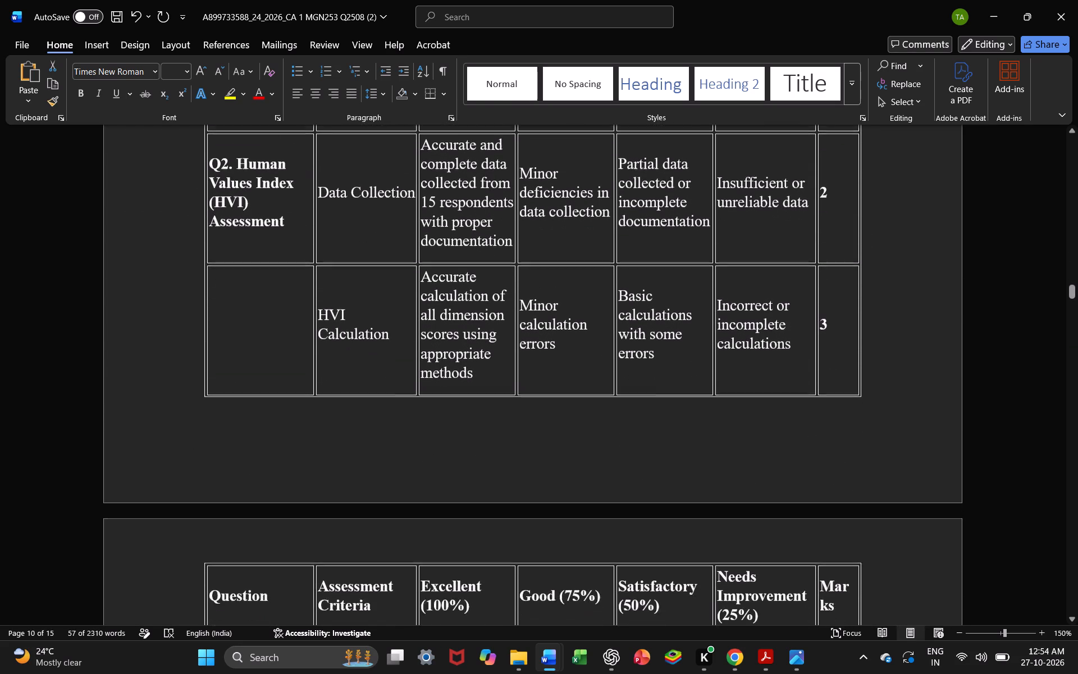
scroll(539, 411, down, 8)
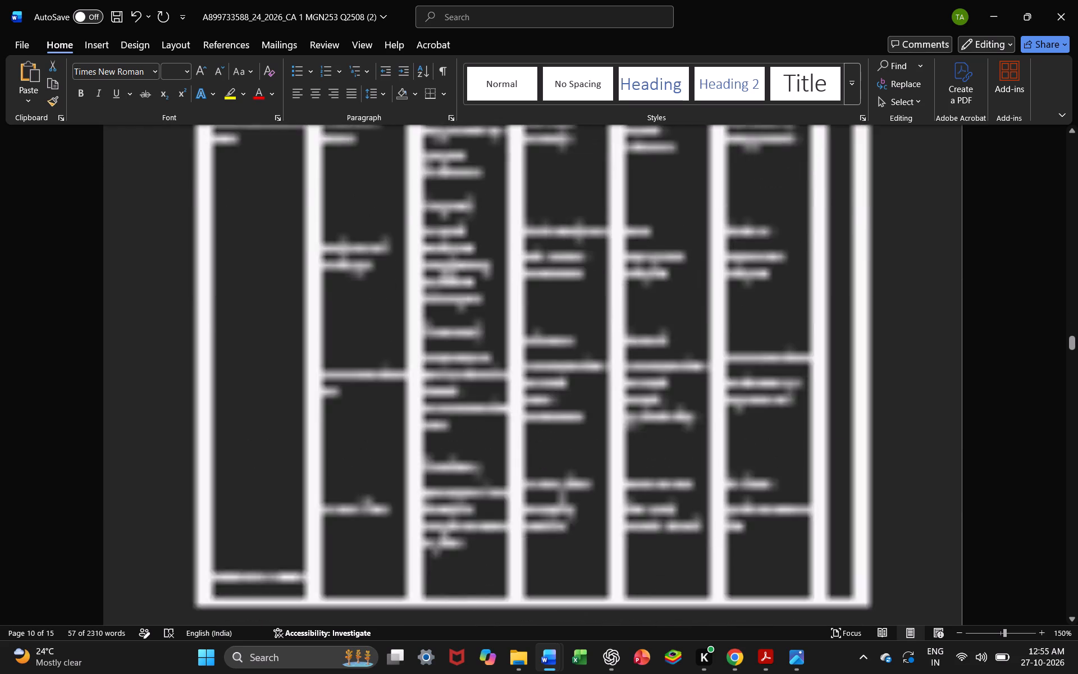
scroll(539, 411, down, 14)
scroll(539, 411, down, 12)
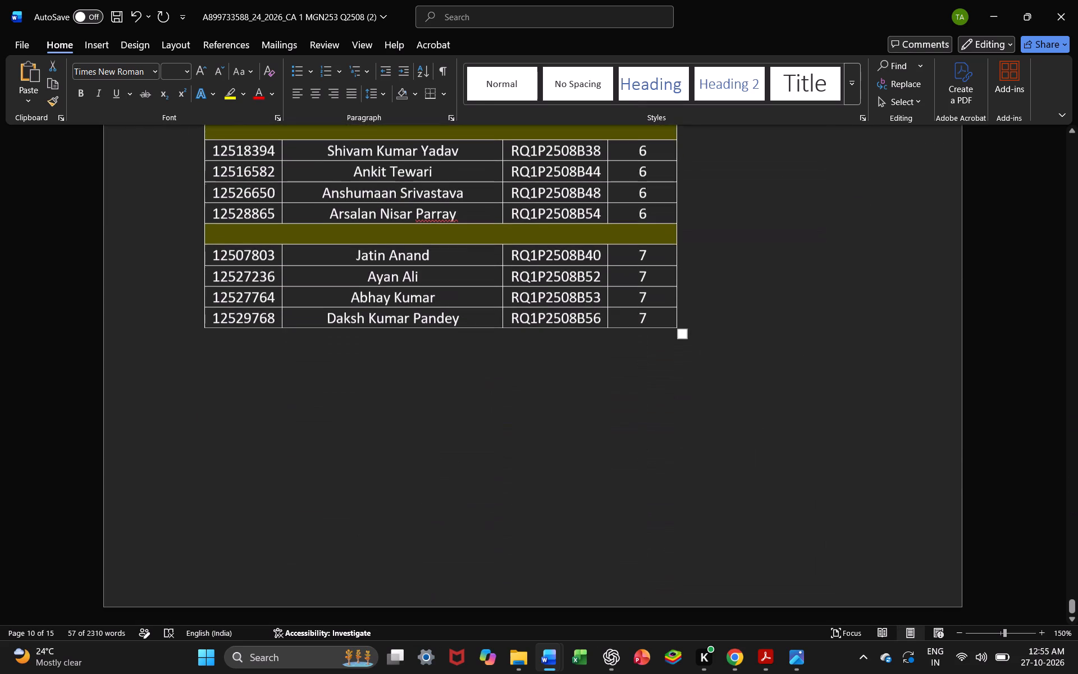
Read the brief's HVI scoring method, interpretation scale, dimension-wise calculation example and recommended graphs.
scroll(539, 411, up, 11)
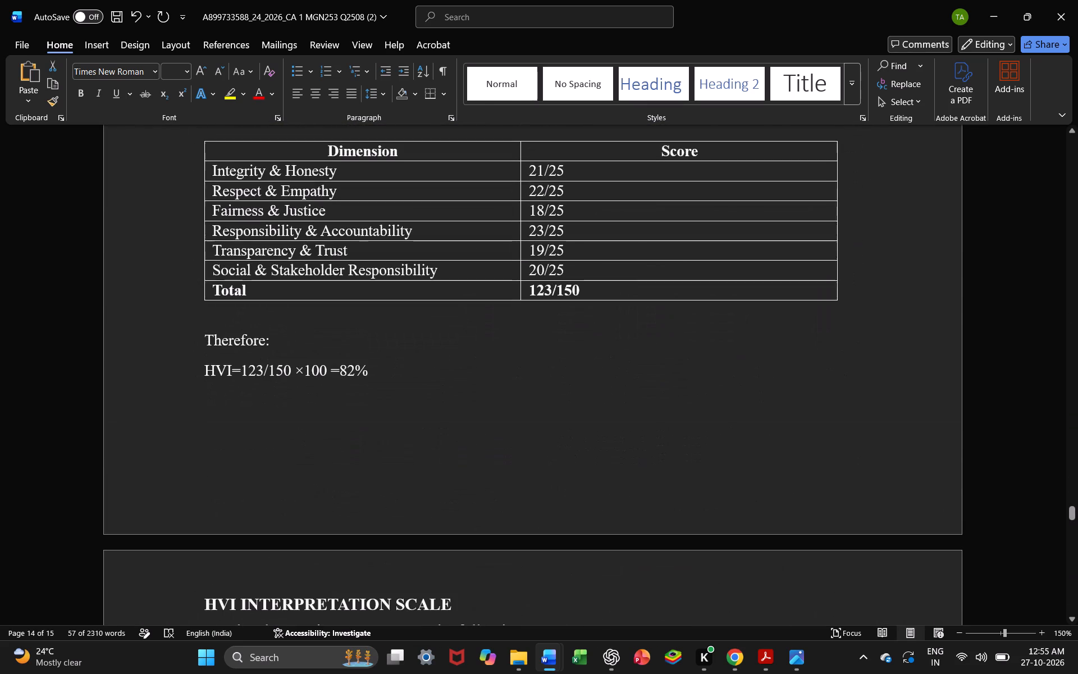
scroll(543, 510, down, 3)
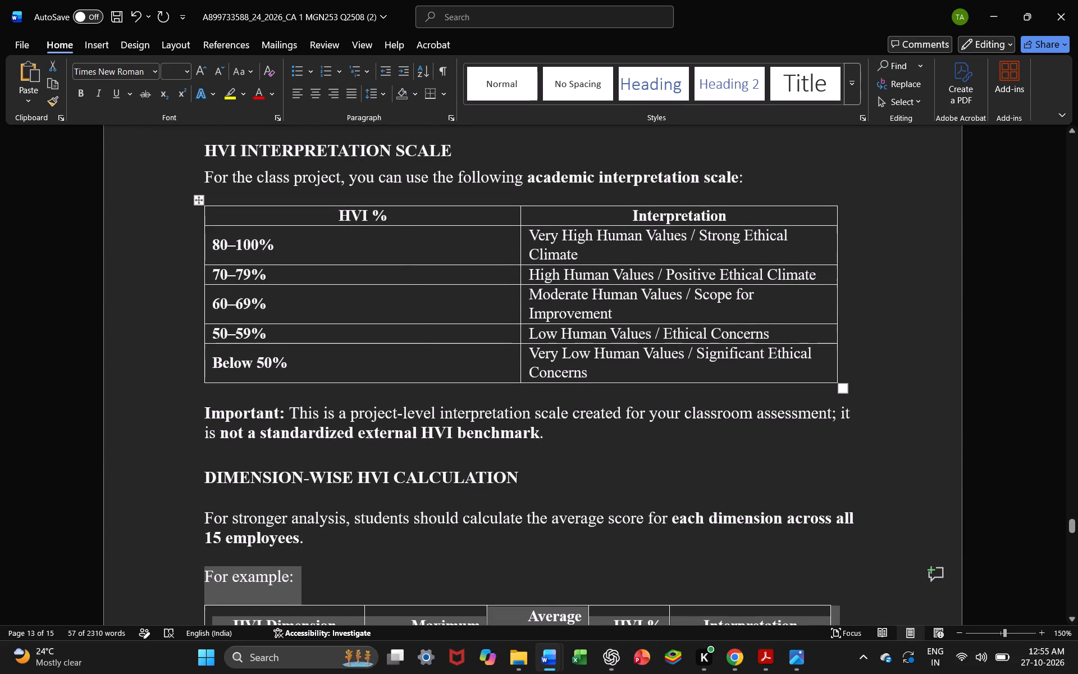
scroll(543, 510, down, 1)
click(600, 369)
scroll(600, 369, up, 2)
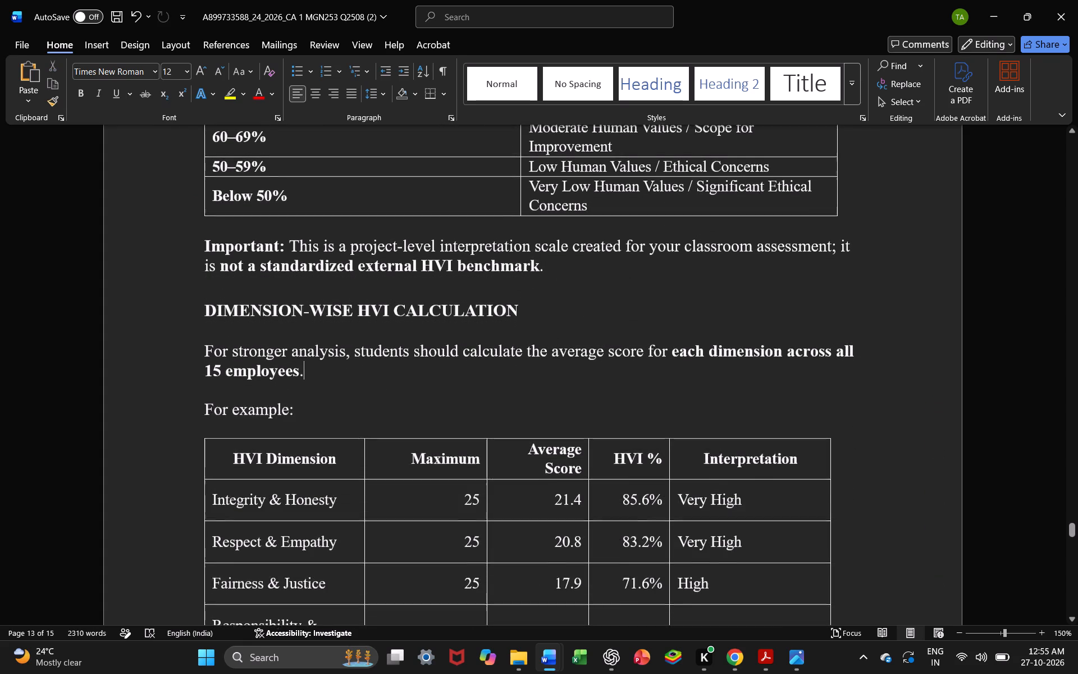
scroll(600, 369, up, 4)
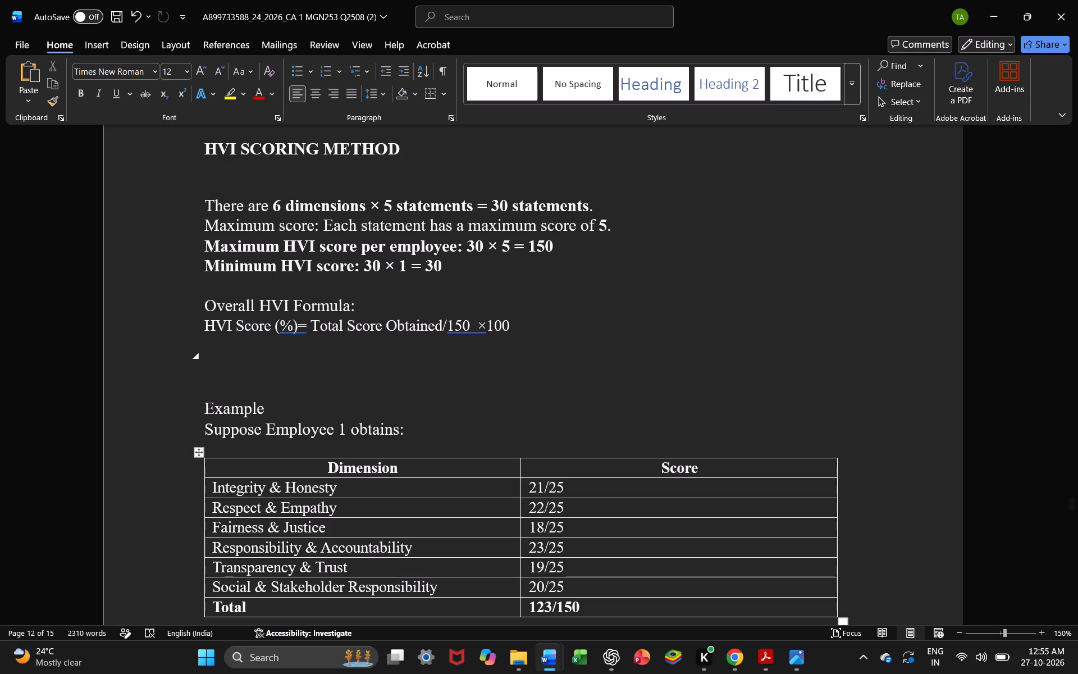
scroll(600, 369, down, 4)
scroll(600, 369, up, 2)
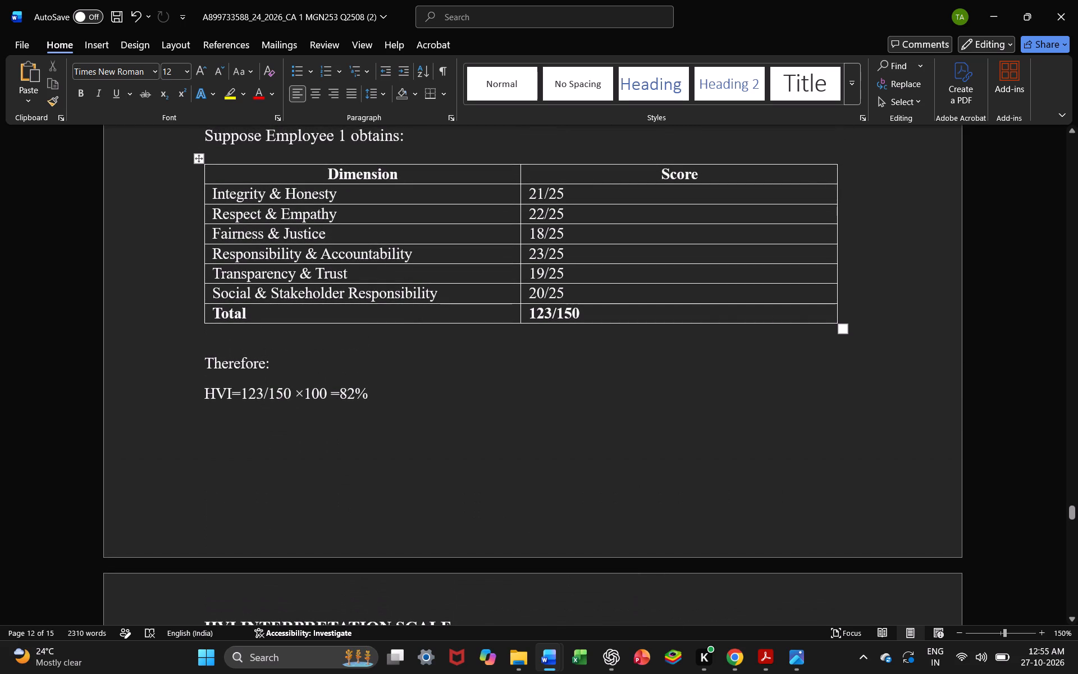
scroll(600, 369, down, 3)
scroll(600, 369, up, 1)
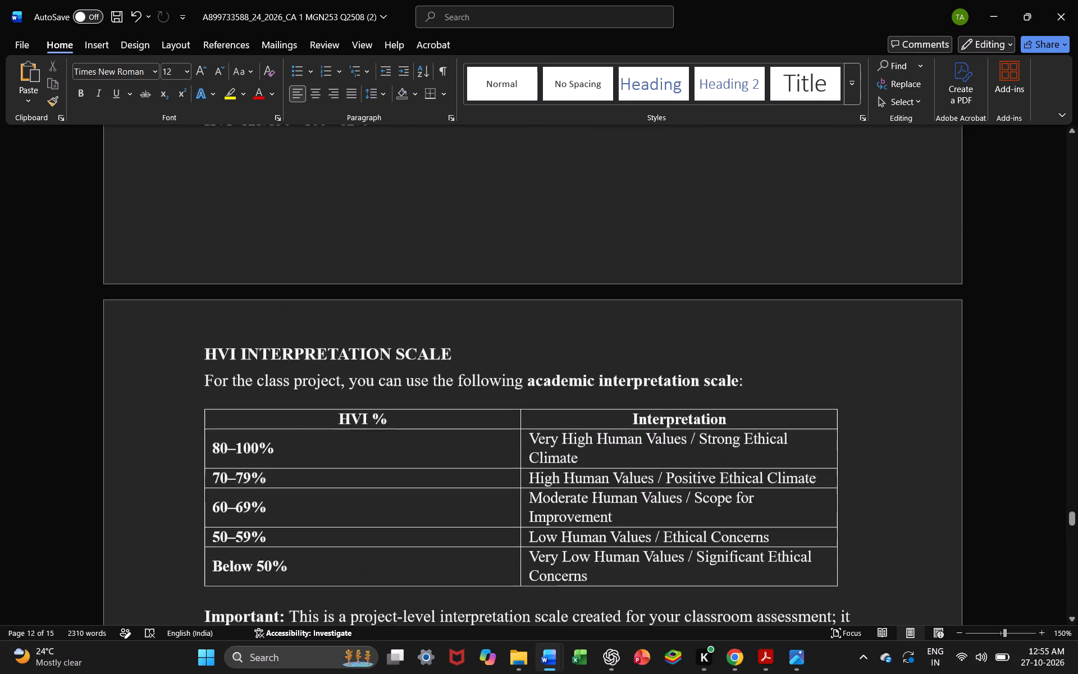
scroll(600, 369, up, 1)
scroll(600, 369, down, 2)
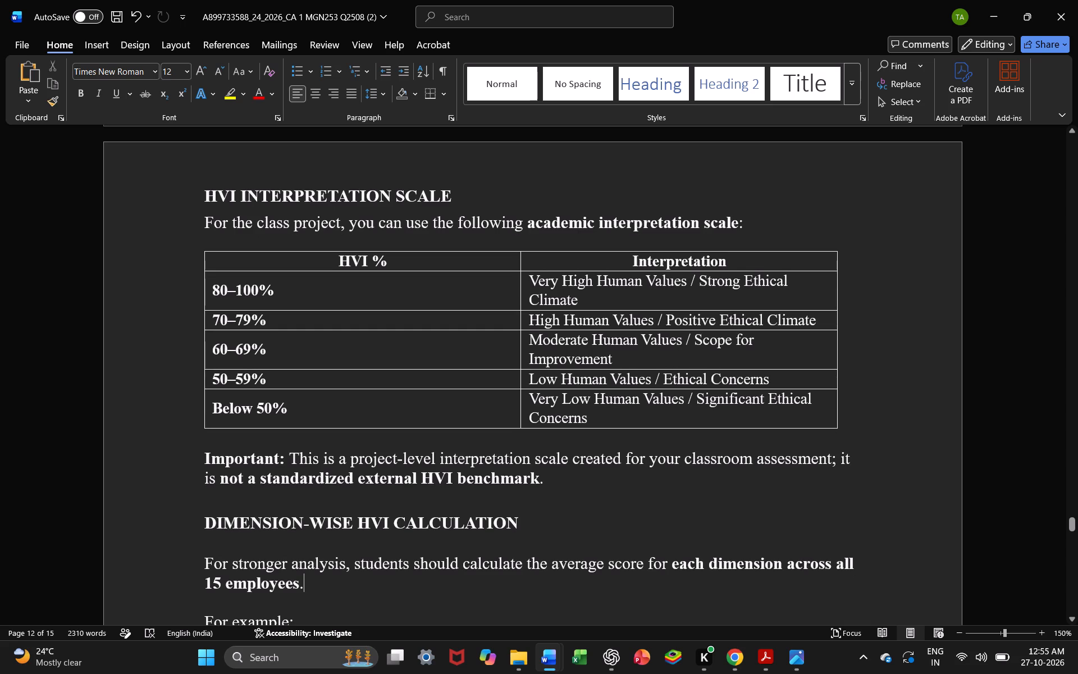
scroll(600, 369, down, 4)
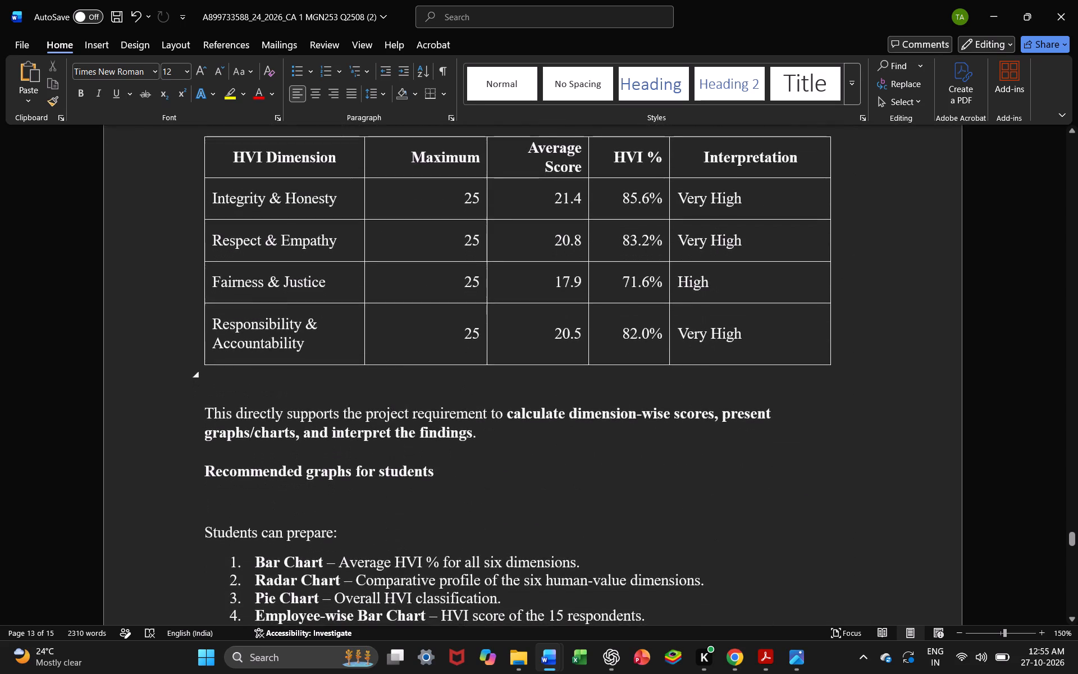
scroll(600, 369, down, 2)
scroll(600, 369, up, 2)
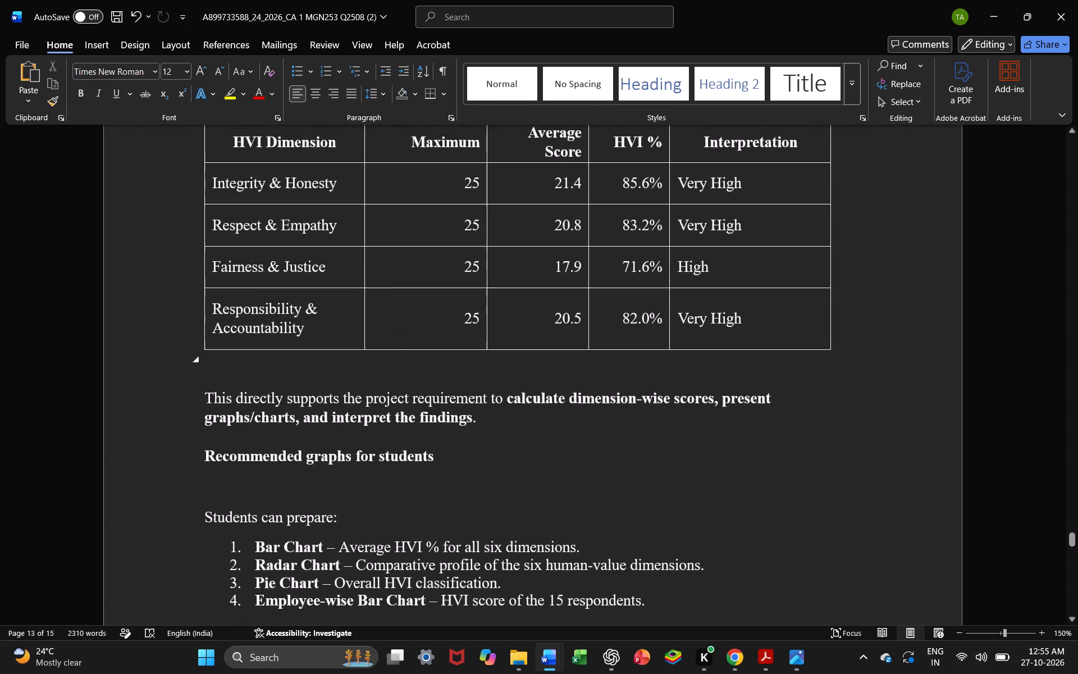
scroll(600, 369, up, 1)
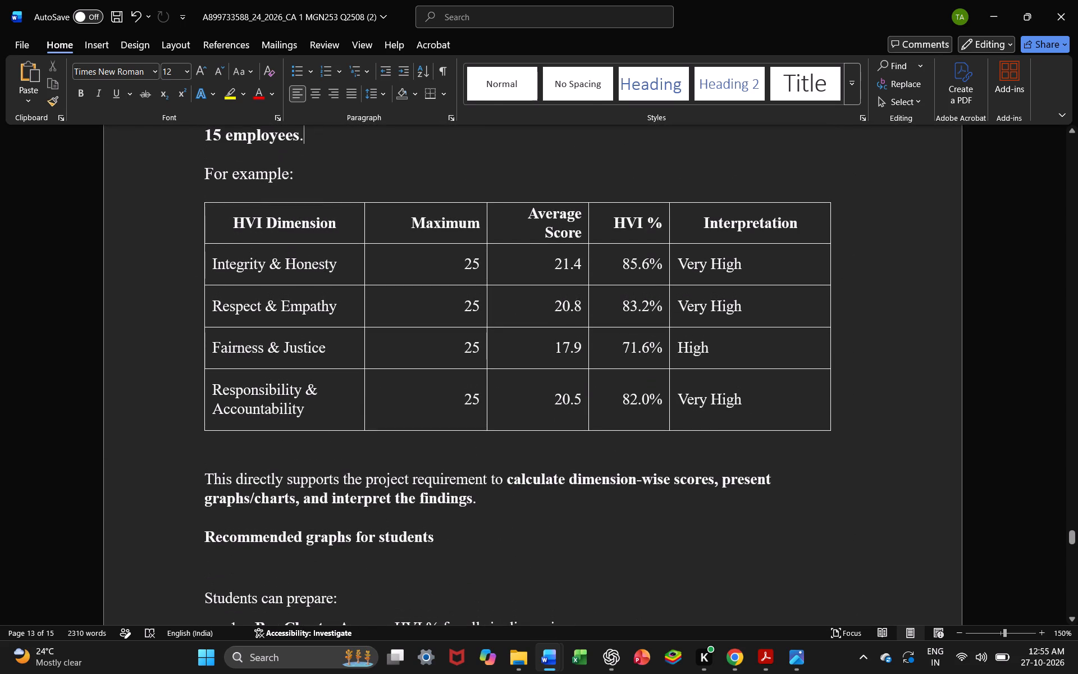
scroll(600, 369, up, 2)
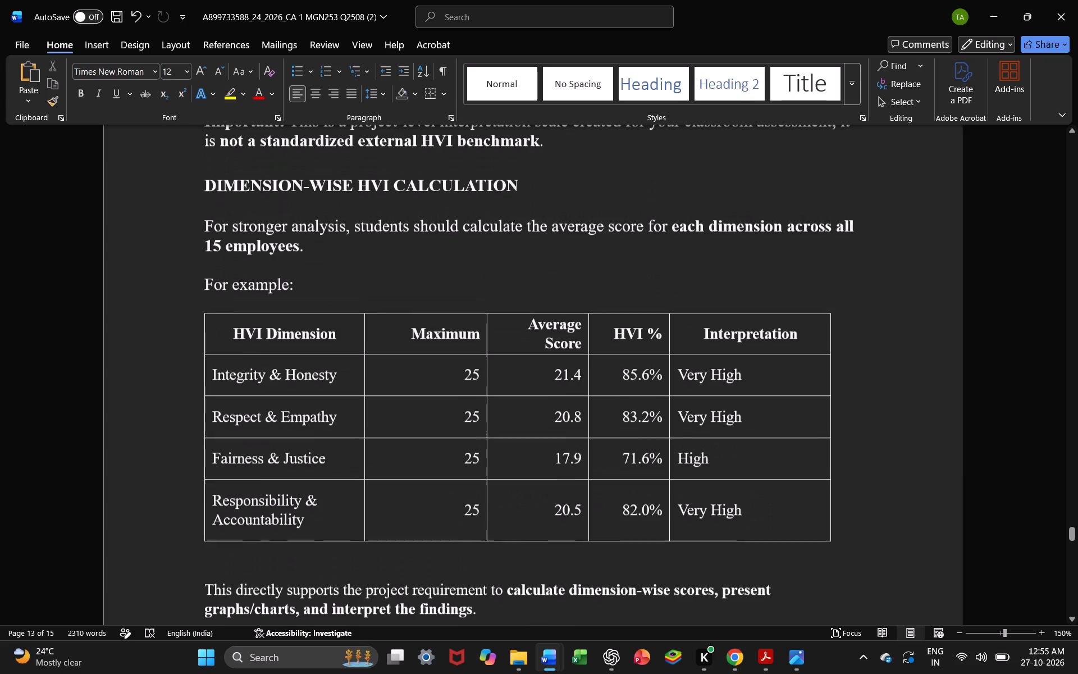
scroll(600, 369, up, 1)
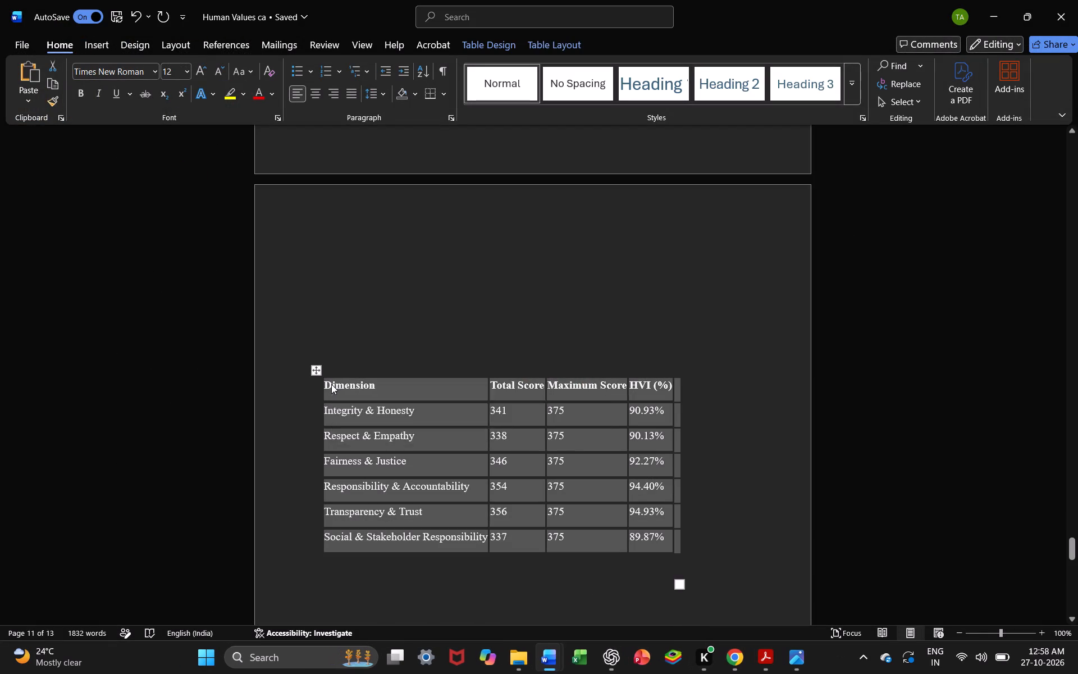
key(ctrl+v)
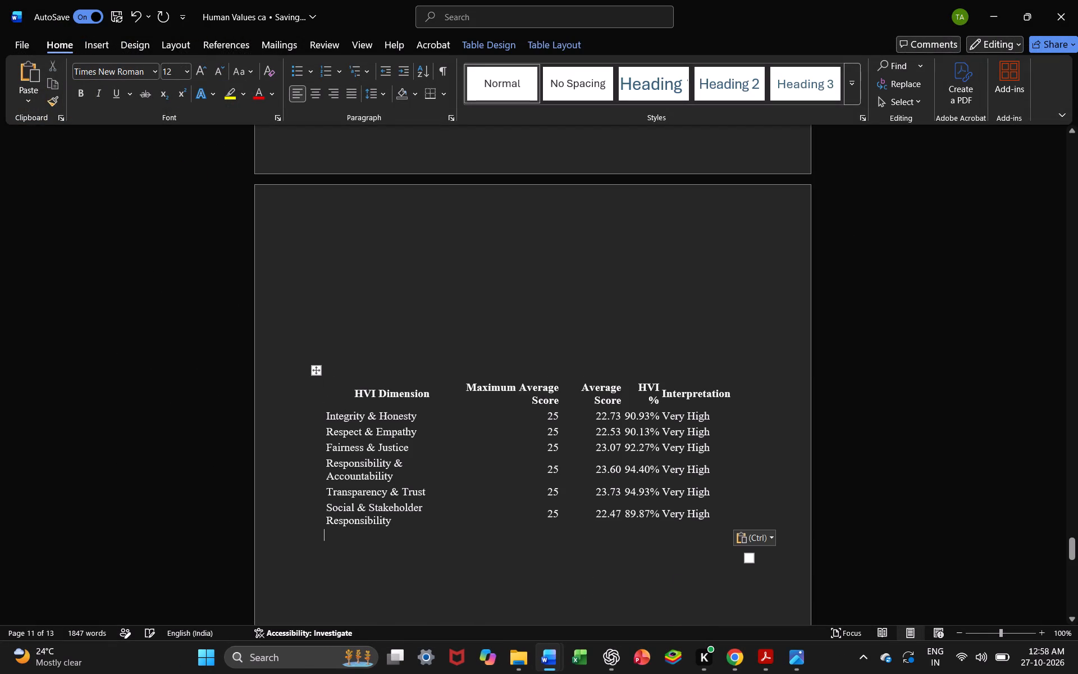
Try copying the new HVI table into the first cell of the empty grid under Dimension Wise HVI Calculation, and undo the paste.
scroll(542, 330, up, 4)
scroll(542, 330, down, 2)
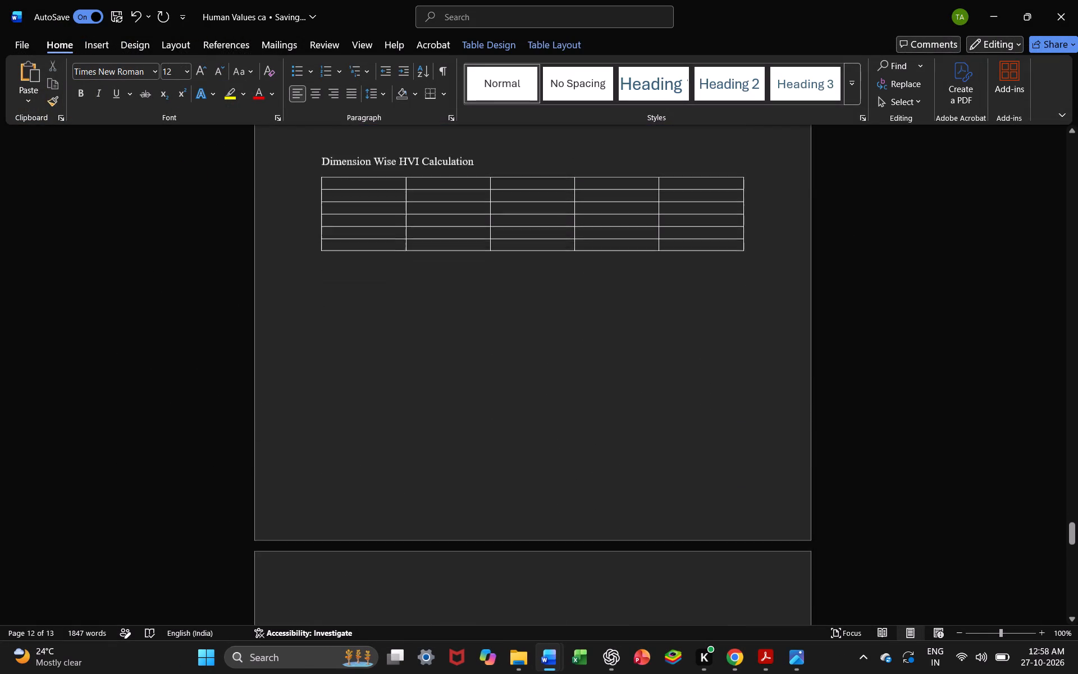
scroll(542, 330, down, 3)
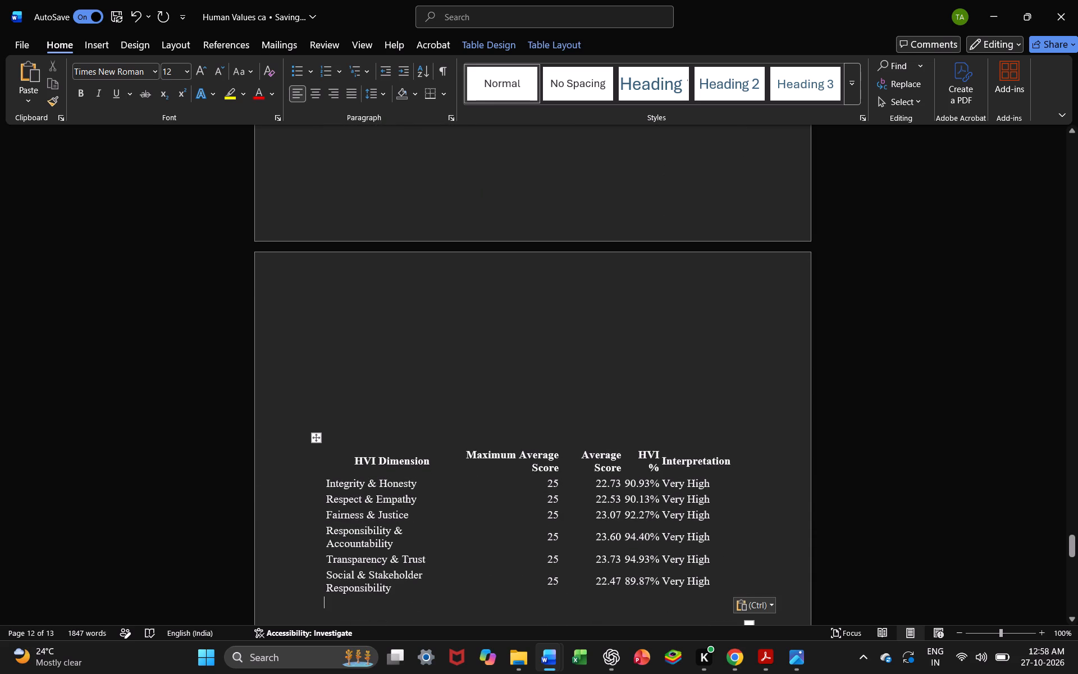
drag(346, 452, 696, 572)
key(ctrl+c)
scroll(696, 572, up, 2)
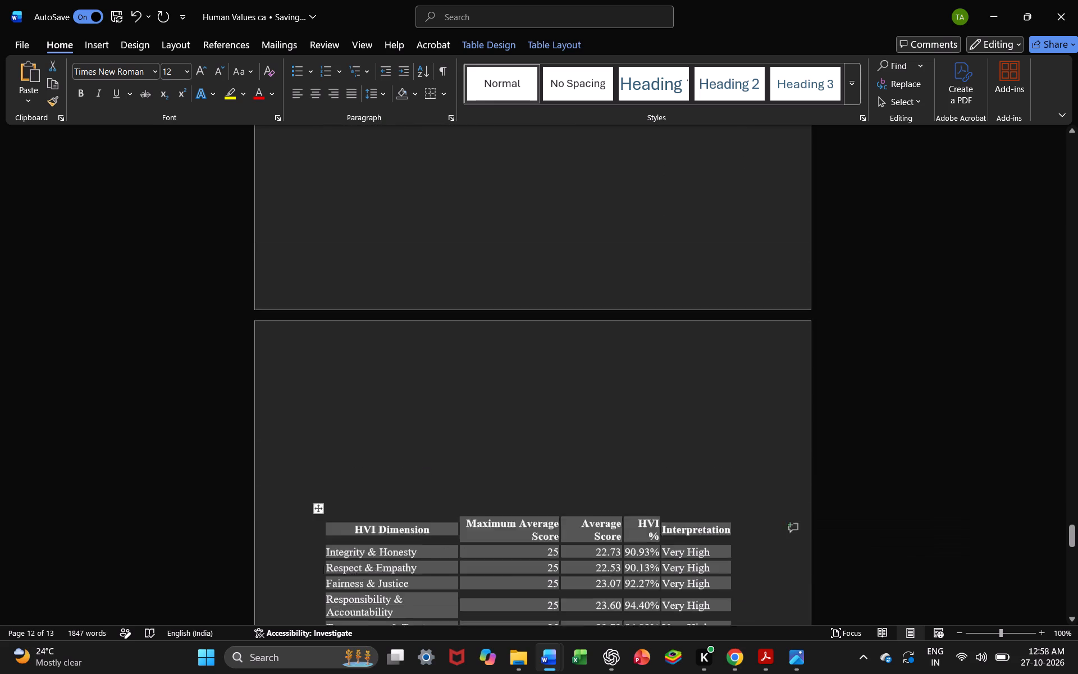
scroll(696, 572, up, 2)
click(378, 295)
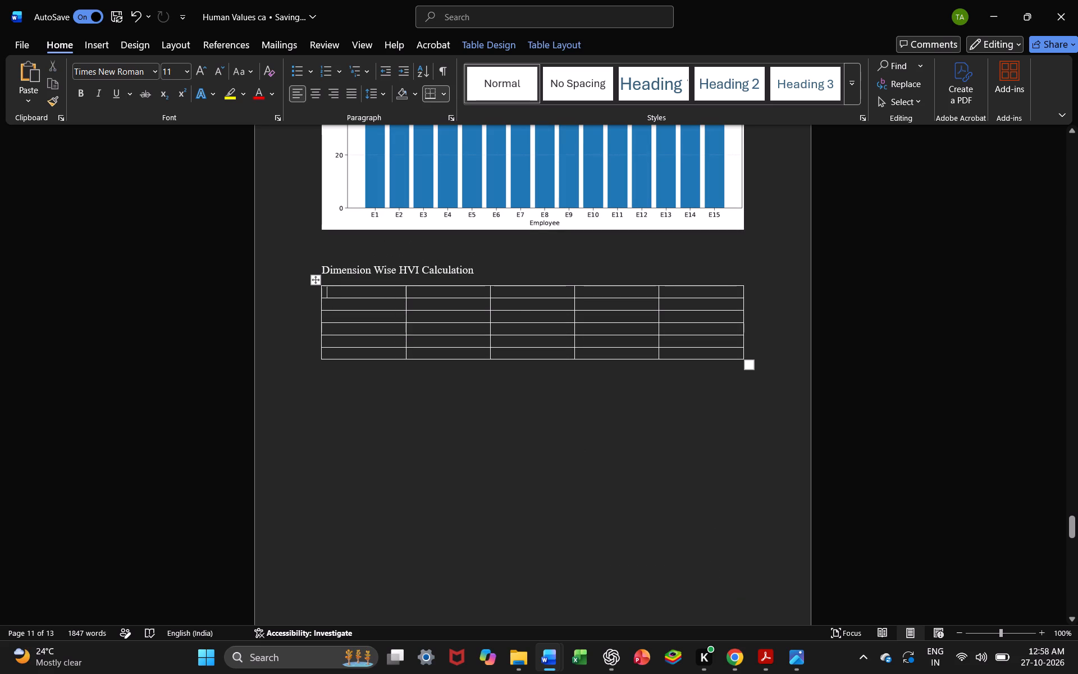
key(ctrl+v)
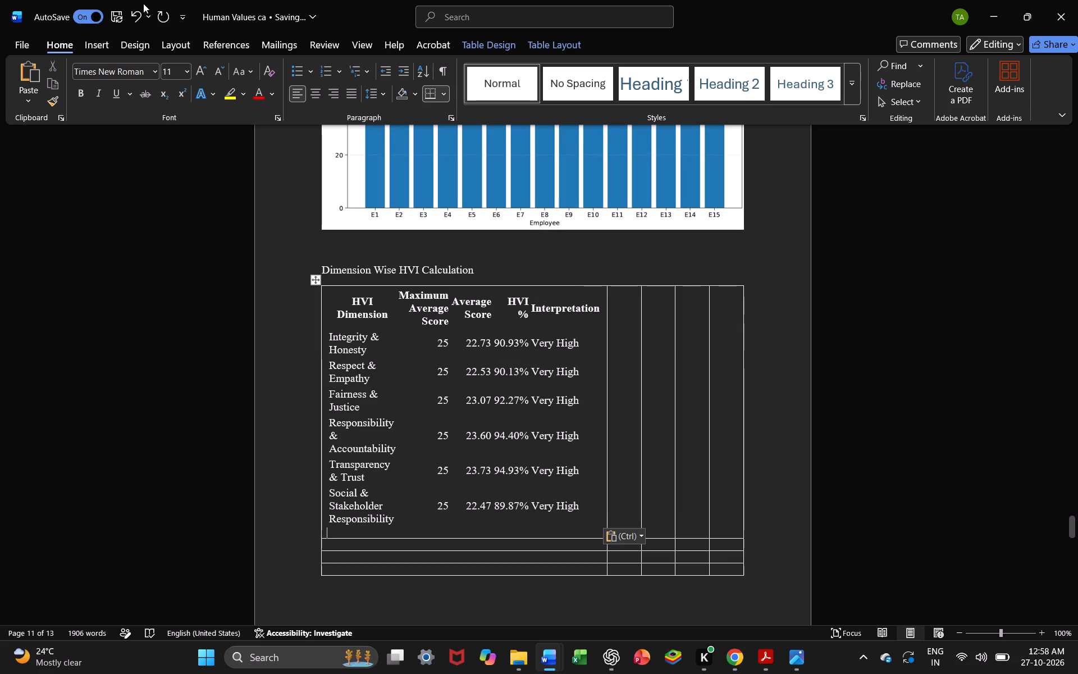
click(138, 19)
Paste the copied HVI table again into the first cell of the empty five-column grid under Dimension Wise HVI Calculation.
click(407, 294)
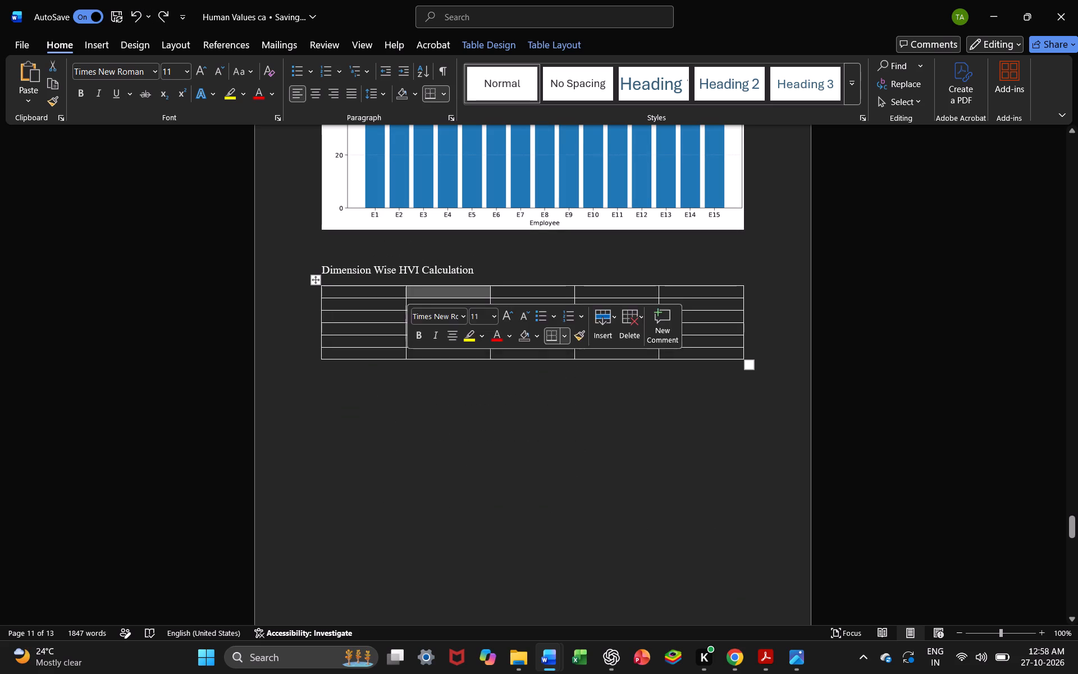
click(356, 352)
click(270, 343)
click(459, 403)
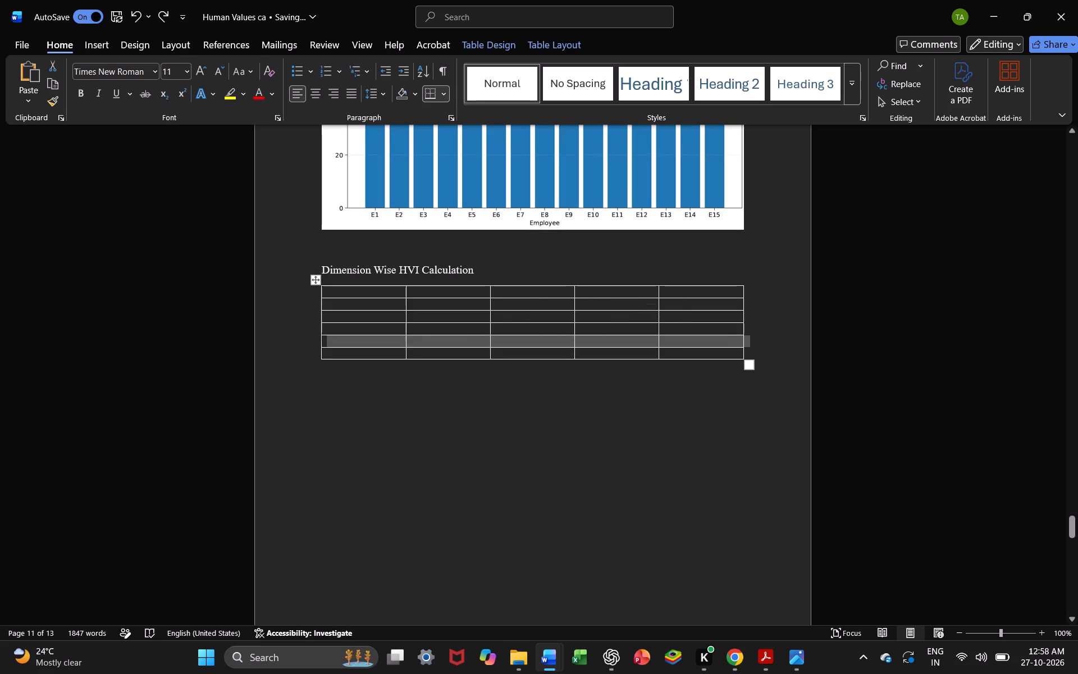
click(374, 298)
click(372, 294)
key(ctrl+v)
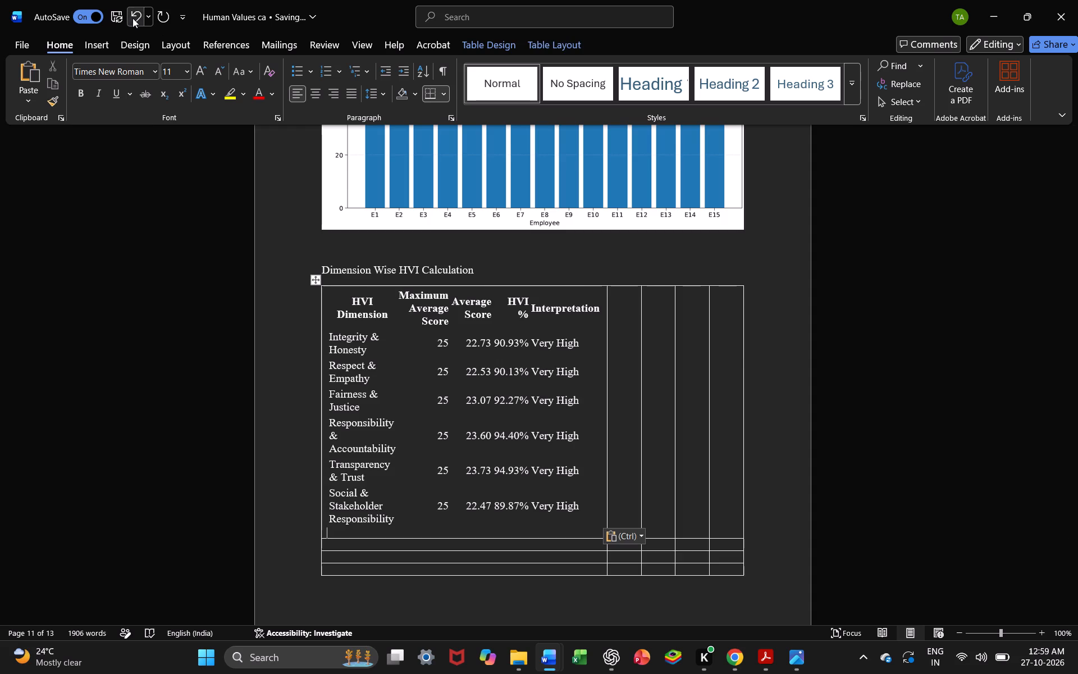
Undo the paste of the HVI table into the empty grid under Dimension Wise HVI Calculation.
click(133, 18)
Enter the headers "HVI Dimensions", "Average Score" and "Maximum Score" in the first three header cells of the empty Dimension Wise HVI grid.
click(360, 290)
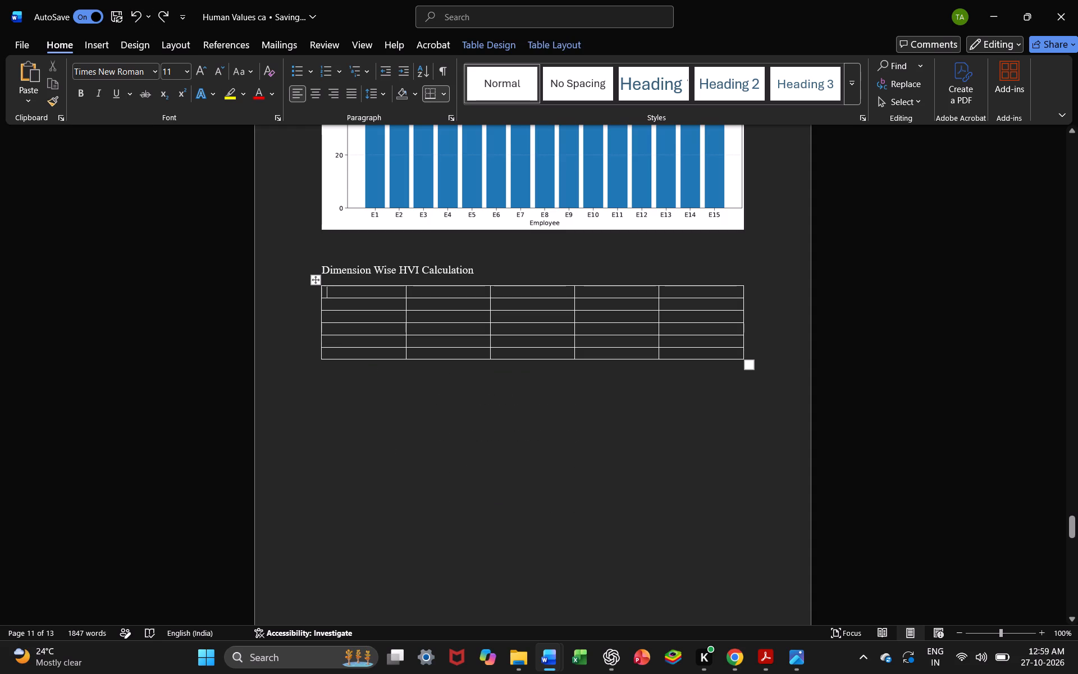
key(h)
text(VI)
key(space)
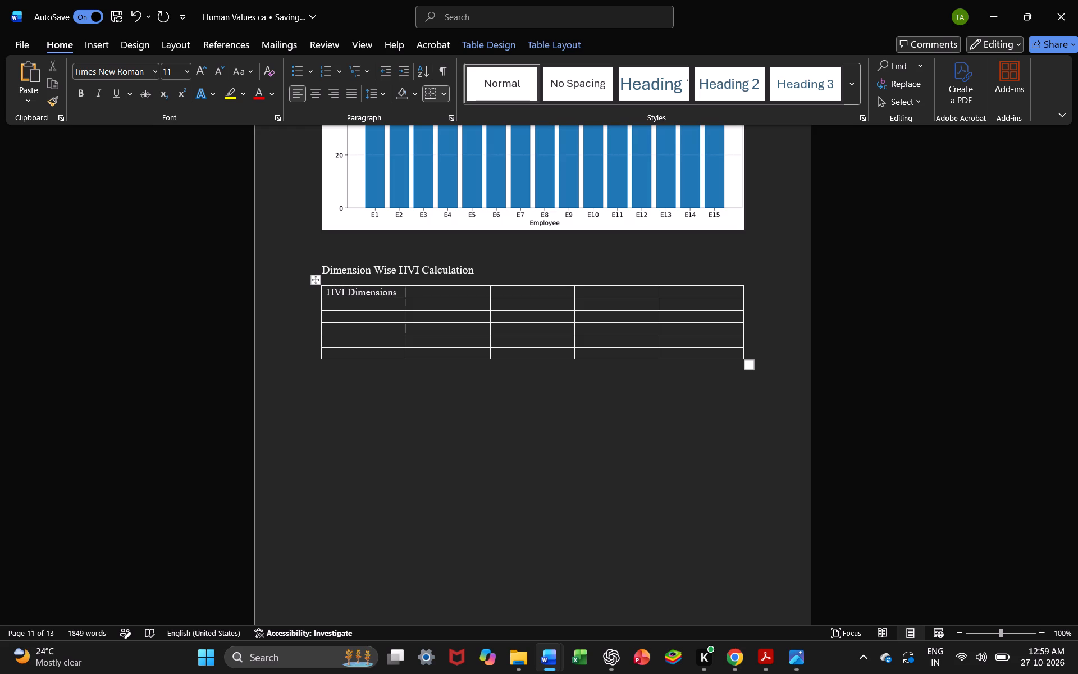
click(435, 294)
scroll(490, 437, down, 4)
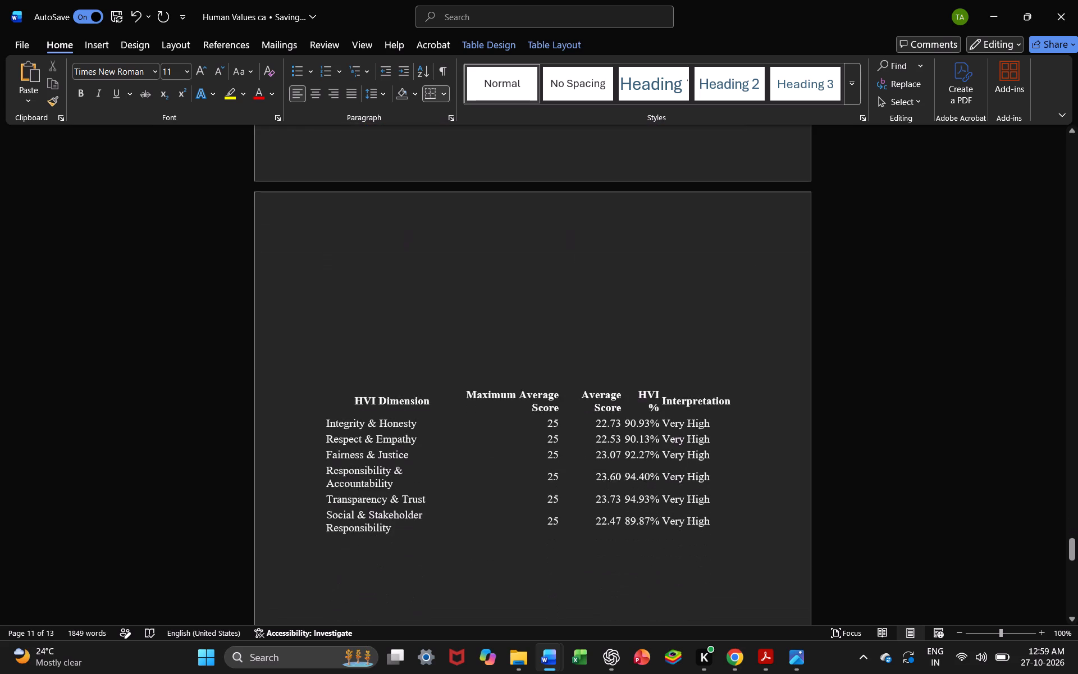
scroll(490, 437, up, 4)
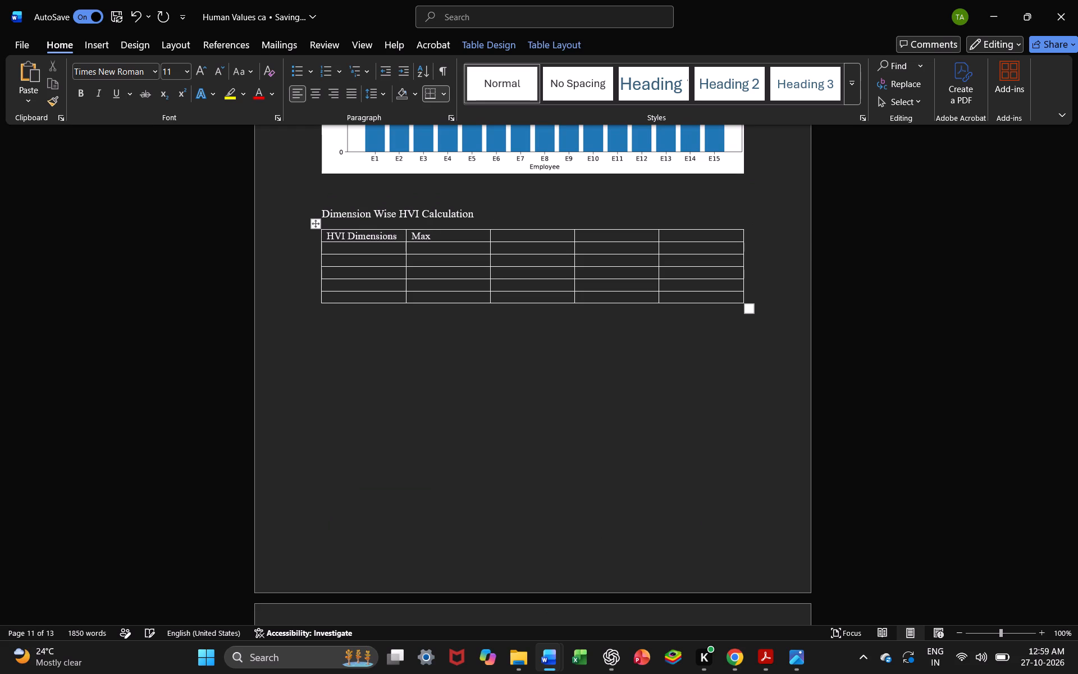
key(BackSpace)
key(BackSpace)
key(BackSpace)
scroll(490, 437, down, 4)
scroll(490, 437, up, 4)
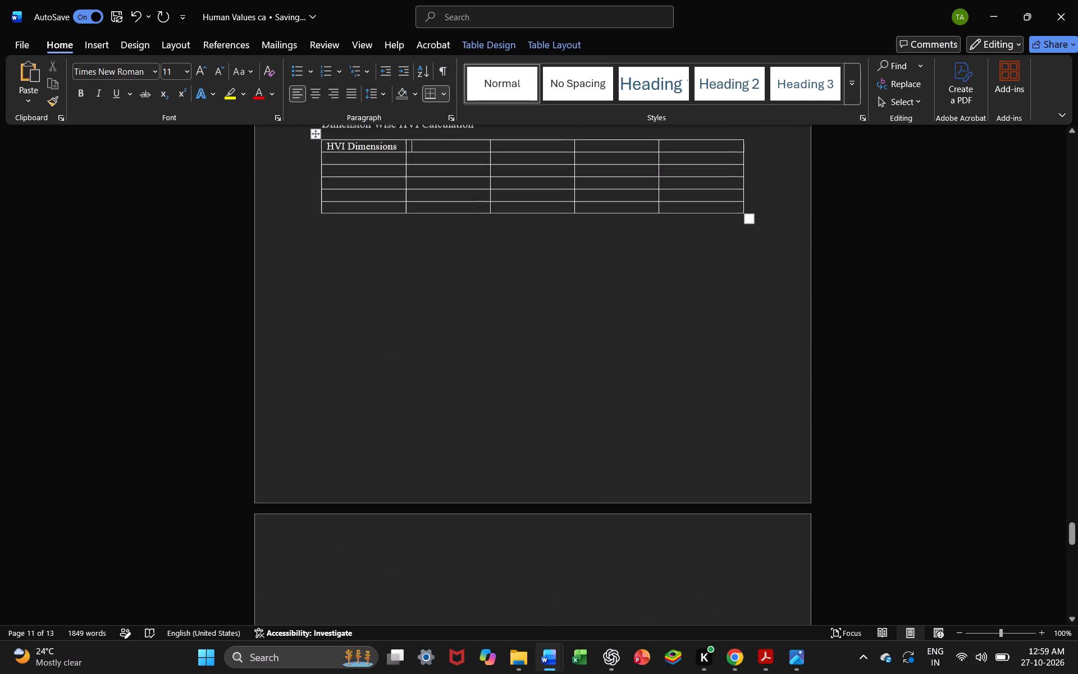
scroll(490, 437, up, 1)
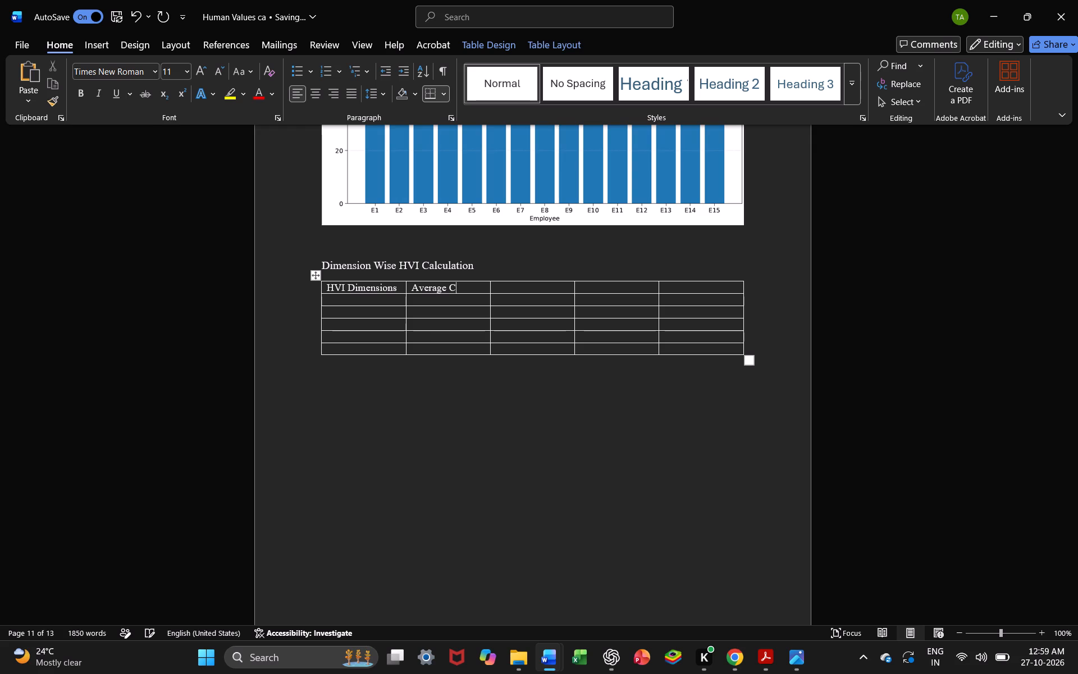
key(BackSpace)
key(s)
click(532, 292)
key(s)
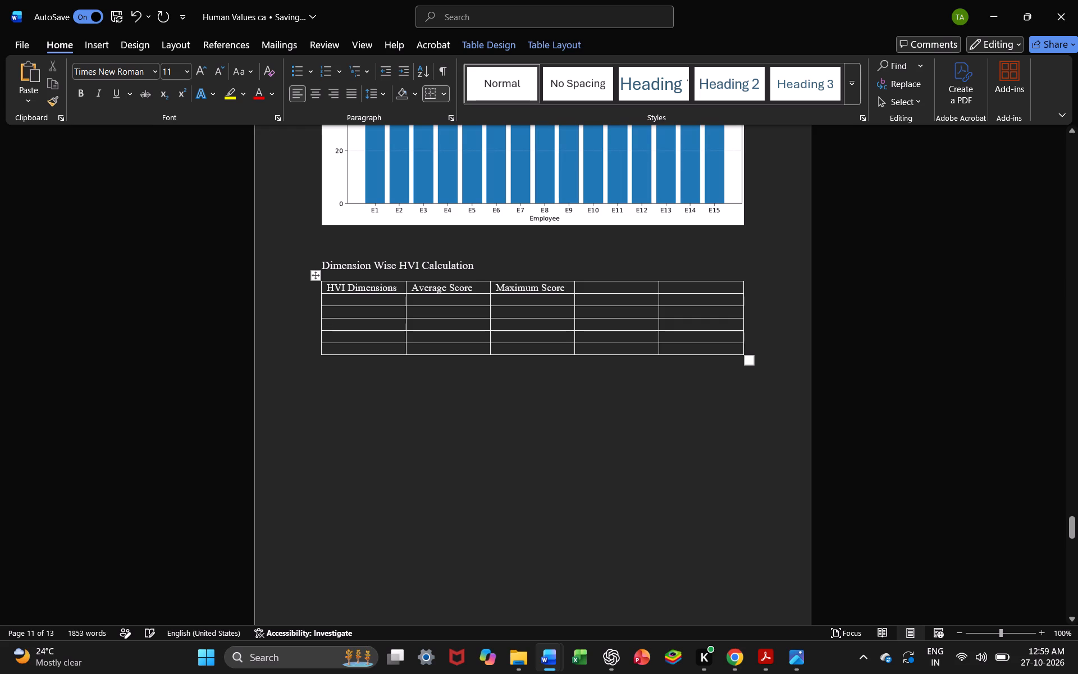
Enter the headers "HVI %" and "Interpretation" in the last two header cells of the Dimension Wise HVI grid.
click(600, 293)
scroll(600, 293, down, 7)
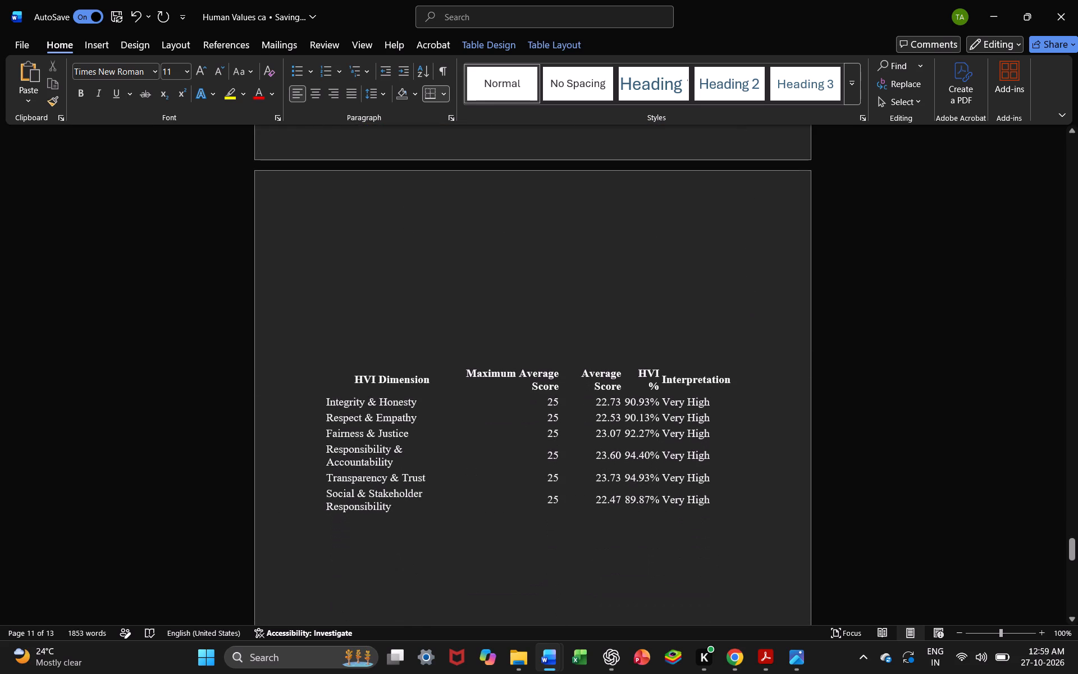
scroll(600, 293, up, 5)
click(600, 293)
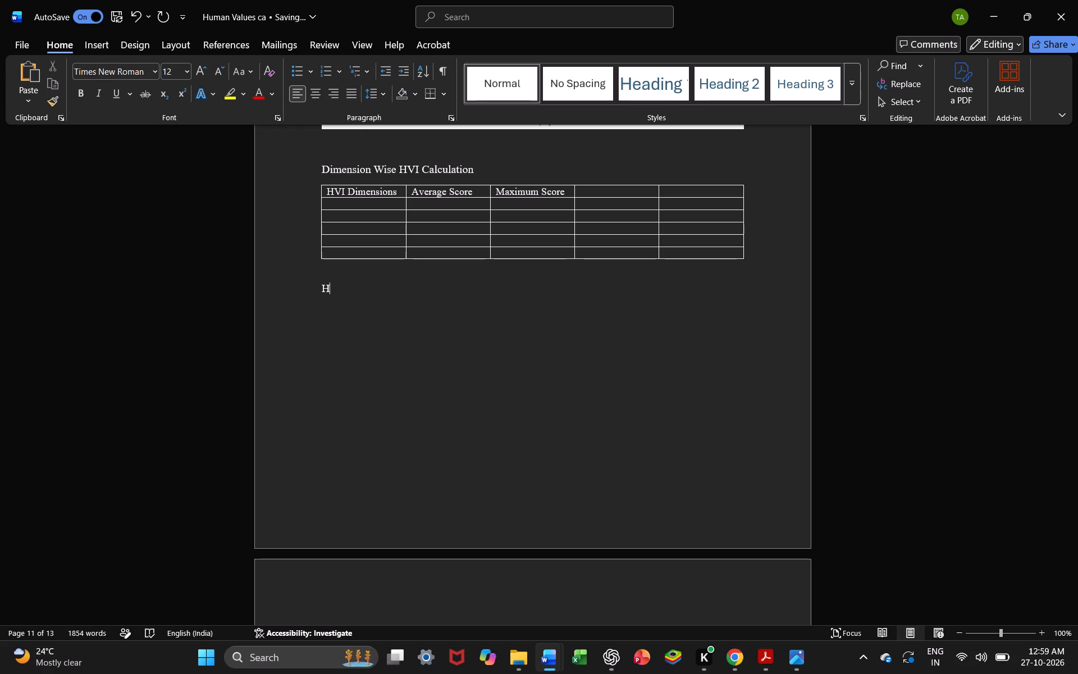
key(BackSpace)
click(622, 194)
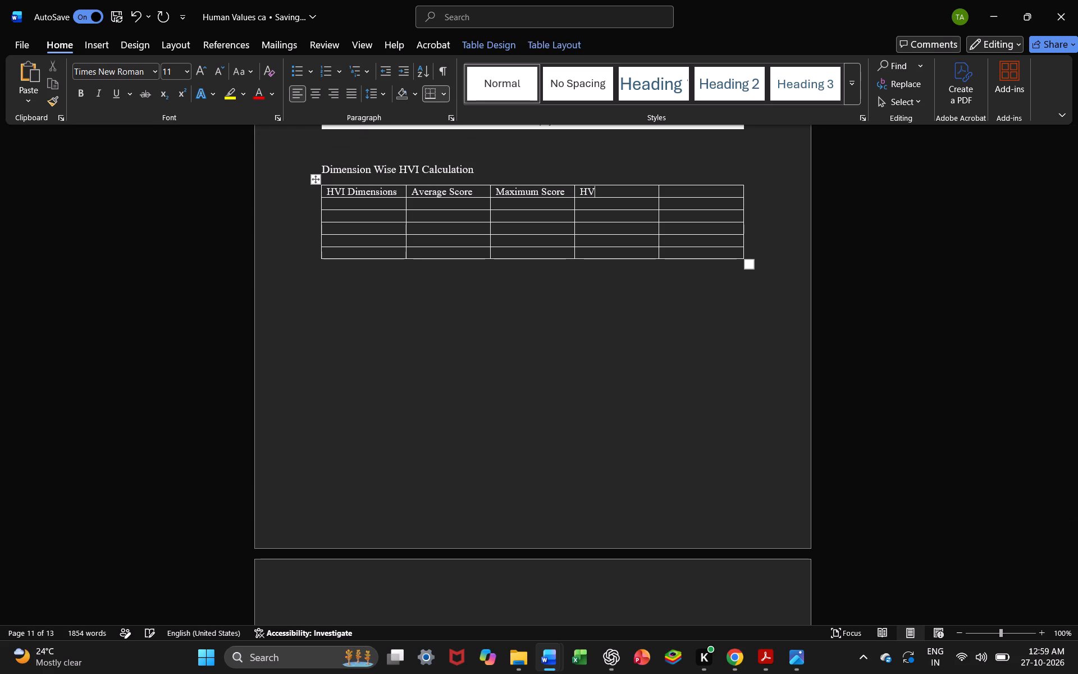
key(i)
key(shift+percent)
key(BackSpace)
key(space)
text(%)
click(686, 198)
click(680, 185)
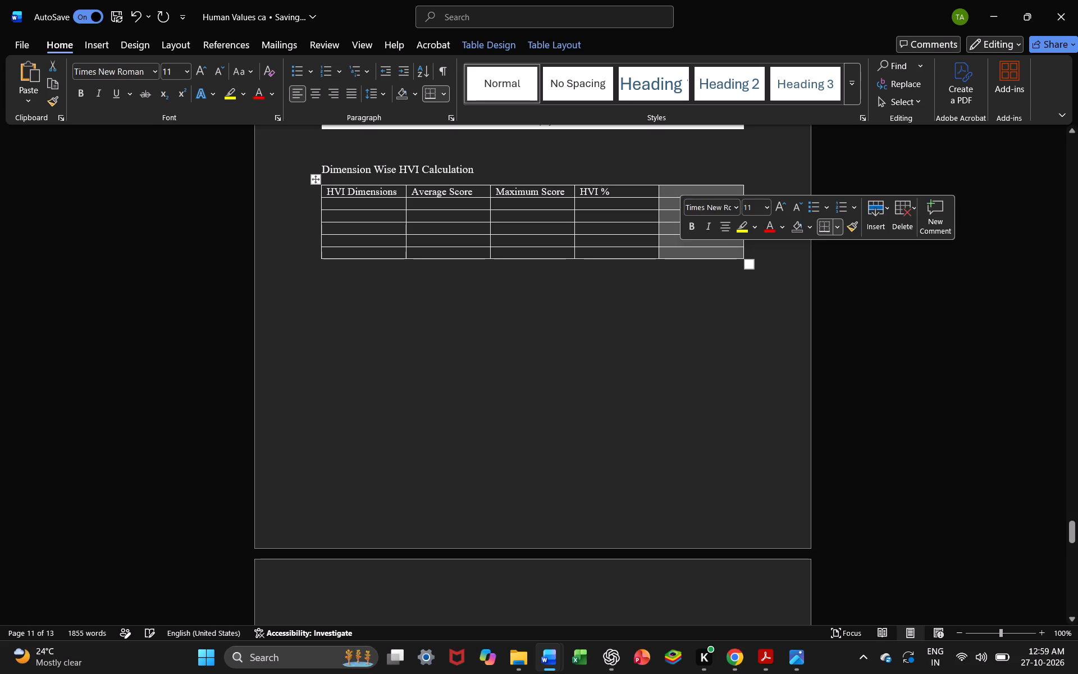
click(680, 199)
click(668, 192)
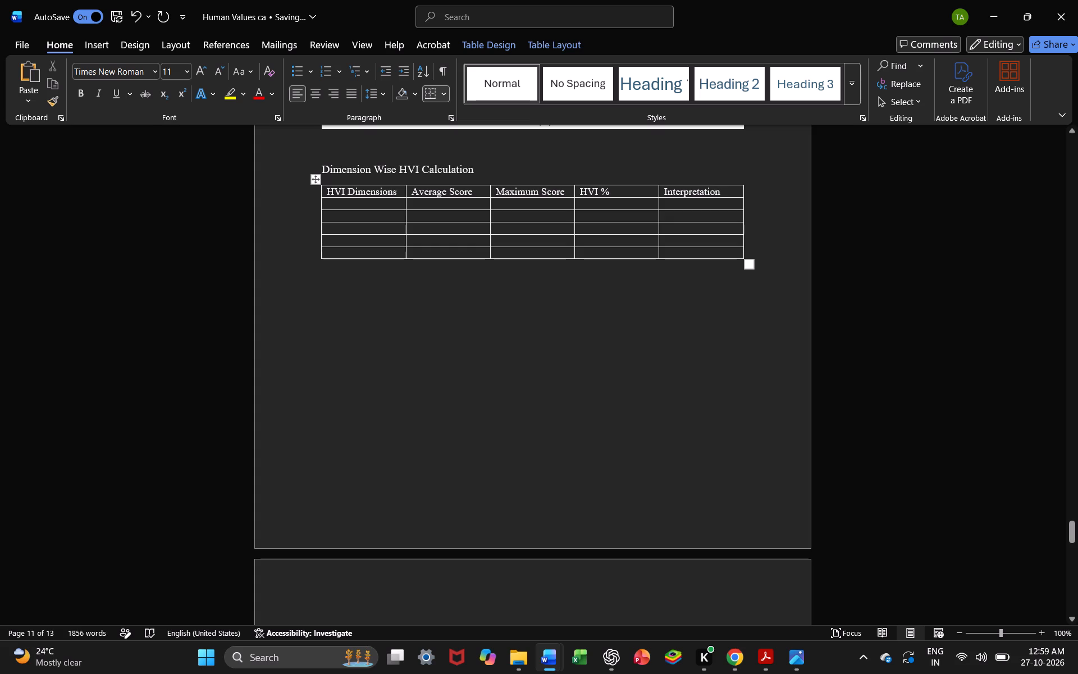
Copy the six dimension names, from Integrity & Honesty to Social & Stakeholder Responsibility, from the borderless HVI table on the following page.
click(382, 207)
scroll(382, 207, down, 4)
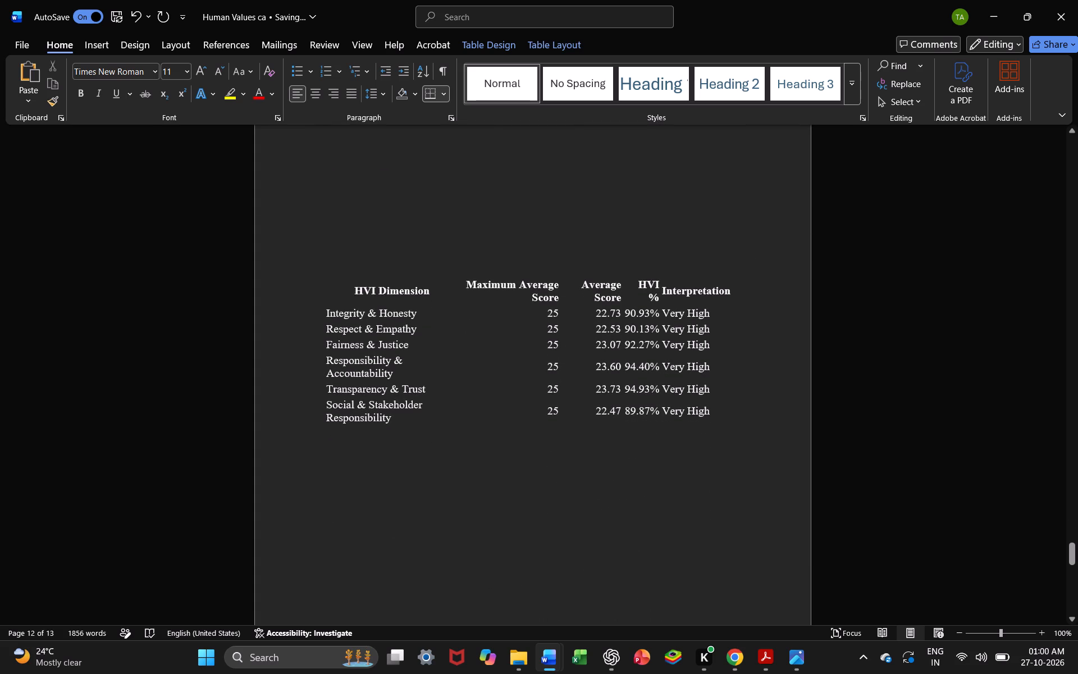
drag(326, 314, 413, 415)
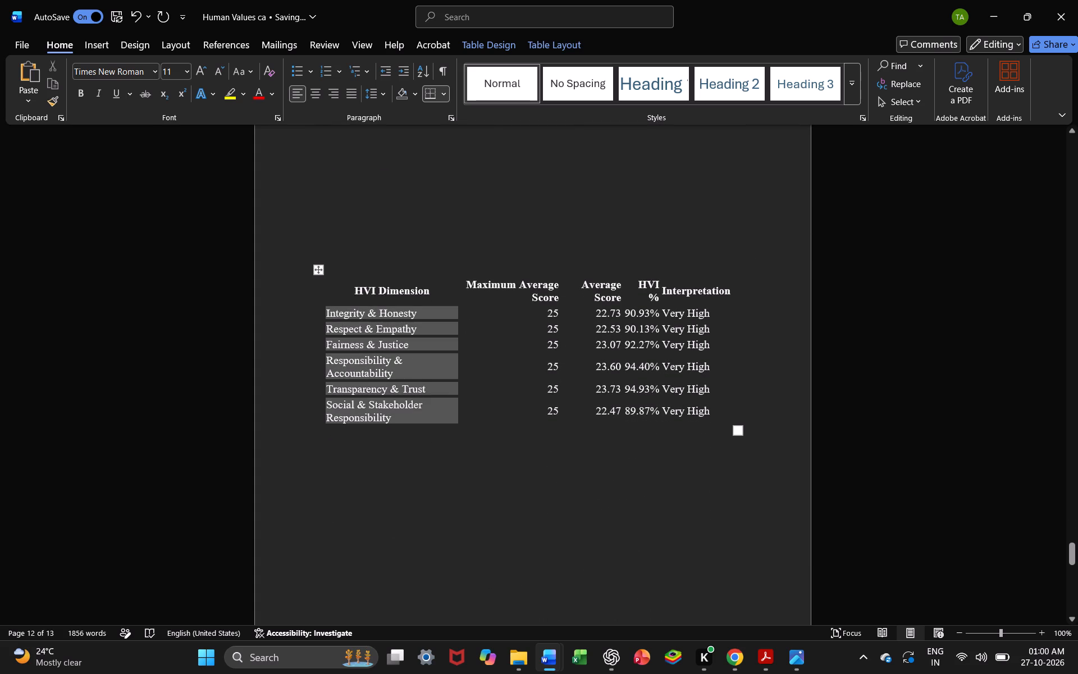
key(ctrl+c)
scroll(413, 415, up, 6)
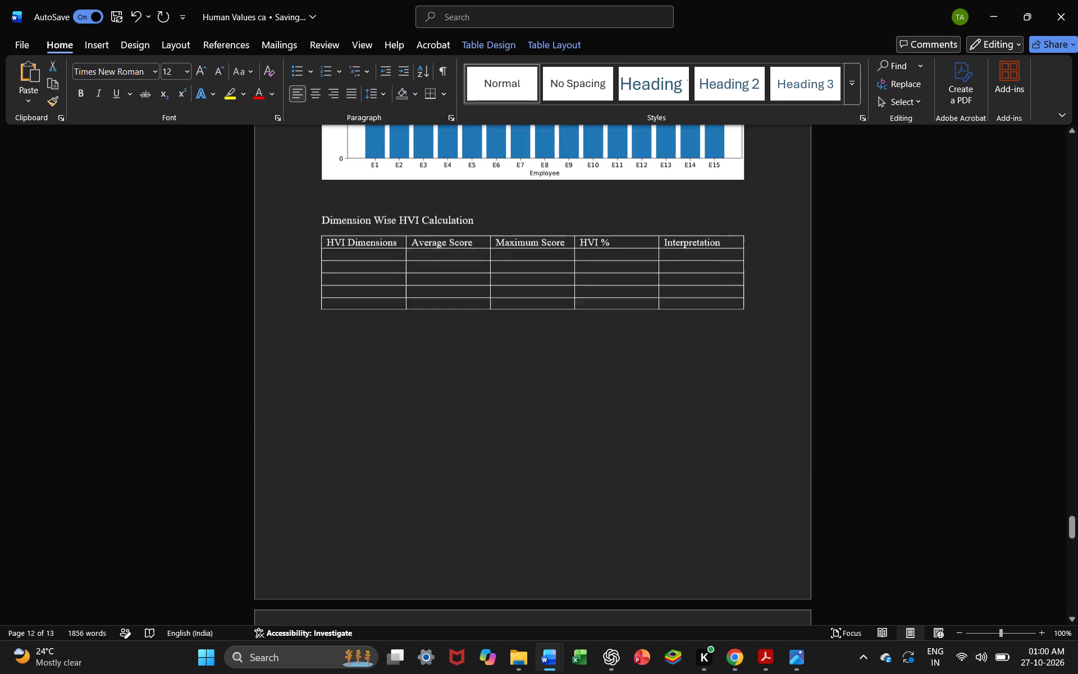
Add two empty rows at the bottom of the Dimension Wise HVI grid.
click(313, 386)
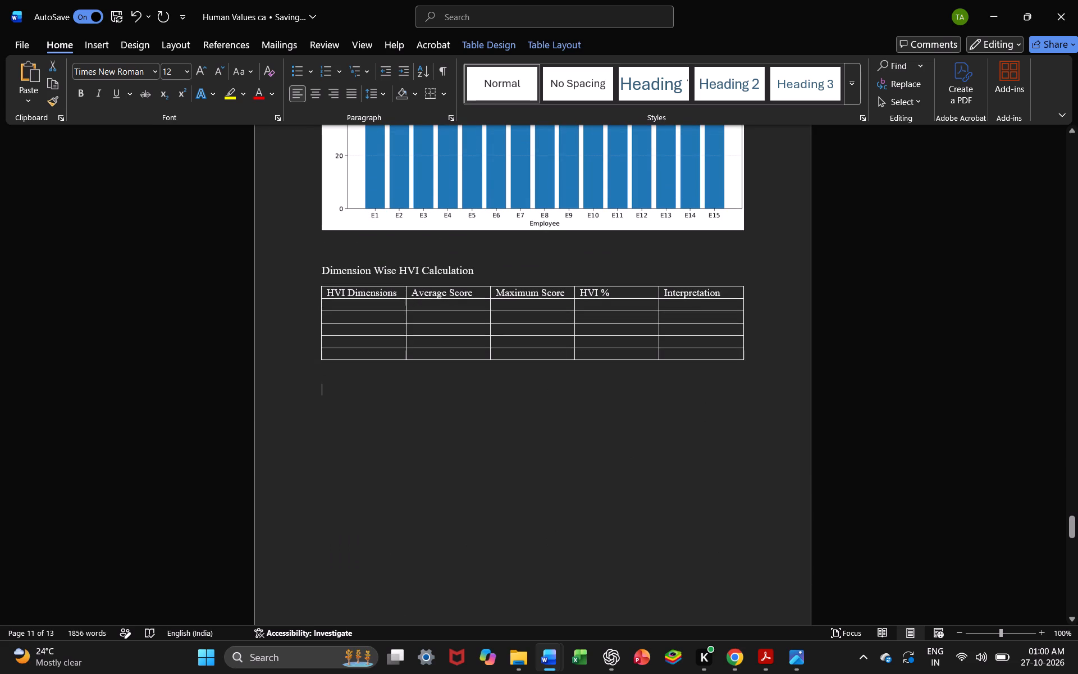
click(317, 359)
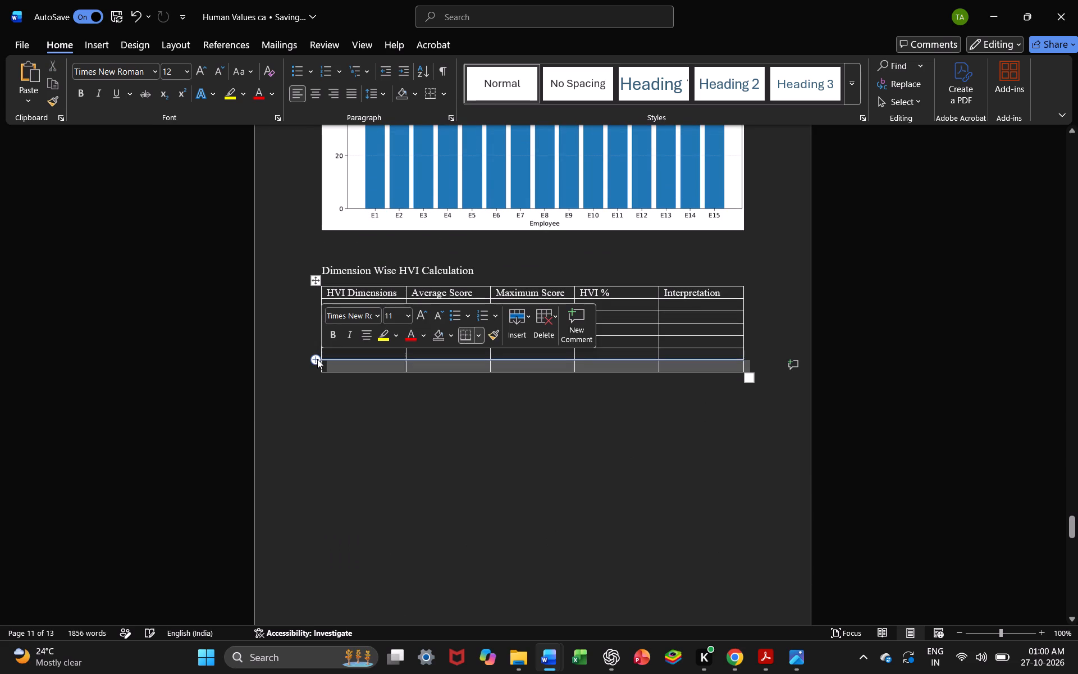
click(316, 358)
click(296, 355)
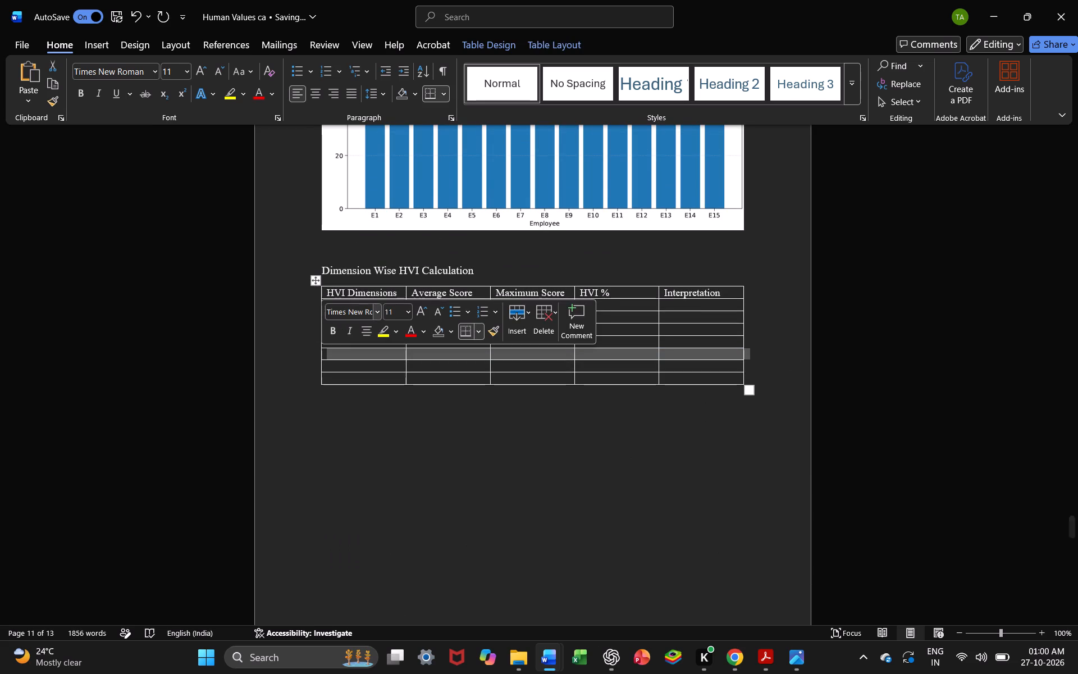
click(301, 316)
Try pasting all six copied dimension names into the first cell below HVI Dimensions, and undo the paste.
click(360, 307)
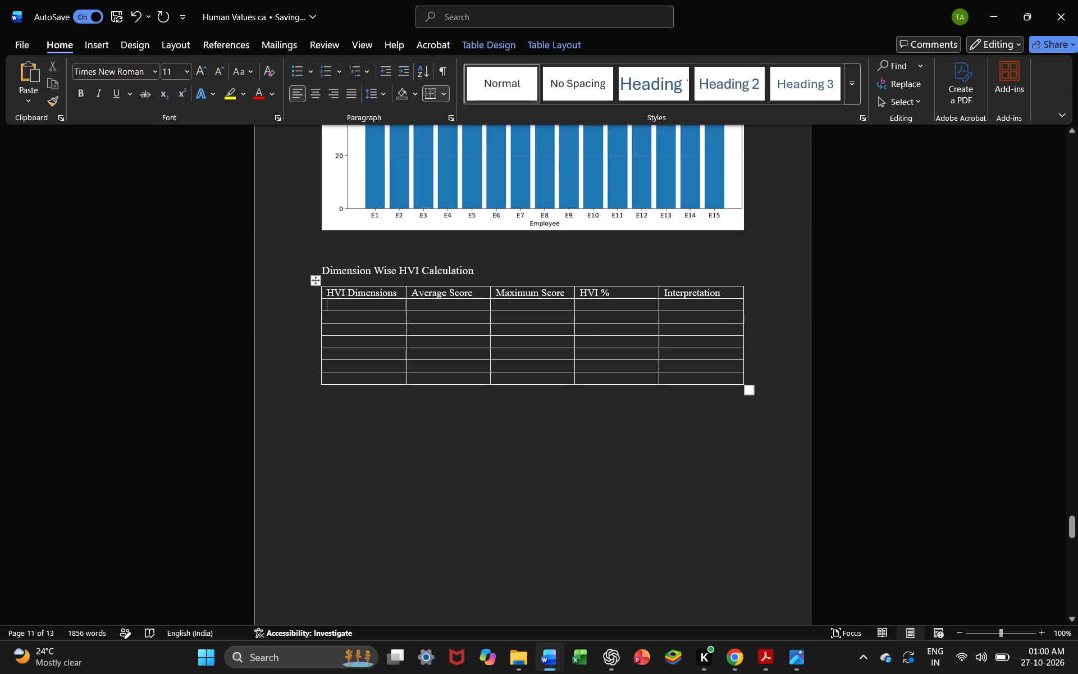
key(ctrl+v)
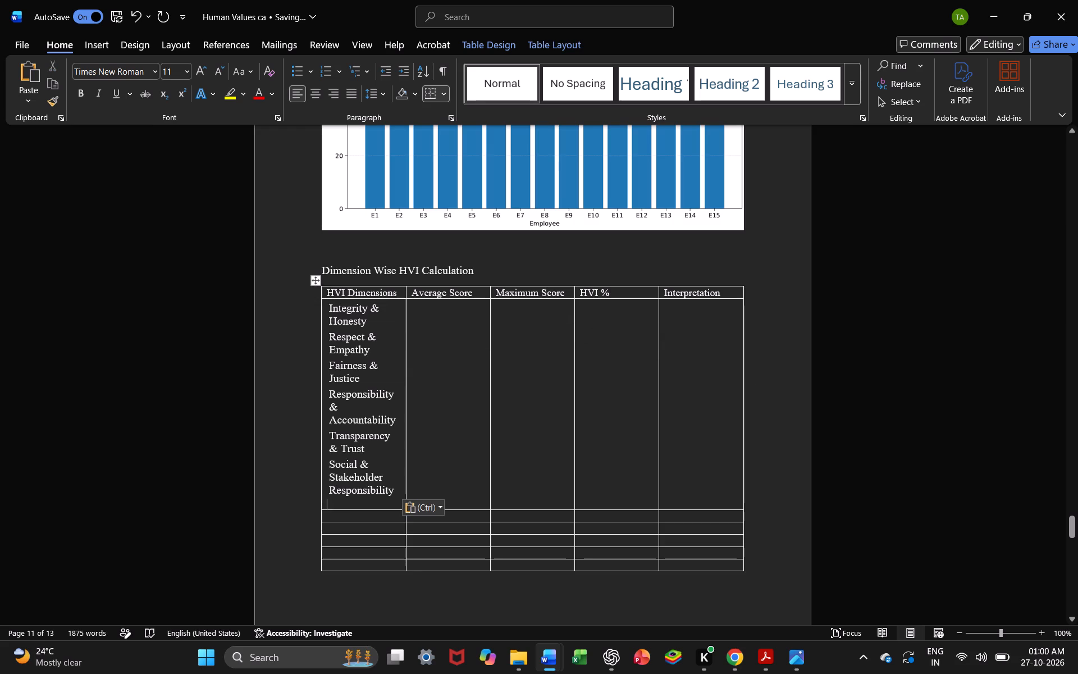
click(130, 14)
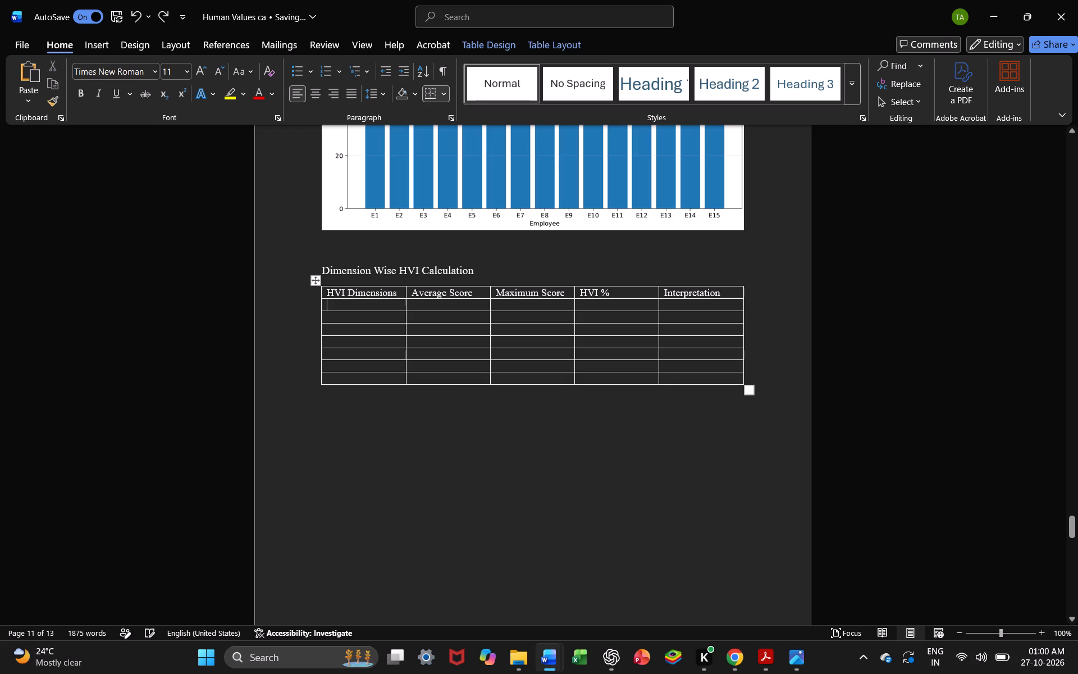
Copy only "Integrity & Honesty" from the borderless HVI table into the first cell below the HVI Dimensions header.
scroll(381, 457, down, 4)
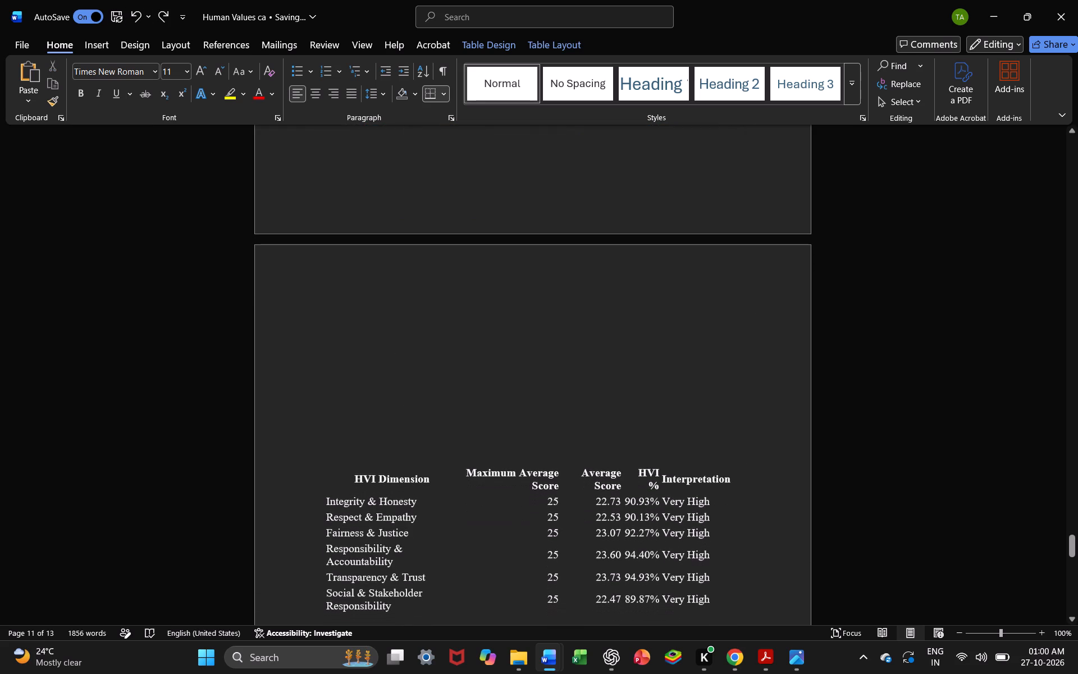
drag(324, 506, 394, 499)
key(ctrl+c)
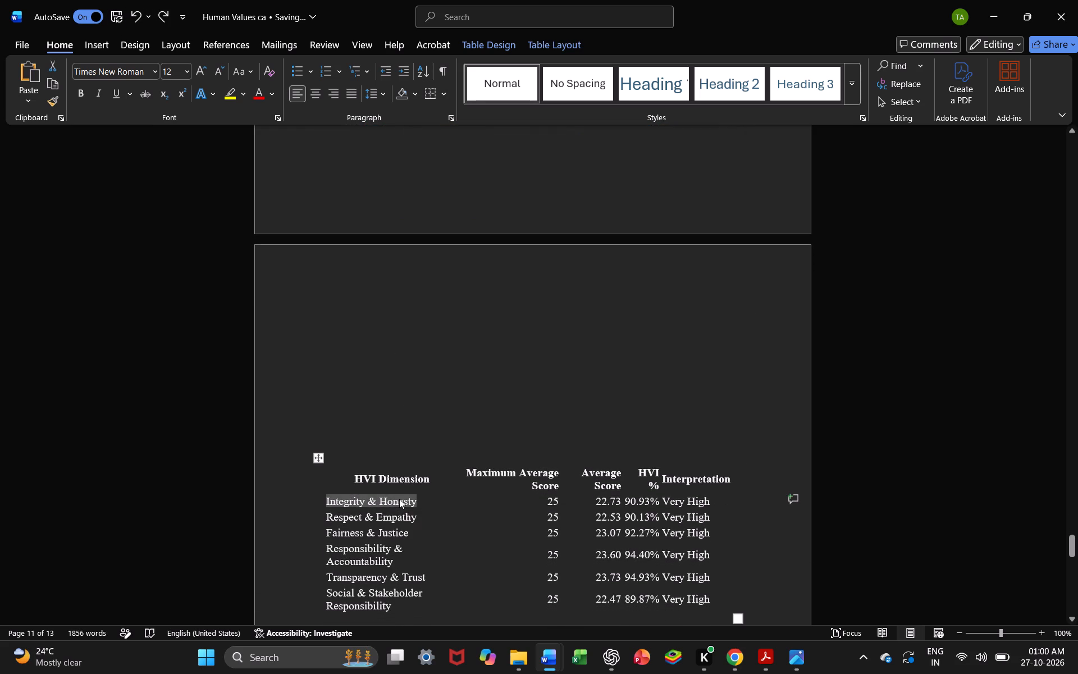
scroll(399, 499, up, 5)
click(342, 318)
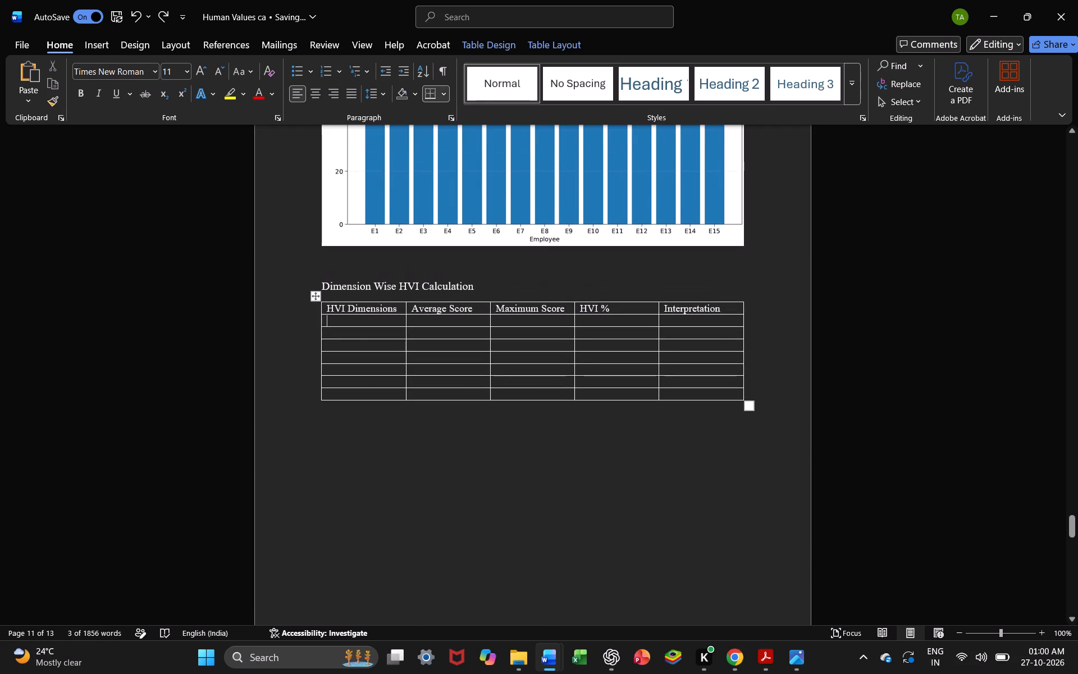
key(ctrl+v)
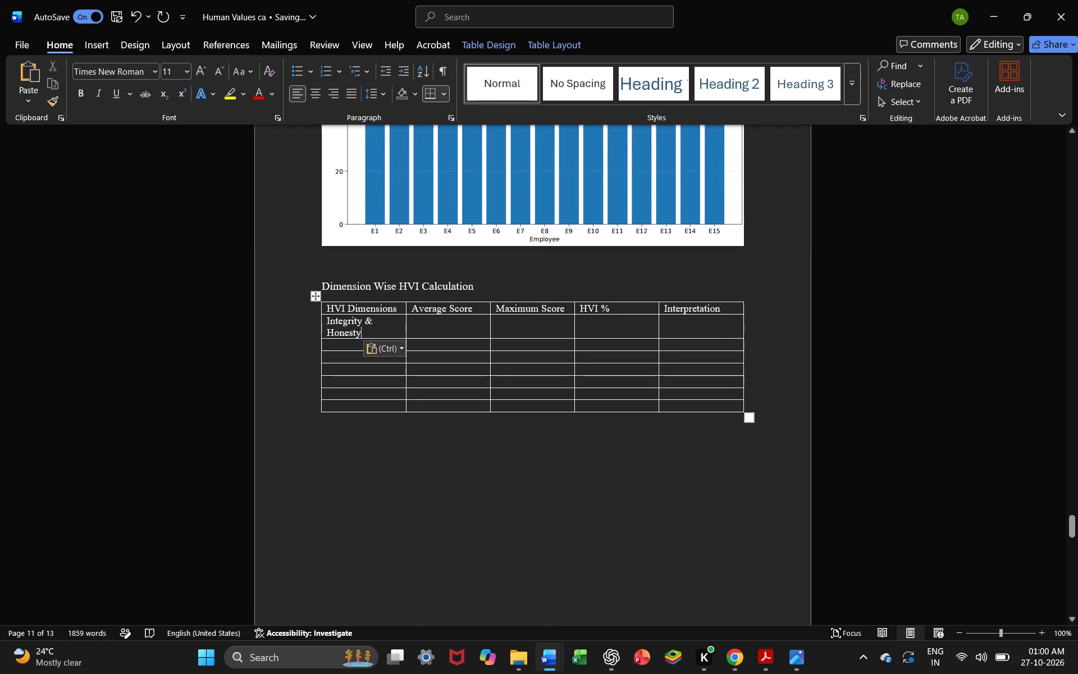
Widen the HVI Dimensions column slightly and shift the Average Score/Maximum Score boundary a little, keeping every header on one line.
drag(405, 308, 421, 316)
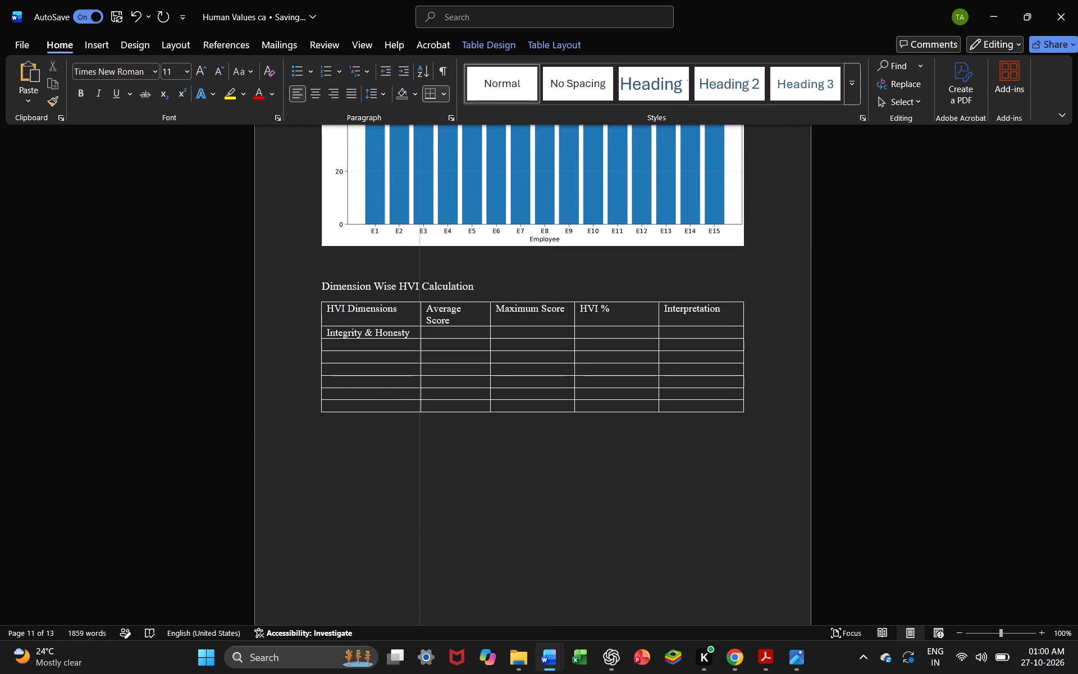
drag(421, 316, 411, 311)
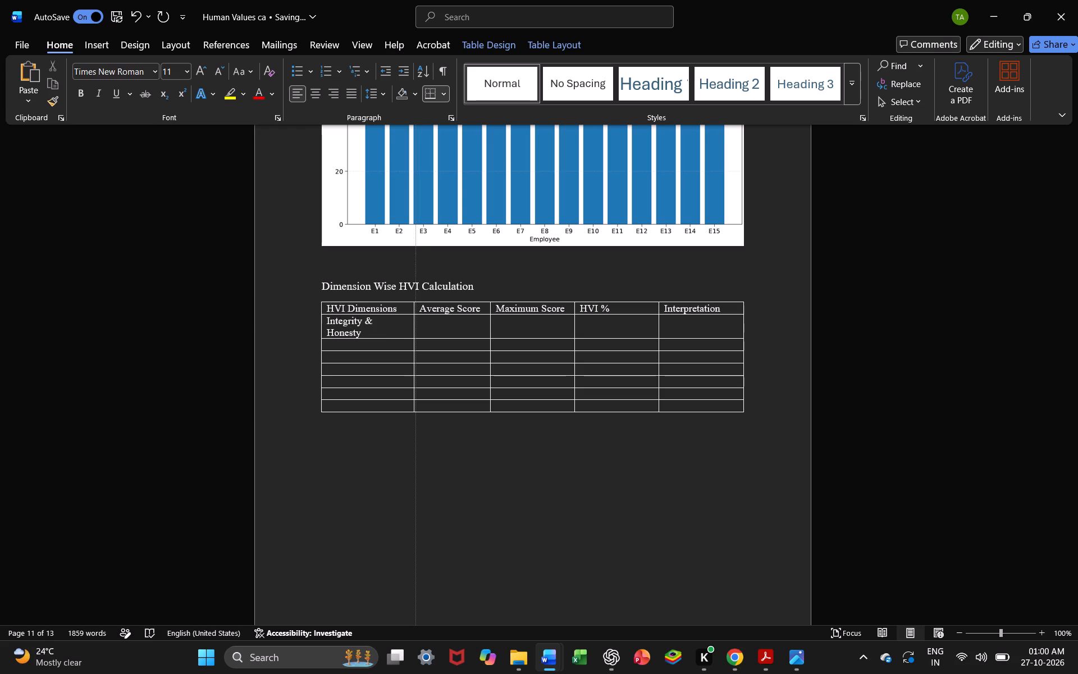
drag(411, 311, 412, 311)
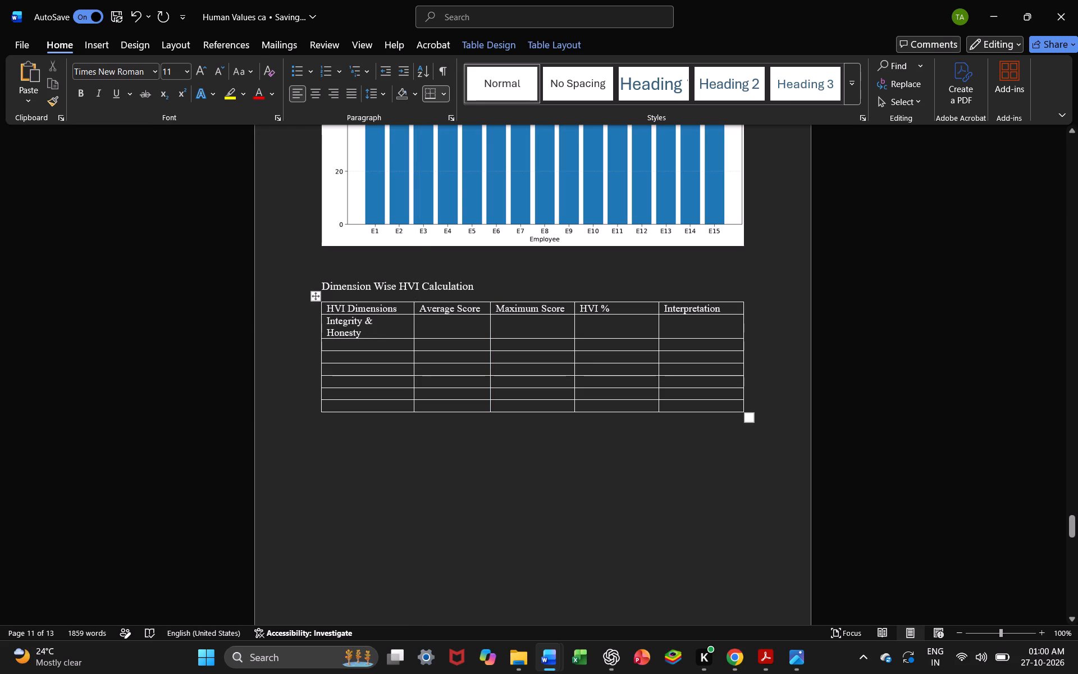
drag(490, 308, 496, 312)
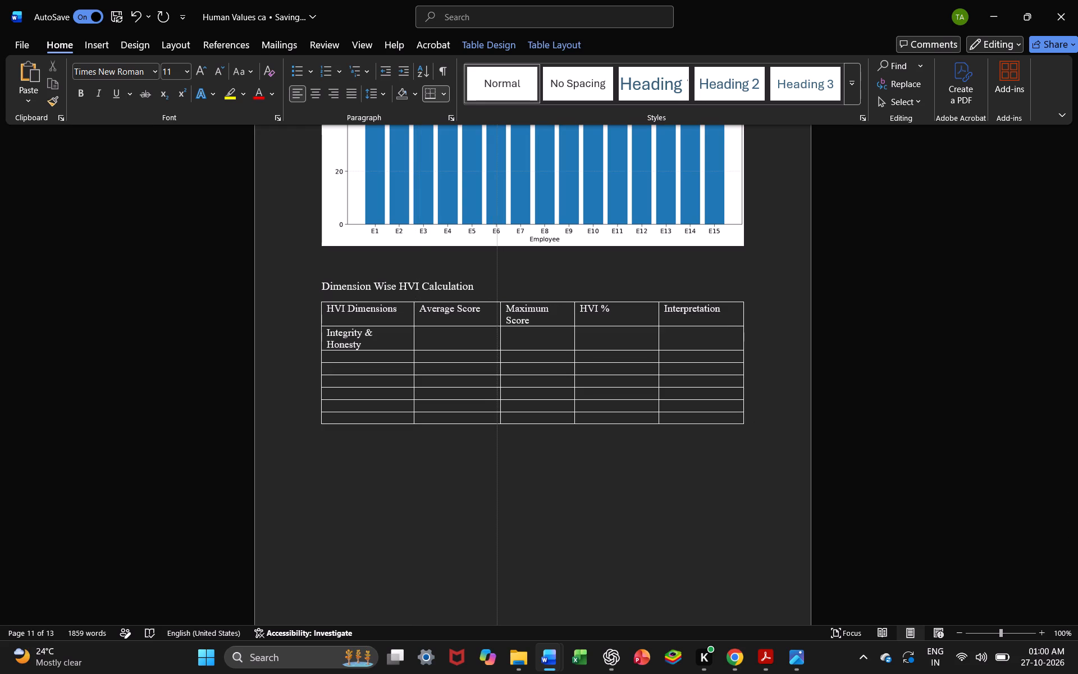
drag(496, 312, 496, 312)
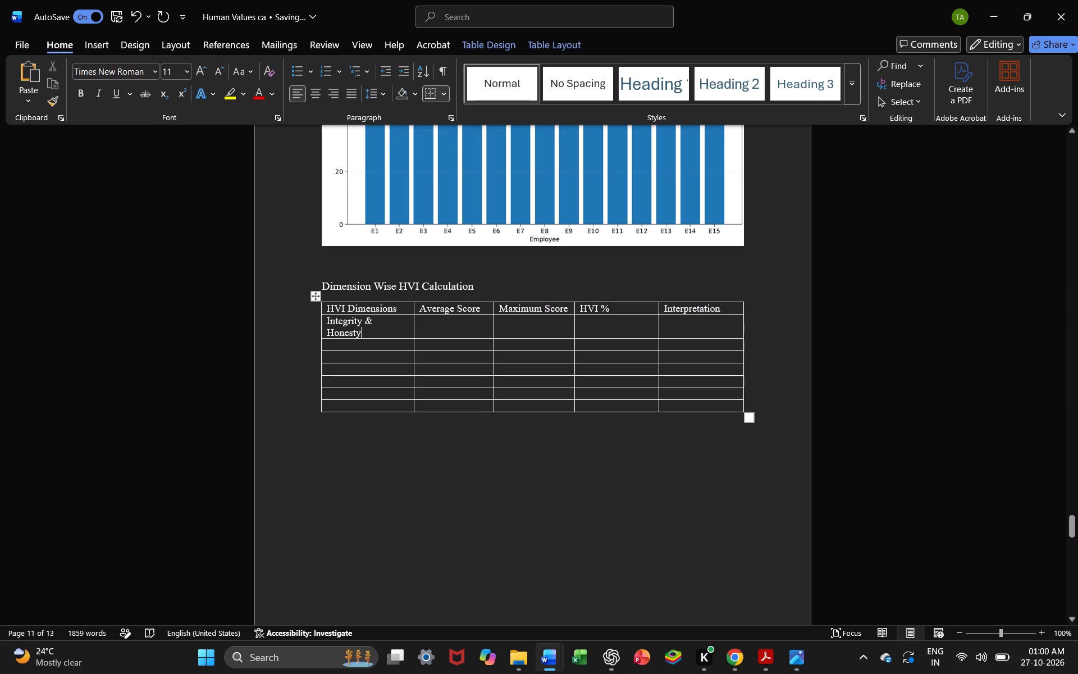
Widen the HVI Dimensions column to fit "Integrity & Honesty" on one line, shifting the Average Score and Maximum Score column boundaries to suit.
click(414, 308)
drag(573, 308, 595, 311)
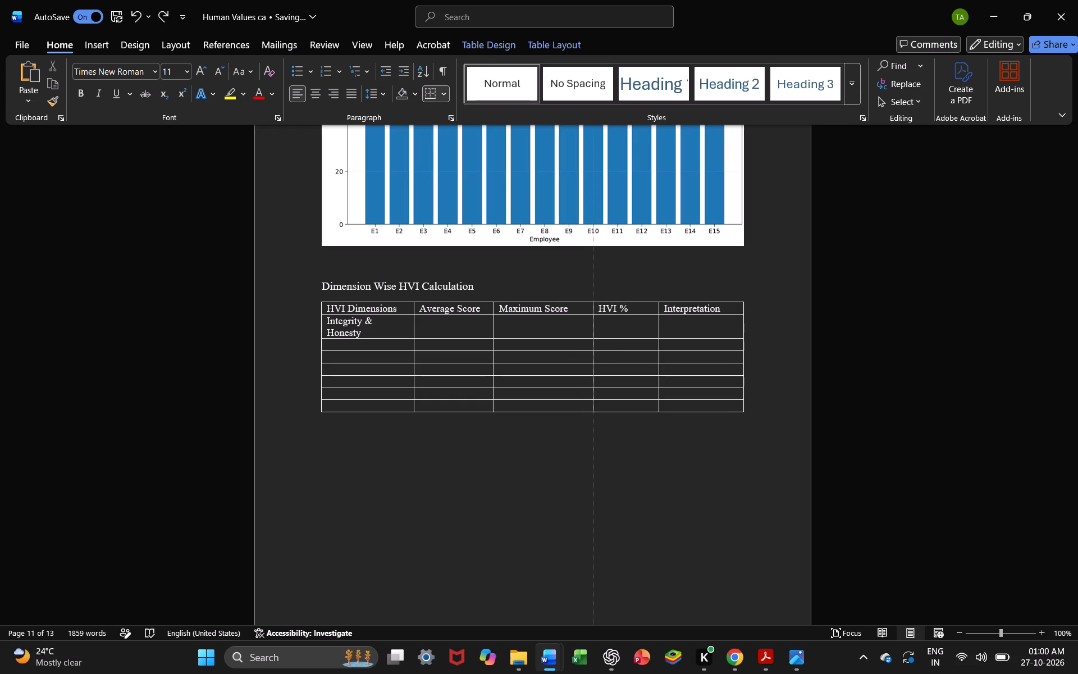
drag(595, 311, 588, 309)
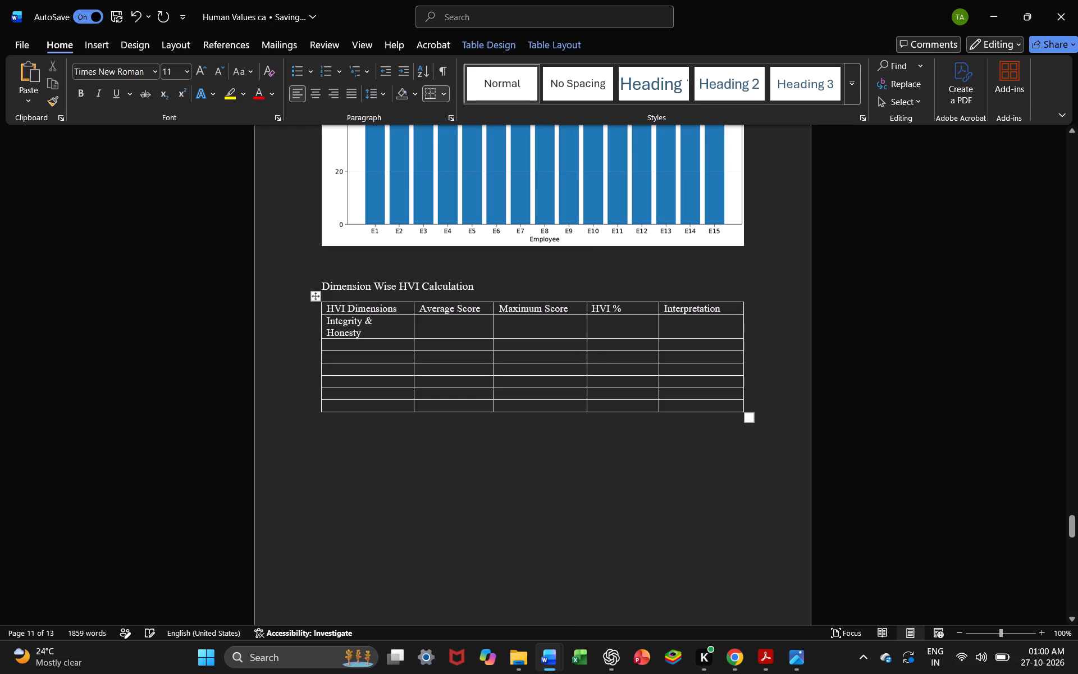
drag(493, 309, 506, 309)
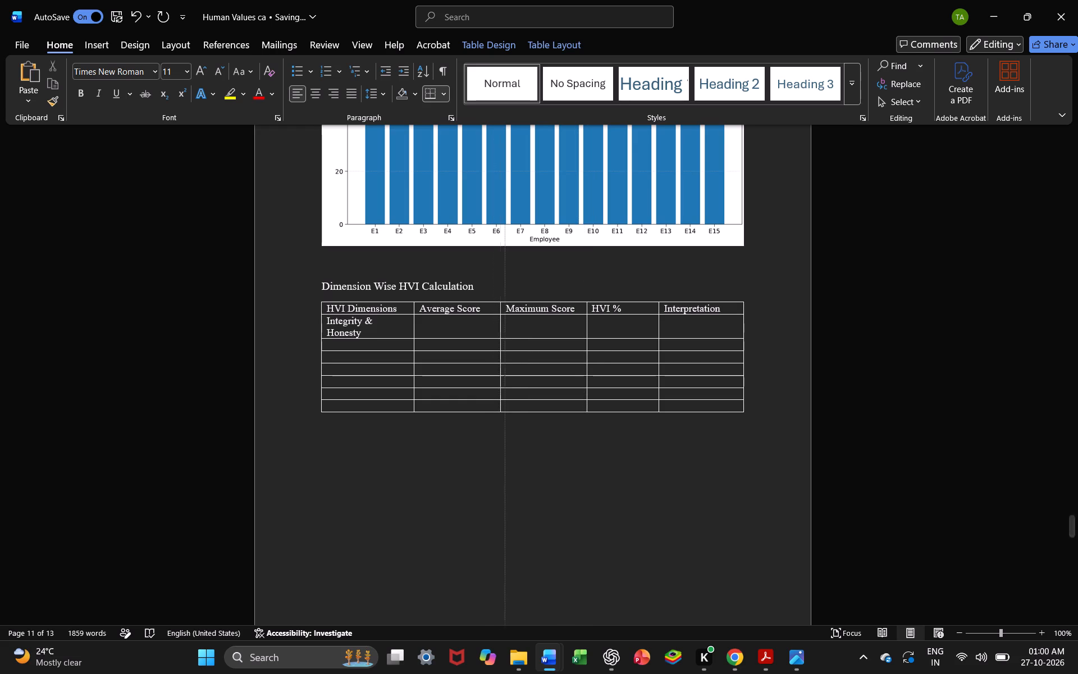
drag(506, 309, 510, 311)
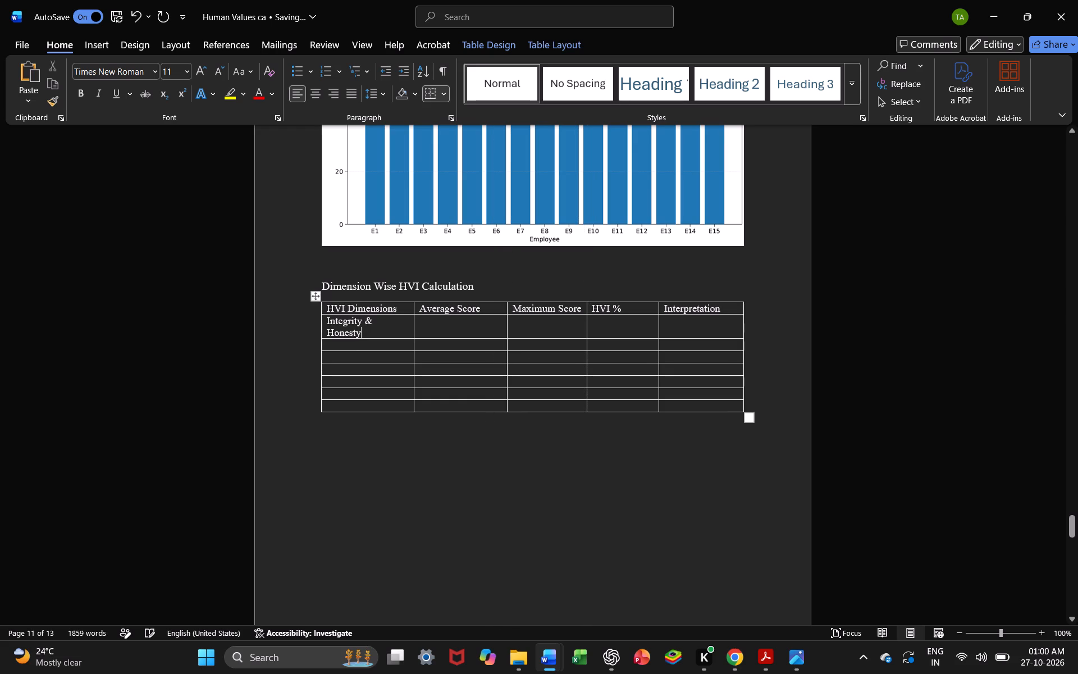
click(415, 307)
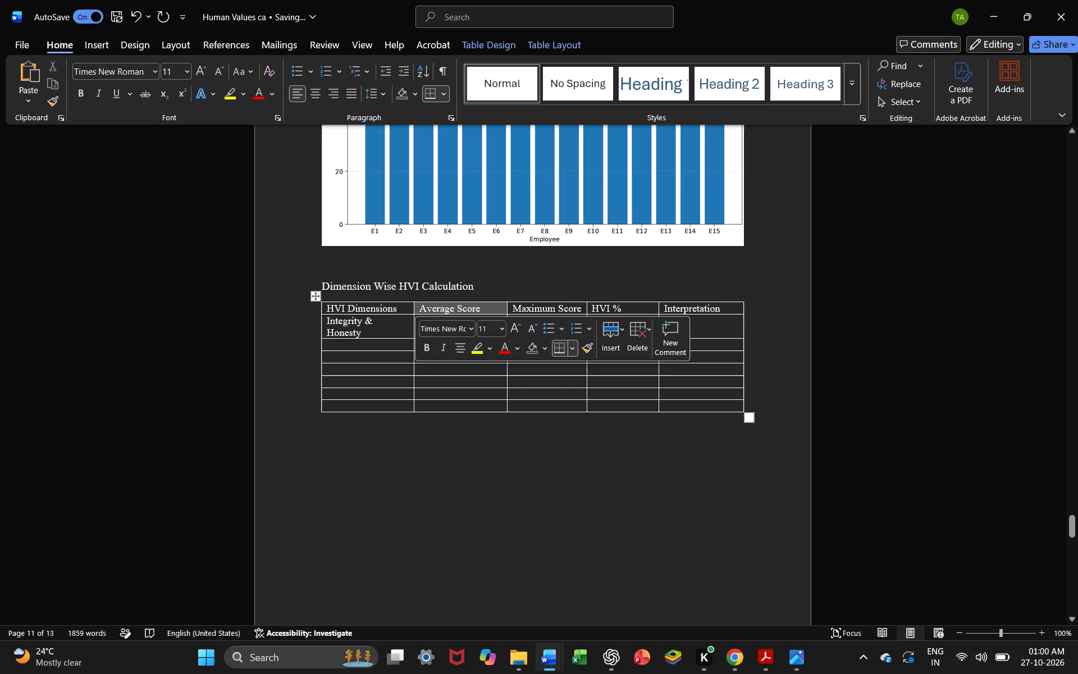
click(409, 325)
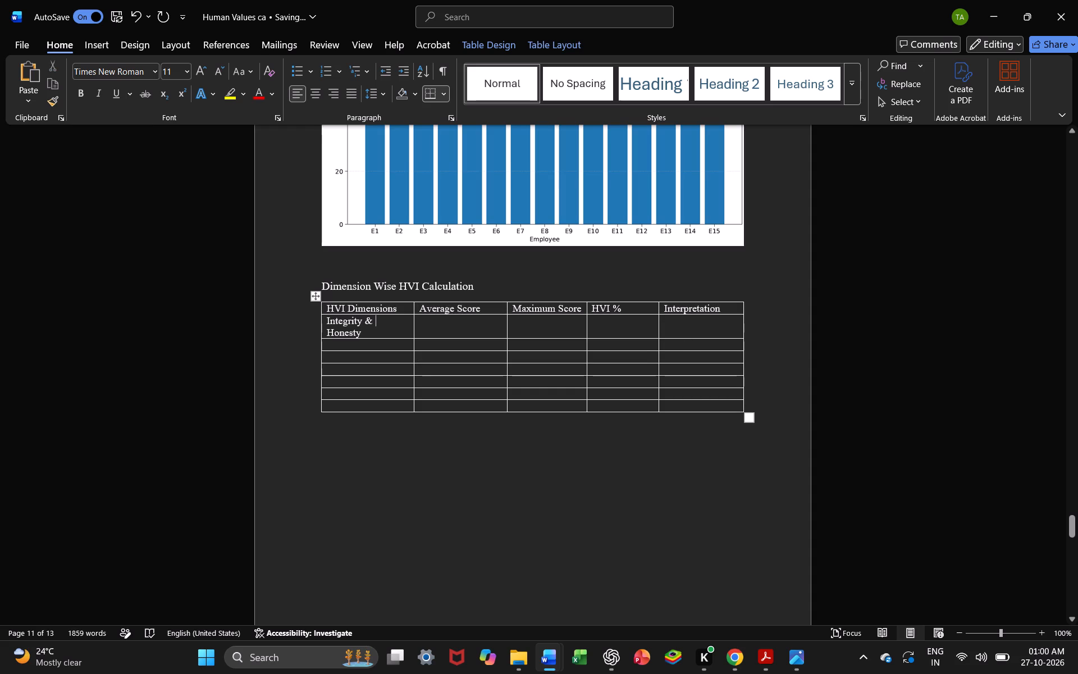
drag(413, 307, 436, 309)
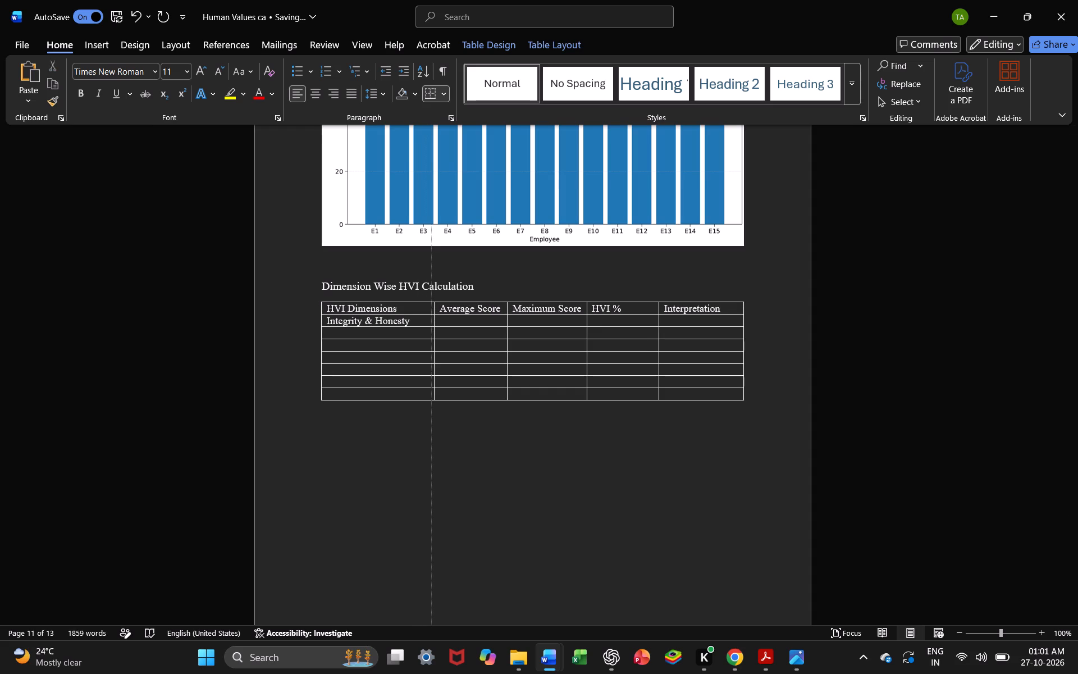
drag(436, 309, 435, 309)
Copy "Respect & Empathy" from the borderless HVI table into the cell below "Integrity & Honesty" in the Dimension Wise grid.
click(394, 333)
scroll(394, 333, down, 3)
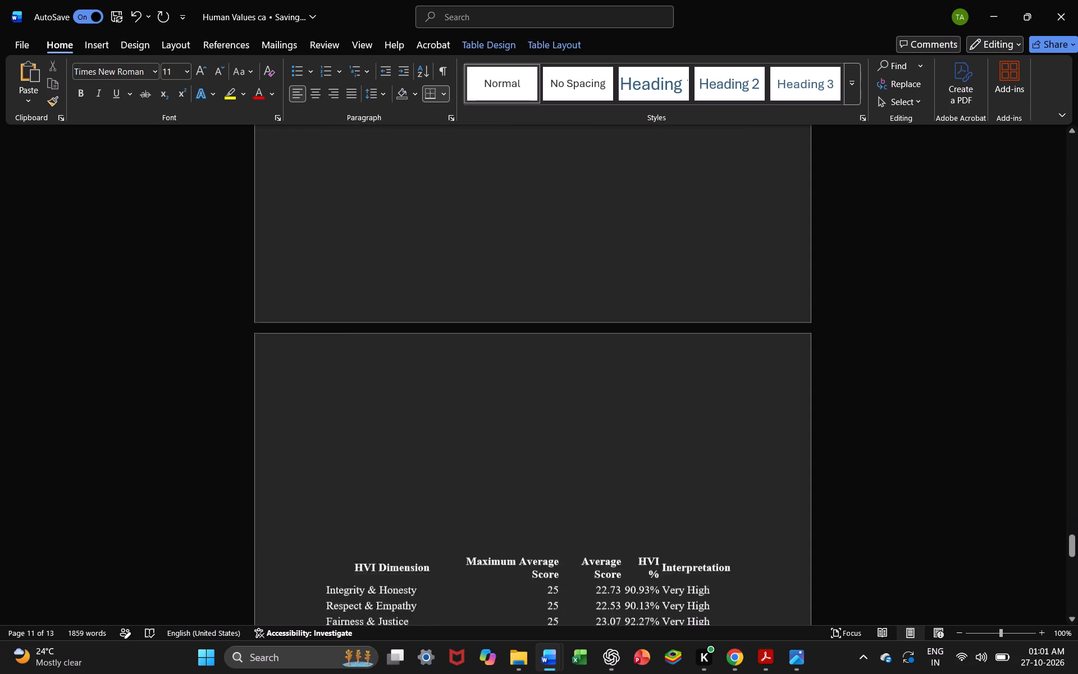
scroll(394, 333, down, 1)
drag(325, 490, 412, 492)
key(ctrl+c)
scroll(412, 492, up, 5)
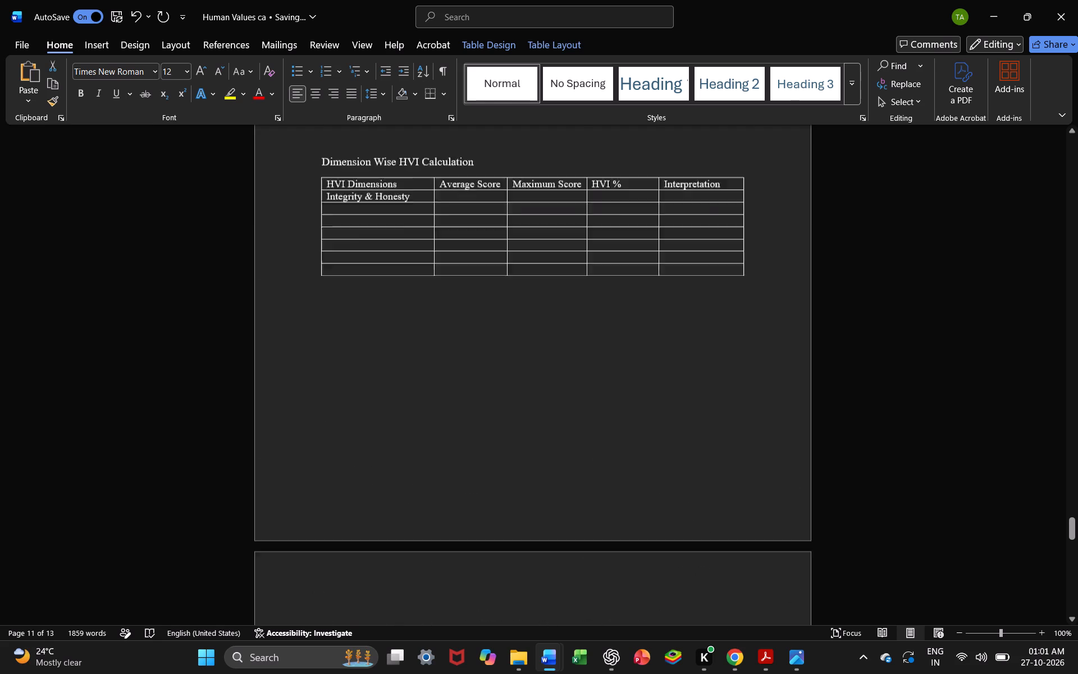
click(345, 304)
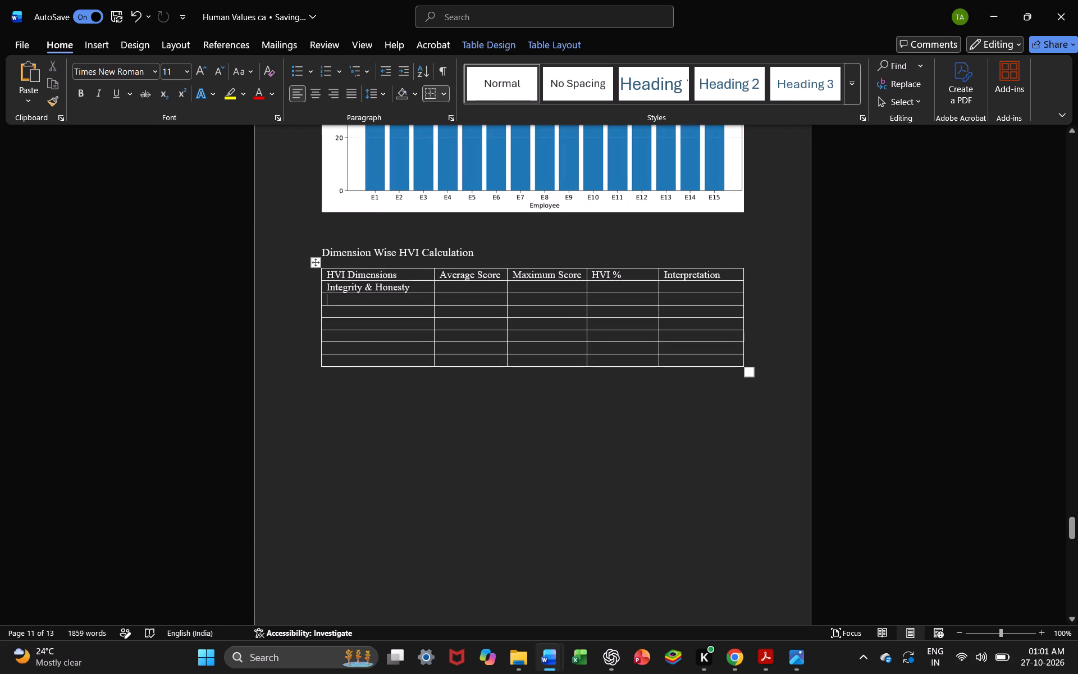
key(ctrl+v)
Copy "Fairness & Justice" from the borderless HVI table into the cell below "Respect & Empathy".
scroll(347, 298, down, 2)
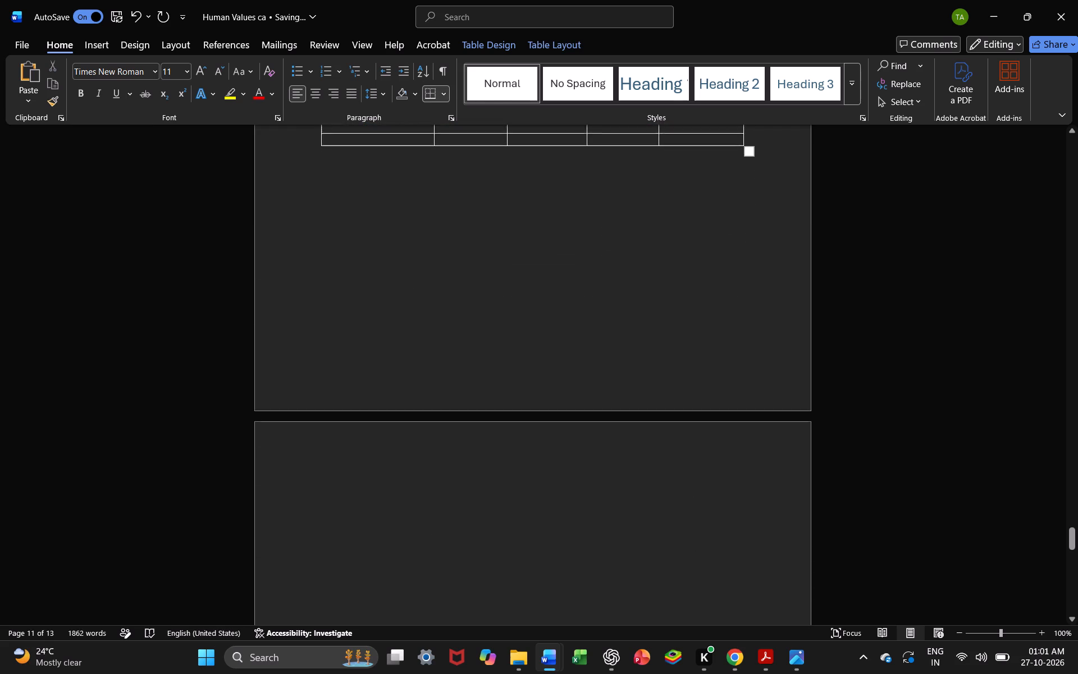
scroll(347, 298, down, 3)
scroll(354, 320, up, 3)
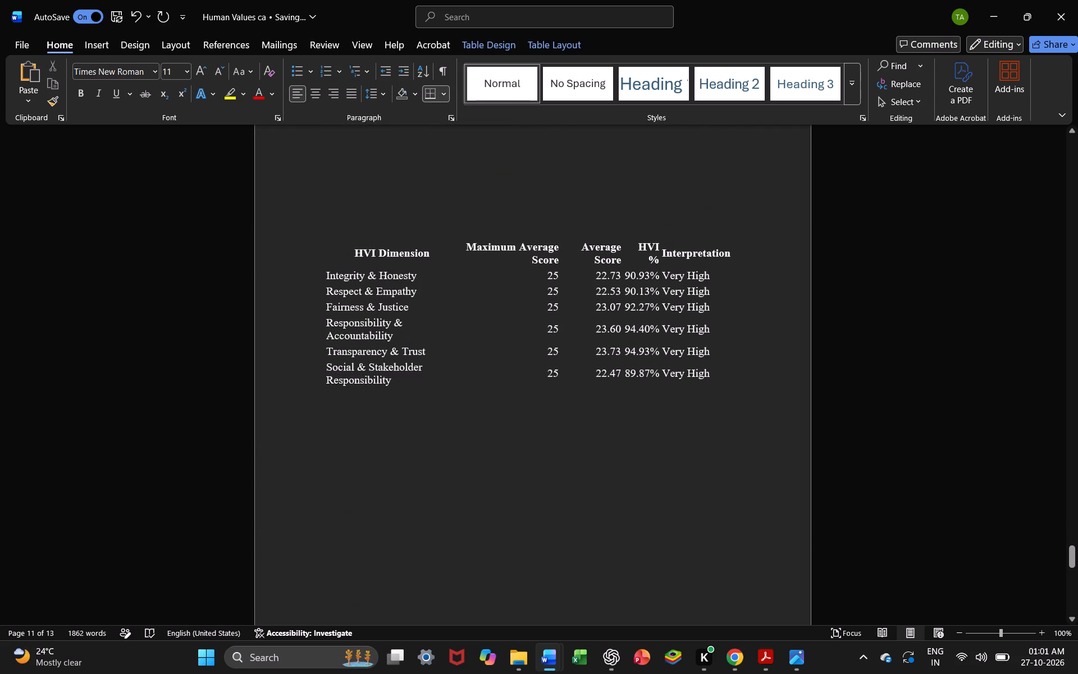
drag(325, 309, 412, 312)
key(ctrl+c)
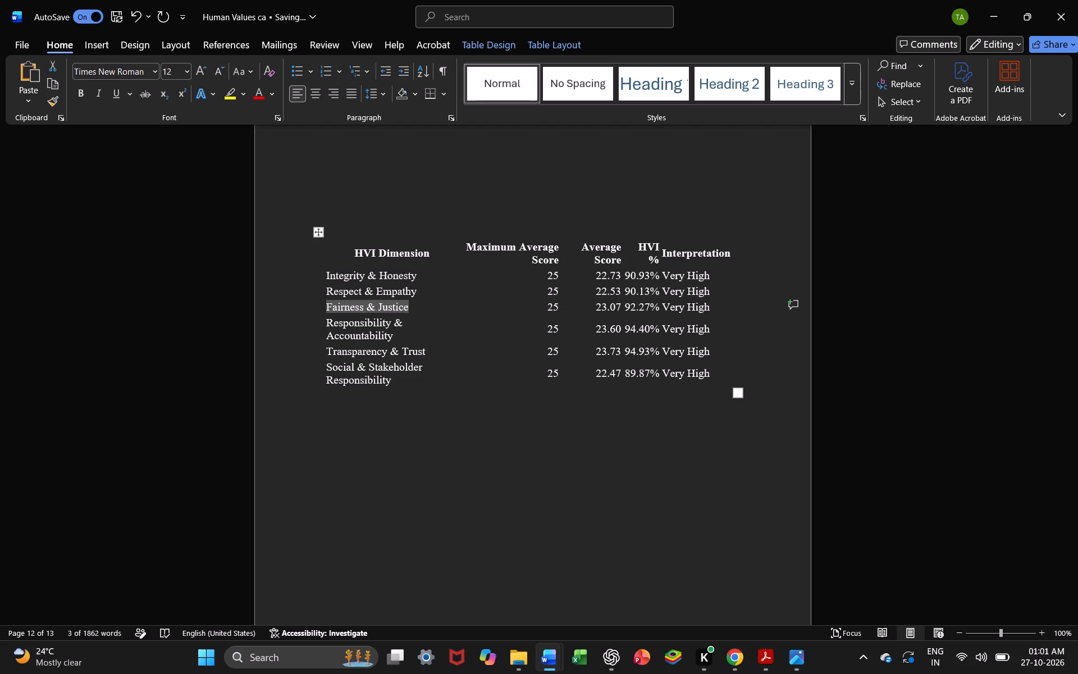
scroll(412, 312, up, 6)
click(361, 344)
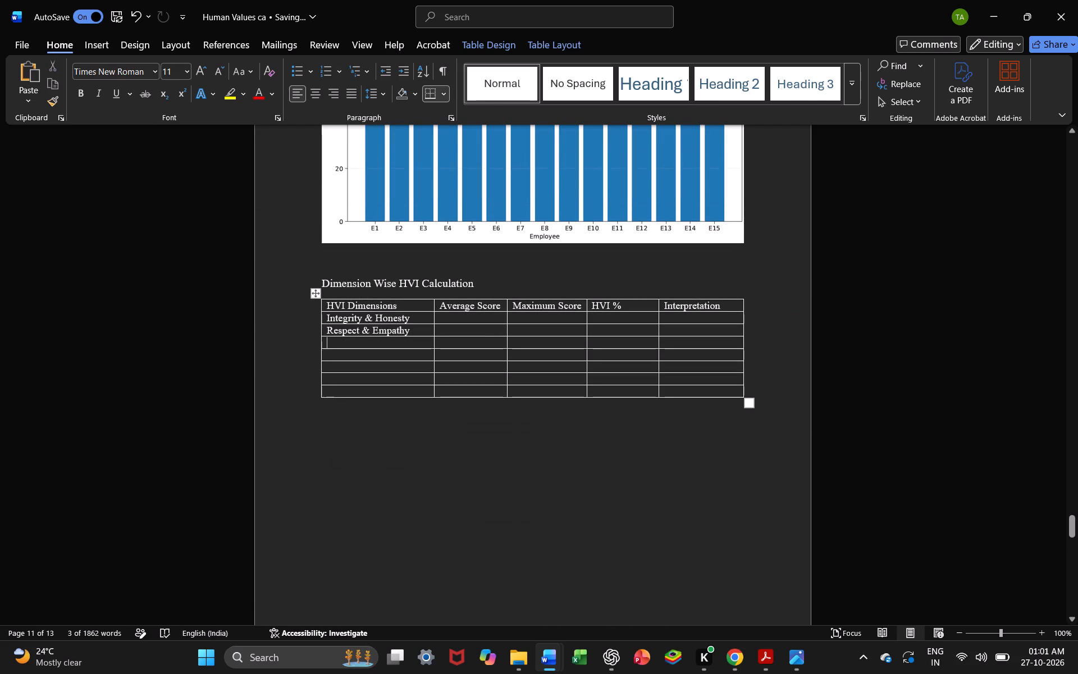
key(ctrl+v)
Copy "Responsibility & Accountability" from the borderless HVI table into the cell below "Fairness & Justice".
scroll(361, 344, down, 6)
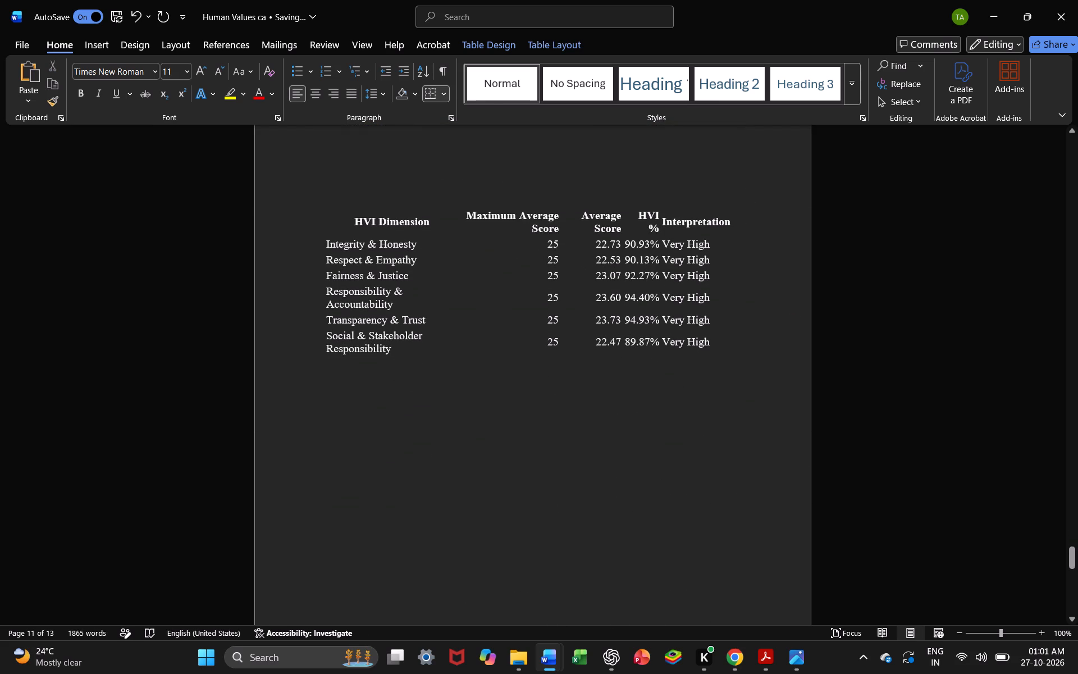
drag(324, 288, 398, 305)
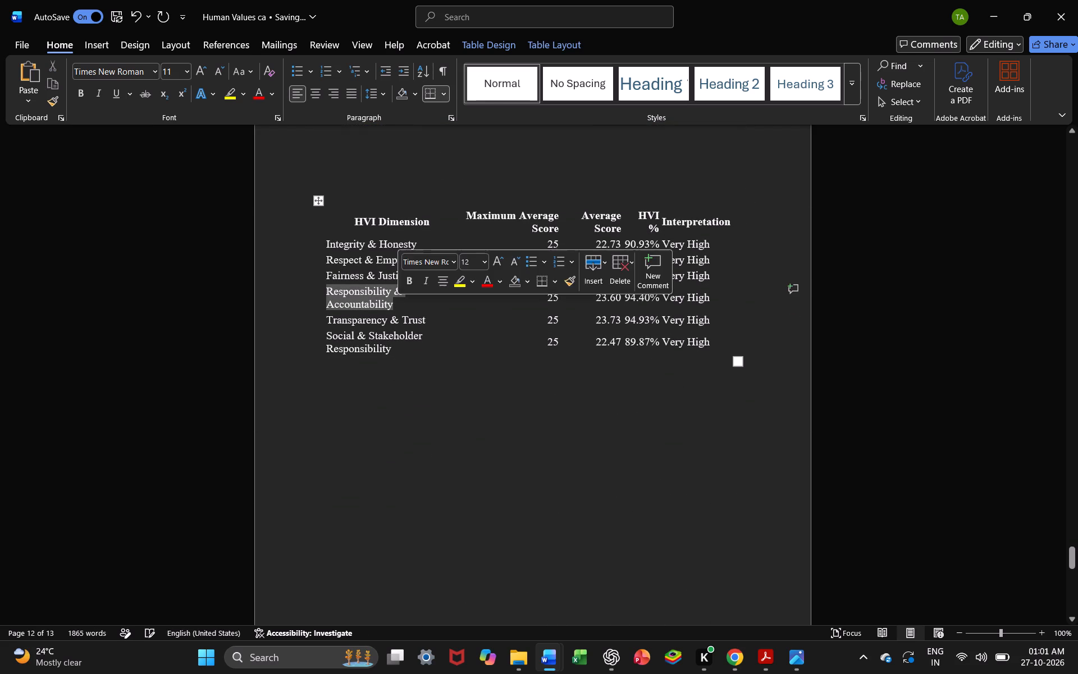
key(ctrl+c)
scroll(398, 305, up, 5)
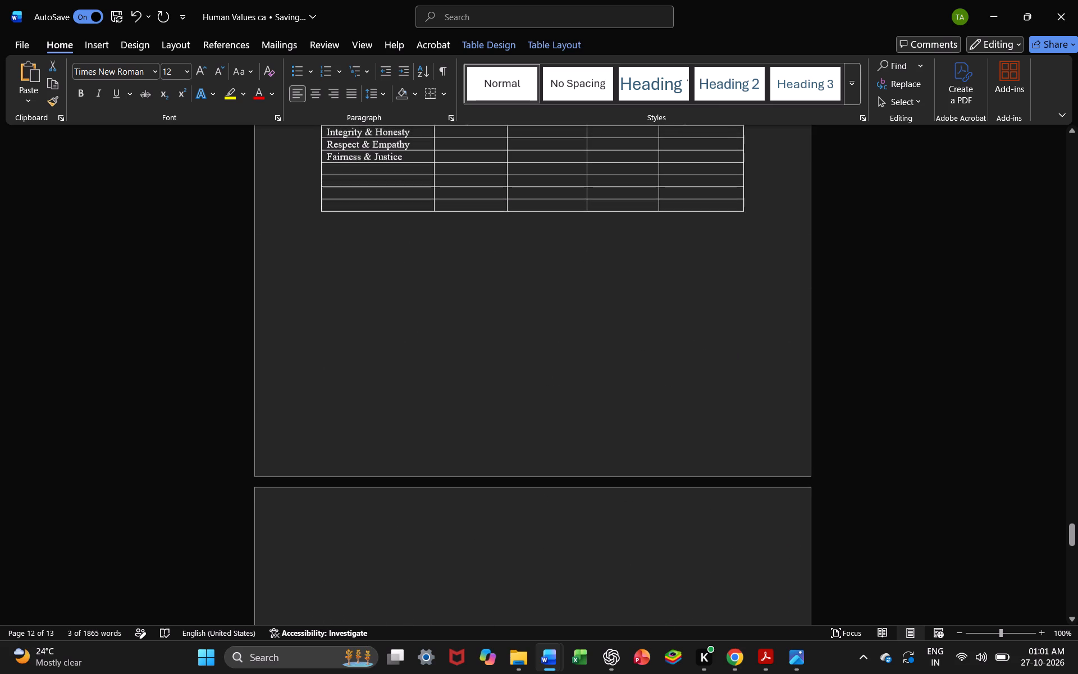
click(354, 172)
key(ctrl+v)
Copy "Transparency & Trust" from the borderless HVI table into the cell below "Responsibility & Accountability" and delete the extra character after it.
scroll(354, 172, down, 3)
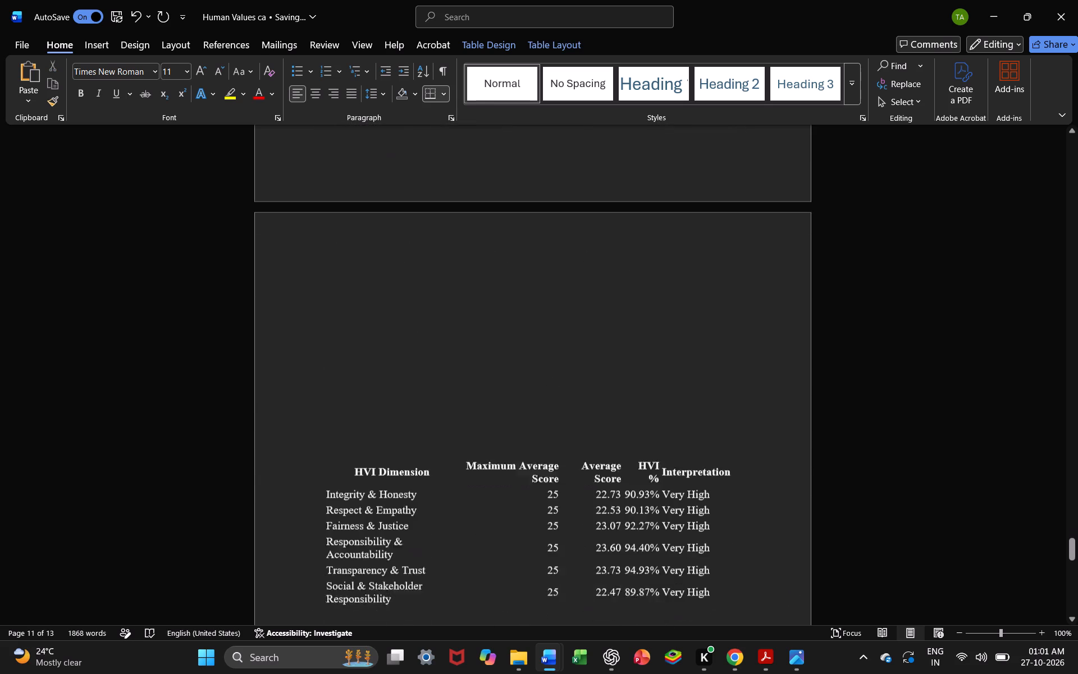
scroll(354, 172, down, 1)
drag(326, 449, 413, 447)
key(ctrl+c)
scroll(413, 447, up, 8)
scroll(396, 366, down, 2)
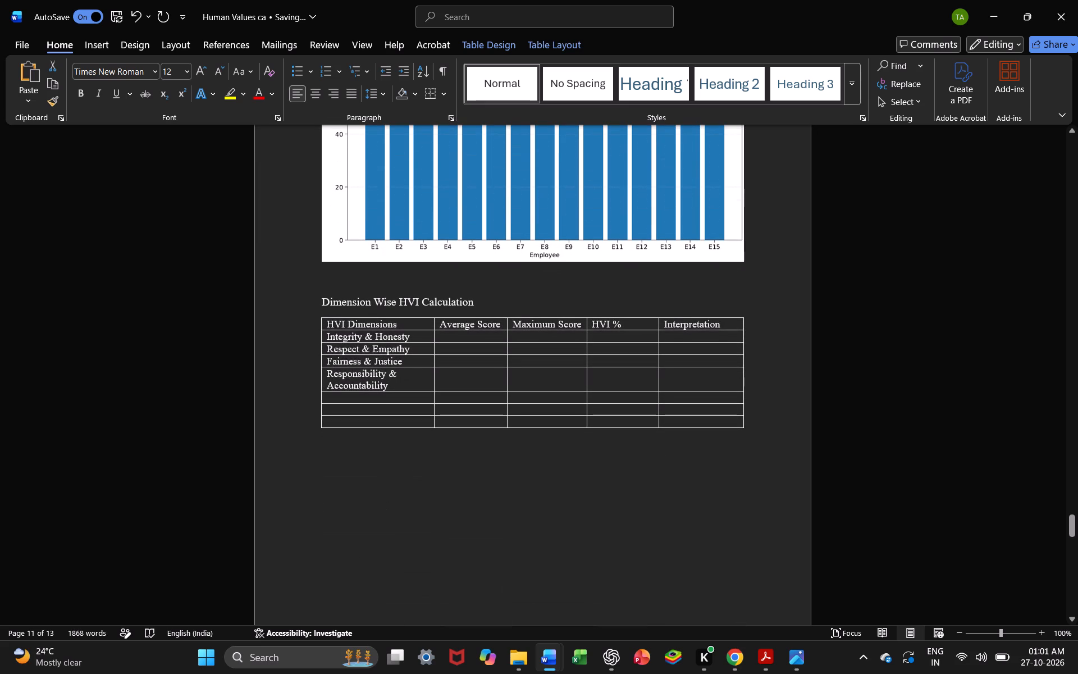
click(376, 399)
key(ctrl+v)
scroll(376, 399, down, 4)
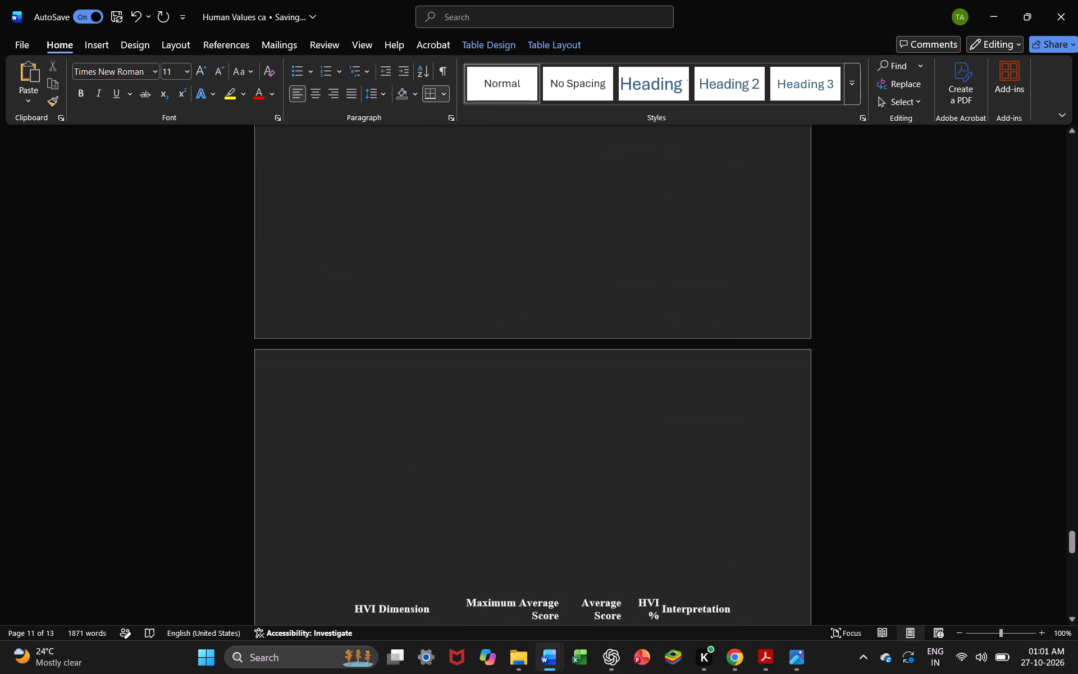
scroll(376, 399, up, 3)
key(BackSpace)
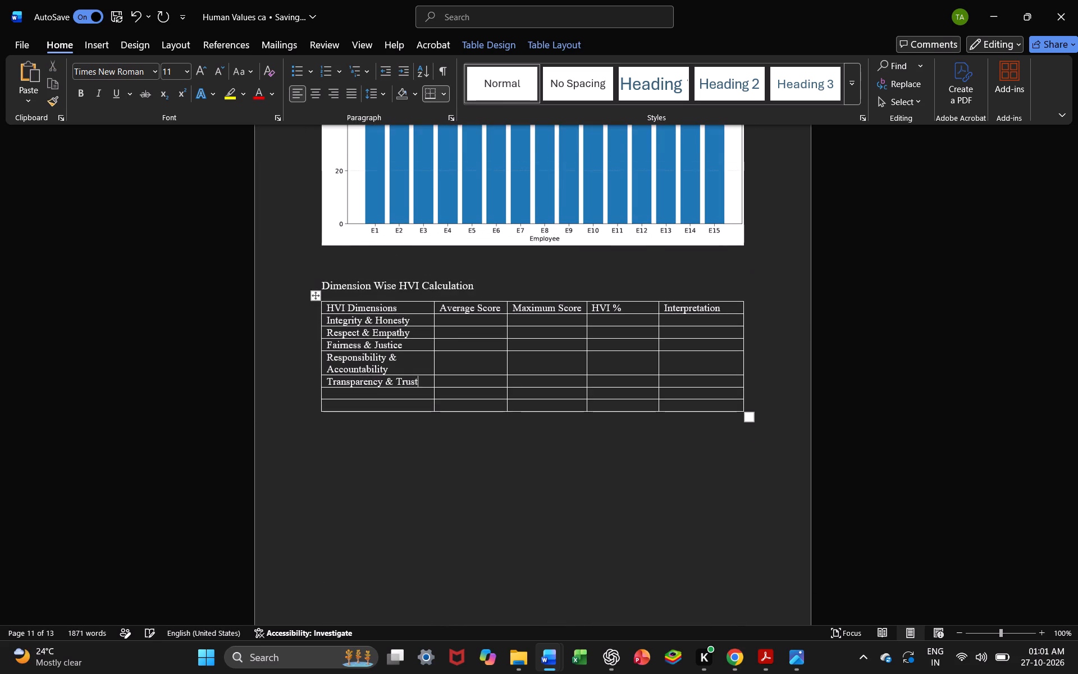
Copy "Social & Stakeholder Responsibility" from the borderless HVI table into the cell below "Transparency & Trust".
scroll(376, 399, down, 6)
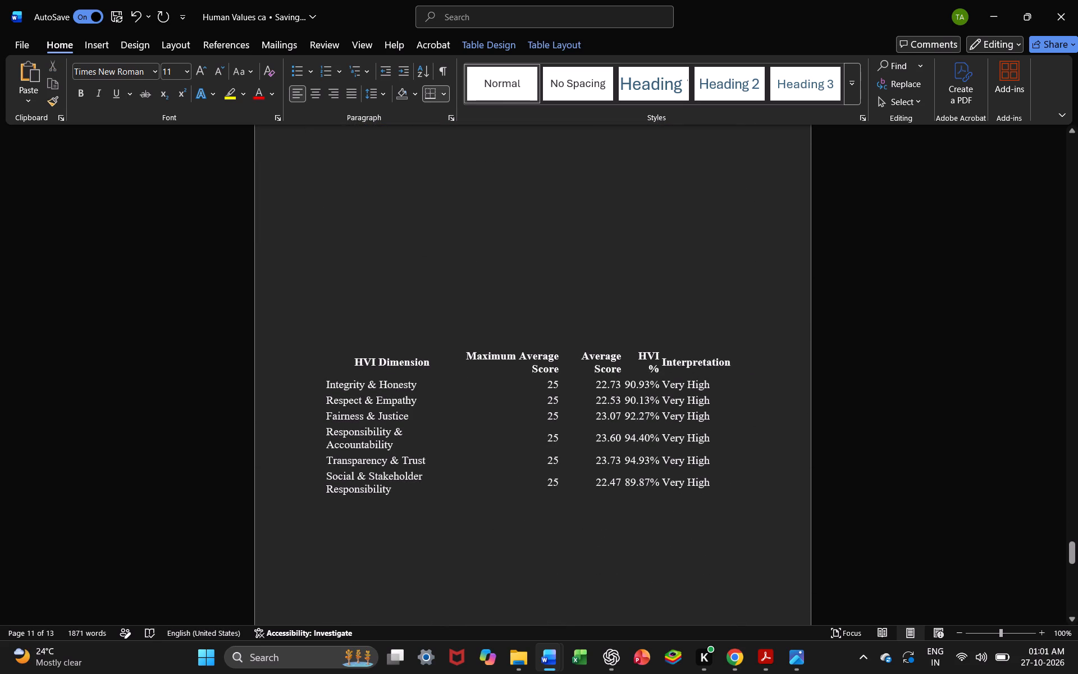
drag(327, 476, 392, 493)
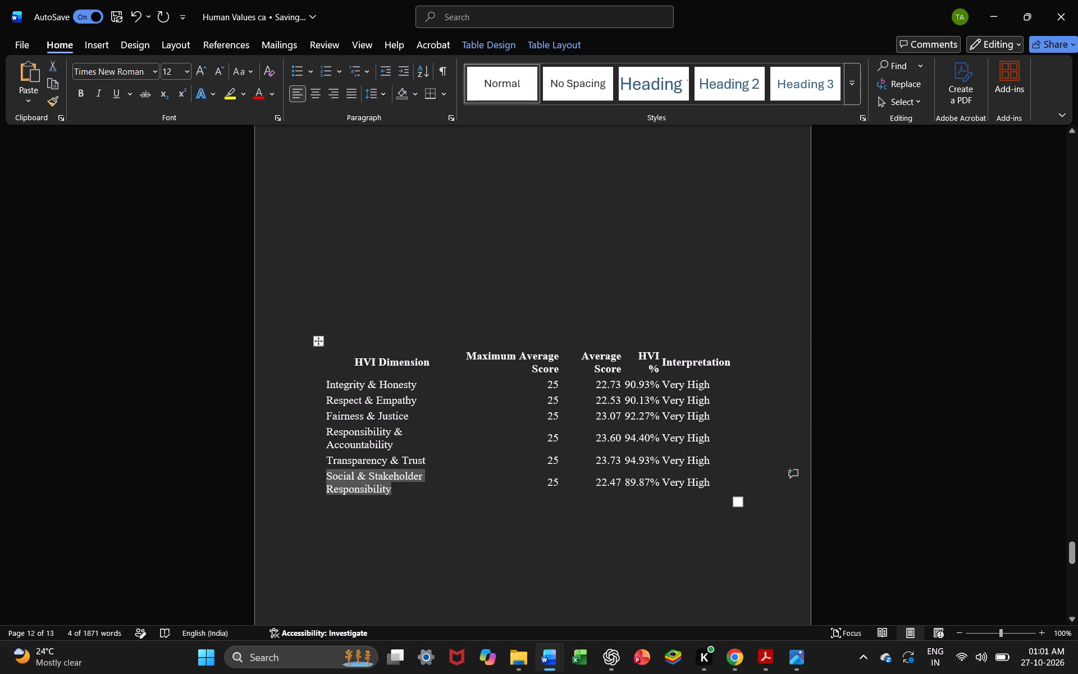
key(ctrl+c)
scroll(392, 493, up, 7)
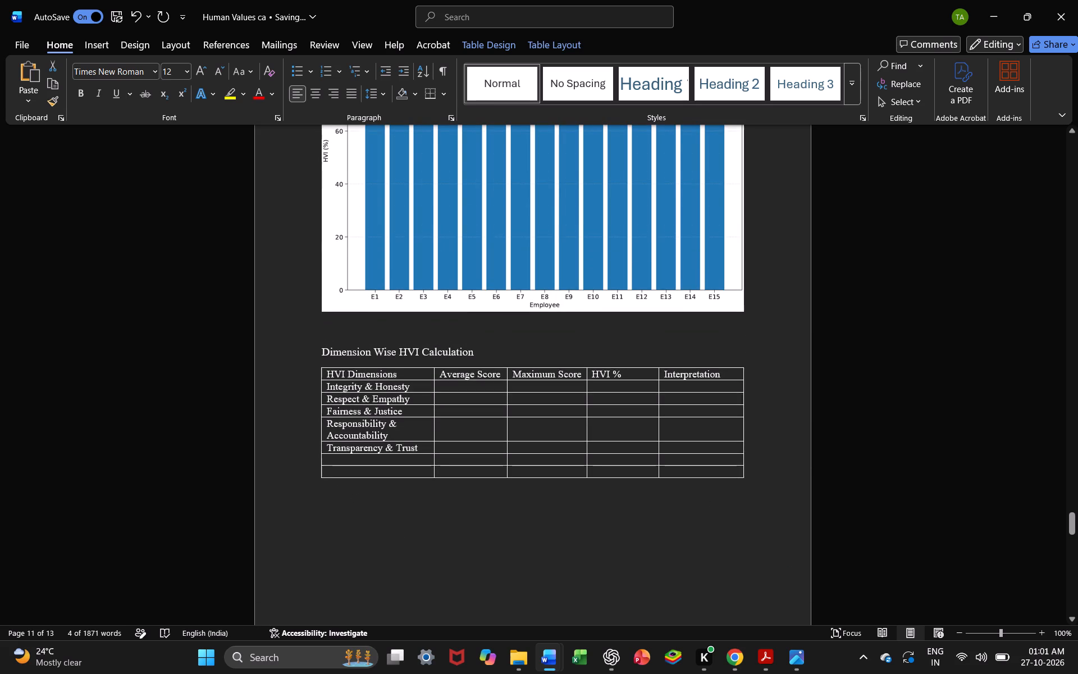
click(353, 462)
key(ctrl+v)
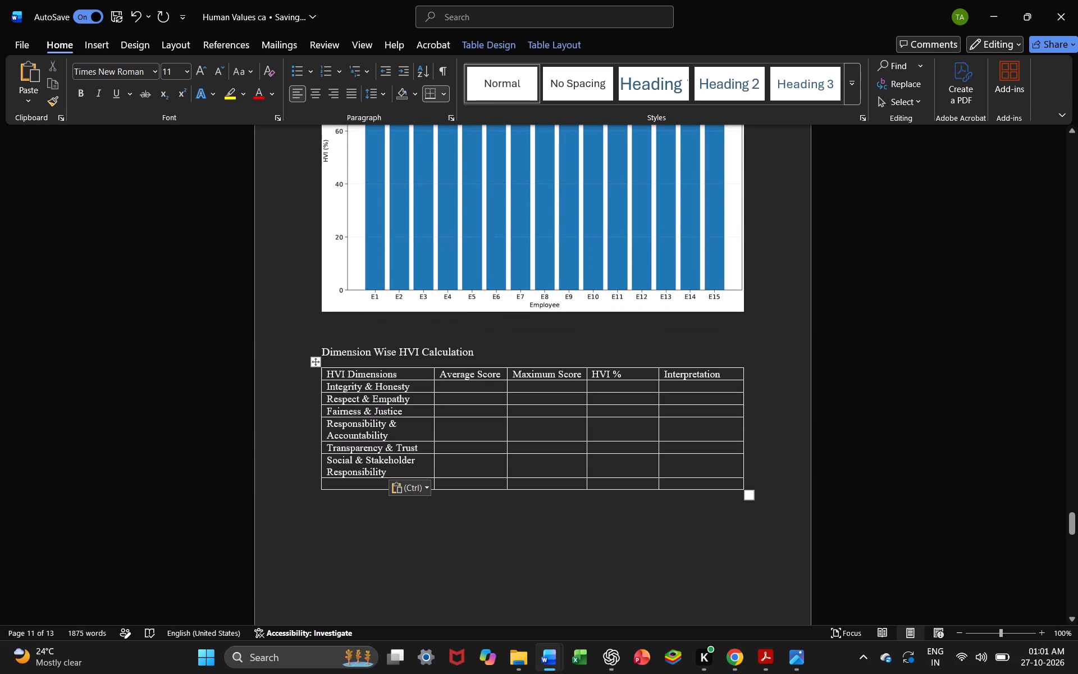
Review the report's earlier statement score tables, calculation method and employee-wise HVI table against the Dimension Wise grid.
scroll(484, 420, up, 8)
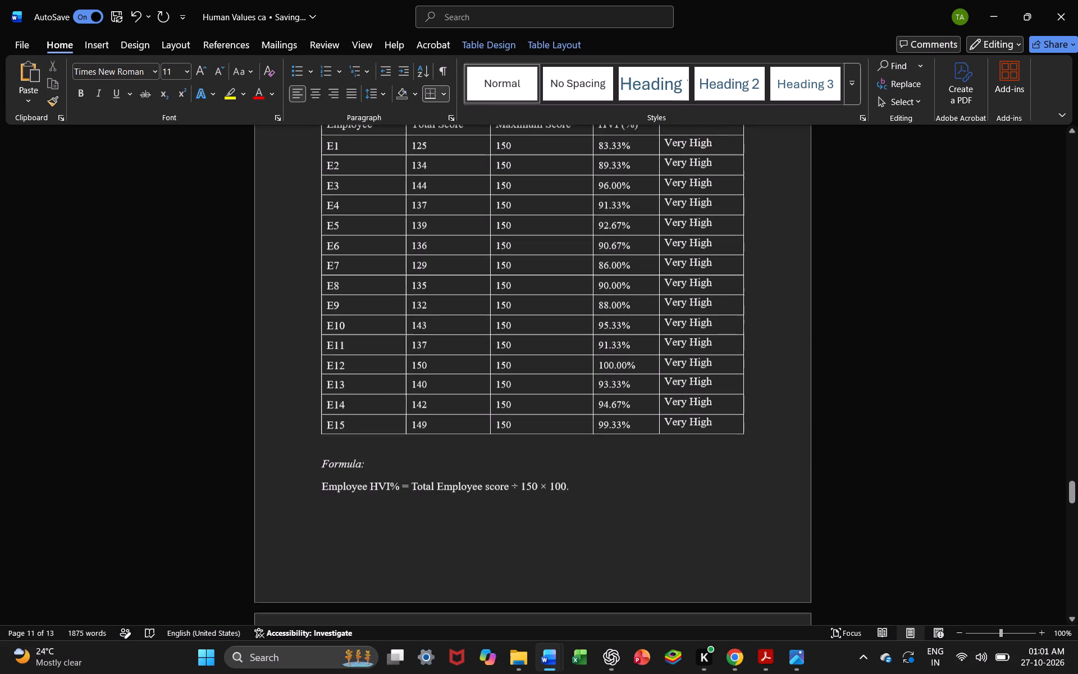
scroll(484, 420, up, 8)
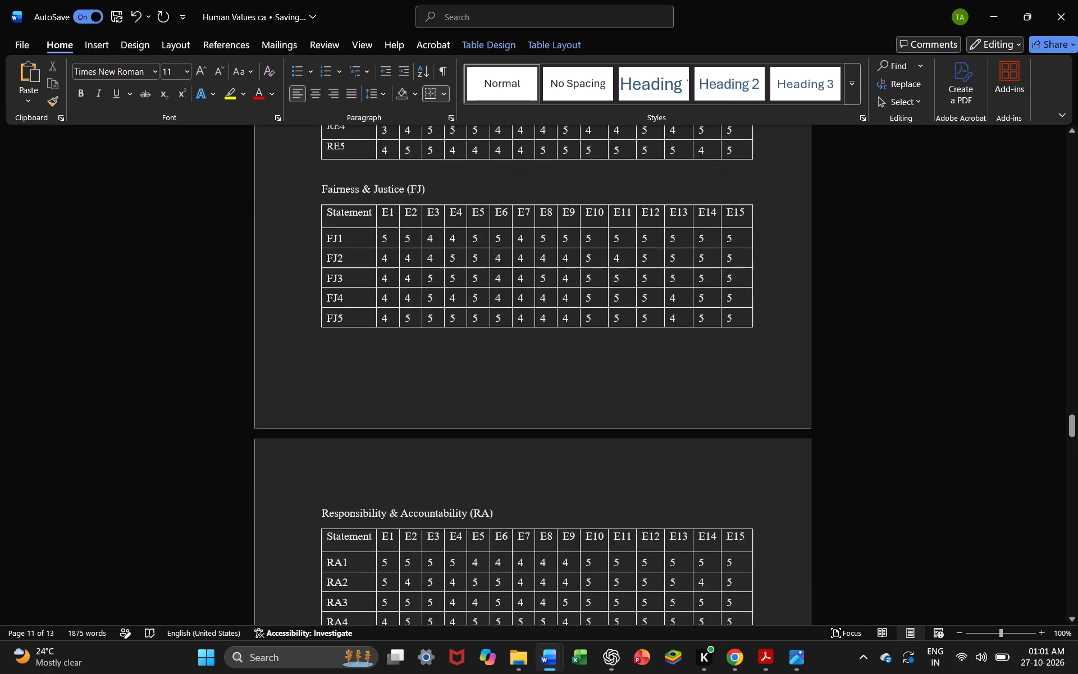
scroll(484, 420, down, 5)
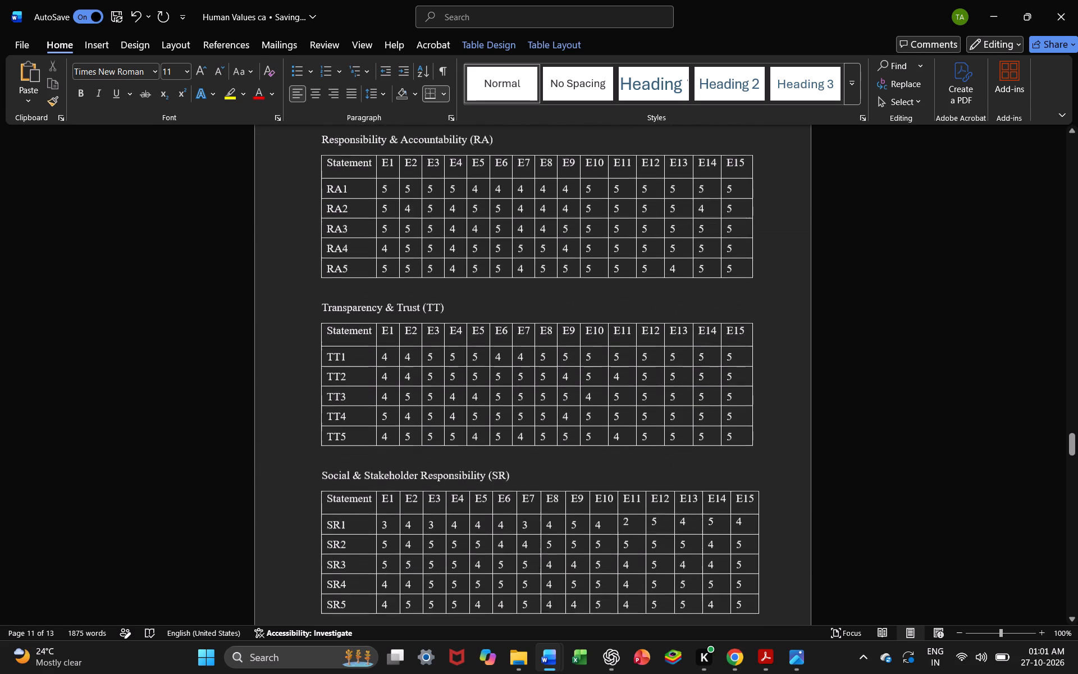
scroll(484, 420, down, 6)
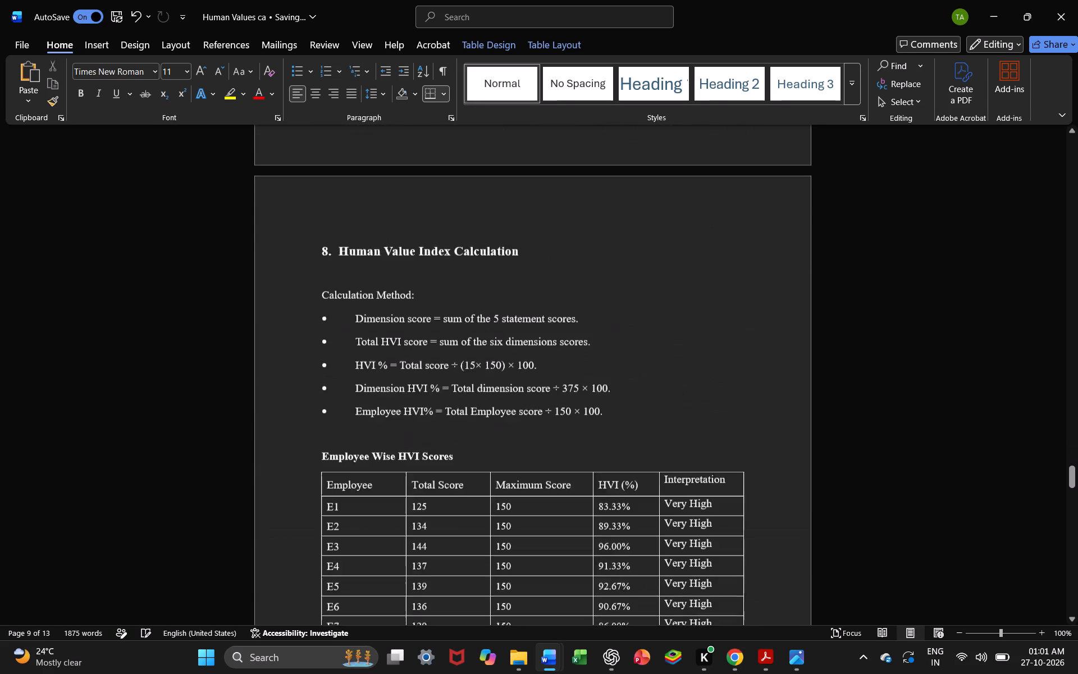
scroll(484, 420, down, 5)
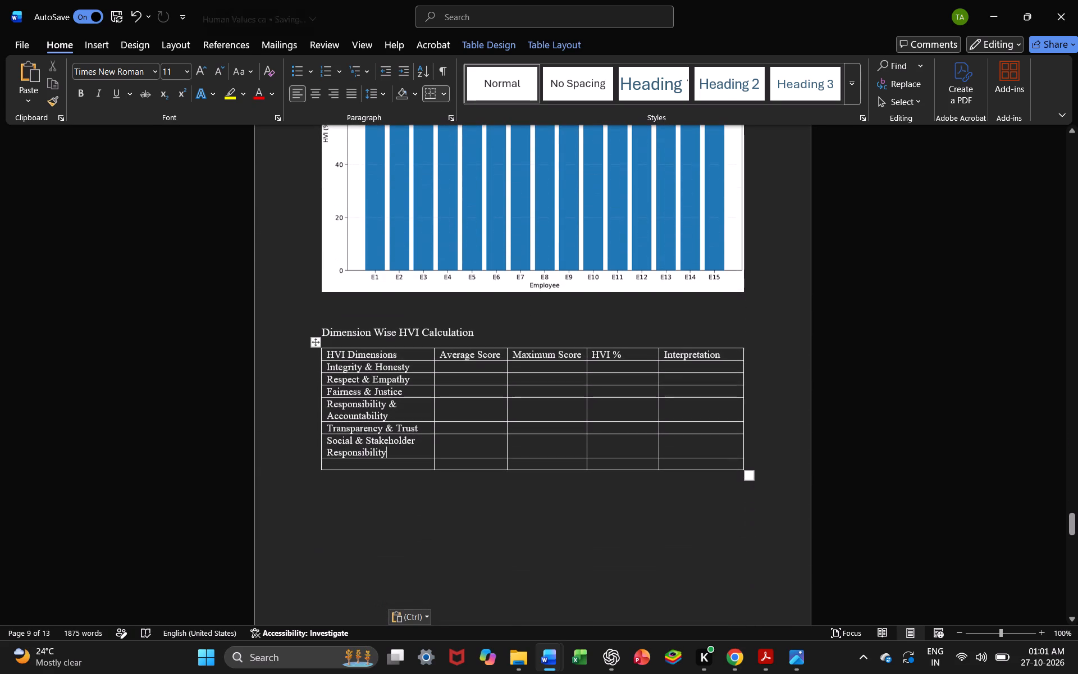
Make the "Integrity & Honesty" row of the Dimension Wise HVI grid slightly taller.
ctrl+scroll(484, 420, up, 4)
scroll(406, 379, up, 1)
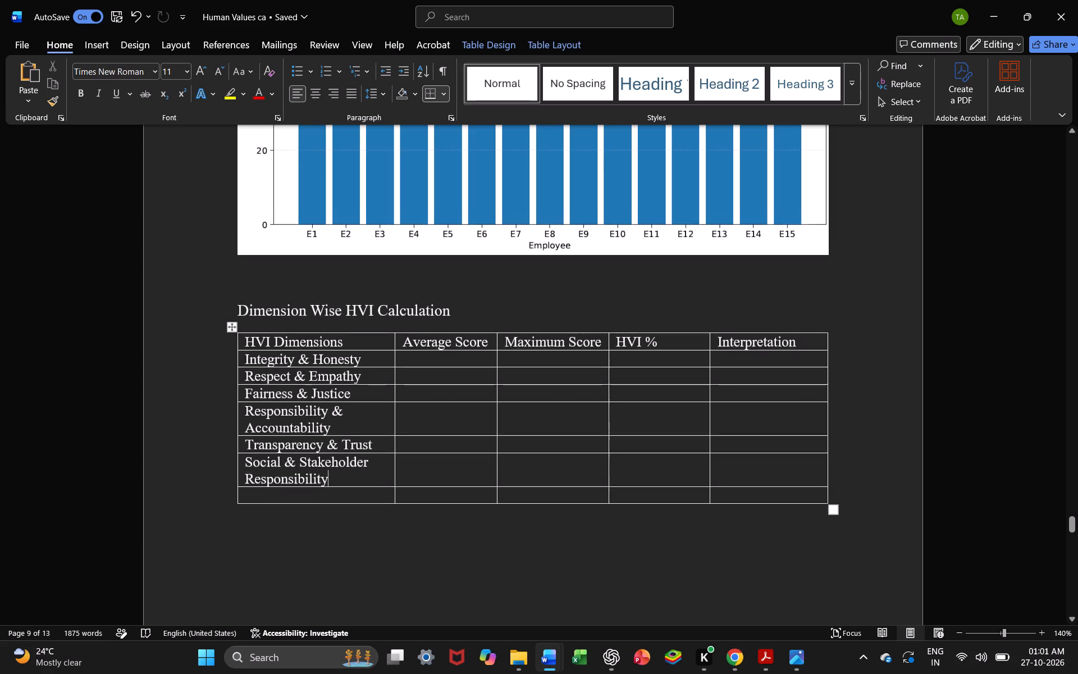
click(378, 367)
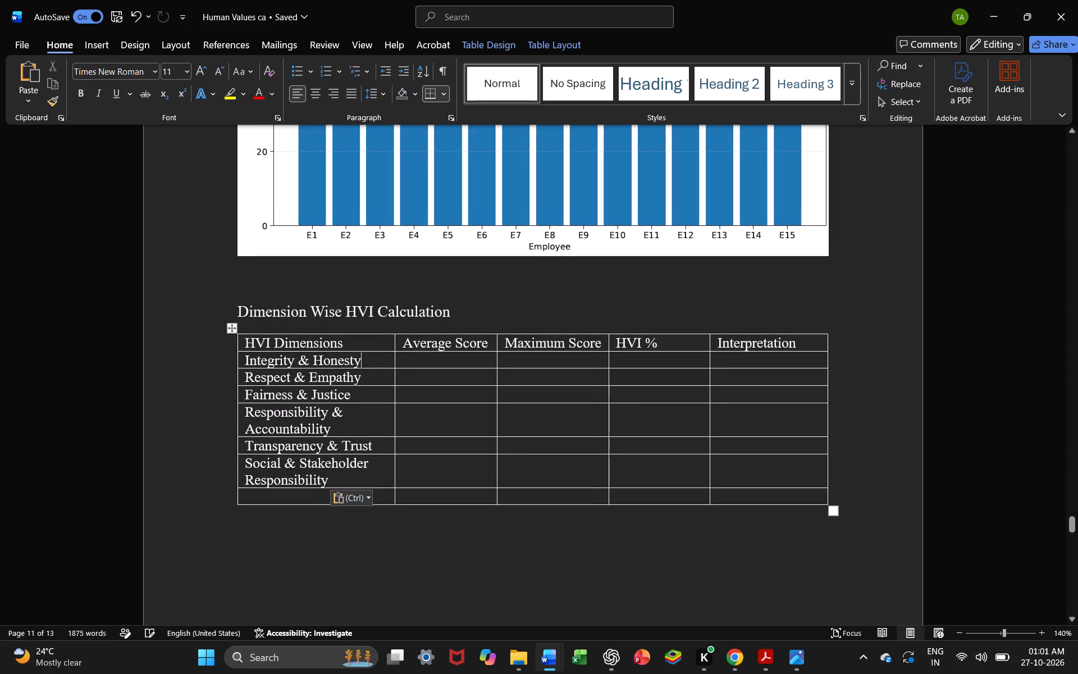
drag(381, 369, 394, 376)
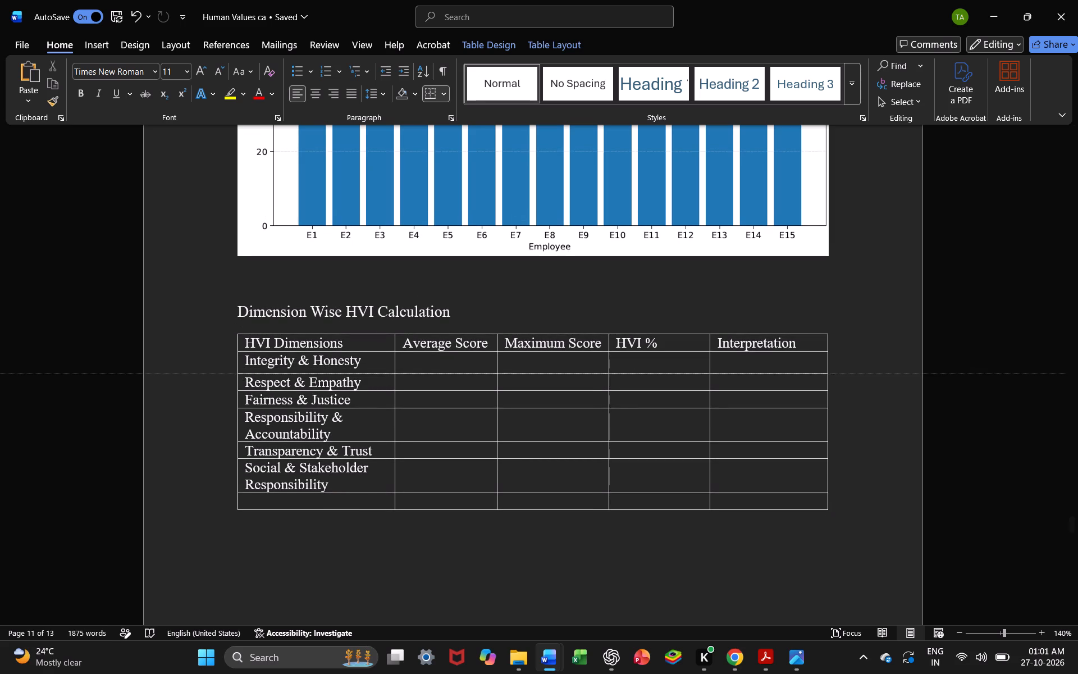
drag(394, 376, 394, 376)
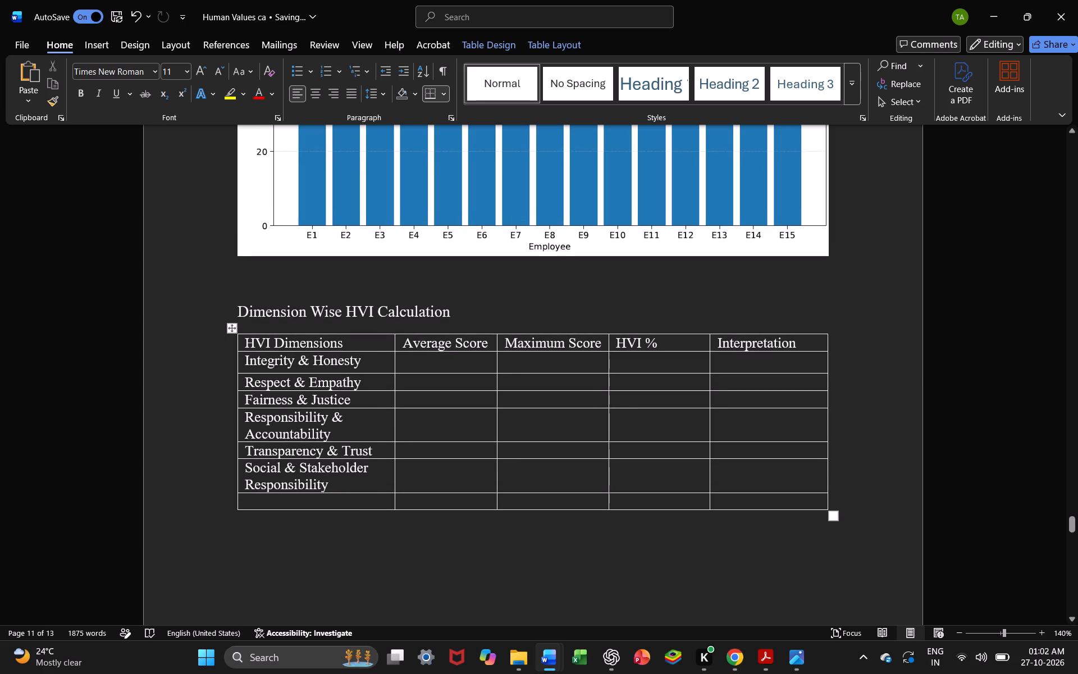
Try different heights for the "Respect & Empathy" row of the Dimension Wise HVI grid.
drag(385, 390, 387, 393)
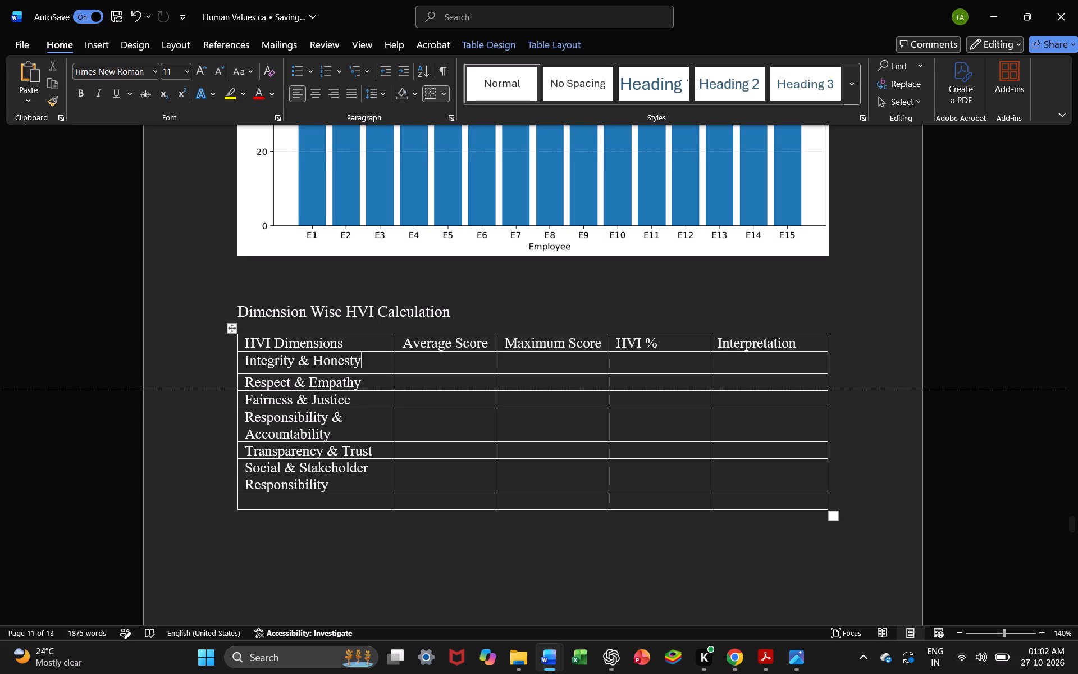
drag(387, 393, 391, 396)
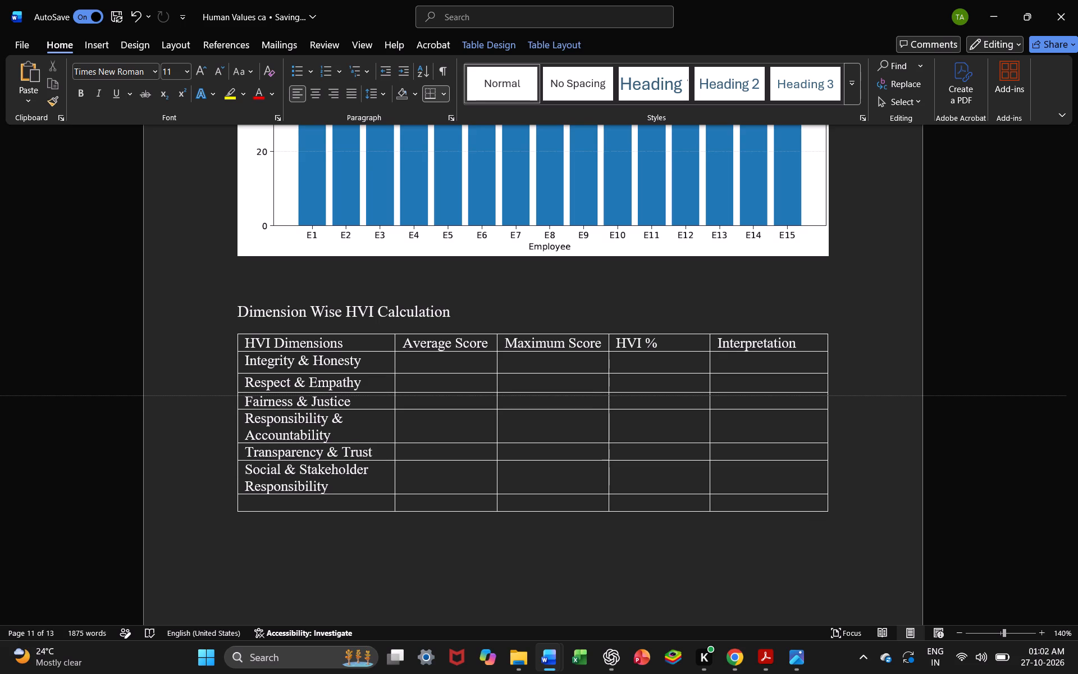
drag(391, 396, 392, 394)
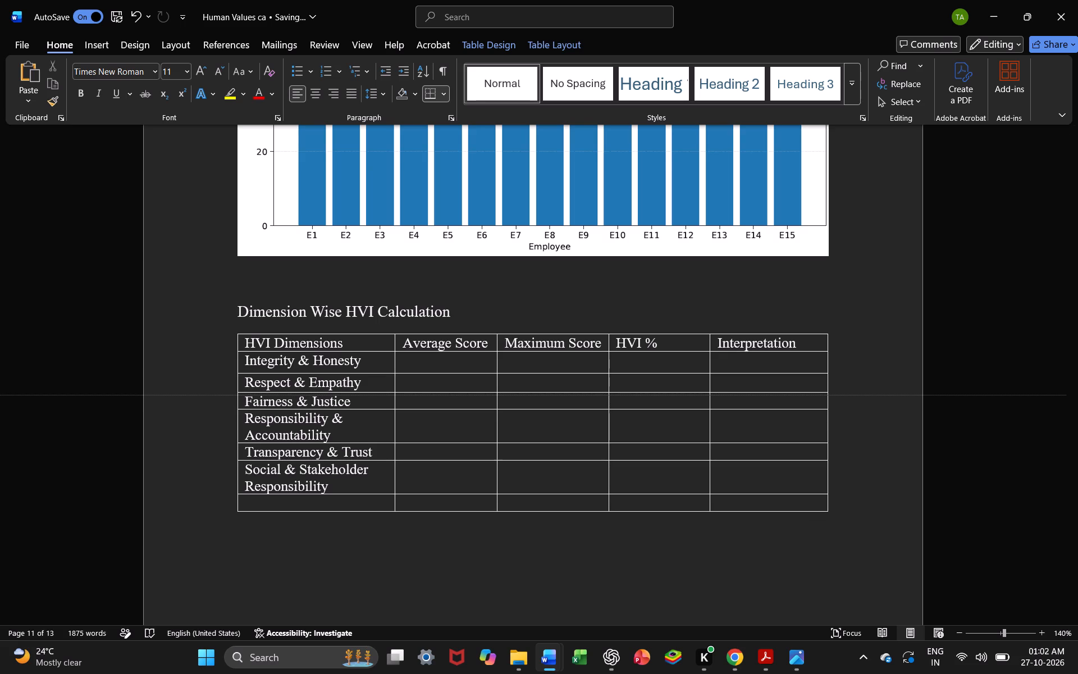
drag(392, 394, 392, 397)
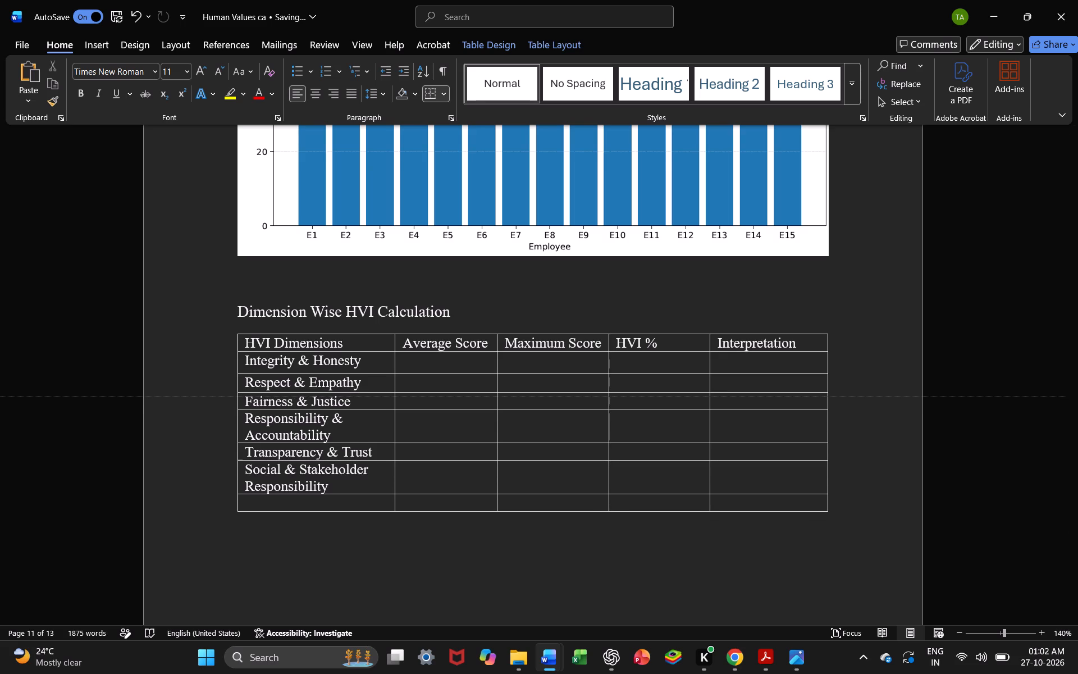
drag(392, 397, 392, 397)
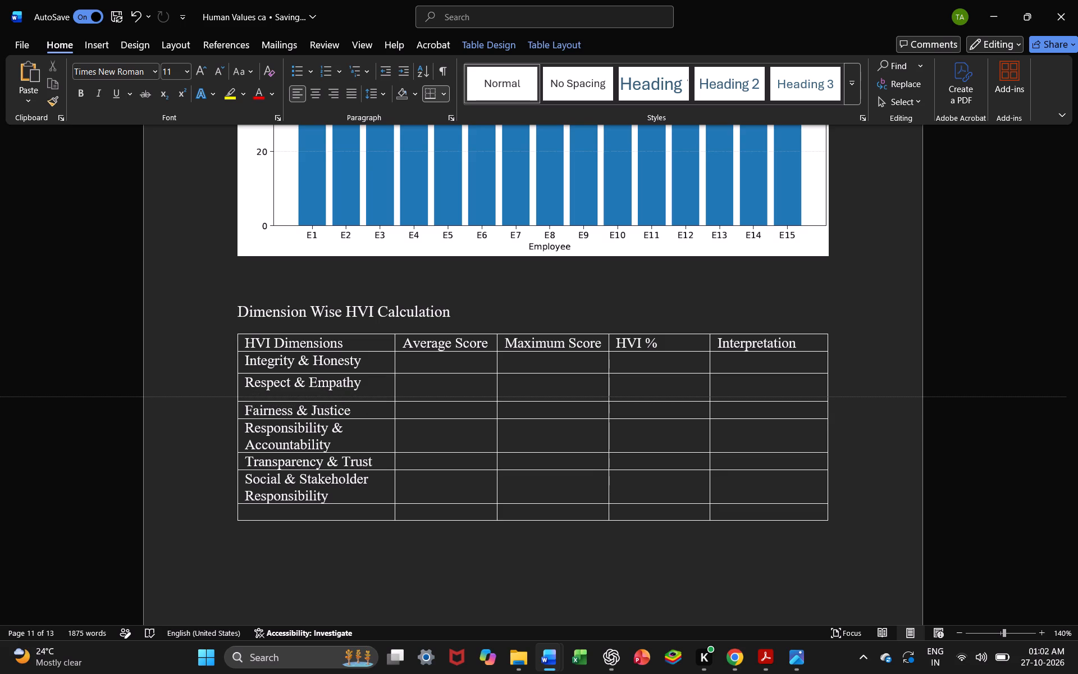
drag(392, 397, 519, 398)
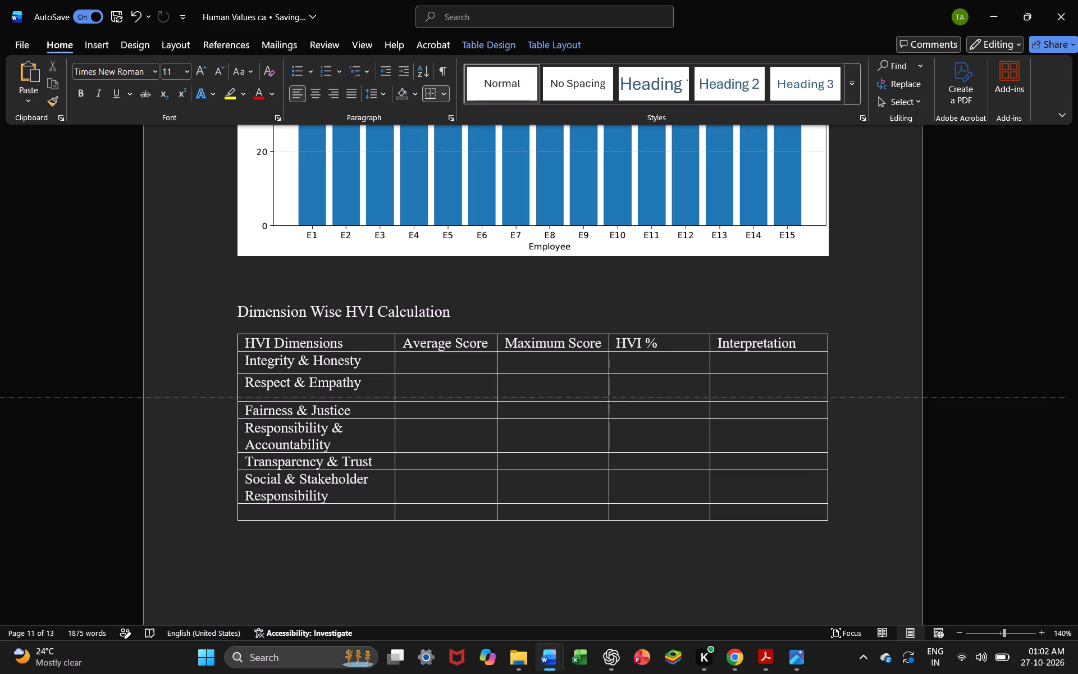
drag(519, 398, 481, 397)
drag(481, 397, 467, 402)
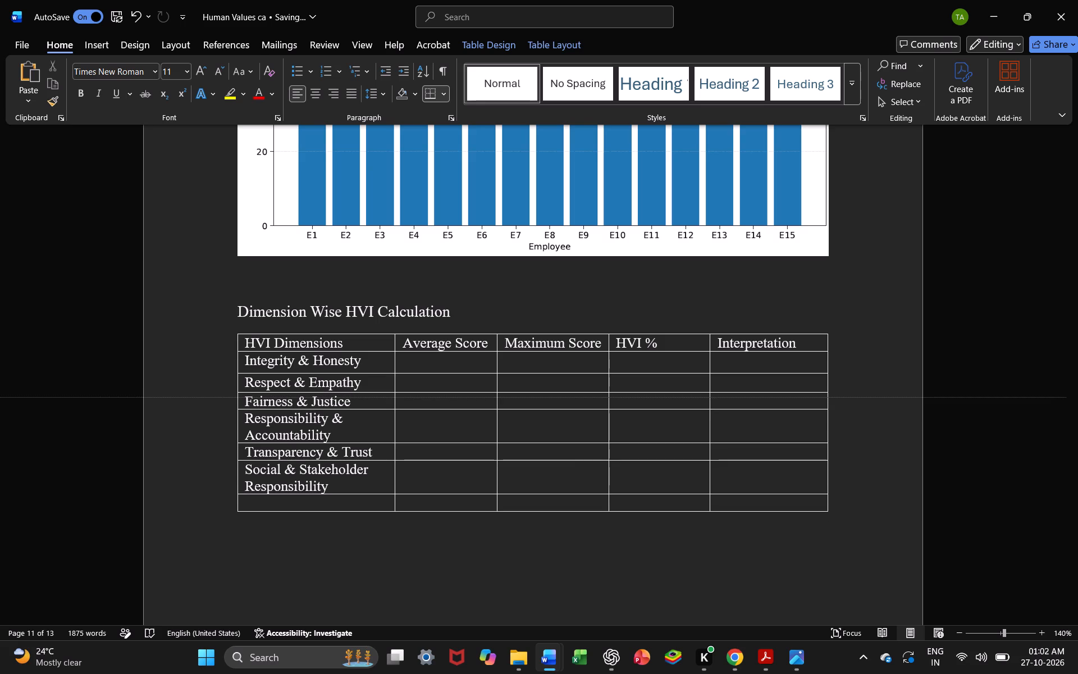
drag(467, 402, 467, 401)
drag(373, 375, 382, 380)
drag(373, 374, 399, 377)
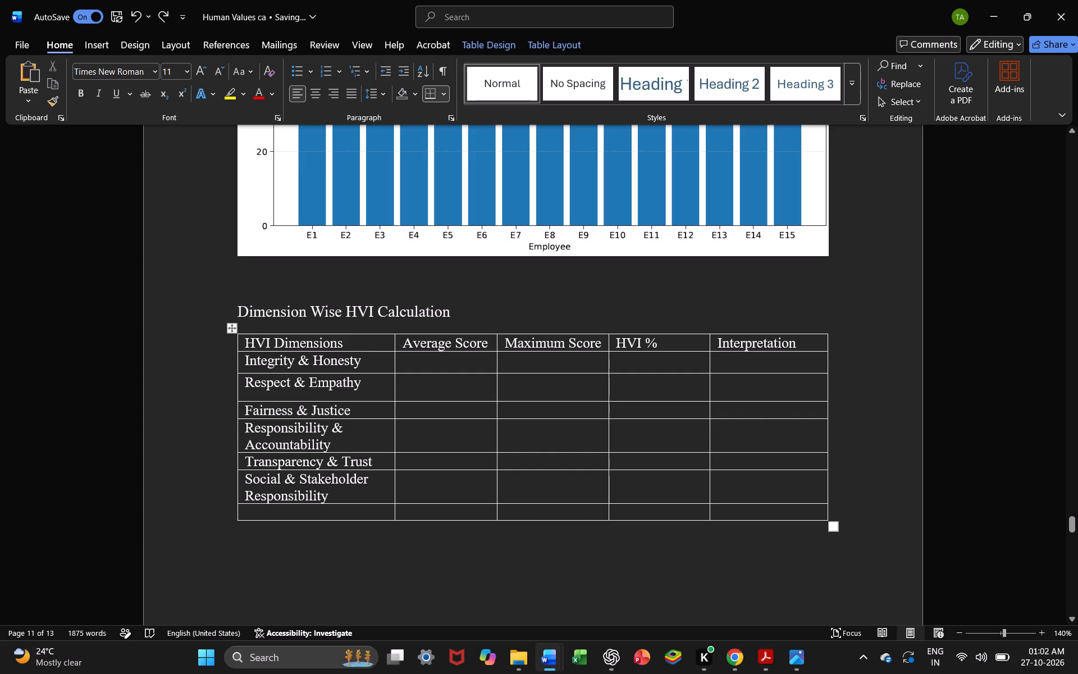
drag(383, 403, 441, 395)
Make the "Fairness & Justice", "Respect & Empathy", "Integrity & Honesty" and header rows of the Dimension Wise HVI grid taller, at similar heights.
drag(365, 409, 389, 416)
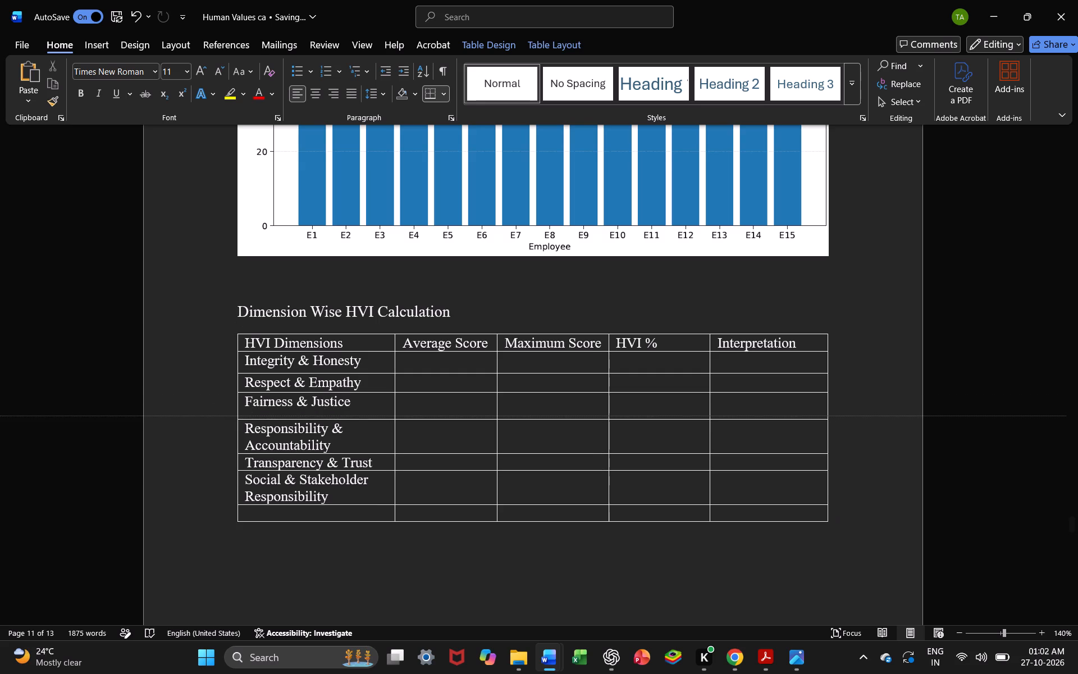
drag(389, 416, 413, 416)
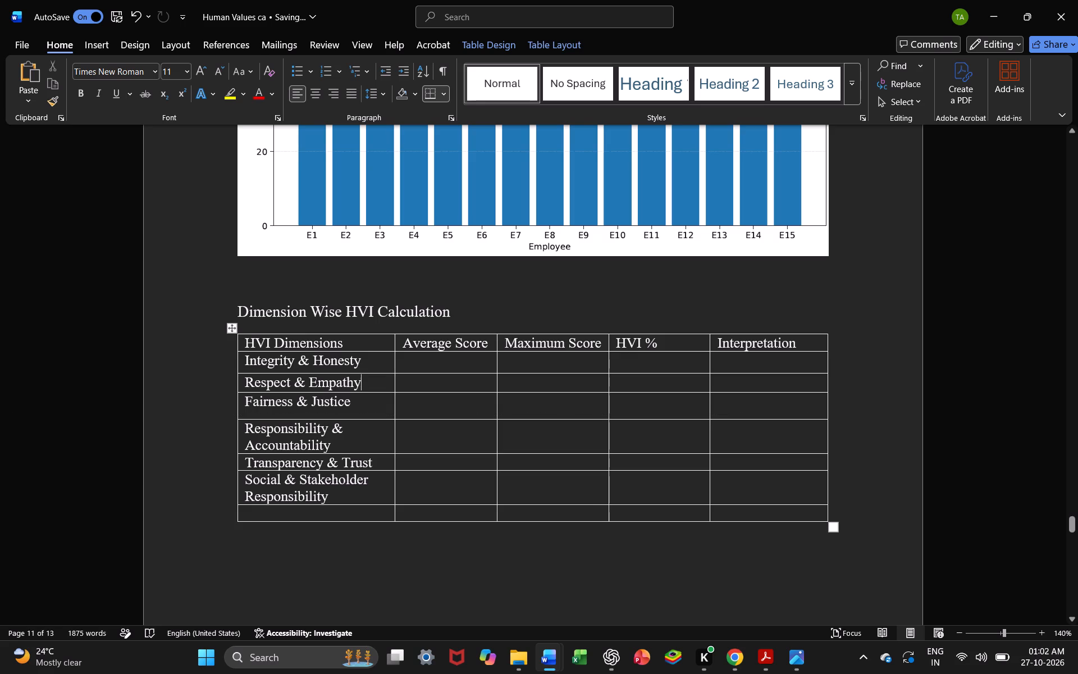
drag(376, 393, 401, 403)
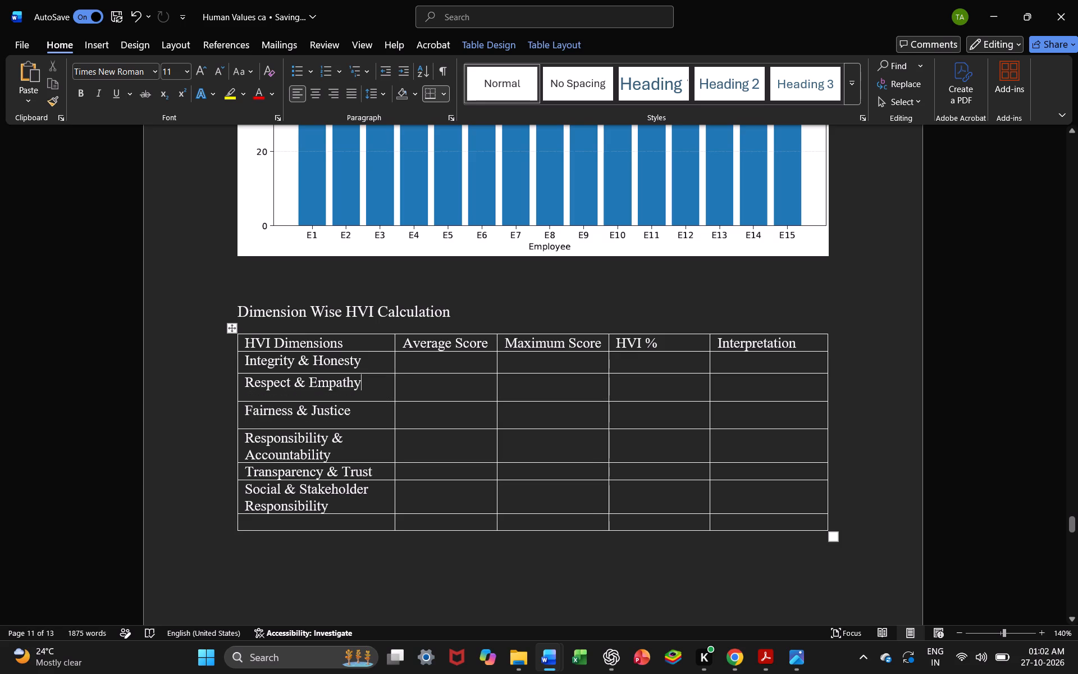
drag(385, 374, 408, 380)
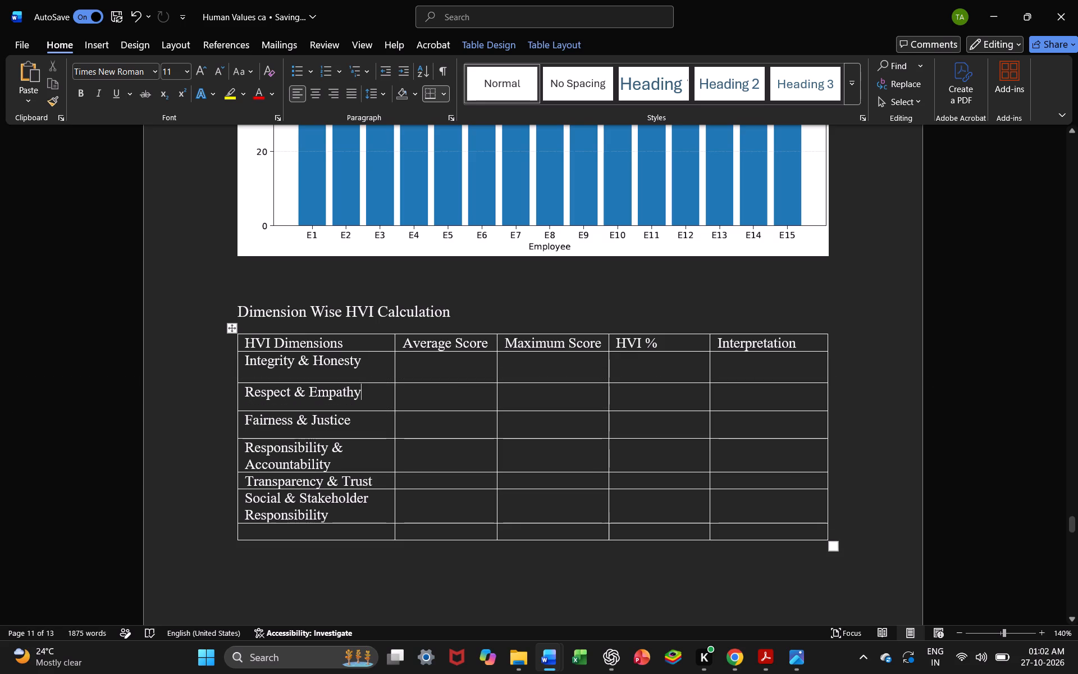
drag(379, 352, 398, 365)
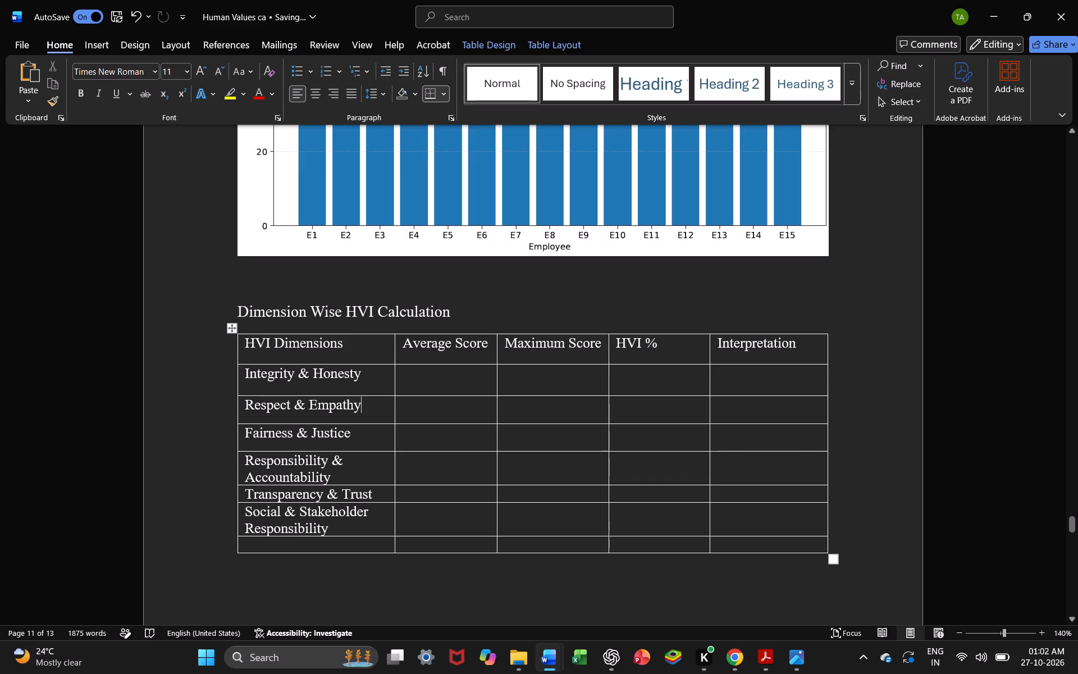
Make the "Responsibility & Accountability", "Transparency & Trust" and "Social & Stakeholder Responsibility" rows of the Dimension Wise HVI grid slightly taller.
drag(378, 486, 384, 490)
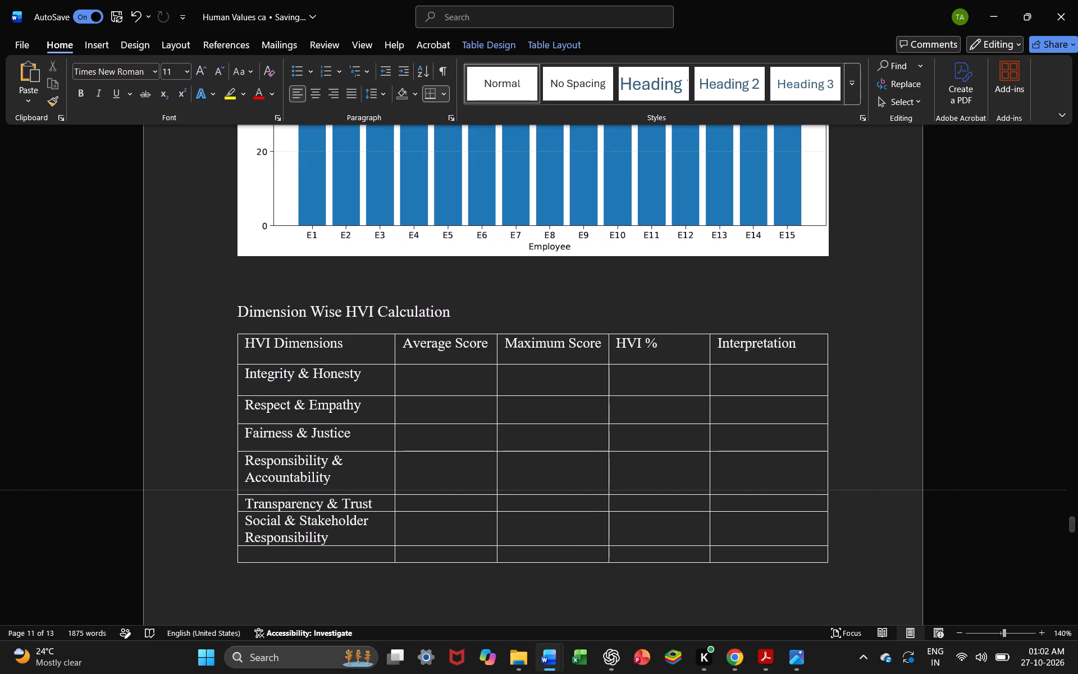
drag(384, 490, 386, 491)
drag(383, 512, 385, 512)
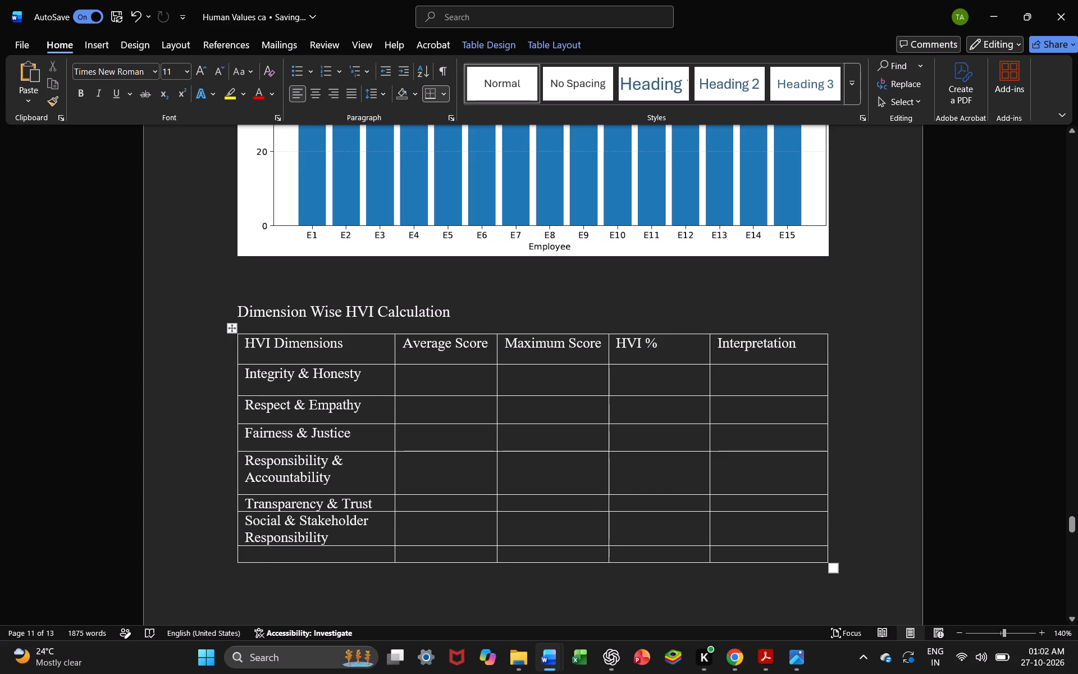
drag(385, 512, 392, 520)
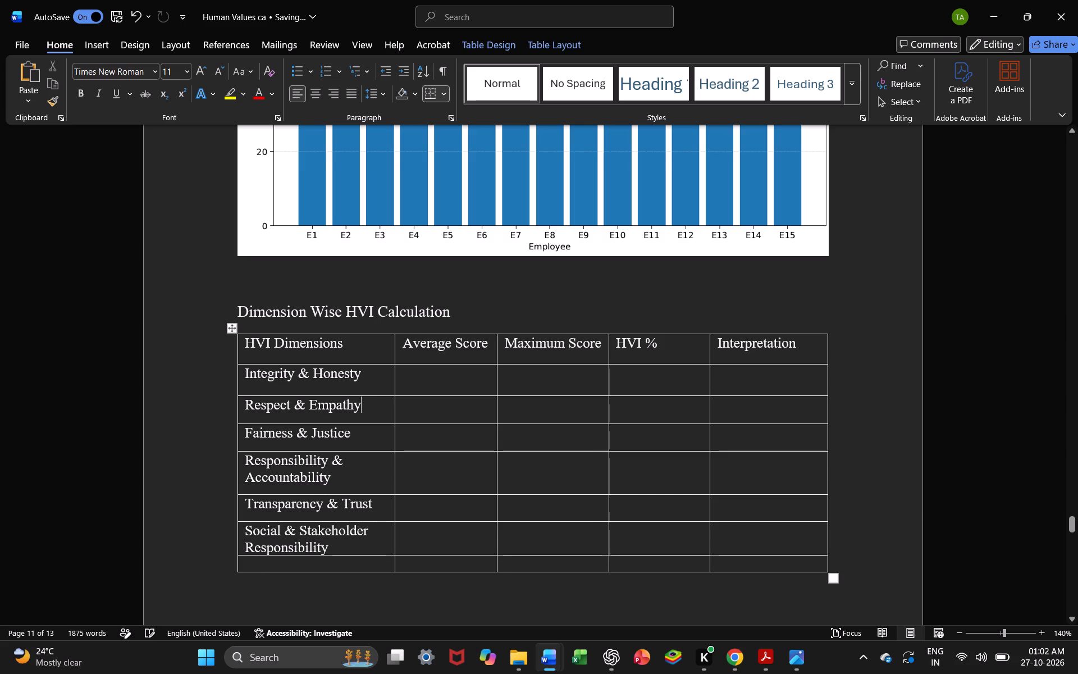
drag(377, 557, 394, 560)
drag(394, 560, 396, 562)
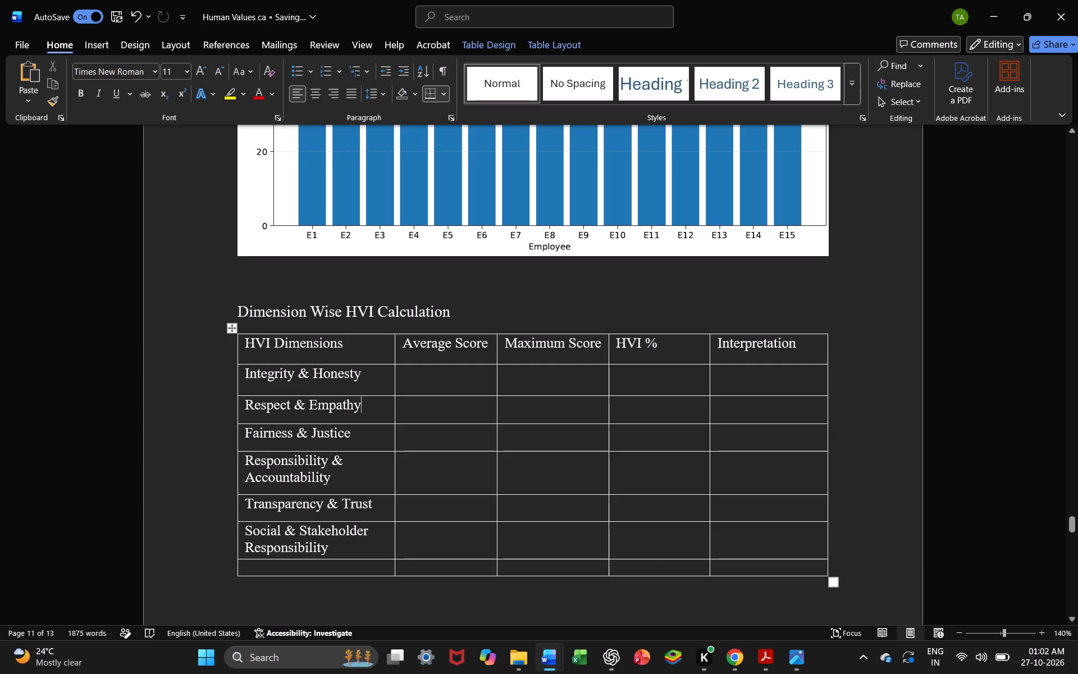
Delete the empty last row of the Dimension Wise HVI grid.
drag(772, 565, 311, 572)
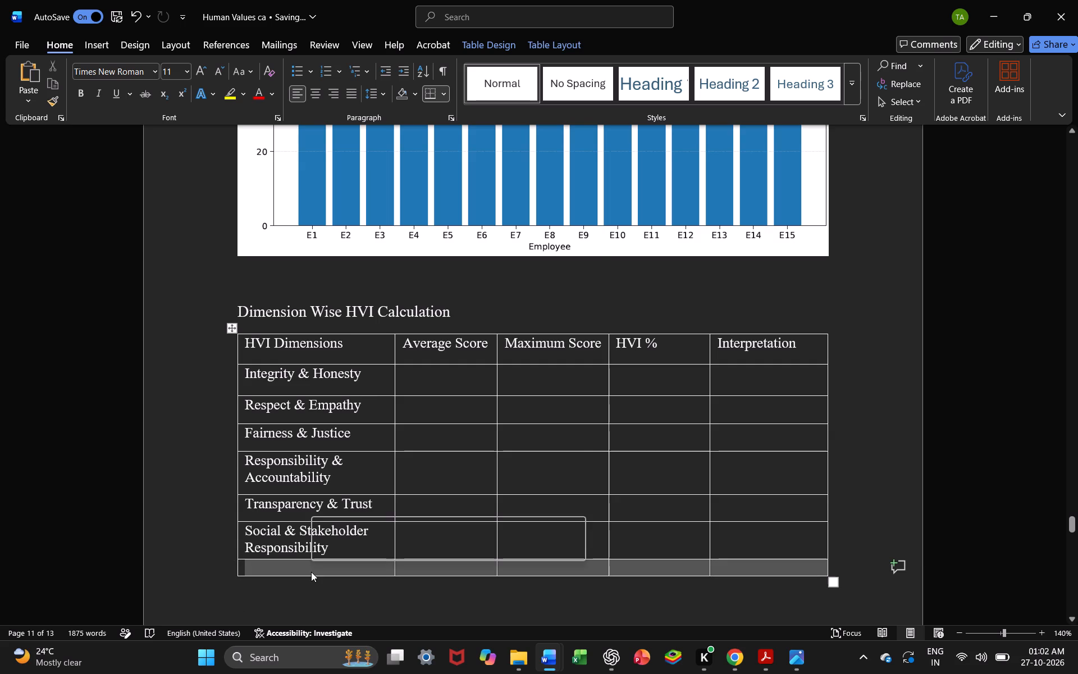
key(BackSpace)
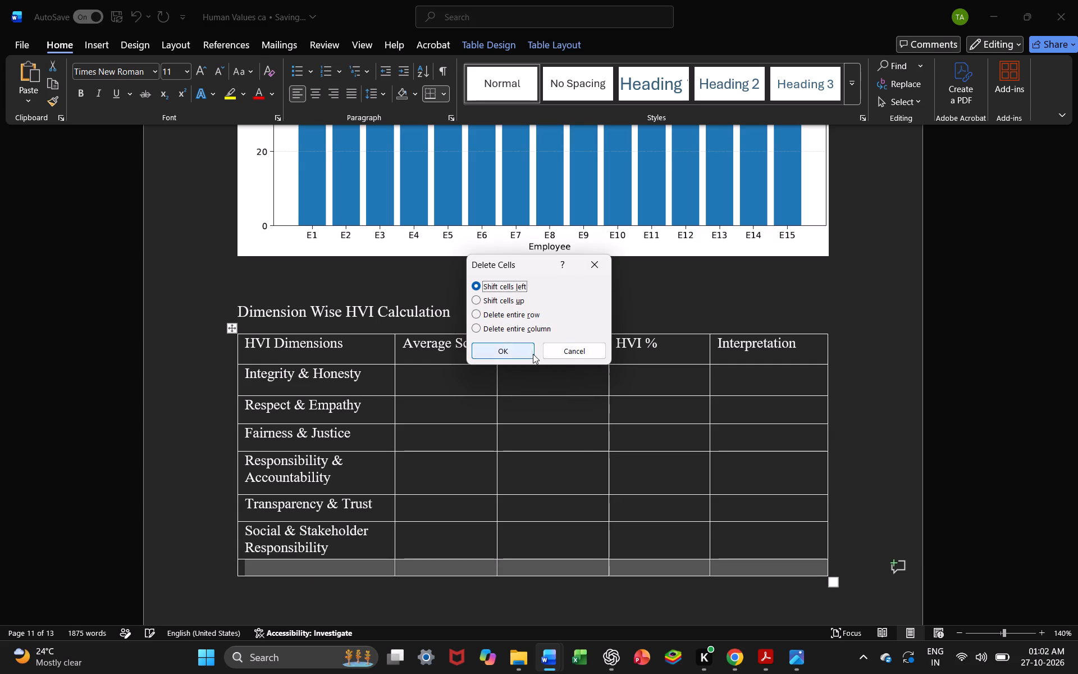
click(533, 354)
click(928, 399)
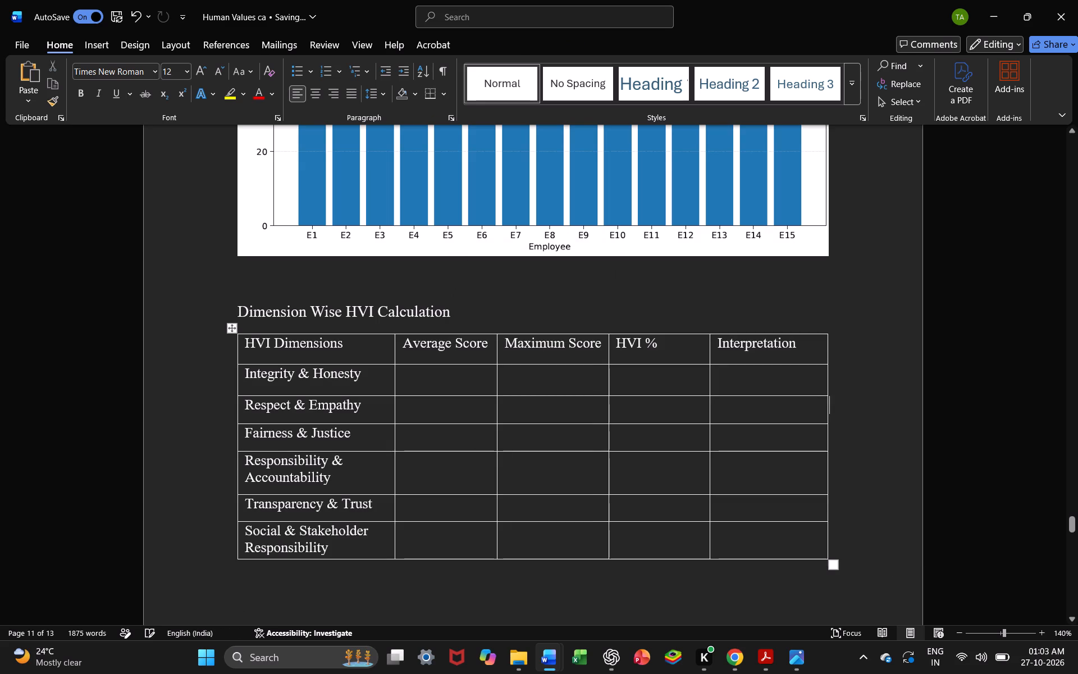
Enter 22.73 from the borderless HVI table as the Average Score for "Integrity & Honesty" in the Dimension Wise grid.
click(432, 387)
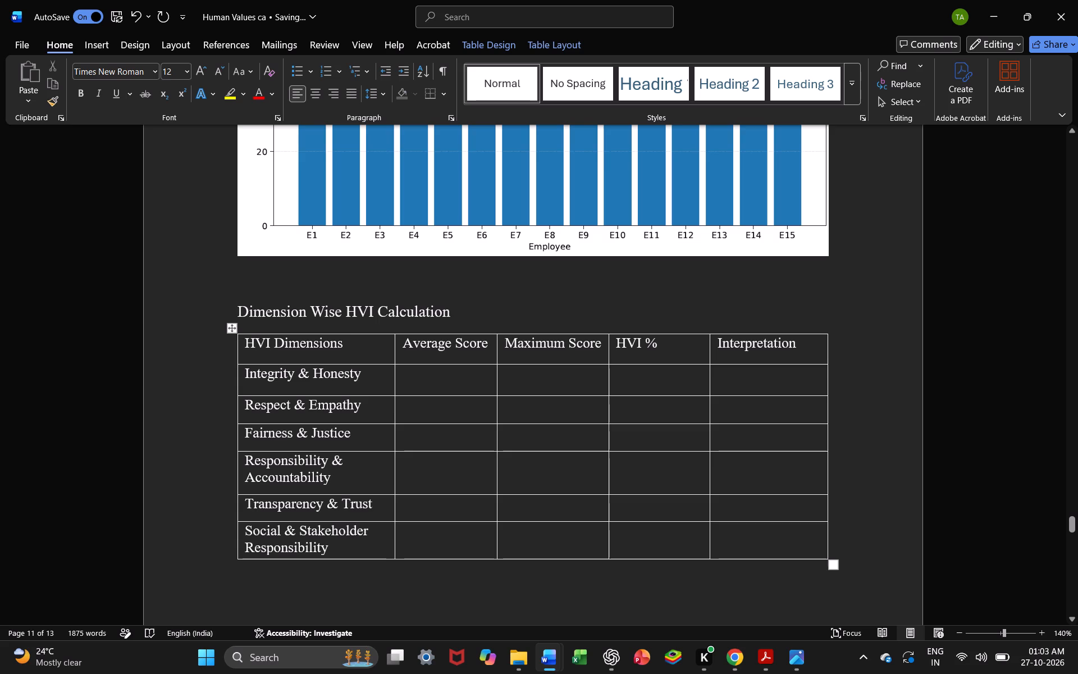
scroll(432, 387, down, 5)
scroll(432, 387, up, 4)
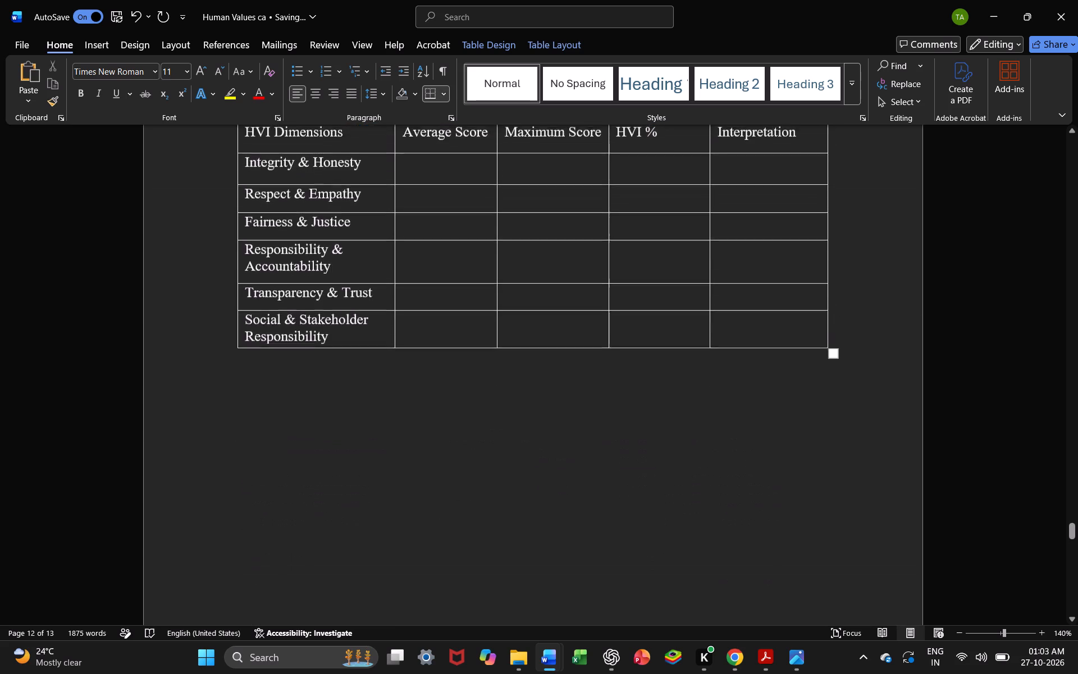
scroll(432, 387, up, 1)
scroll(432, 387, down, 5)
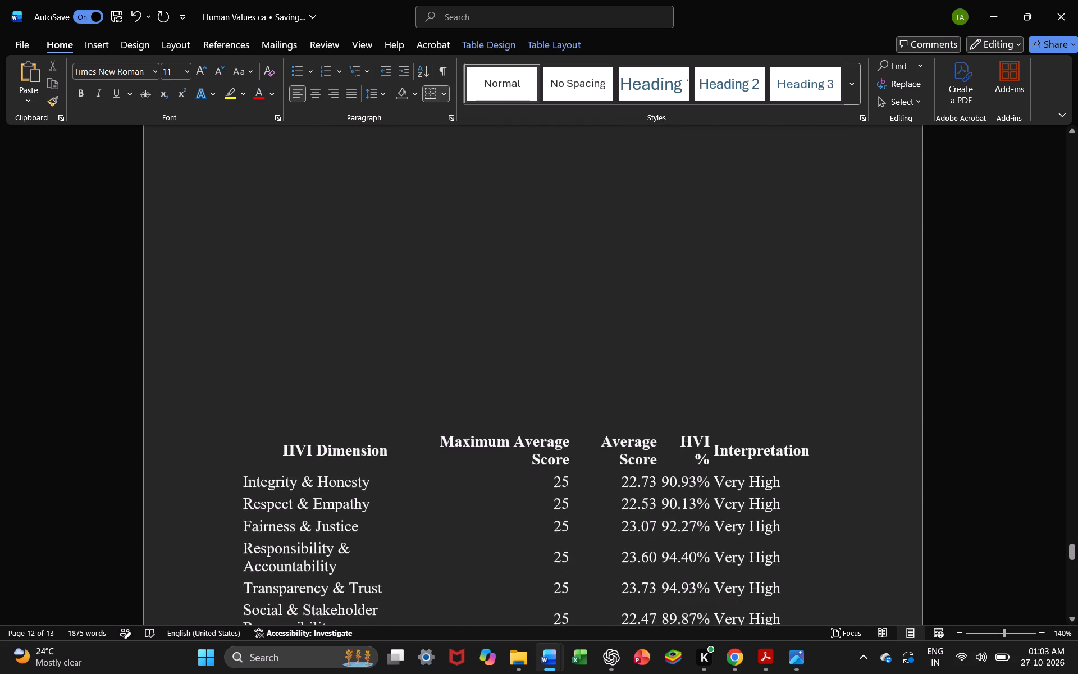
scroll(432, 387, up, 8)
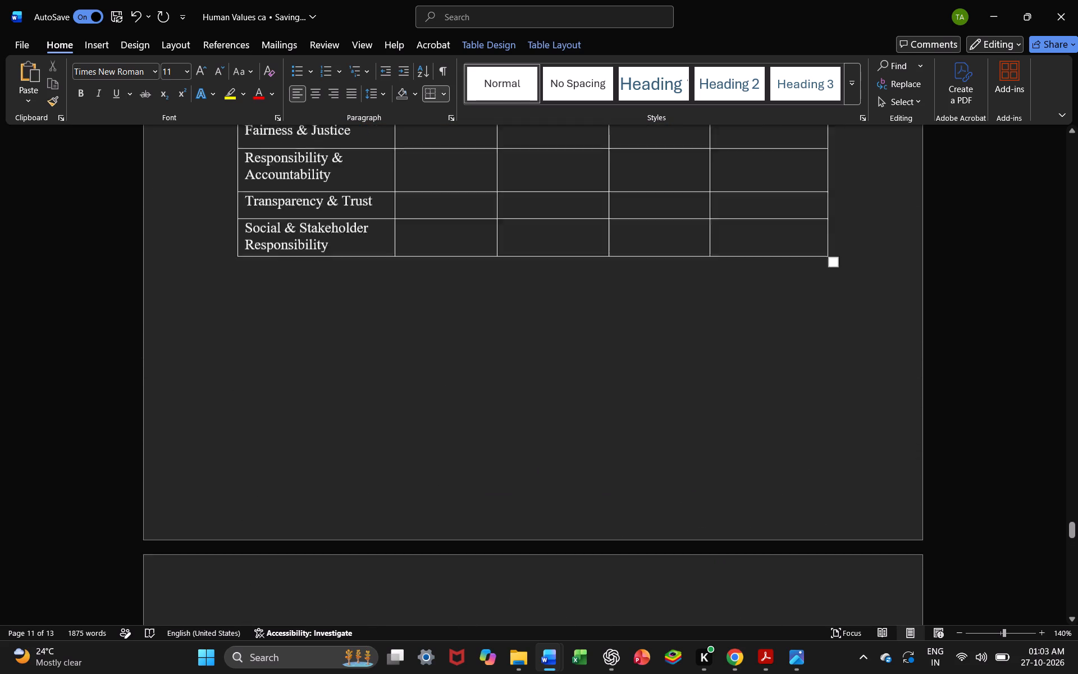
text(22.73)
Enter the Average Score as 22.53 for "Respect & Empathy" and 23.07 for "Fairness & Justice" in the Dimension Wise grid.
key(Down)
scroll(432, 387, down, 8)
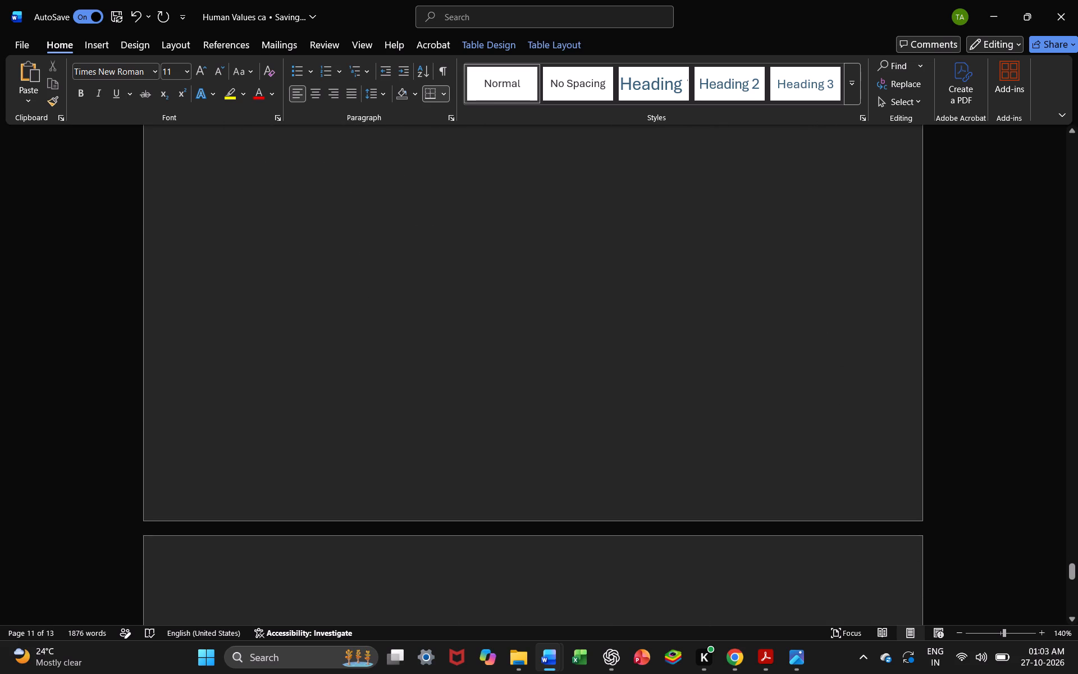
scroll(432, 387, up, 8)
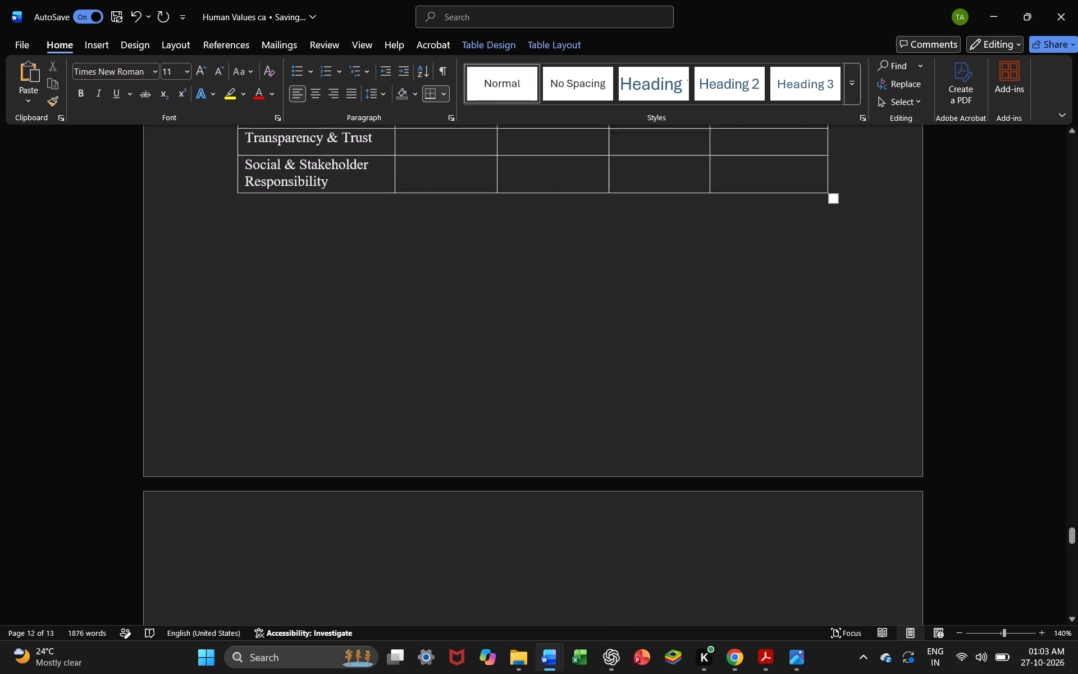
scroll(432, 387, up, 1)
scroll(432, 387, down, 1)
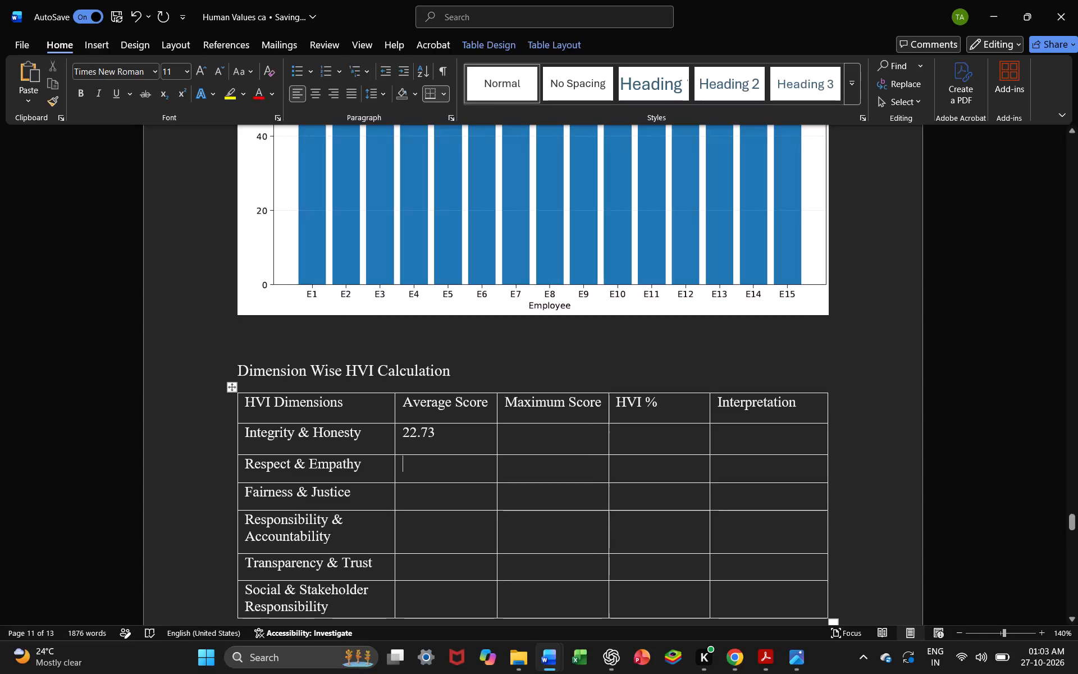
text(22.53)
key(Down)
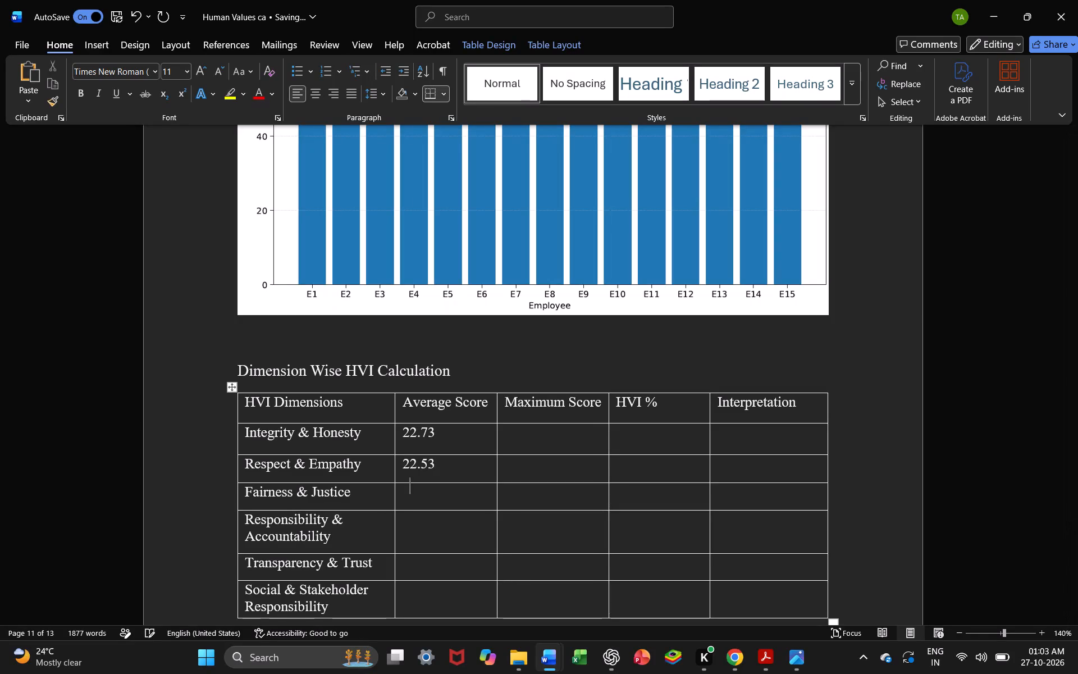
text(23.07)
Enter 23.60 from the borderless HVI table as the Average Score for "Responsibility & Accountability" in the Dimension Wise grid.
scroll(432, 387, down, 9)
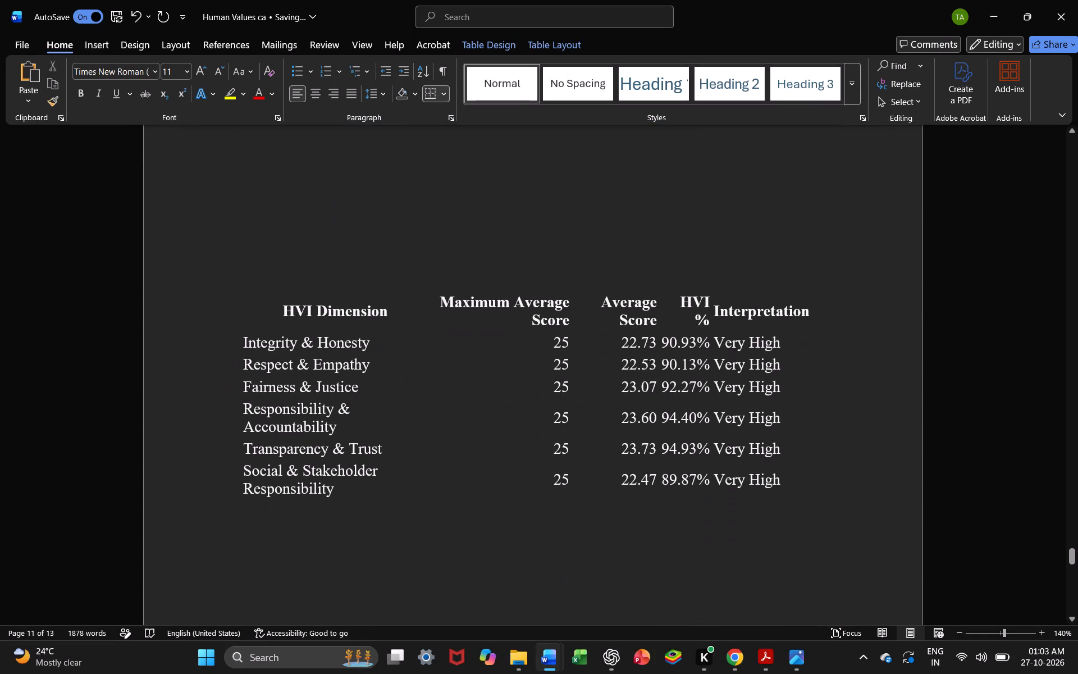
scroll(432, 387, up, 6)
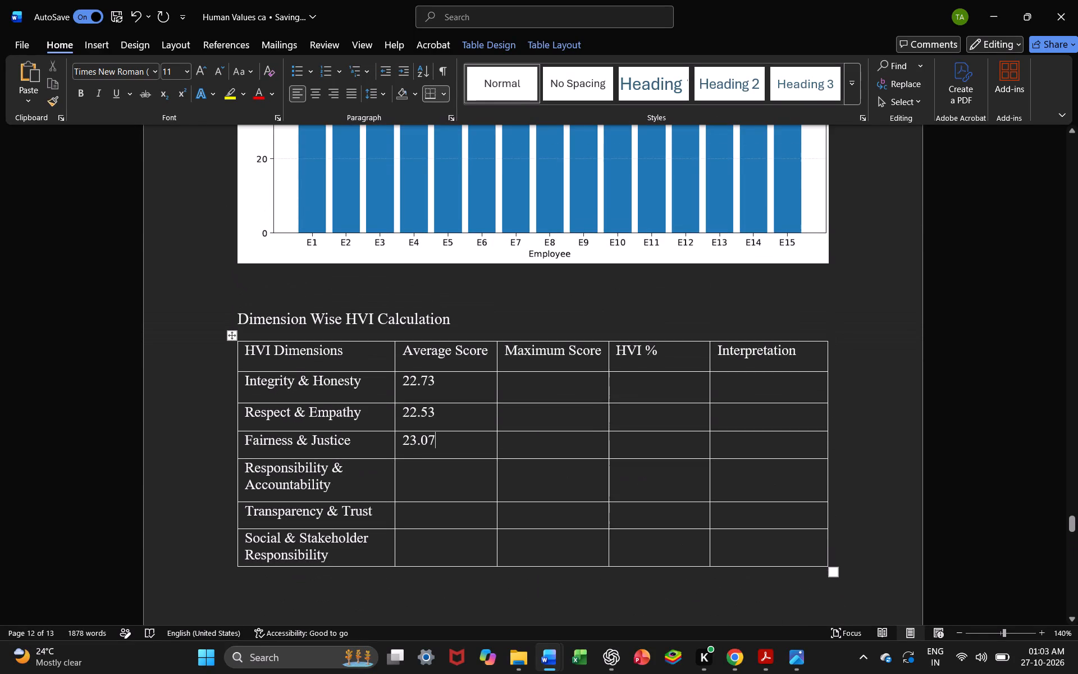
key(Down)
text(23)
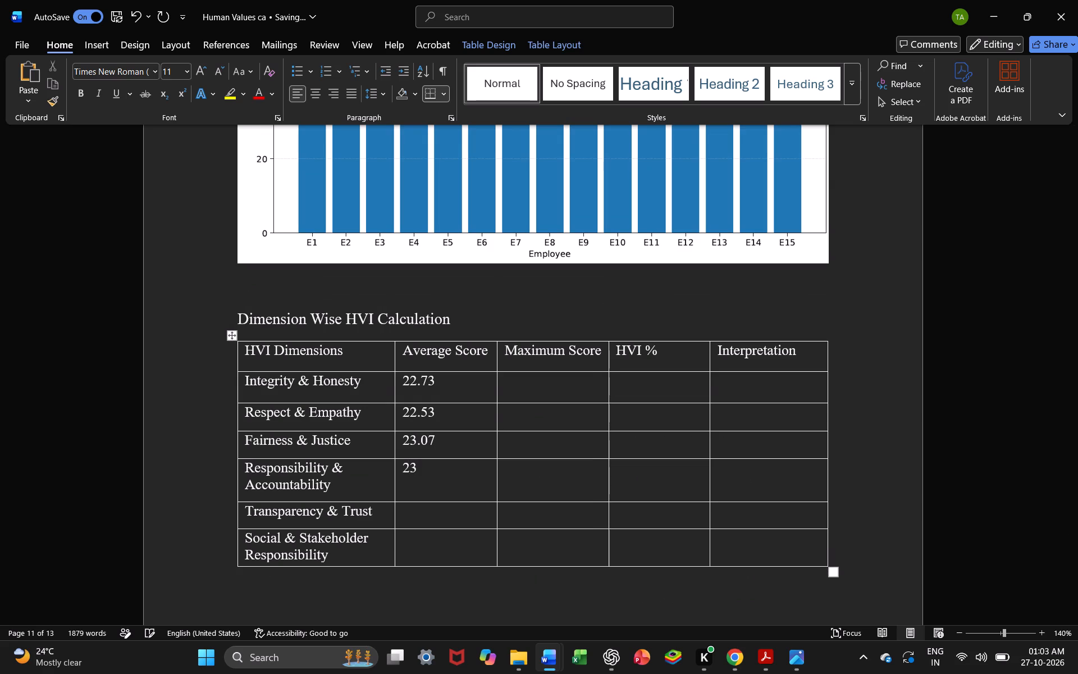
key(period)
text(60)
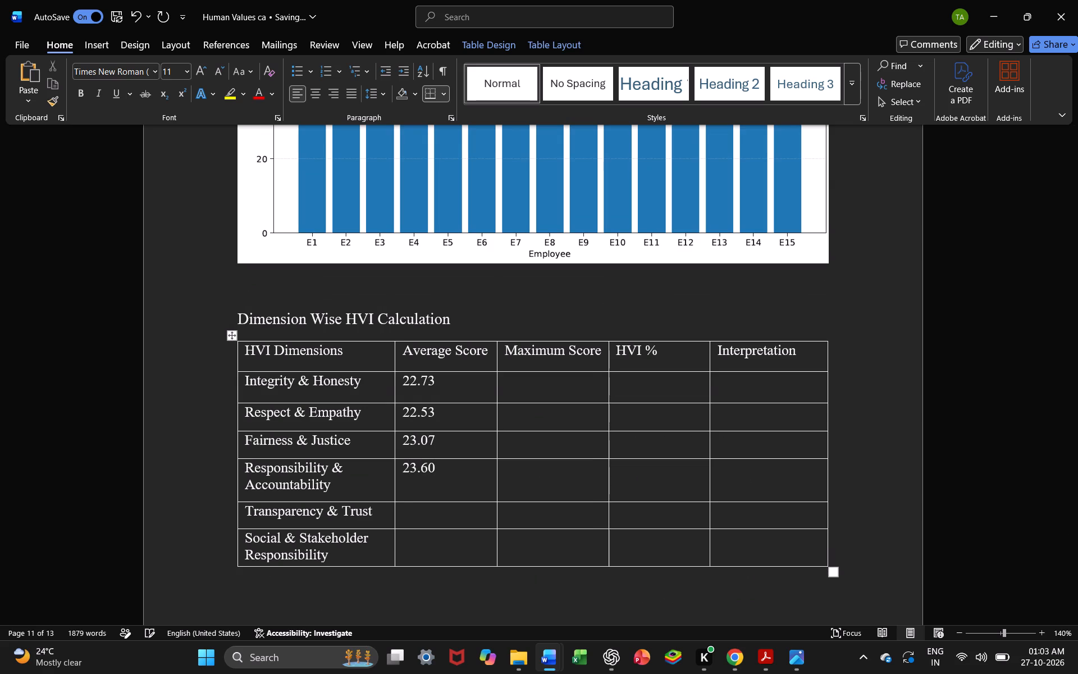
Enter 23.73 from the borderless HVI table as the Average Score for "Transparency & Trust" in the Dimension Wise grid.
key(Down)
scroll(432, 387, down, 7)
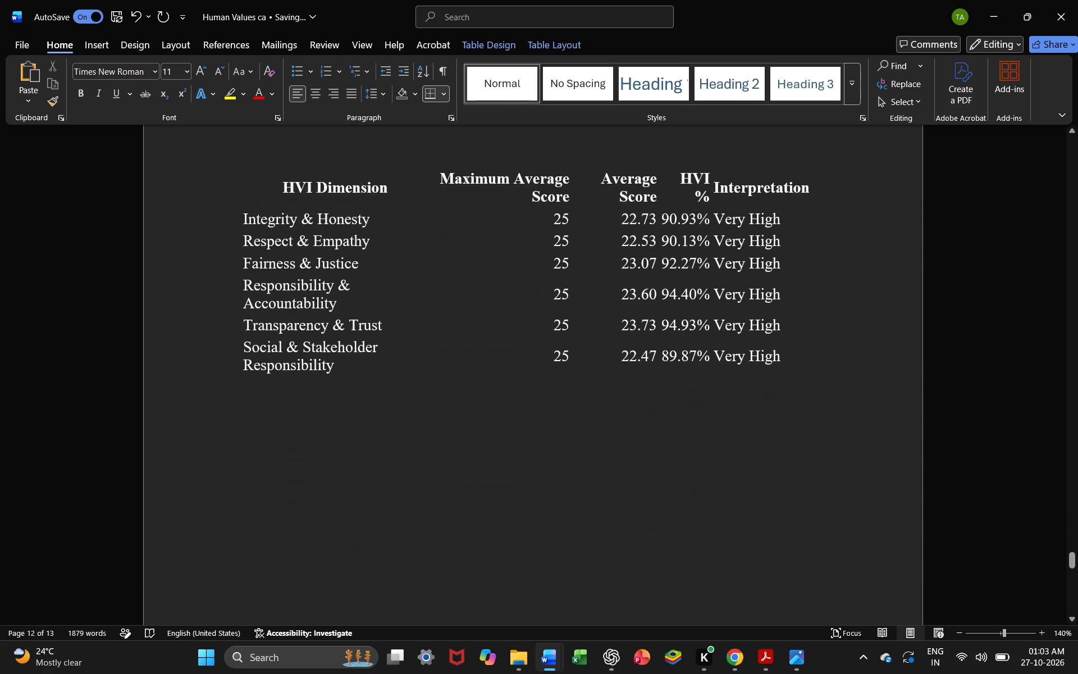
scroll(432, 387, up, 8)
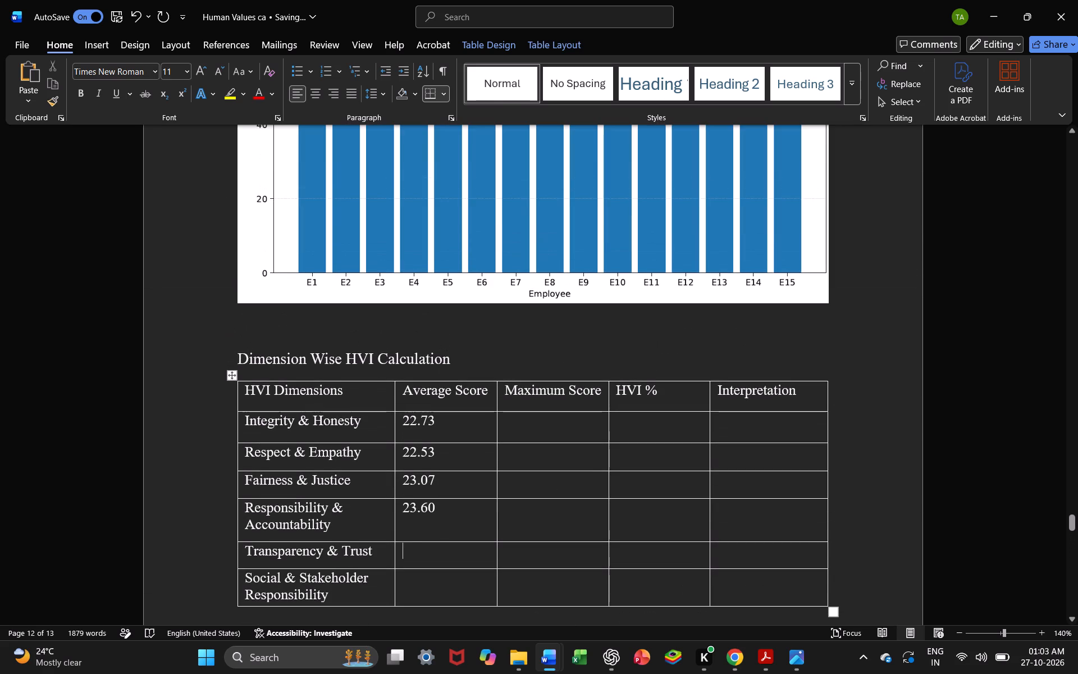
text(23.)
text(73)
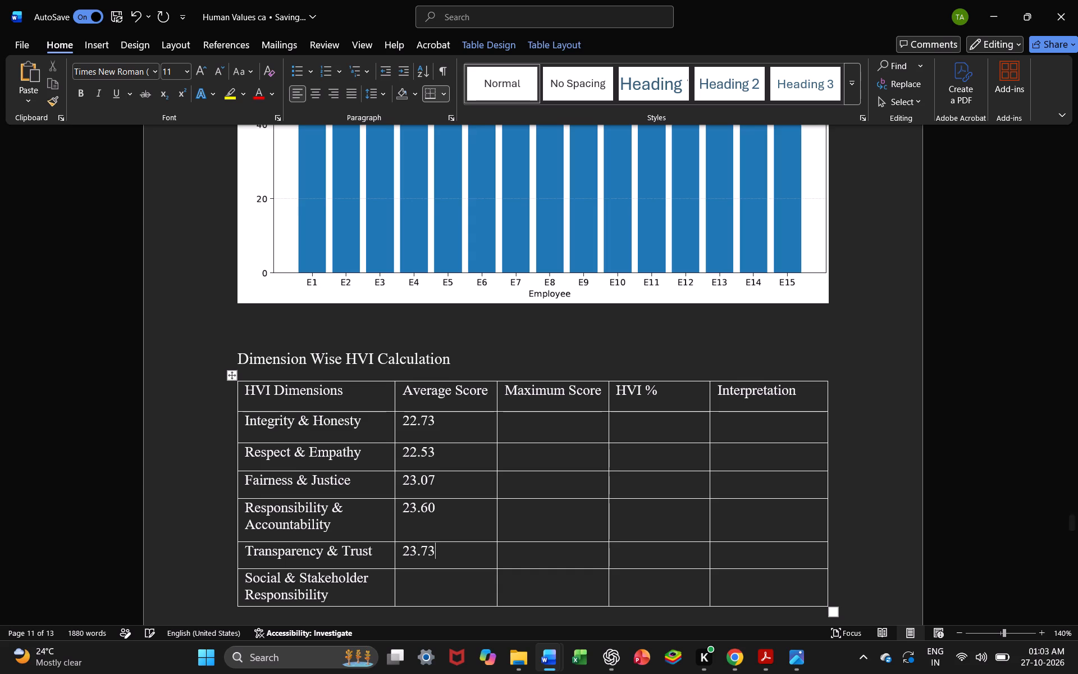
Enter 22.47 from the borderless HVI table as the Average Score for "Social & Stakeholder Responsibility" in the Dimension Wise grid.
scroll(420, 344, down, 7)
scroll(420, 344, up, 6)
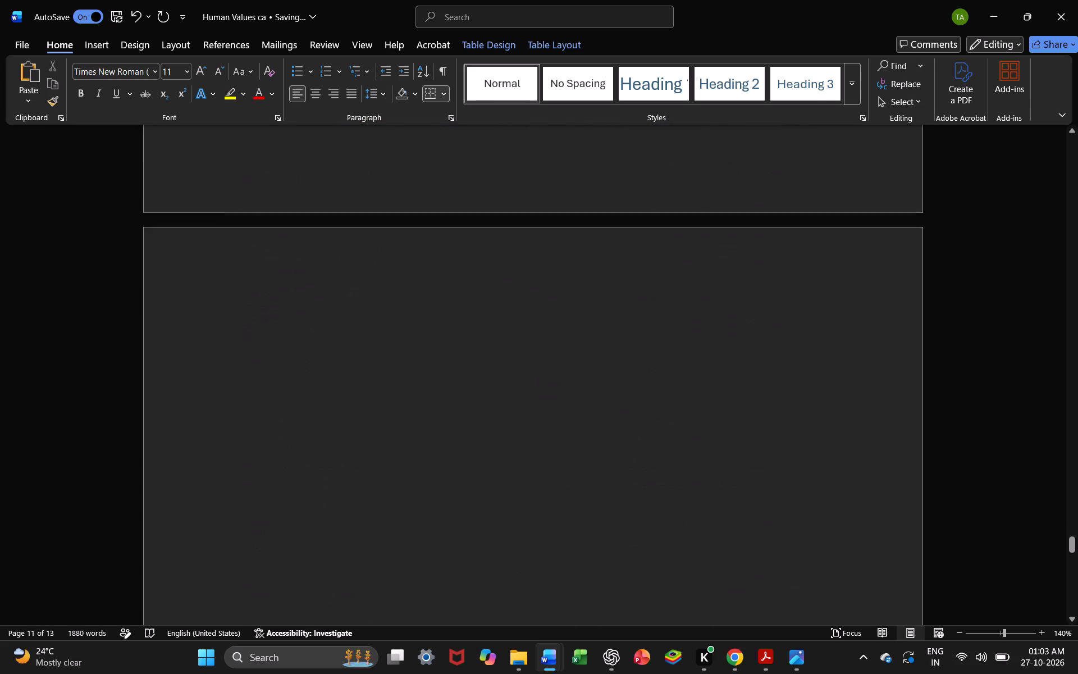
scroll(420, 344, up, 2)
key(2)
key(BackSpace)
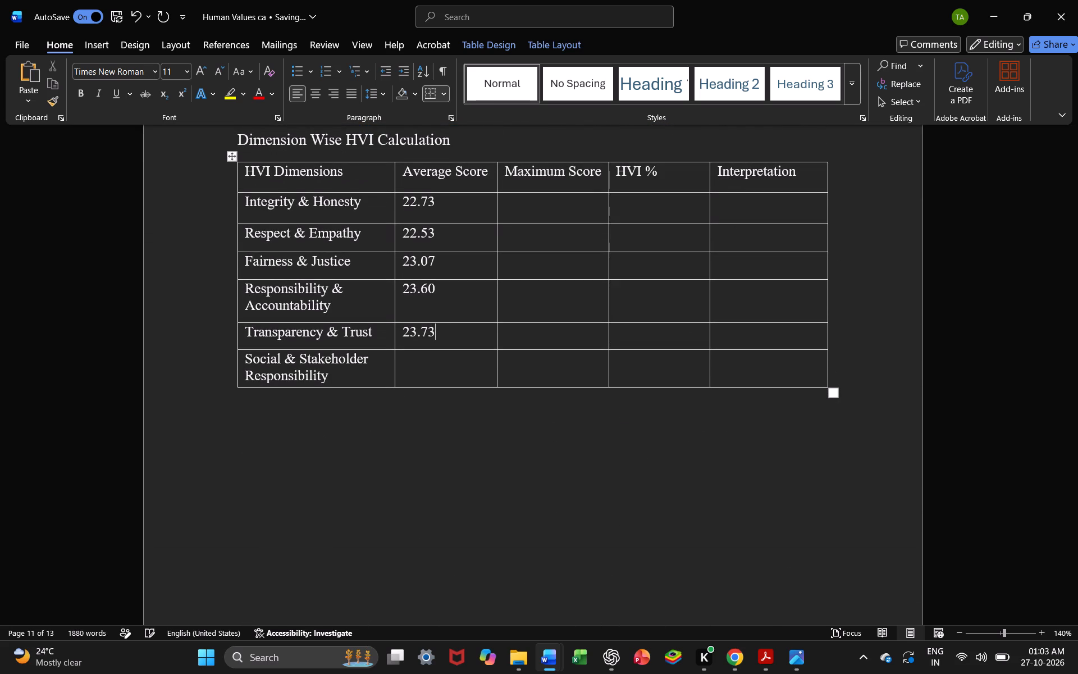
key(Down)
text(22)
key(period)
text(47)
Enter 25 as the Maximum Score for all six dimensions in the Dimension Wise grid.
click(551, 204)
text(25)
key(Down)
text(25)
key(Down)
text(25)
key(Down)
text(25)
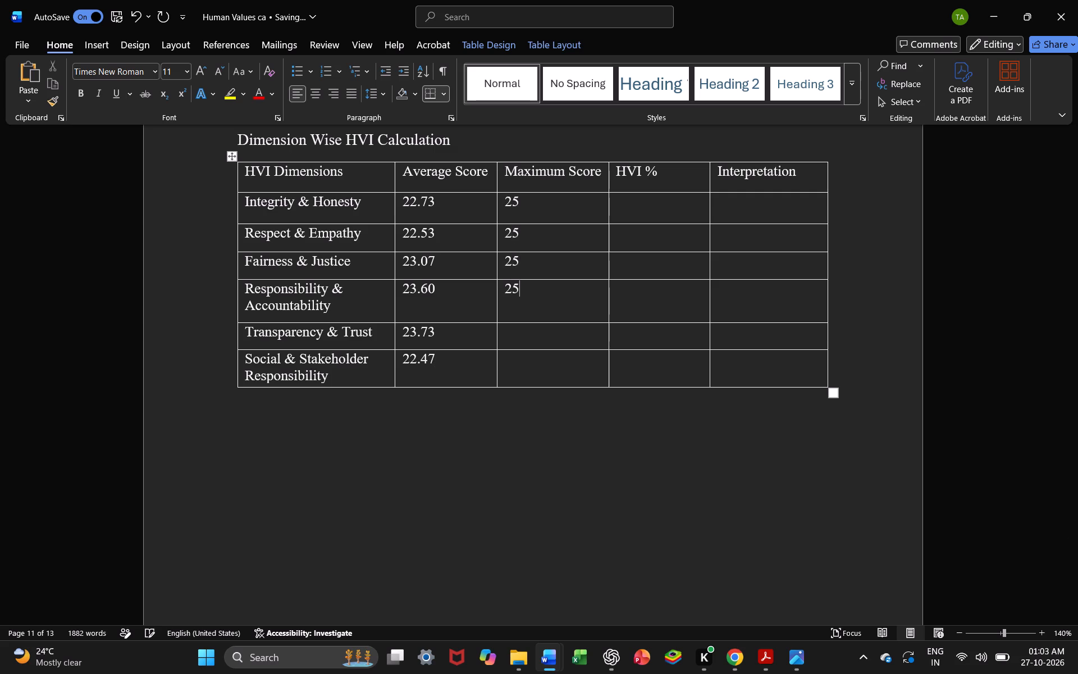
key(Down)
text(25)
key(Down)
text(25)
Copy the six HVI % values from the borderless table into the "Integrity & Honesty" HVI % cell of the Dimension Wise grid.
click(628, 196)
scroll(628, 196, down, 5)
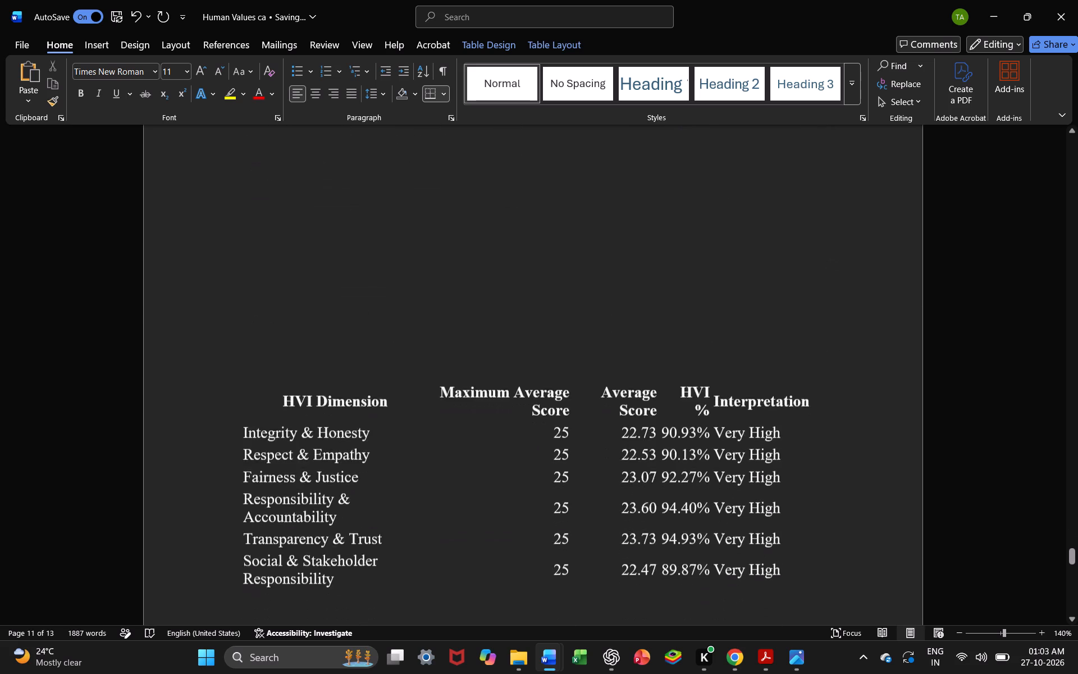
scroll(628, 196, down, 1)
drag(663, 306, 691, 395)
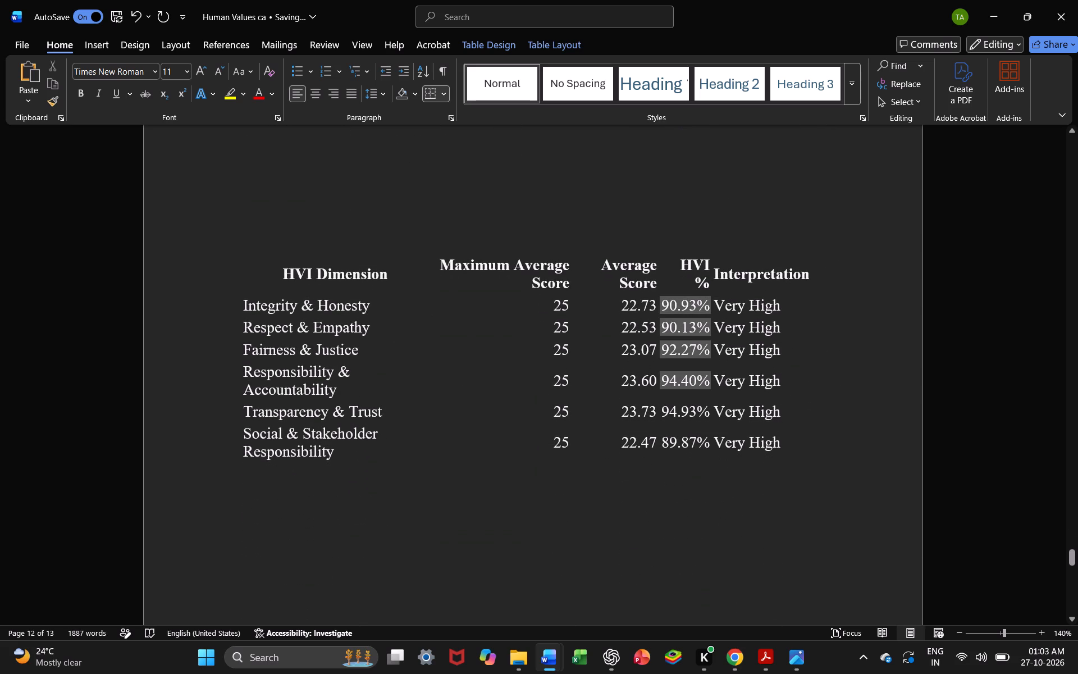
drag(691, 395, 701, 436)
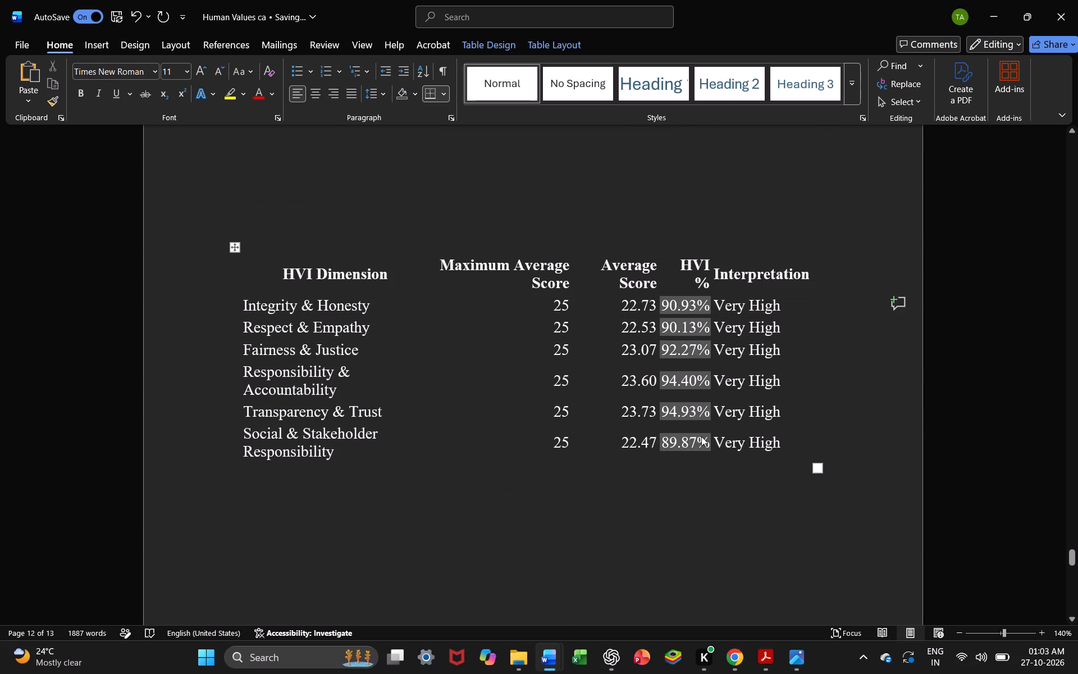
key(ctrl+c)
scroll(701, 436, up, 7)
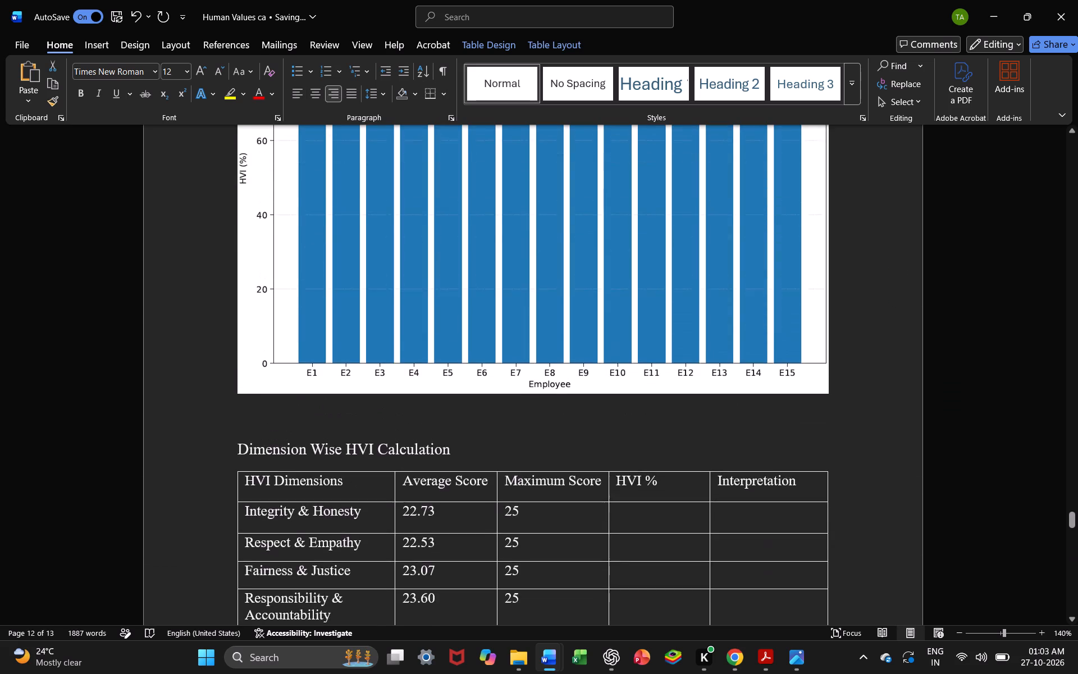
scroll(655, 425, down, 1)
click(628, 368)
key(ctrl+v)
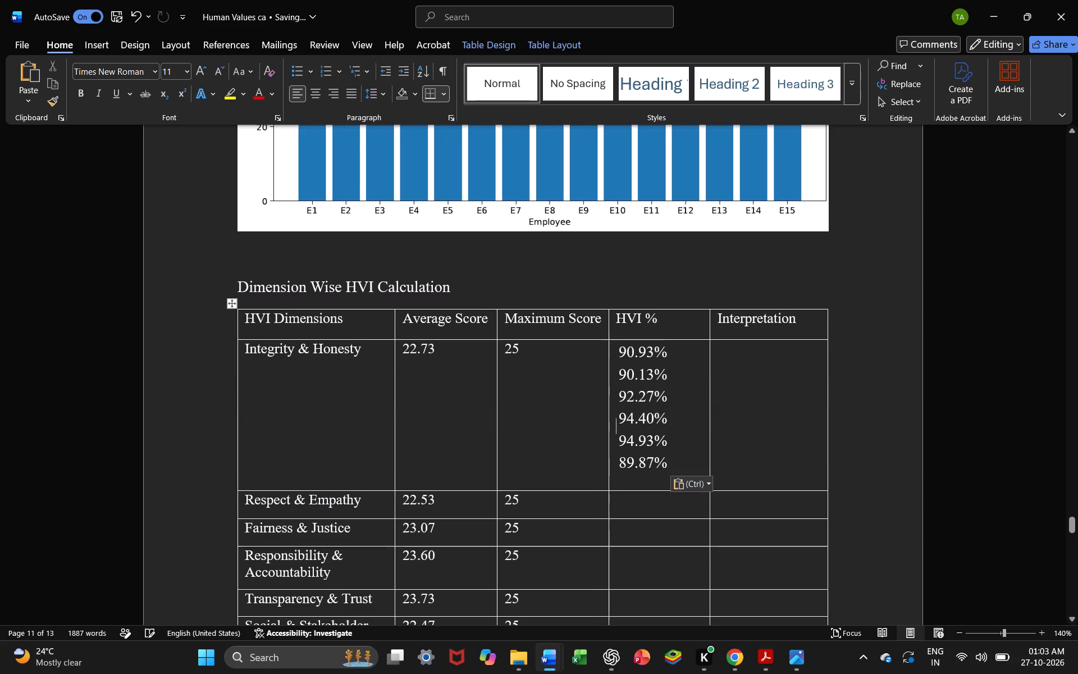
Enter the HVI % as 90.13% for "Respect & Empathy" and 92.27% for "Fairness & Justice" in the Dimension Wise grid.
click(641, 495)
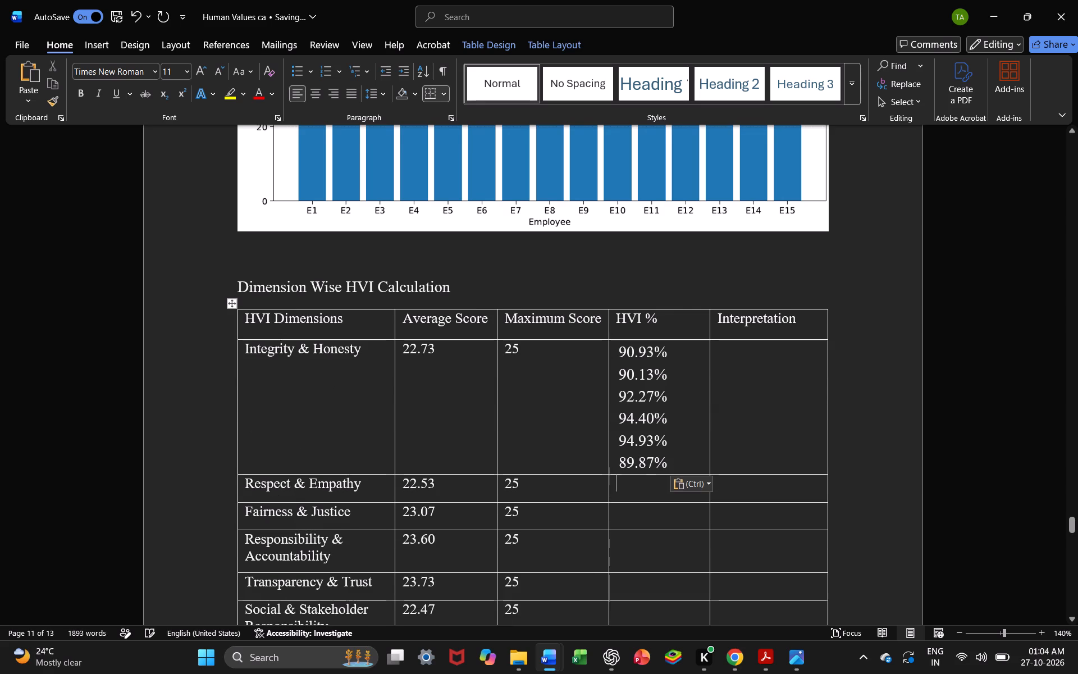
text(90)
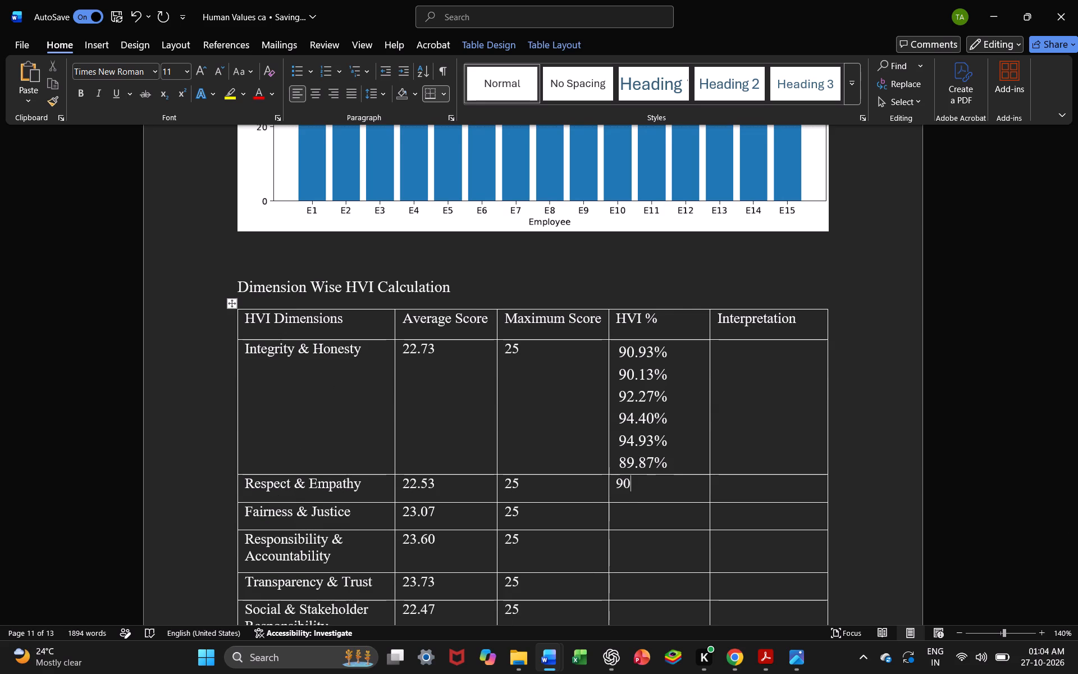
text(.13)
key(shift+percent)
key(Down)
text(92.)
text(27)
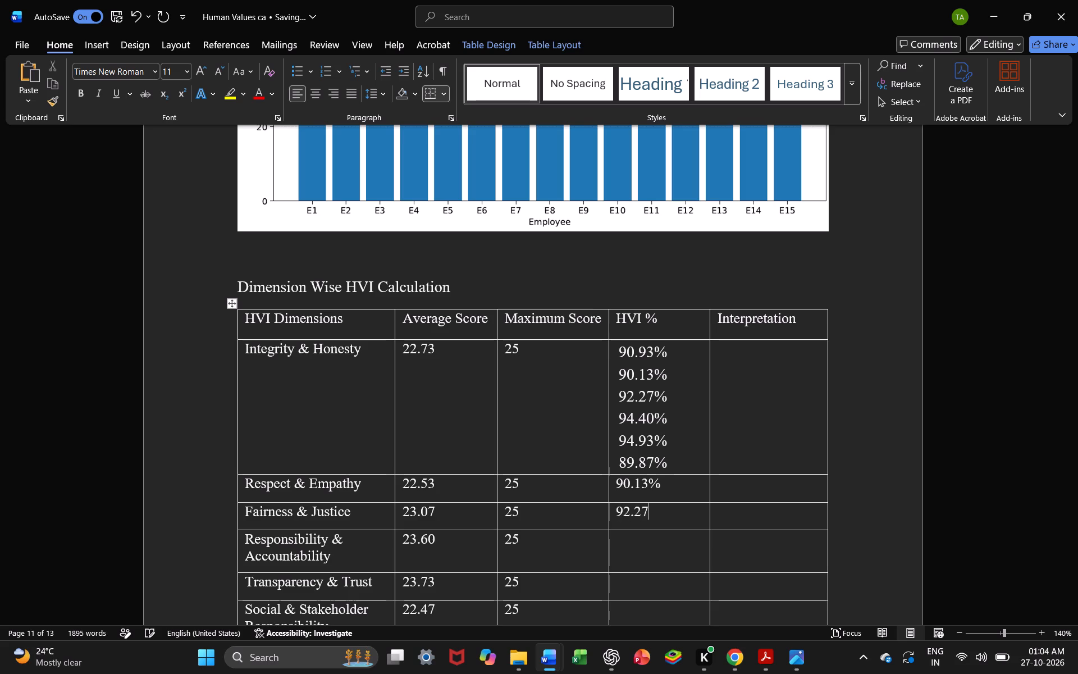
key(shift+percent)
Enter 94.40% as the HVI % for "Responsibility & Accountability", all on one line of its cell.
key(Down)
text(94)
key(Return)
key(period)
key(4)
key(BackSpace)
key(BackSpace)
key(BackSpace)
text(.4)
key(0)
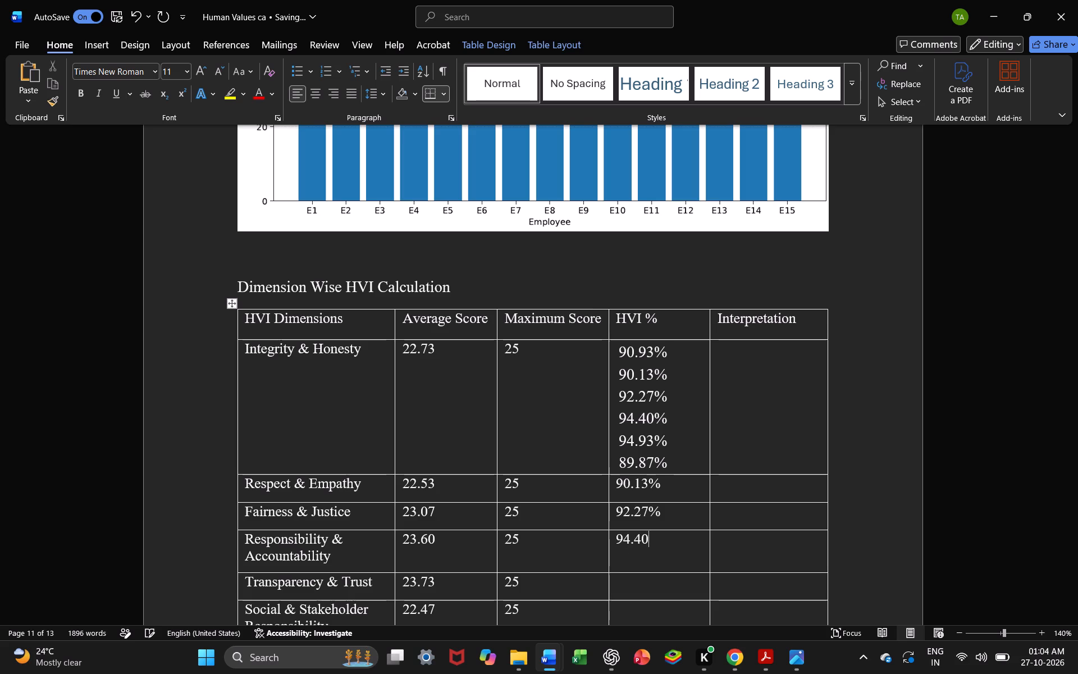
key(shift+percent)
Enter the HVI % as 94.93% for "Transparency & Trust" and 89.87% for "Social & Stakeholder Responsibility" in the Dimension Wise grid.
key(Down)
text(94)
text(.9)
key(3)
key(shift+percent)
key(Down)
scroll(641, 495, down, 1)
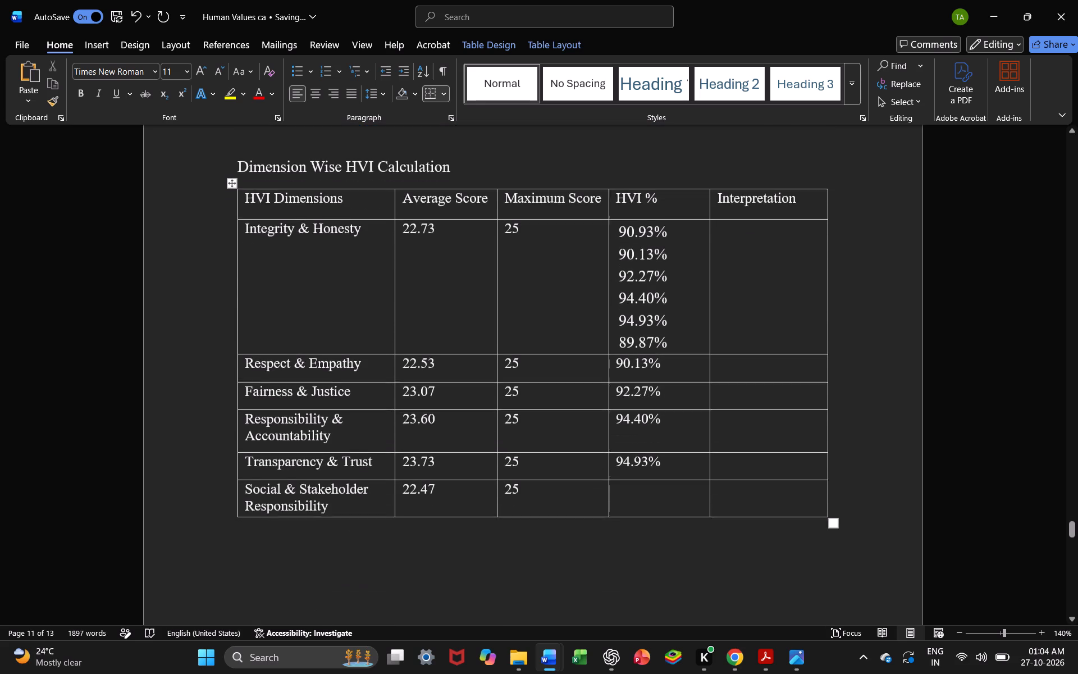
text(89)
key(period)
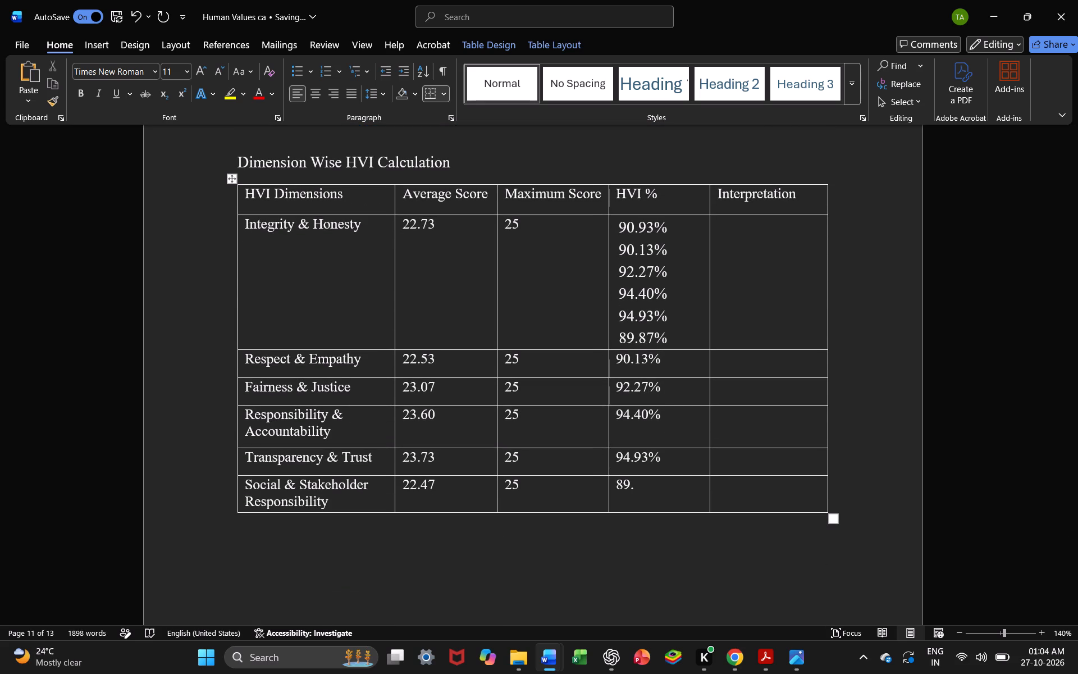
key(8)
key(7)
key(shift+percent)
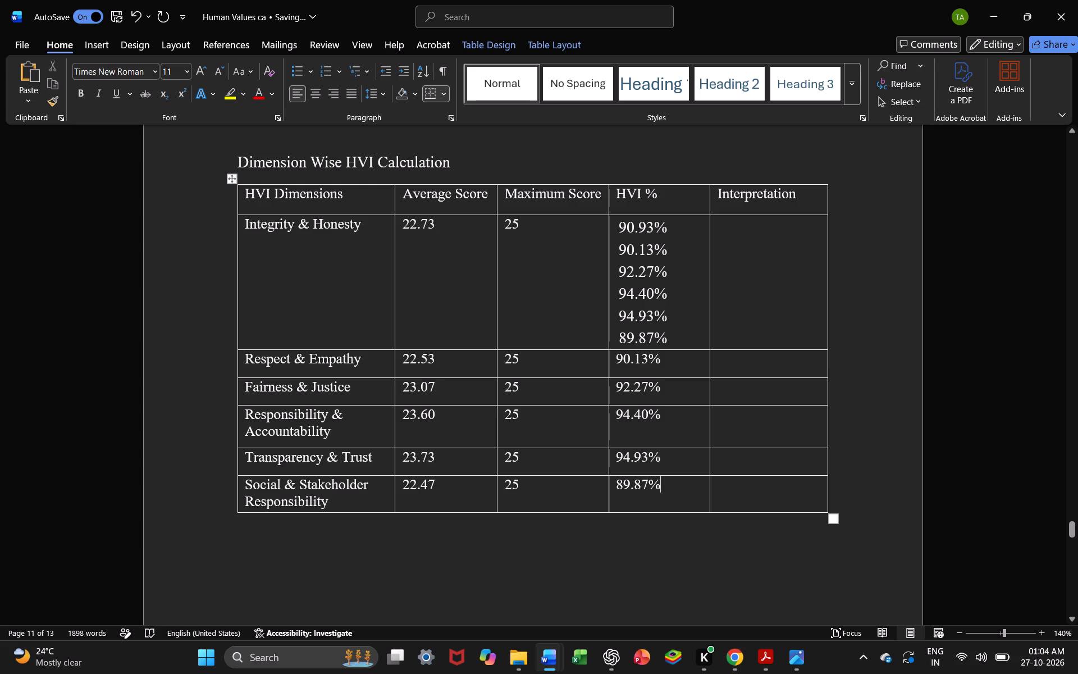
Delete the five extra percentages and the blank line from the "Integrity & Honesty" HVI % cell, keeping only 90.93%.
drag(674, 338, 631, 261)
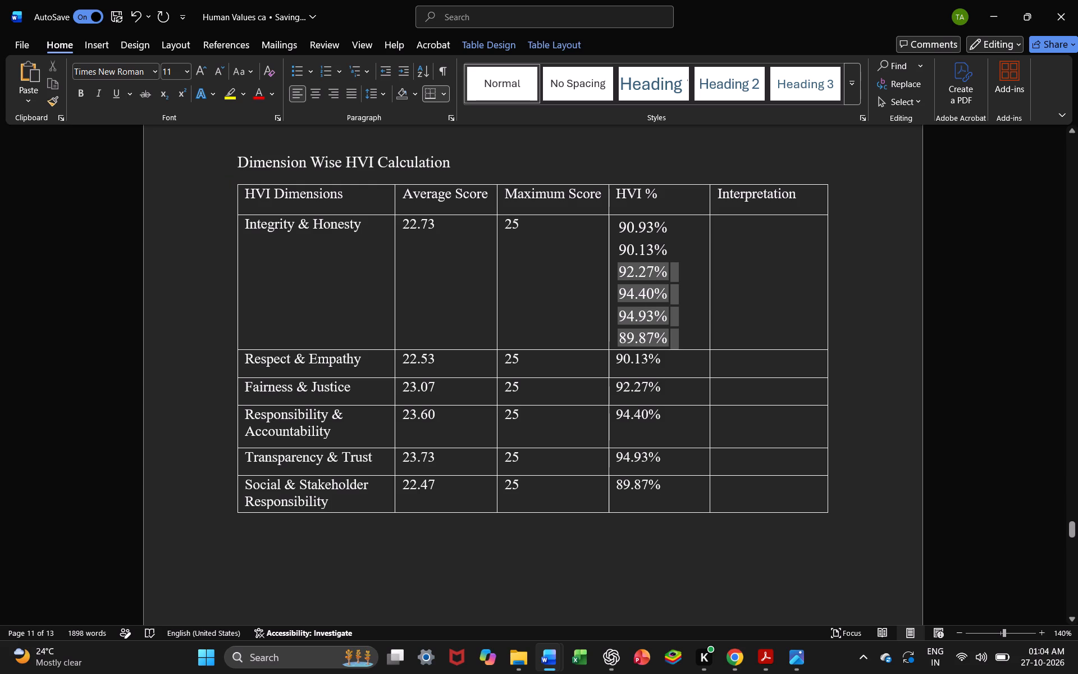
drag(631, 261, 628, 256)
key(BackSpace)
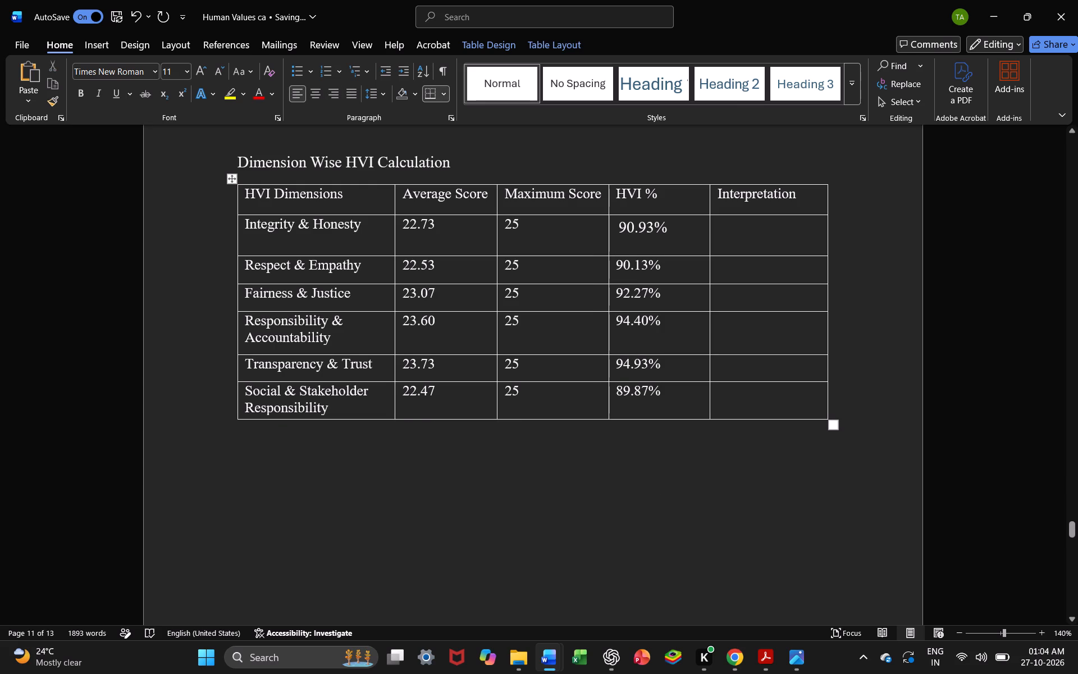
key(BackSpace)
Replace the nested pasted figure in the "Integrity & Honesty" HVI % cell with plain 90.93%, matching the other rows.
click(761, 225)
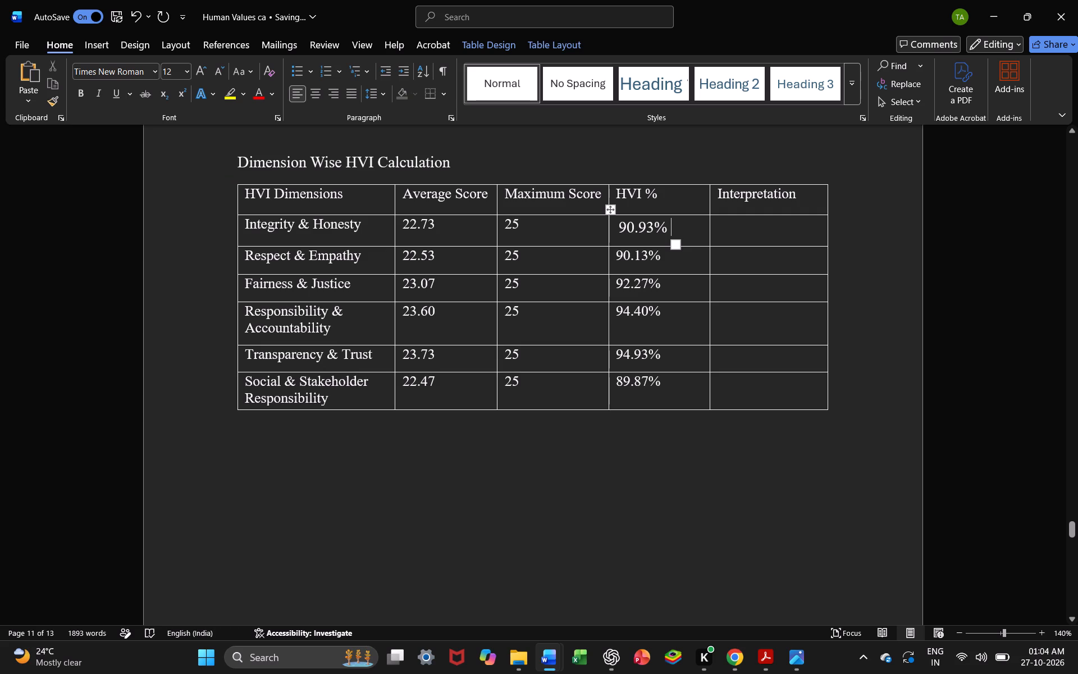
click(628, 223)
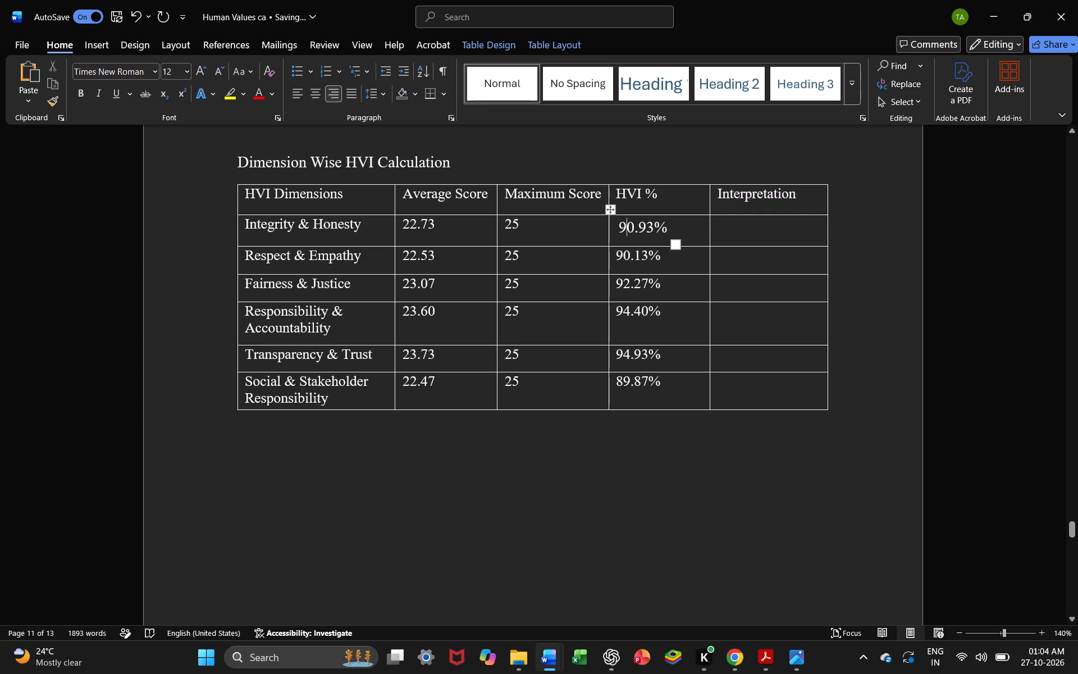
drag(676, 222, 610, 224)
key(BackSpace)
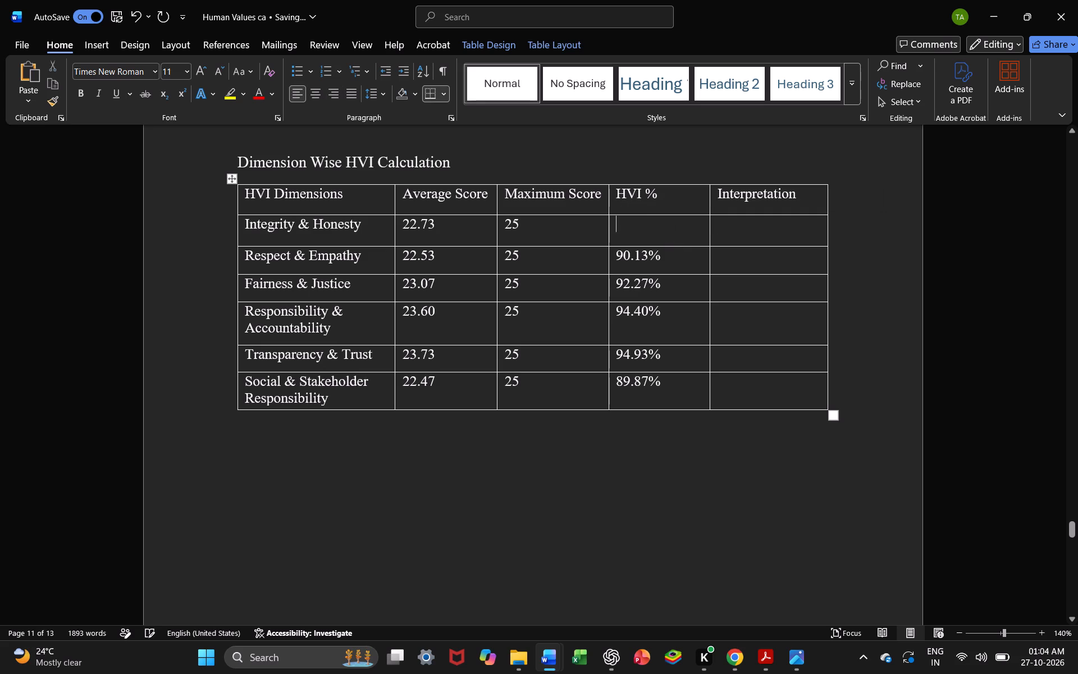
text(90)
scroll(624, 236, down, 5)
scroll(624, 236, up, 4)
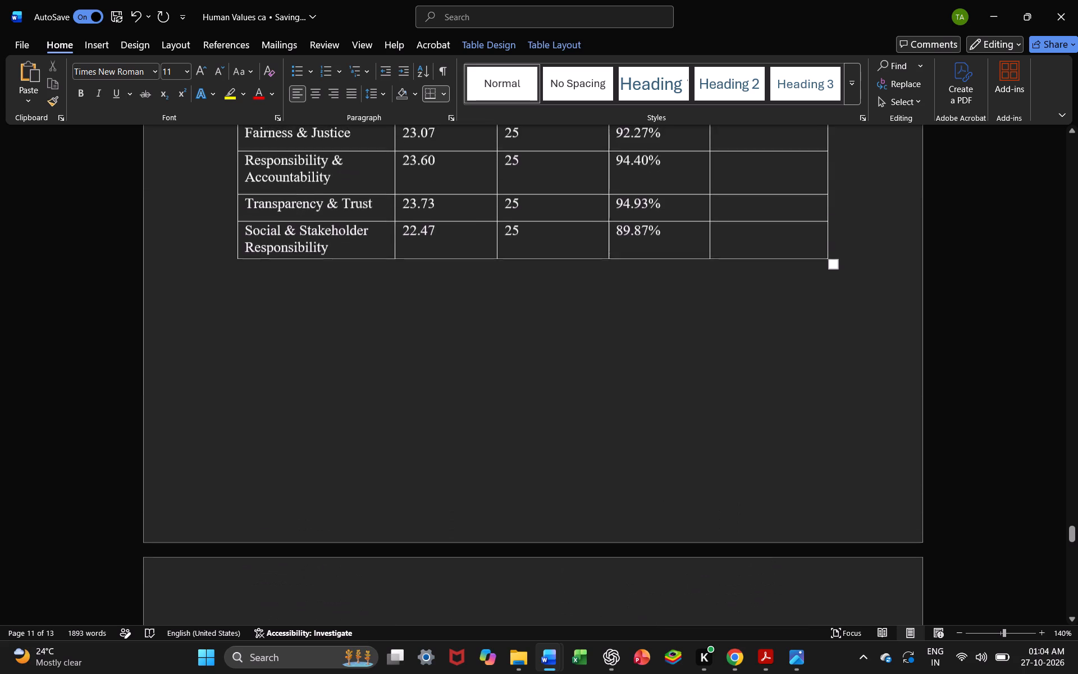
scroll(624, 236, up, 1)
scroll(624, 236, down, 1)
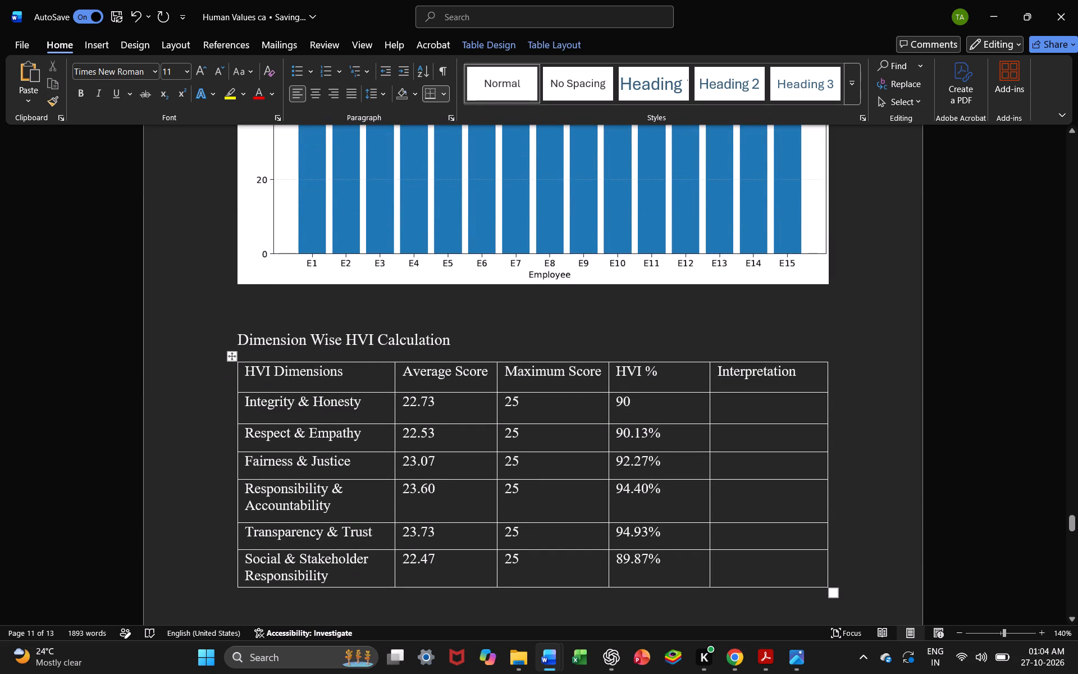
text(.9)
key(3)
key(shift+percent)
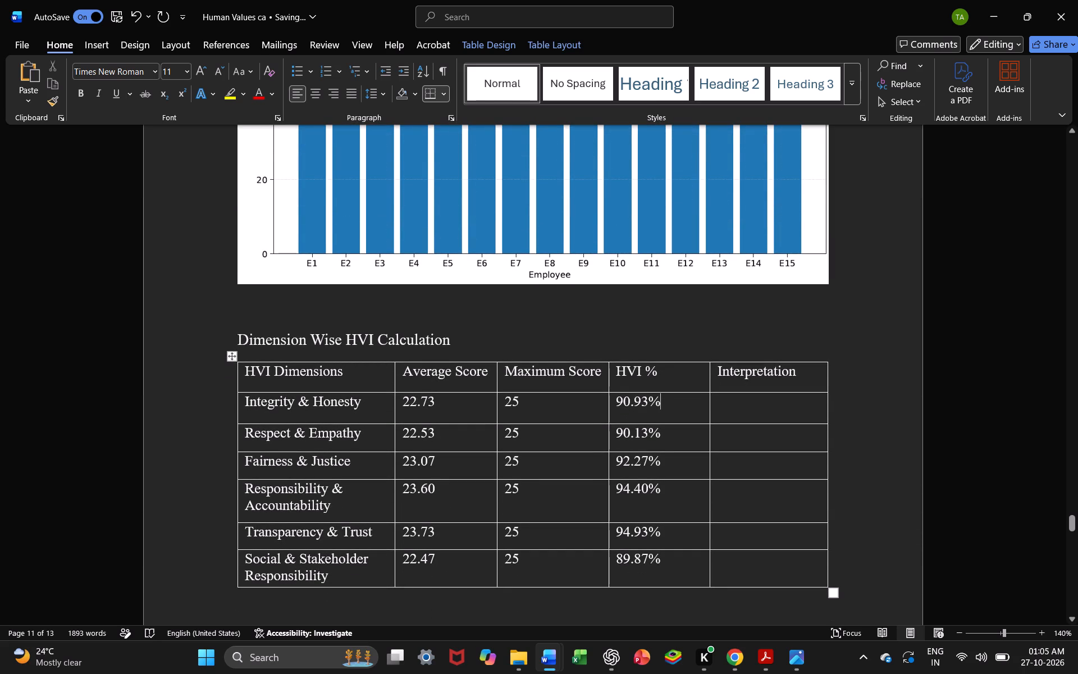
Enter "Very High" as the Interpretation for "Integrity & Honesty" in the Dimension Wise grid.
click(727, 407)
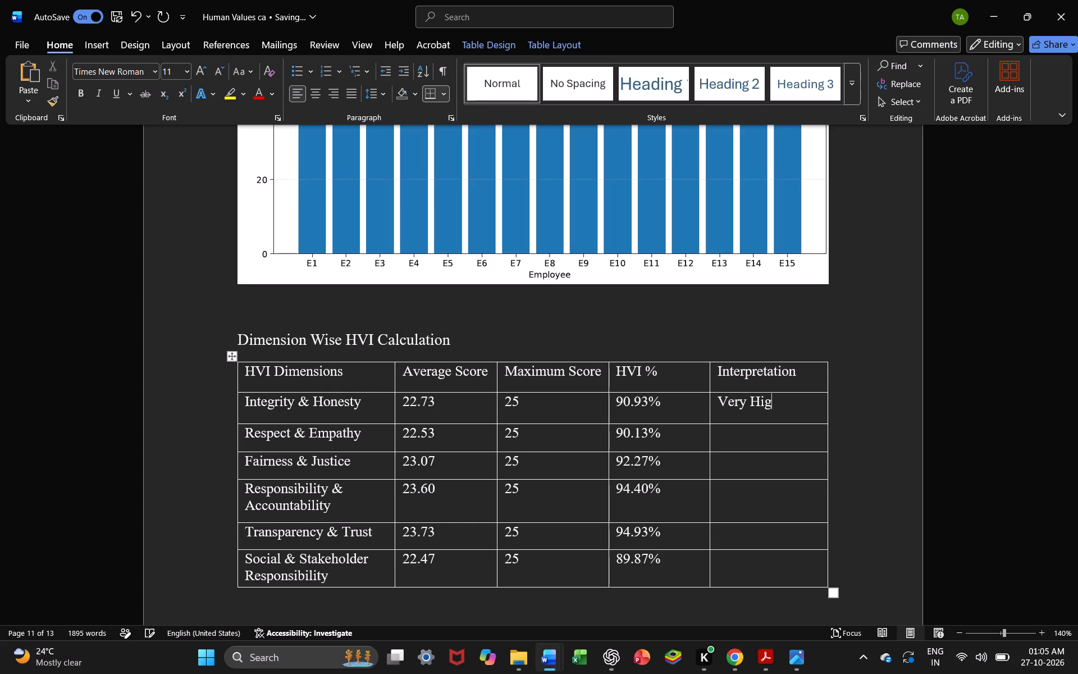
key(Down)
Copy the "Very High" interpretation into the other five dimension rows, from "Respect & Empathy" to "Social & Stakeholder Responsibility".
drag(791, 399, 710, 404)
click(710, 404)
double_click(729, 404)
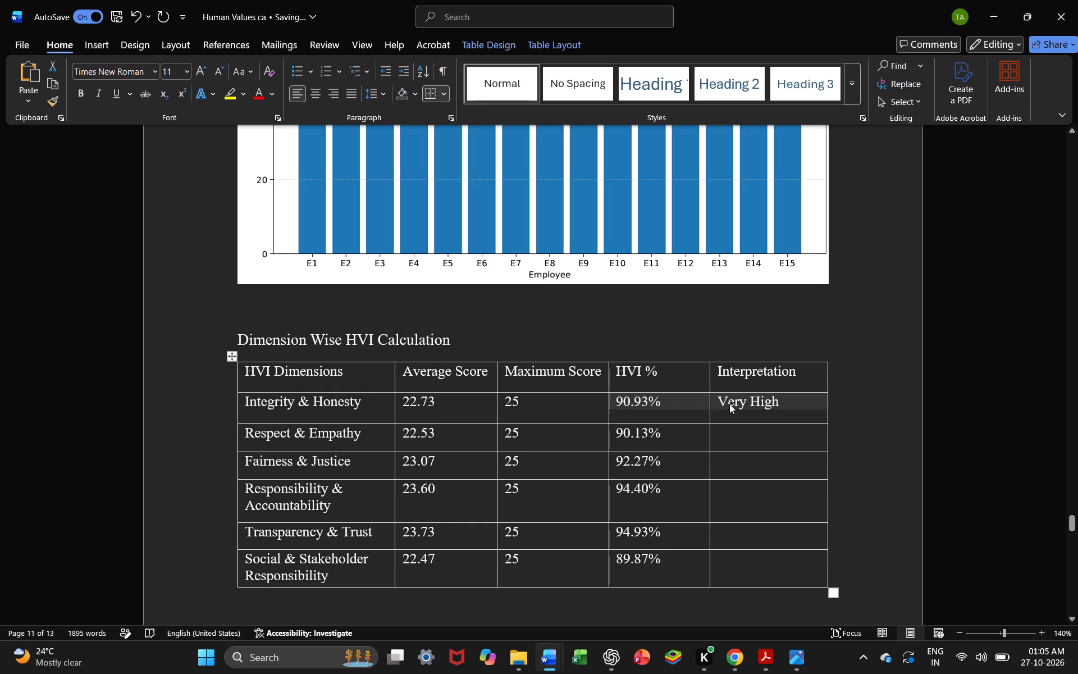
triple_click(729, 403)
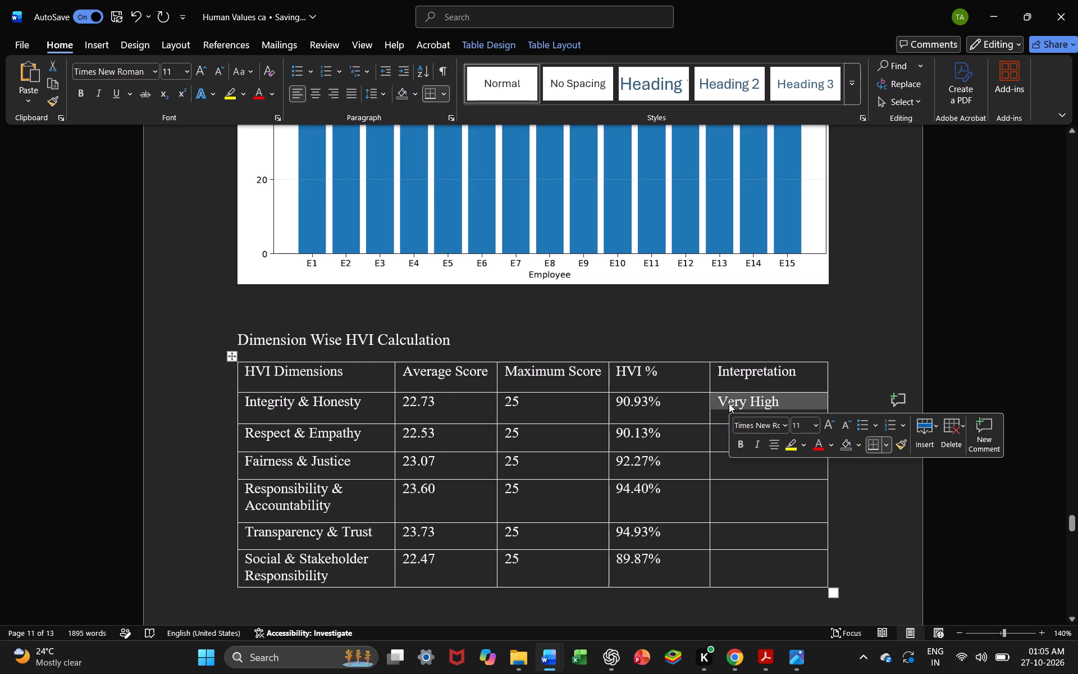
key(ctrl+c)
click(740, 438)
key(ctrl+v)
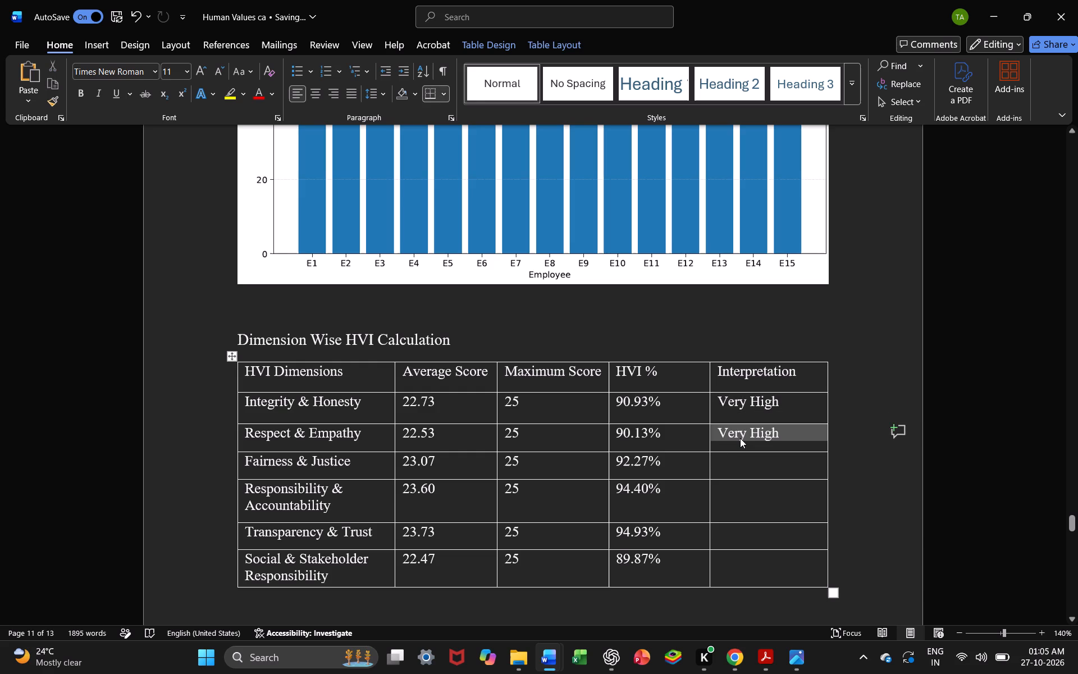
key(Down)
key(ctrl+v)
key(Down)
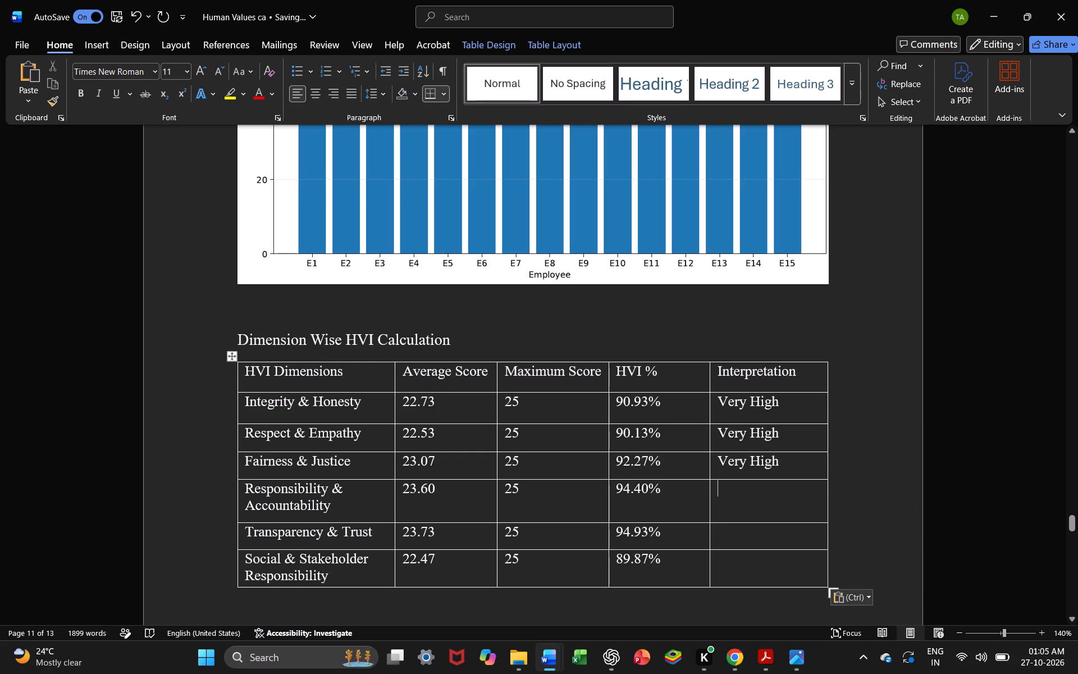
key(ctrl+v)
key(Down)
key(ctrl+v)
key(Down)
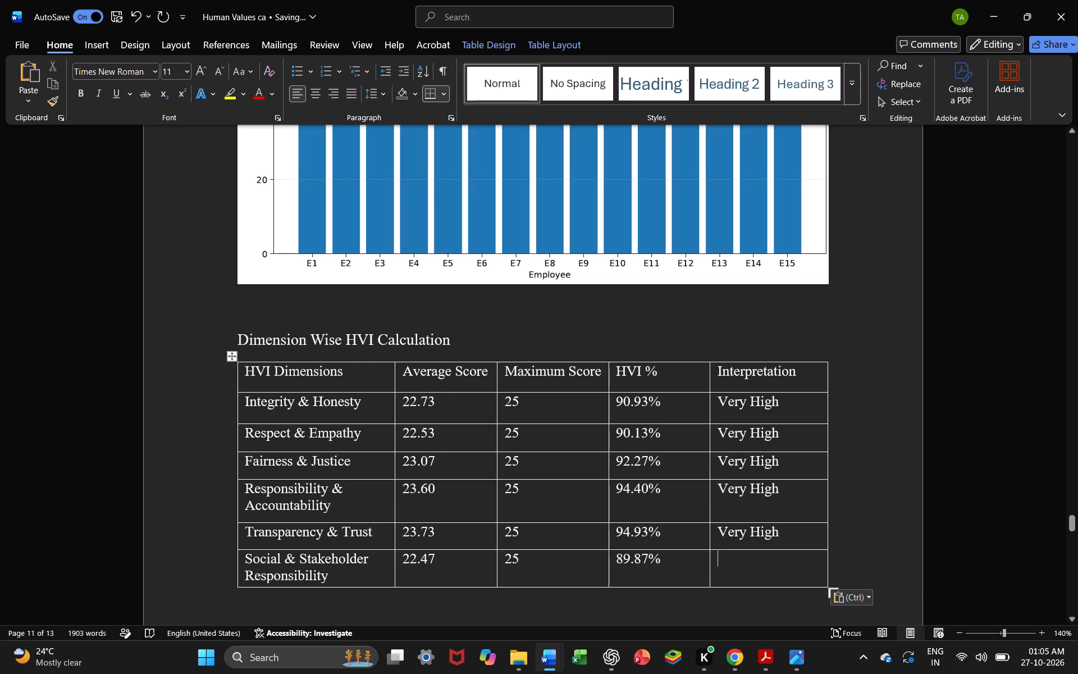
key(ctrl+v)
click(855, 437)
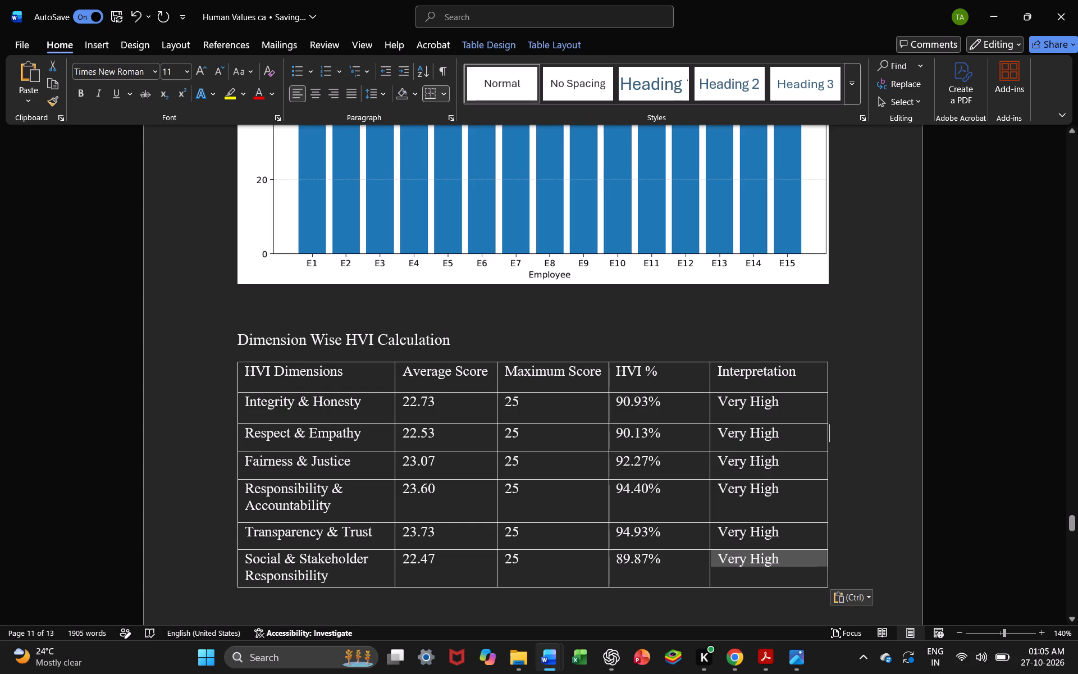
scroll(855, 437, down, 4)
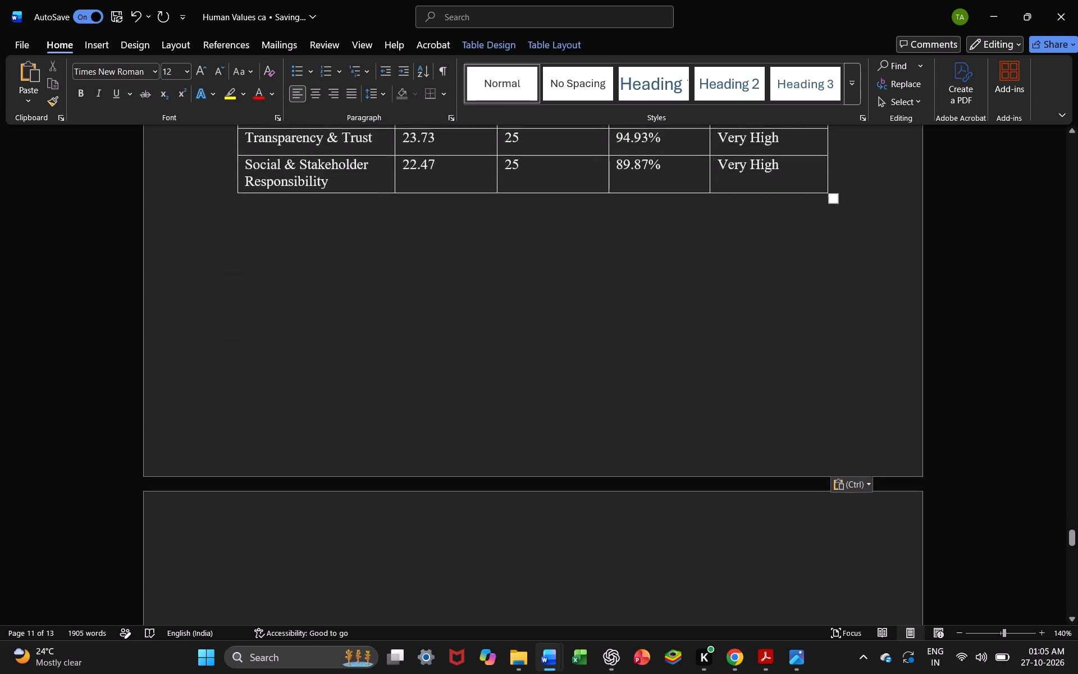
scroll(855, 437, down, 2)
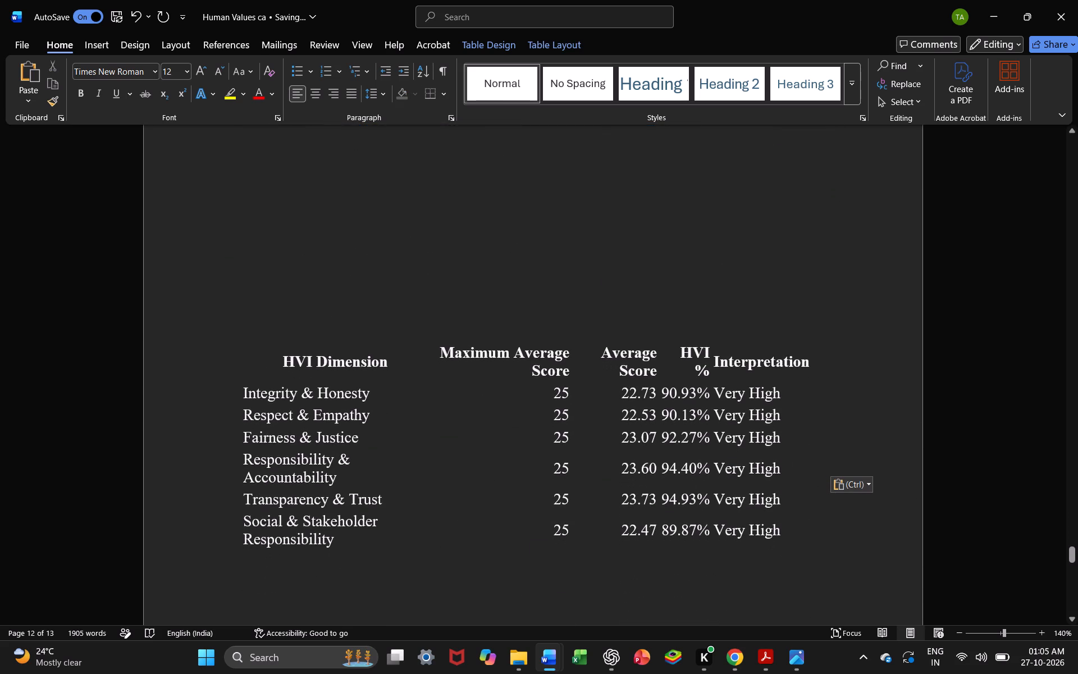
drag(821, 523, 273, 401)
drag(281, 365, 805, 534)
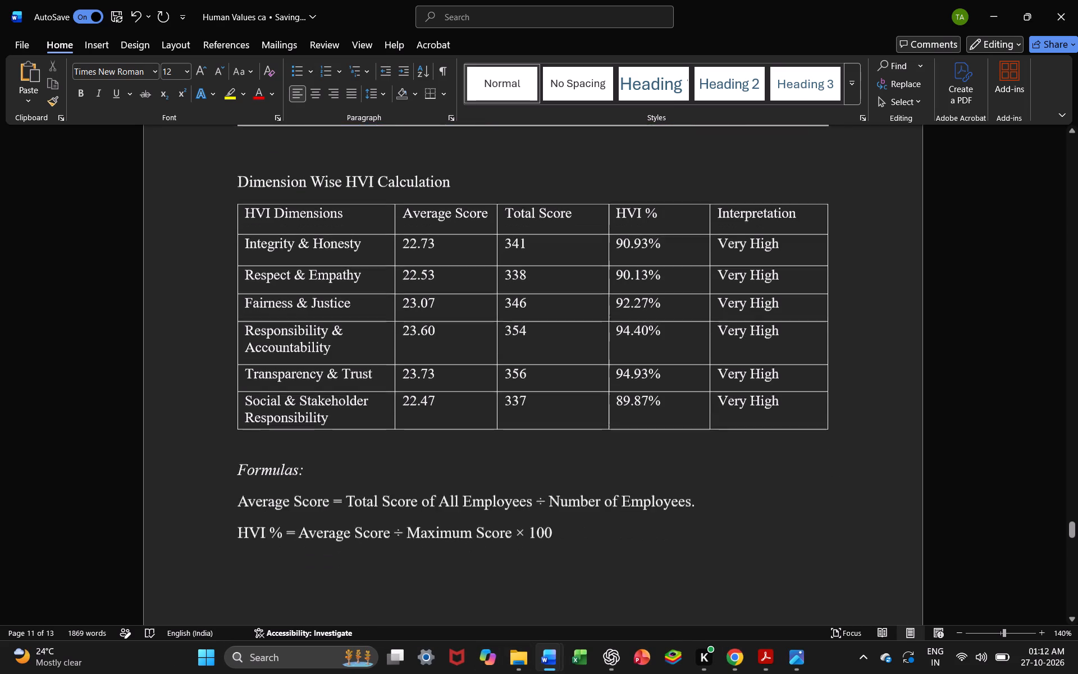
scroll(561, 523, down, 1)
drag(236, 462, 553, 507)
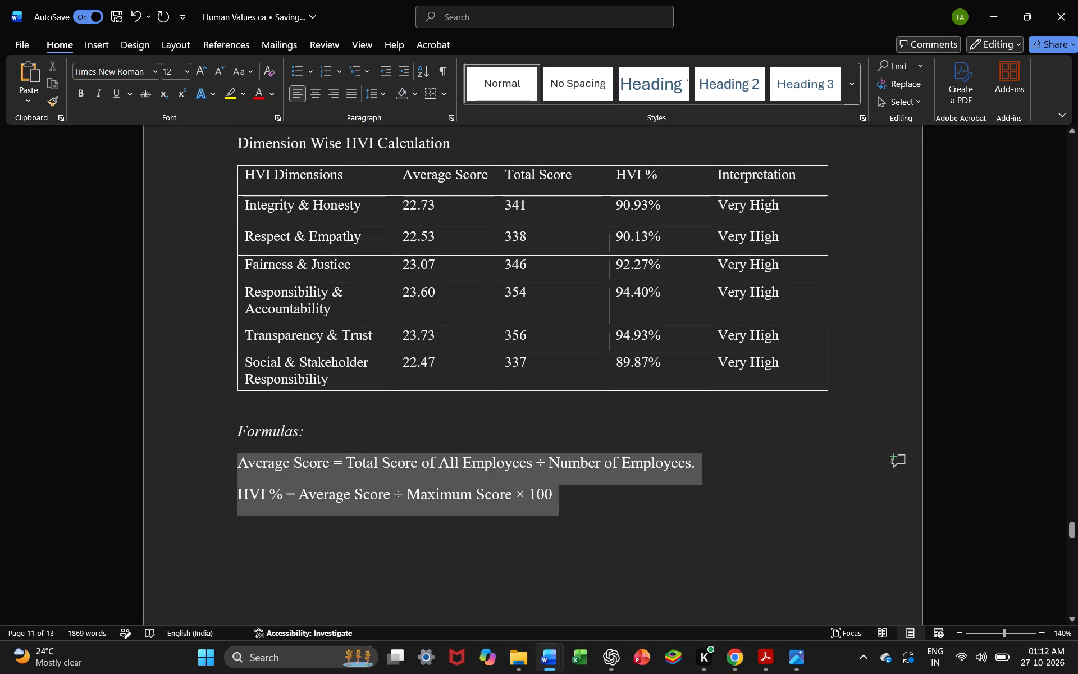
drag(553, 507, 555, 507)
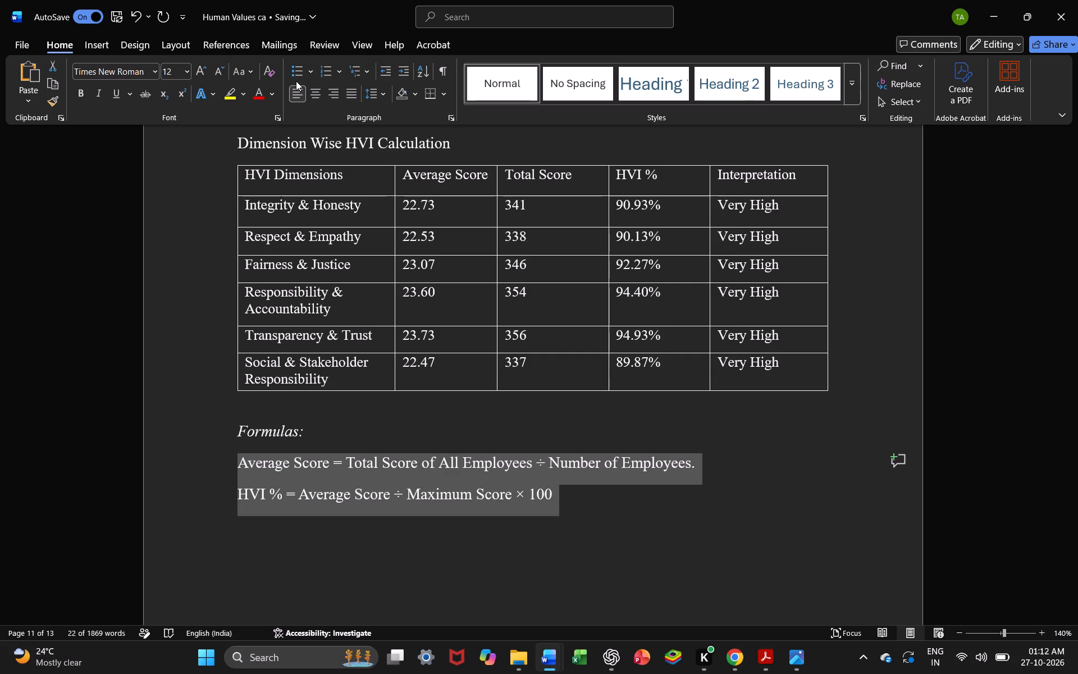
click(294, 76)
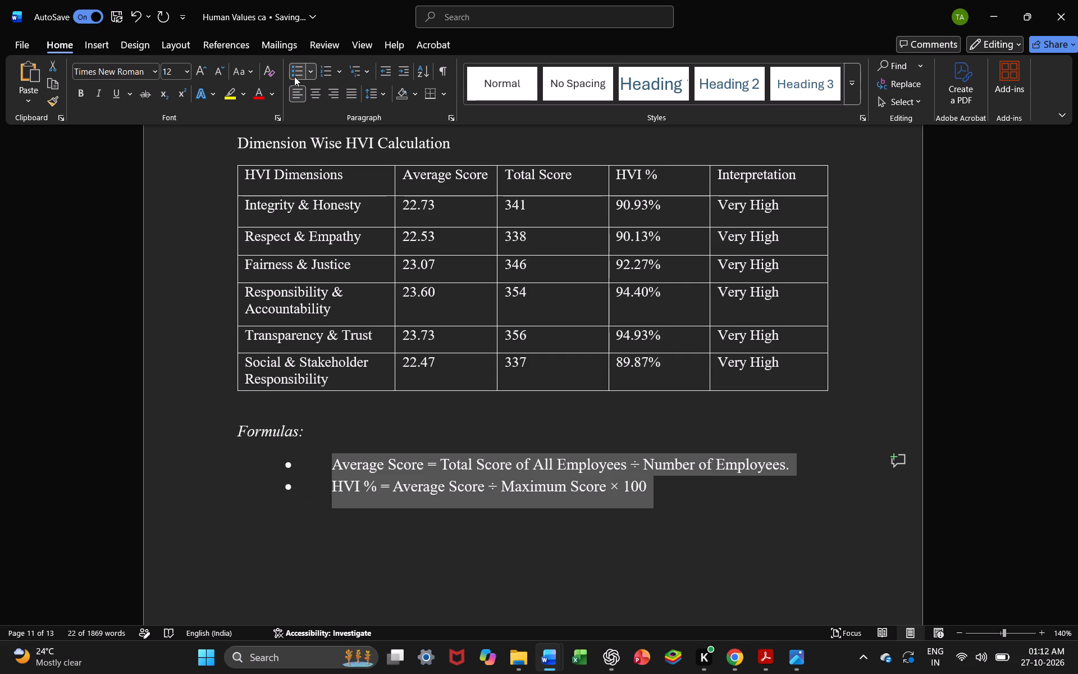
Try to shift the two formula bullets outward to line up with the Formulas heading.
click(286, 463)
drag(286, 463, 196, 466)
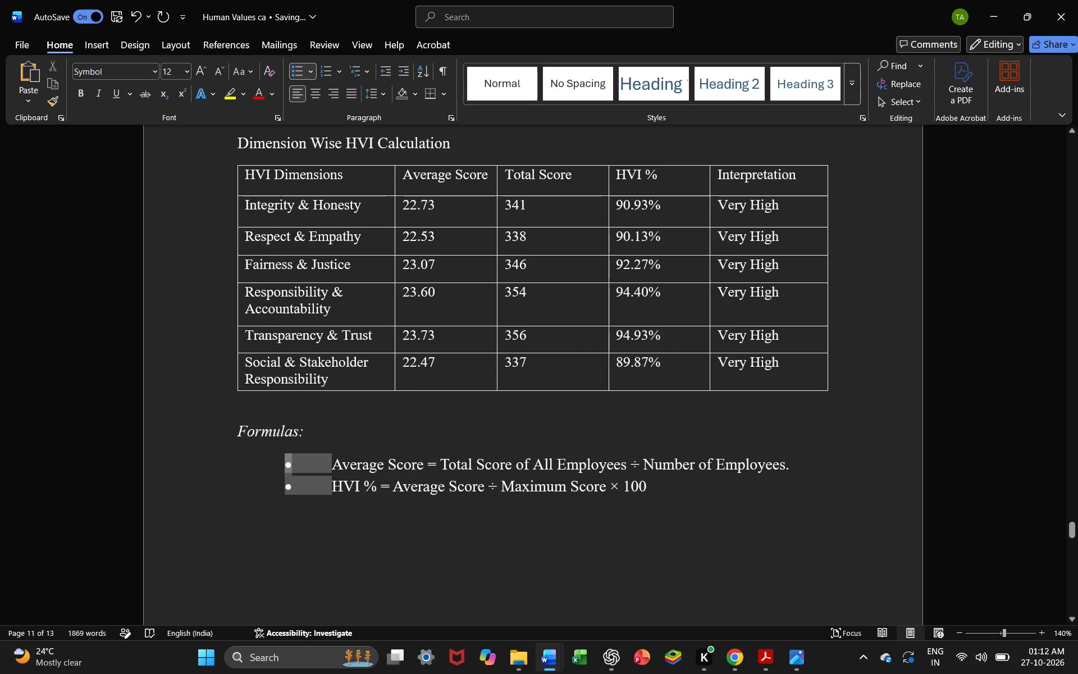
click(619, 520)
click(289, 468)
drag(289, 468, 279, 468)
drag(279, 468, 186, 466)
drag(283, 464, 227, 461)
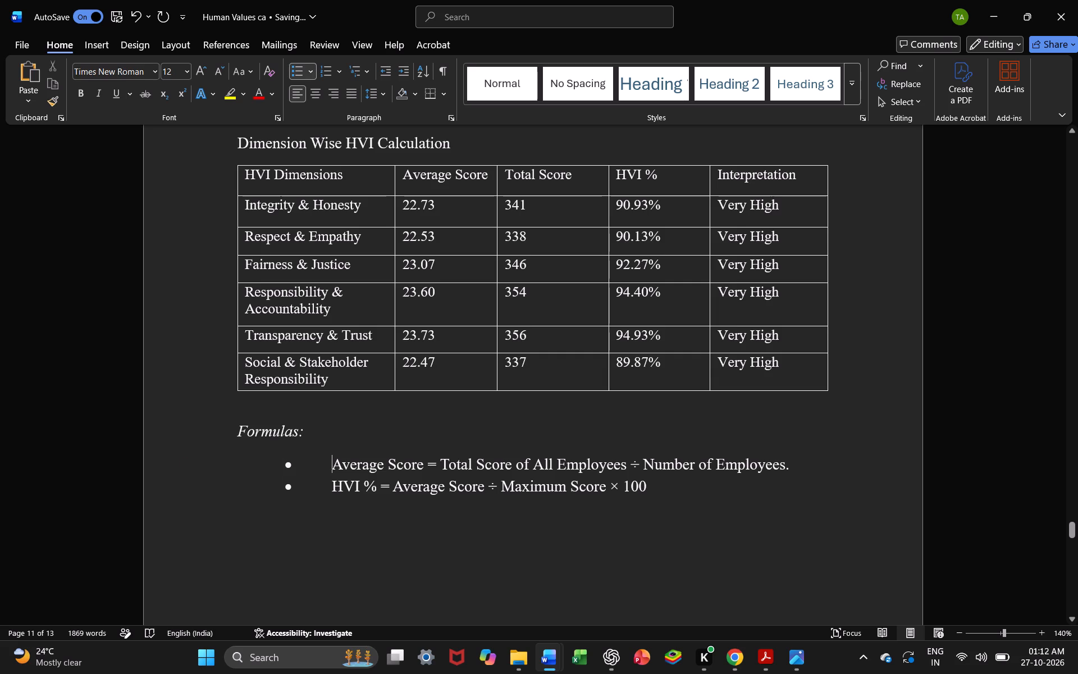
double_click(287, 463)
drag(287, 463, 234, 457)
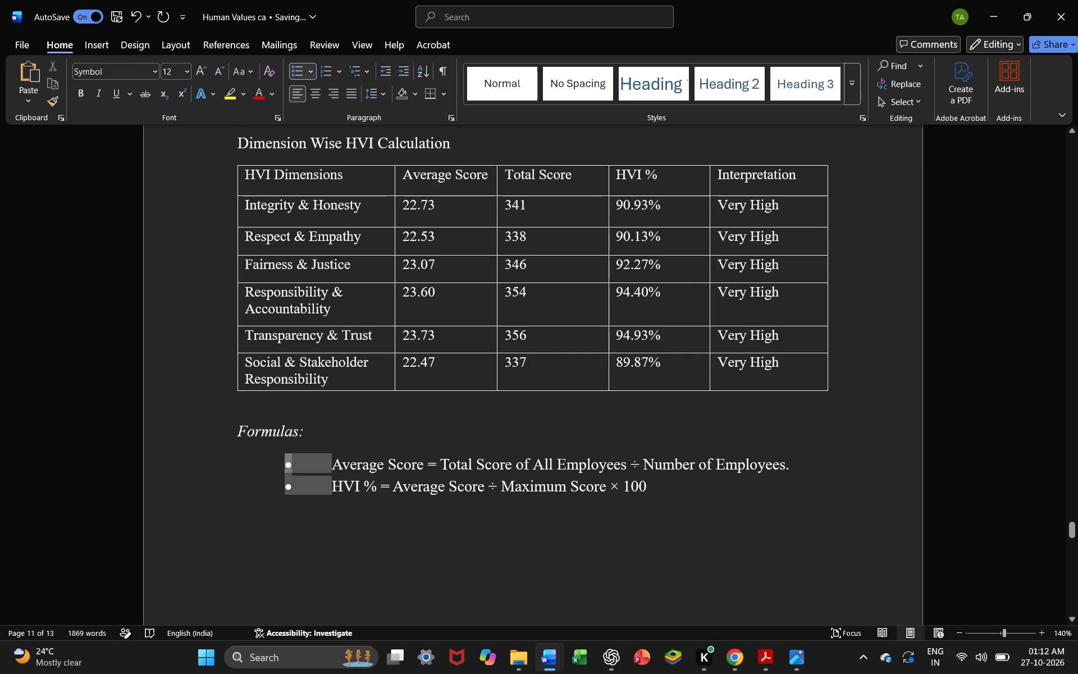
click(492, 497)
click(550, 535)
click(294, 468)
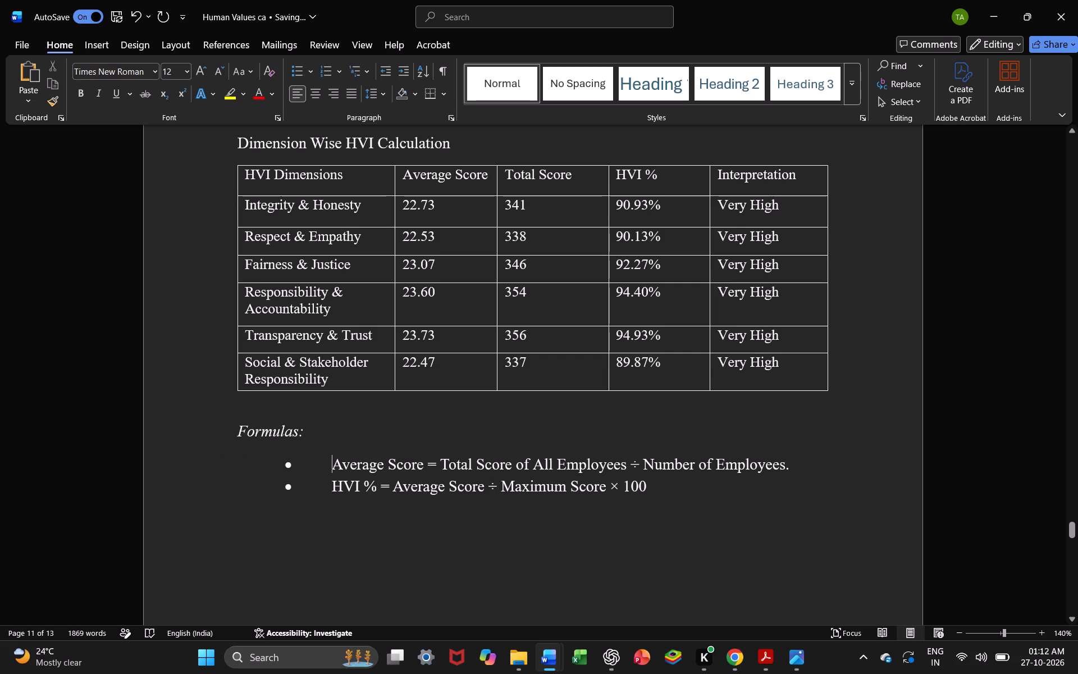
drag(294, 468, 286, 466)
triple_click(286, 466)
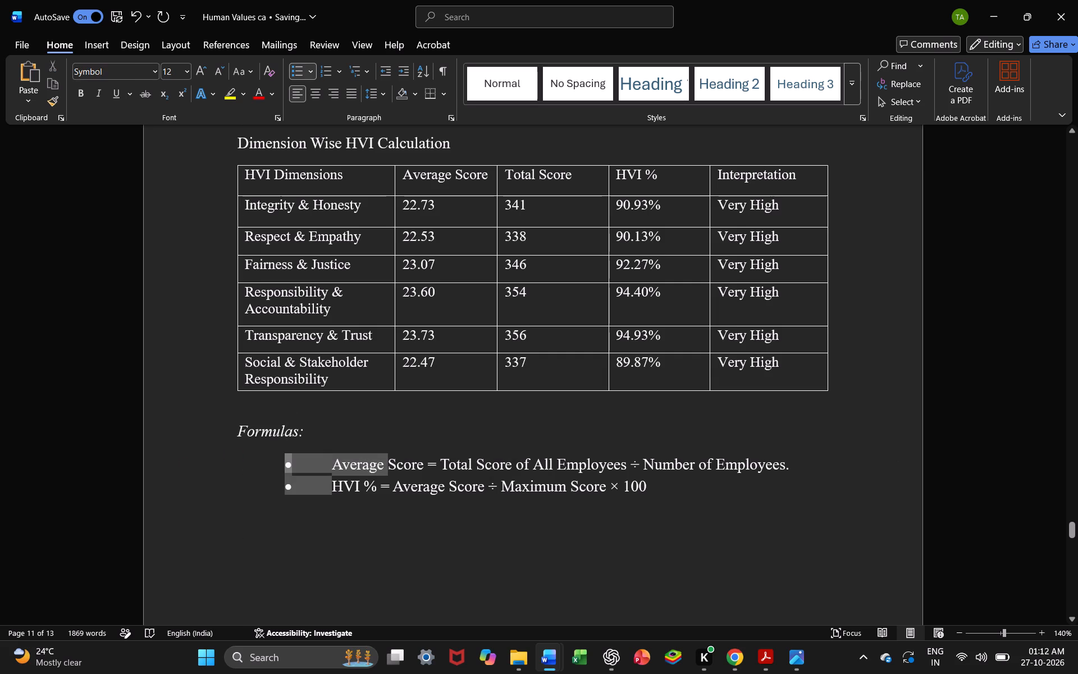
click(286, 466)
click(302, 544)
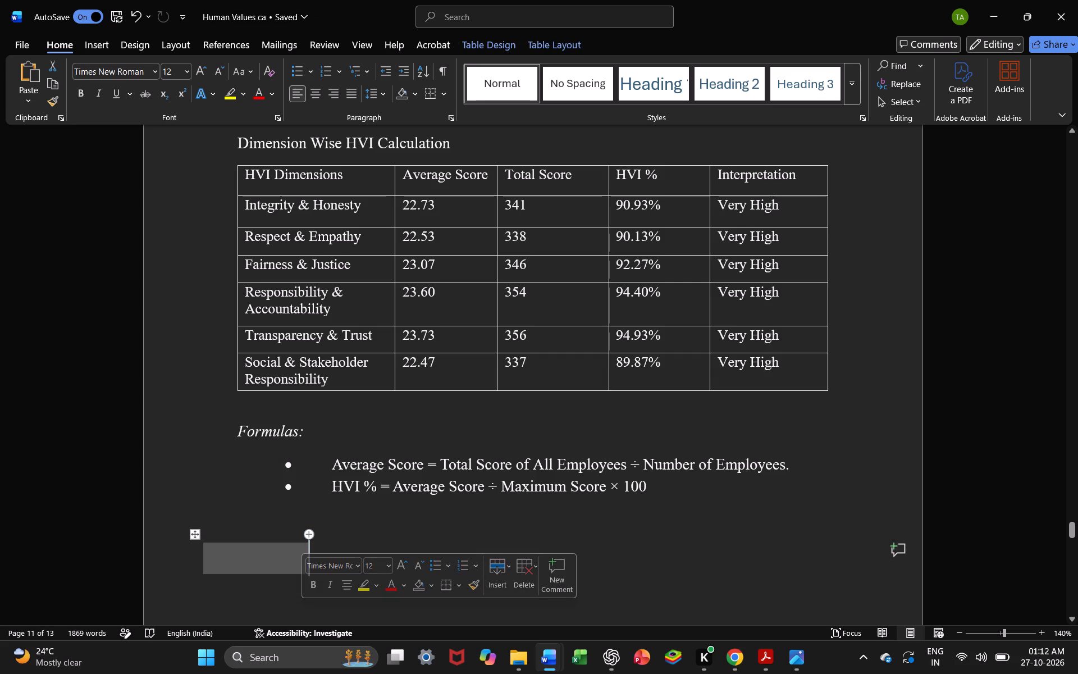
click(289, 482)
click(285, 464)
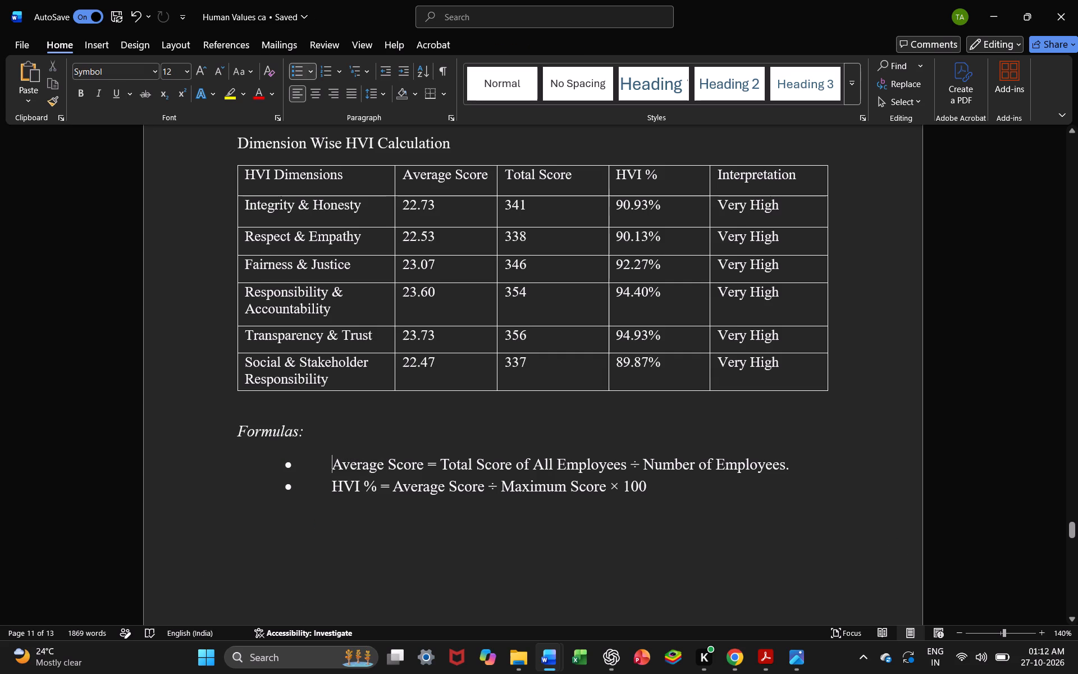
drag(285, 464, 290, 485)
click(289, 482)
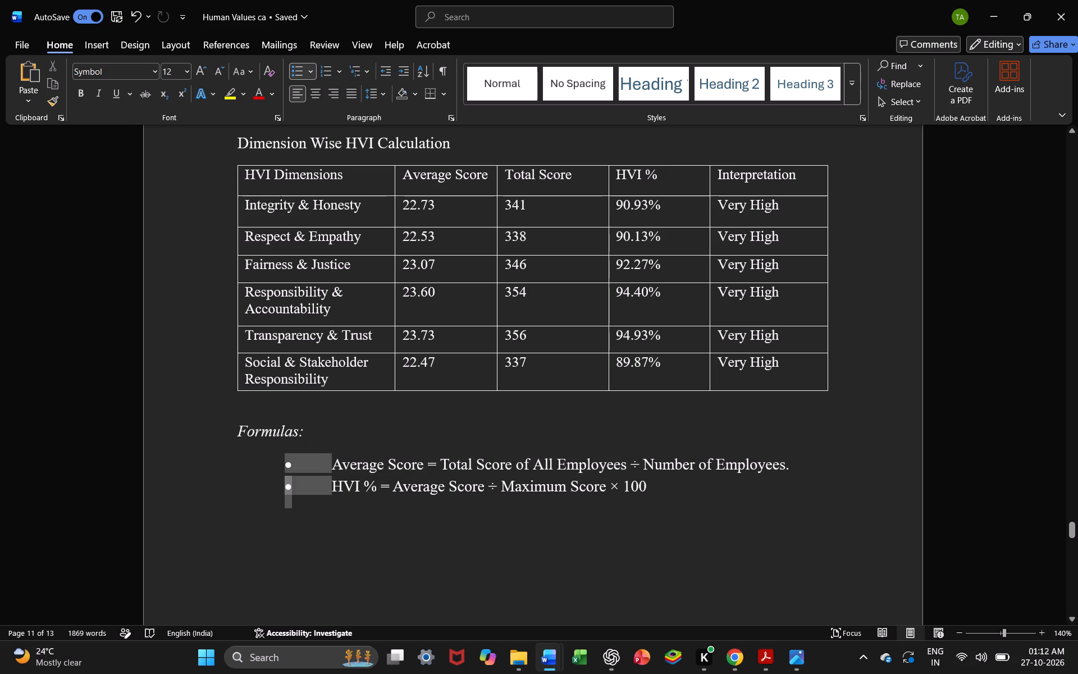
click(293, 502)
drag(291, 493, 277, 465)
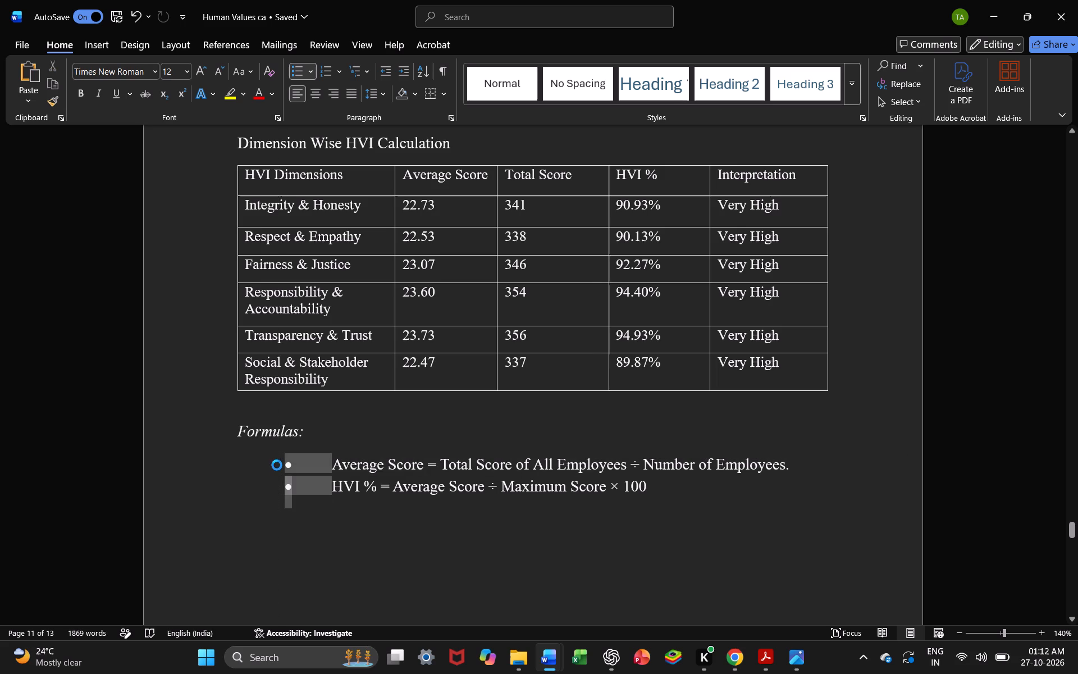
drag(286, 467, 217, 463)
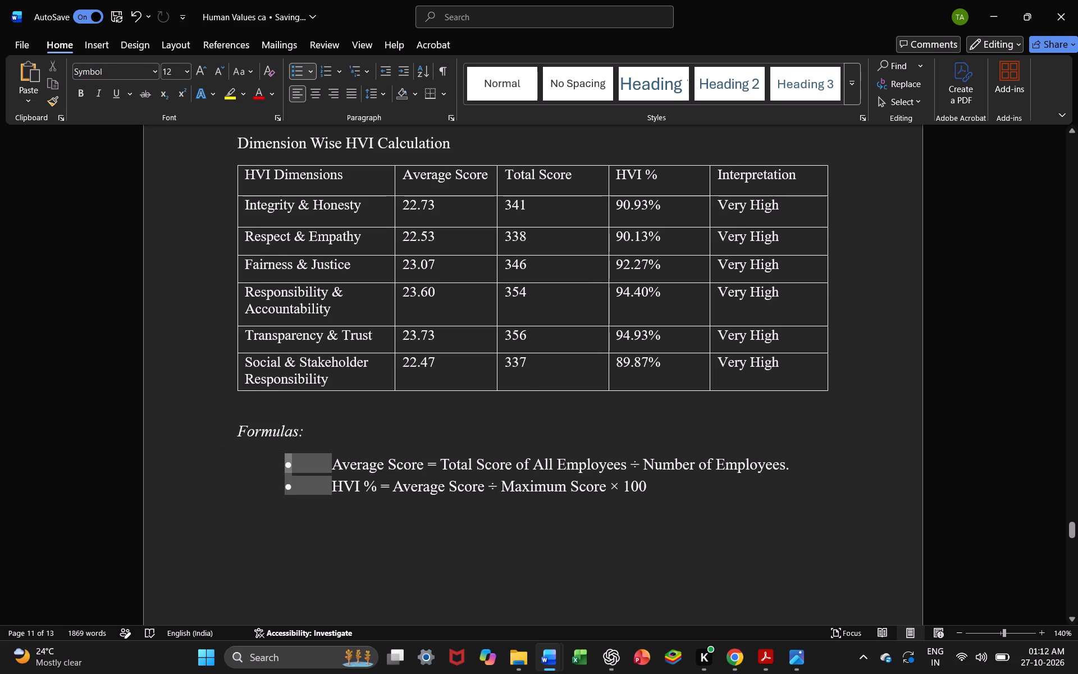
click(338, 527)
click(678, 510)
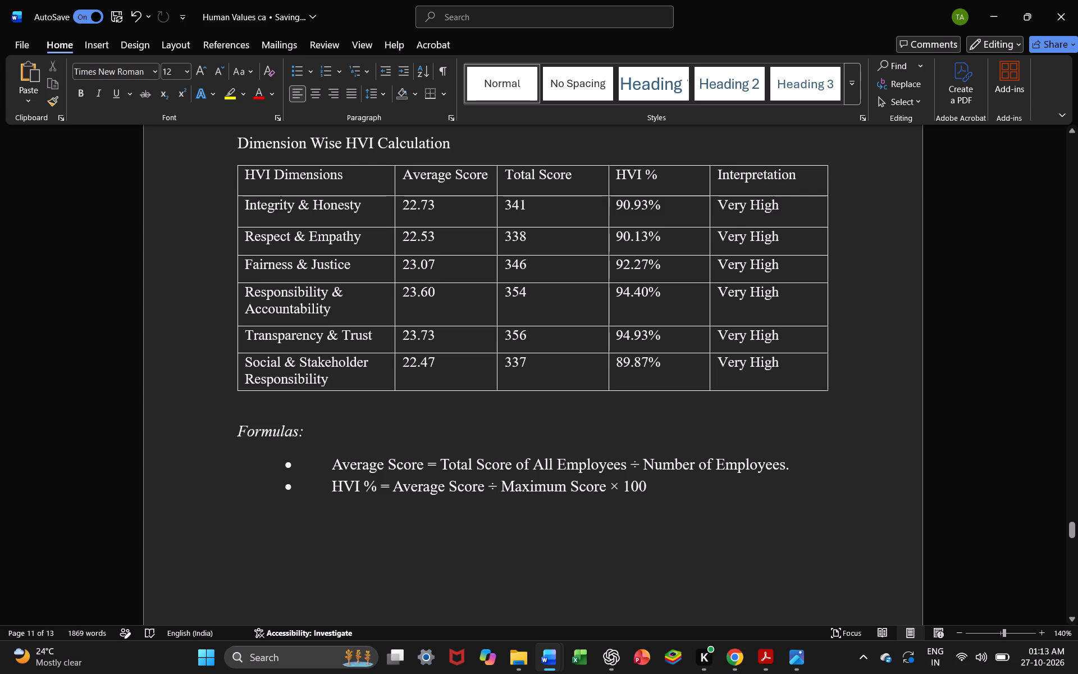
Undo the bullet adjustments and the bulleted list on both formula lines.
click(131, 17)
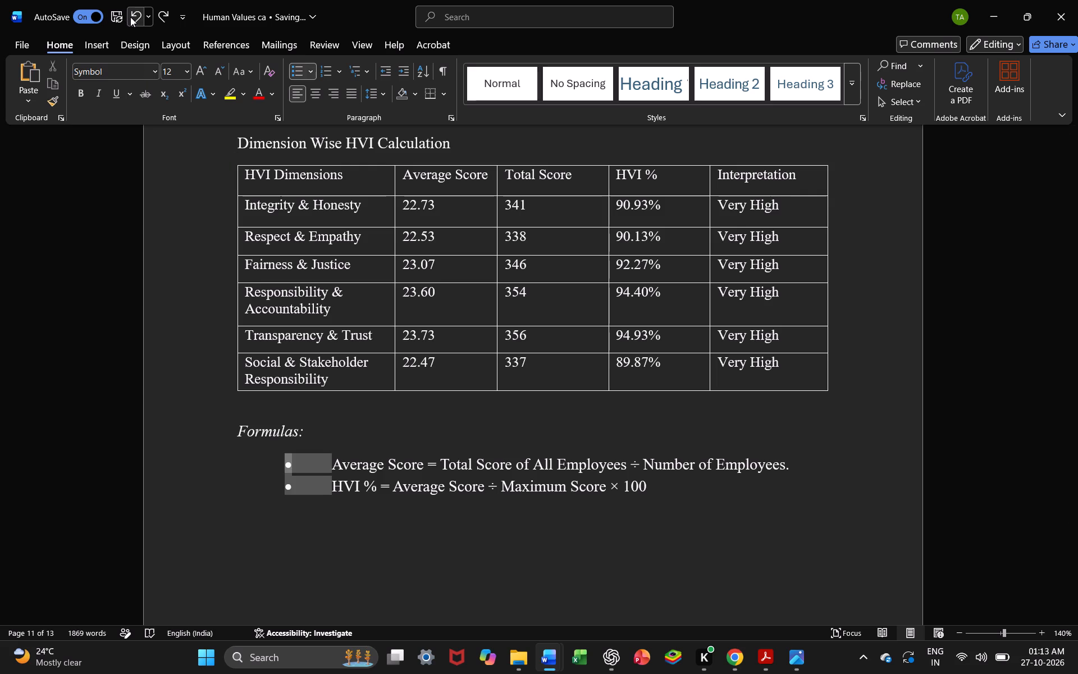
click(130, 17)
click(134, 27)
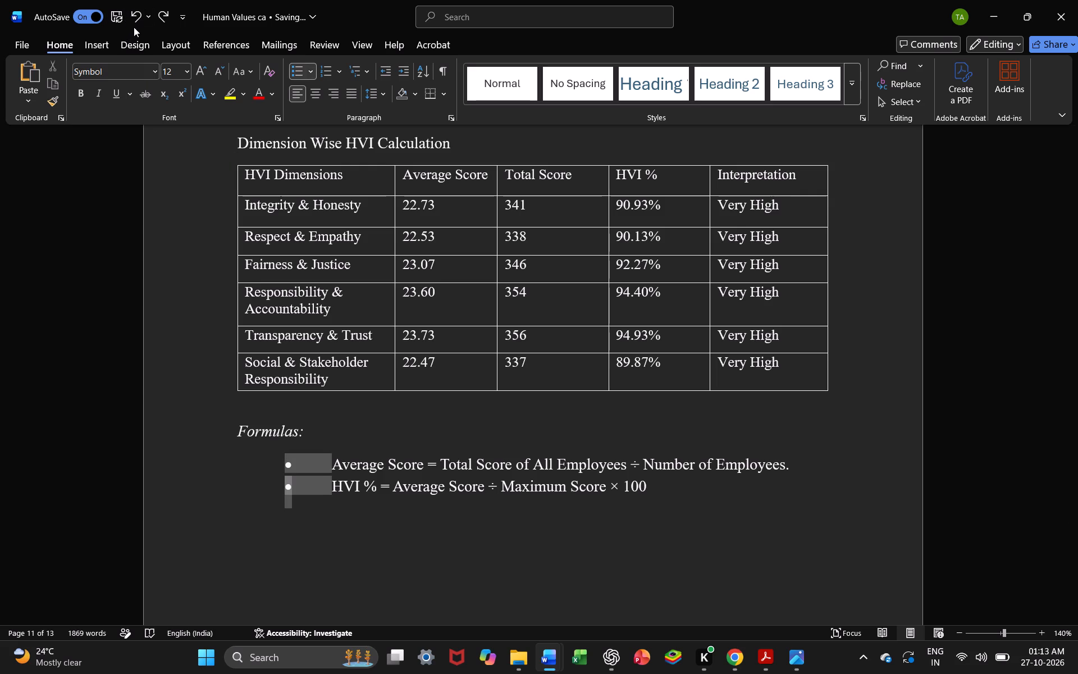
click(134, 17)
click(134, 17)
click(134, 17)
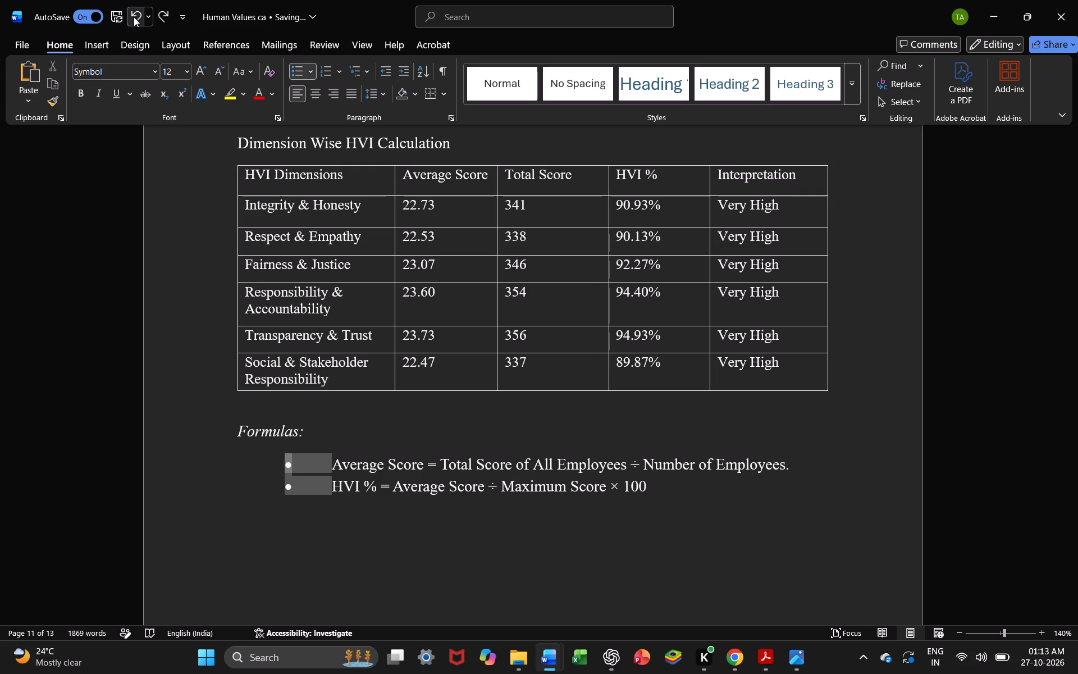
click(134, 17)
Add a bullet to the Average Score formula line only.
click(271, 567)
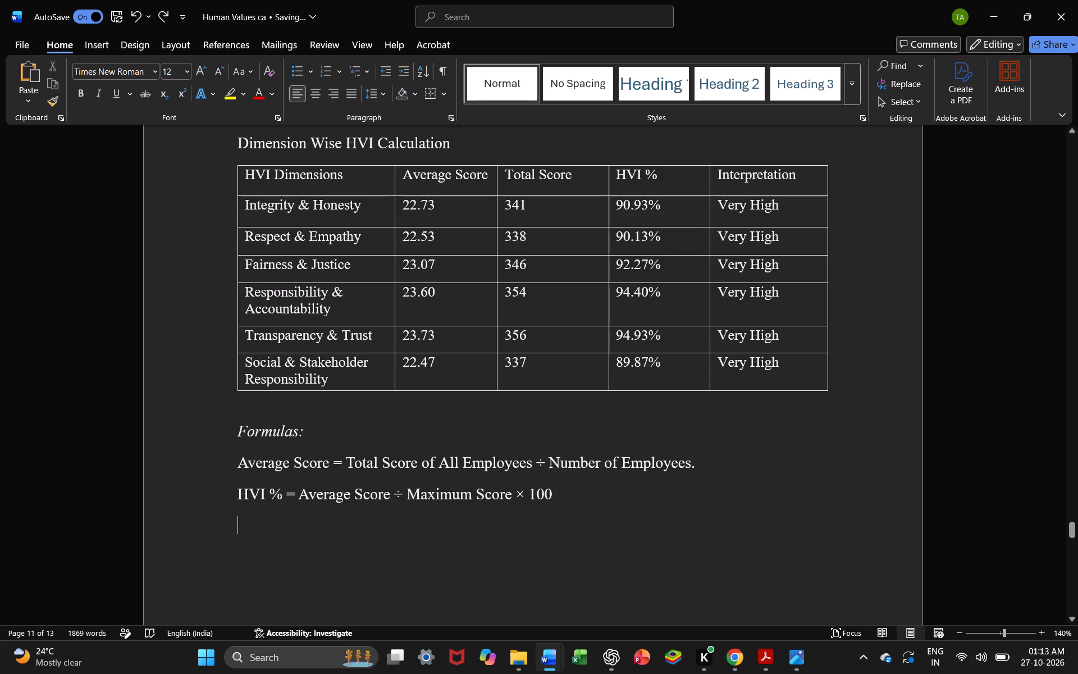
click(244, 463)
click(244, 464)
click(234, 463)
click(290, 75)
Try to move the Average Score formula's bullet outward toward the page's text margin.
click(289, 462)
drag(289, 462, 242, 466)
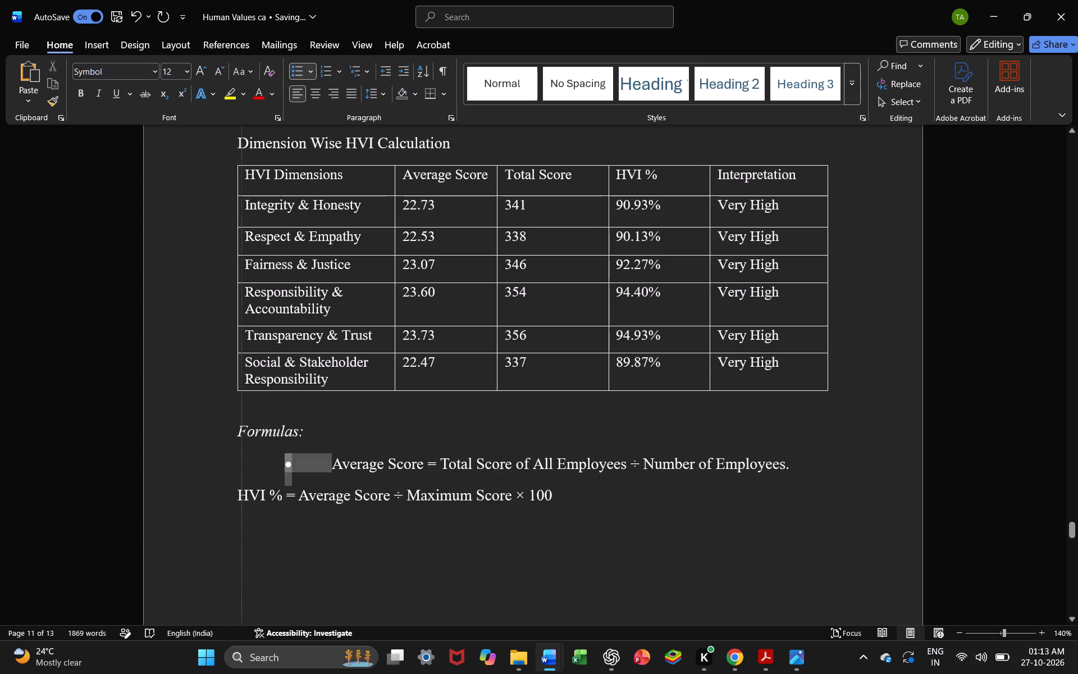
drag(242, 466, 214, 466)
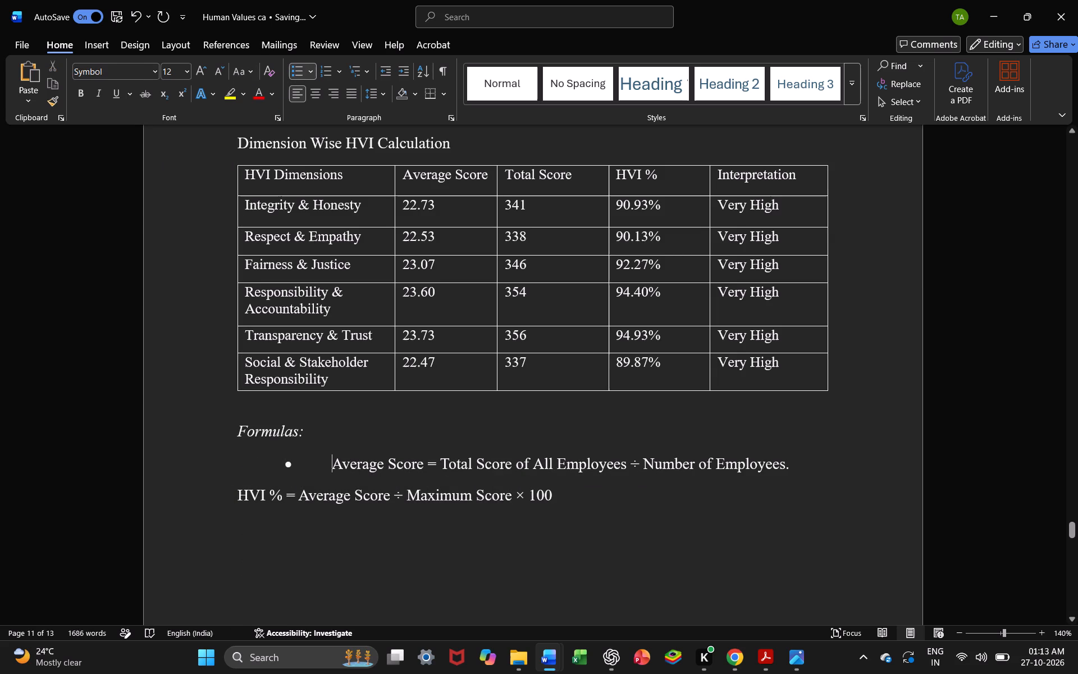
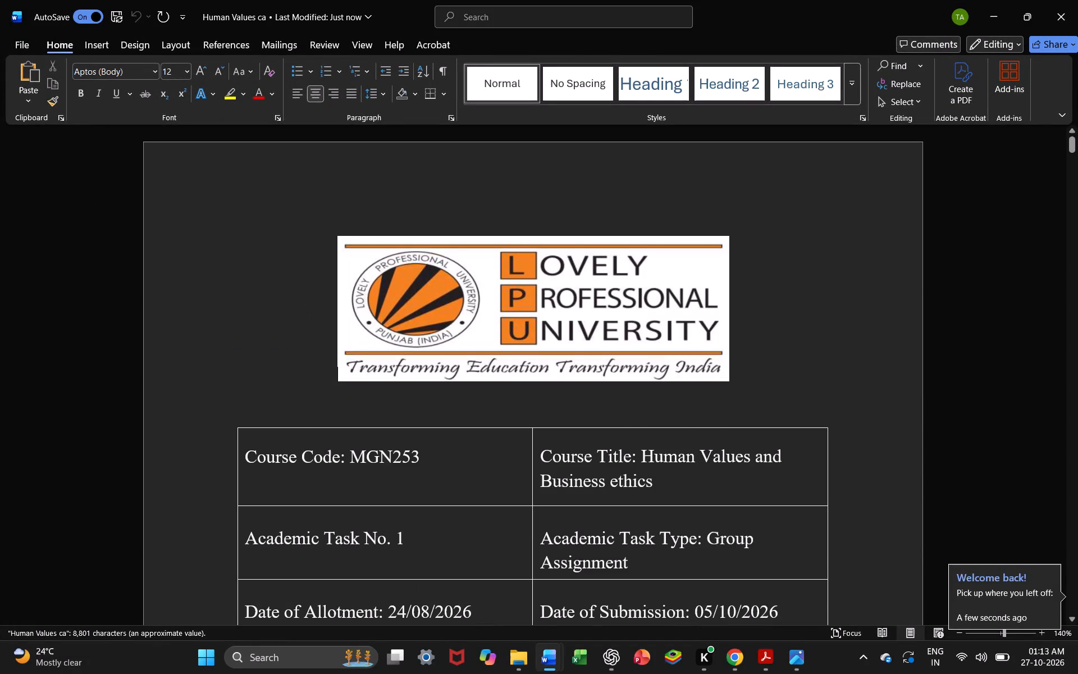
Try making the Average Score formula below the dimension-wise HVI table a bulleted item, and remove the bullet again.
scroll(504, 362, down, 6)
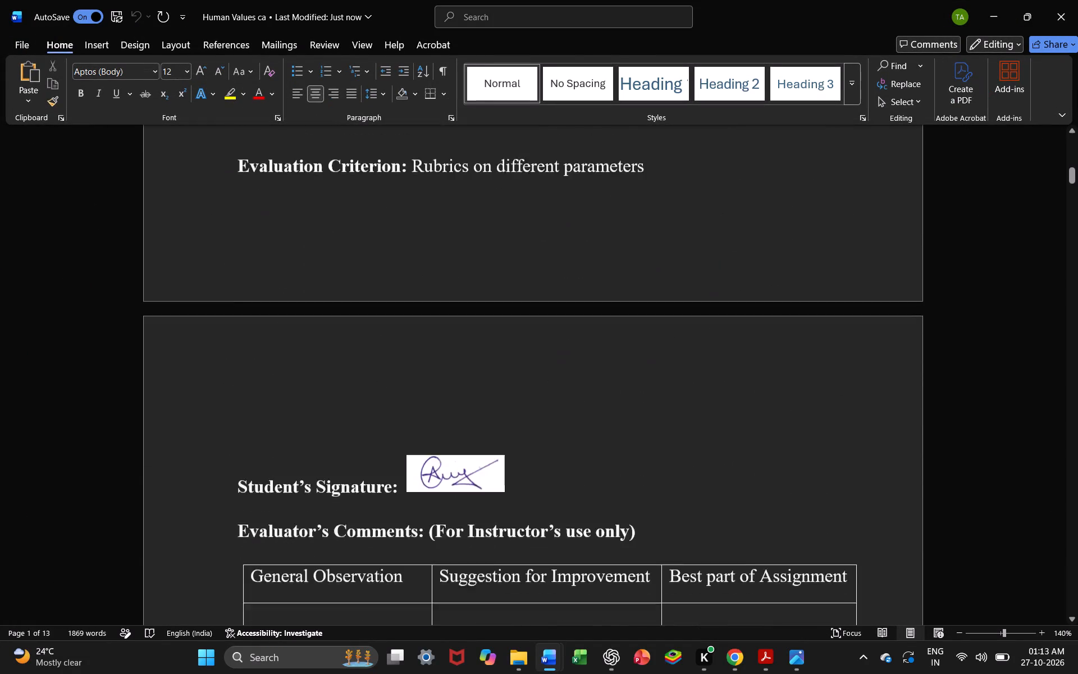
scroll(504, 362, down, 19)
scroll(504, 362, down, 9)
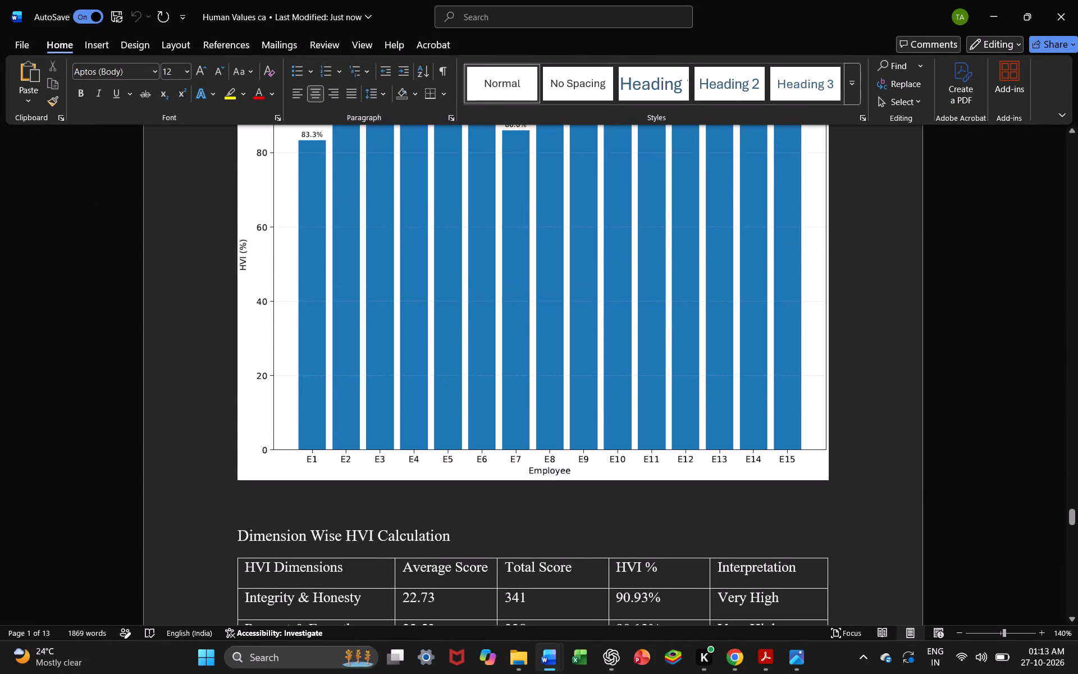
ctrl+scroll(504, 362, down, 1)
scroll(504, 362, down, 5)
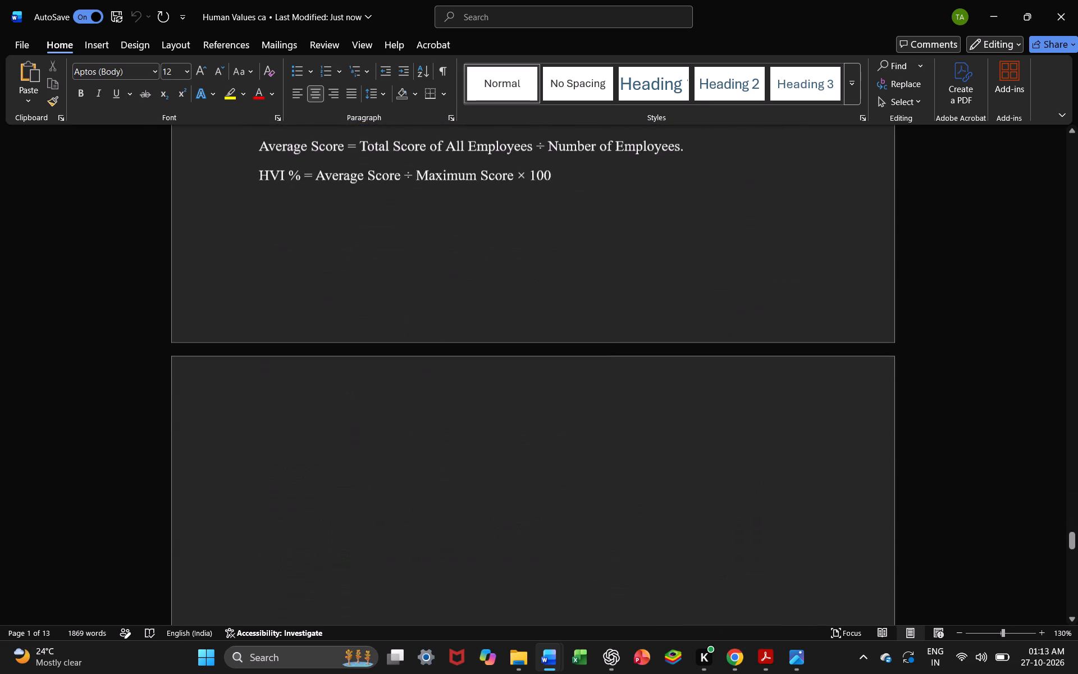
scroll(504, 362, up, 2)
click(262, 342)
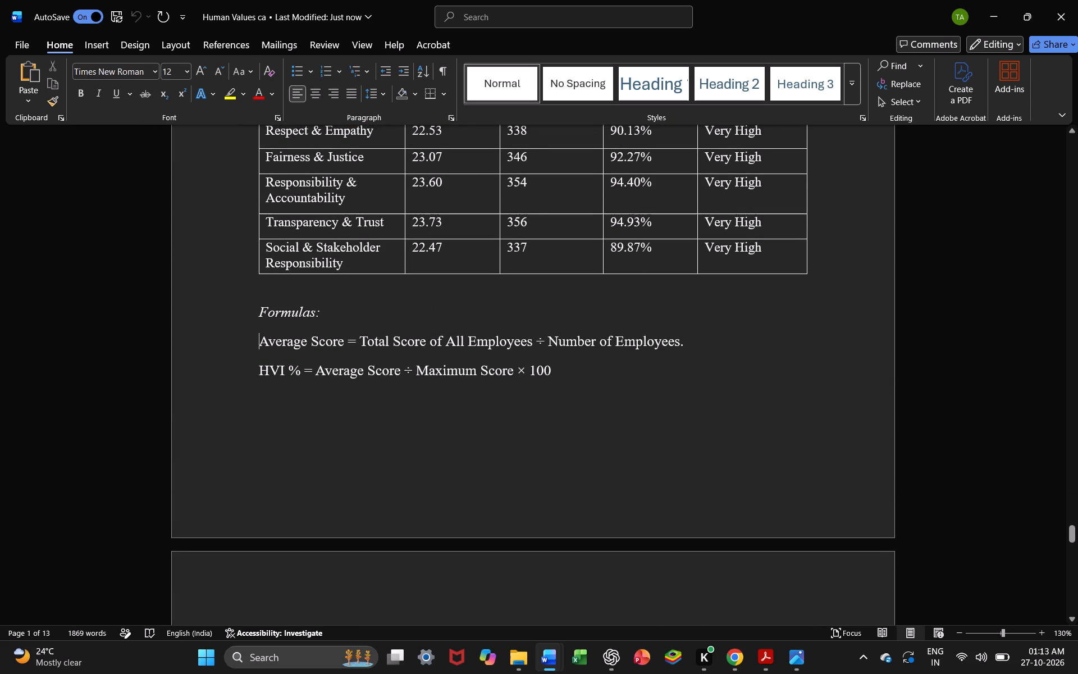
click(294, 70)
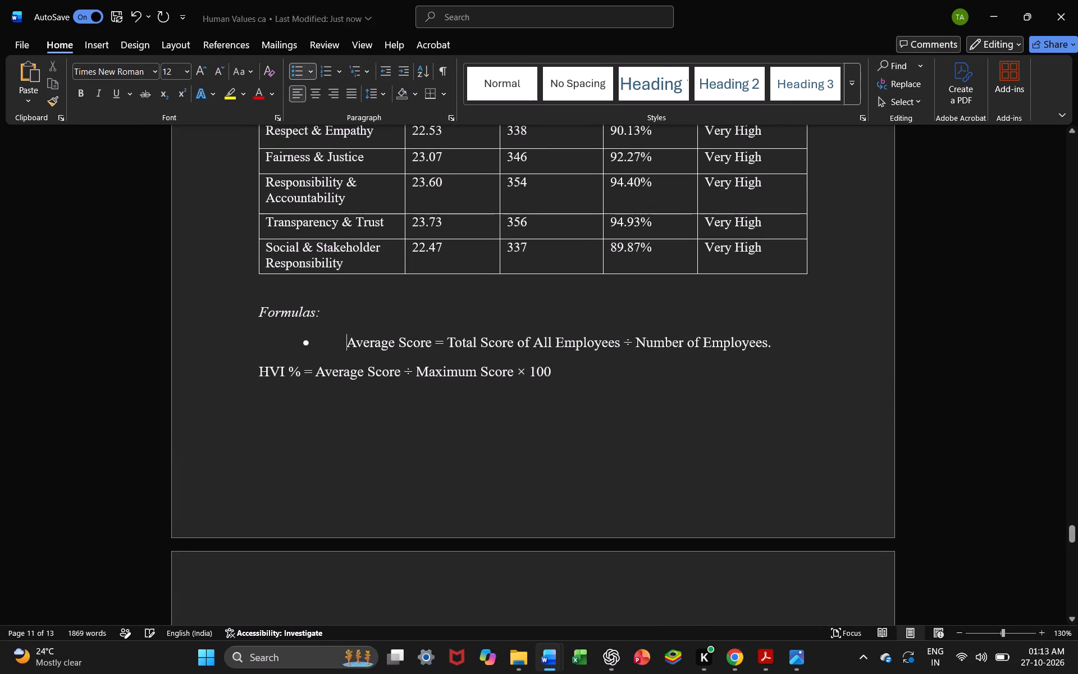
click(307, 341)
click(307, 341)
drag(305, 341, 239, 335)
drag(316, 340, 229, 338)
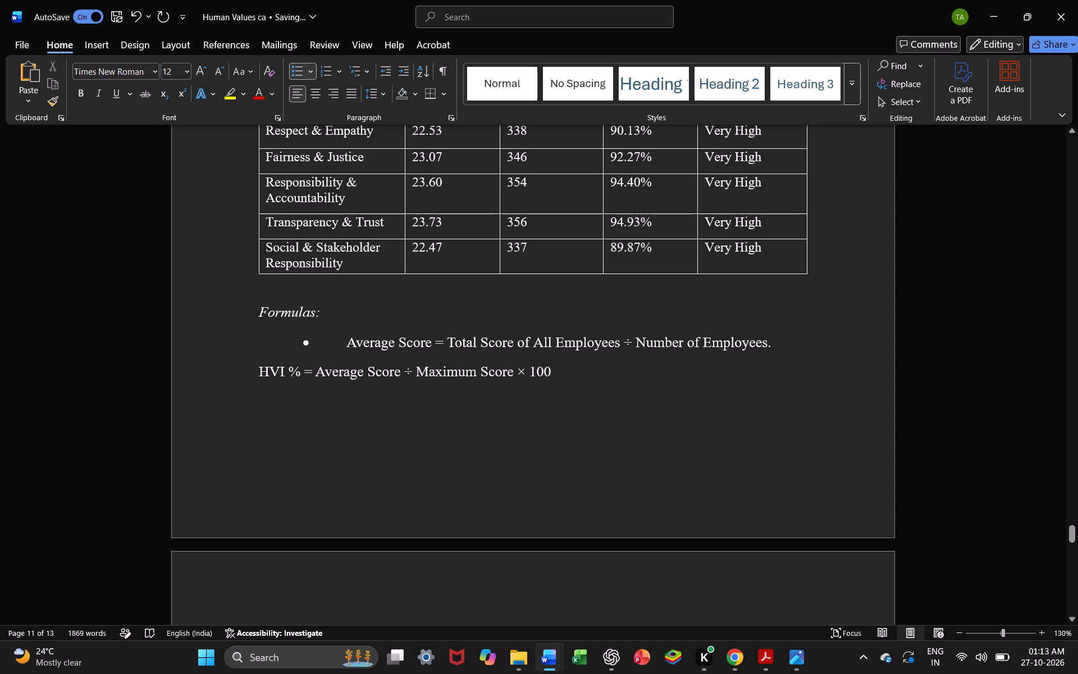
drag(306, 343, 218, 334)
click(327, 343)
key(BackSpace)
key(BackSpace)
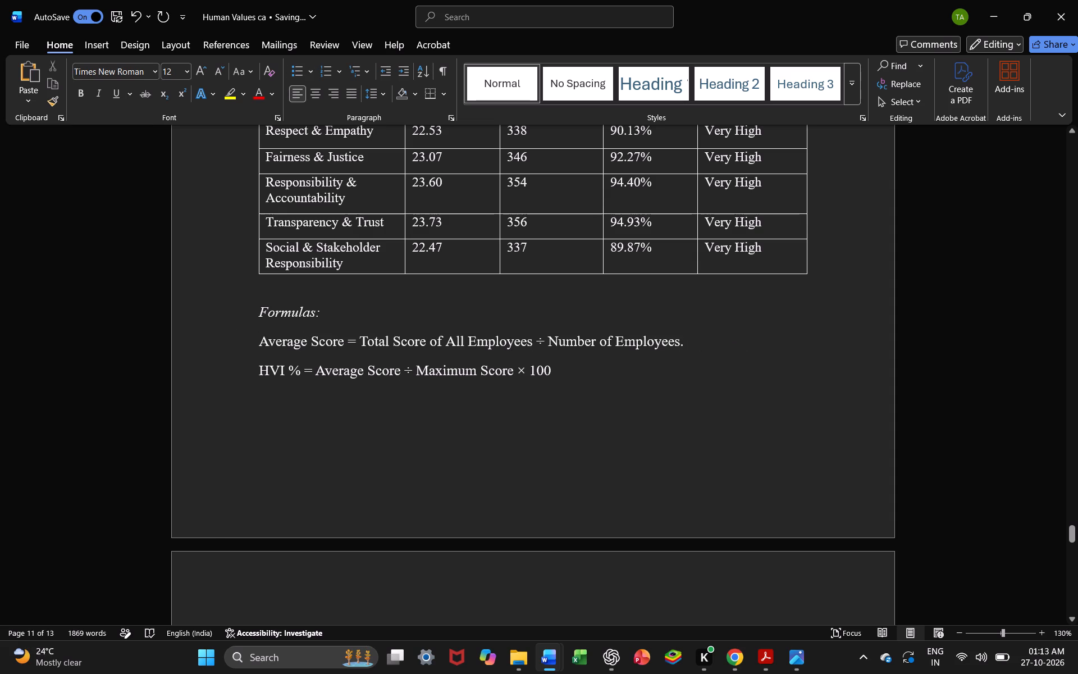
Number the Average Score formula under Formulas by putting "1." and a space in front of it.
text(1.)
key(space)
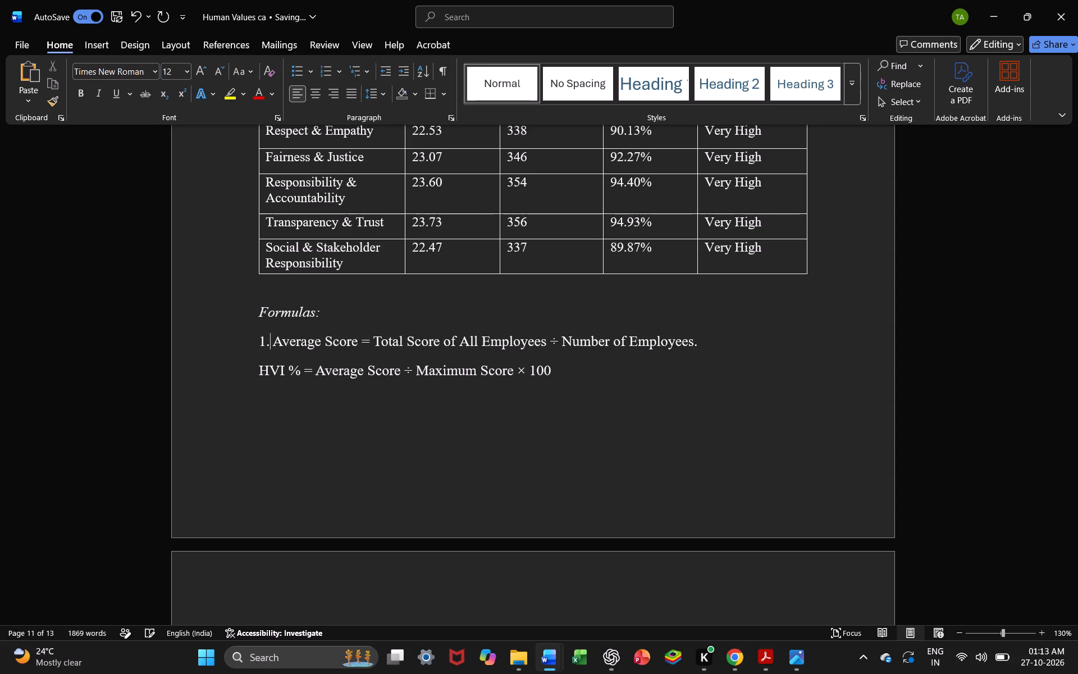
key(BackSpace)
key(BackSpace)
text(1)
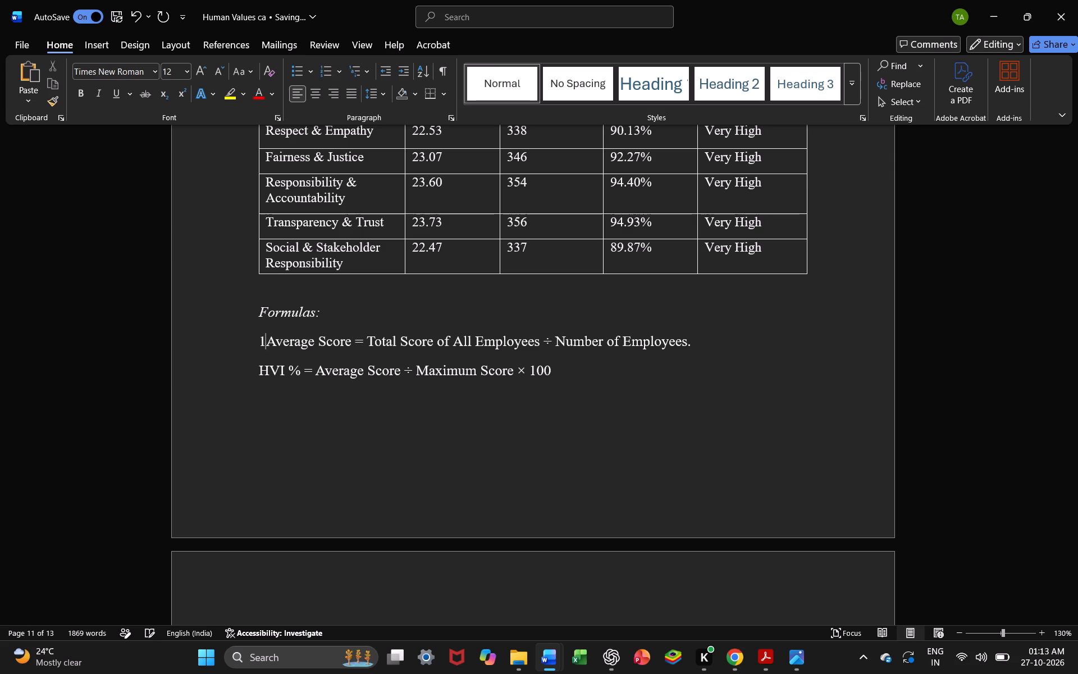
key(space)
key(BackSpace)
key(BackSpace)
key(1)
click(273, 339)
key(BackSpace)
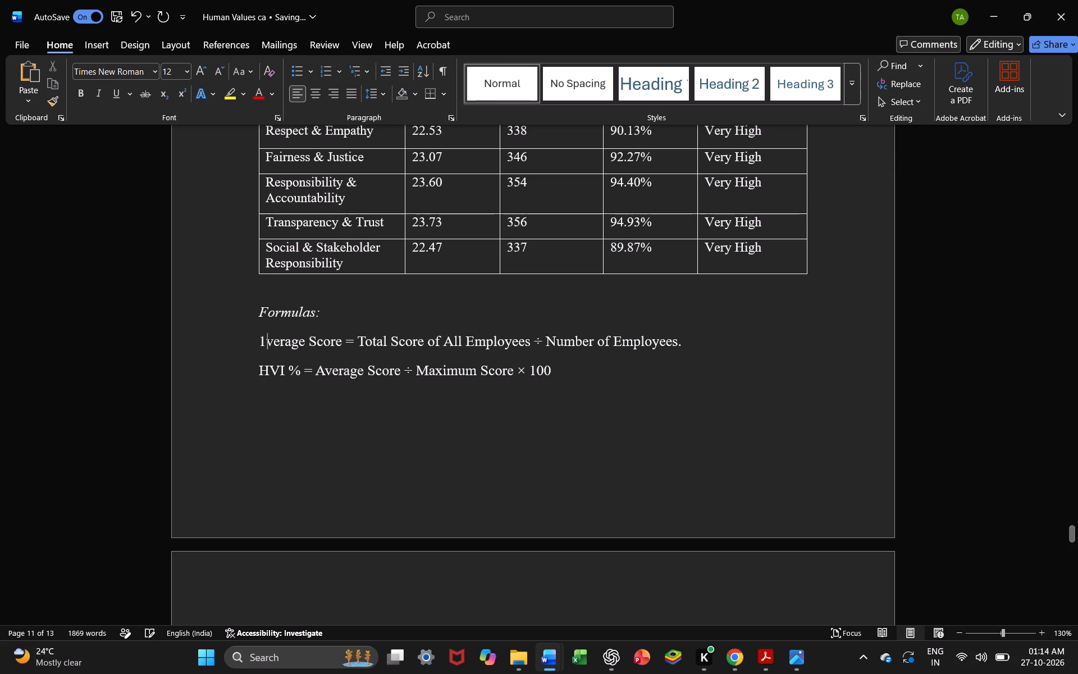
key(space)
key(space)
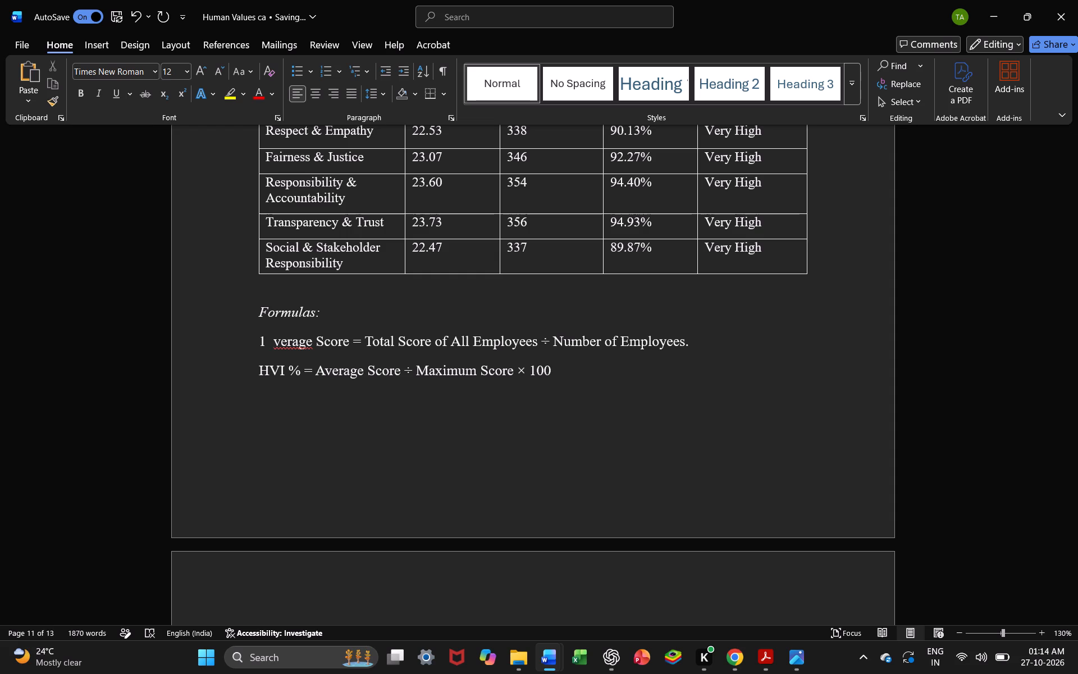
click(272, 345)
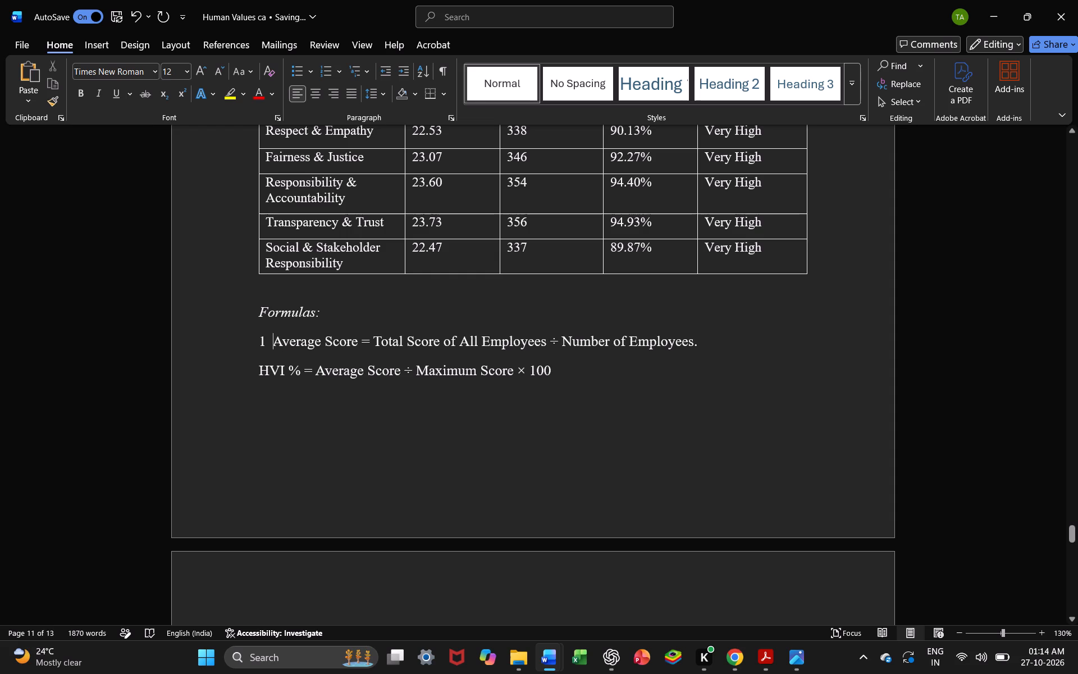
key(BackSpace)
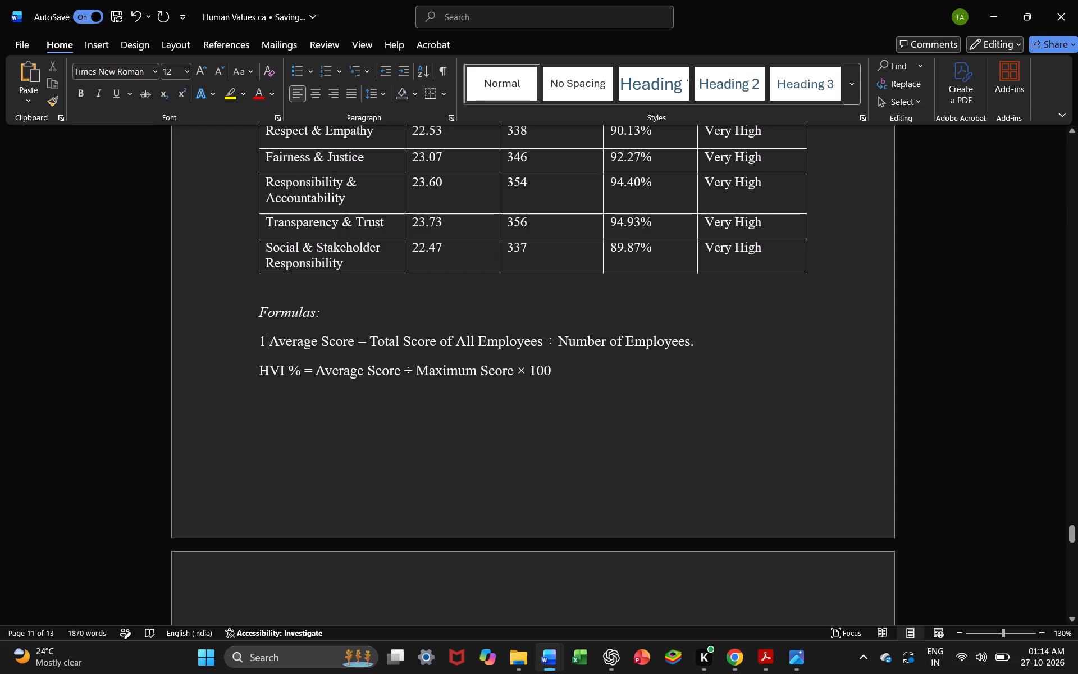
click(263, 342)
key(period)
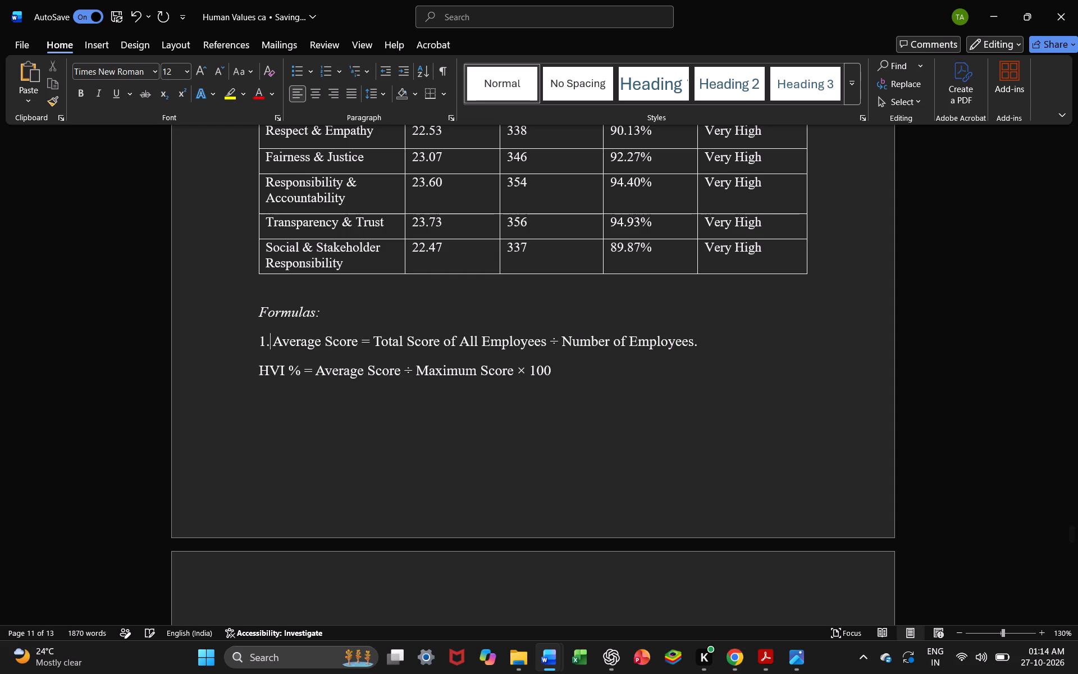
Number the HVI % formula line under Formulas by putting "2." in front of it.
click(261, 372)
key(2)
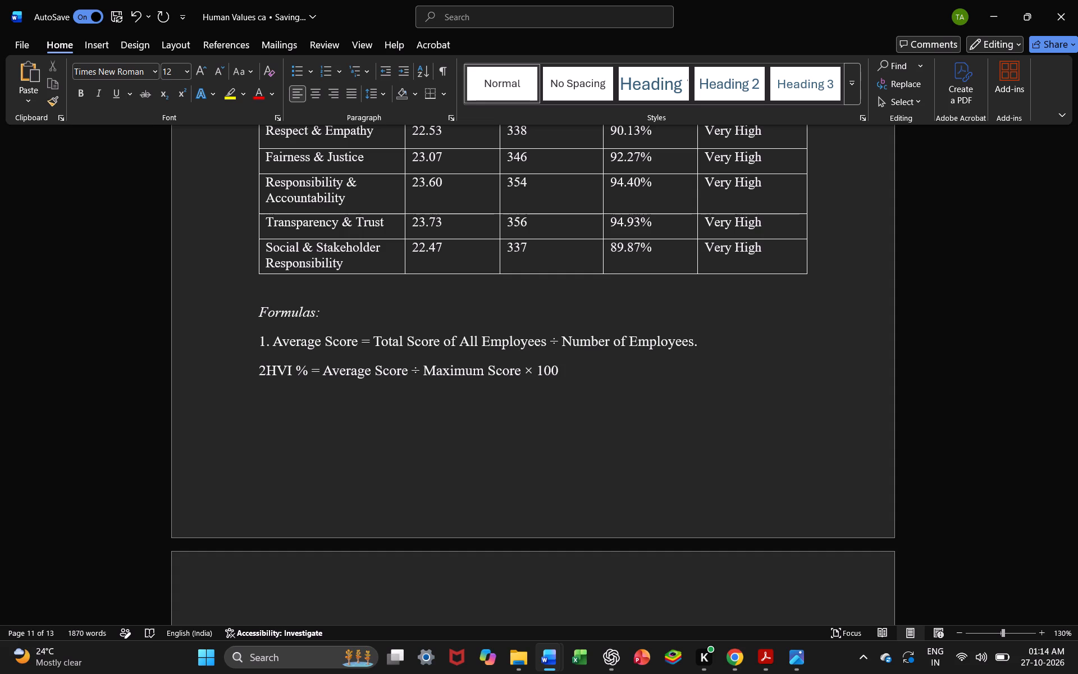
key(Right)
key(space)
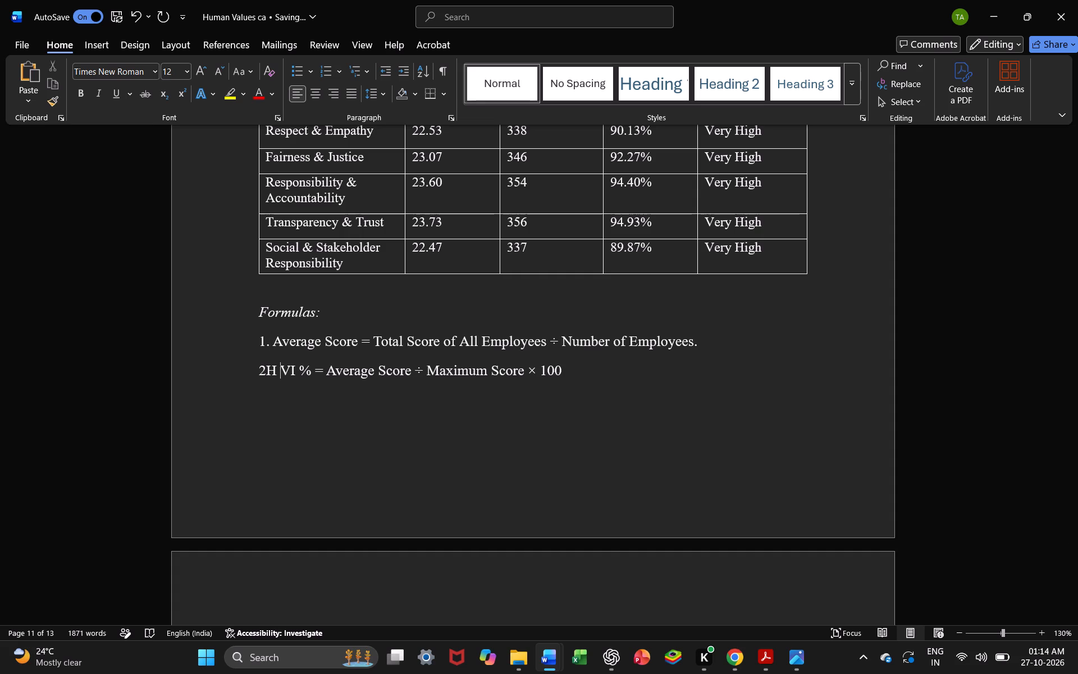
key(Left)
key(Left)
key(space)
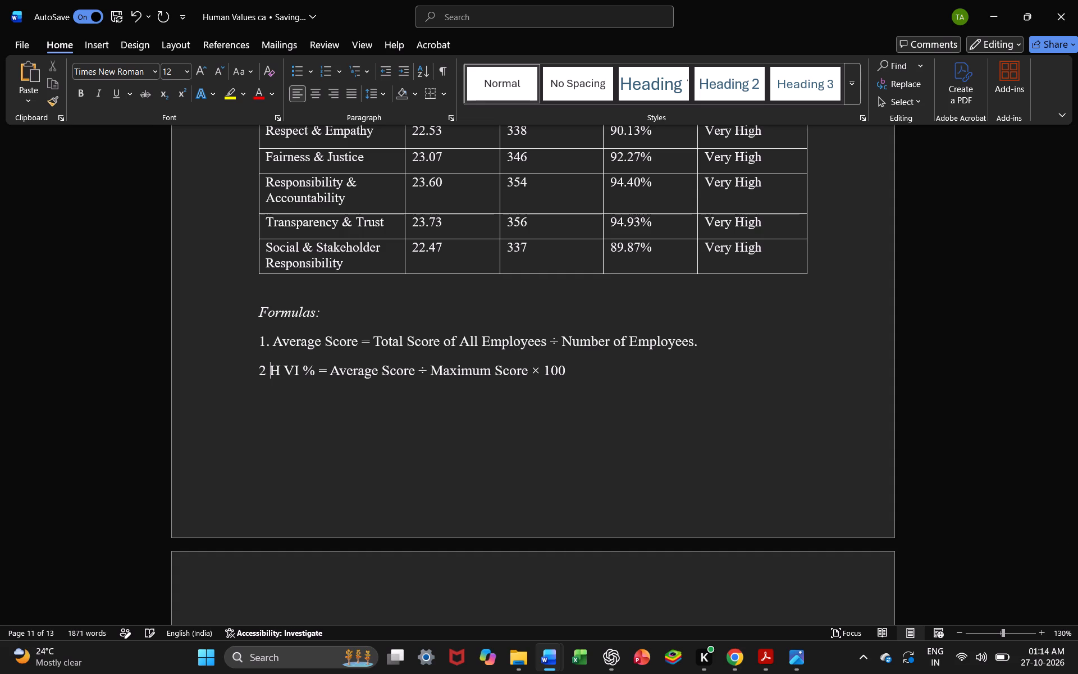
key(Right)
key(Right)
key(BackSpace)
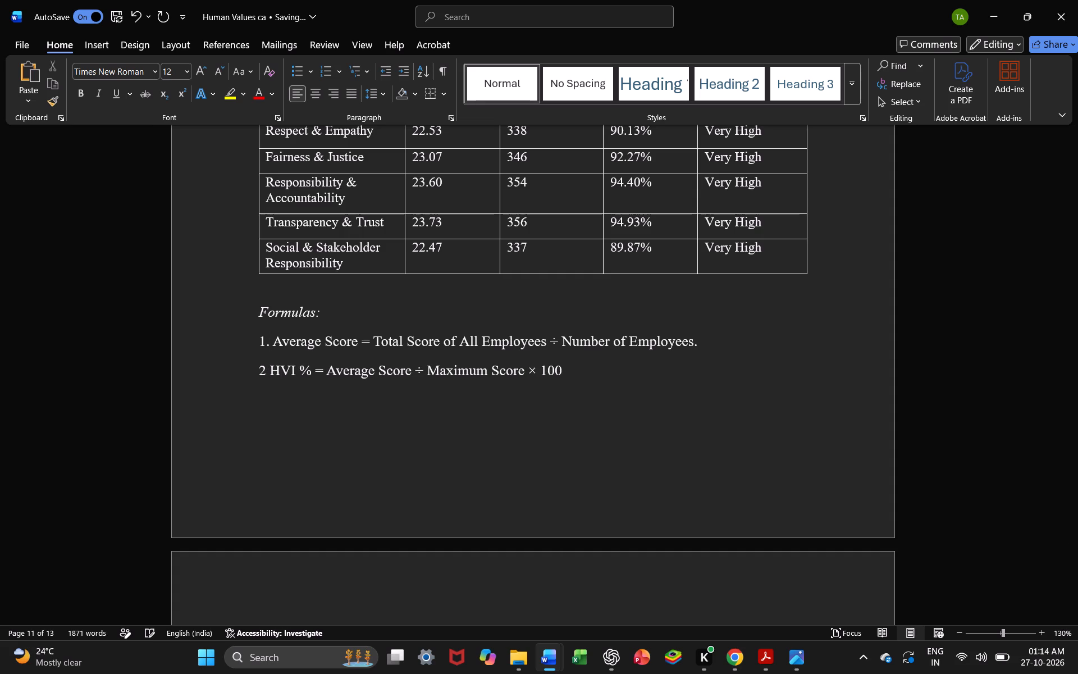
click(267, 373)
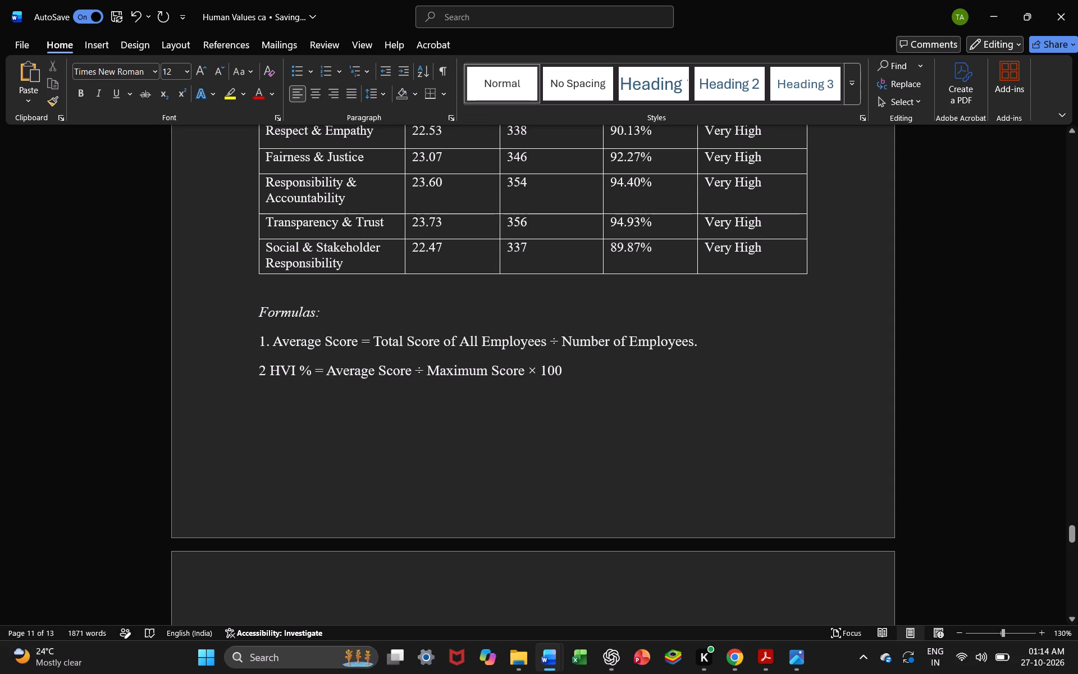
click(271, 373)
key(space)
click(270, 370)
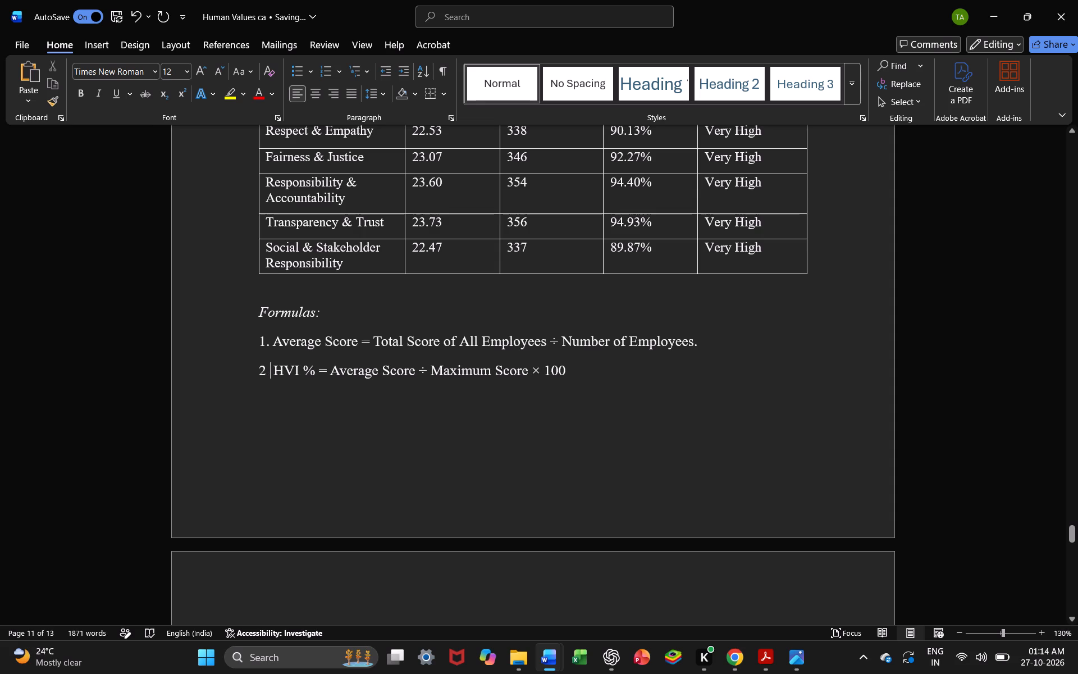
key(Left)
key(period)
Even out the spacing in the two numbered formulas to a single space after "1." and "2.".
click(267, 341)
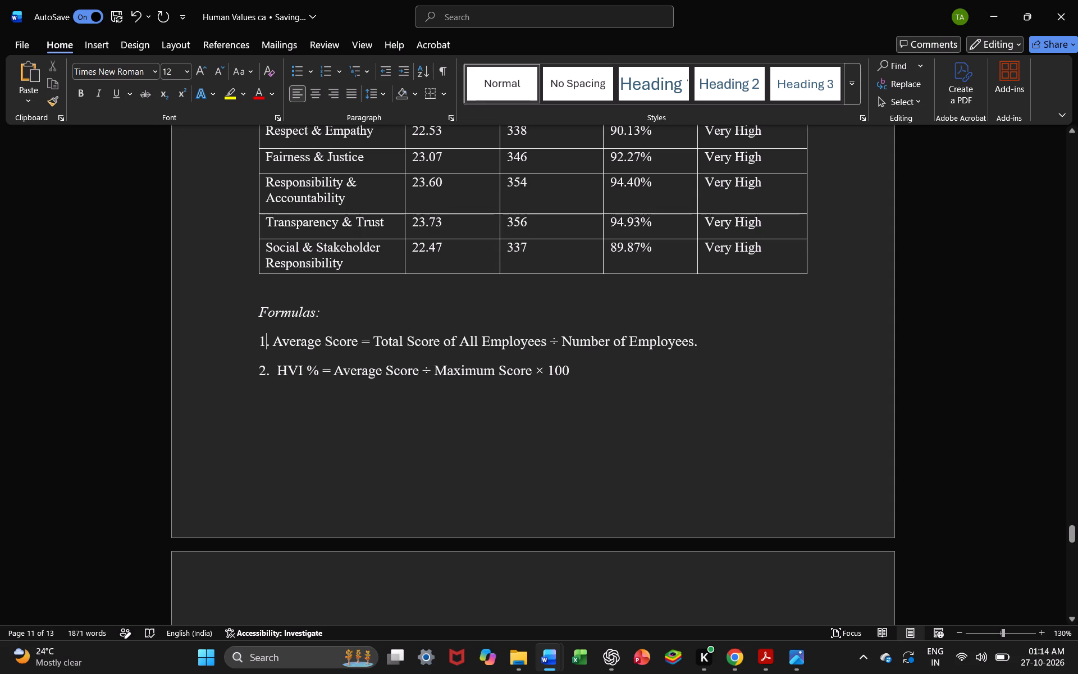
key(BackSpace)
key(1)
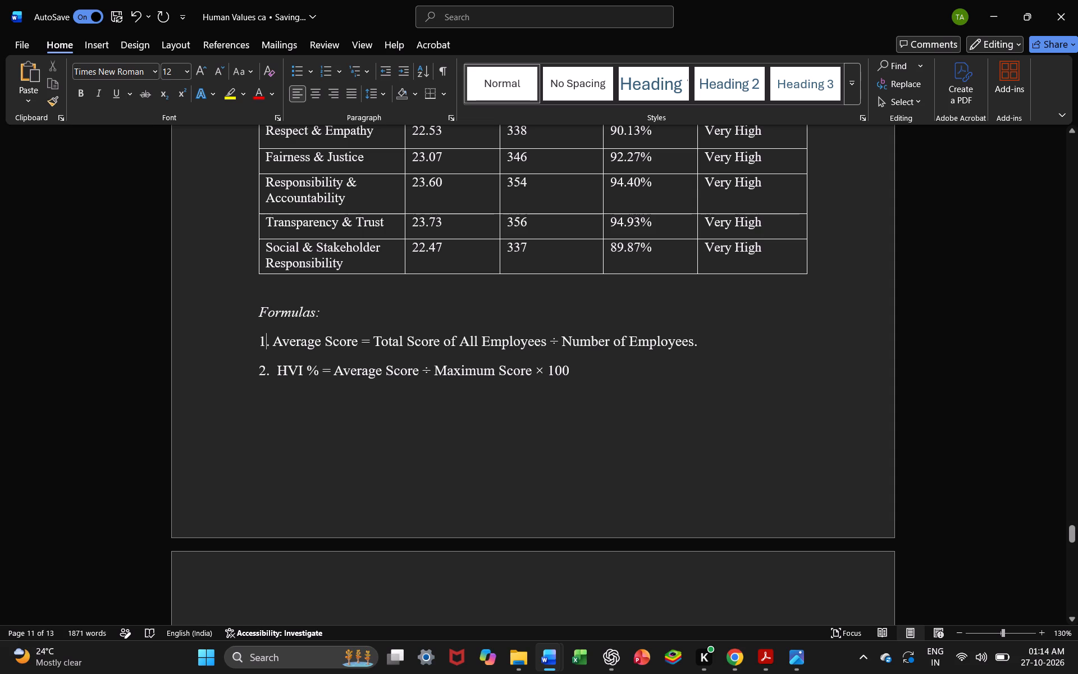
click(271, 343)
click(275, 345)
key(BackSpace)
key(space)
click(277, 373)
key(BackSpace)
key(BackSpace)
key(space)
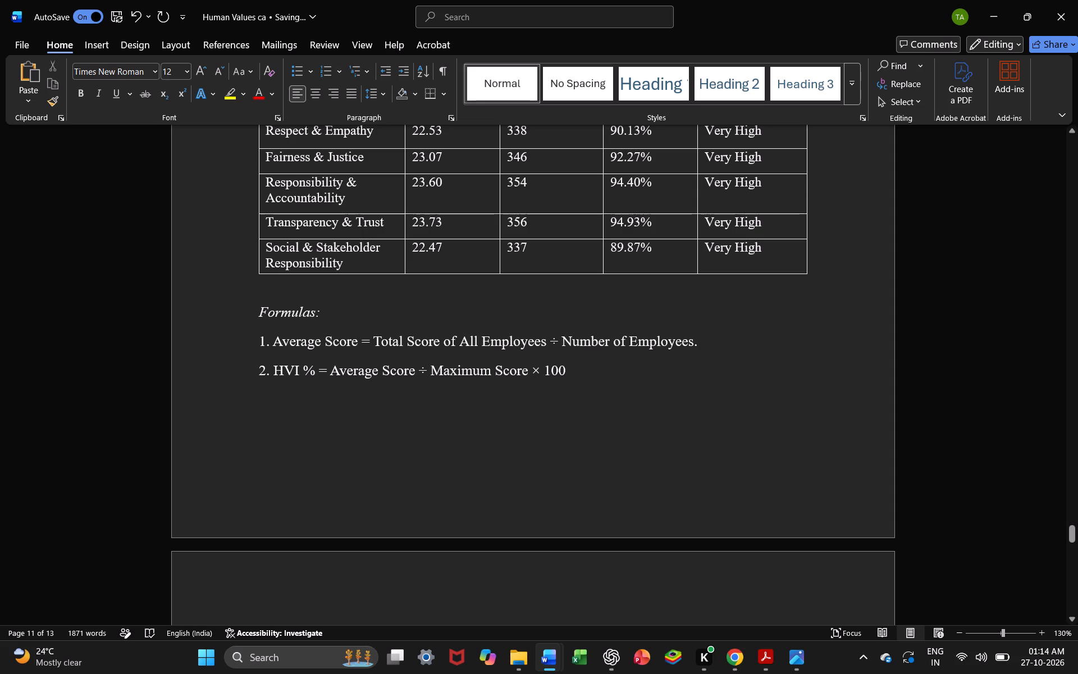
click(943, 379)
Replace "Total dimension" with "Average" in the Dimension HVI % bullet under Calculation Method.
scroll(943, 379, up, 2)
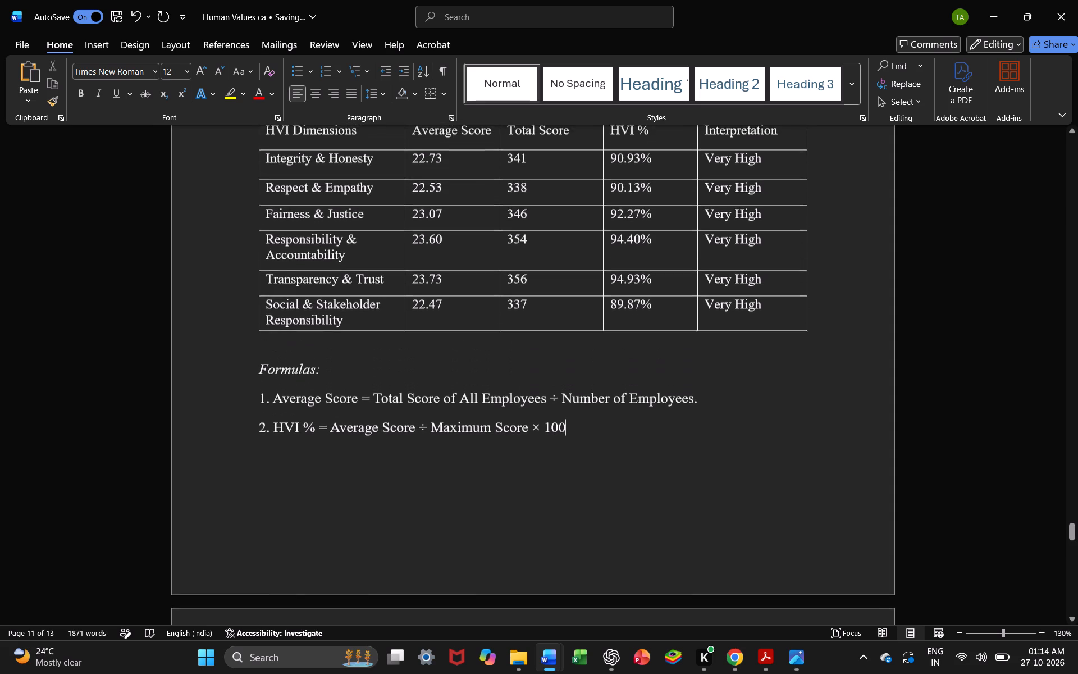
scroll(943, 379, up, 9)
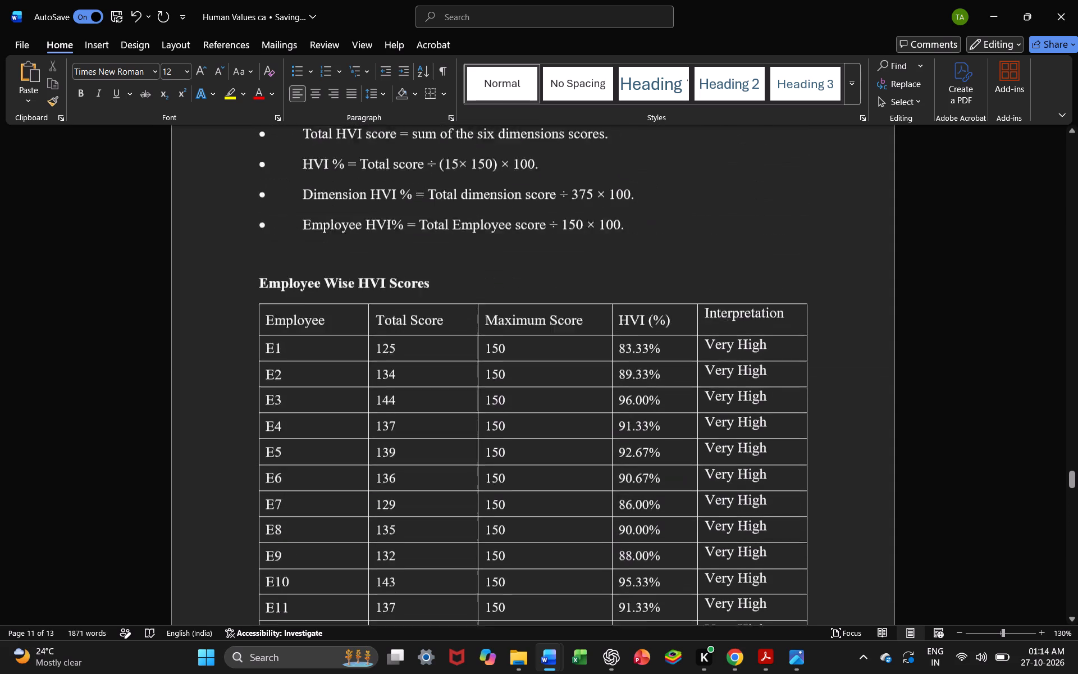
scroll(943, 379, up, 2)
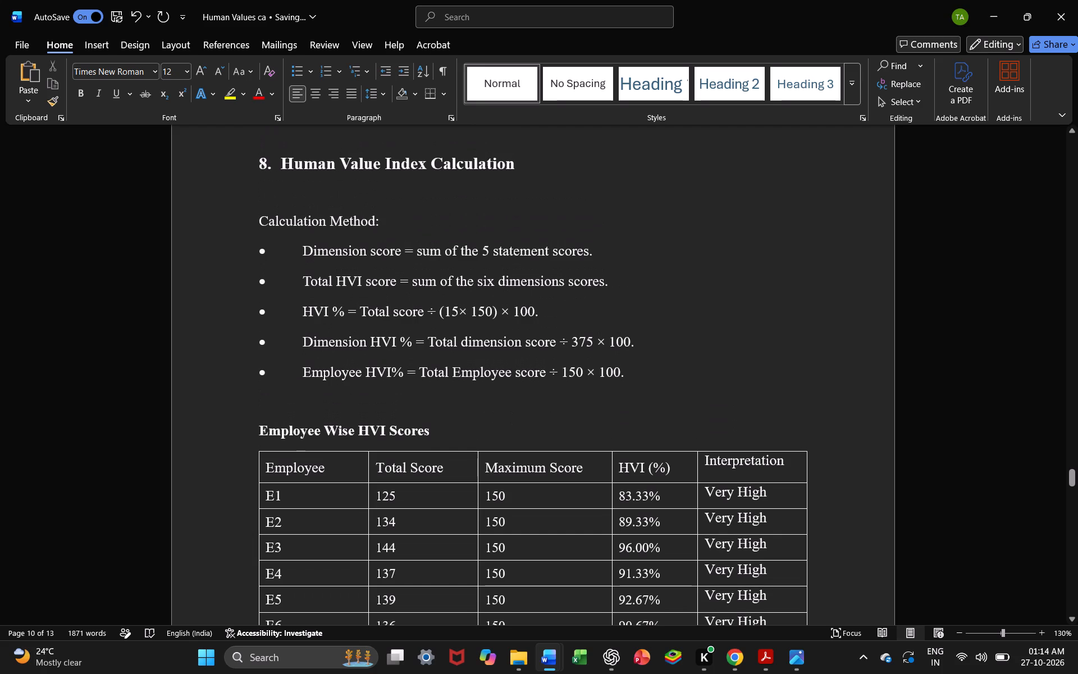
drag(430, 339, 567, 342)
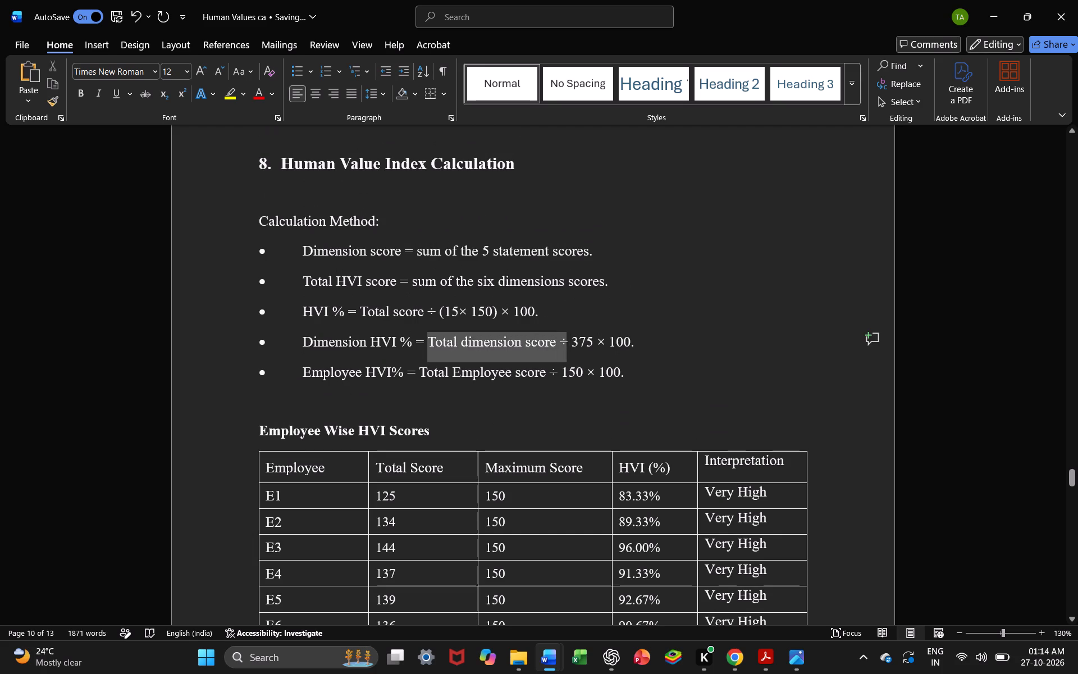
drag(567, 342, 576, 343)
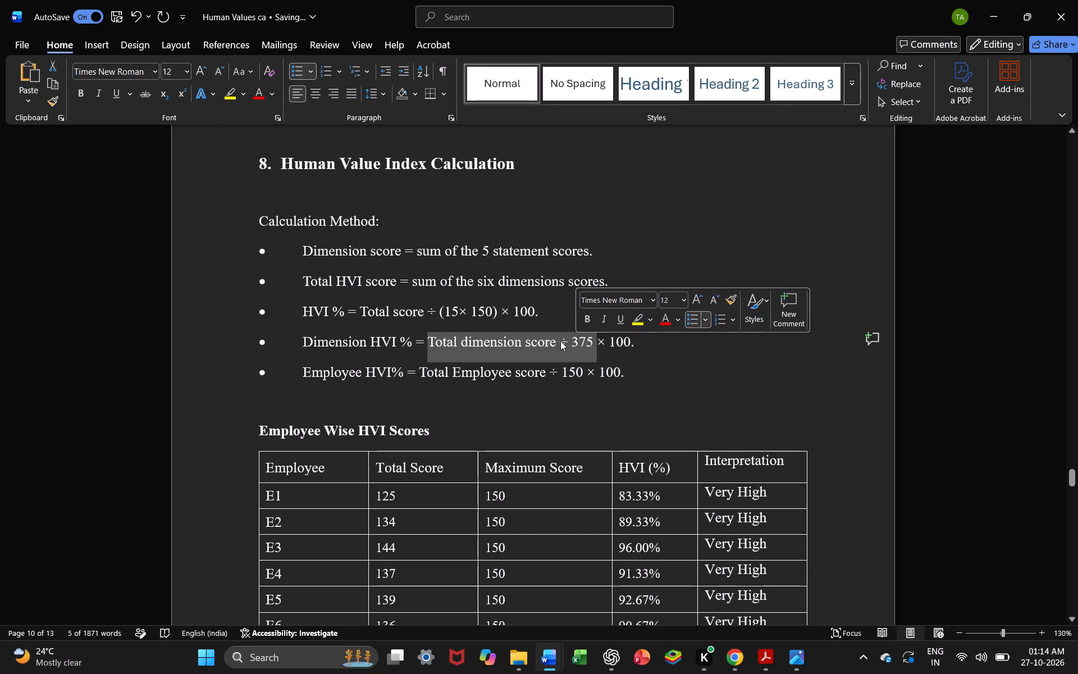
click(519, 343)
key(BackSpace)
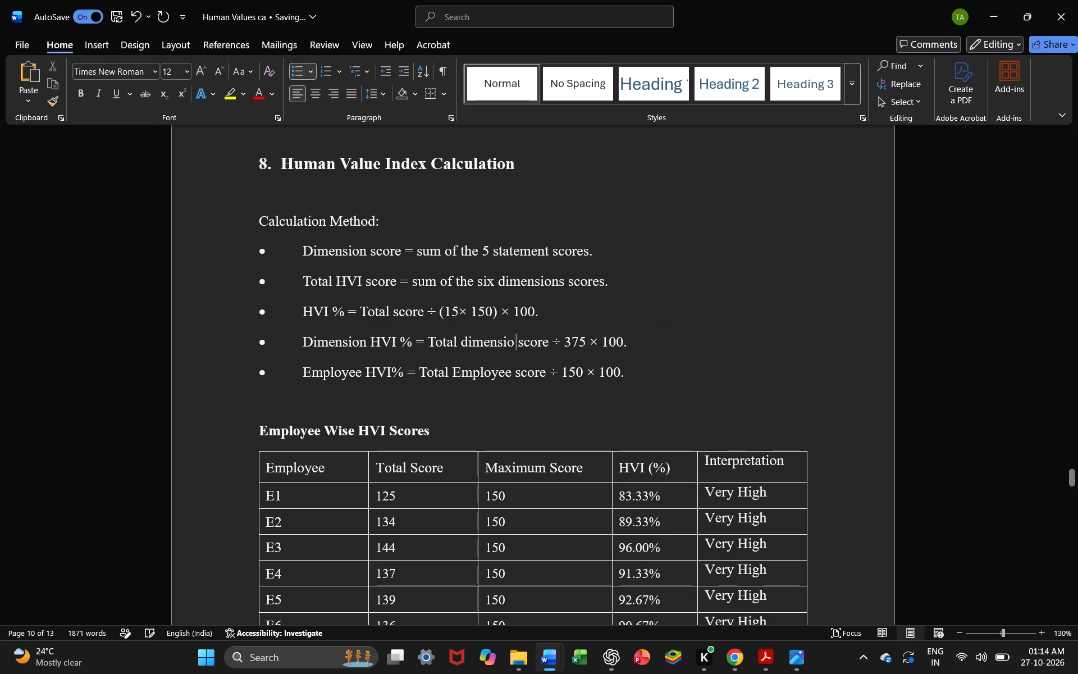
key(BackSpace)
key(BackSpace)
key(BackSpace)
key(BackSpace)
key(BackSpace)
key(BackSpace)
key(BackSpace)
key(BackSpace)
key(BackSpace)
key(BackSpace)
key(BackSpace)
key(BackSpace)
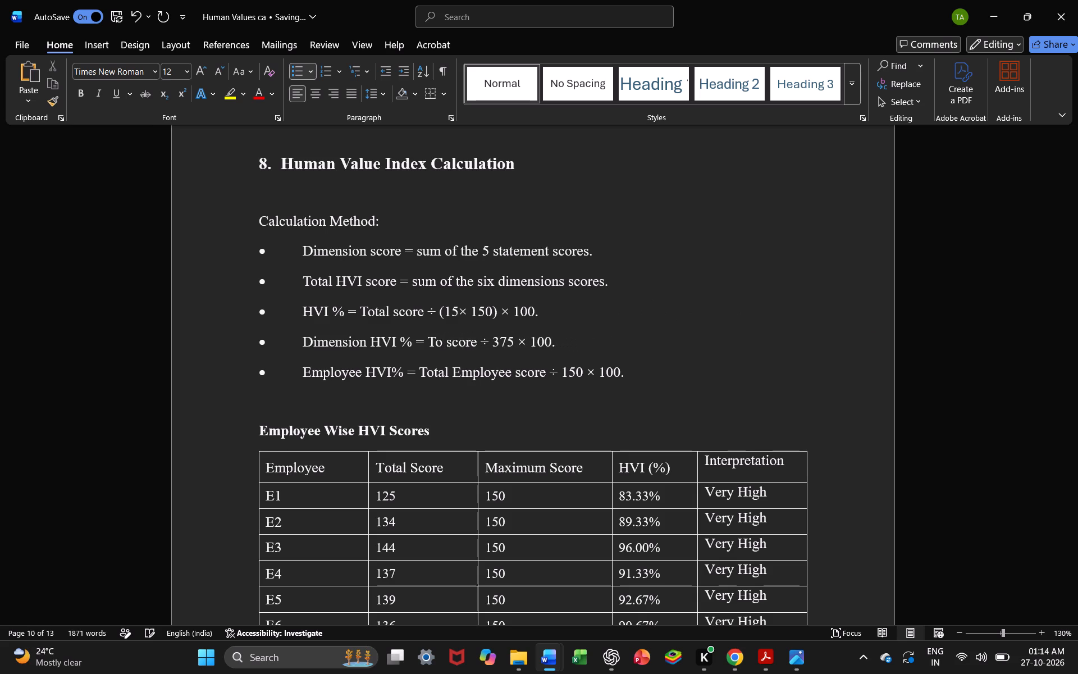
key(BackSpace)
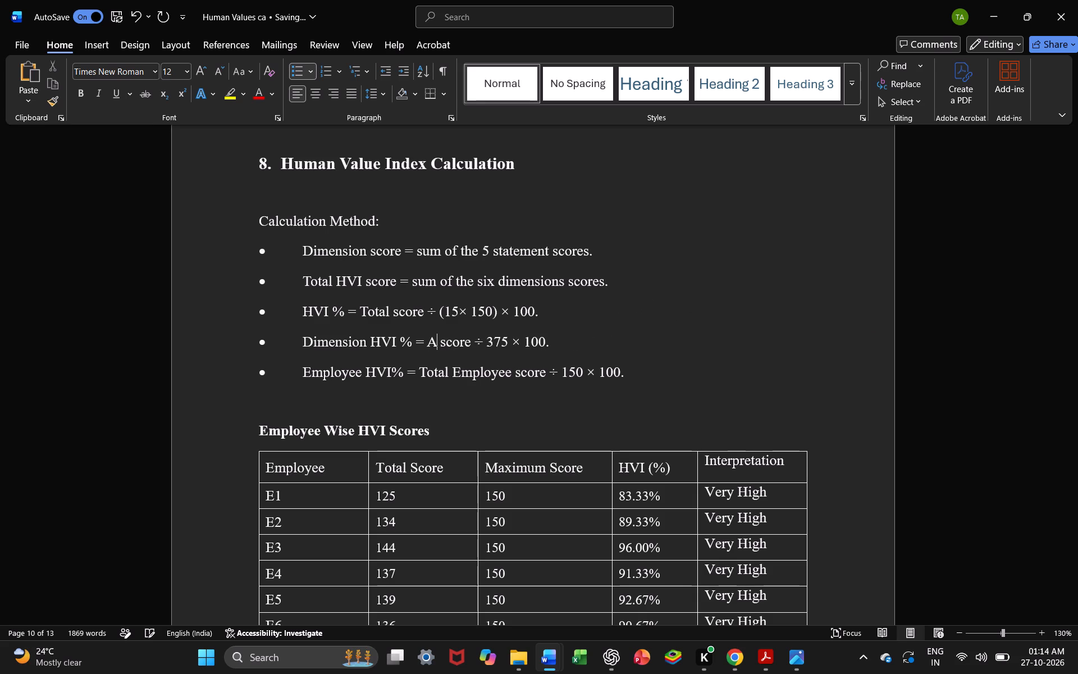
text(vetafe)
key(BackSpace)
key(BackSpace)
key(BackSpace)
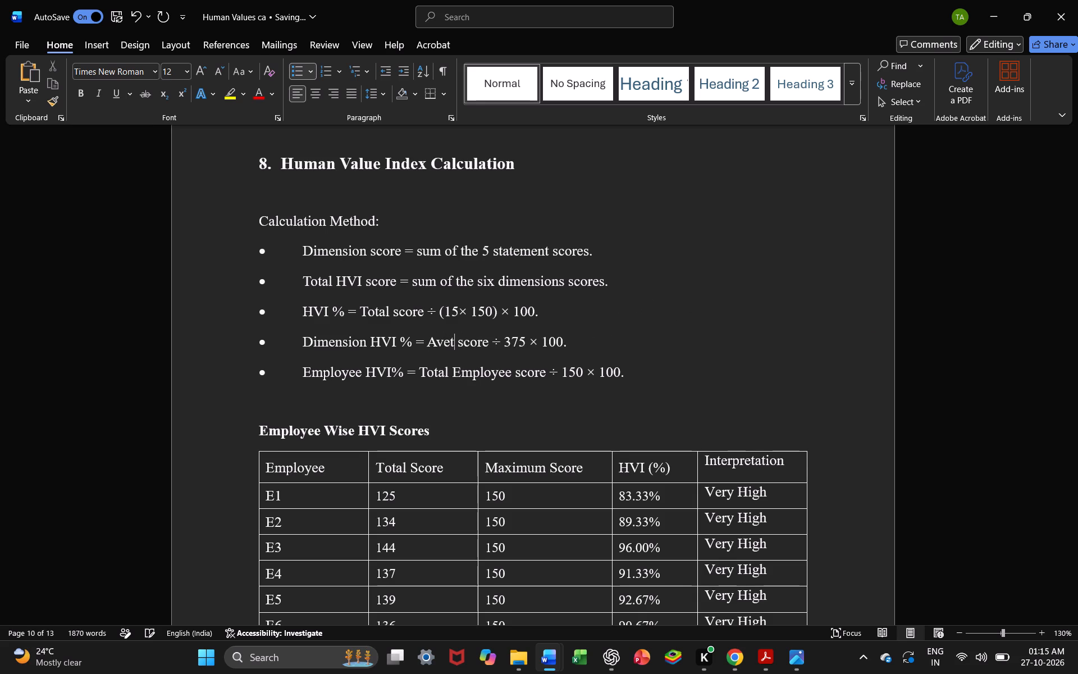
key(BackSpace)
text(rage)
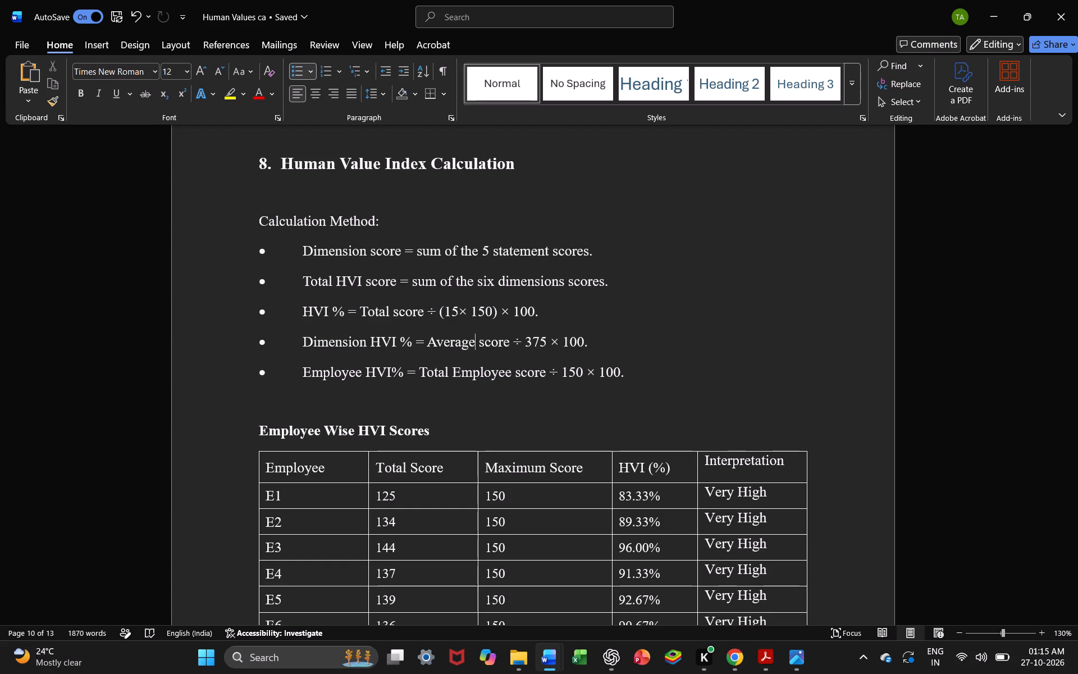
Replace the divisor 375 with "Maximum Score" in the Dimension HVI % bullet.
click(546, 343)
key(BackSpace)
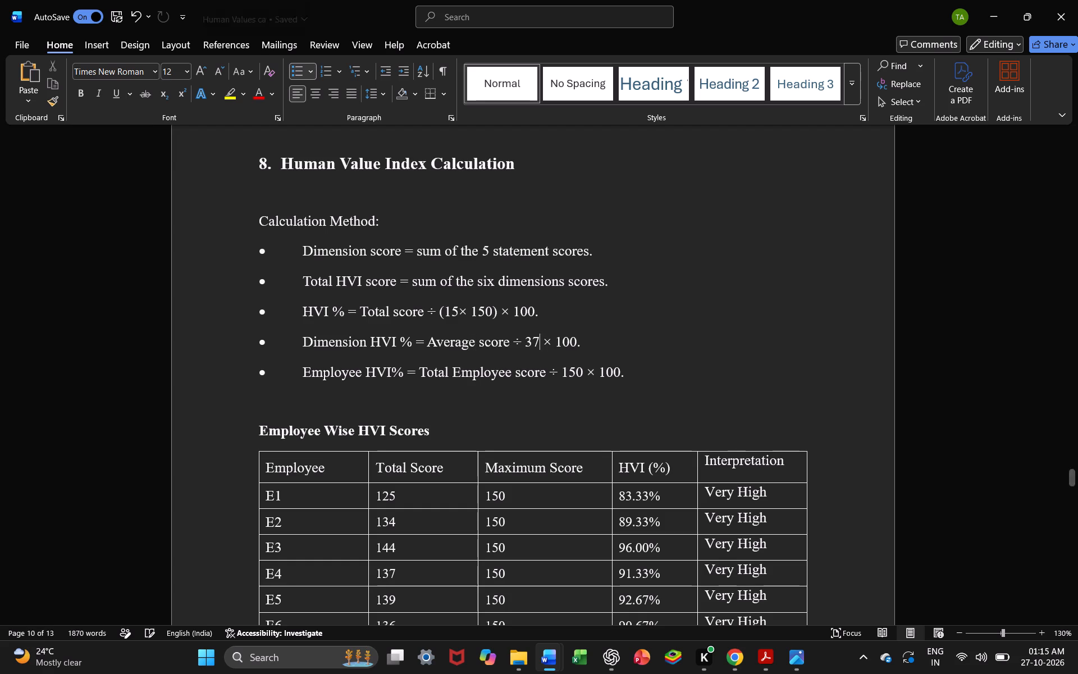
key(BackSpace)
key(BackSpace)
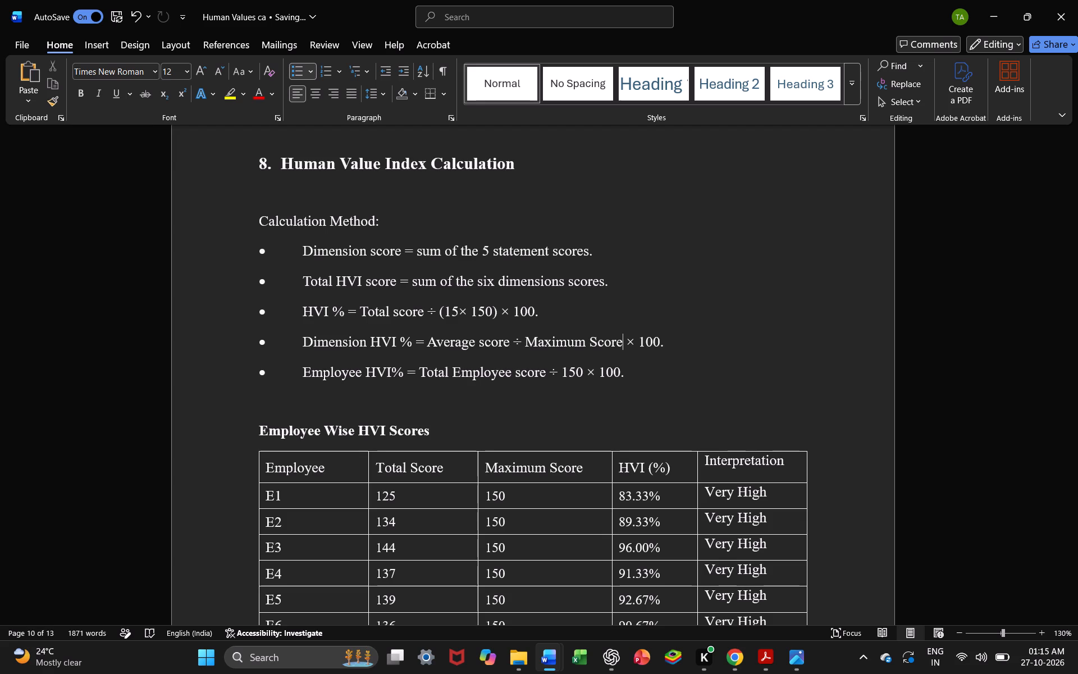
click(667, 379)
scroll(667, 379, down, 12)
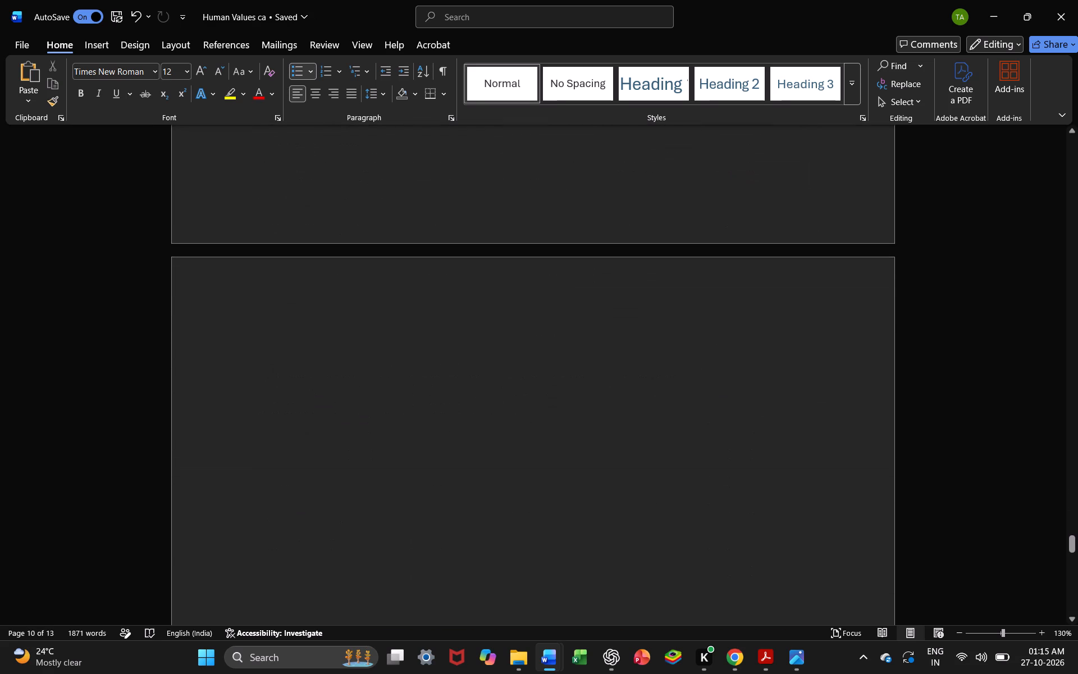
scroll(667, 379, up, 6)
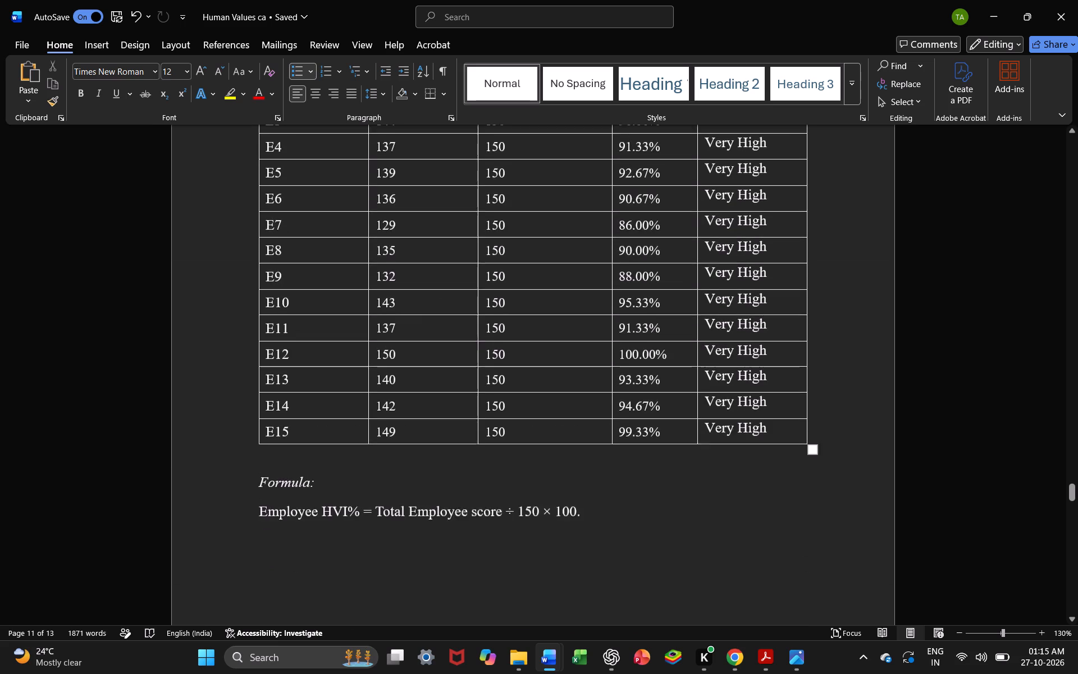
scroll(667, 379, up, 3)
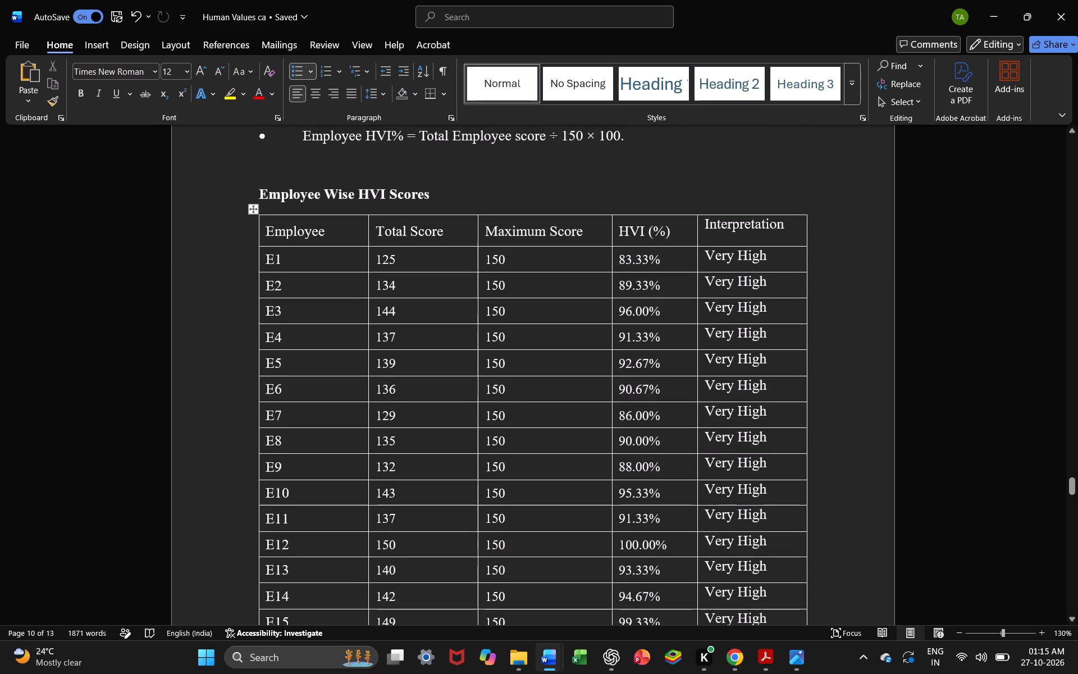
scroll(667, 379, down, 1)
scroll(667, 379, up, 2)
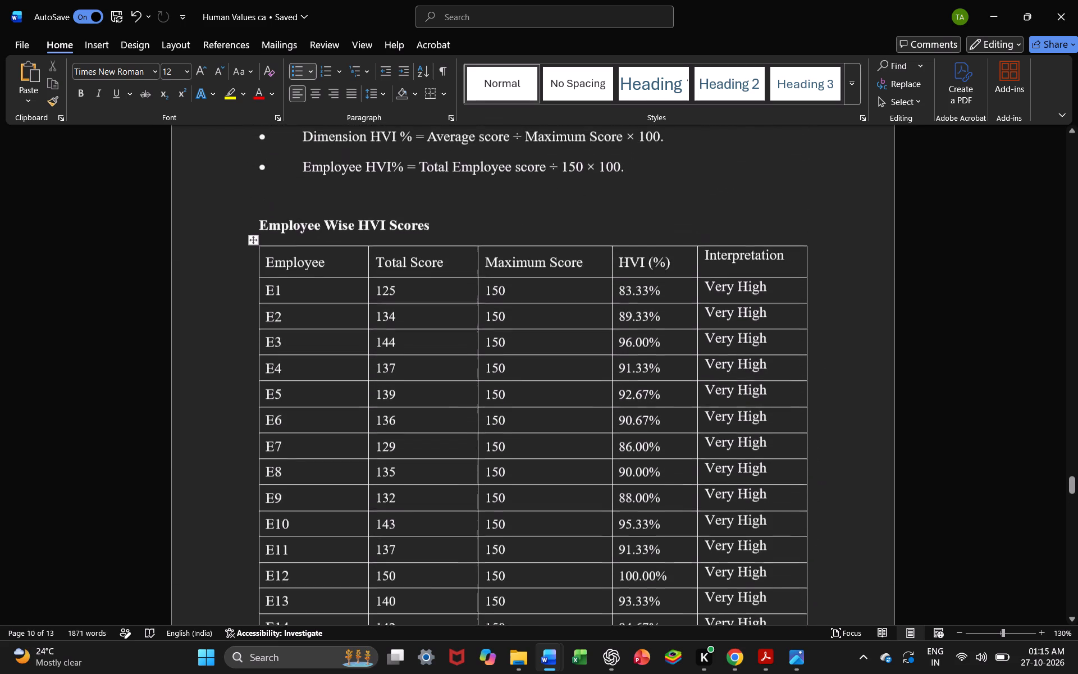
scroll(667, 379, down, 5)
scroll(667, 379, up, 2)
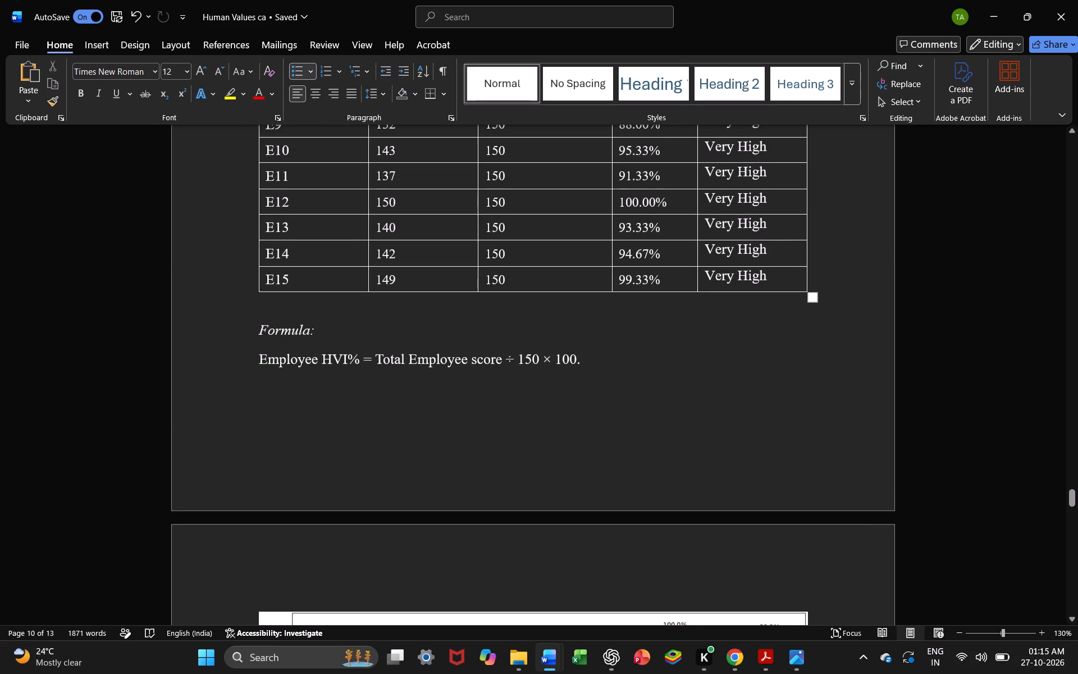
scroll(667, 379, down, 5)
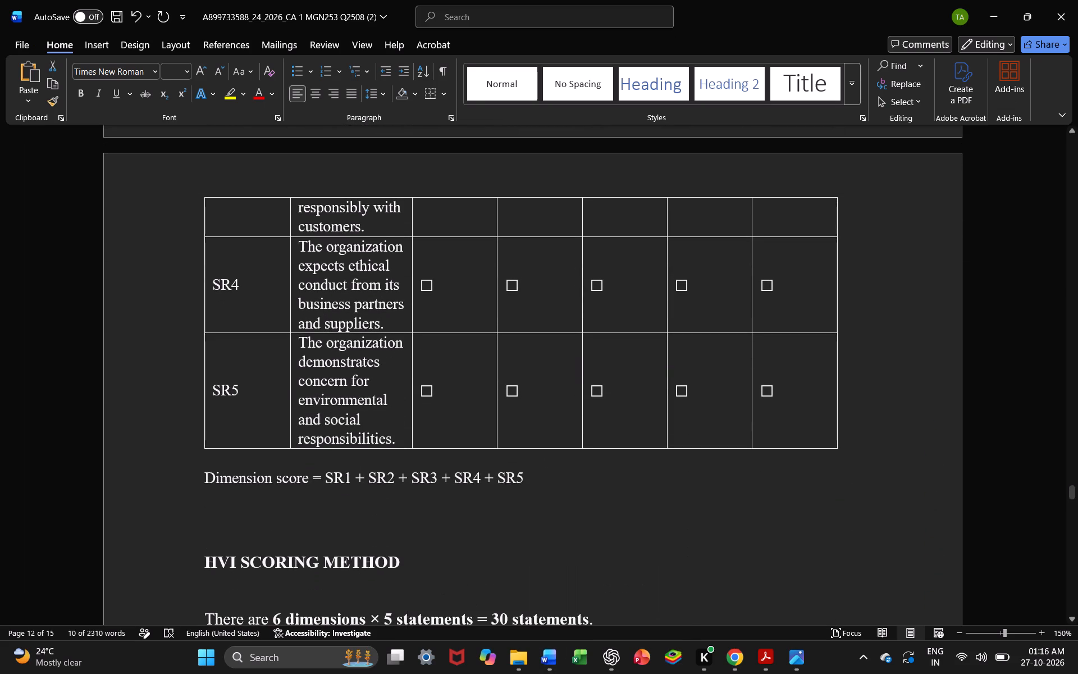
click(555, 657)
click(618, 590)
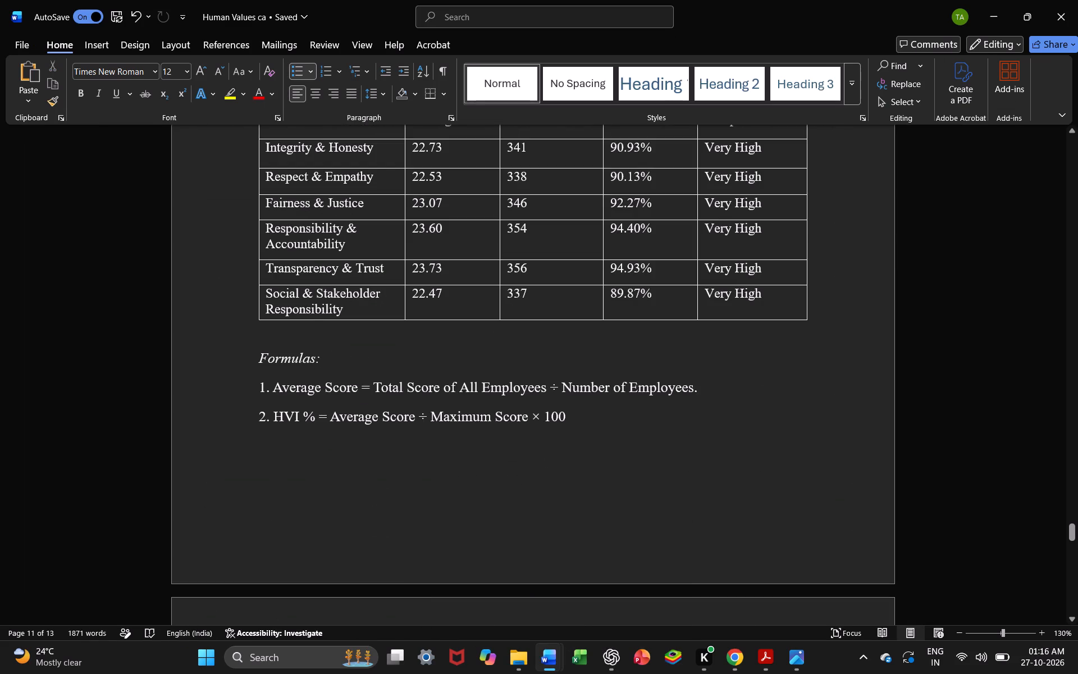
scroll(610, 402, up, 5)
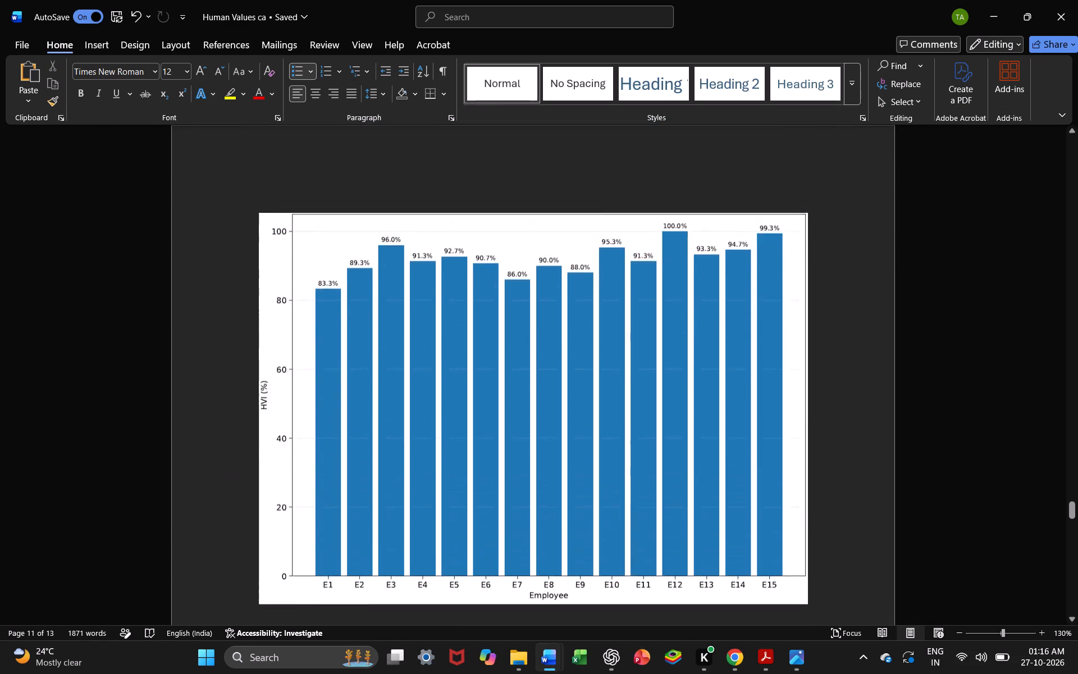
scroll(610, 402, up, 4)
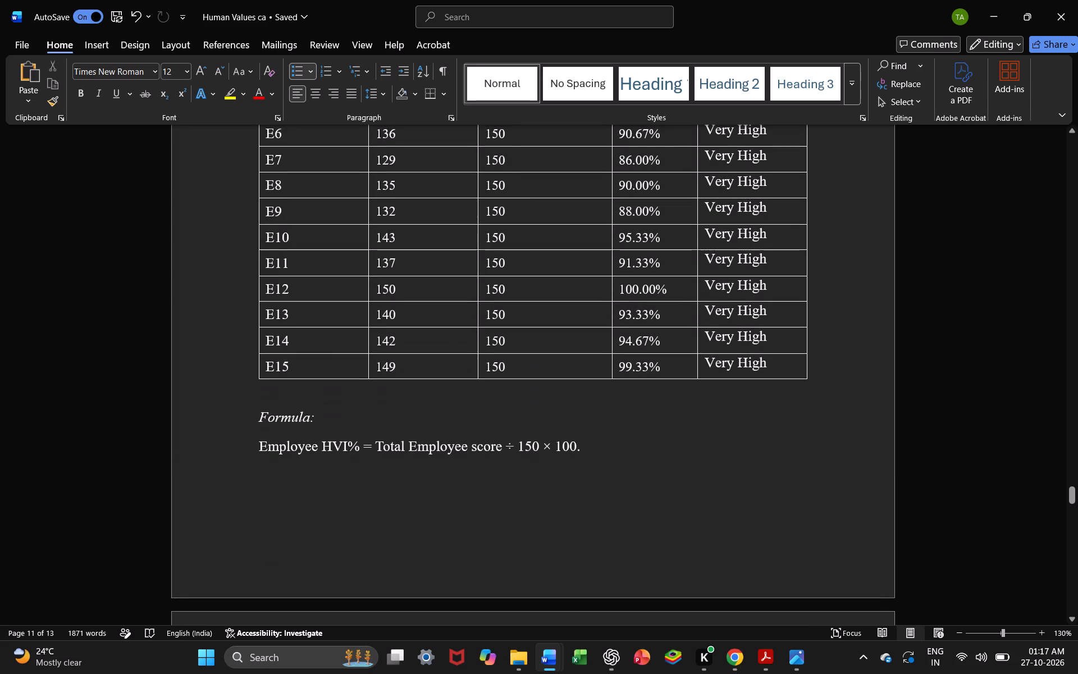
scroll(568, 403, down, 6)
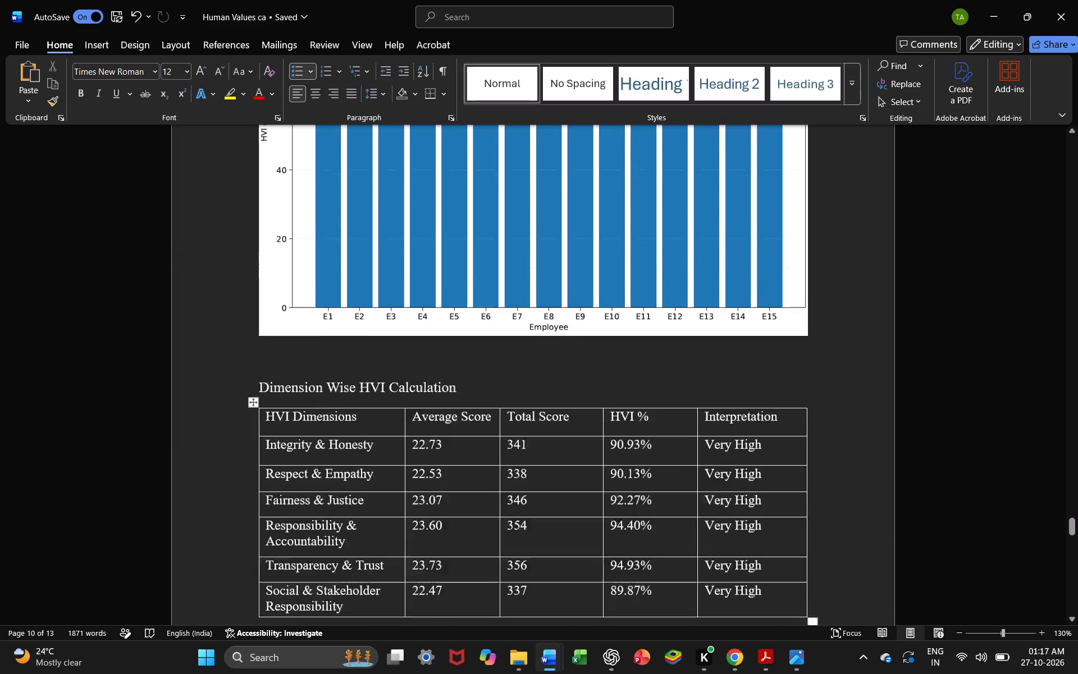
scroll(568, 403, down, 4)
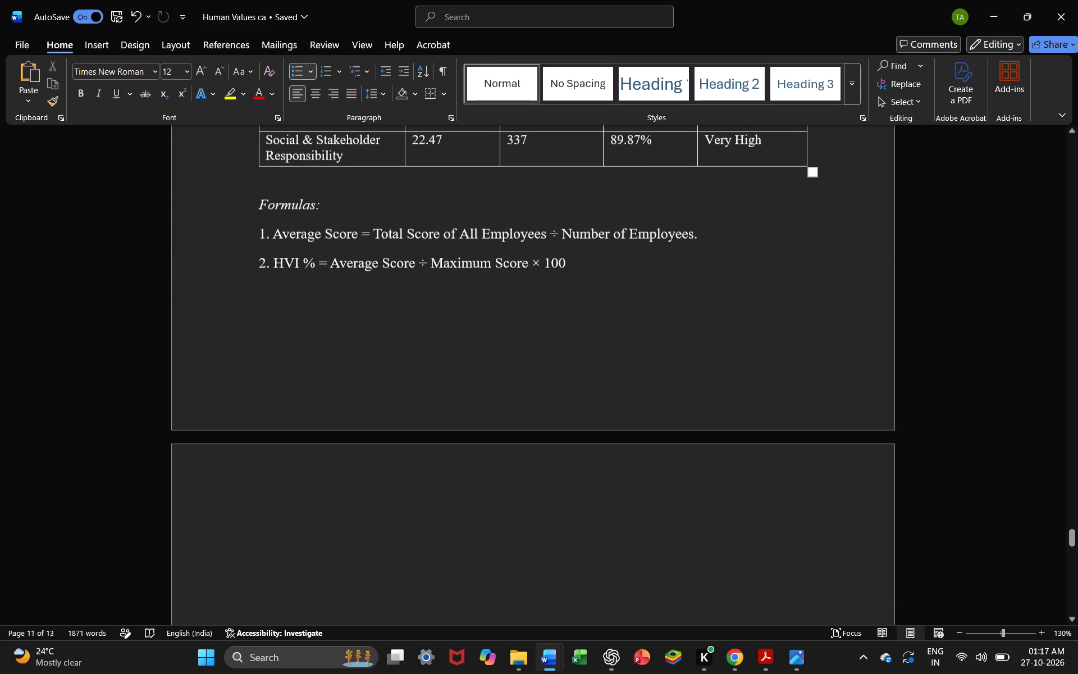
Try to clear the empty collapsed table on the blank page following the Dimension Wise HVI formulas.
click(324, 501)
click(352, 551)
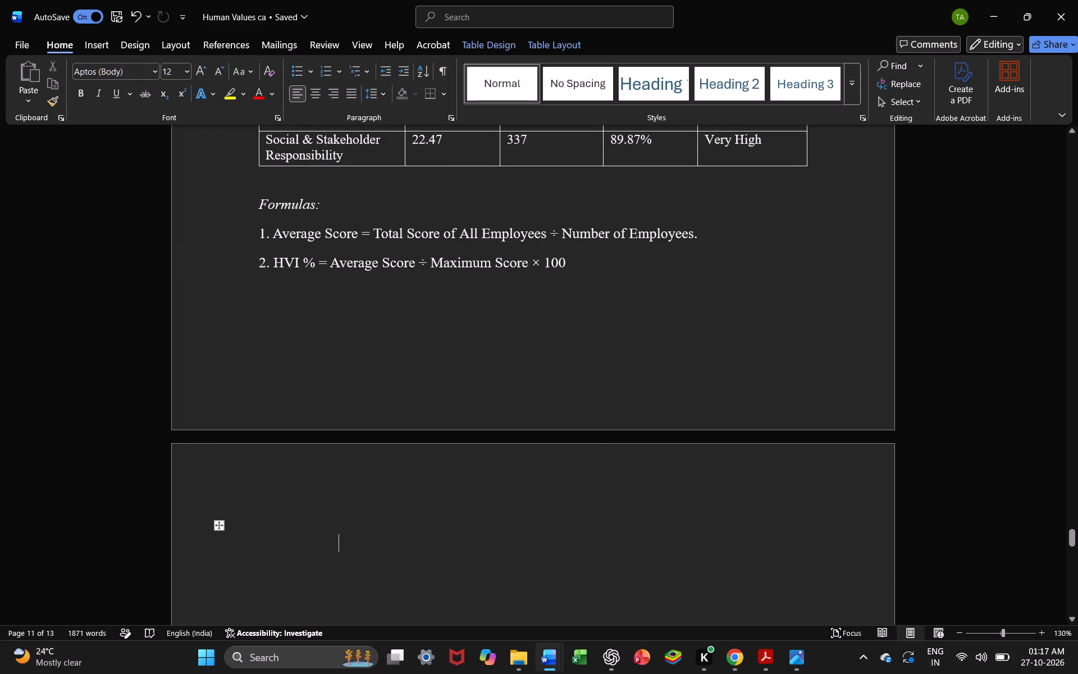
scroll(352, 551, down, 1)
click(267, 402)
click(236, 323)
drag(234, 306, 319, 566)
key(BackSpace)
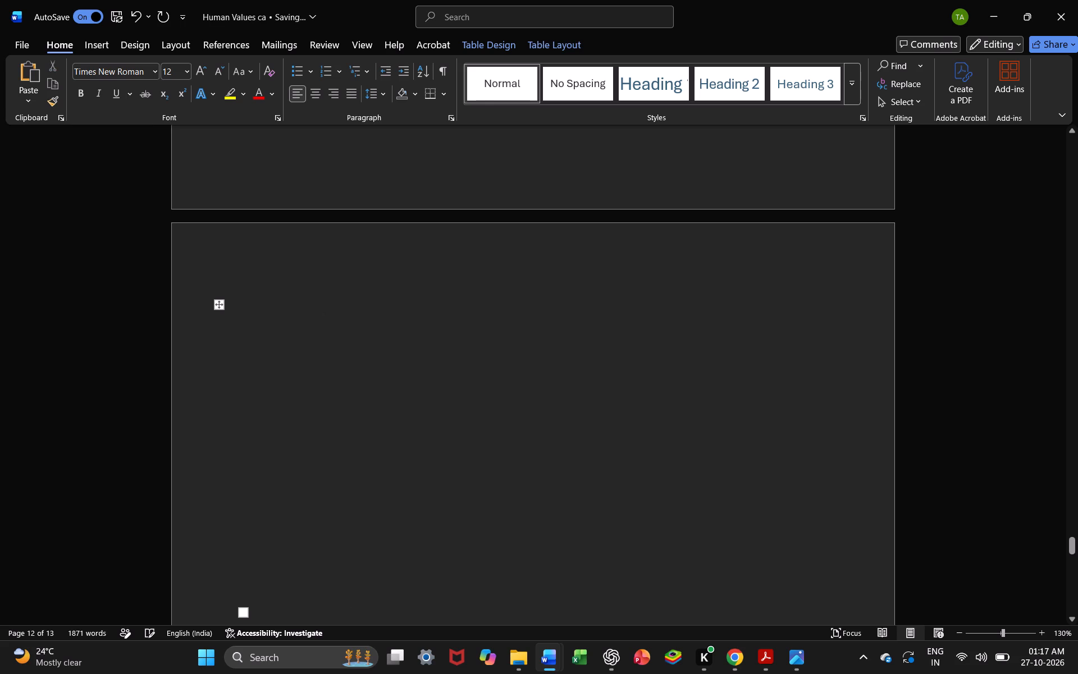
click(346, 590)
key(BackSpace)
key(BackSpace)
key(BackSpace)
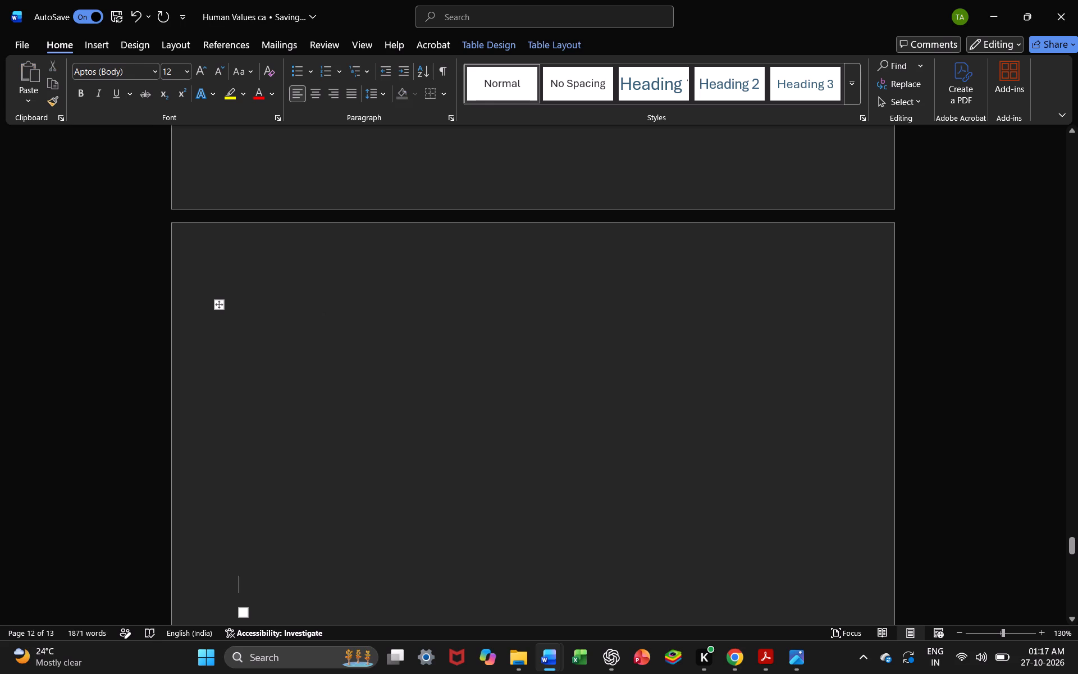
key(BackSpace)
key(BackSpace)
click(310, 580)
Delete the empty collapsed tables together with the blank lines following the Dimension Wise HVI formulas.
click(271, 316)
drag(271, 316, 229, 326)
drag(229, 326, 194, 590)
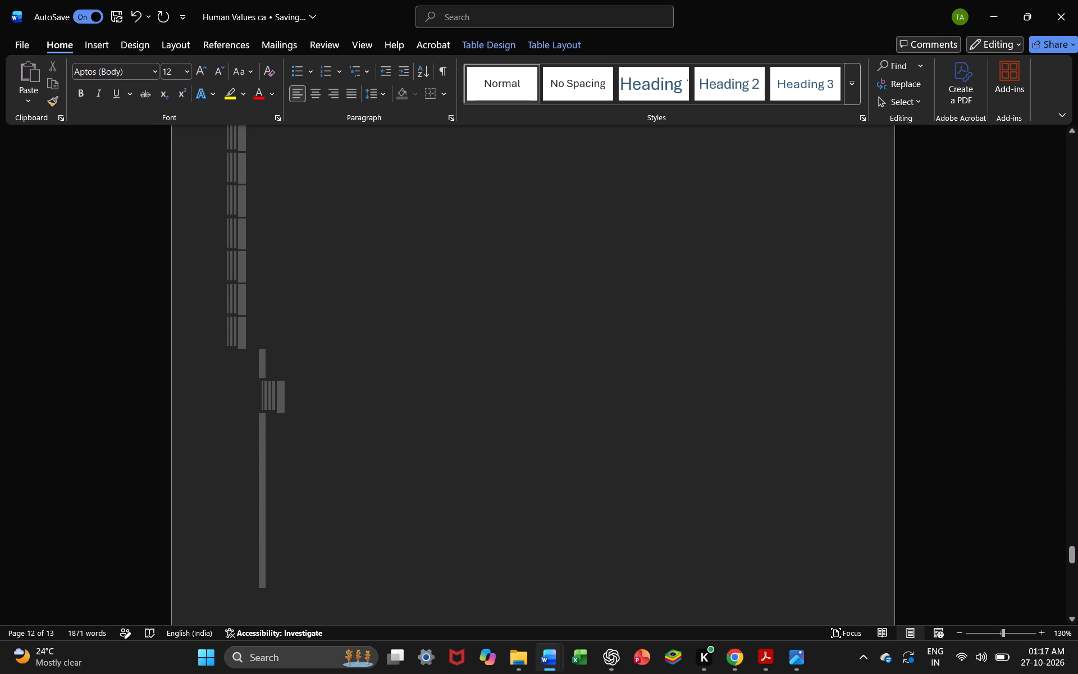
drag(194, 590, 407, 559)
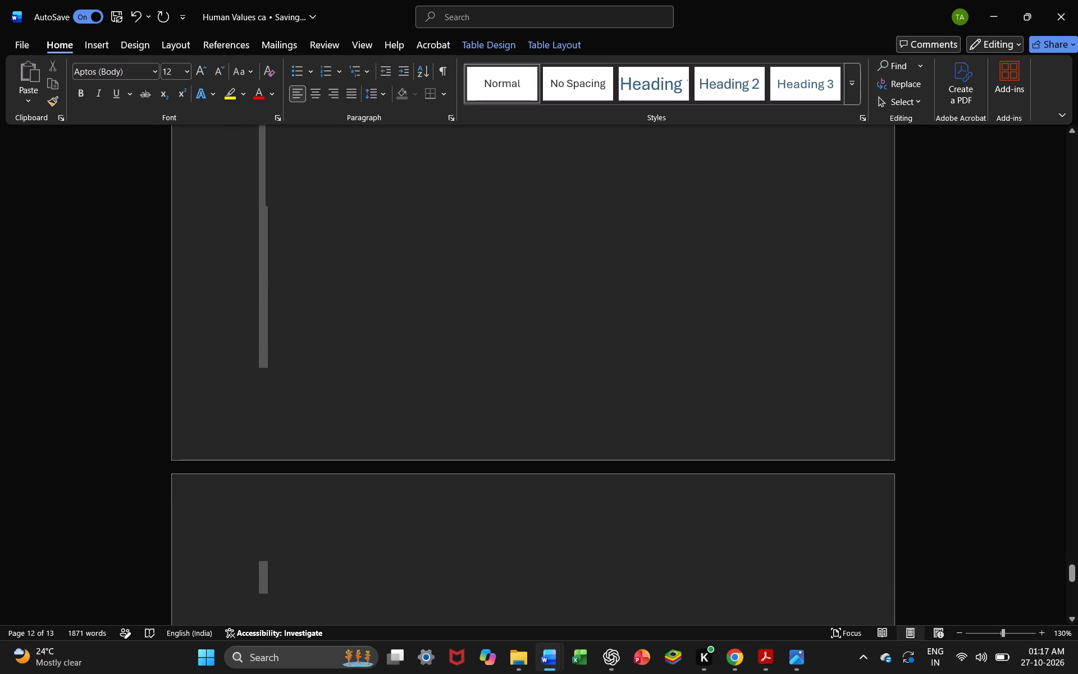
drag(407, 559, 408, 559)
key(BackSpace)
Check the pages around the deletion, from the blank page back through the Dimension Wise HVI table and employee HVI chart.
scroll(408, 559, up, 5)
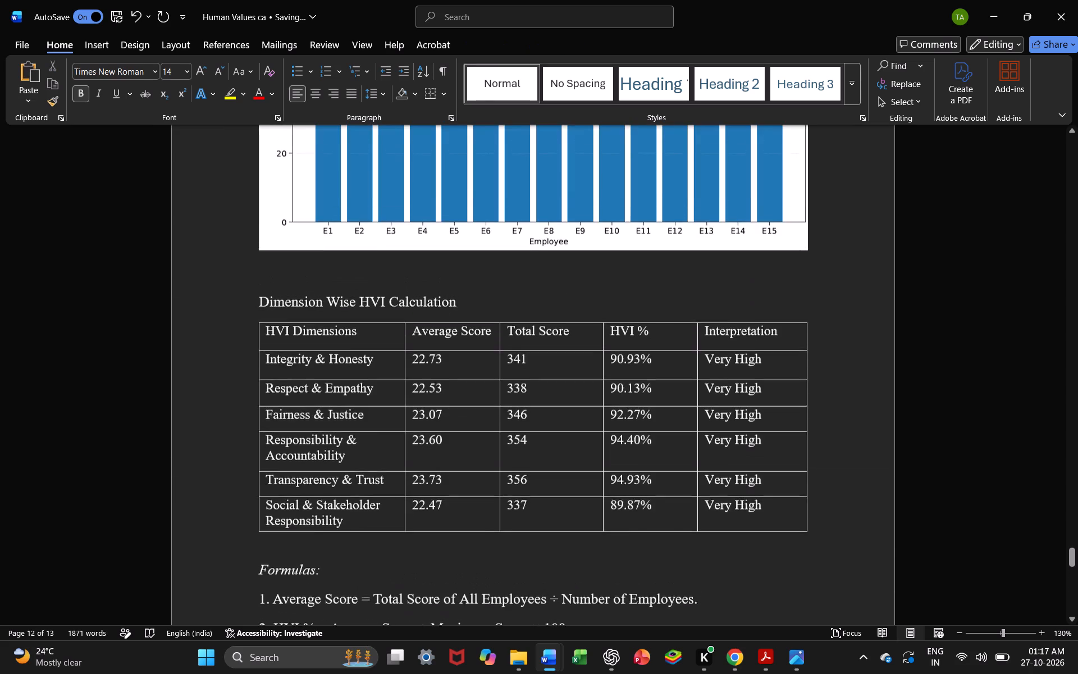
scroll(408, 559, down, 6)
scroll(407, 372, down, 2)
scroll(407, 372, up, 5)
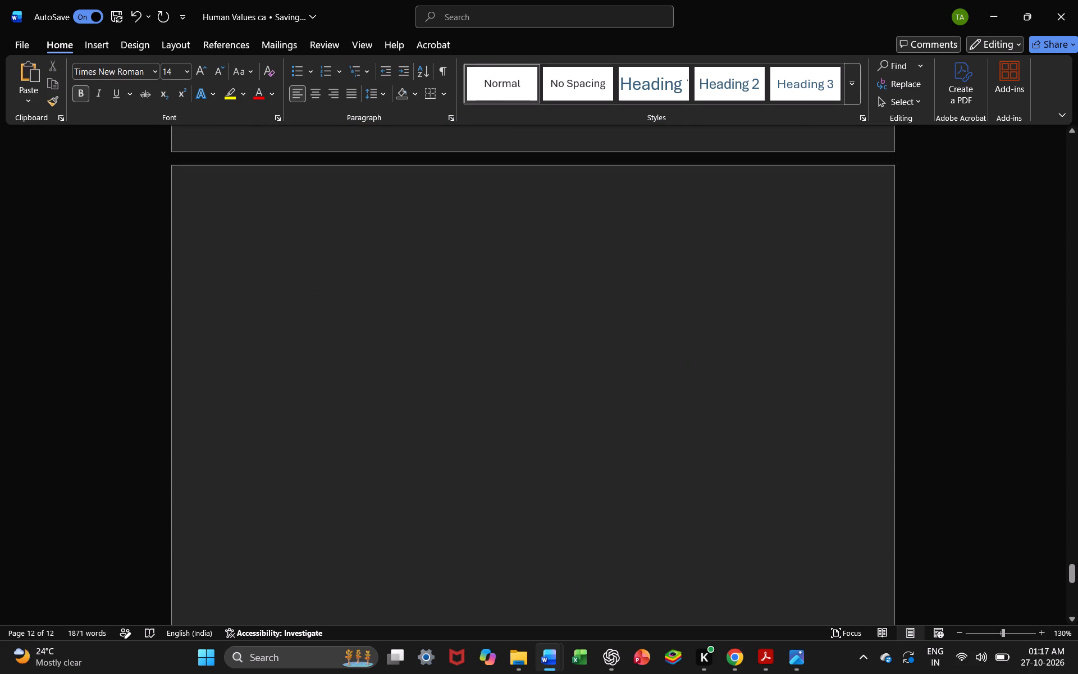
scroll(407, 372, up, 1)
scroll(407, 372, down, 3)
click(317, 456)
scroll(317, 456, up, 3)
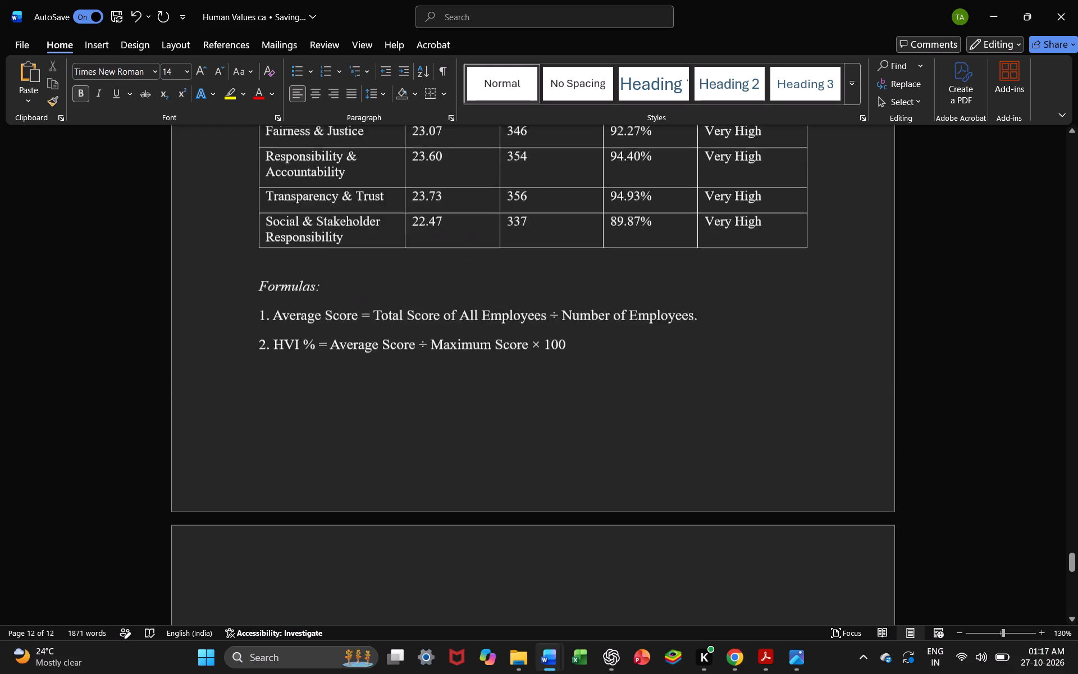
scroll(317, 456, up, 1)
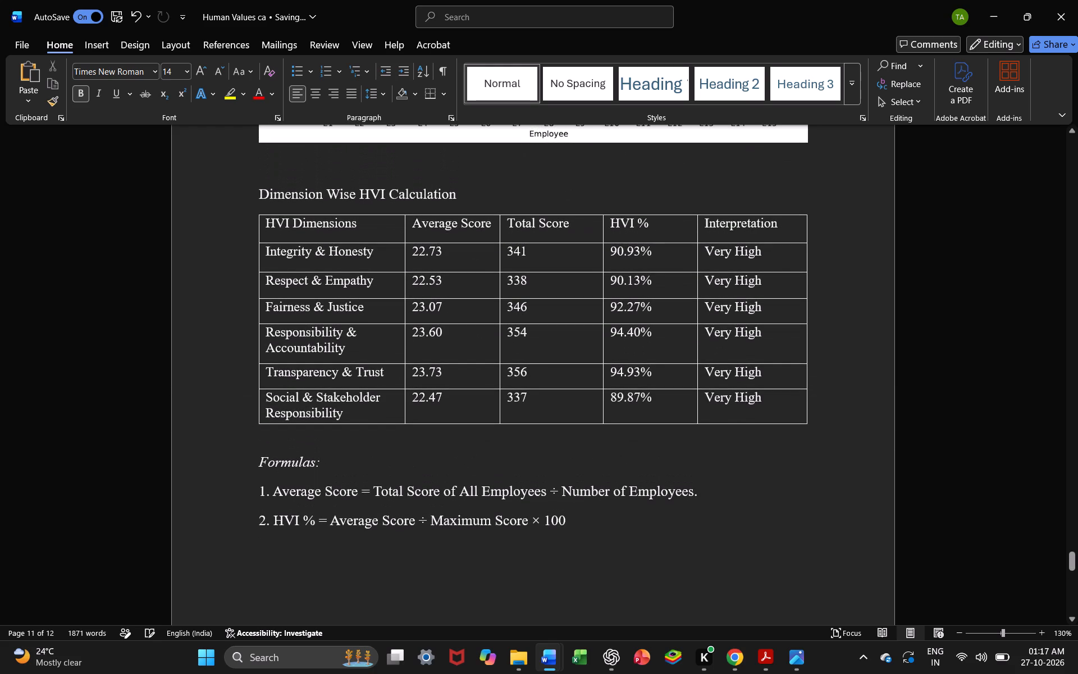
scroll(444, 196, up, 4)
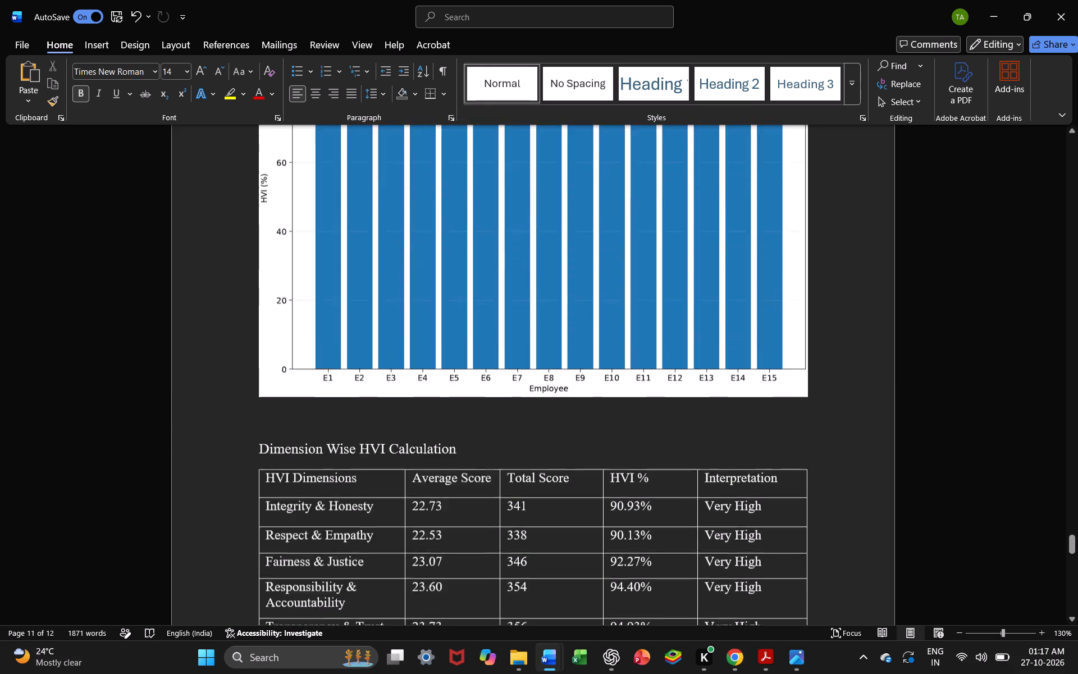
scroll(444, 196, up, 2)
scroll(444, 196, down, 3)
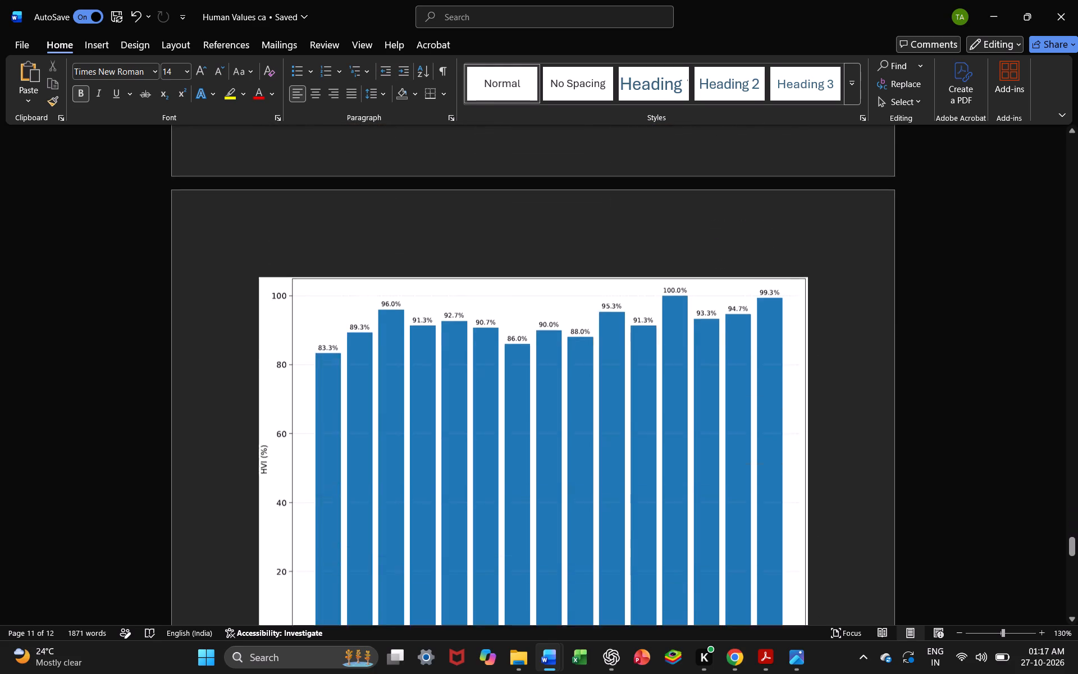
scroll(444, 196, down, 2)
Select the "Dimension Wise HVI Calculation" heading above the dimension table.
drag(458, 322, 259, 313)
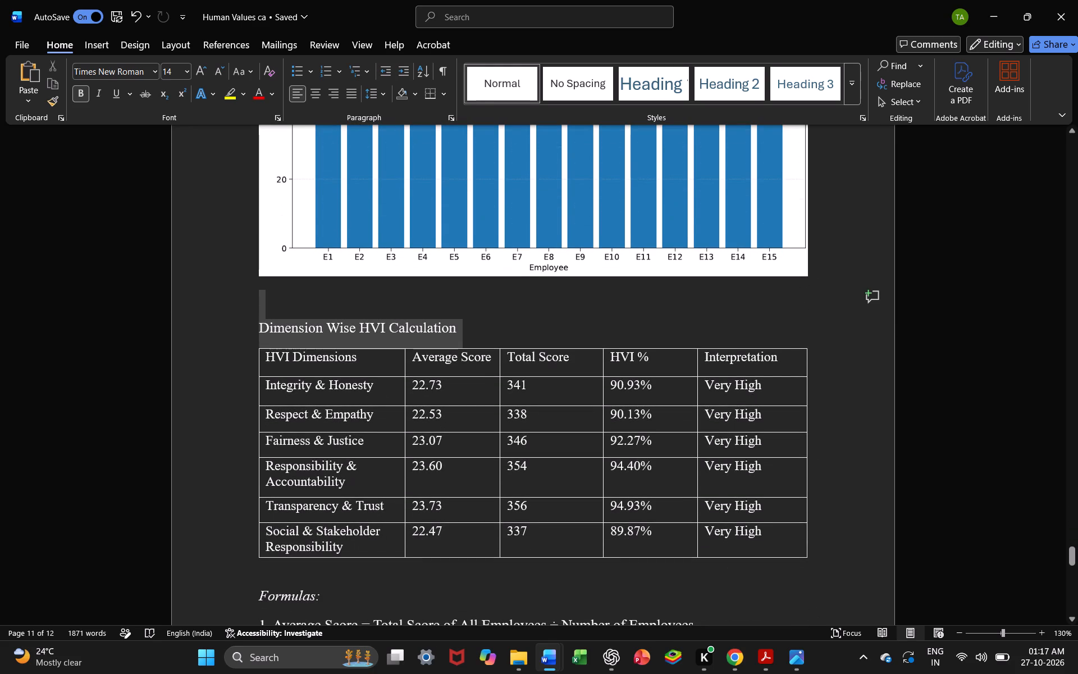
drag(259, 313, 258, 330)
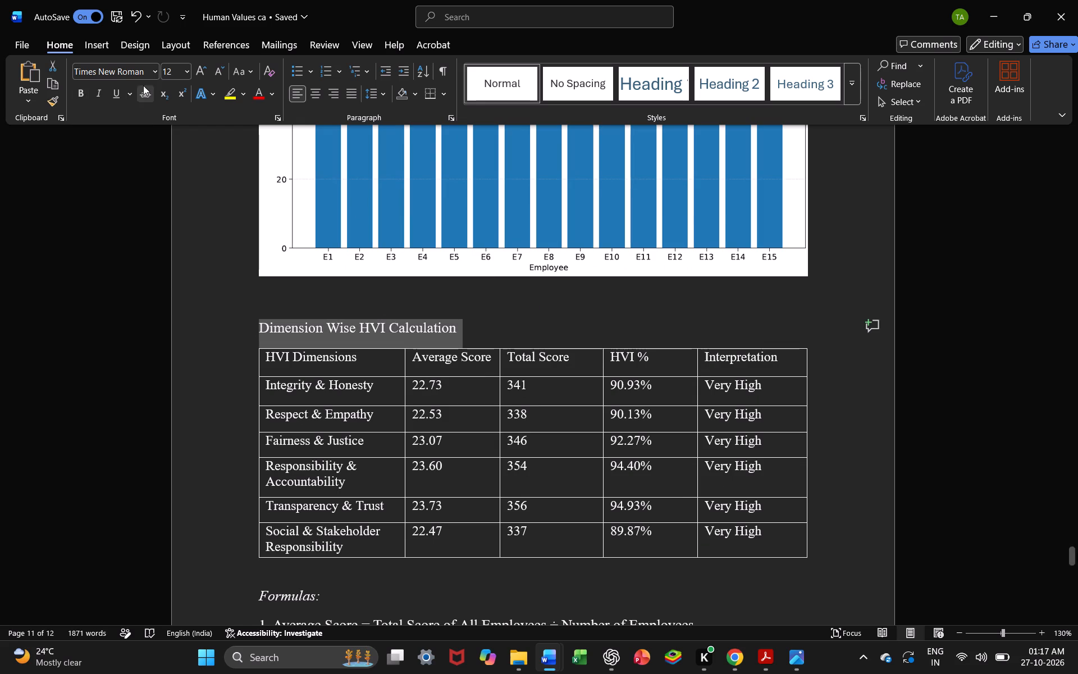
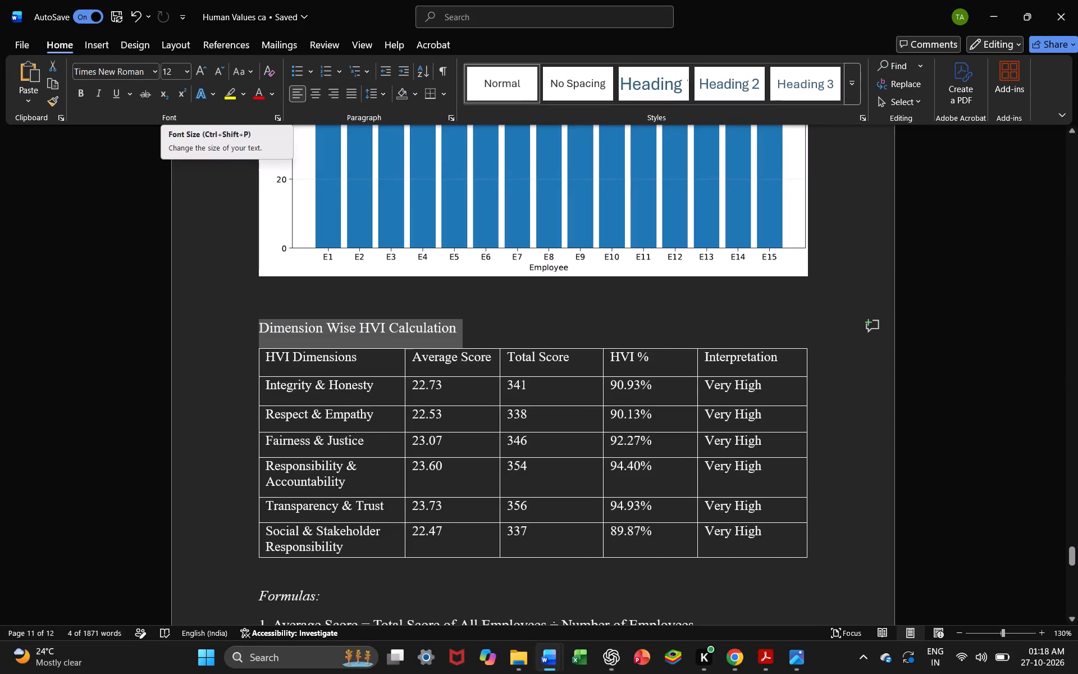
Make the "Dimension Wise HVI Calculation" heading above the dimension table bold.
click(455, 341)
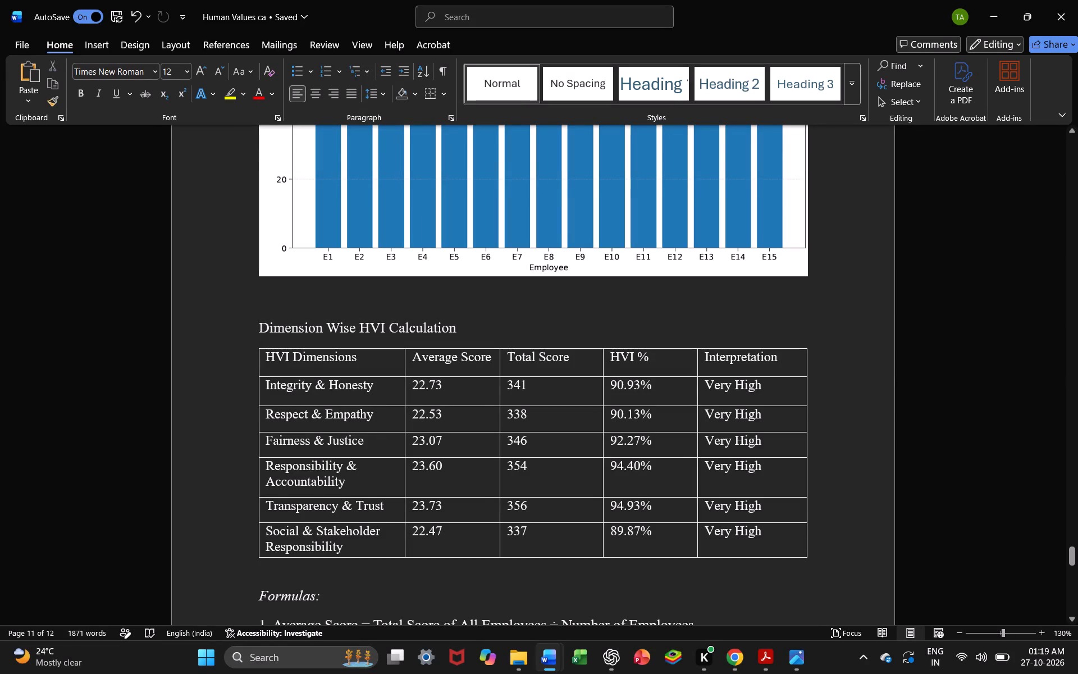
scroll(469, 334, down, 3)
scroll(469, 334, up, 3)
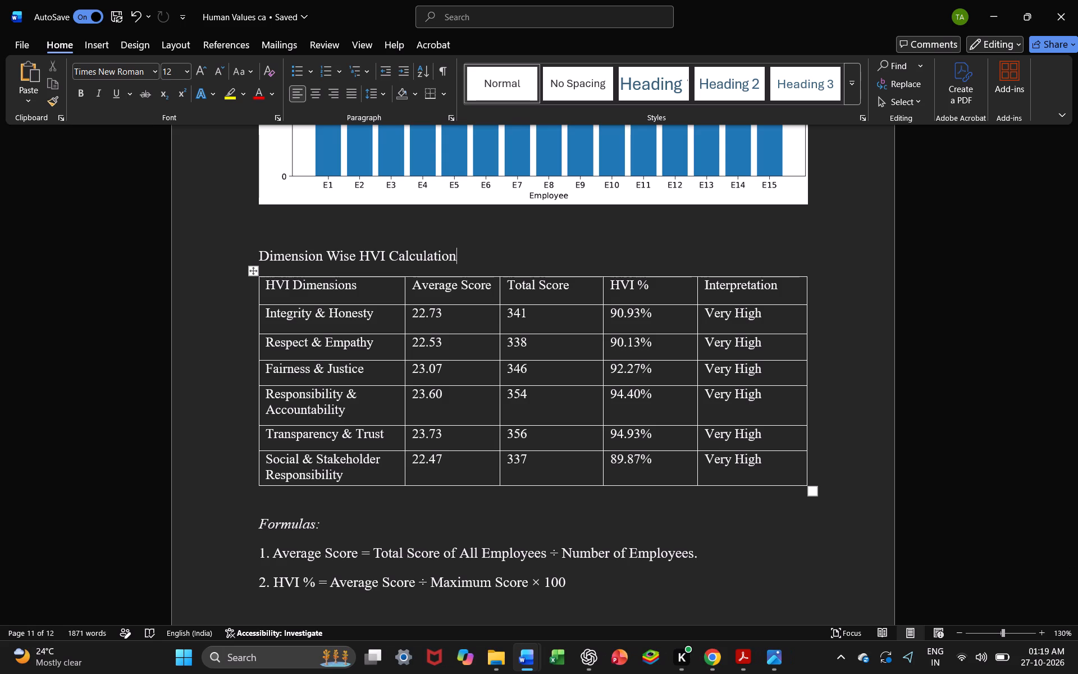
scroll(469, 334, down, 3)
click(333, 395)
scroll(333, 395, down, 6)
scroll(333, 395, up, 7)
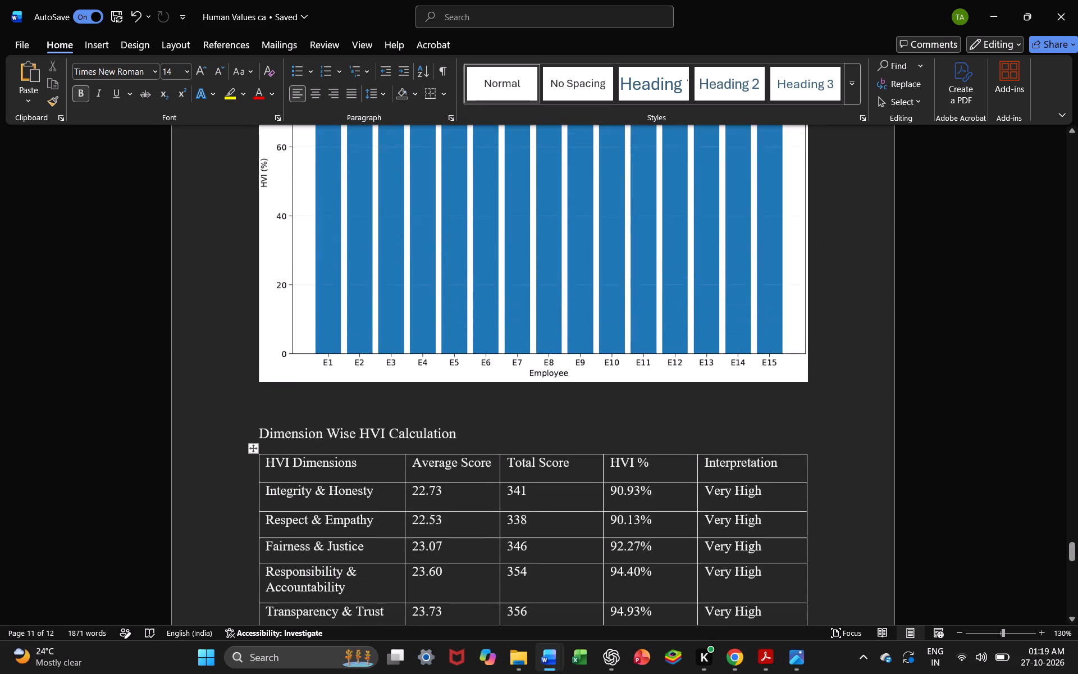
scroll(333, 395, down, 2)
drag(457, 145, 290, 148)
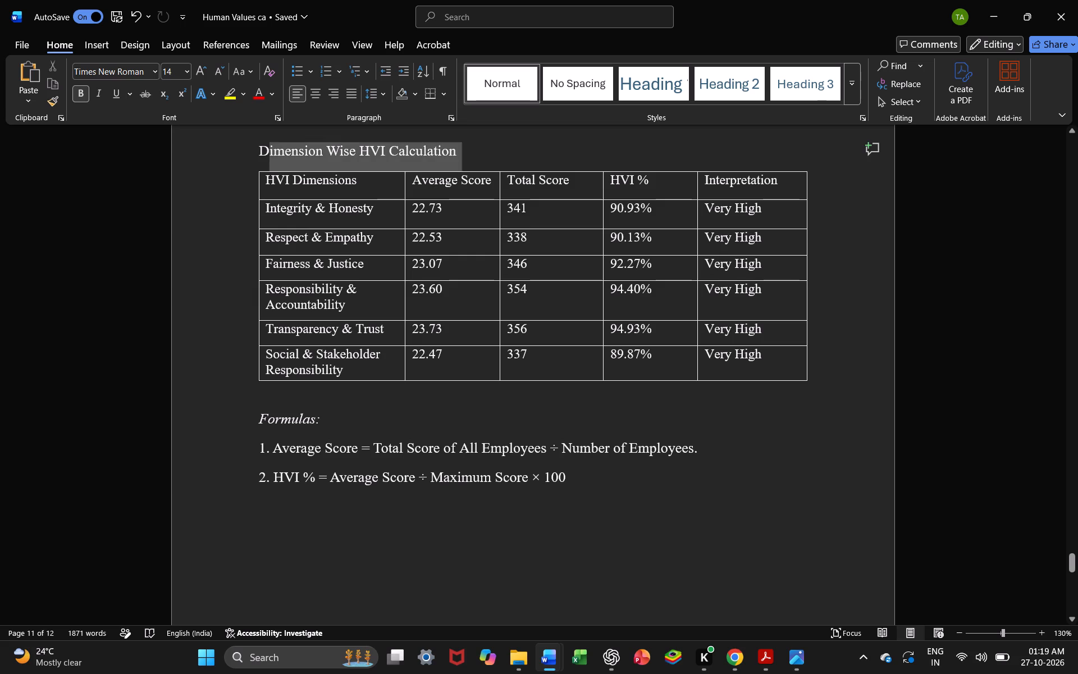
drag(290, 148, 284, 148)
click(81, 98)
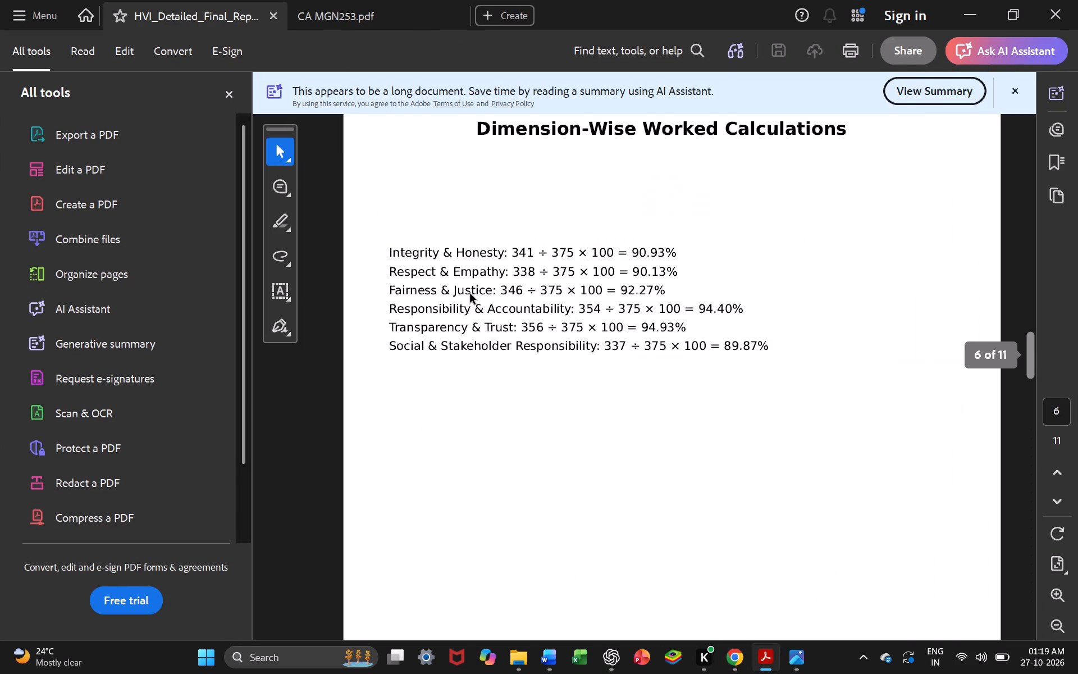
key(Down)
key(Down)
key(Up)
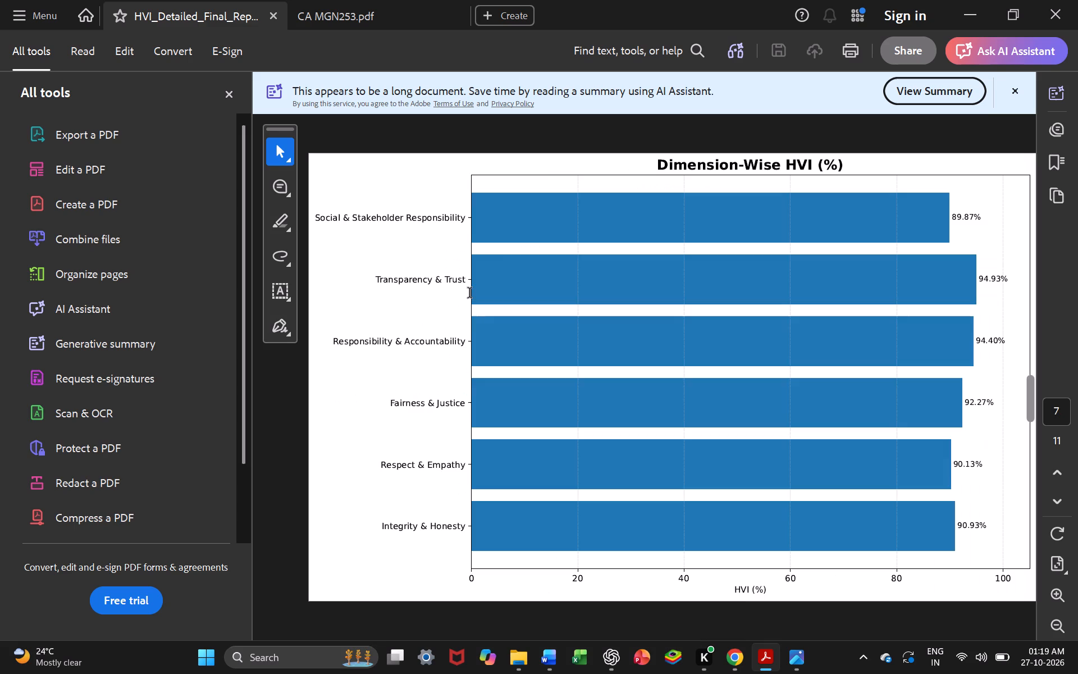
click(542, 128)
click(1077, 375)
ctrl+scroll(874, 394, down, 4)
scroll(874, 394, up, 5)
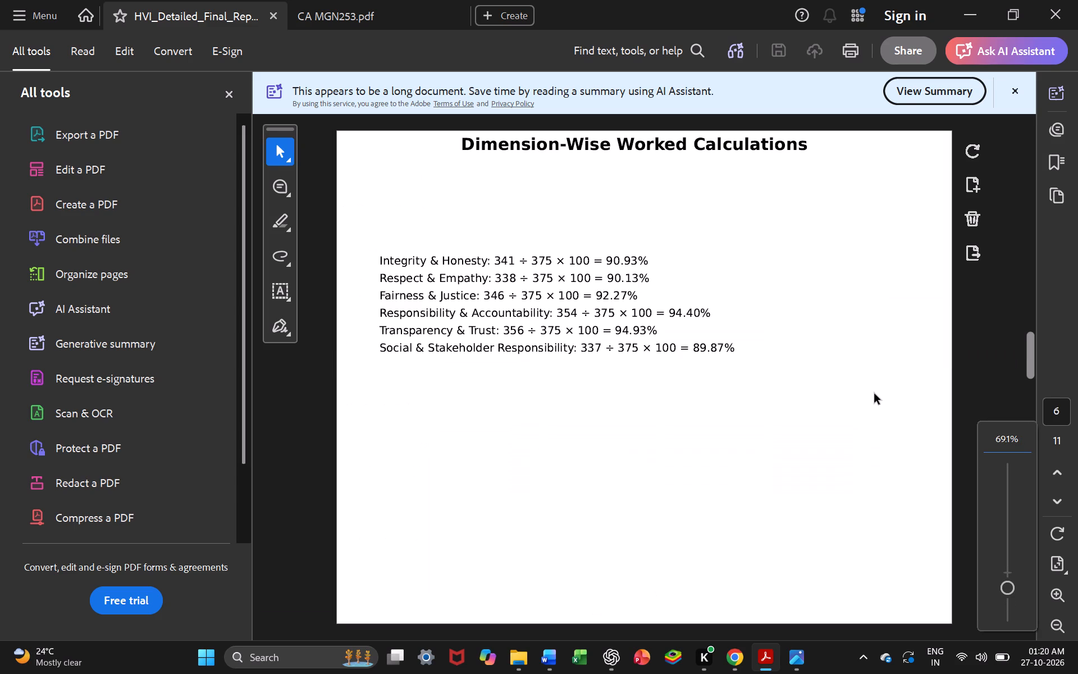
key(Right)
key(Down)
key(Down)
click(971, 344)
key(Down)
key(Down)
key(Up)
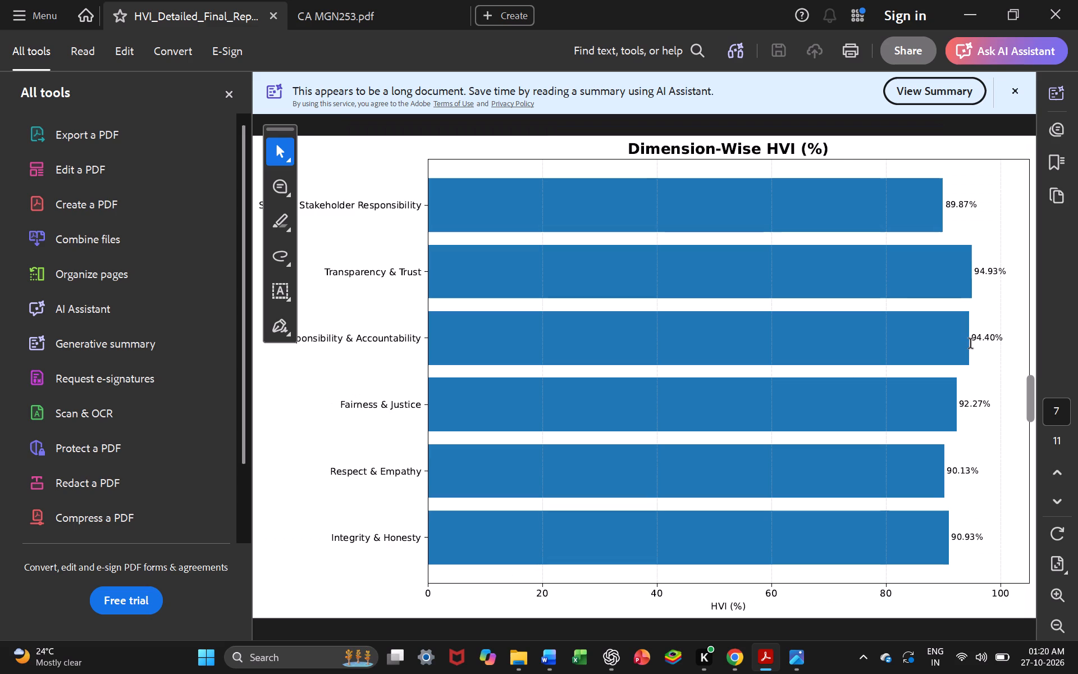
key(Down)
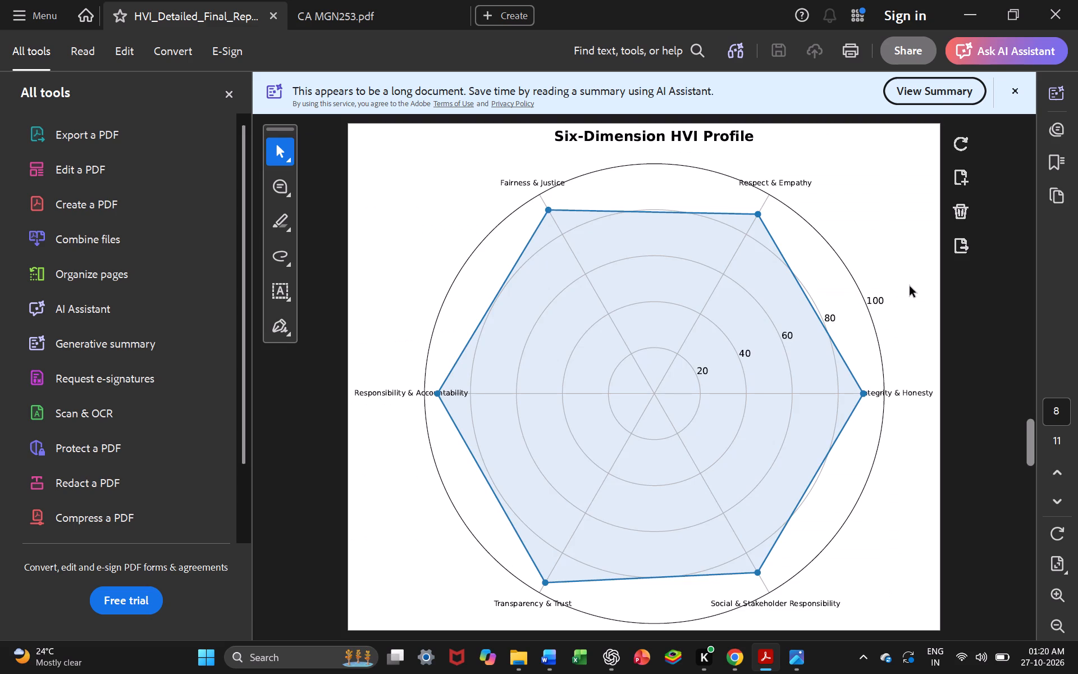
key(Up)
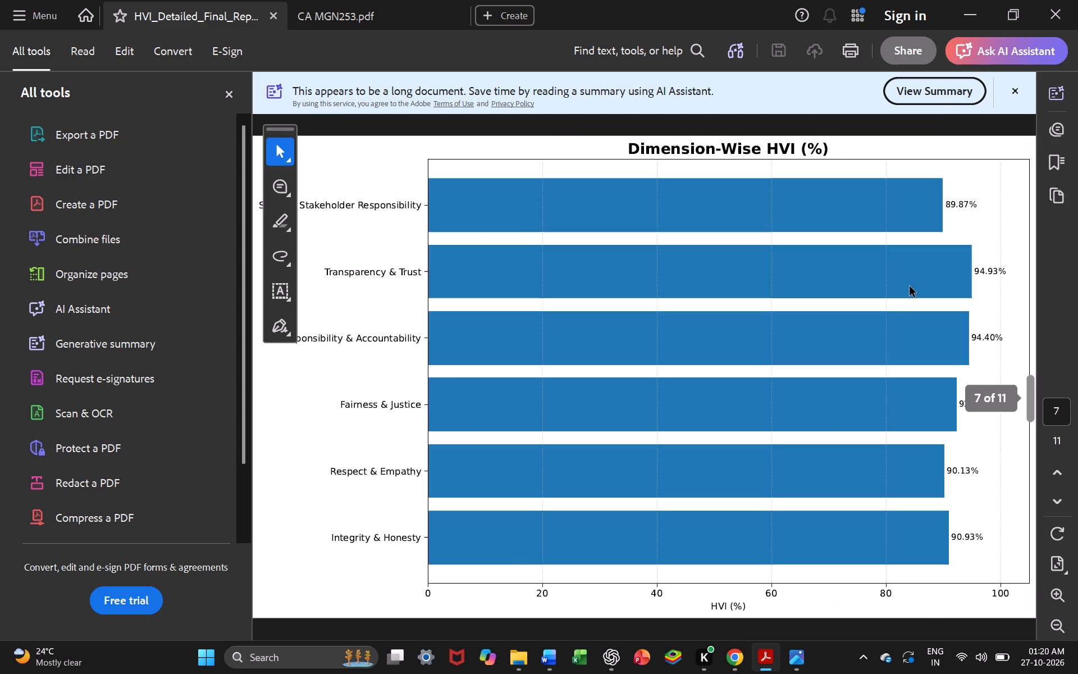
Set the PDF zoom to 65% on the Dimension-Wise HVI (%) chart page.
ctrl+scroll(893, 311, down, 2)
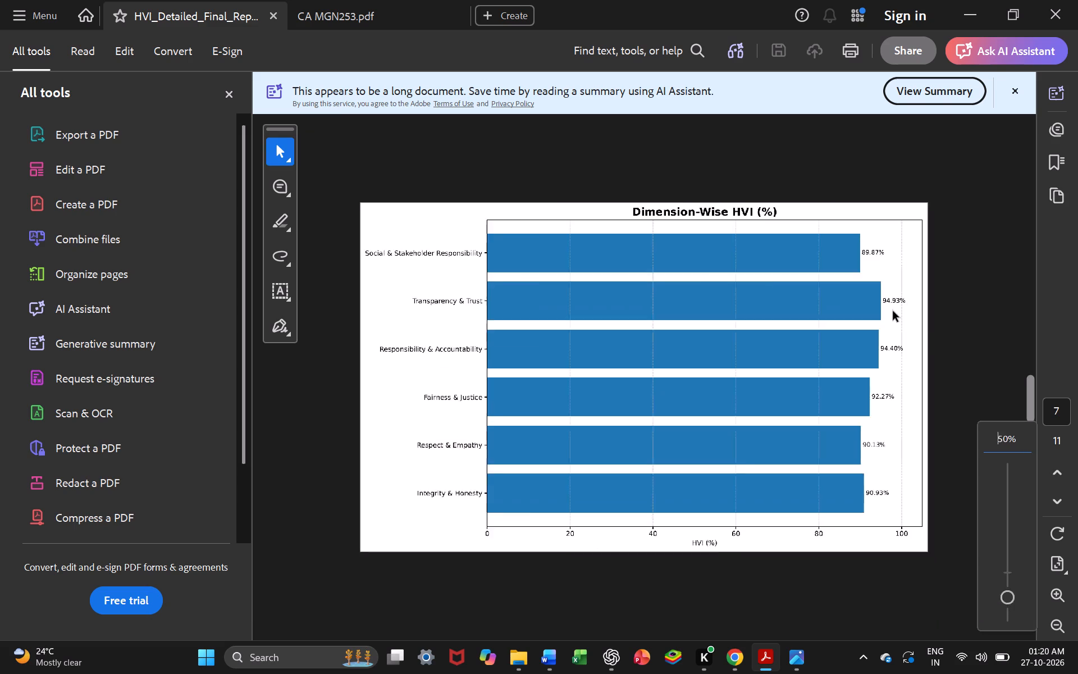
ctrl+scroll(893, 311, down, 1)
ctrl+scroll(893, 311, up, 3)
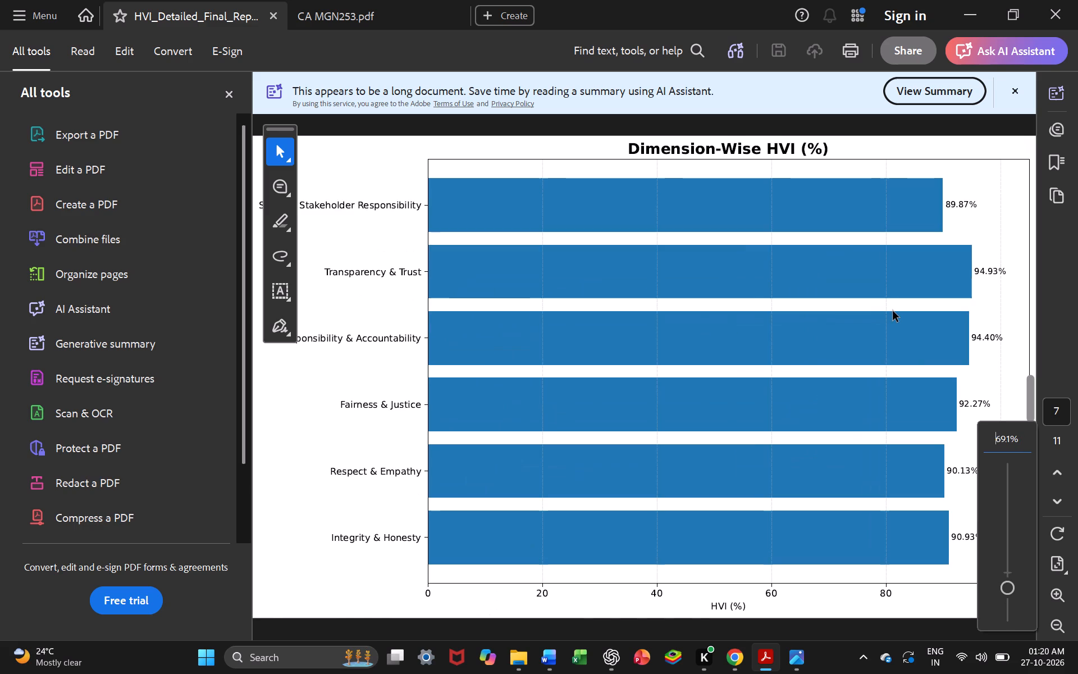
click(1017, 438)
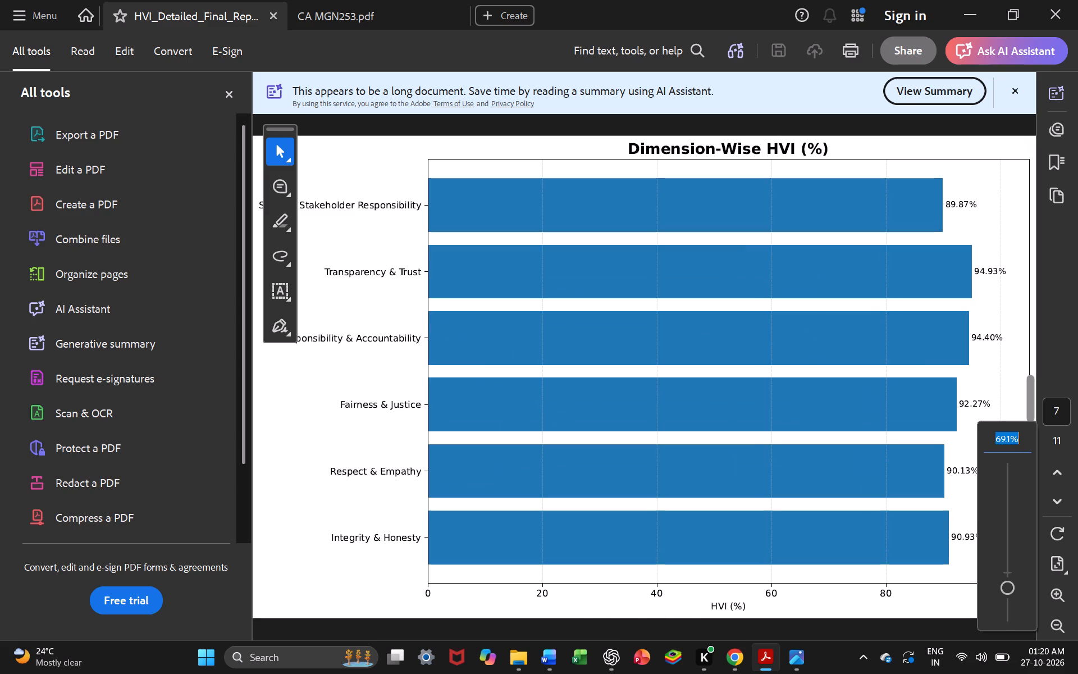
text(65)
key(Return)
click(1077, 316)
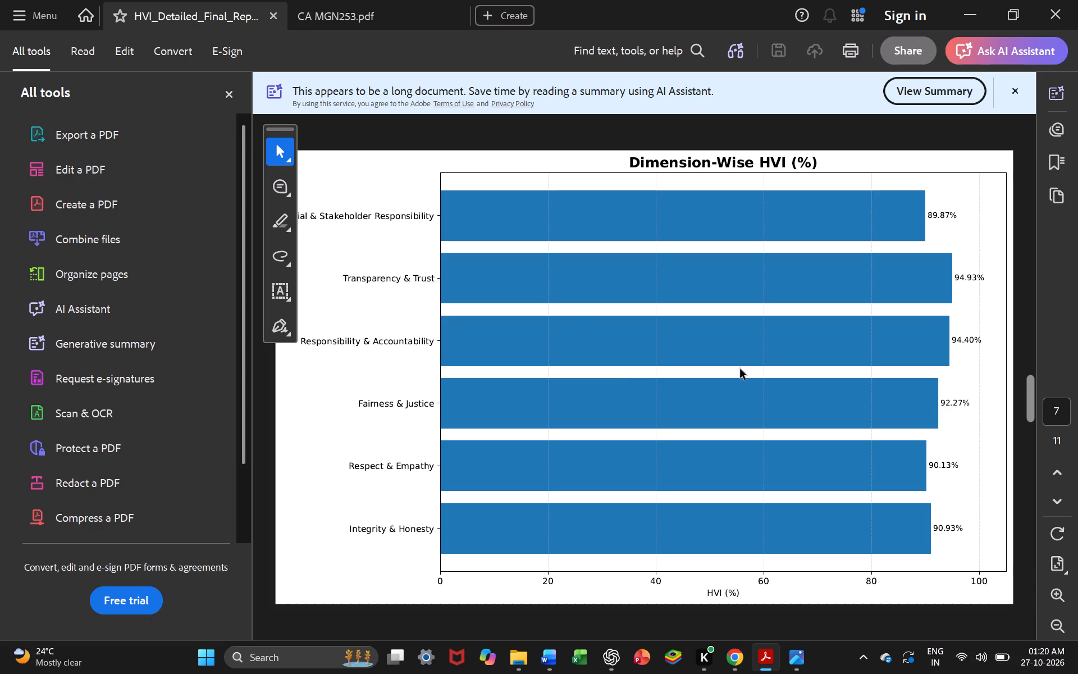
Move the floating annotation toolbar away from the upper category labels of the Dimension-Wise HVI (%) chart, down beside the chart's lower part.
drag(276, 131, 254, 517)
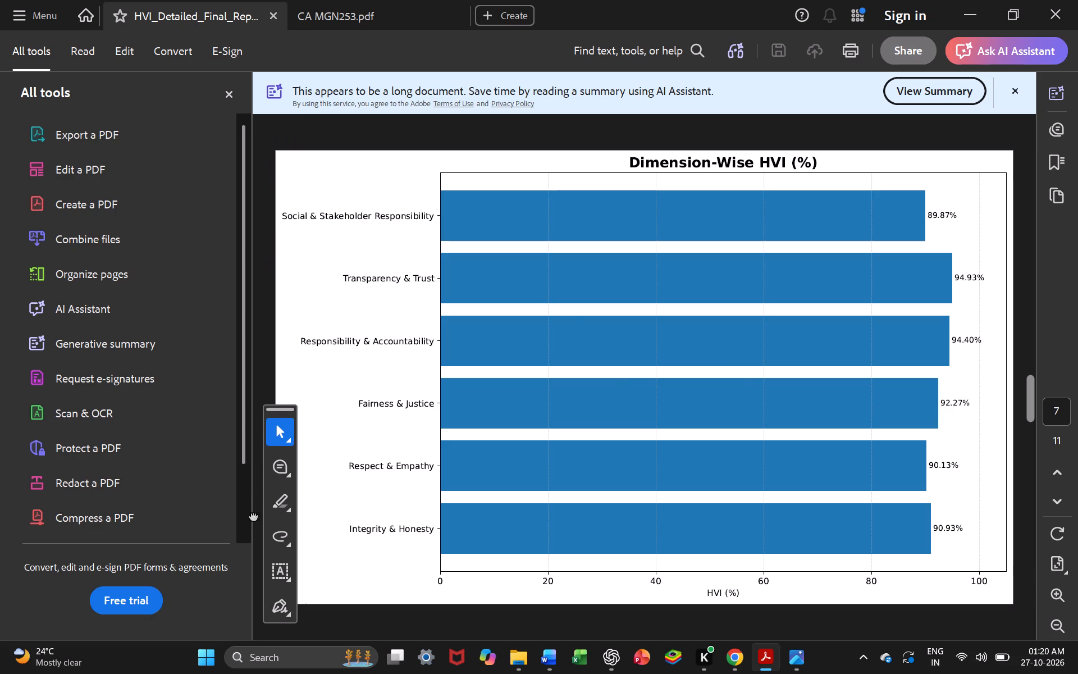
drag(254, 517, 856, 325)
click(706, 397)
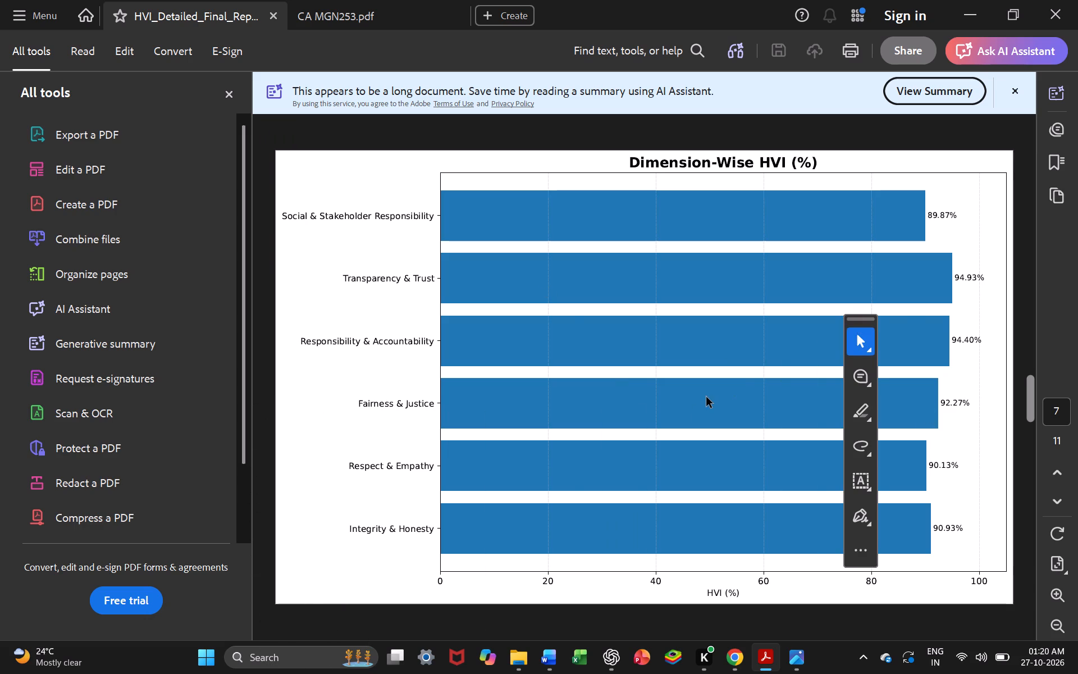
drag(866, 318, 270, 454)
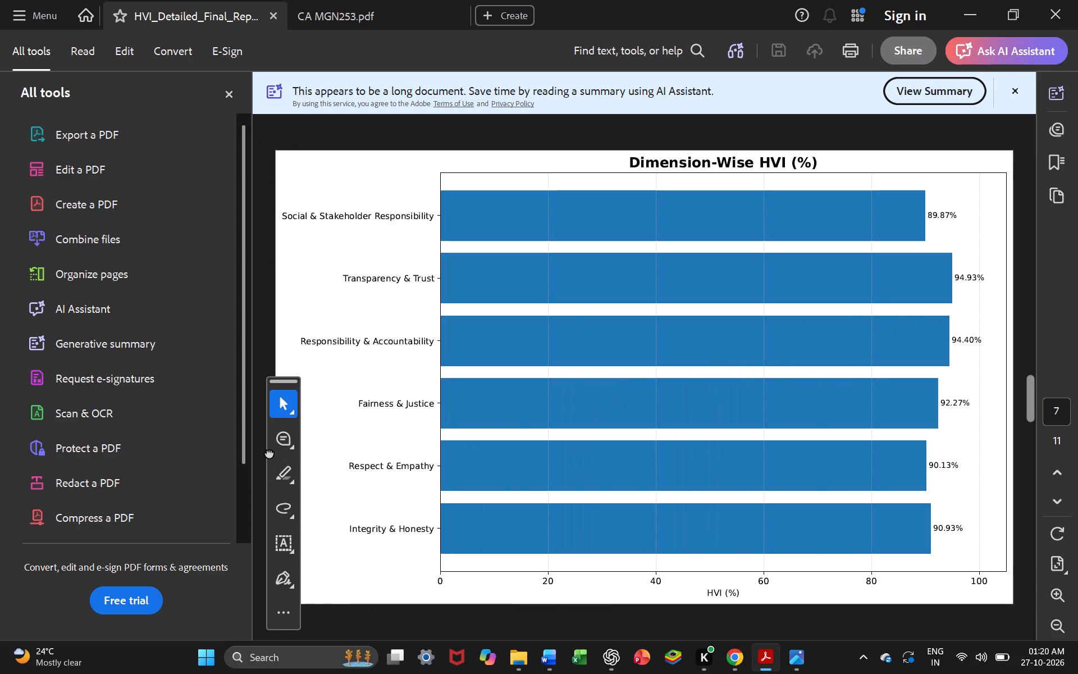
drag(270, 454, 291, 143)
drag(182, 289, 177, 468)
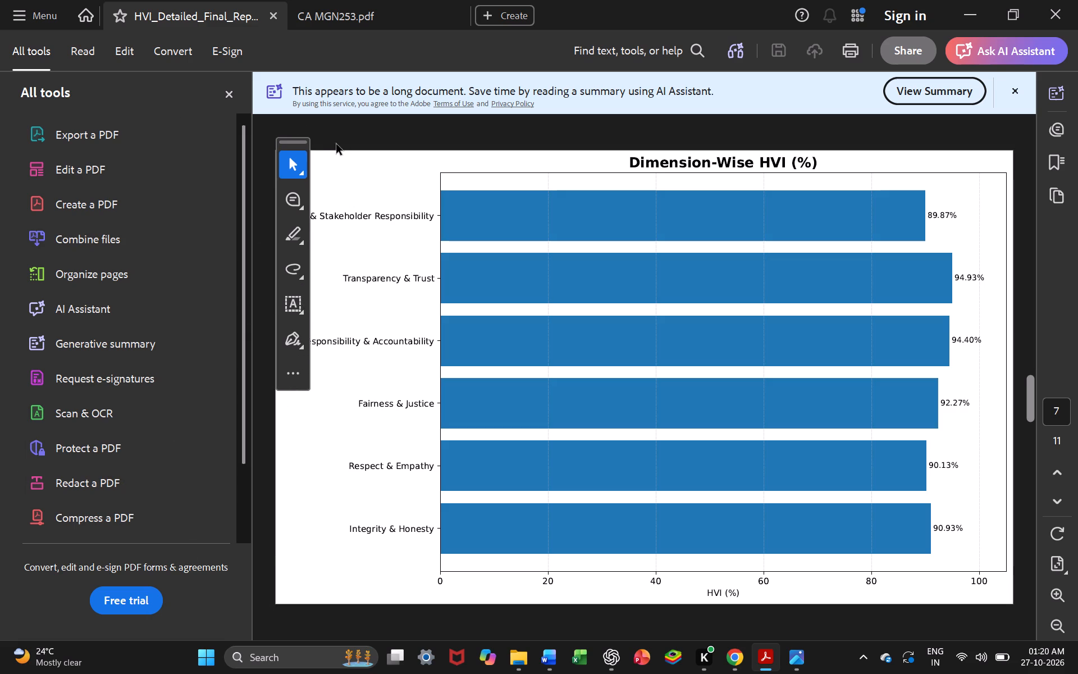
drag(301, 144, 243, 461)
click(968, 427)
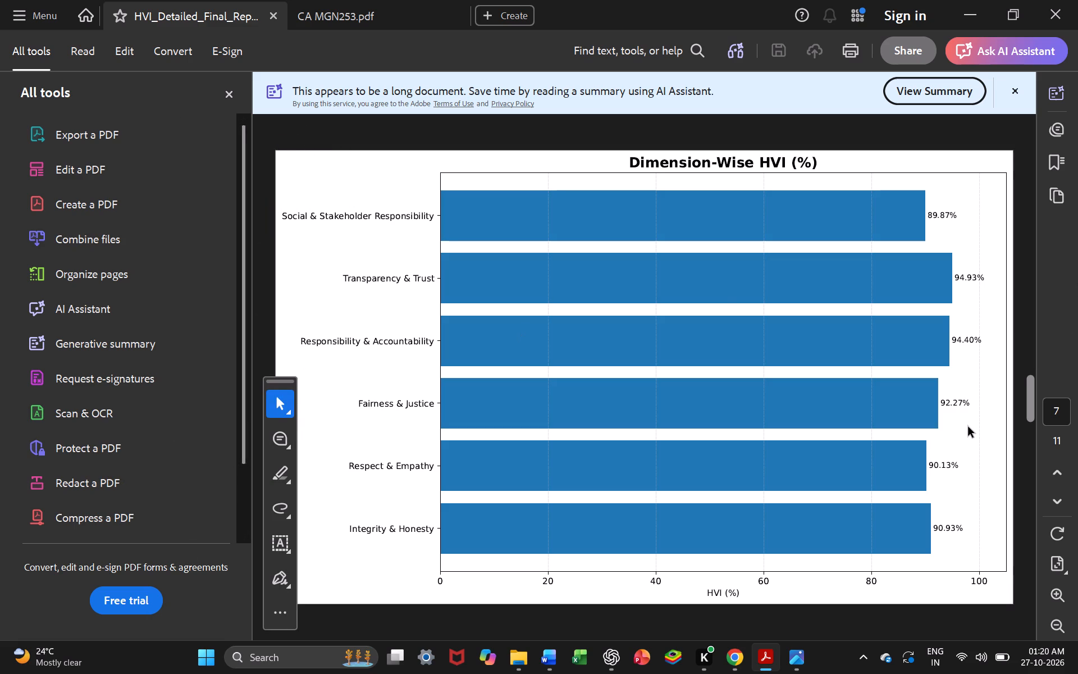
Capture a full-screen screenshot of the Dimension-Wise HVI (%) chart with the PDF zoomed out to 50%.
ctrl+scroll(968, 427, down, 1)
click(1054, 611)
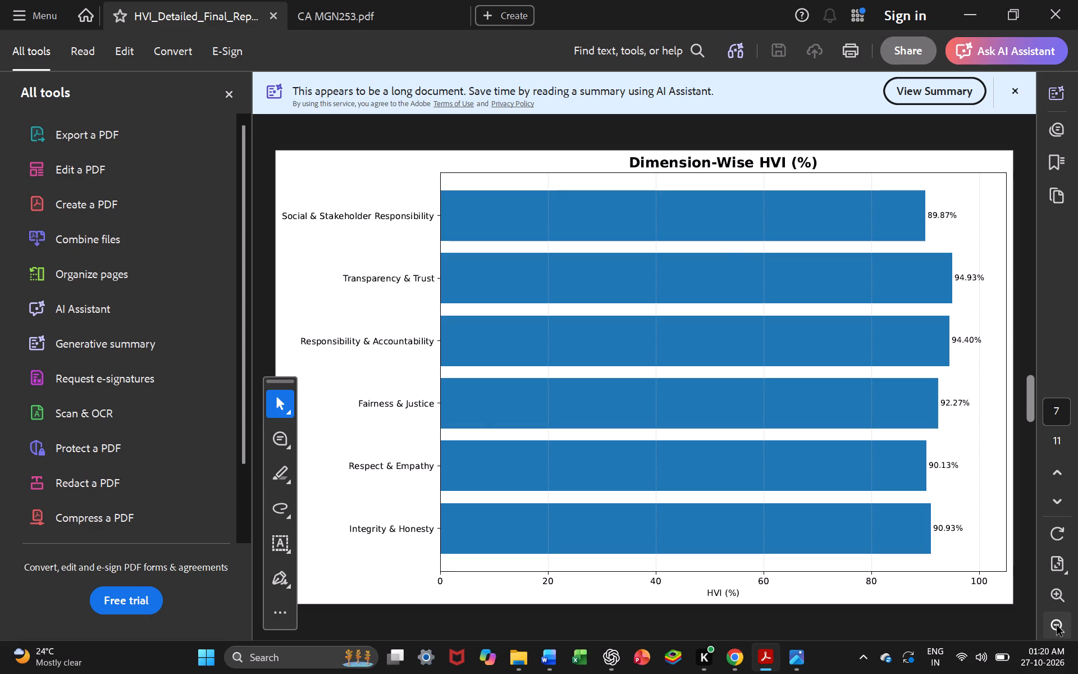
click(1057, 626)
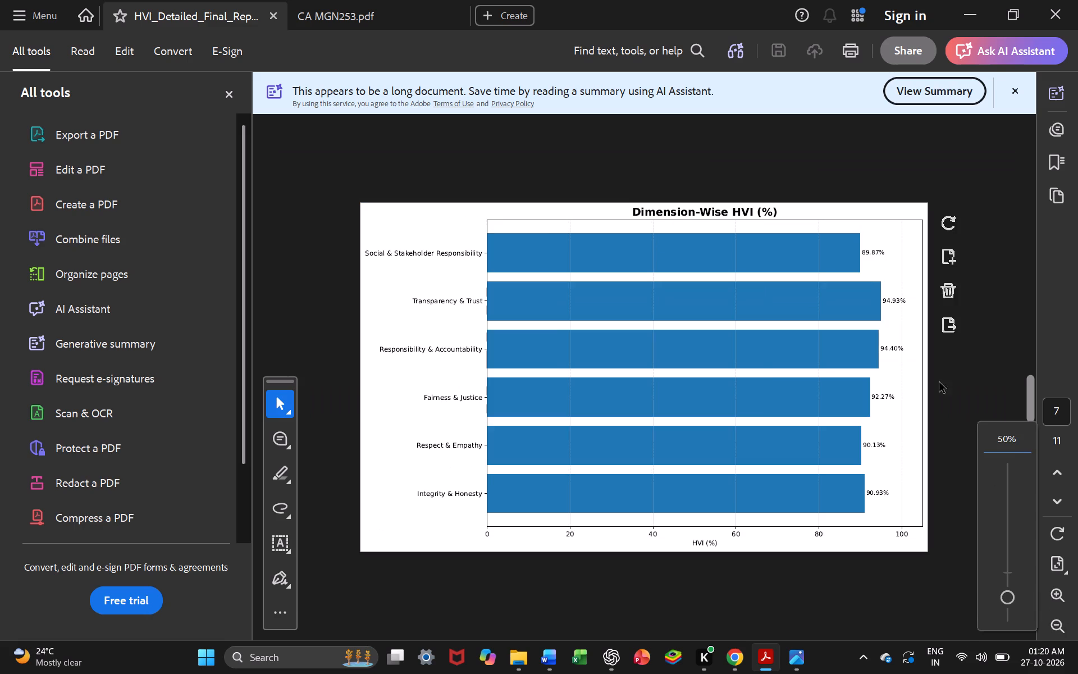
click(1004, 297)
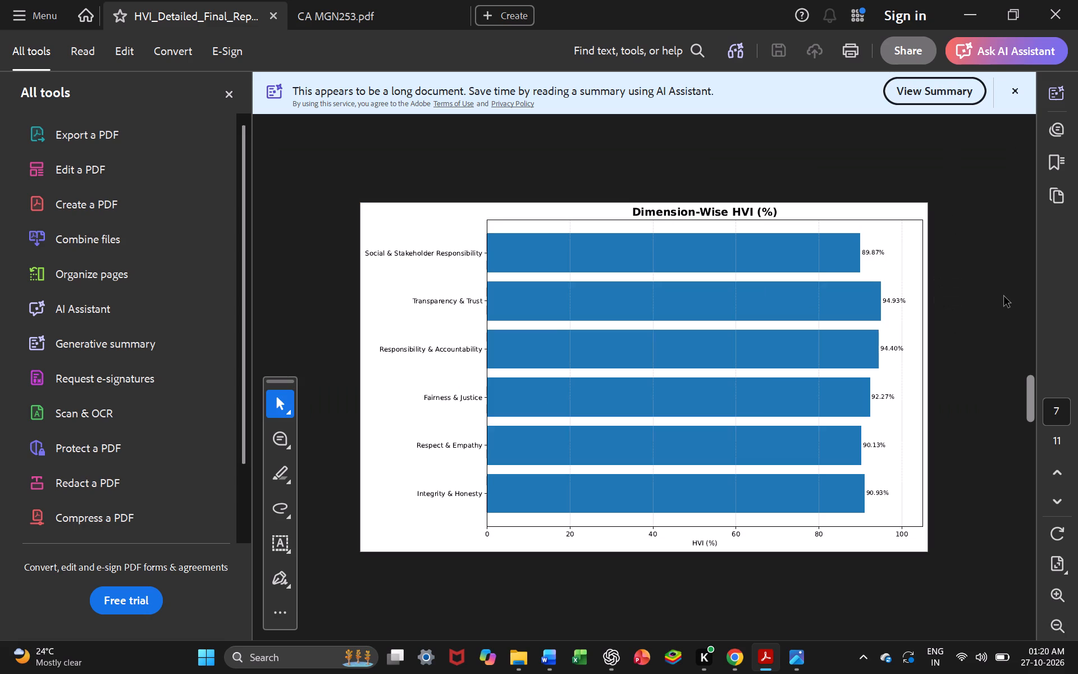
key(super+Print)
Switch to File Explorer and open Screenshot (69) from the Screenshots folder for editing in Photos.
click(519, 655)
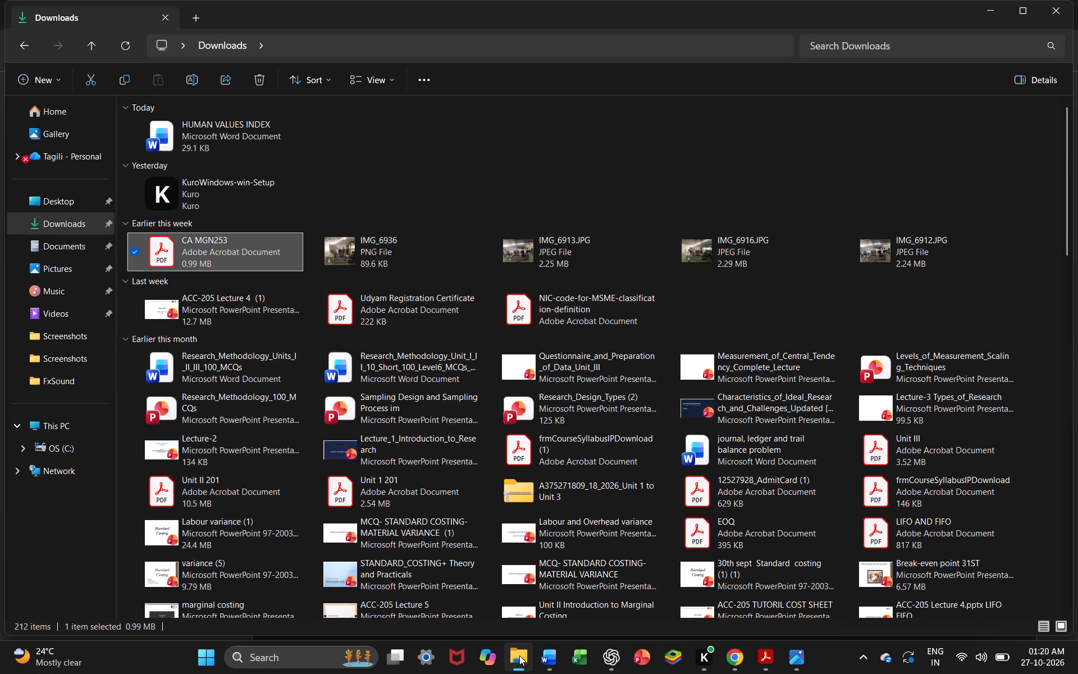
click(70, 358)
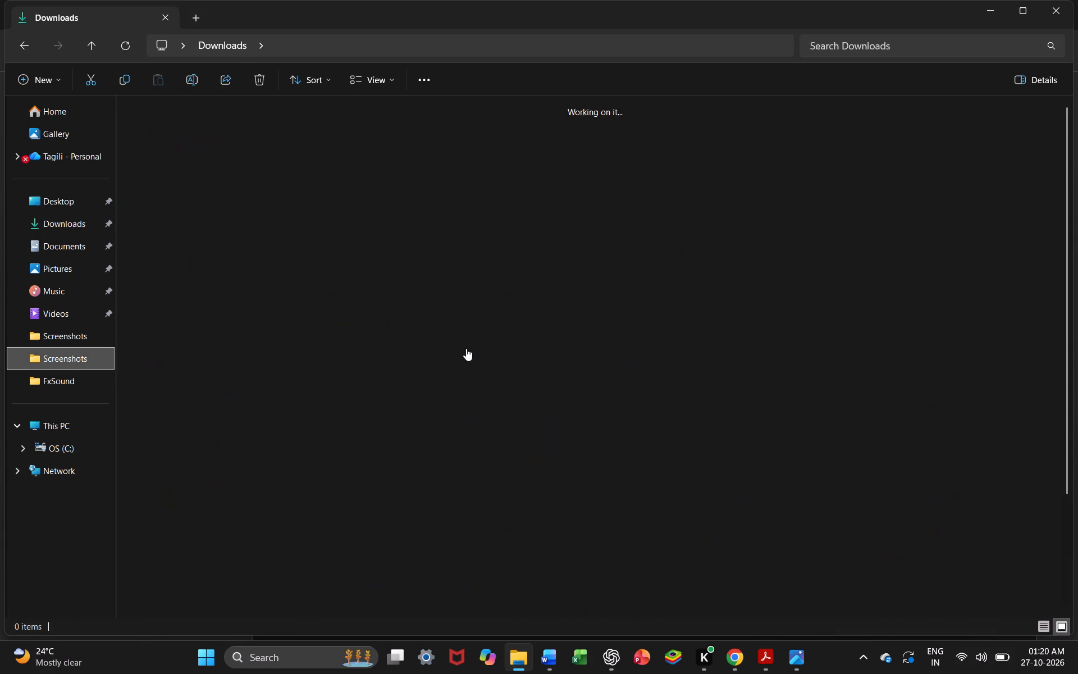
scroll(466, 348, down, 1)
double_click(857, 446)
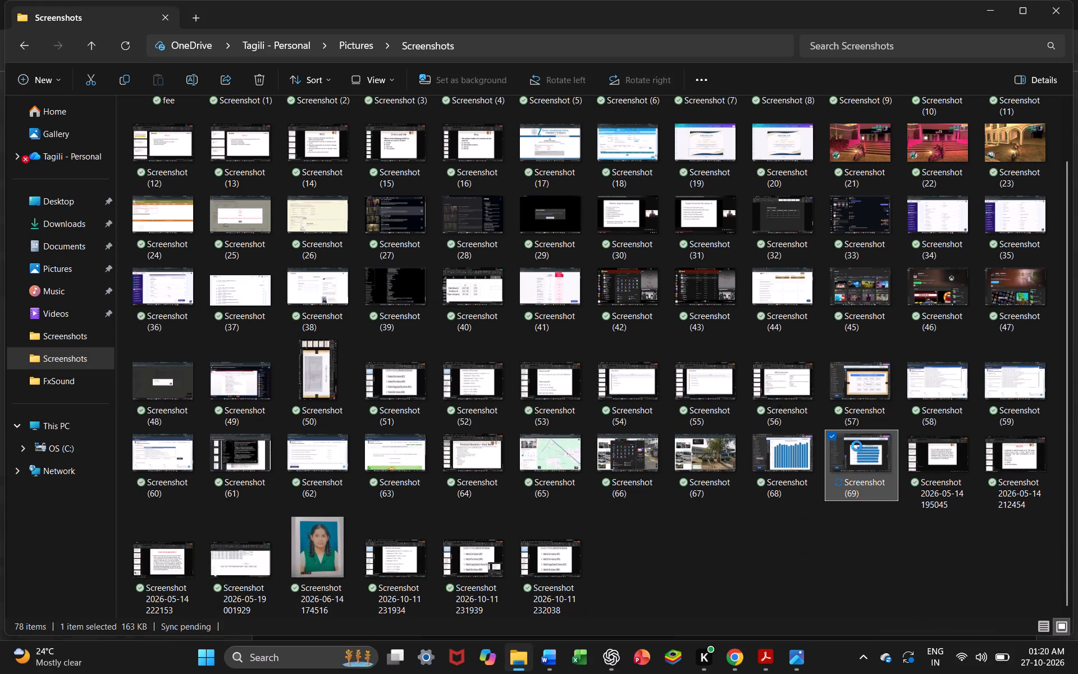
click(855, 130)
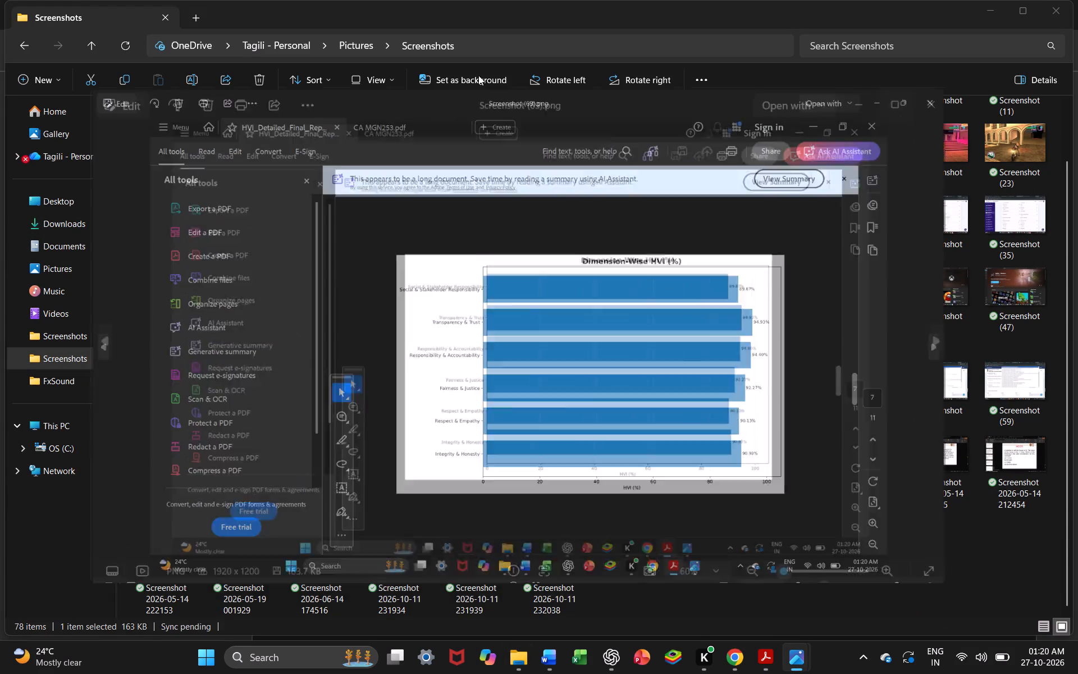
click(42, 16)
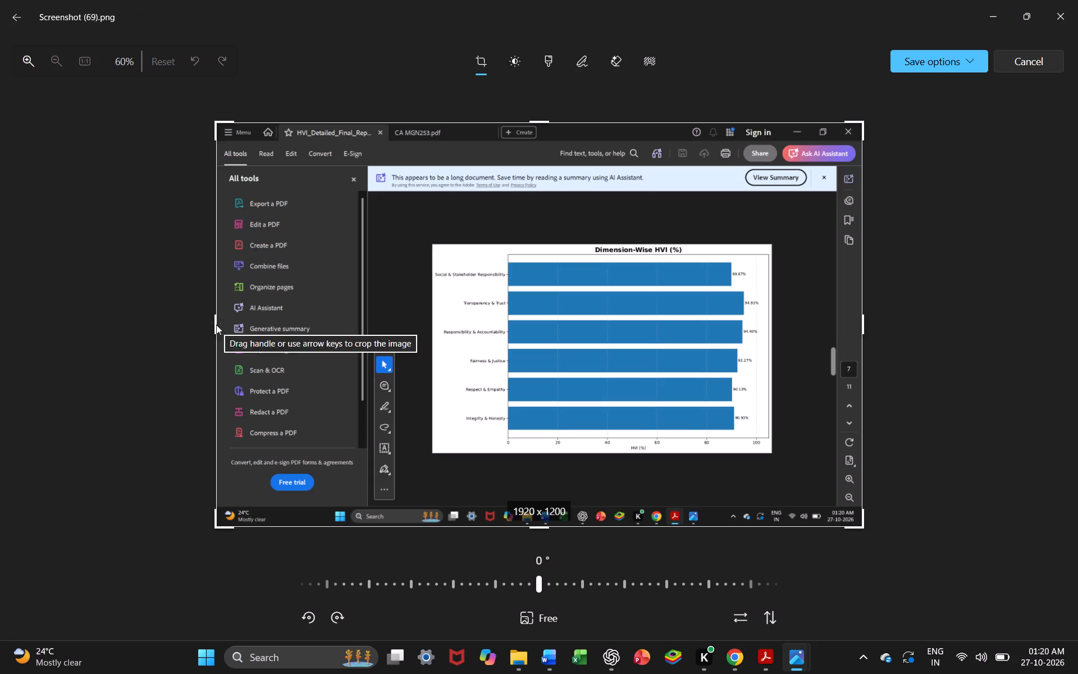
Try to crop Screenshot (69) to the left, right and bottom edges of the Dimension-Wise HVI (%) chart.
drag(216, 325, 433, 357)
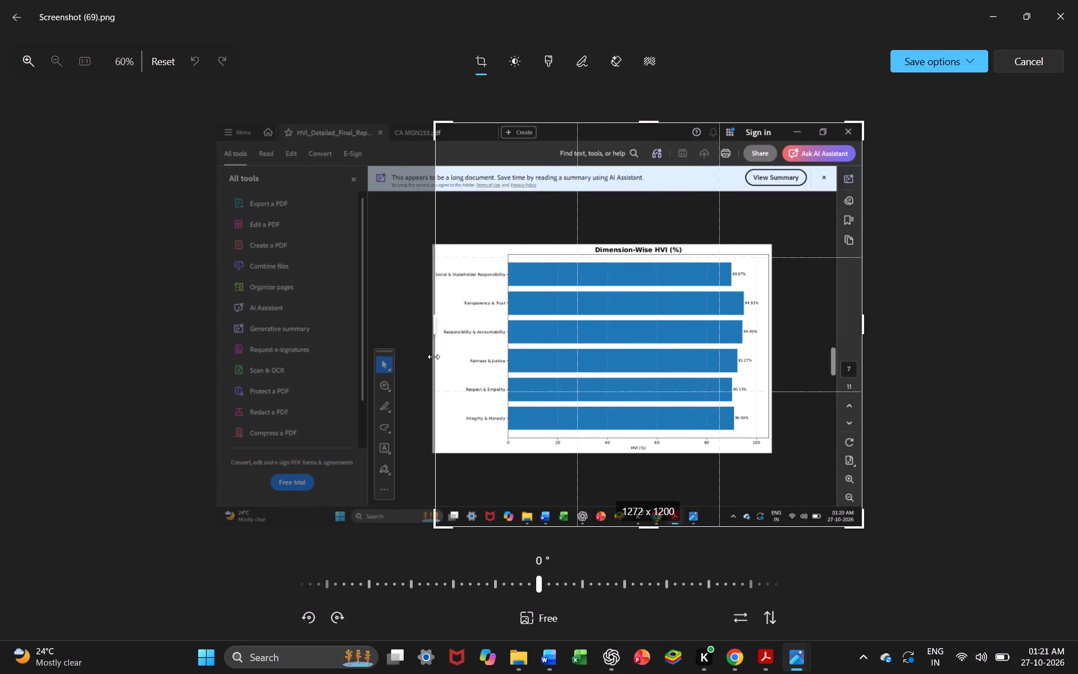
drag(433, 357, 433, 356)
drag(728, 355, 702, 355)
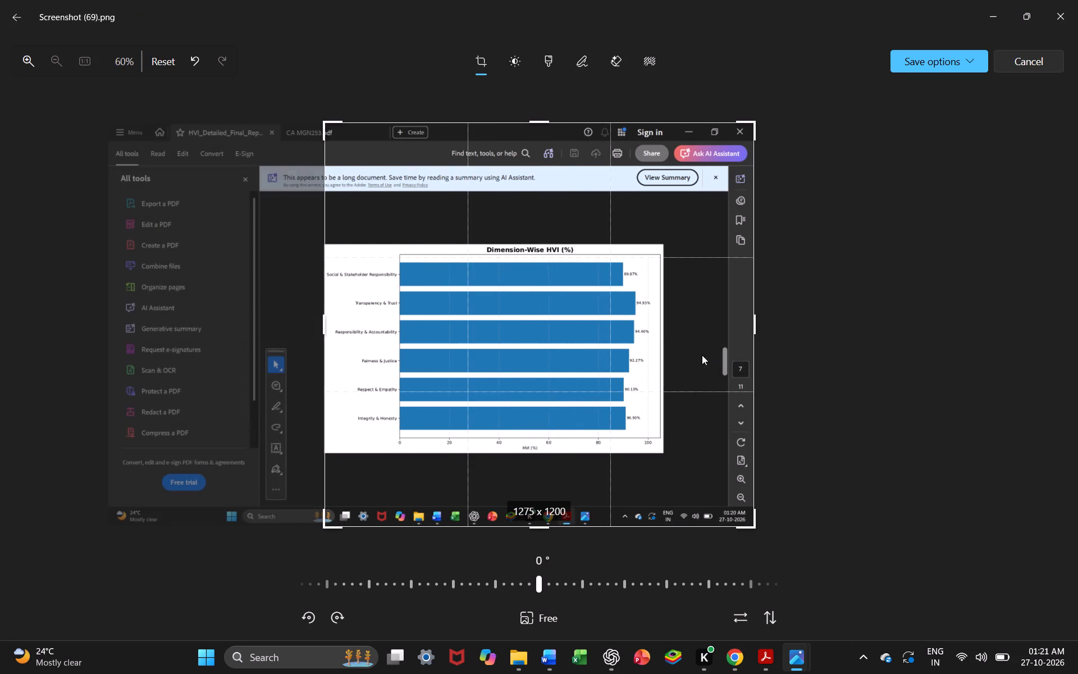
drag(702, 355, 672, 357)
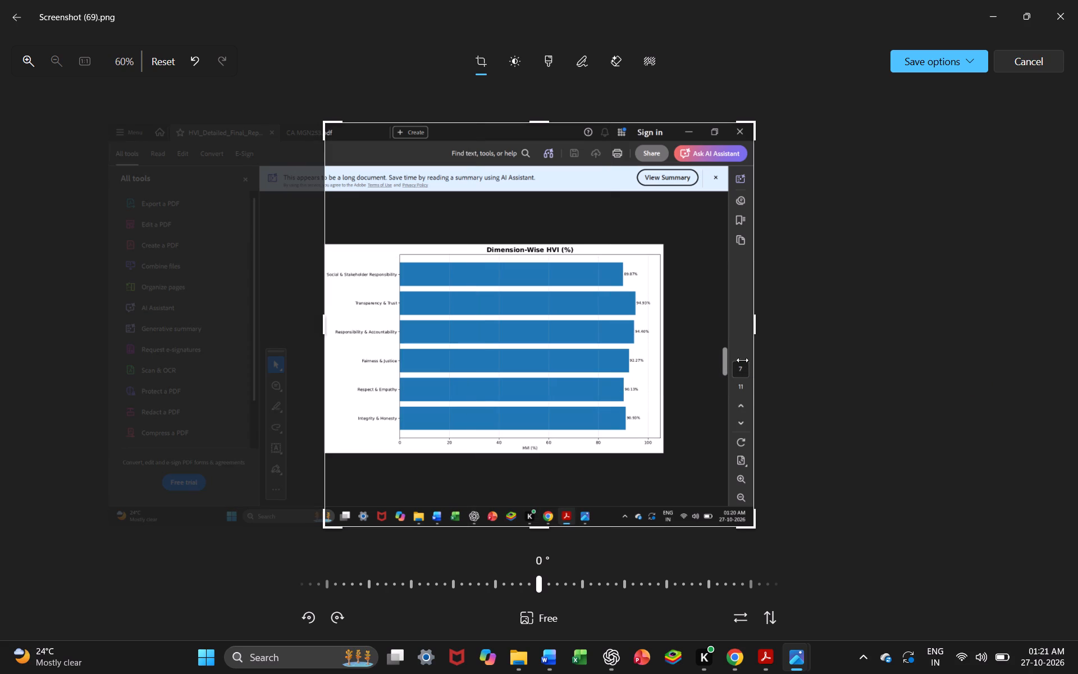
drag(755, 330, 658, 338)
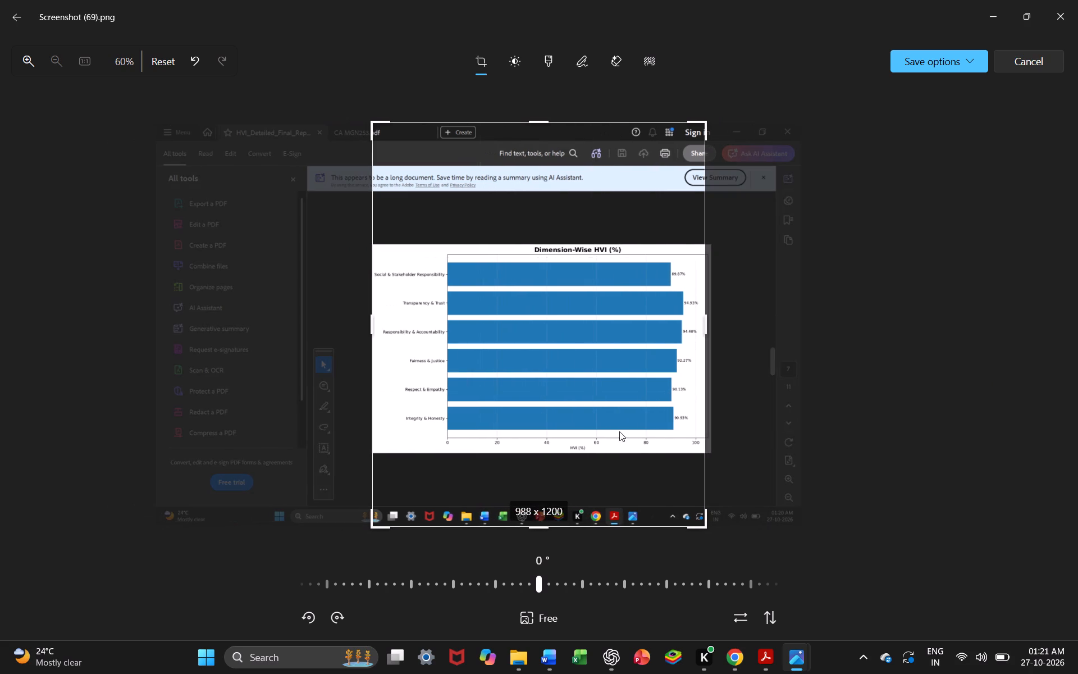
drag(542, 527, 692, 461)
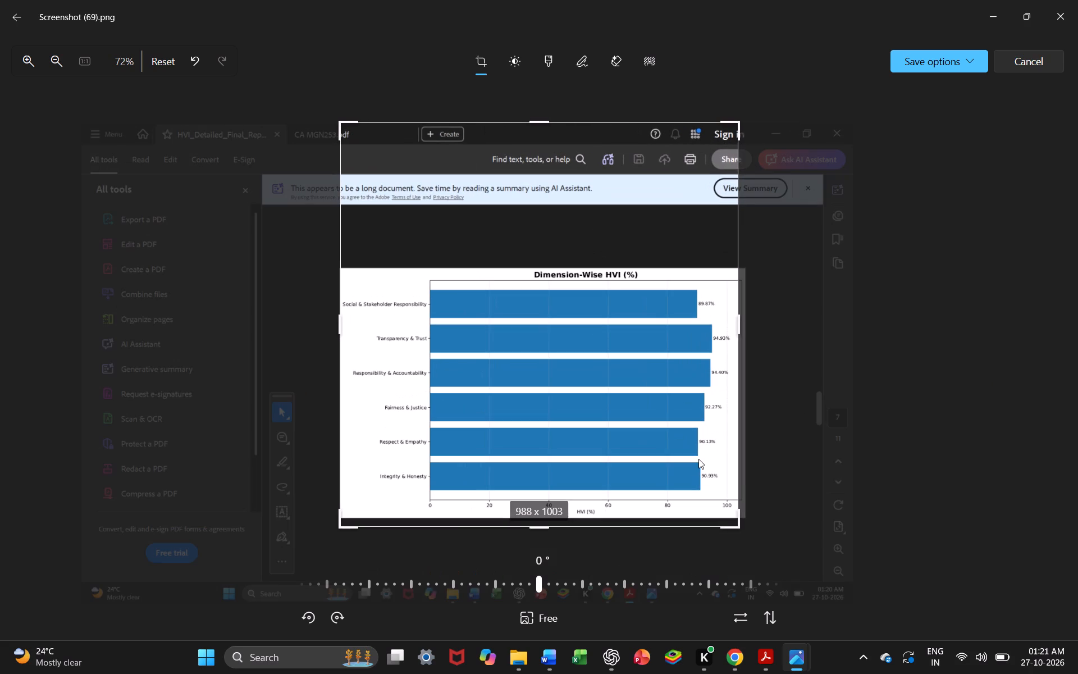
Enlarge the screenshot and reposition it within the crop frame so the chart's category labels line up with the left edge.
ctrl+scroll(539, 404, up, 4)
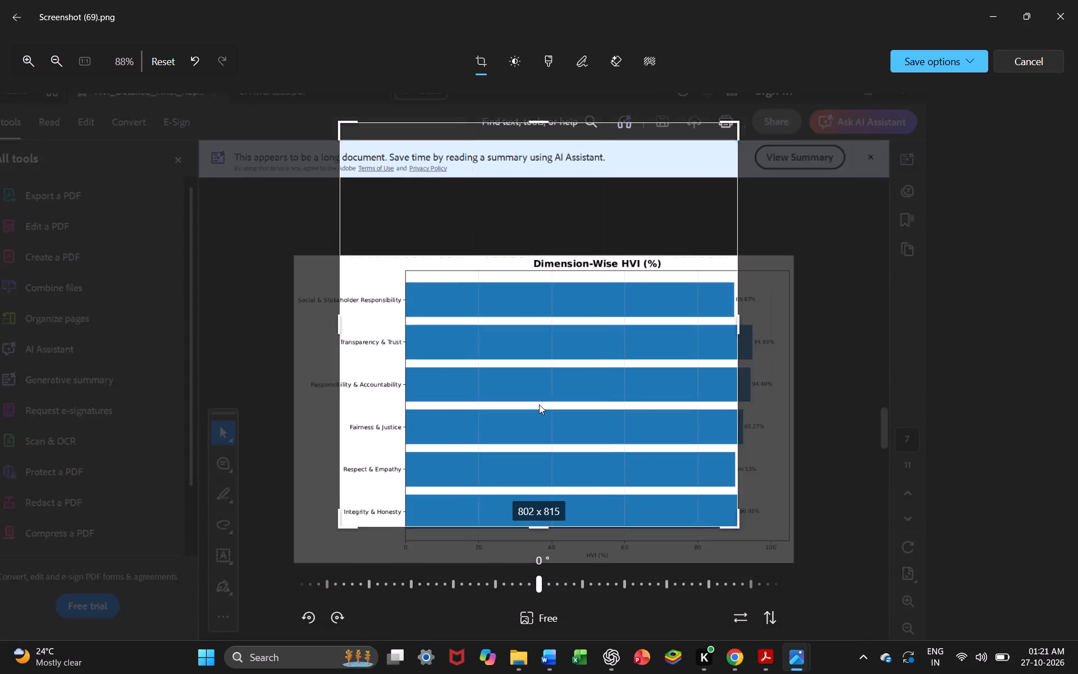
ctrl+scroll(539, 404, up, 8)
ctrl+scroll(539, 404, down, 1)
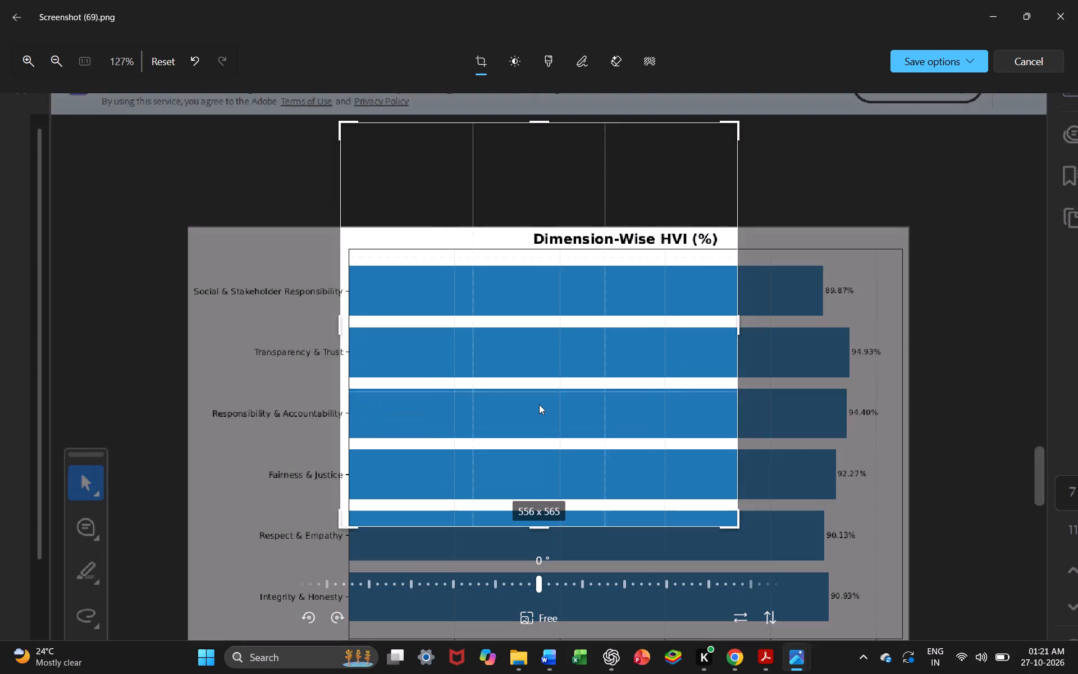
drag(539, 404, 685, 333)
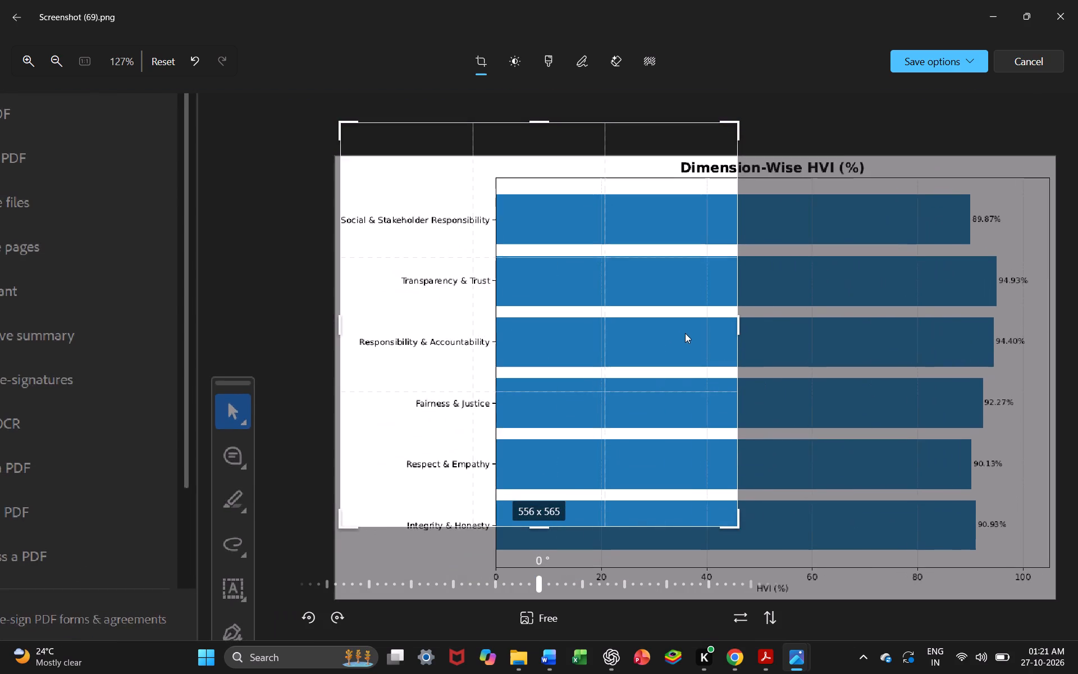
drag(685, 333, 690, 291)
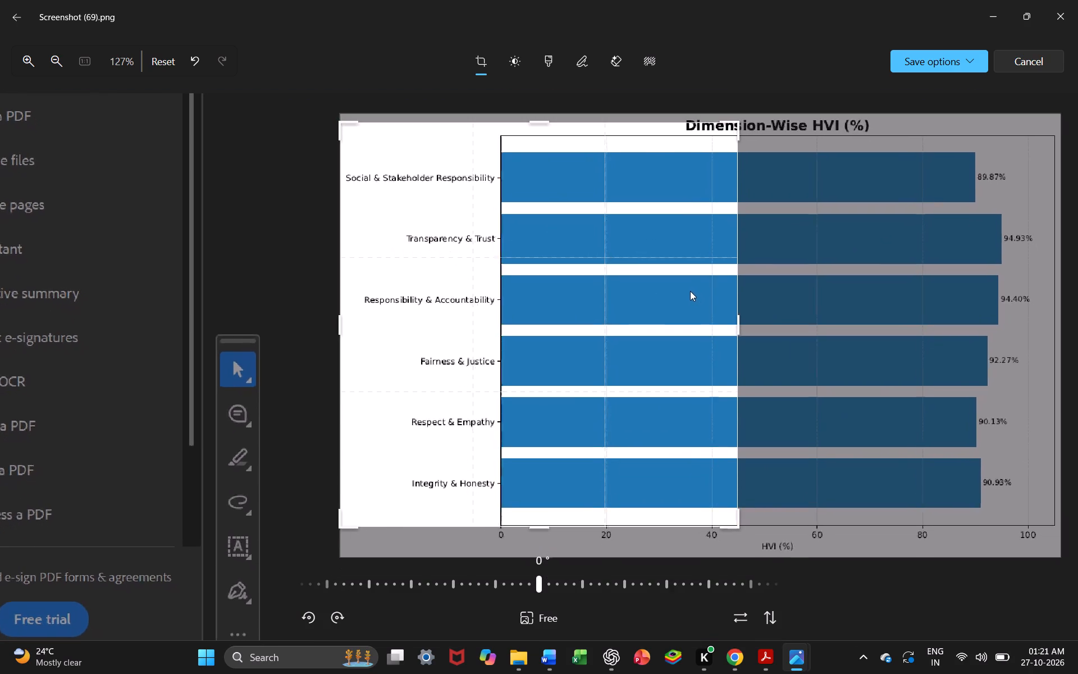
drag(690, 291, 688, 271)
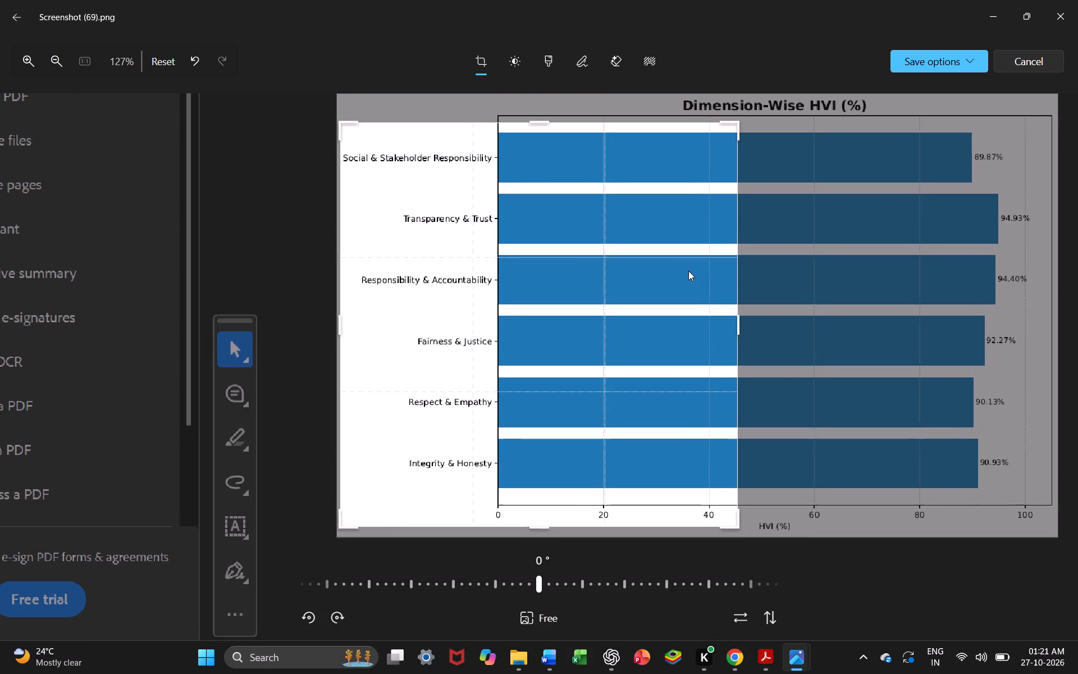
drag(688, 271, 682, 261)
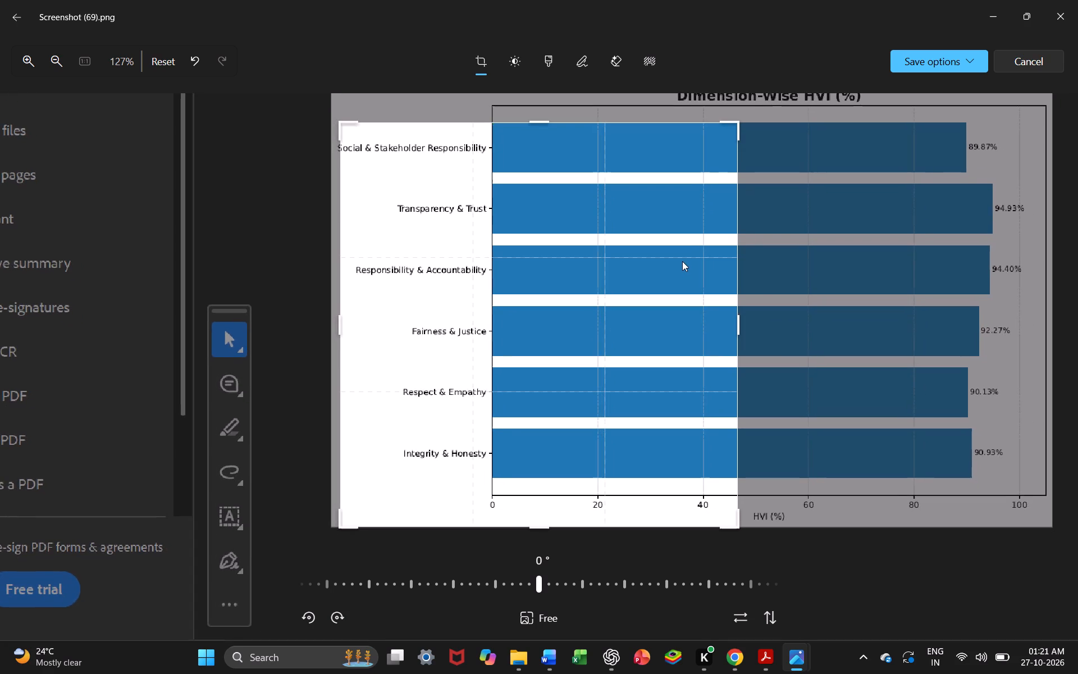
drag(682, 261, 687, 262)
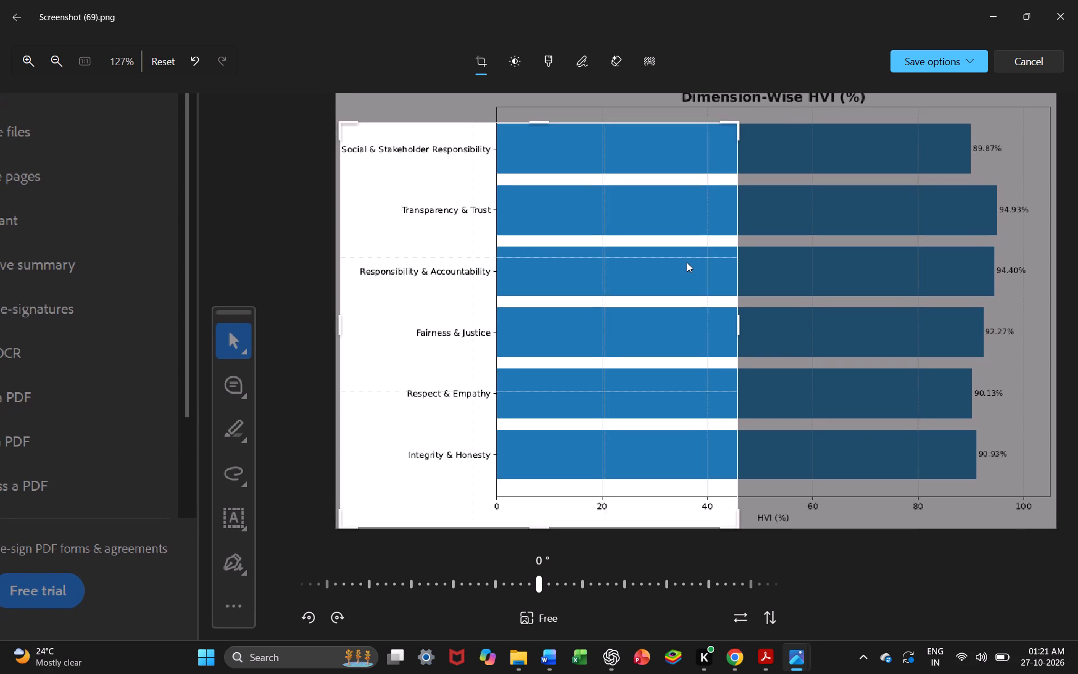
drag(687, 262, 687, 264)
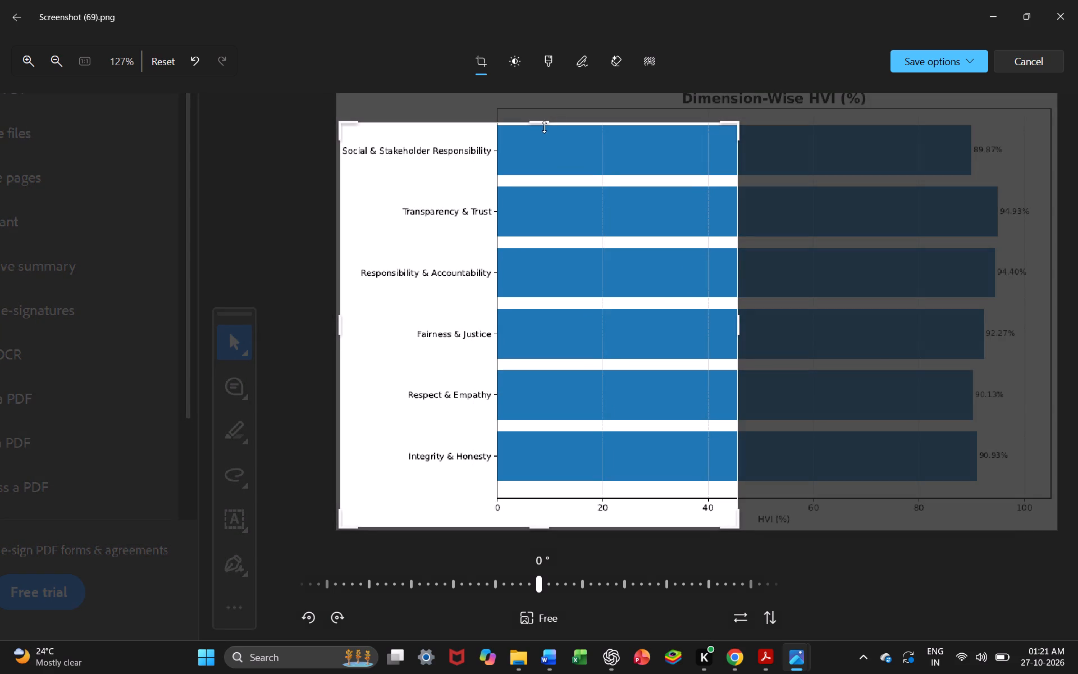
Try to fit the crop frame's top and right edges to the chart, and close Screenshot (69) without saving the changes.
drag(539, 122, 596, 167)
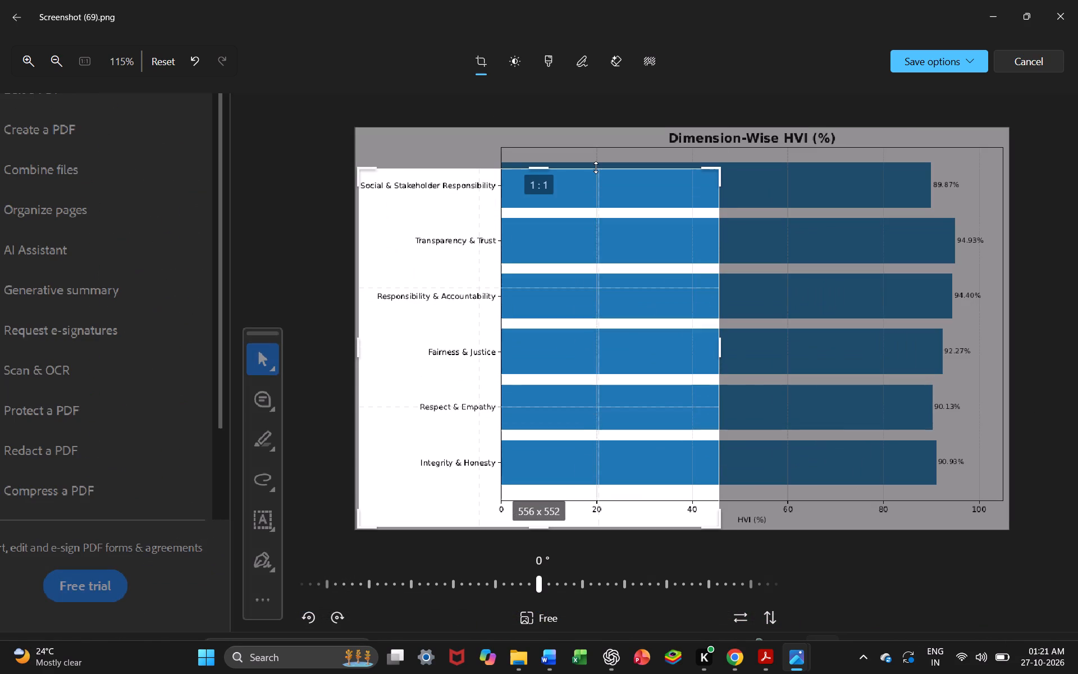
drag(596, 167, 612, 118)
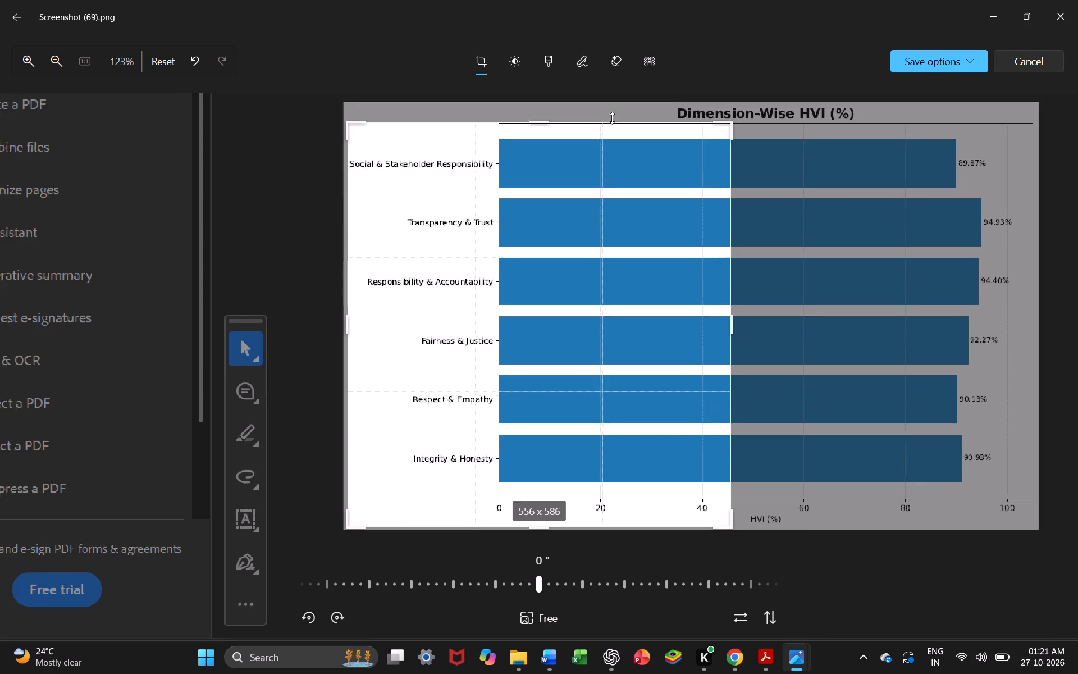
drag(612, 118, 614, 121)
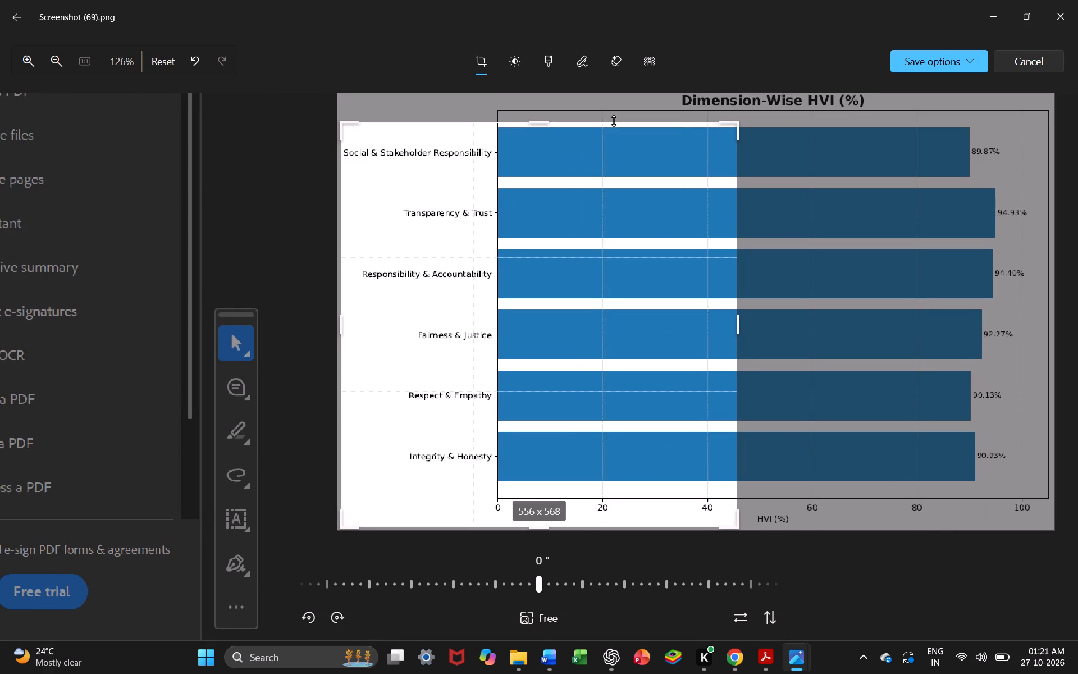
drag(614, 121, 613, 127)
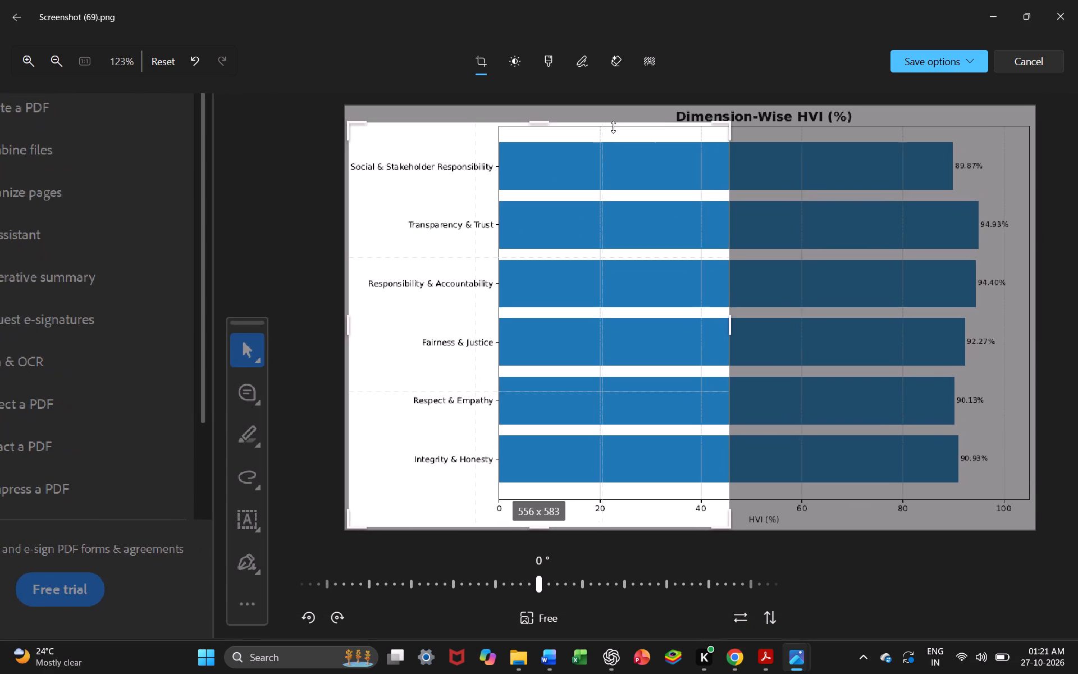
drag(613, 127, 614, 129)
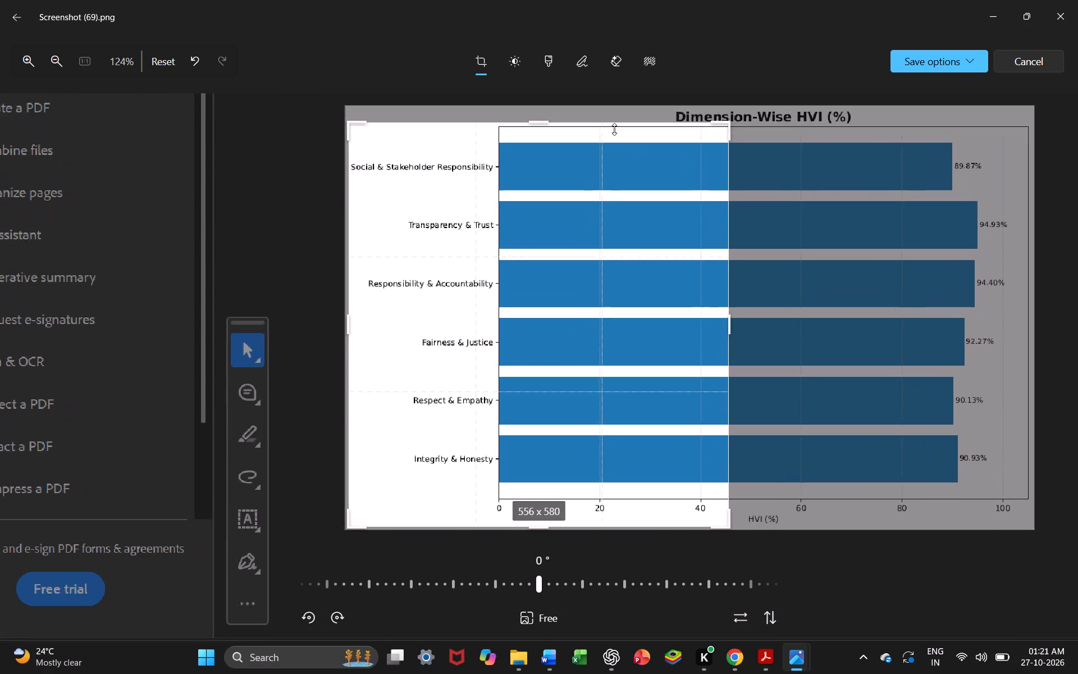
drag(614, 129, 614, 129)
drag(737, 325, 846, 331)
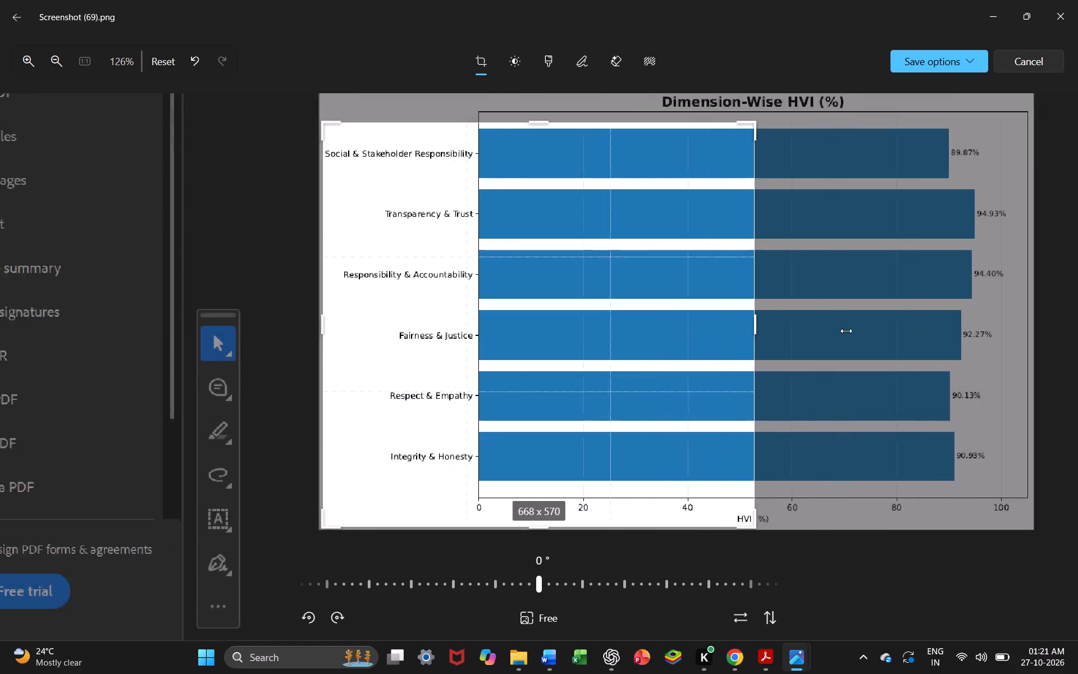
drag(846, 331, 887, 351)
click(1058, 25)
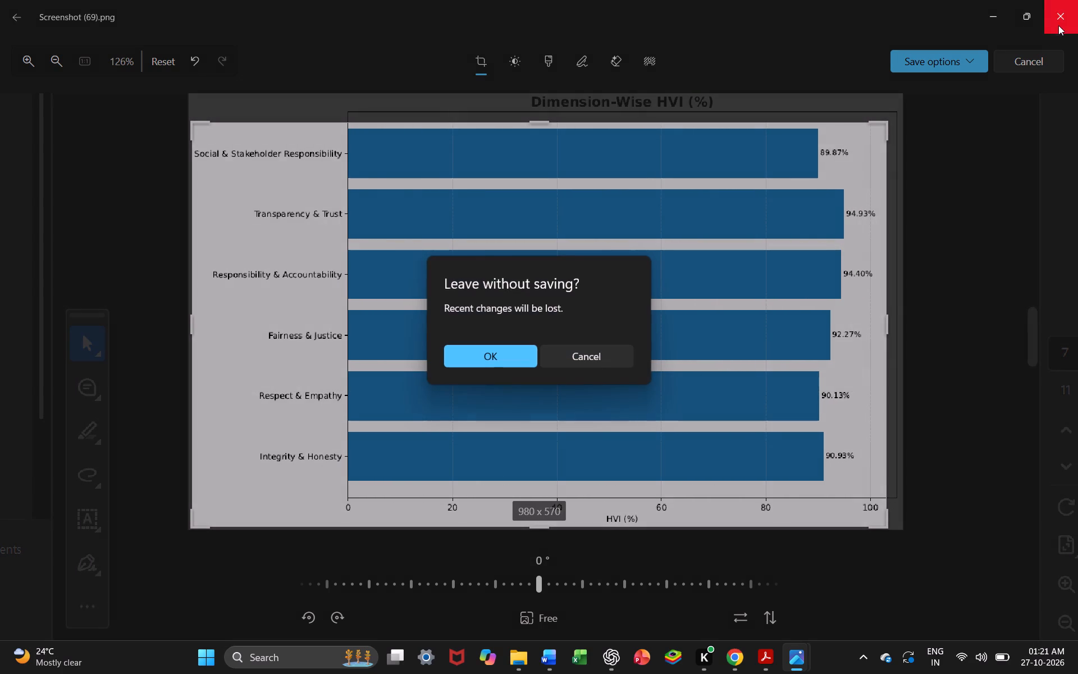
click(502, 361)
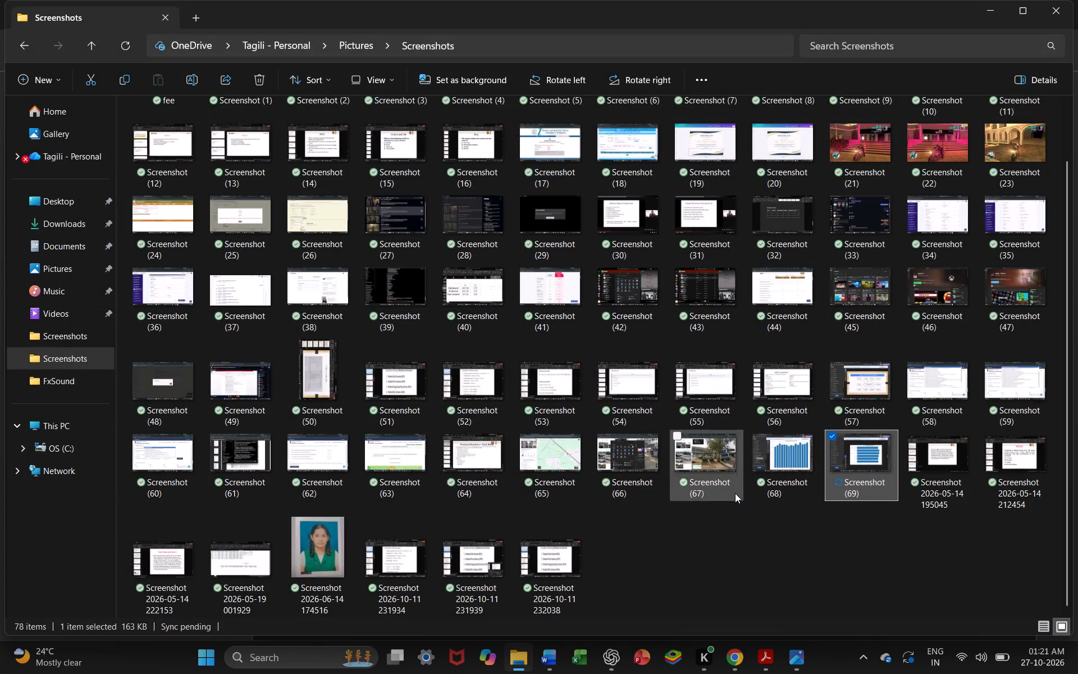
Return to the HVI report PDF in Acrobat, set the zoom to 60% and capture a full-screen screenshot of the Dimension-Wise HVI (%) chart.
click(766, 658)
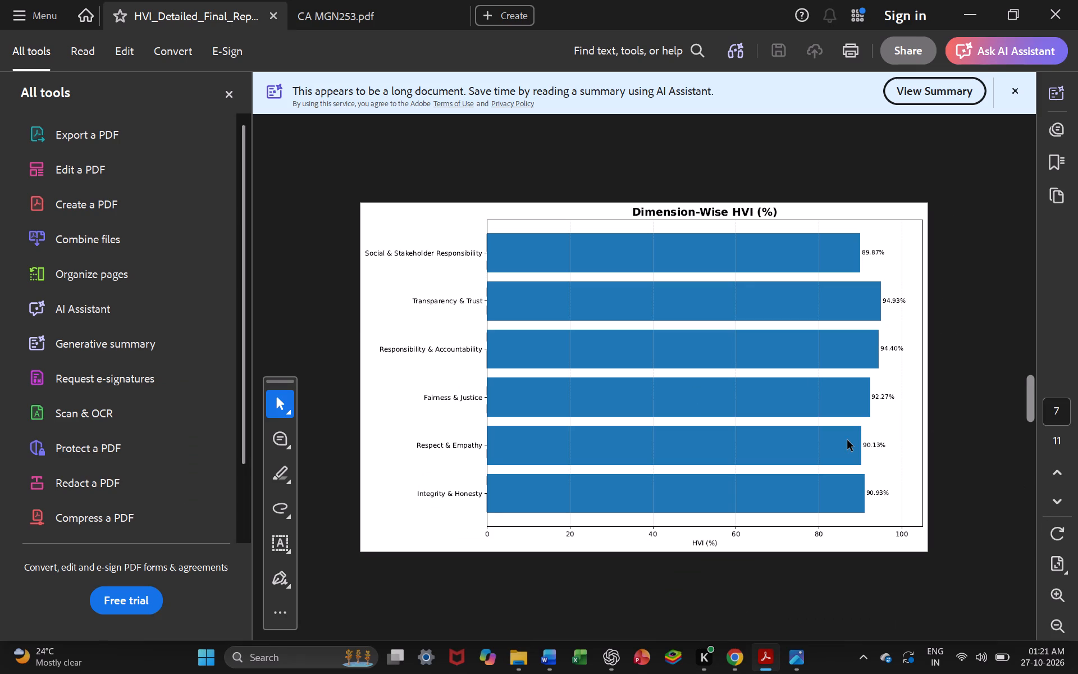
ctrl+scroll(847, 440, up, 4)
ctrl+scroll(847, 440, down, 2)
click(1017, 440)
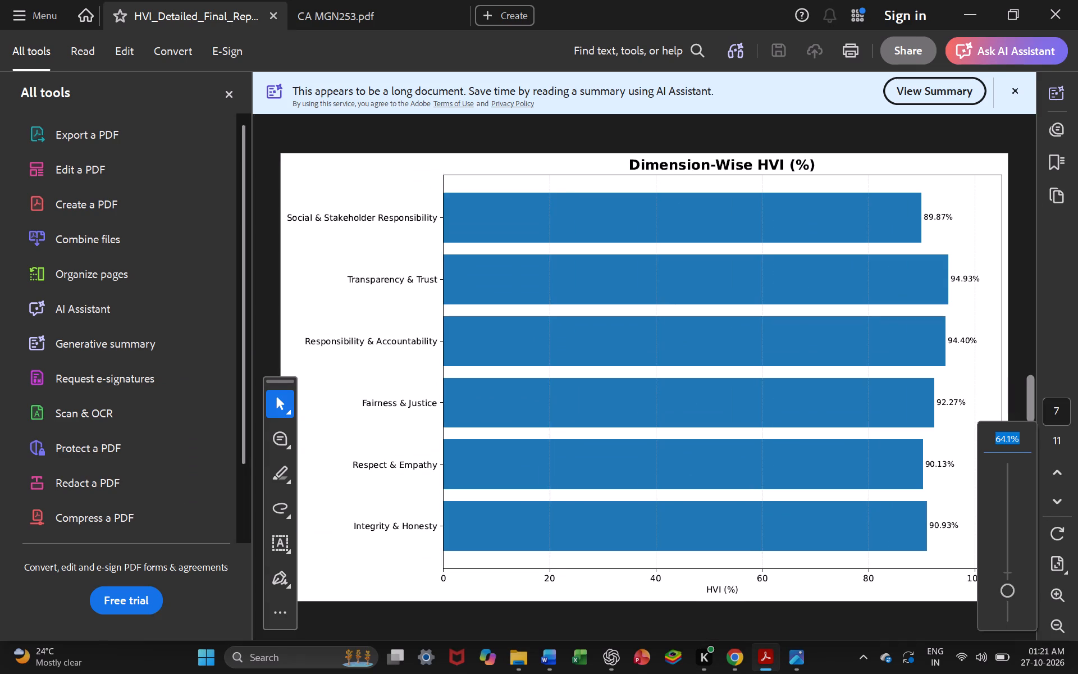
text(60)
key(Return)
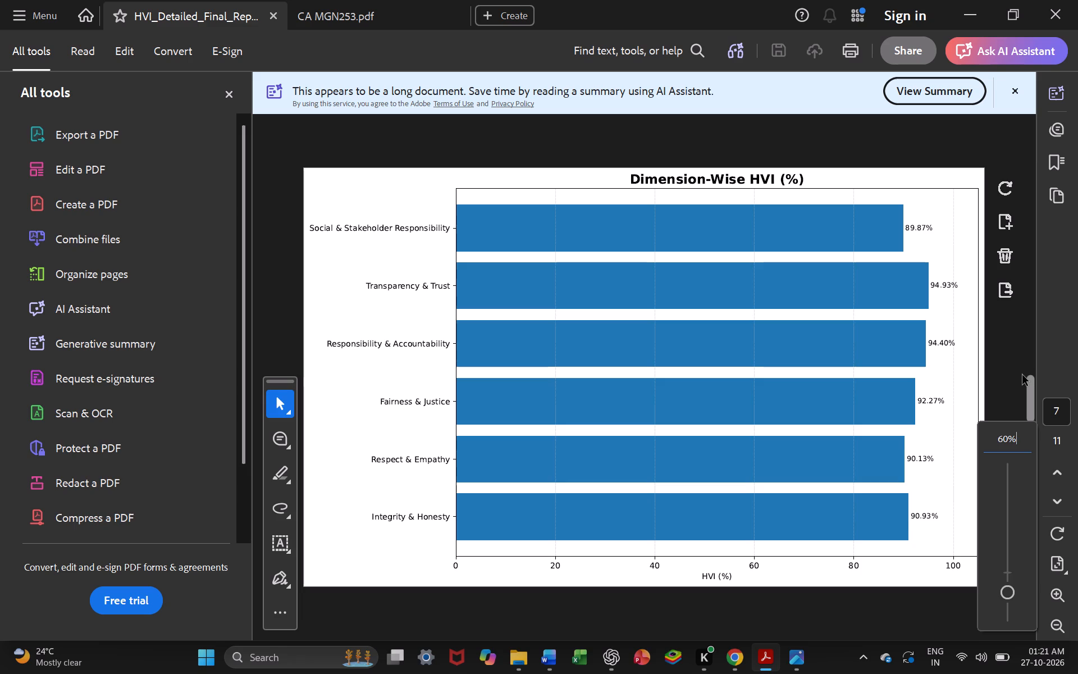
click(1021, 375)
click(1077, 326)
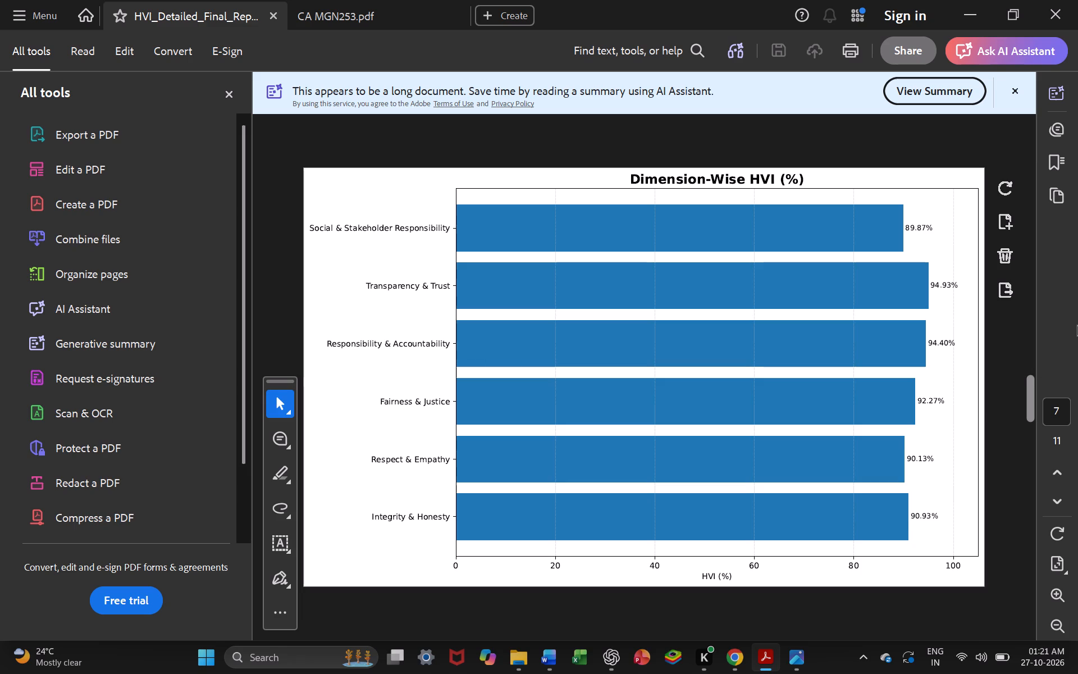
key(super+Print)
Switch to File Explorer and open Screenshot (70) from the Screenshots folder for editing in Photos.
click(517, 666)
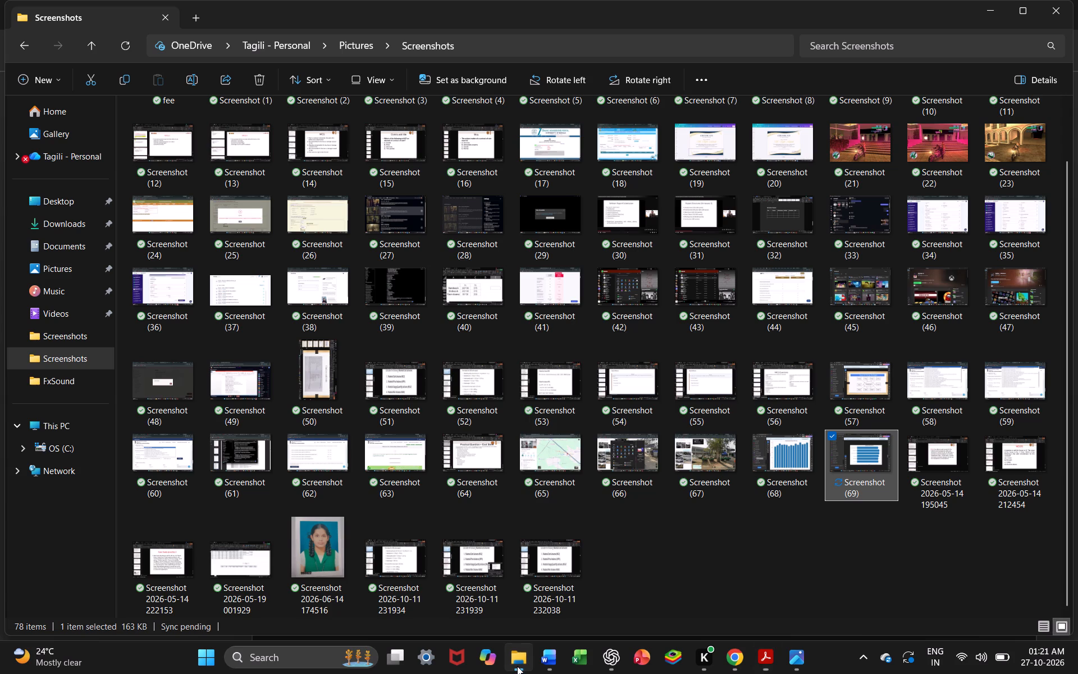
double_click(922, 452)
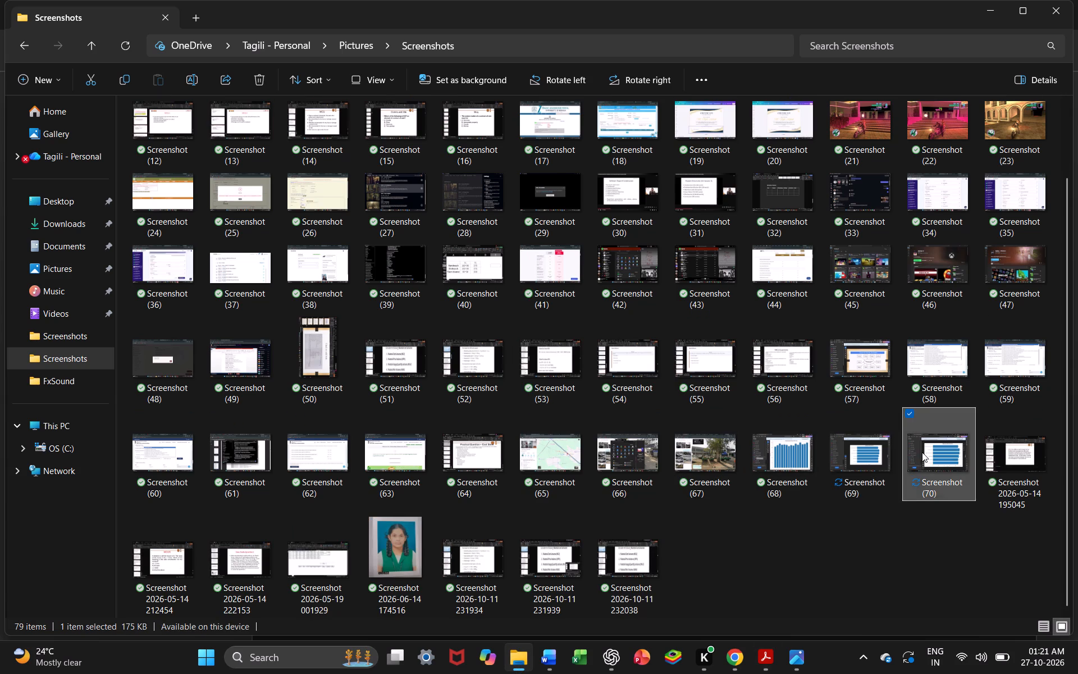
click(47, 16)
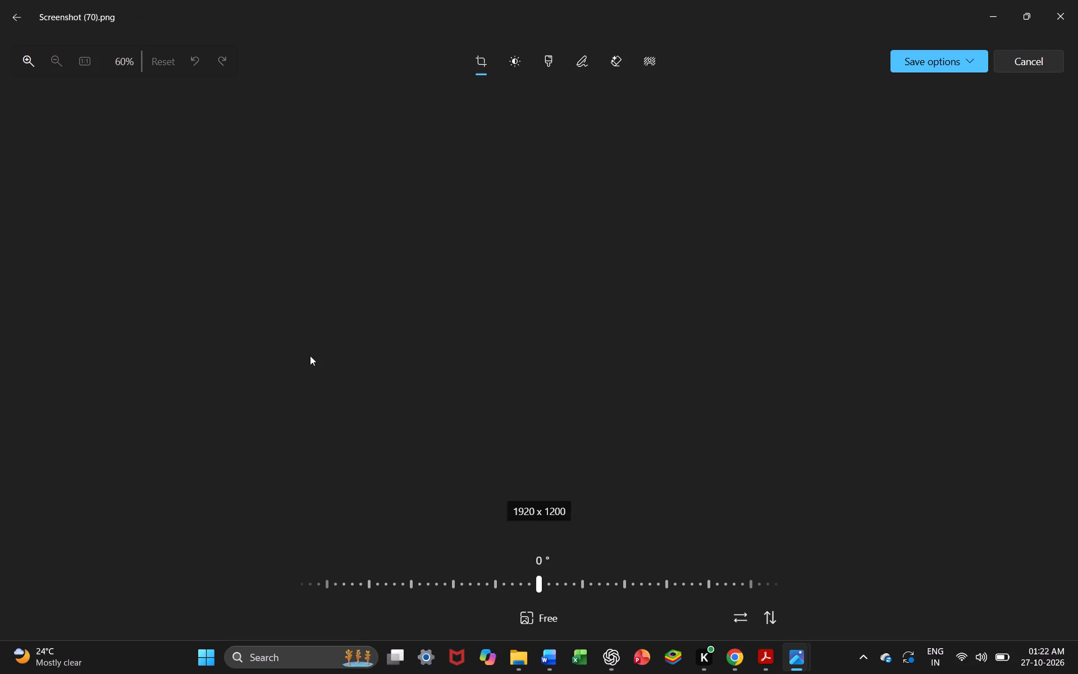
Crop Screenshot (70) to about 1203 x 704, keeping the chart's bars, category labels and HVI (%) axis but excluding its title.
drag(213, 328, 395, 417)
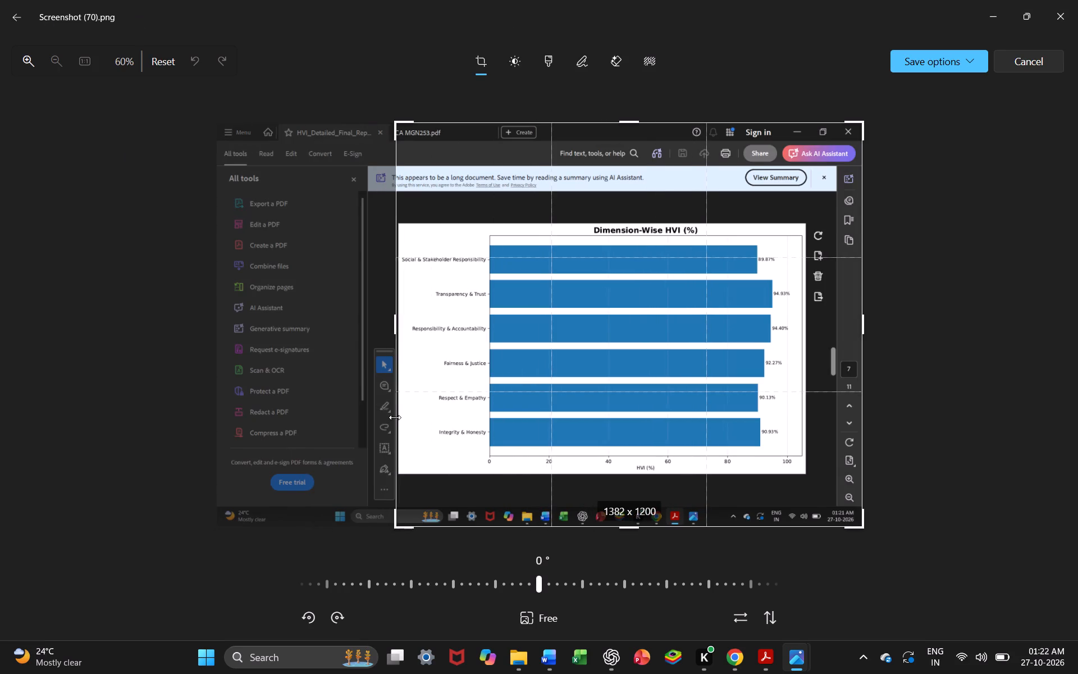
drag(395, 417, 395, 418)
drag(542, 120, 576, 176)
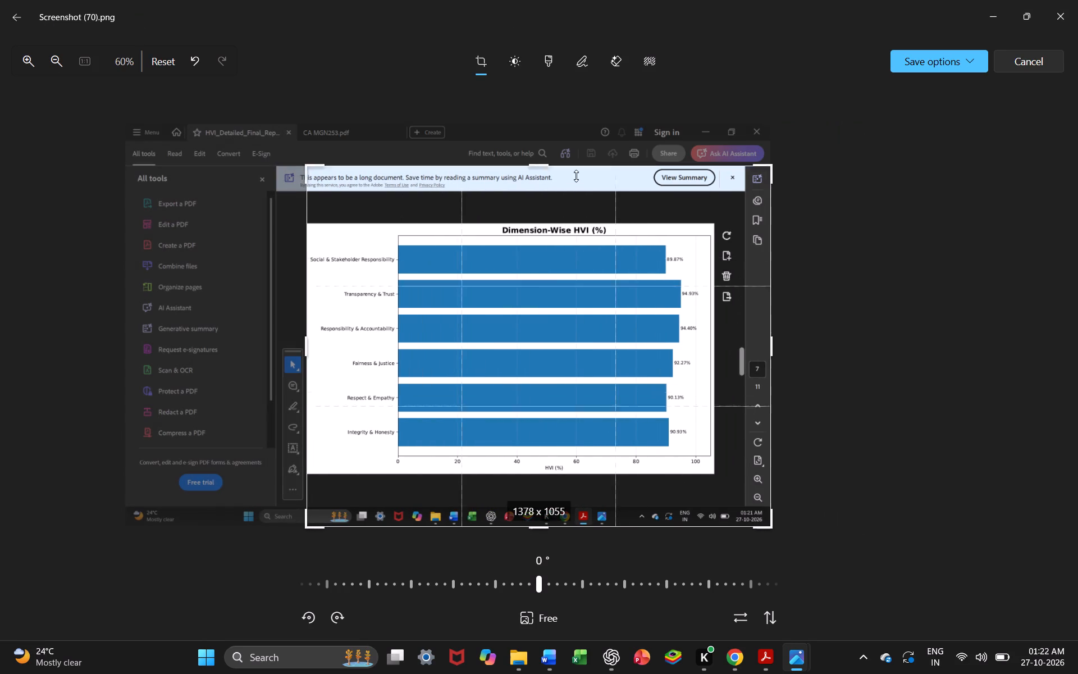
drag(576, 176, 611, 232)
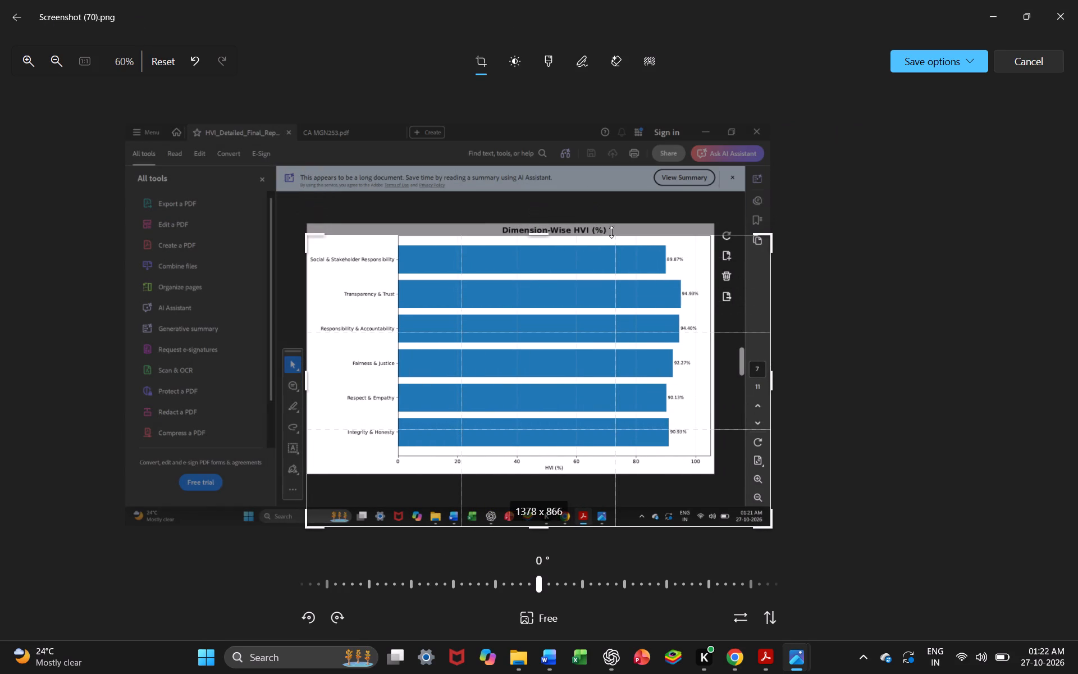
drag(611, 232, 611, 231)
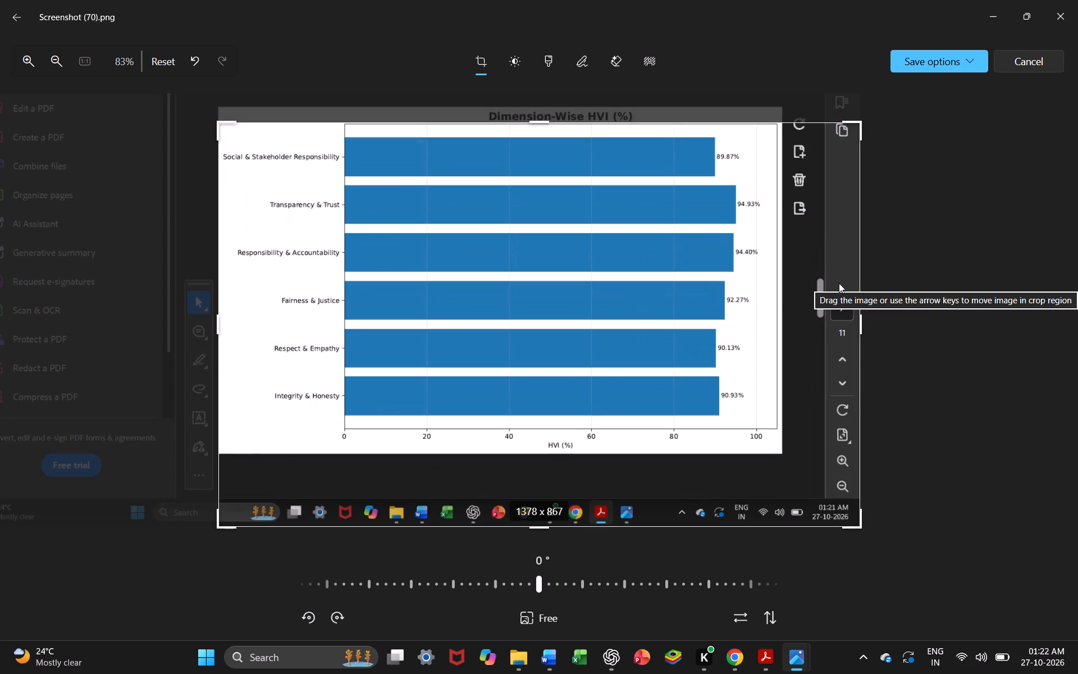
drag(860, 318, 792, 320)
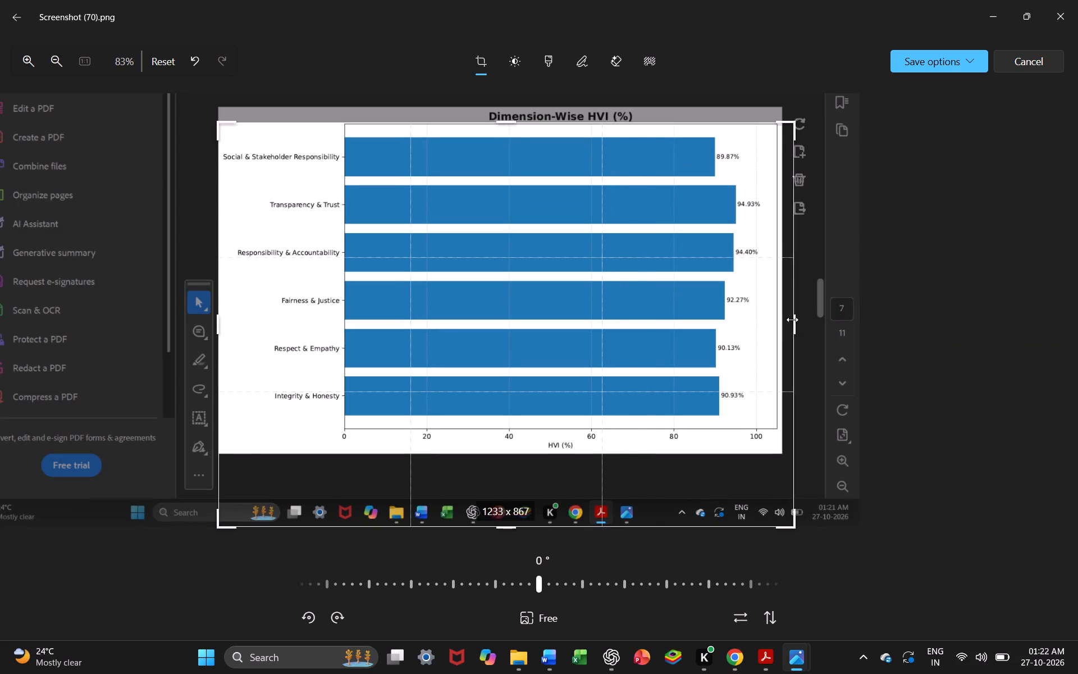
drag(792, 320, 780, 318)
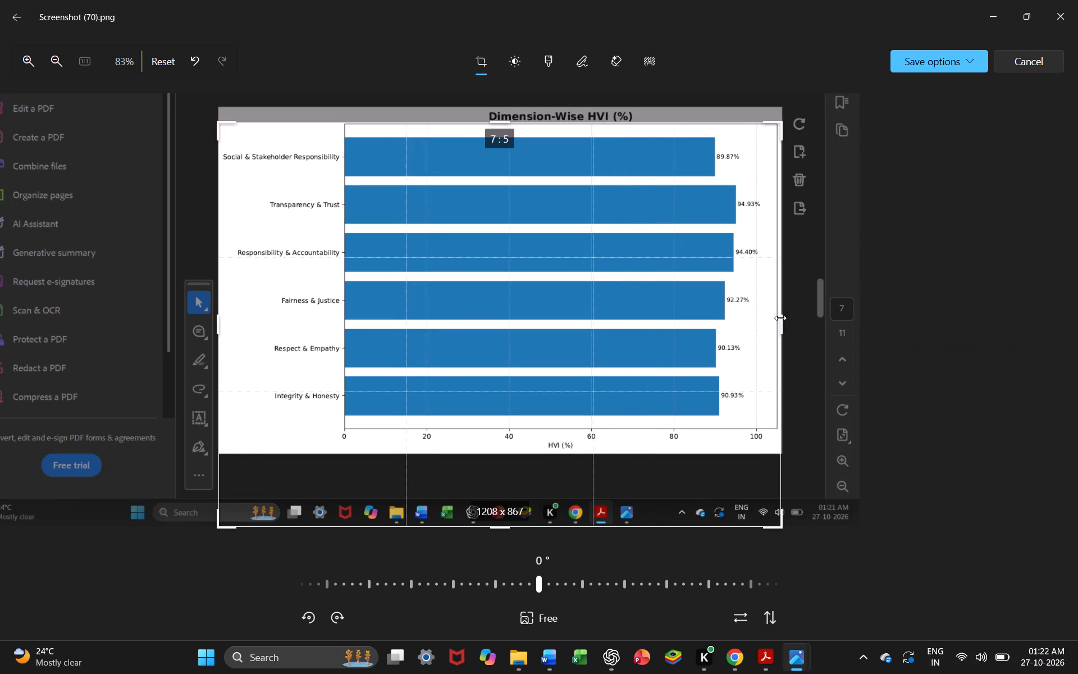
drag(780, 318, 781, 318)
drag(543, 530, 614, 500)
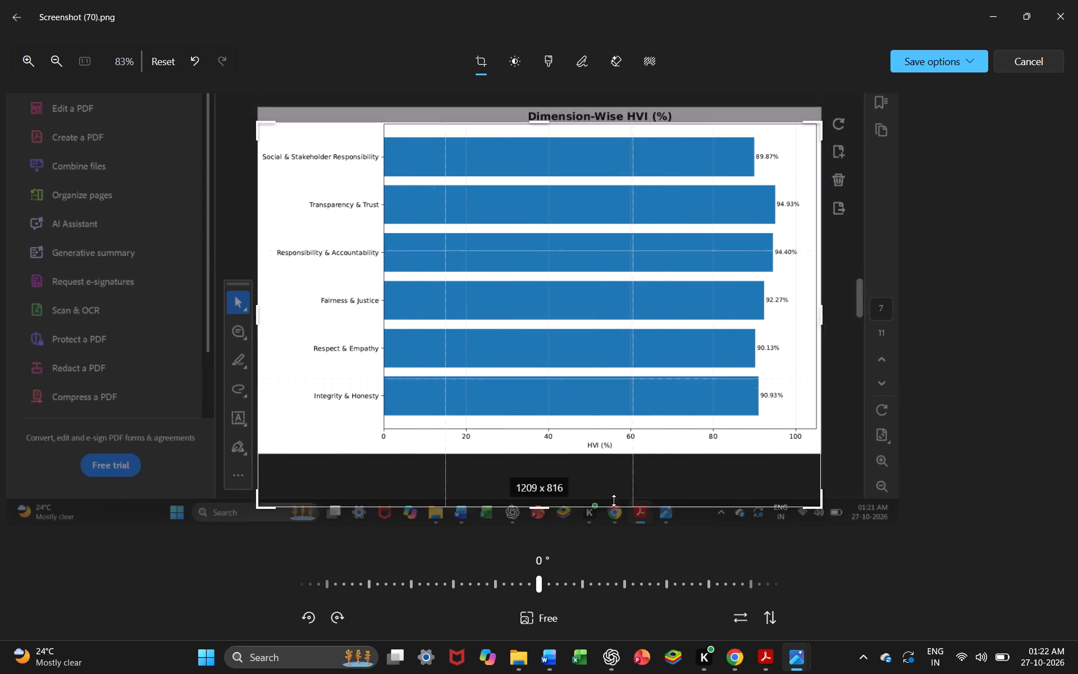
drag(614, 500, 723, 454)
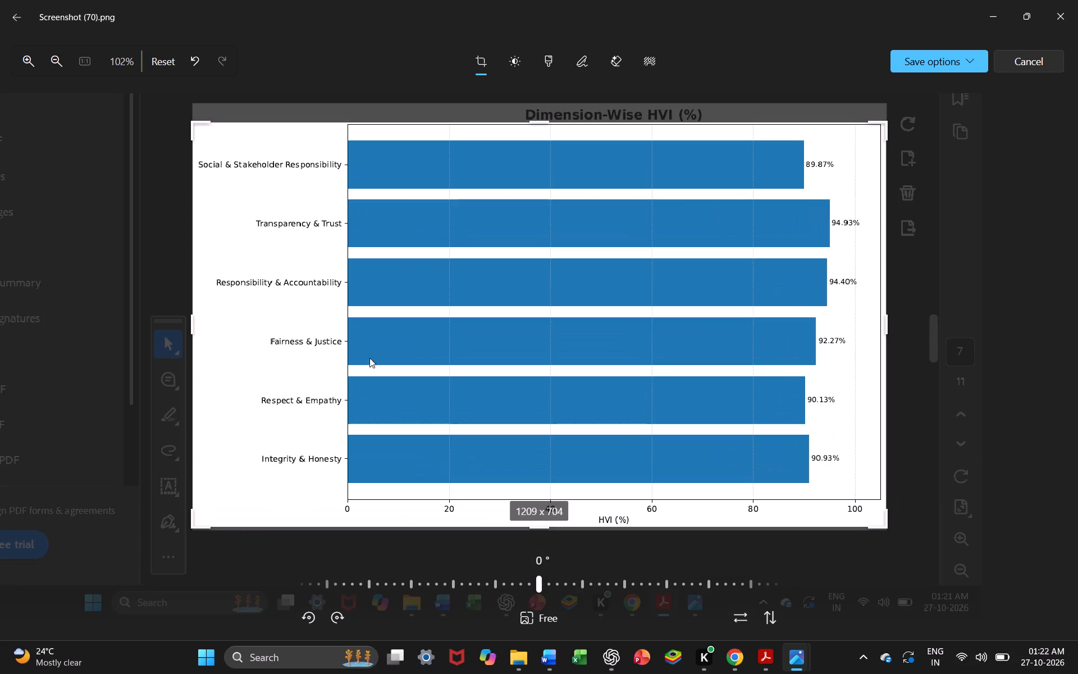
click(191, 316)
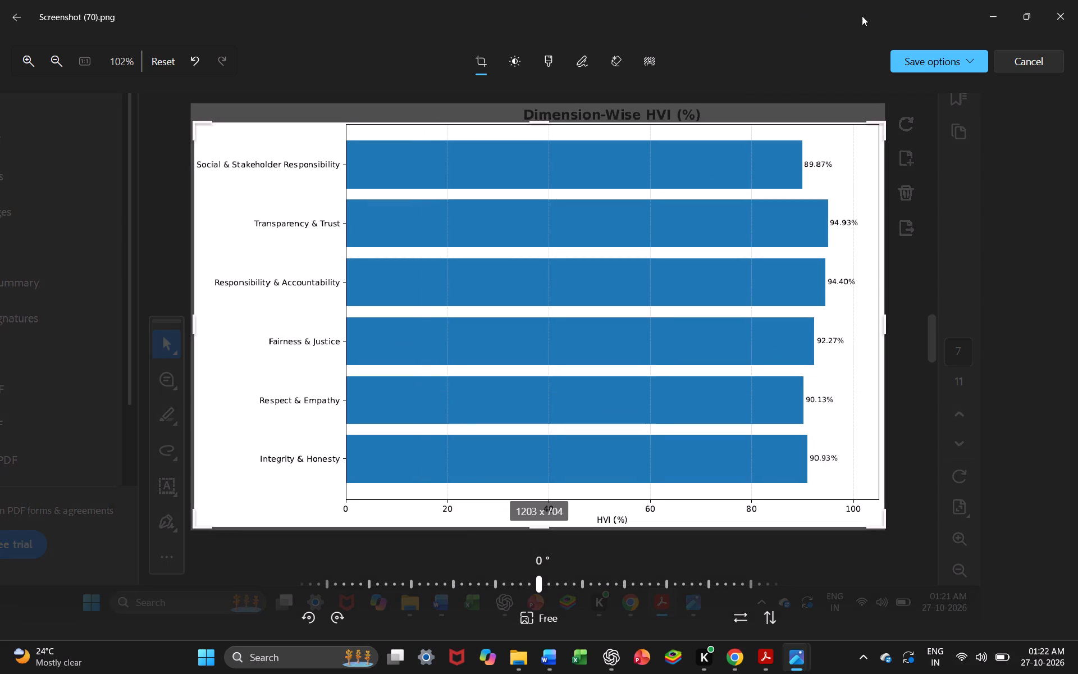
click(924, 63)
click(931, 134)
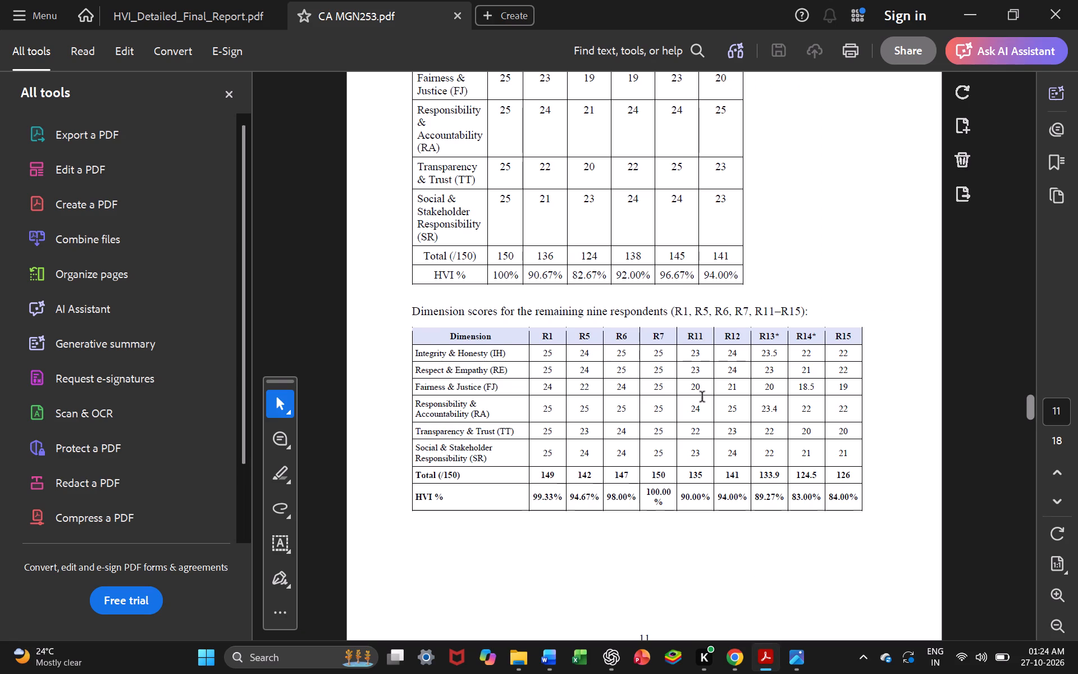
scroll(702, 398, down, 7)
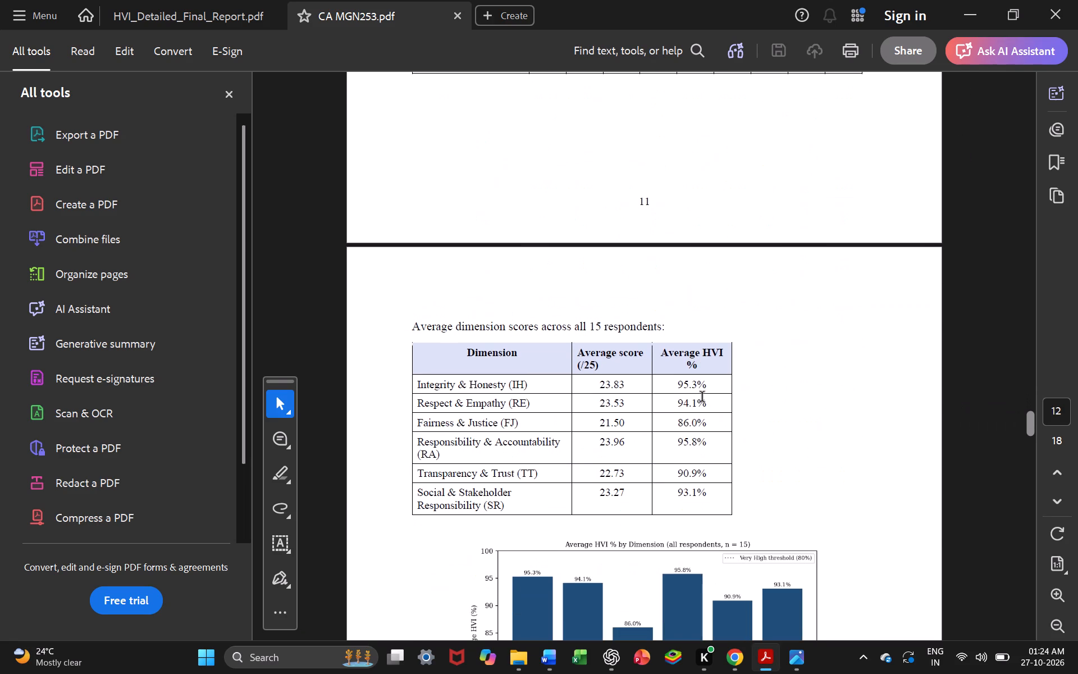
scroll(702, 398, down, 4)
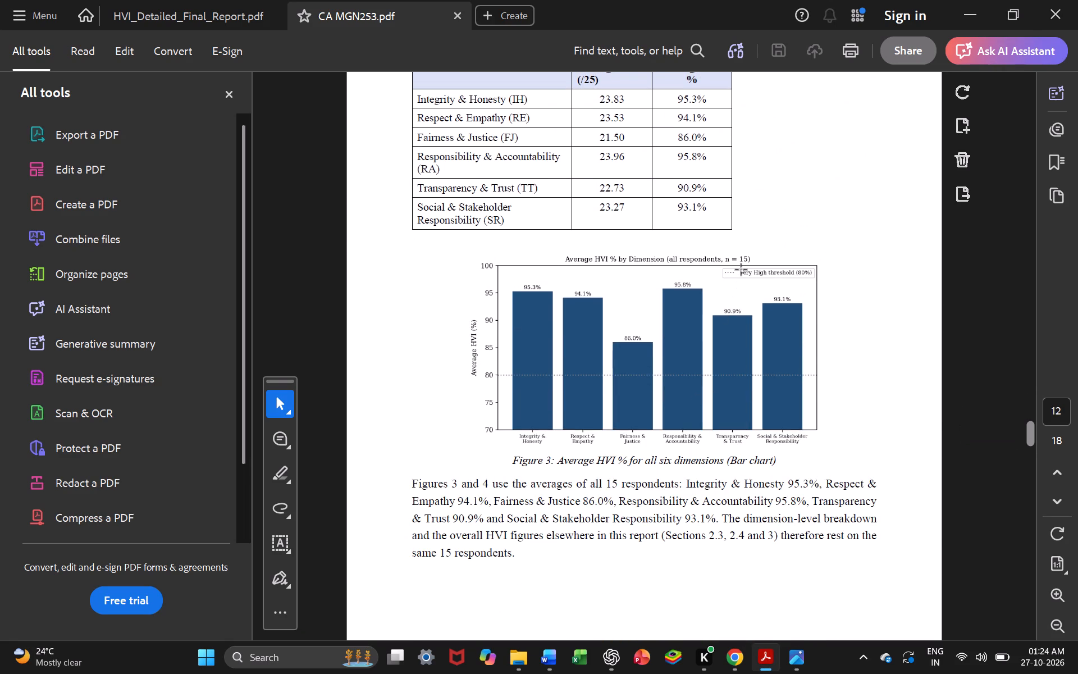
click(967, 10)
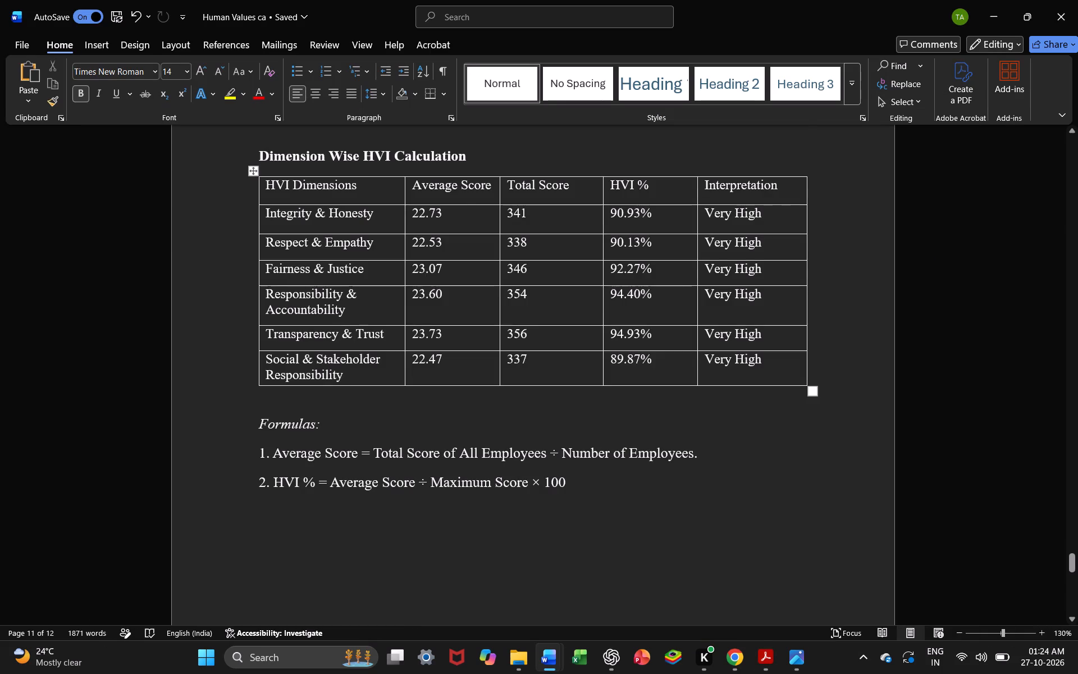
scroll(766, 415, down, 3)
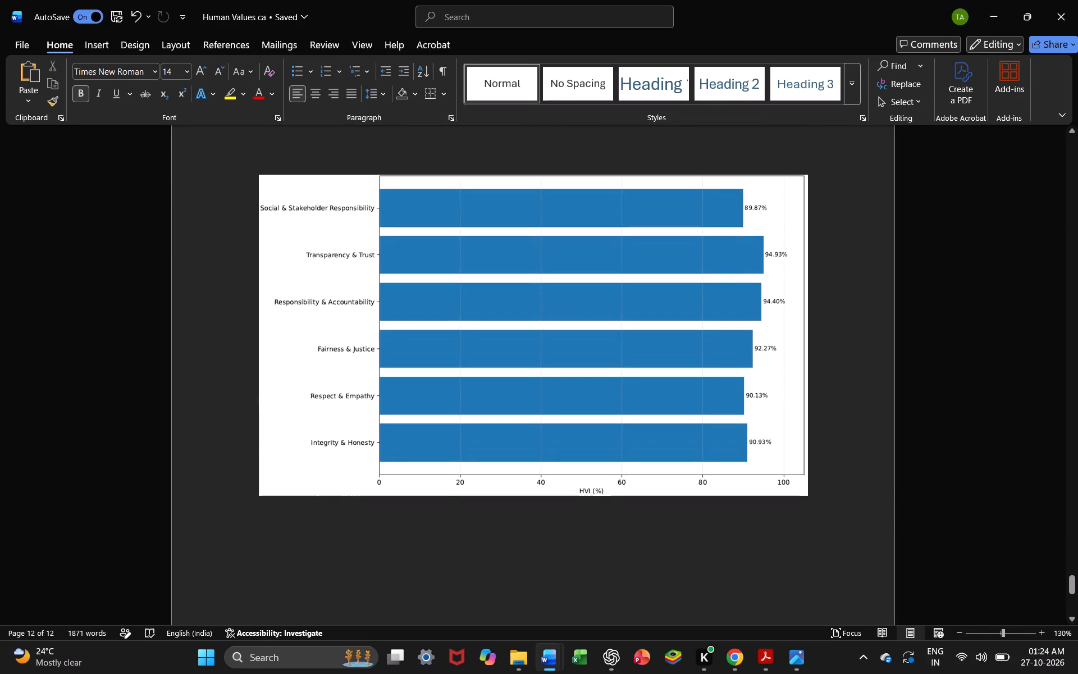
scroll(766, 415, up, 2)
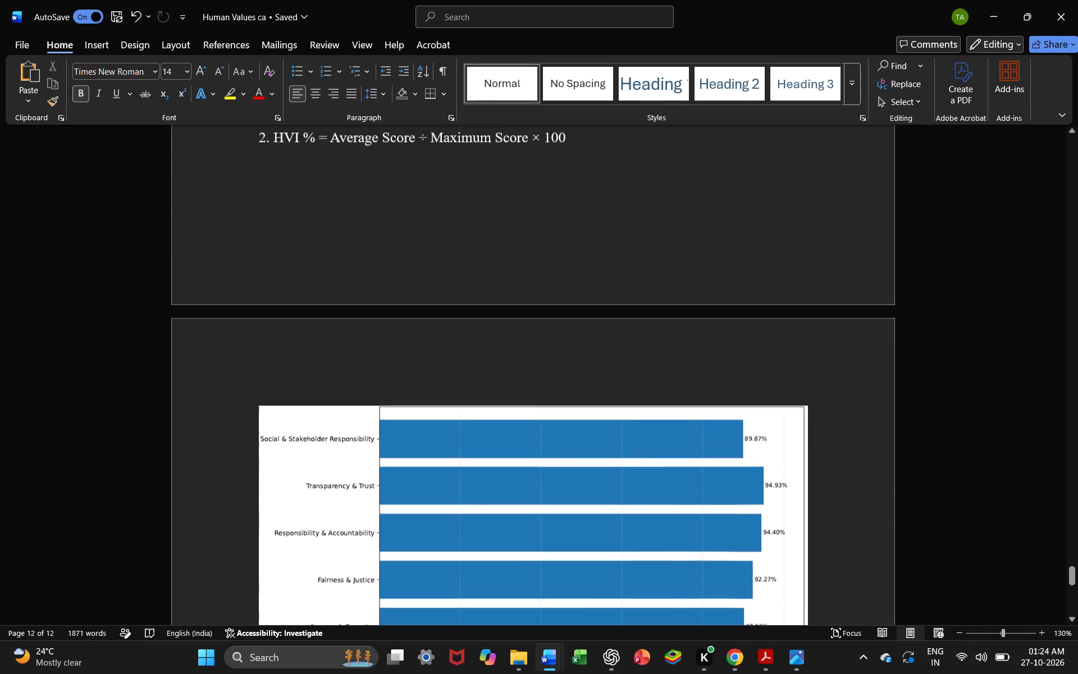
scroll(766, 415, up, 3)
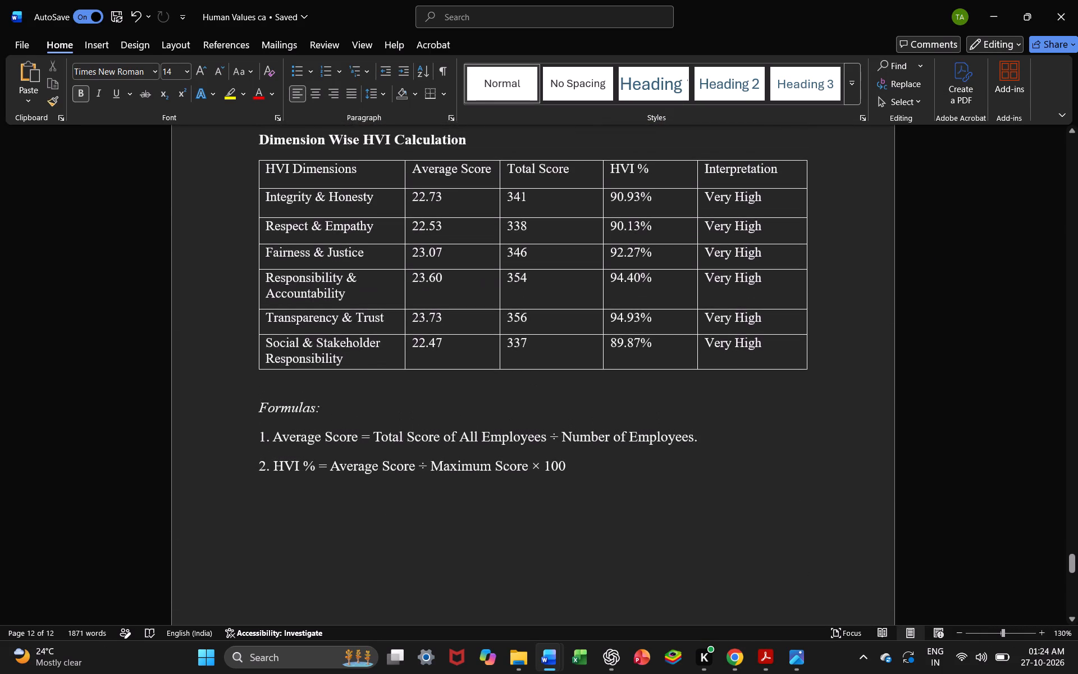
scroll(766, 415, up, 1)
scroll(766, 415, down, 7)
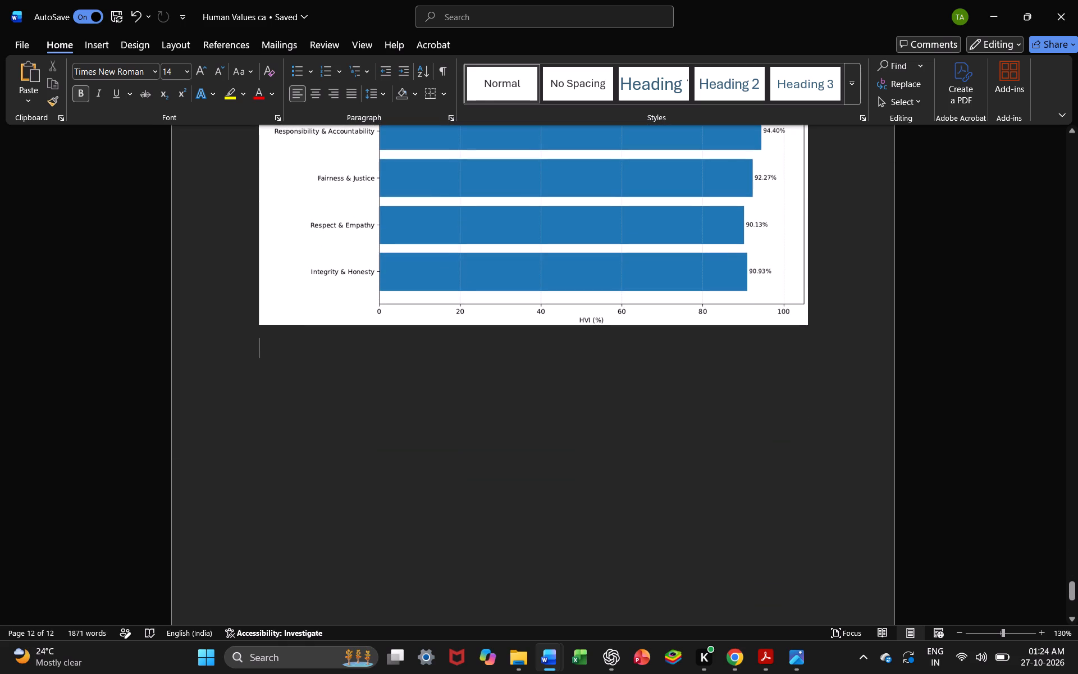
Return to CA MGN253.pdf in Acrobat and examine the six-dimension radar chart and the dimension-wise chart for R3 and R4.
click(761, 663)
scroll(703, 430, down, 3)
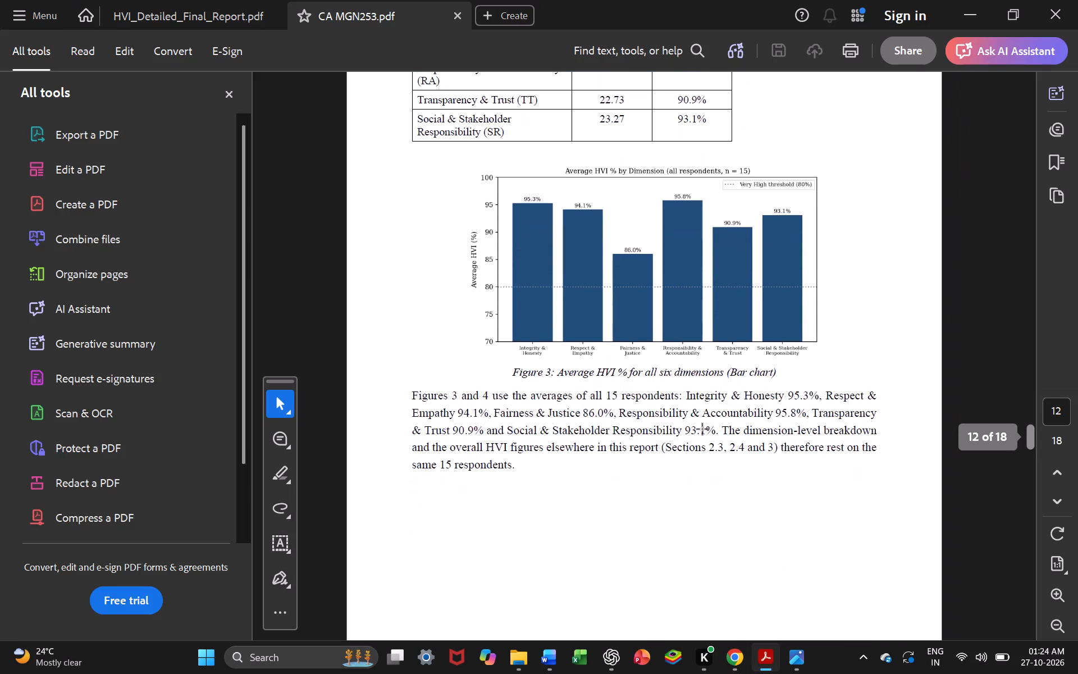
scroll(703, 430, down, 6)
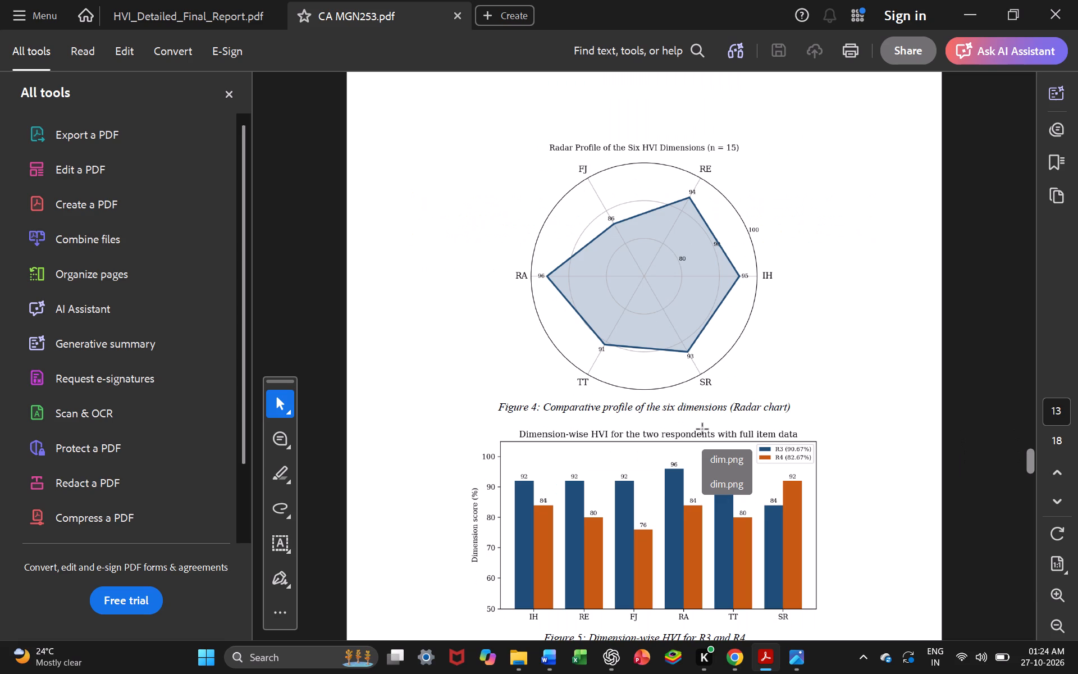
scroll(703, 430, up, 1)
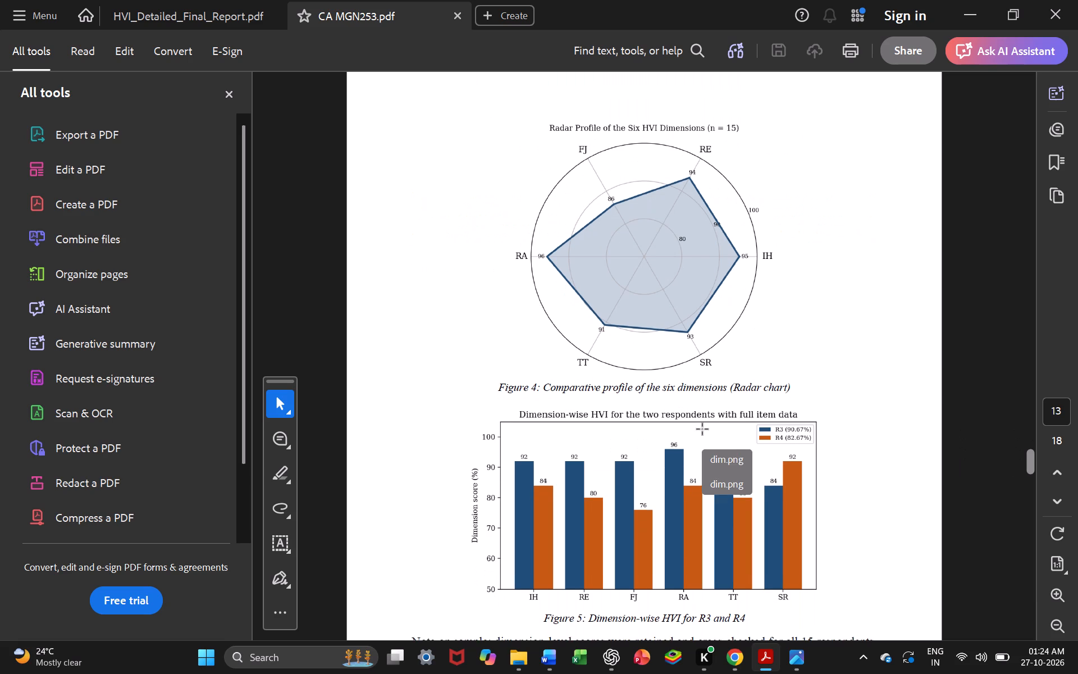
scroll(703, 430, up, 3)
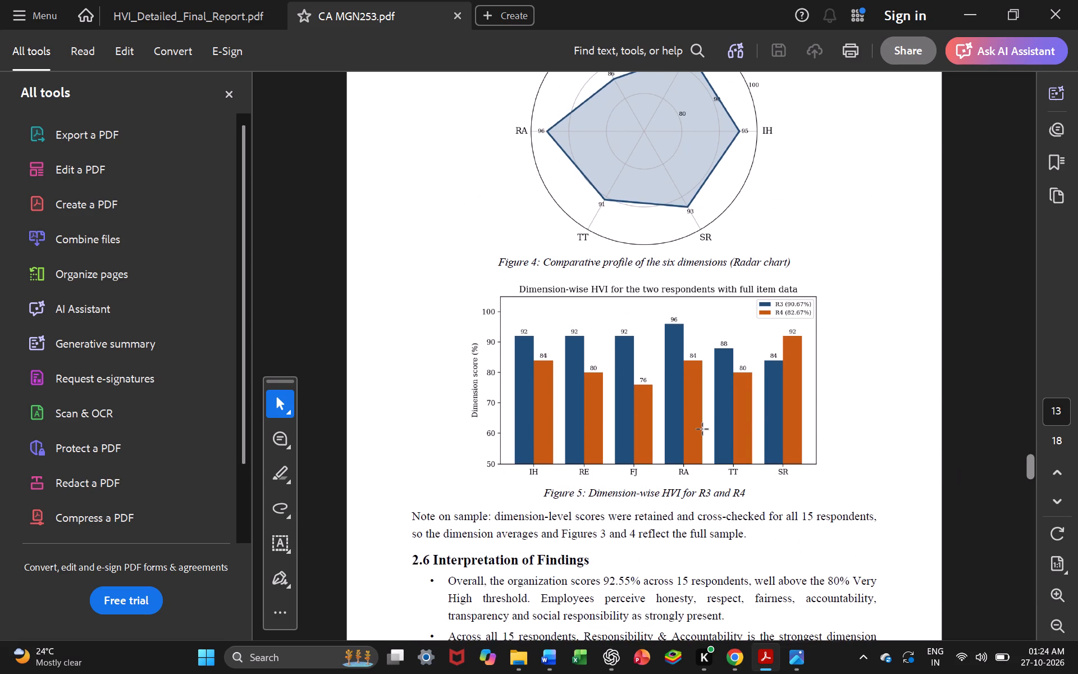
scroll(703, 430, up, 1)
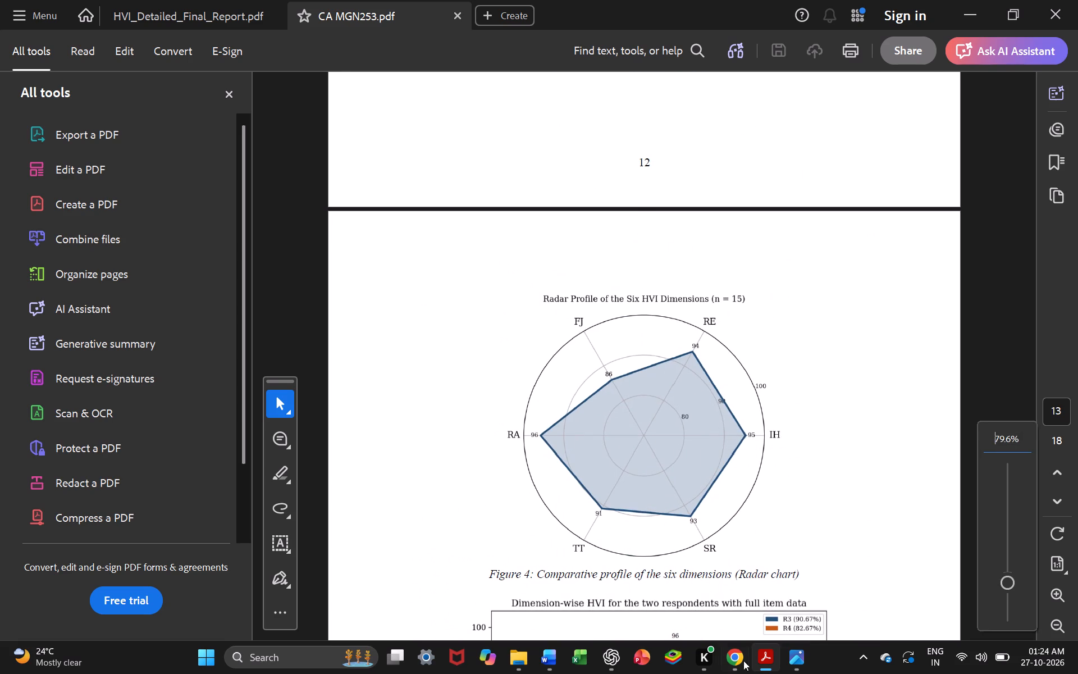
Switch to HVI_Detailed_Final_Report.pdf in Acrobat and take a full-screen screenshot of the Six-Dimension HVI Profile radar chart on page 8.
click(768, 670)
click(766, 673)
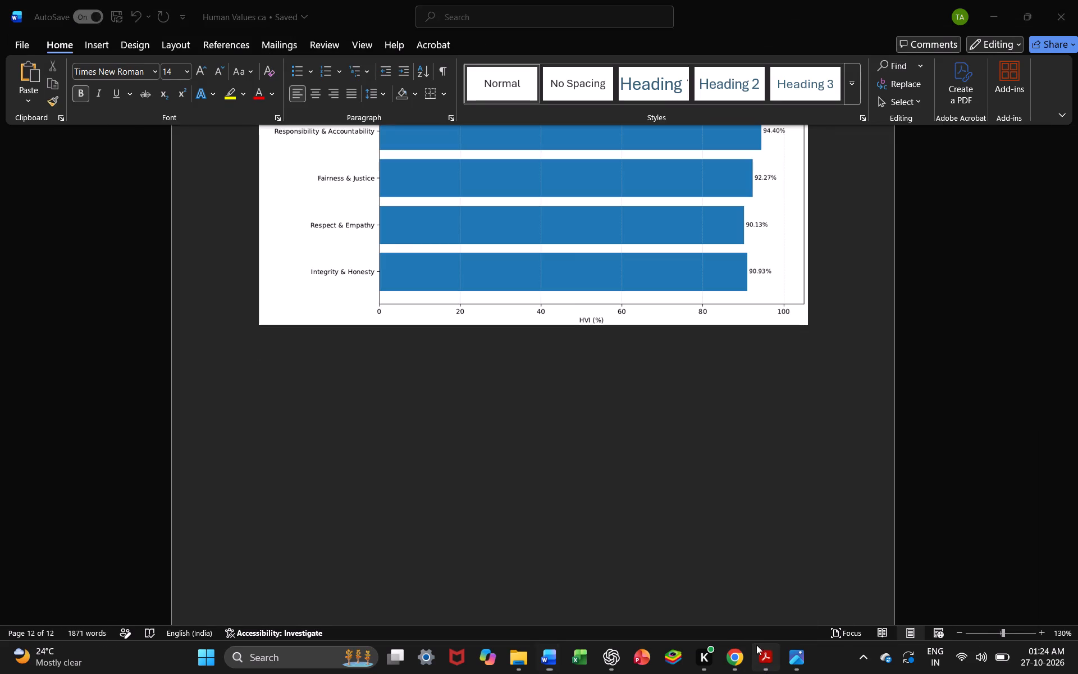
click(190, 10)
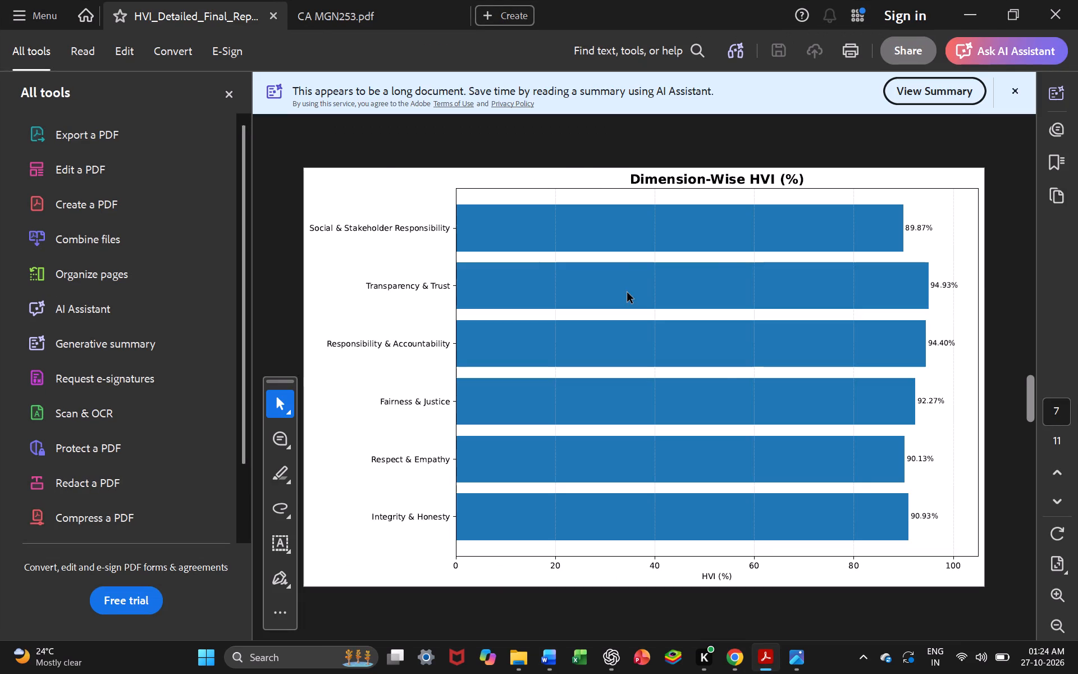
scroll(627, 293, down, 1)
key(Up)
key(Up)
key(Down)
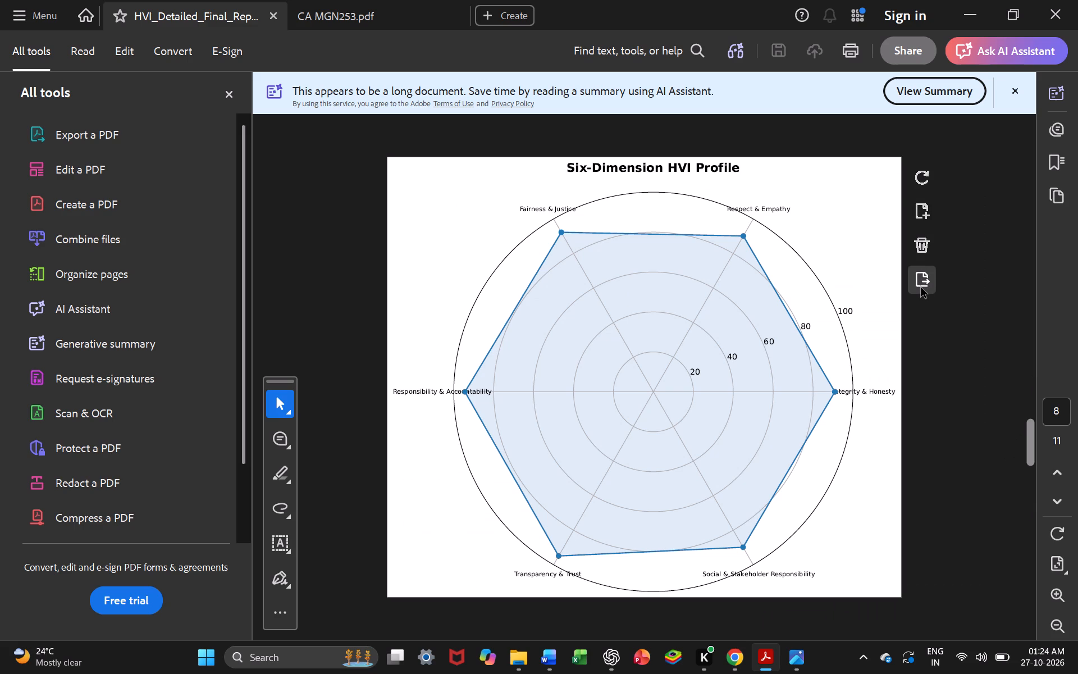
click(718, 295)
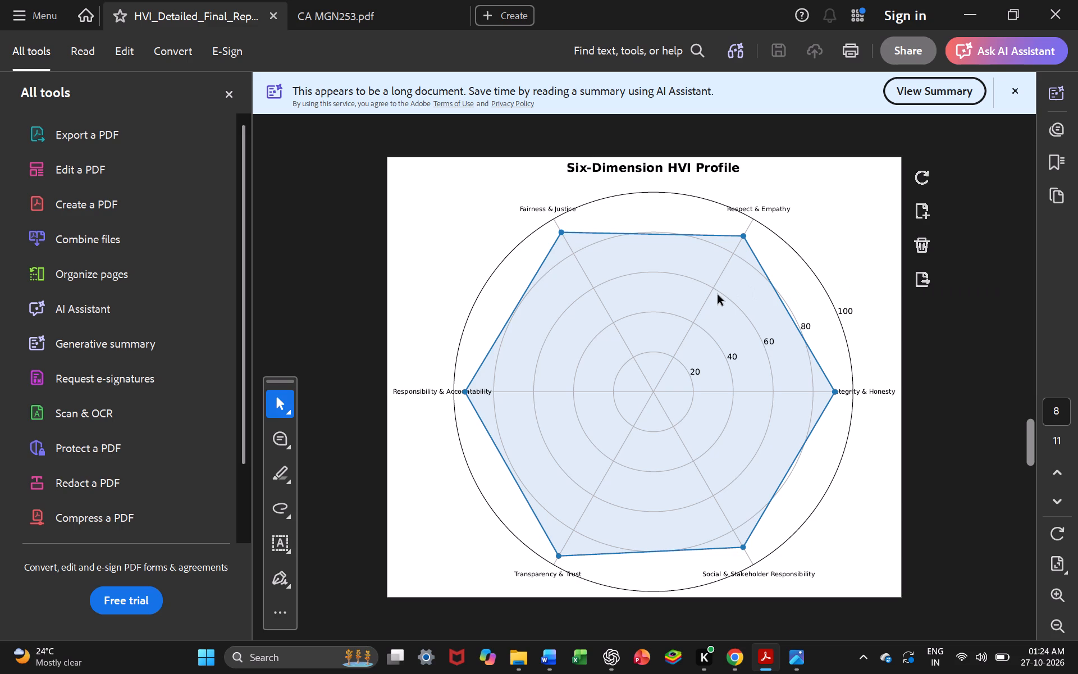
key(super+Print)
Enlarge the Six-Dimension HVI Profile radar chart on page 8 and retake a full-screen screenshot of it.
ctrl+scroll(667, 480, up, 3)
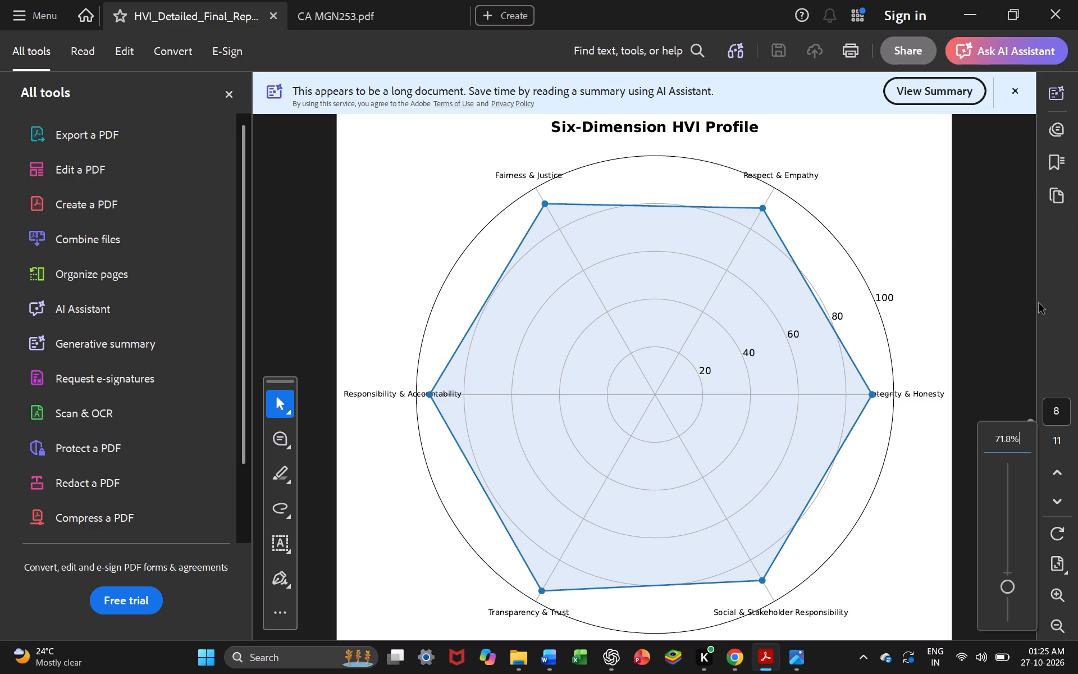
click(1016, 313)
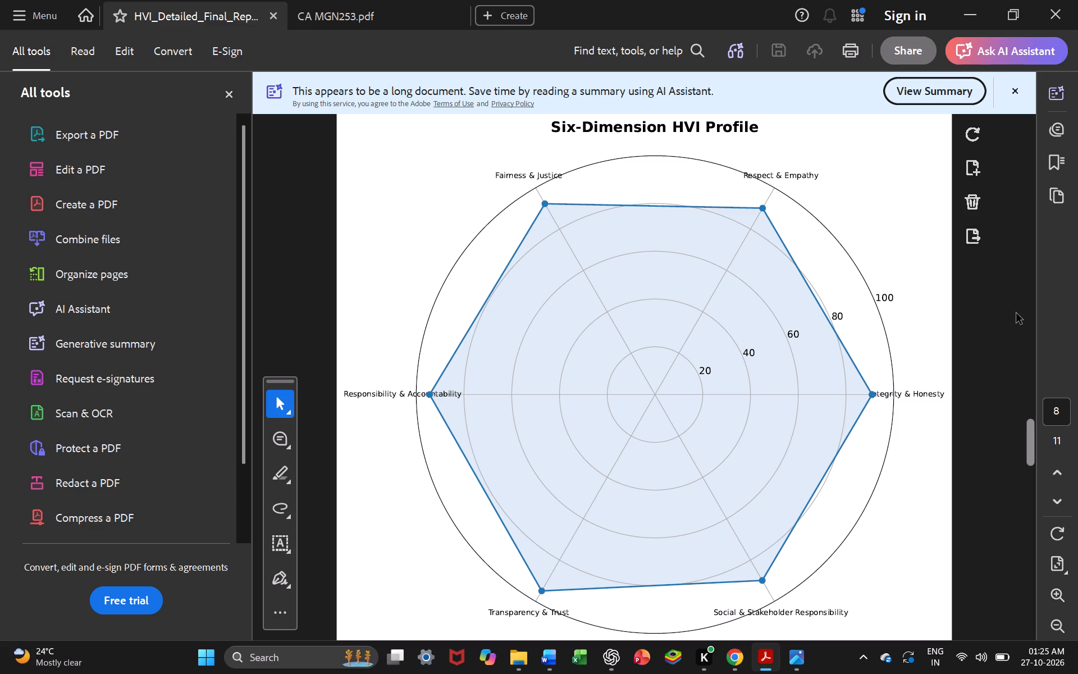
key(super+Print)
Open Screenshot (72) from the Screenshots folder in Photos and crop it to the radar chart, about 1089 x 928 pixels.
click(519, 661)
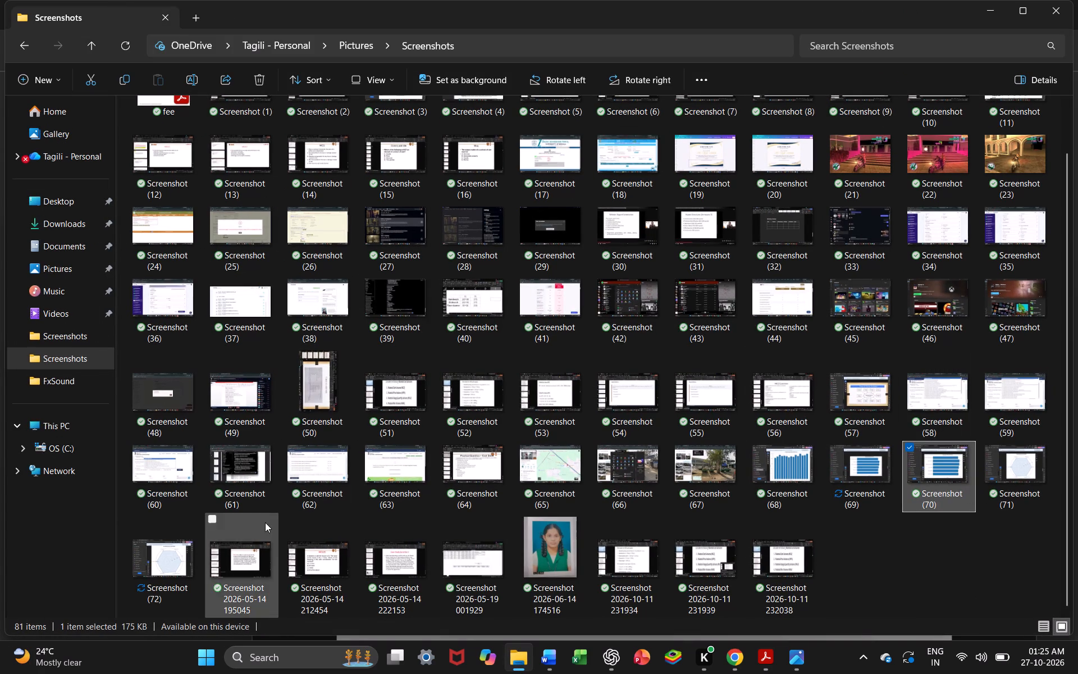
double_click(168, 568)
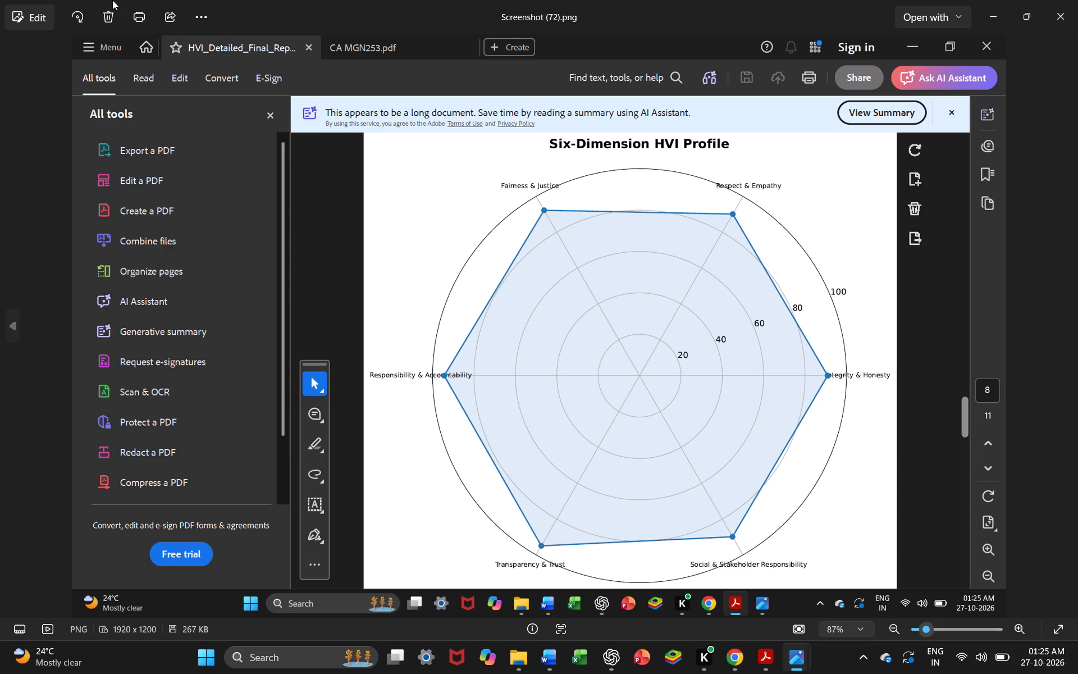
click(40, 17)
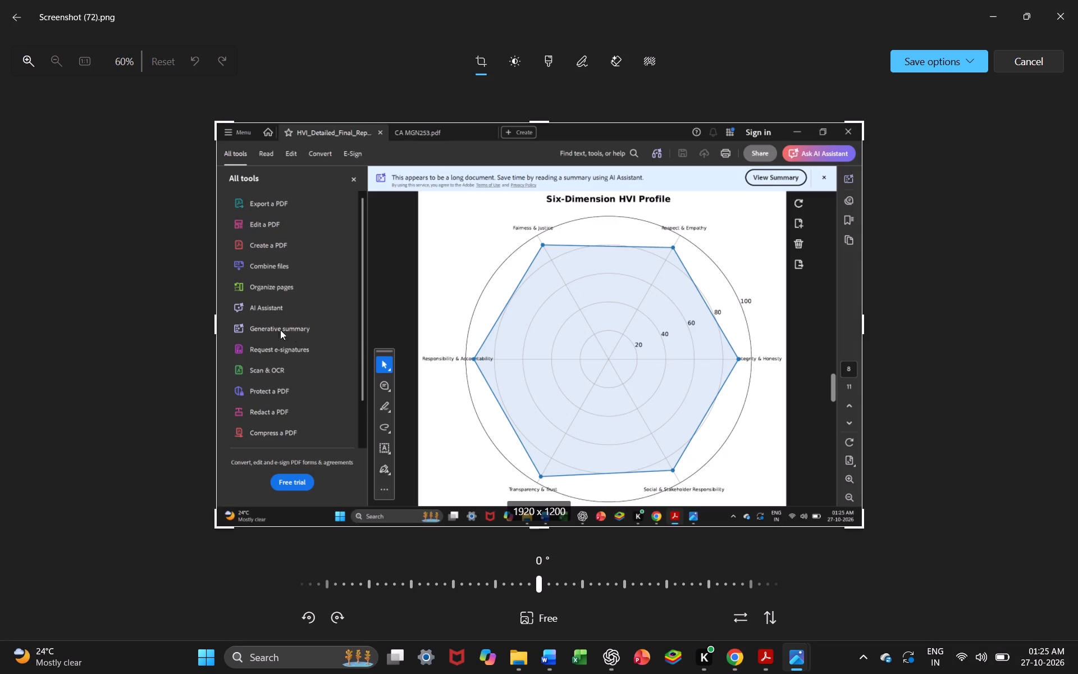
drag(222, 318, 420, 375)
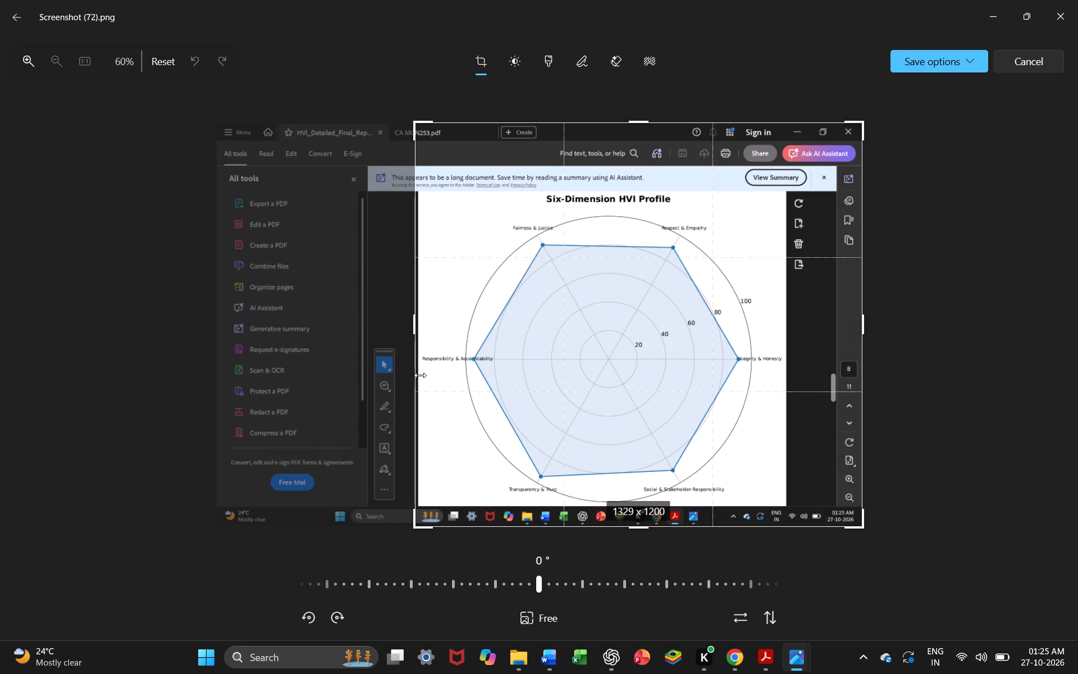
drag(420, 375, 424, 381)
drag(543, 124, 576, 146)
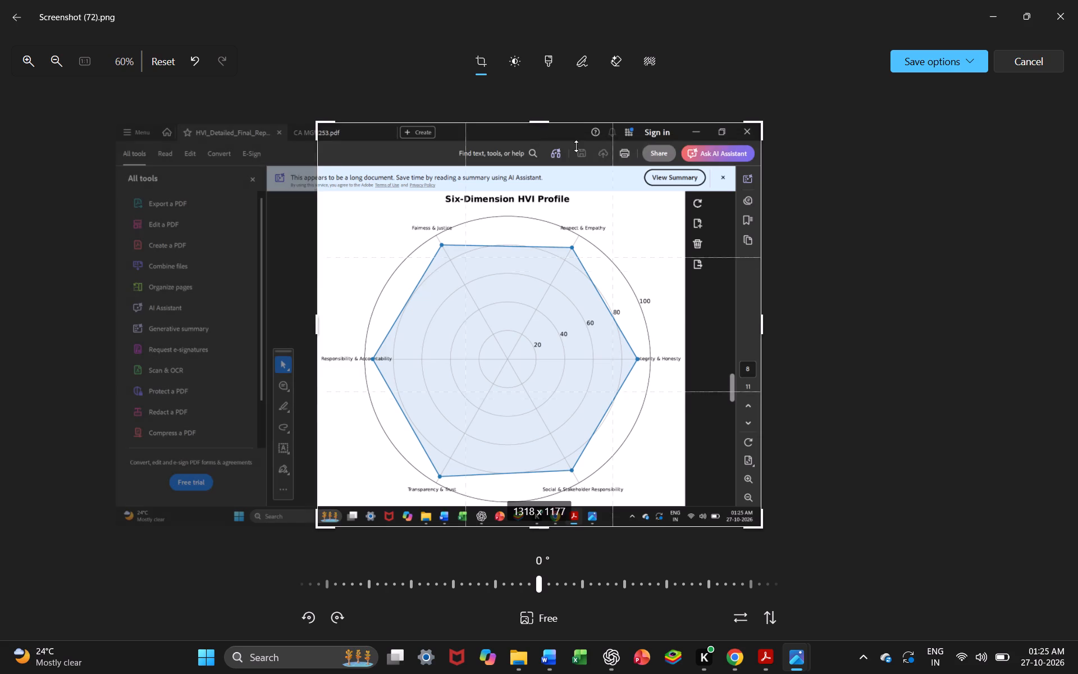
drag(576, 146, 618, 192)
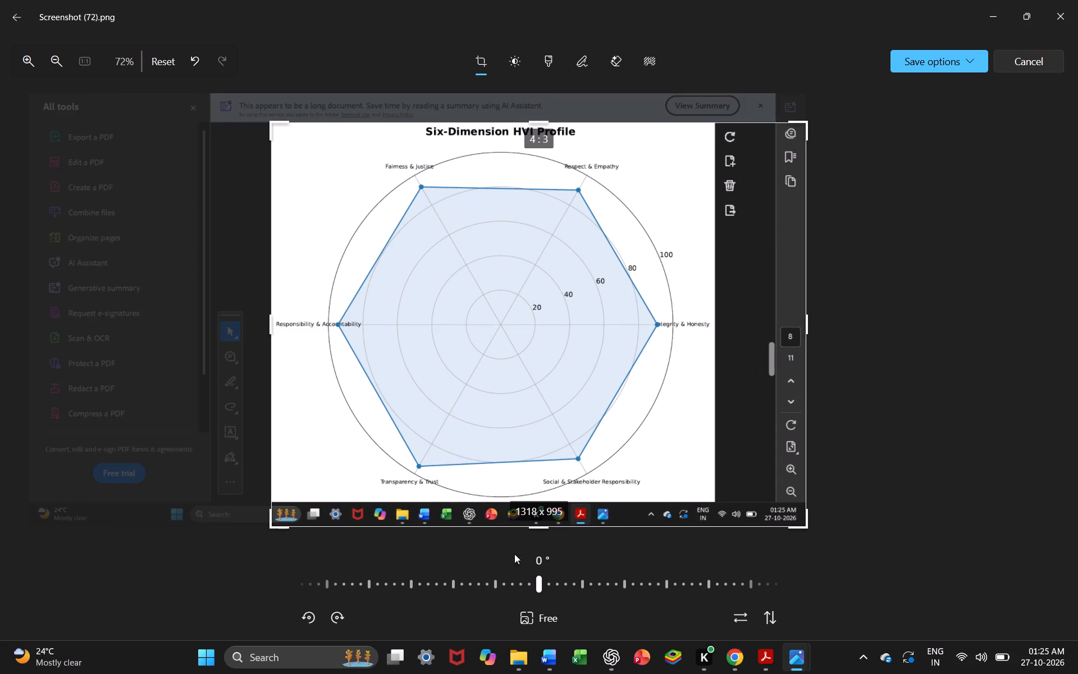
drag(538, 532, 632, 505)
drag(827, 335, 737, 374)
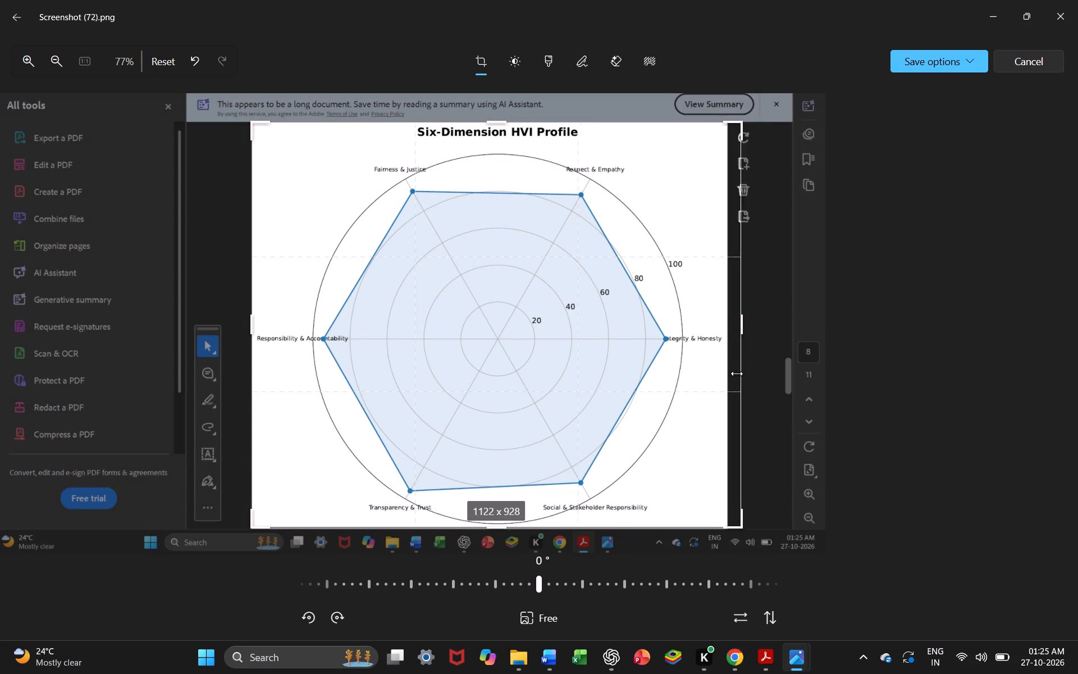
drag(737, 374, 728, 418)
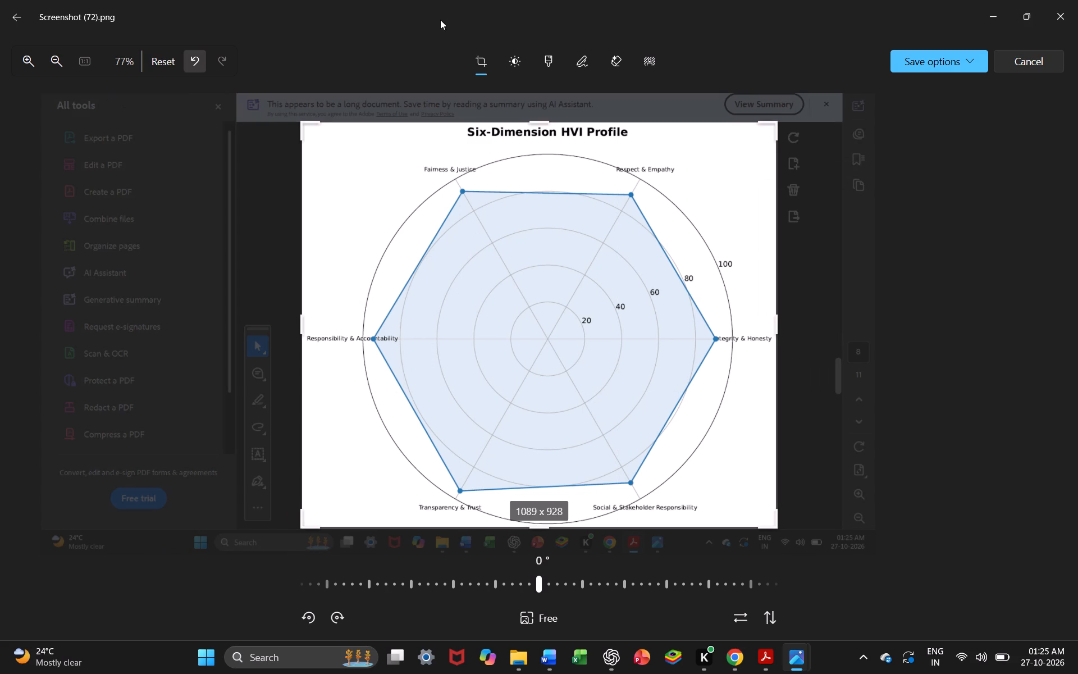
Copy the cropped radar chart to the clipboard and return to the Human Values Word document.
click(917, 66)
click(928, 132)
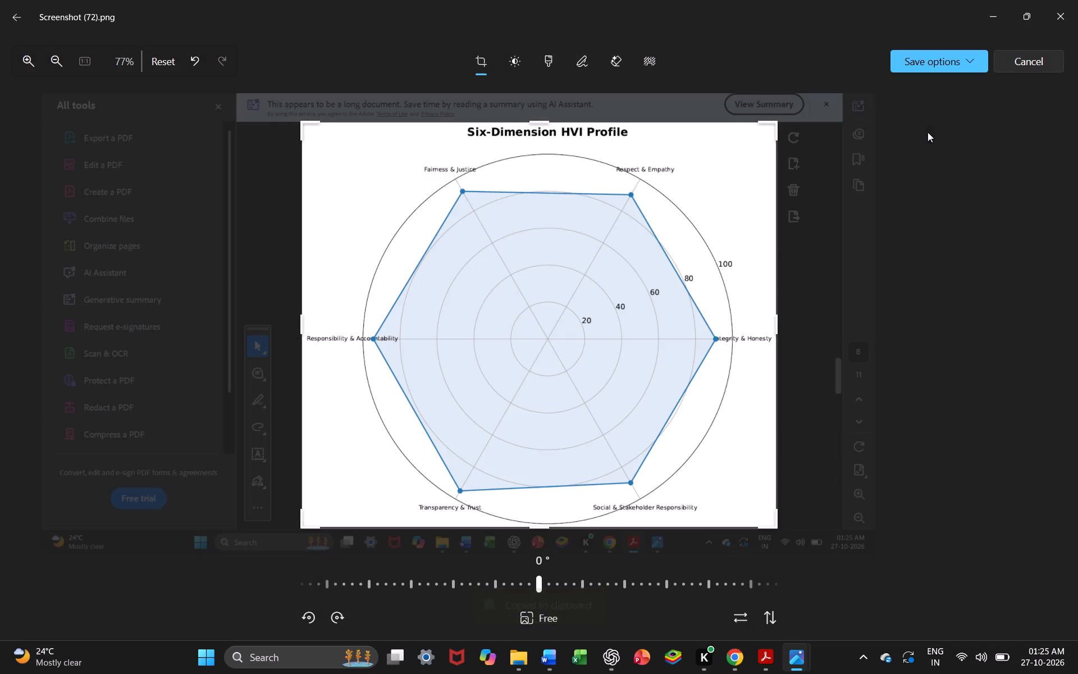
click(993, 2)
click(992, 20)
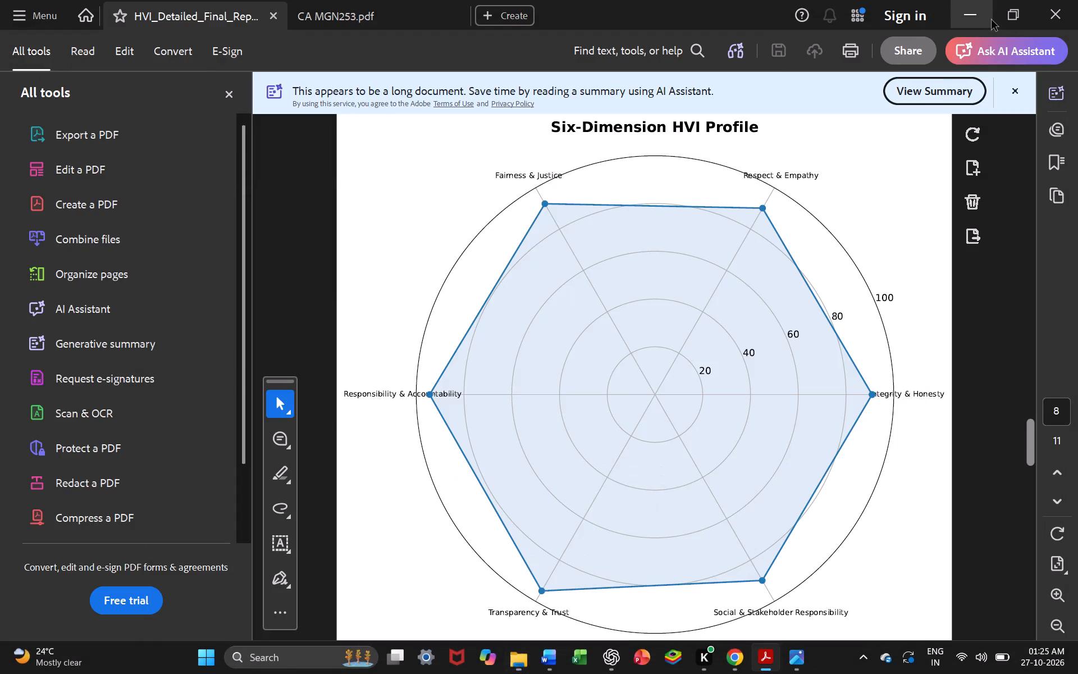
click(984, 10)
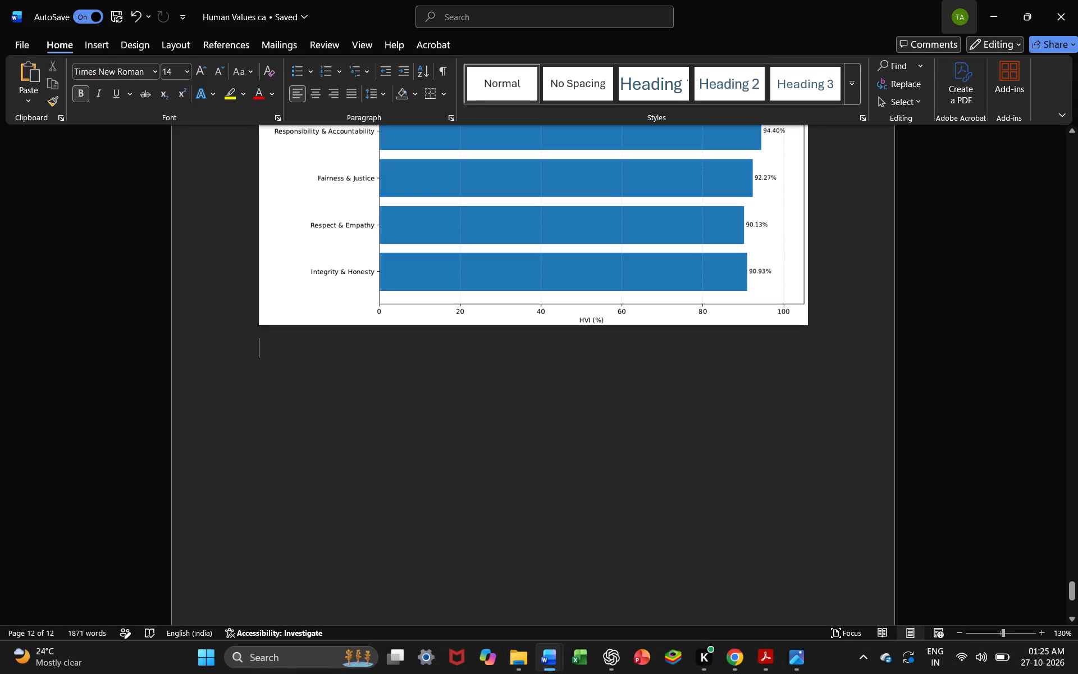
click(762, 668)
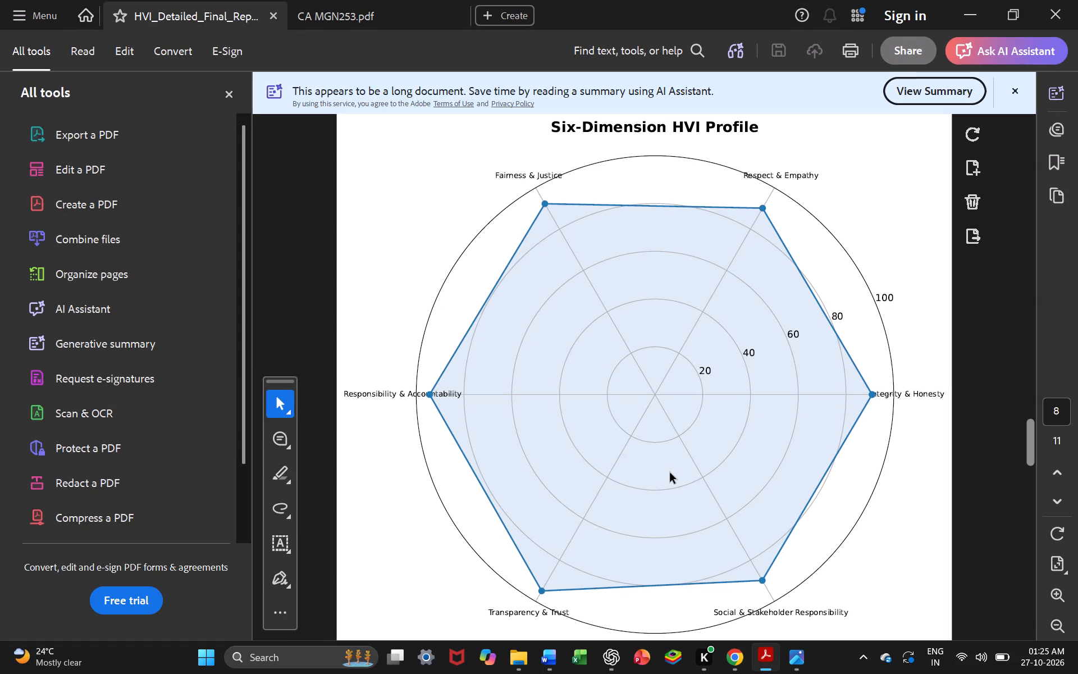
scroll(670, 473, up, 1)
click(395, 4)
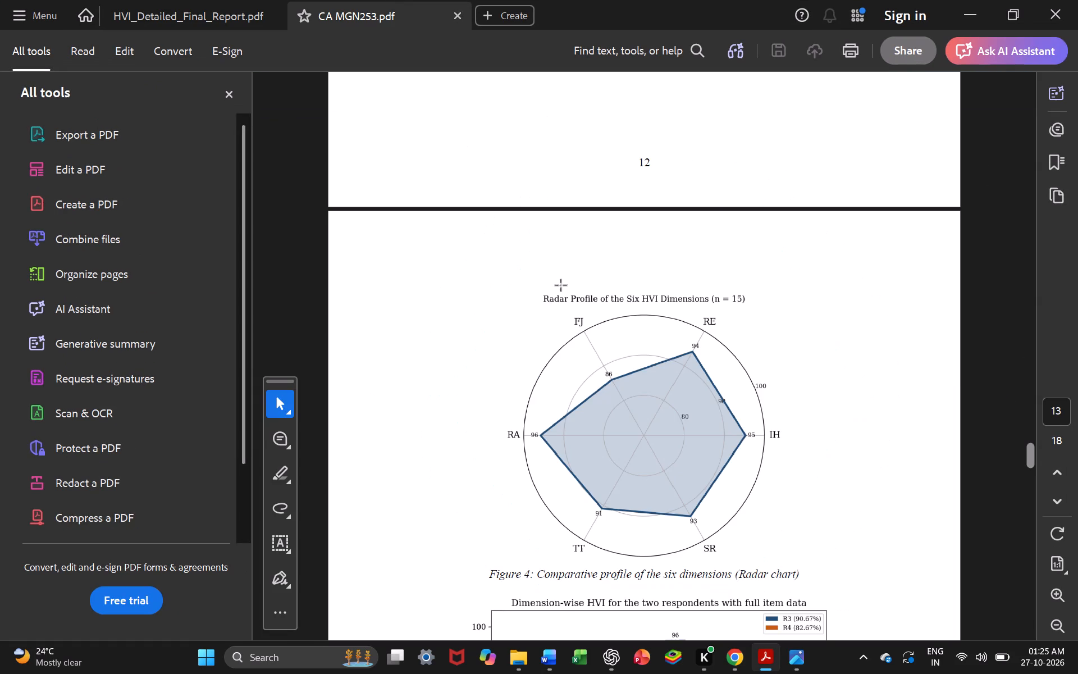
scroll(572, 297, up, 4)
scroll(572, 297, down, 4)
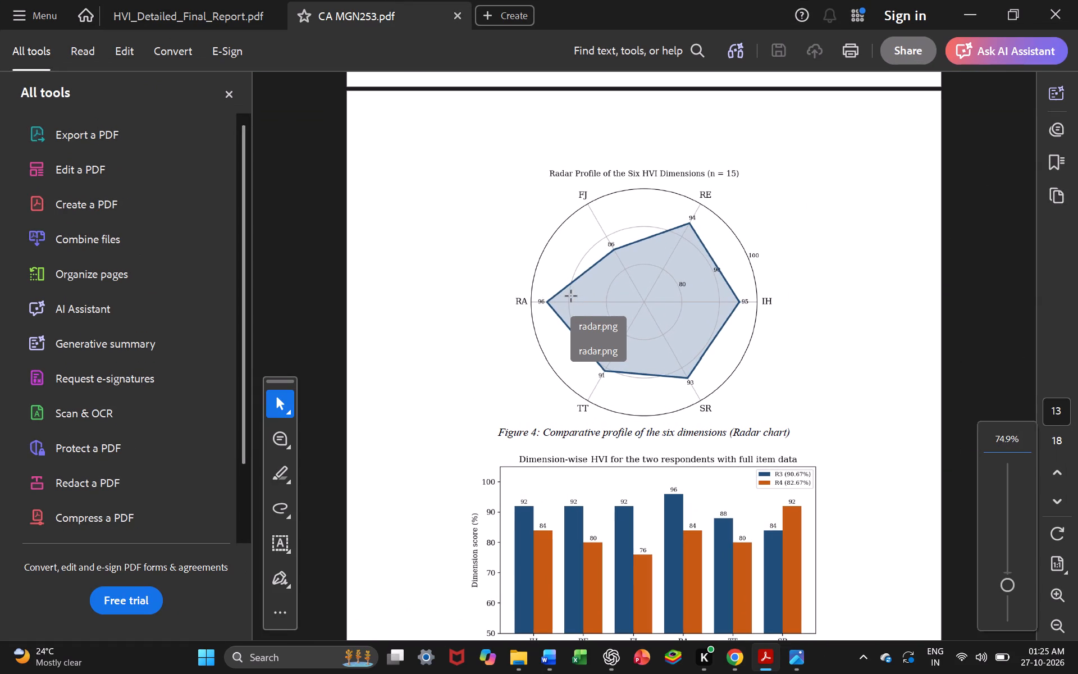
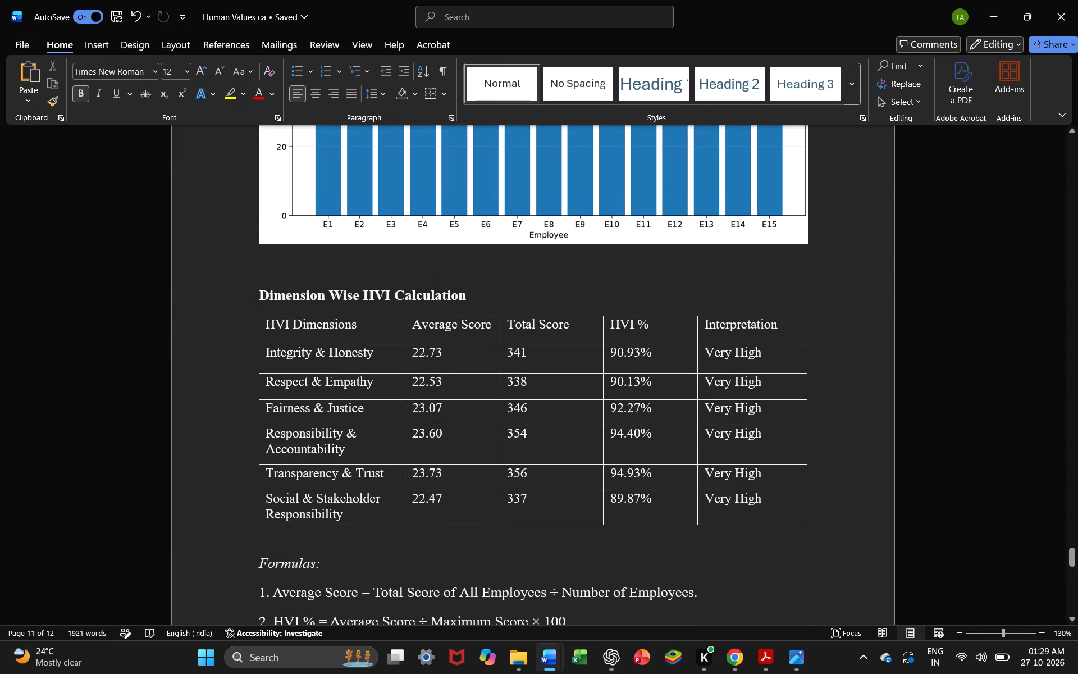
key(Return)
key(ctrl+v)
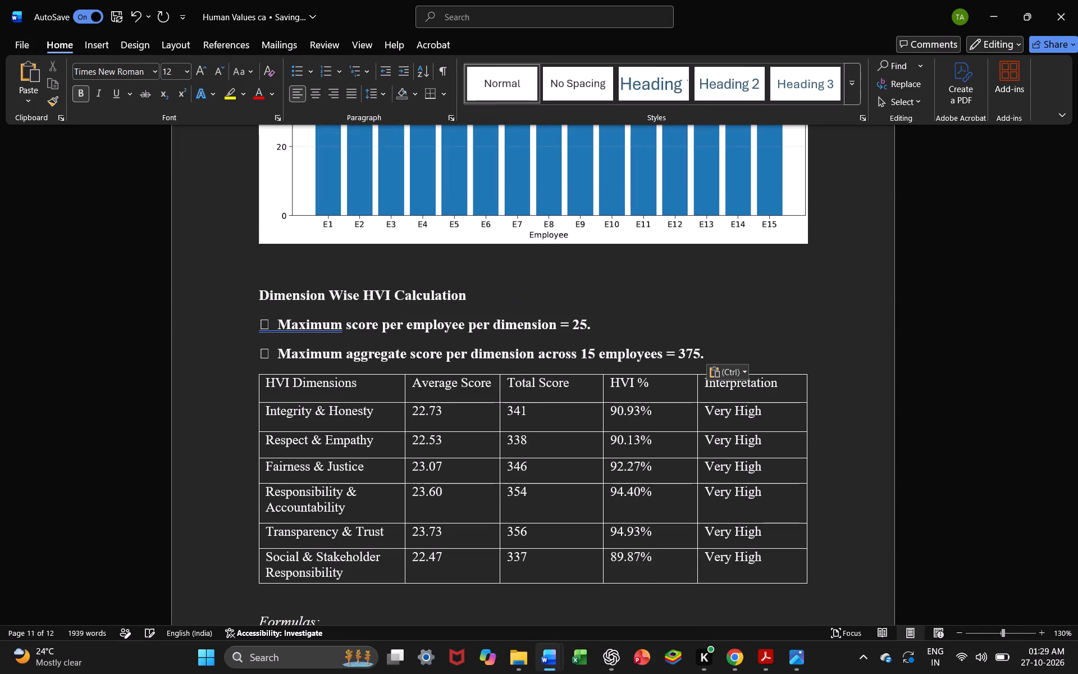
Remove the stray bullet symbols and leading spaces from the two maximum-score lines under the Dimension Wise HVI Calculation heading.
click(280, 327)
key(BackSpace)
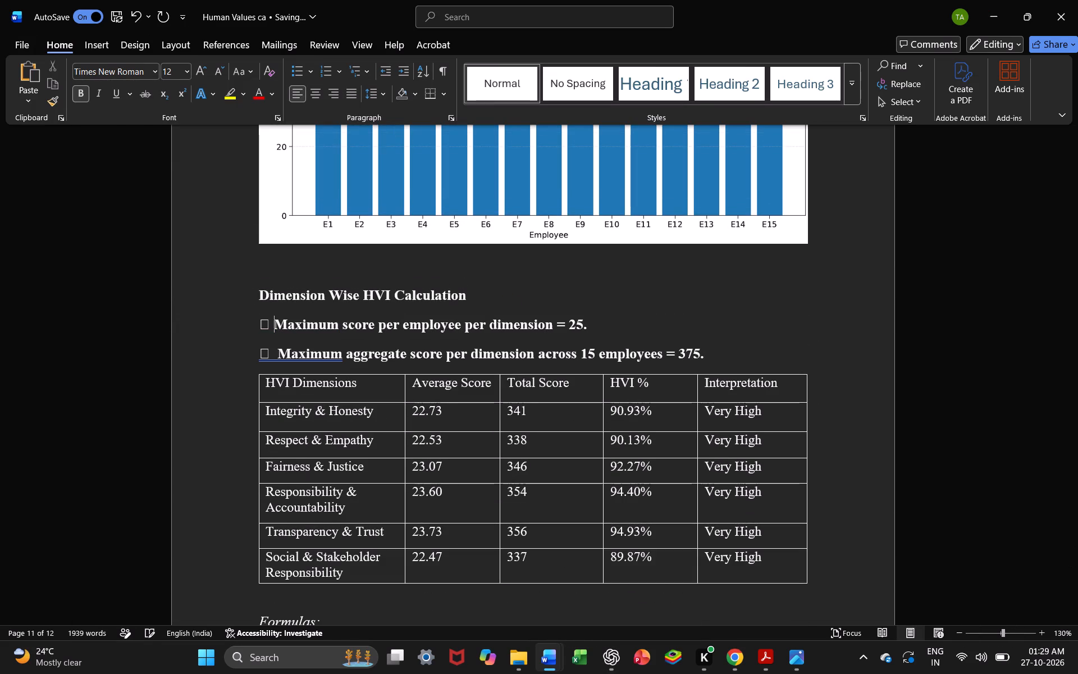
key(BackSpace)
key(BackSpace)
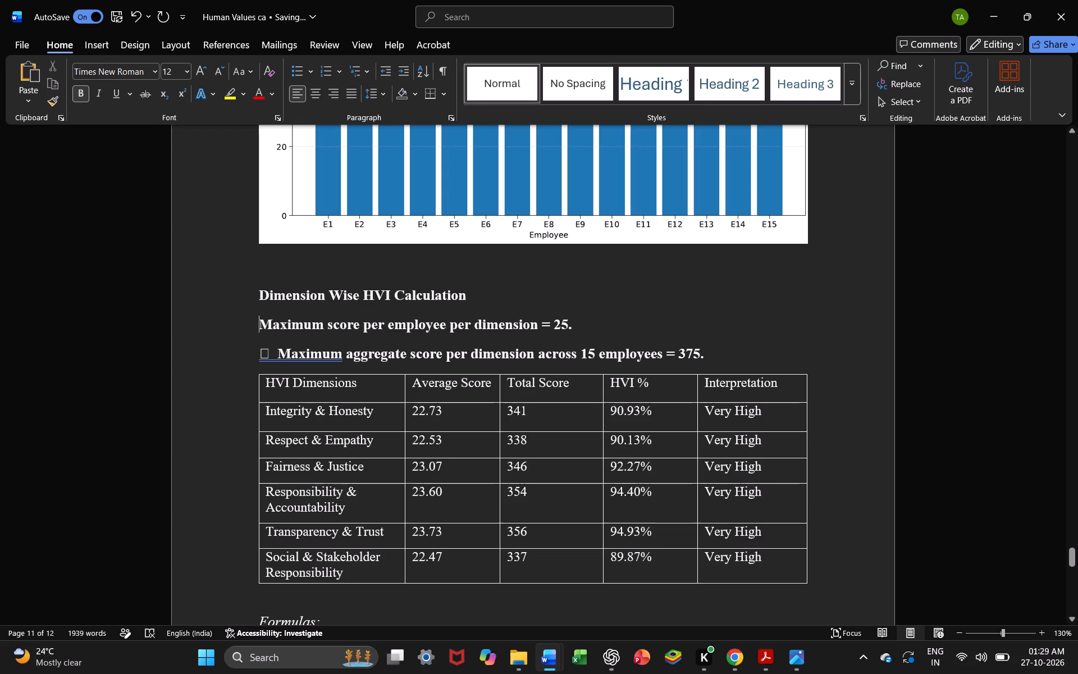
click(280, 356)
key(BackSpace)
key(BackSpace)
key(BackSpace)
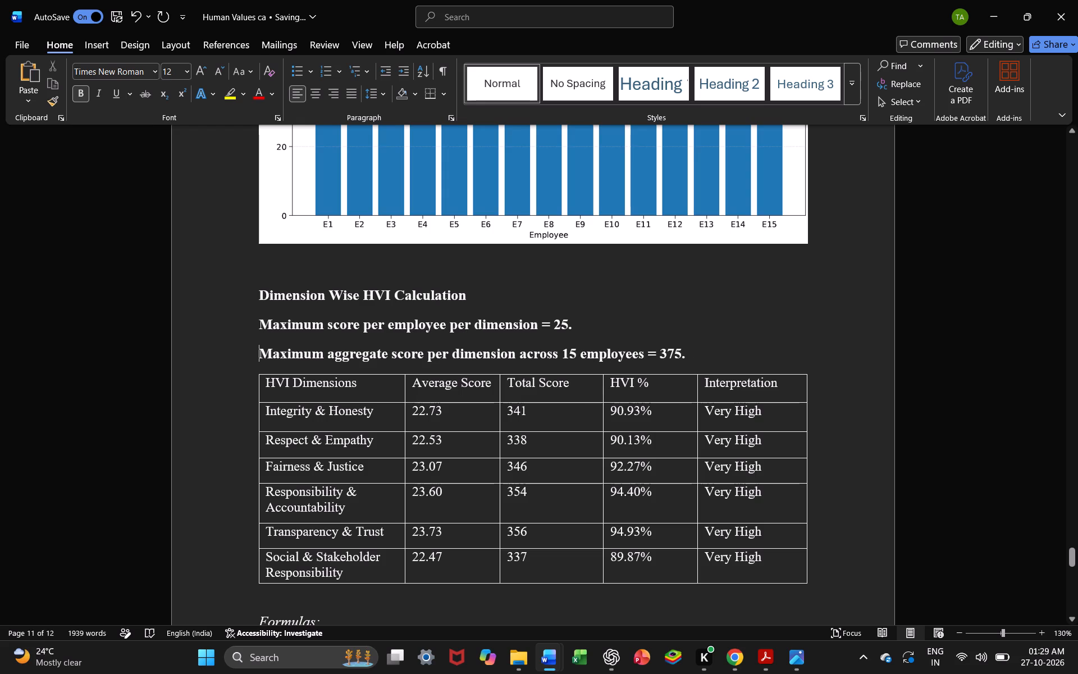
Delete both maximum-score lines between the Dimension Wise HVI Calculation heading and its table.
drag(259, 320, 692, 359)
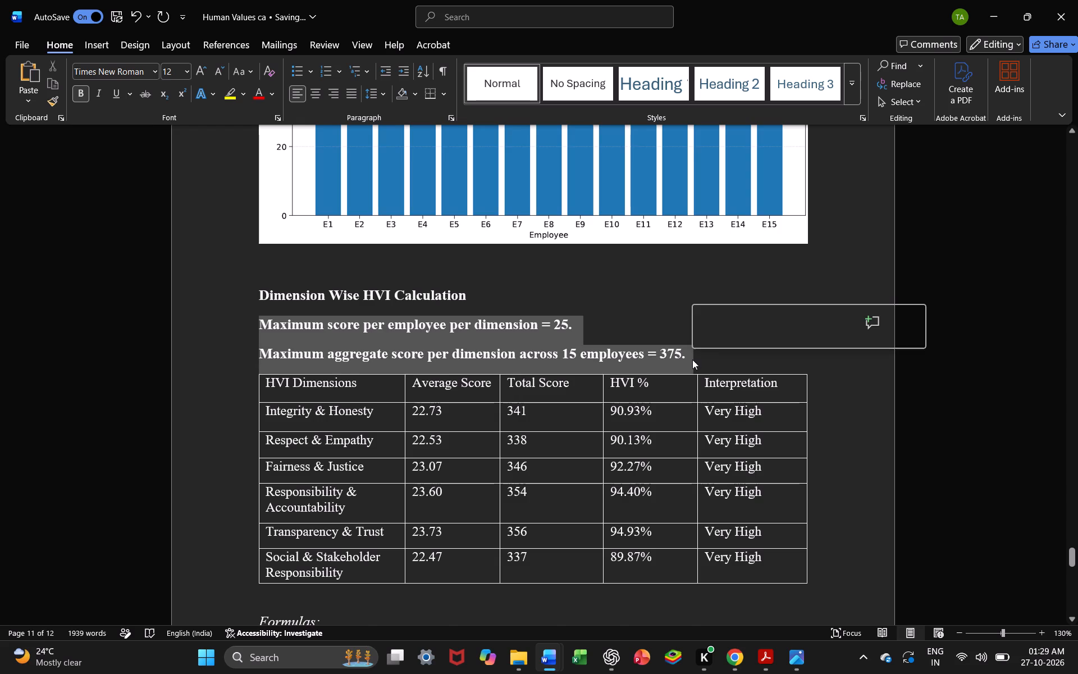
key(backslash)
key(BackSpace)
key(BackSpace)
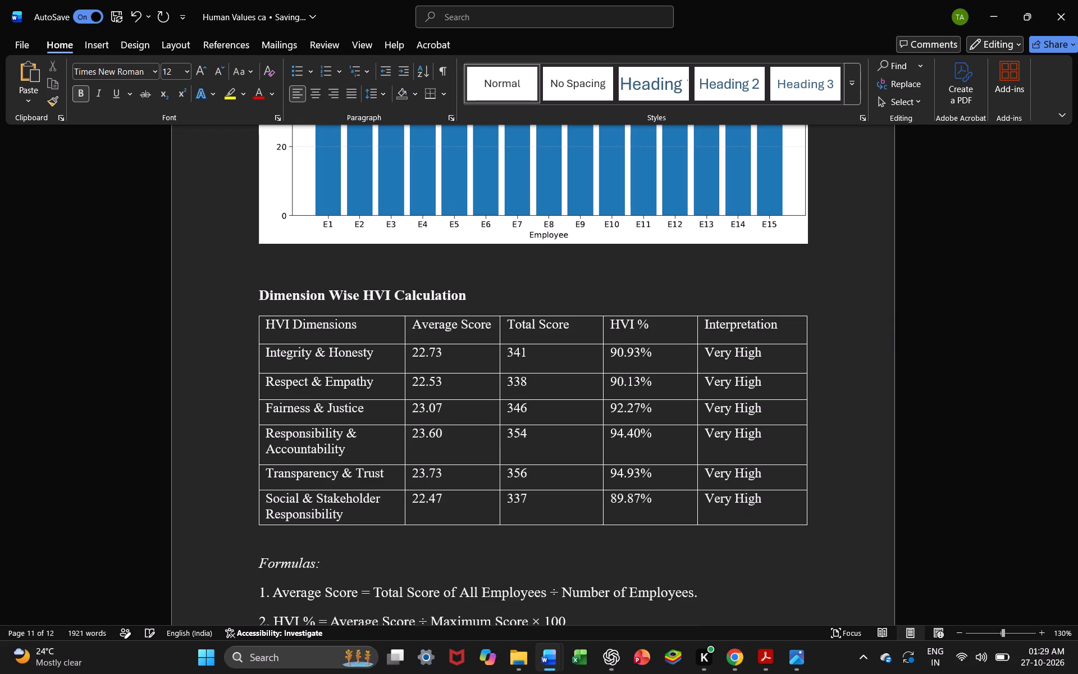
Review the dimension-wise HVI table, formulas, bar chart and interpretation paragraph in the Human Values document.
scroll(692, 359, down, 3)
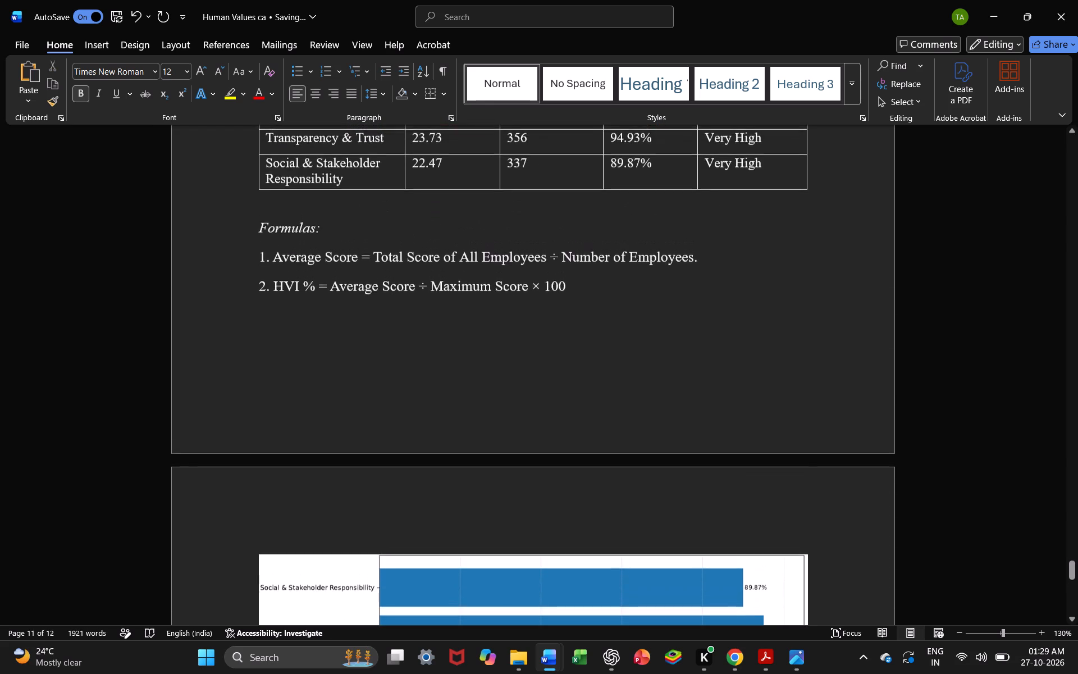
scroll(692, 359, up, 2)
scroll(692, 359, down, 1)
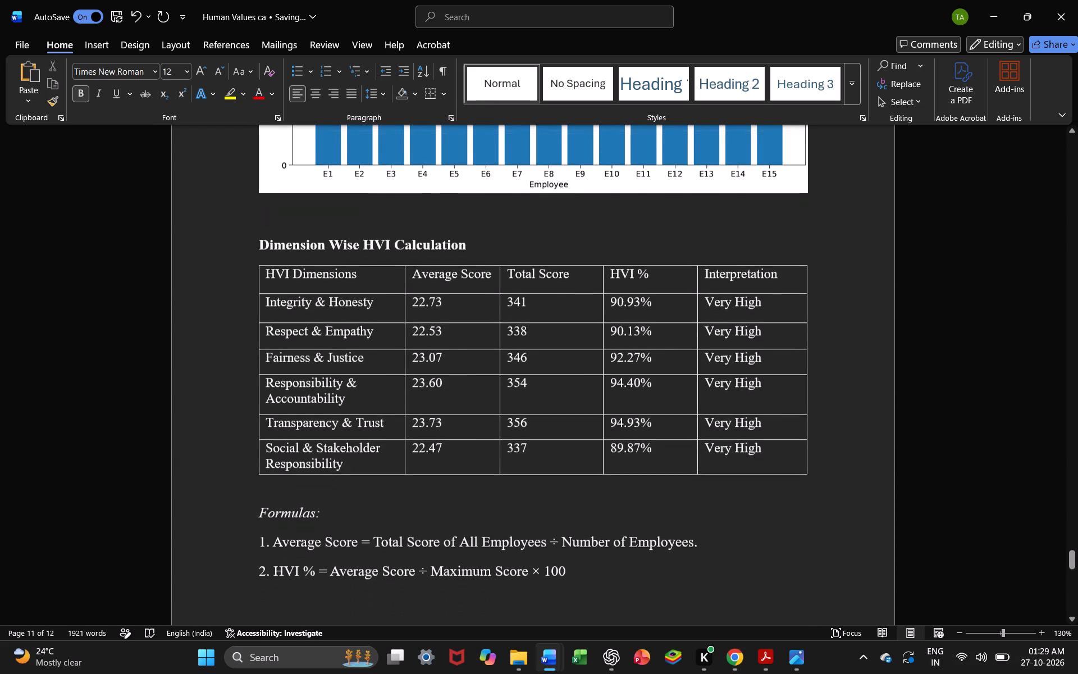
scroll(692, 359, down, 1)
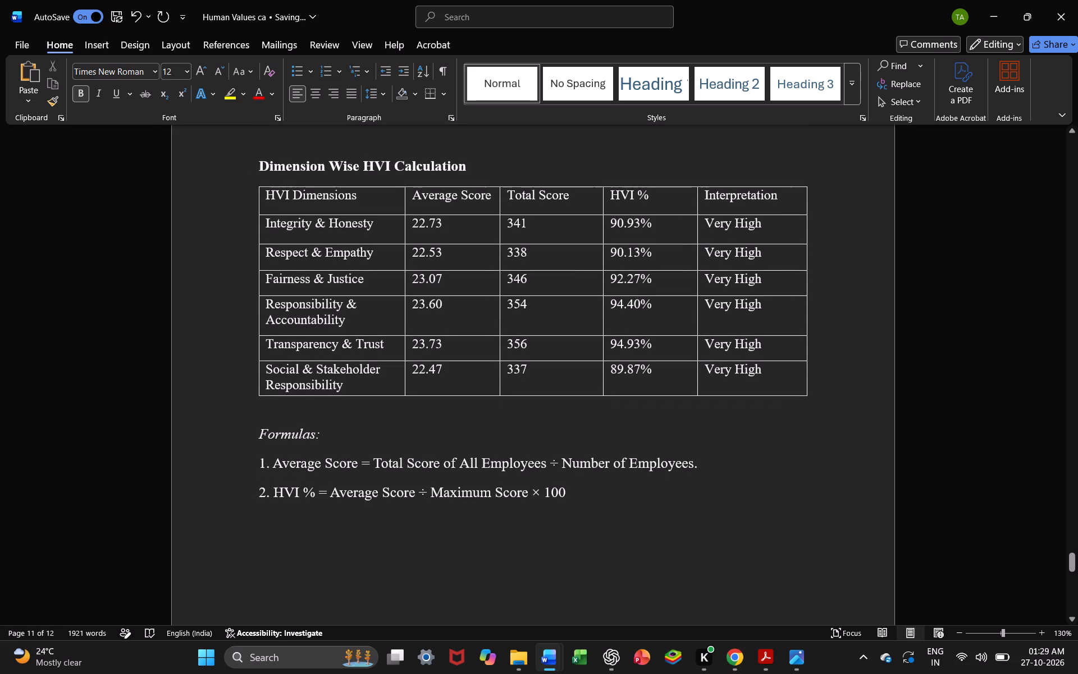
scroll(706, 495, down, 6)
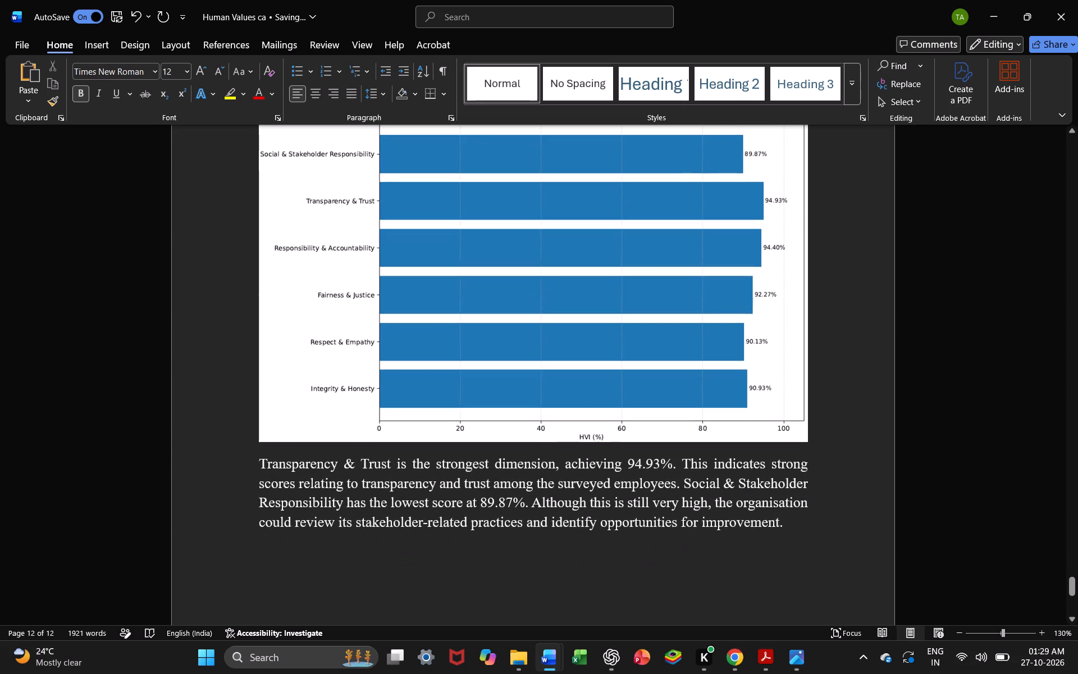
scroll(706, 495, down, 1)
Switch to CA MGN253.pdf in Acrobat and examine how its dimension charts on pages 12 and 13 are captioned.
click(757, 669)
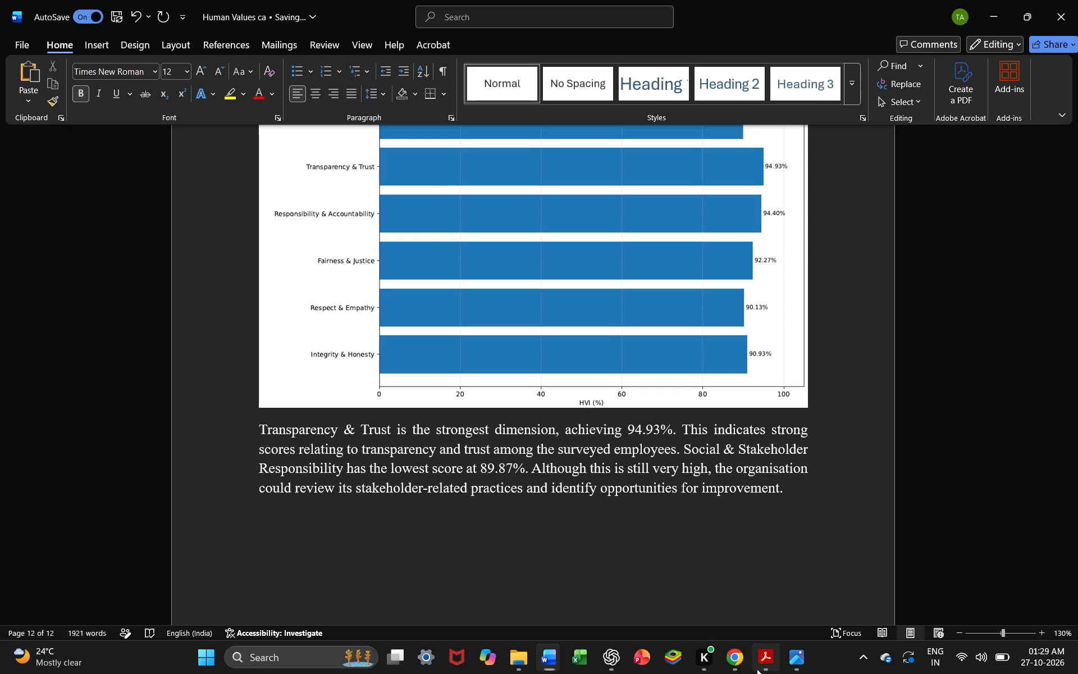
scroll(693, 437, down, 3)
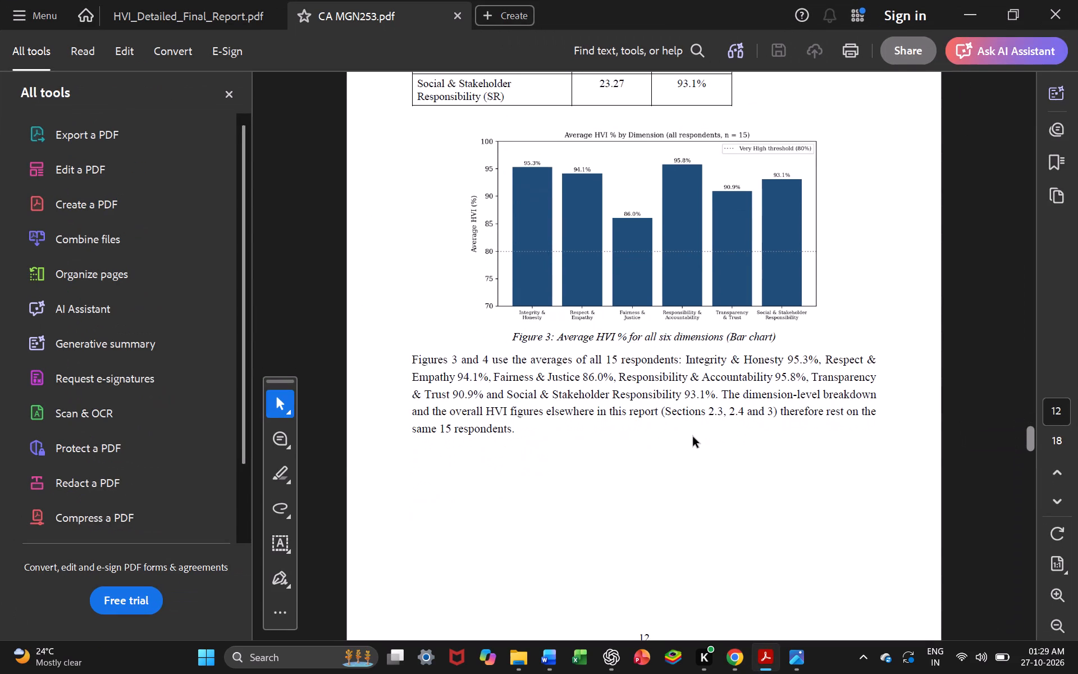
scroll(693, 437, down, 9)
scroll(693, 437, up, 1)
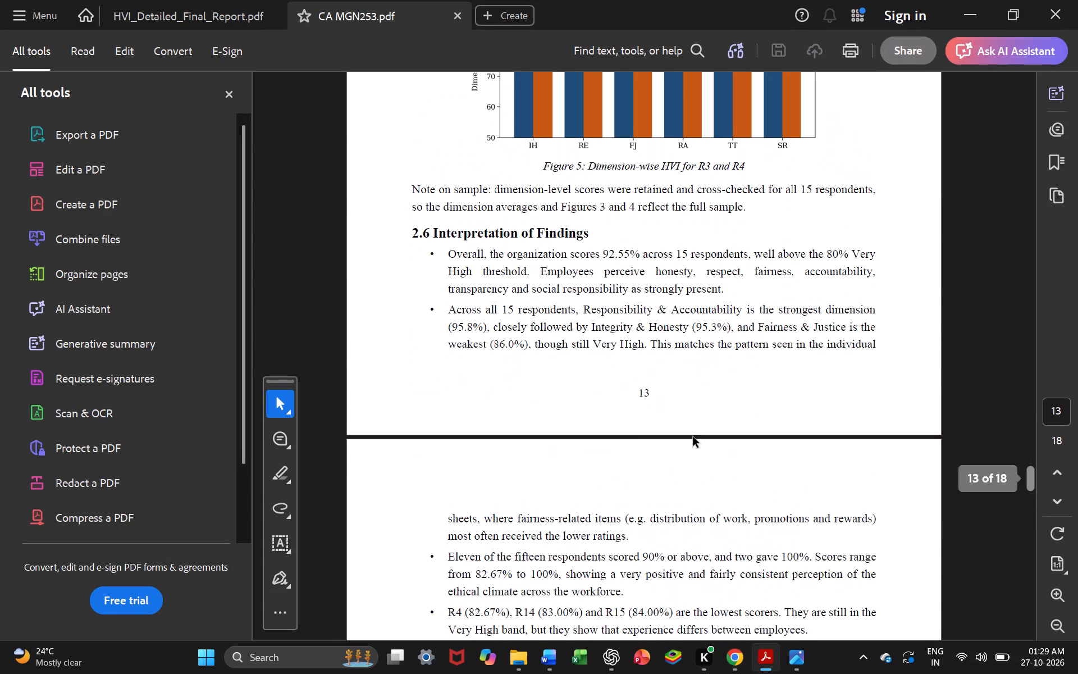
scroll(693, 437, up, 1)
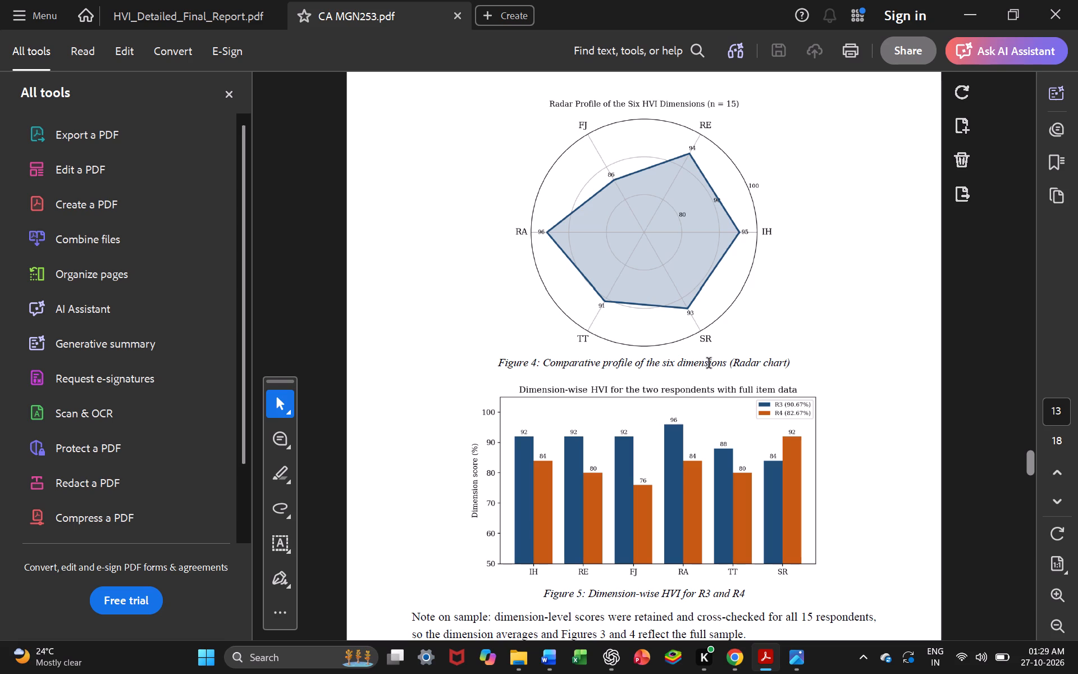
drag(796, 365, 505, 371)
click(795, 352)
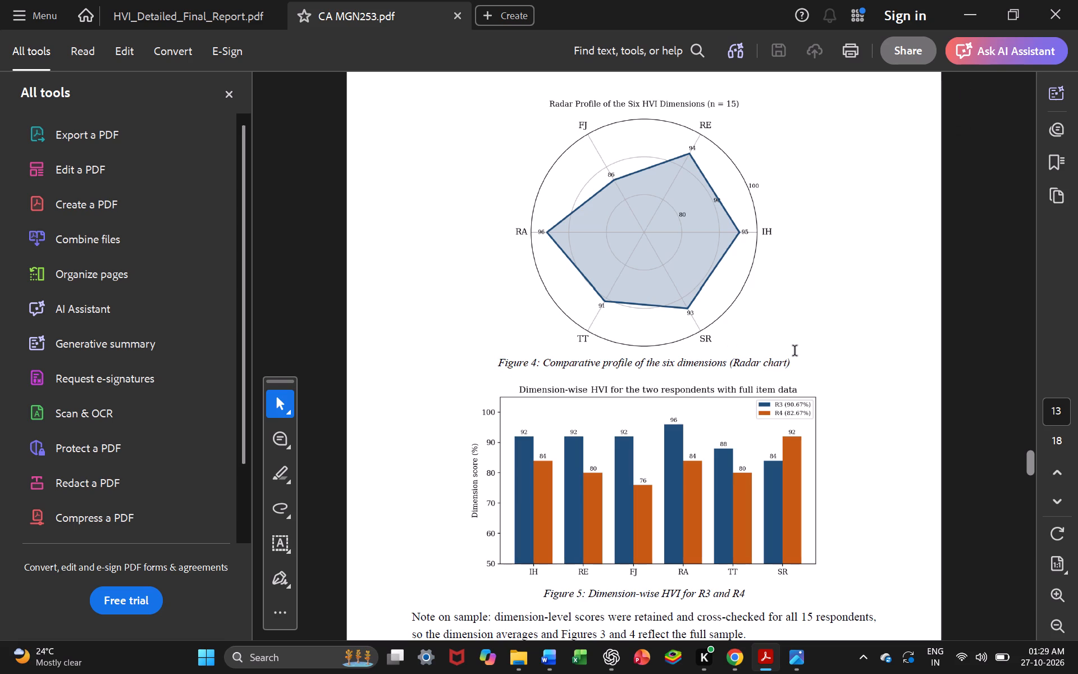
click(752, 658)
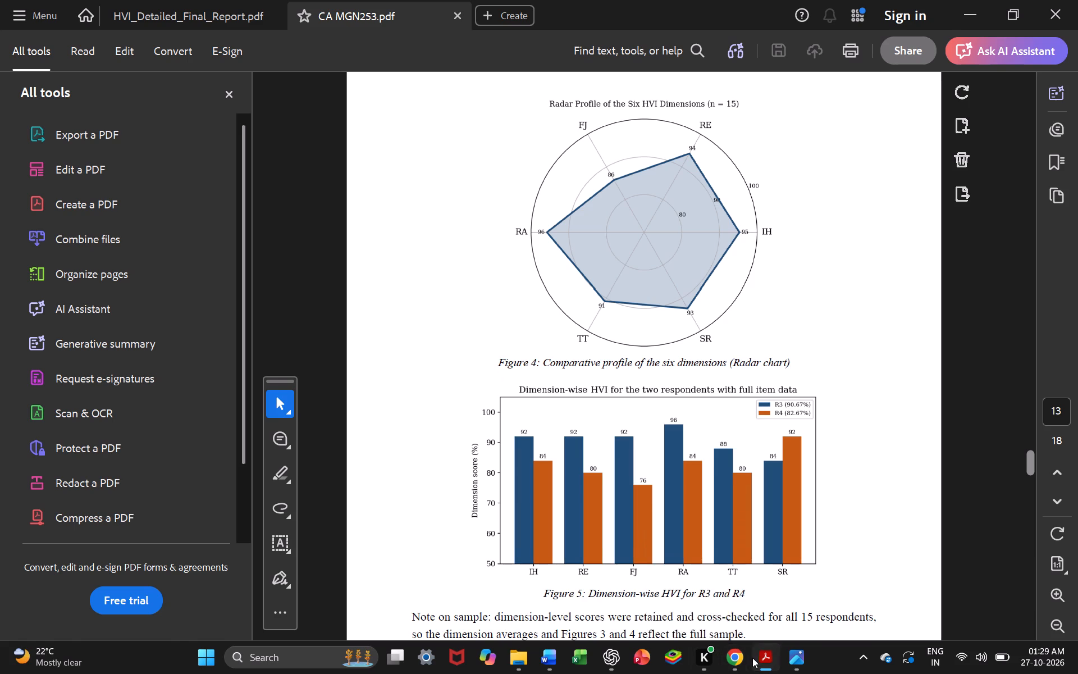
click(752, 658)
View the Six-Dimension HVI Profile radar chart in HVI_Detailed_Final_Report.pdf, then return to the Word document.
click(191, 2)
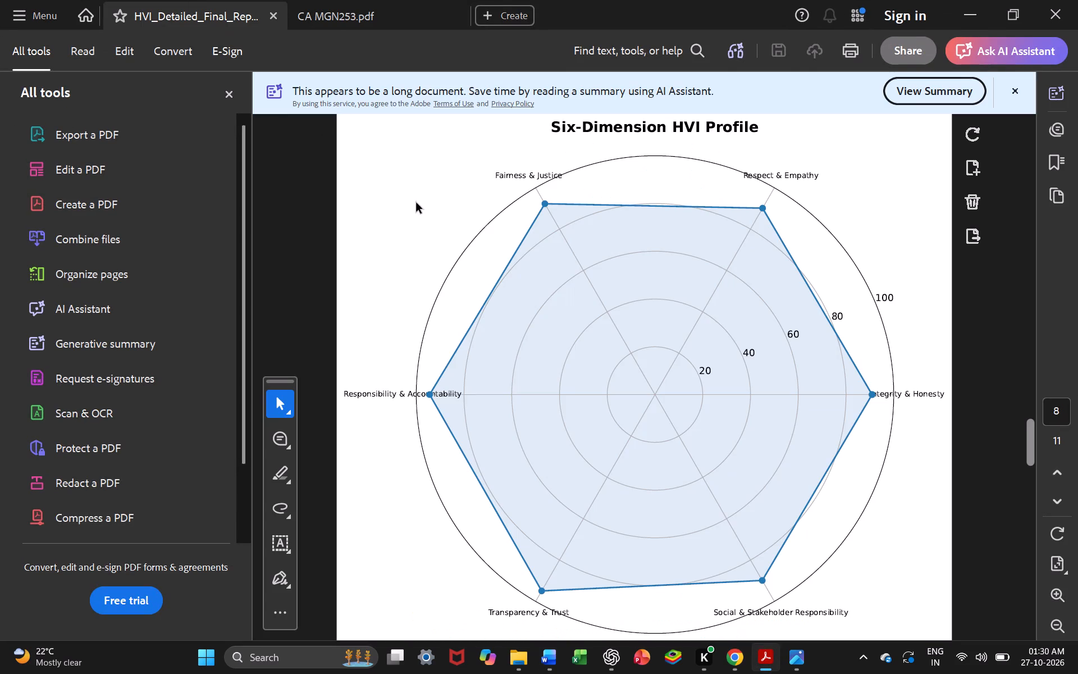
key(Up)
key(Down)
key(Down)
key(Up)
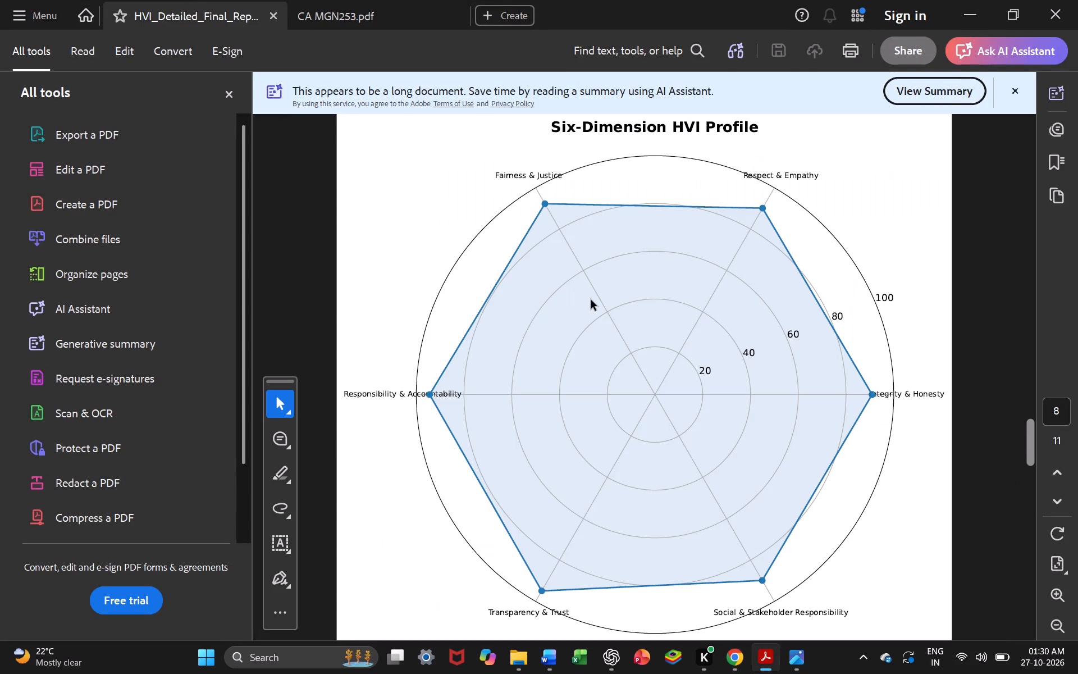
click(980, 11)
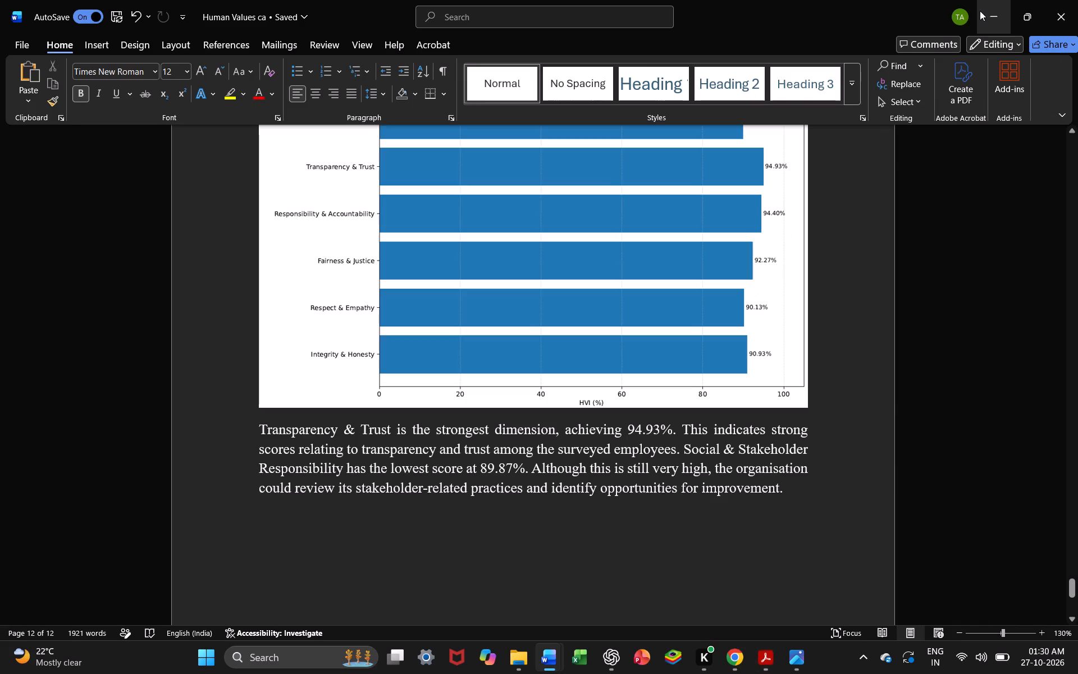
Add the caption "Figure 2" on its own line between the dimension HVI bar chart and the interpretation paragraph.
scroll(592, 499, down, 2)
scroll(592, 499, up, 3)
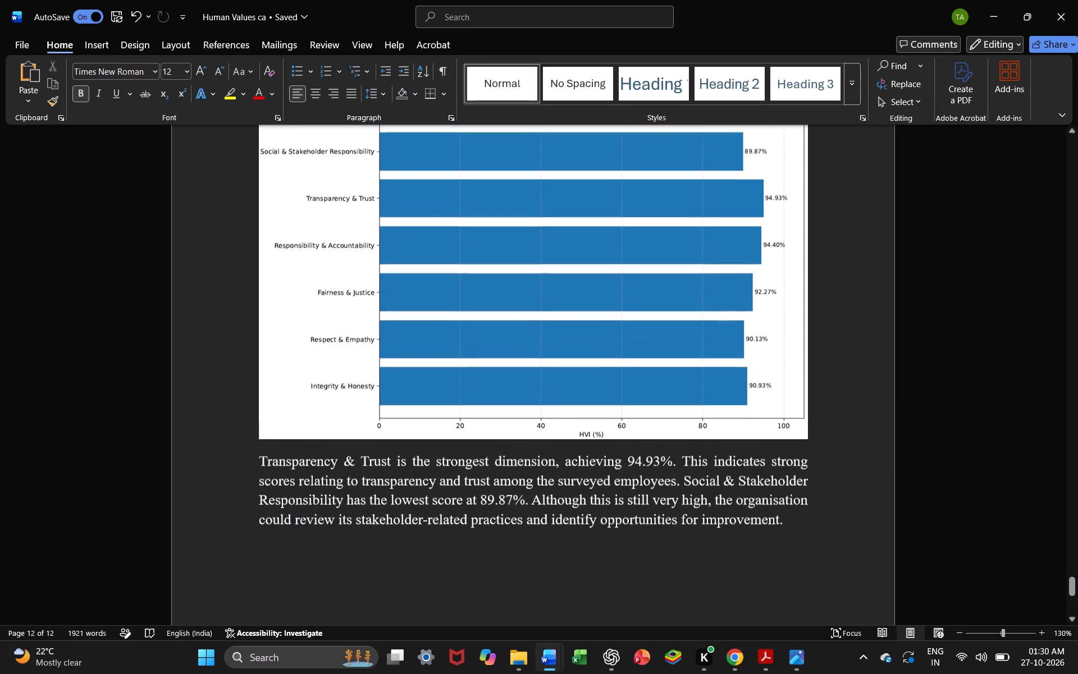
click(539, 448)
key(Return)
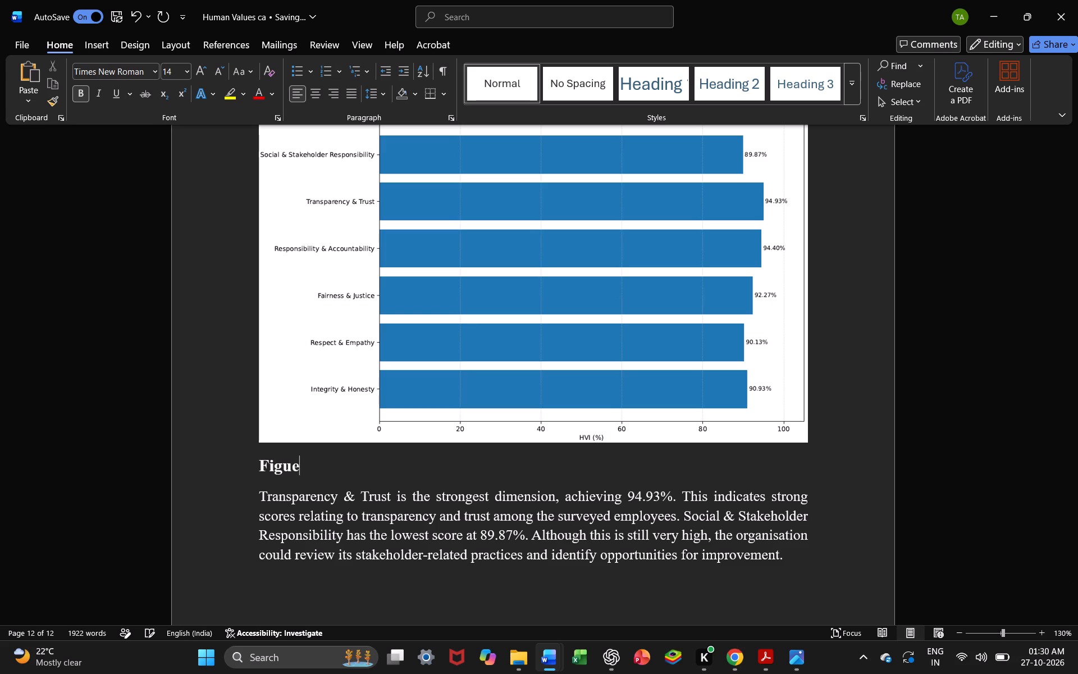
key(BackSpace)
text(re`)
key(BackSpace)
key(1)
key(BackSpace)
key(space)
text(2)
Set the Figure 2 caption to 10 pt and remove its bold formatting.
drag(333, 473, 255, 467)
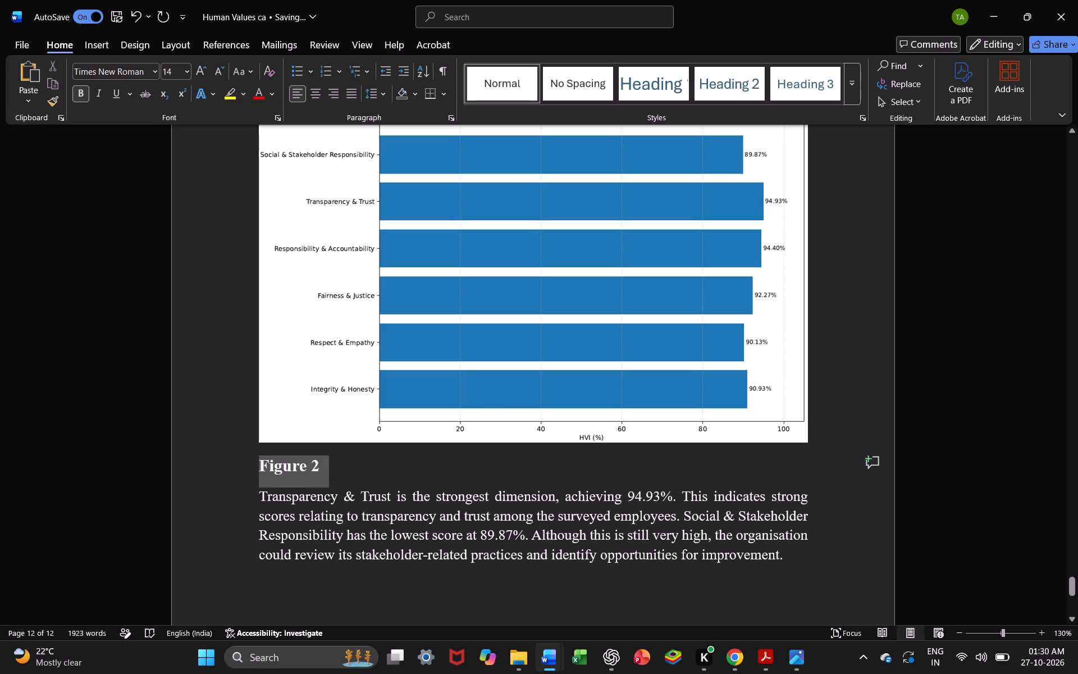
click(157, 74)
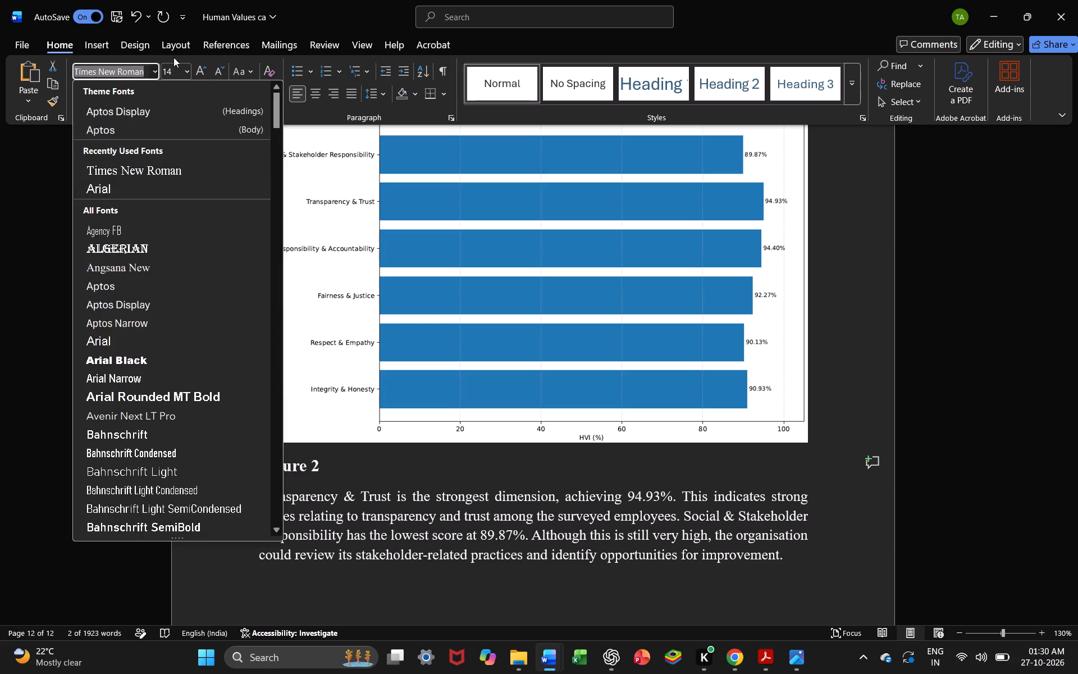
click(189, 74)
click(173, 127)
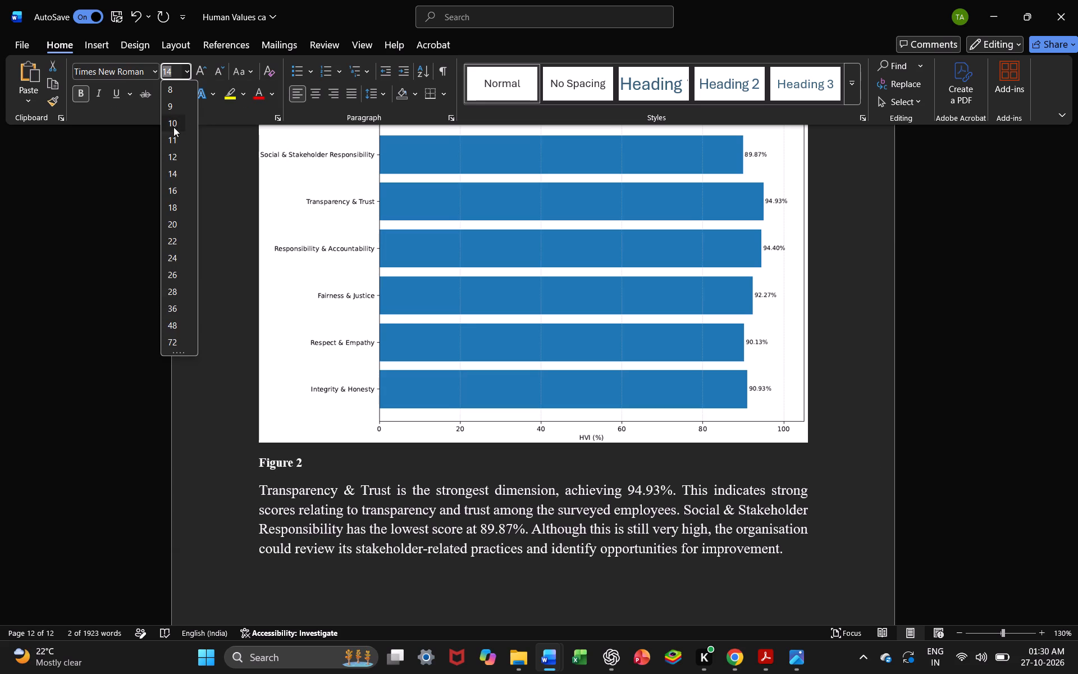
click(81, 92)
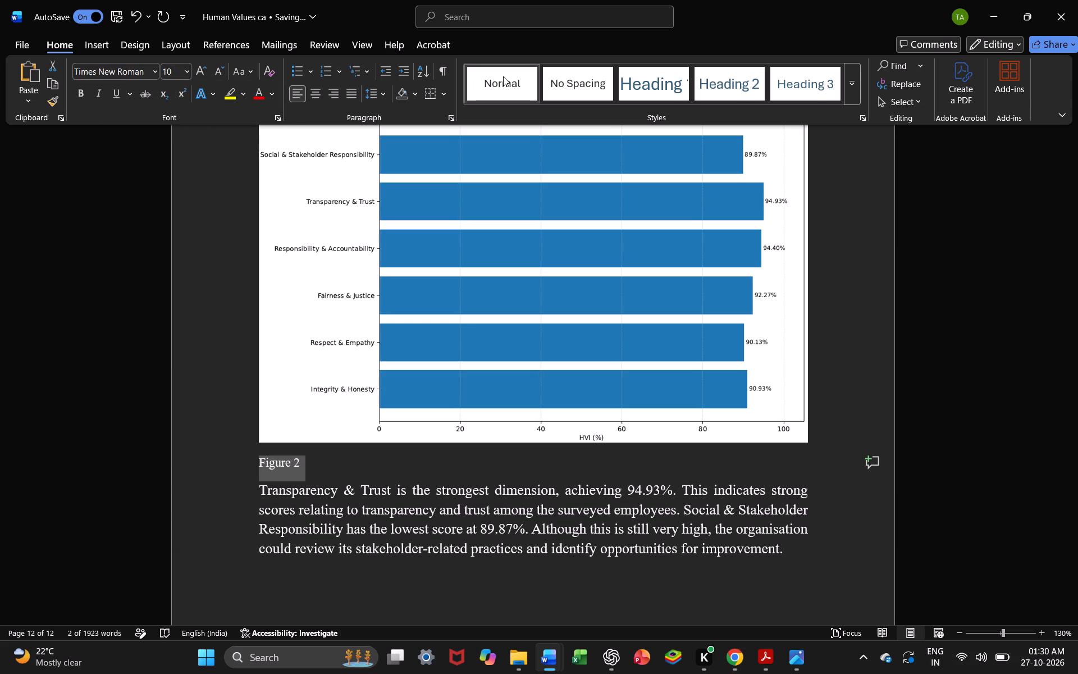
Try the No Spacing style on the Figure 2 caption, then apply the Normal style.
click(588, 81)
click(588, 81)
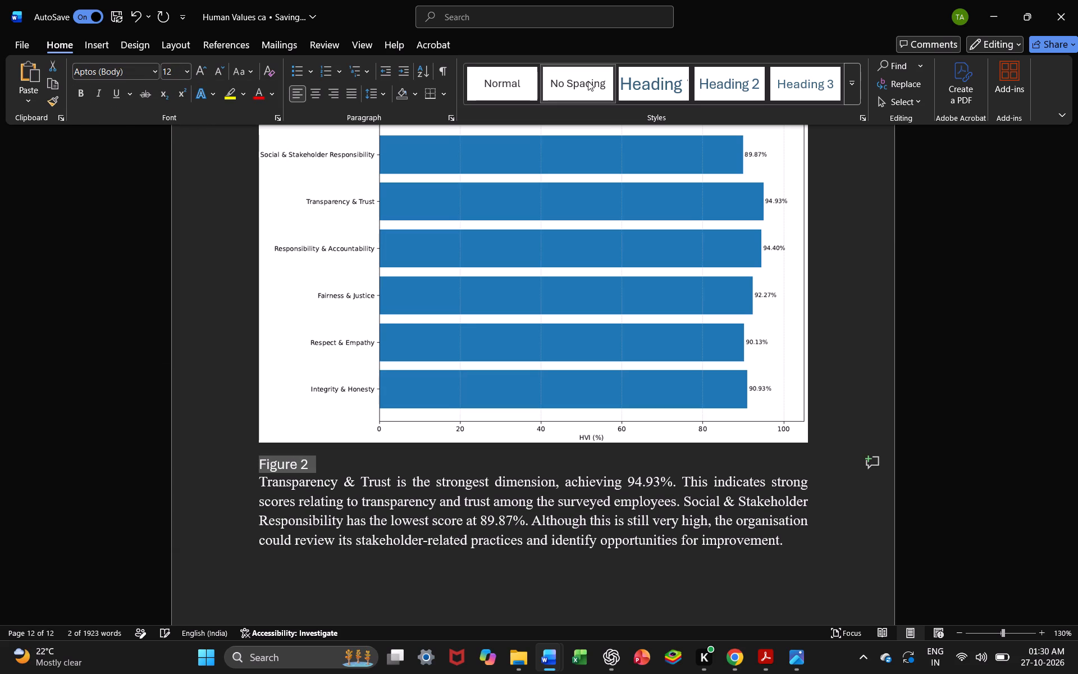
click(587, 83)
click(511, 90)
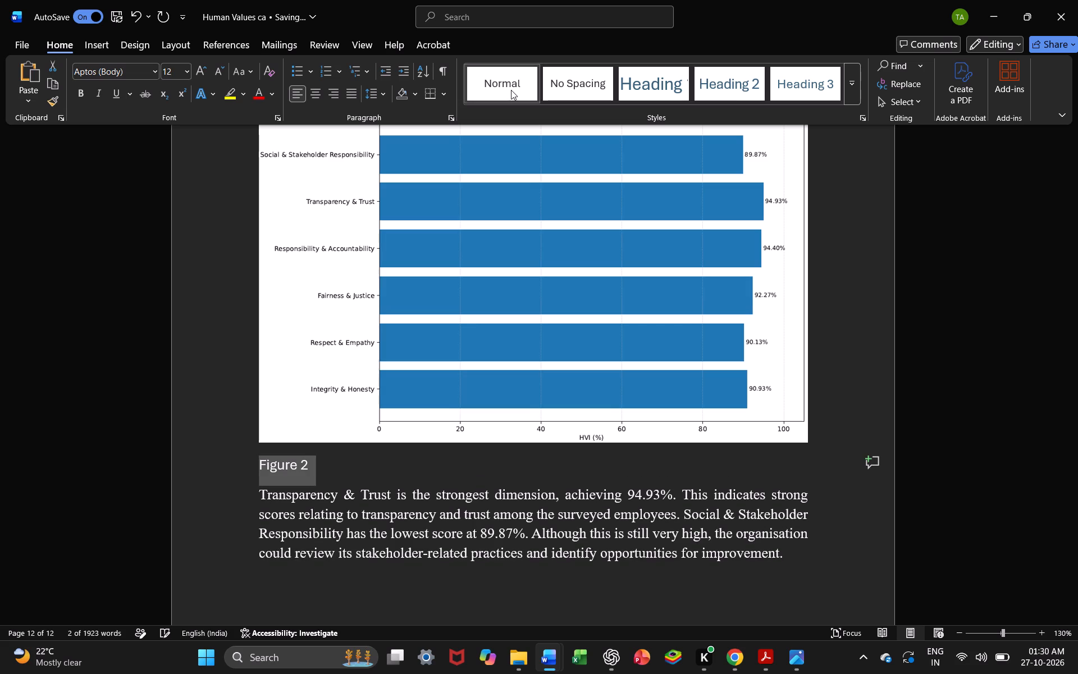
Centre the Figure 2 caption under the chart and format it in Times New Roman, 9 pt.
click(334, 457)
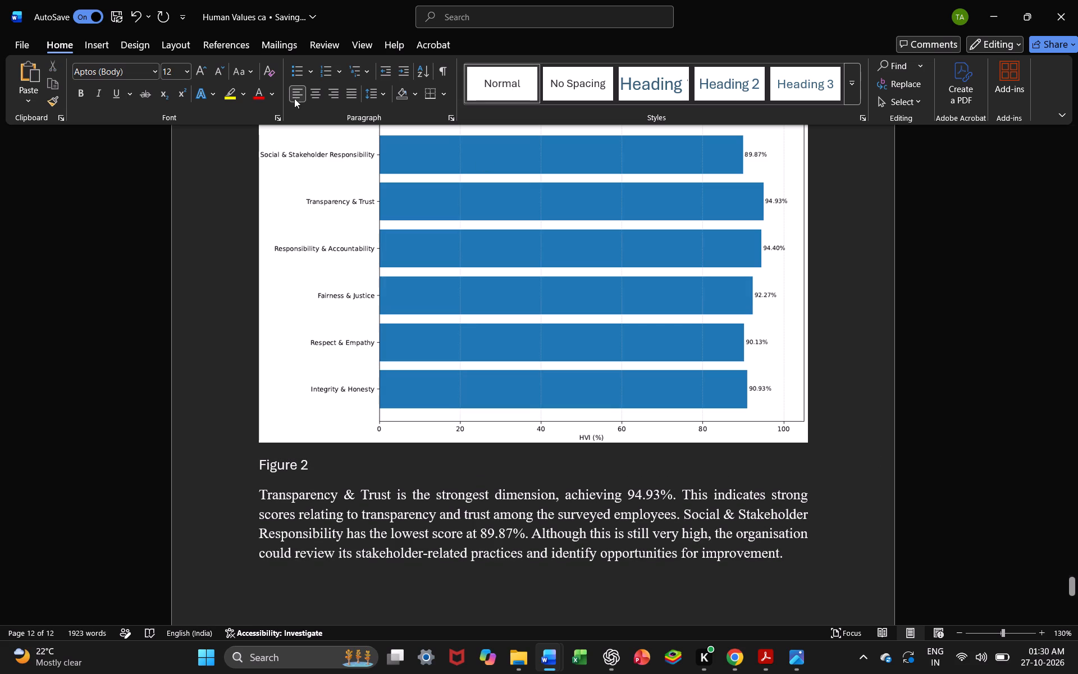
click(305, 99)
click(308, 101)
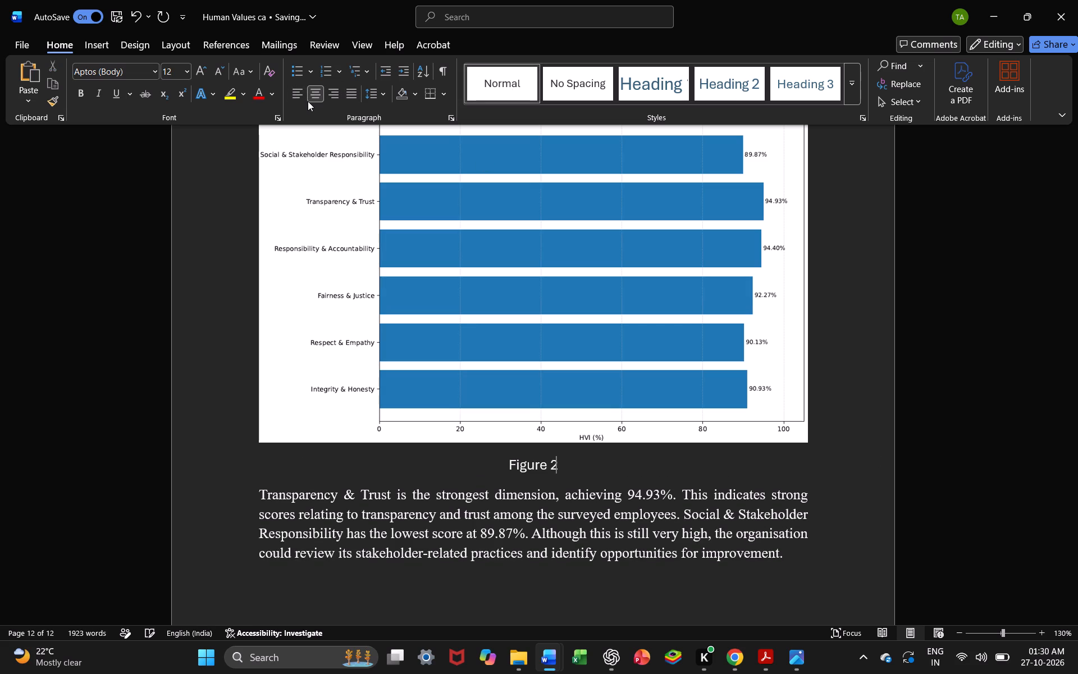
drag(563, 467, 542, 464)
drag(542, 464, 490, 463)
click(153, 71)
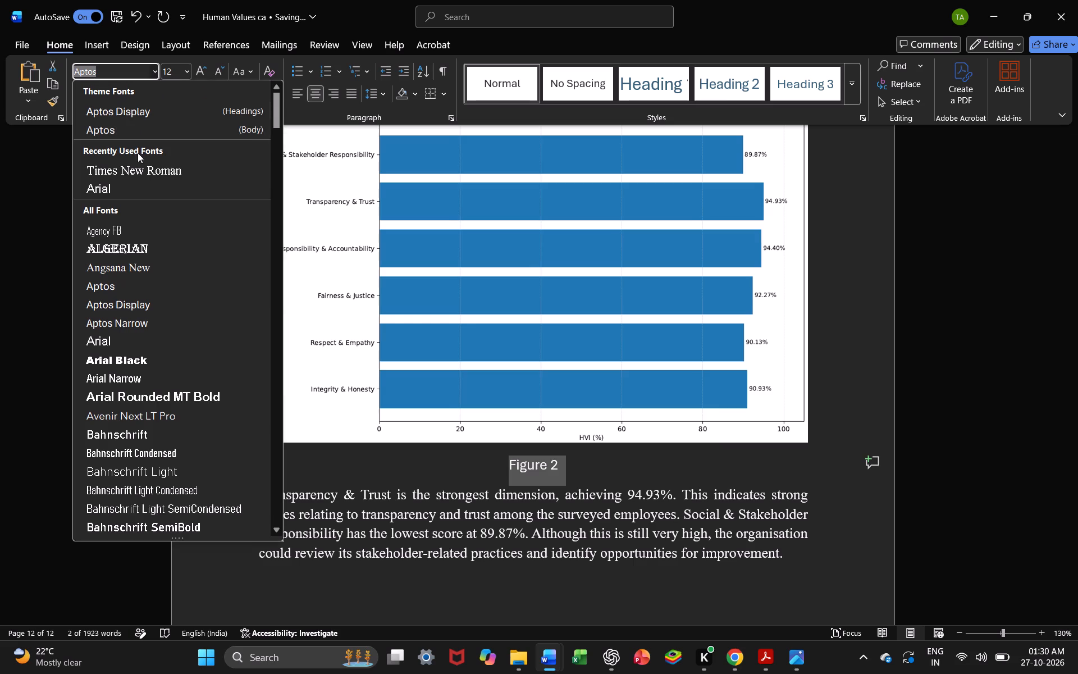
click(136, 166)
click(184, 71)
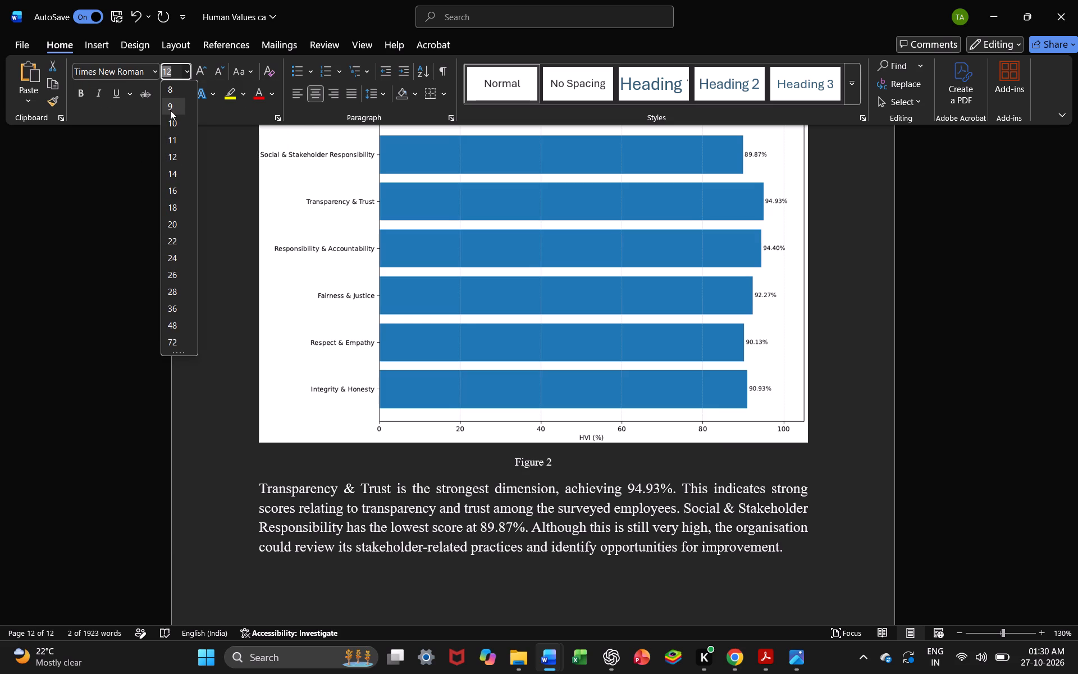
click(171, 111)
click(572, 464)
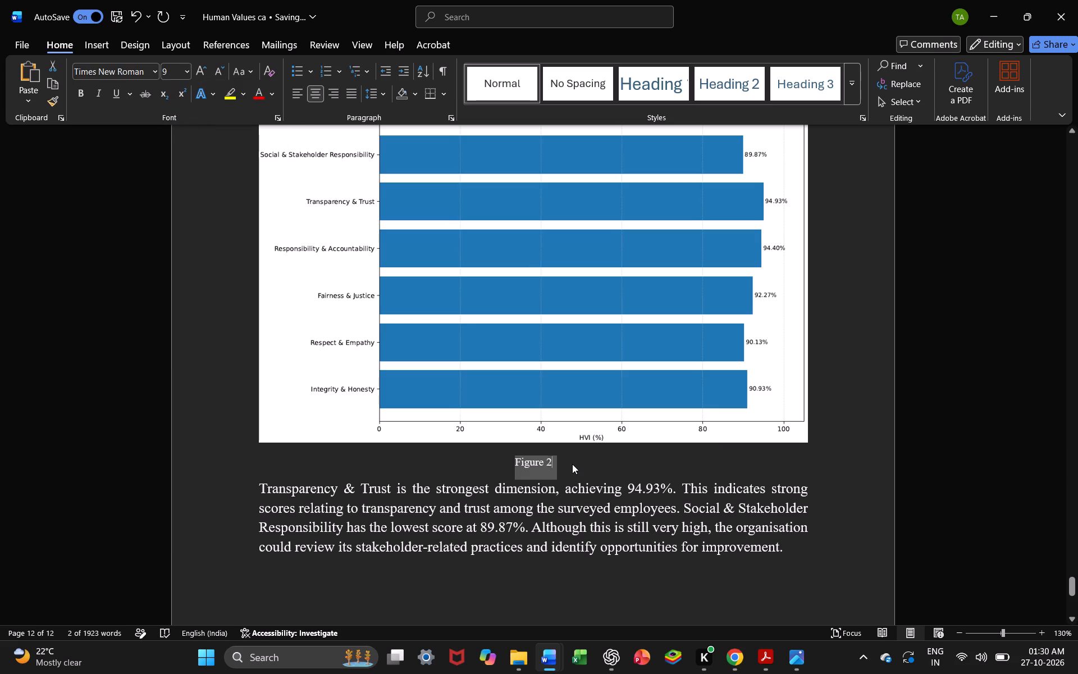
scroll(572, 464, up, 2)
scroll(572, 464, down, 1)
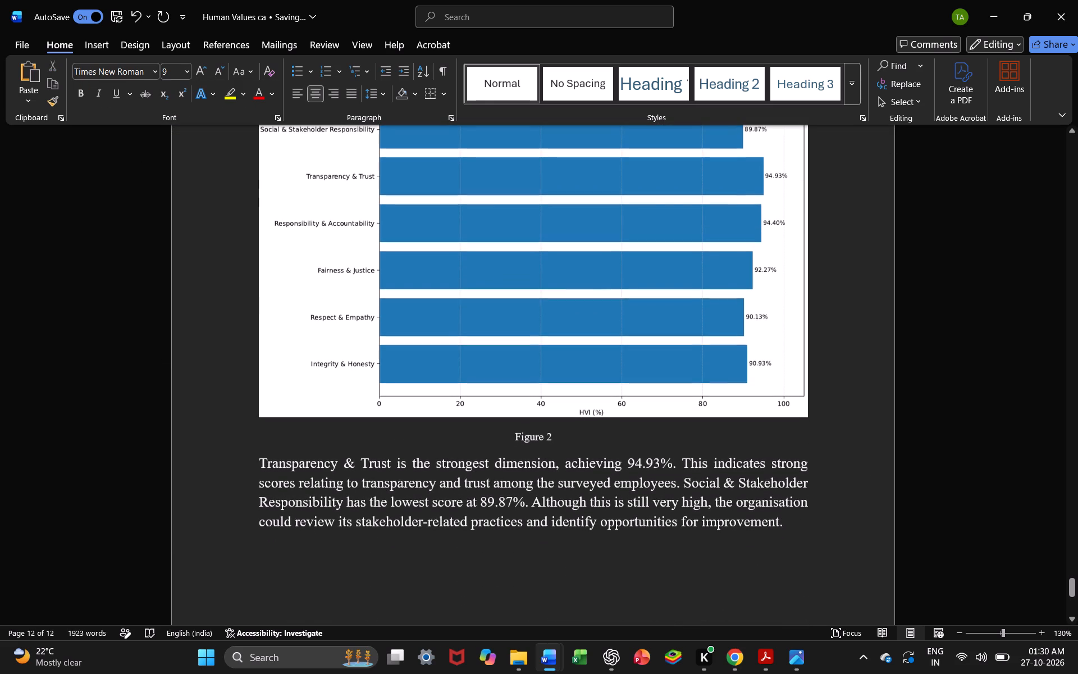
Add the caption "Figure 1" on the empty line beneath the employee-wise HVI bar chart.
scroll(572, 464, up, 6)
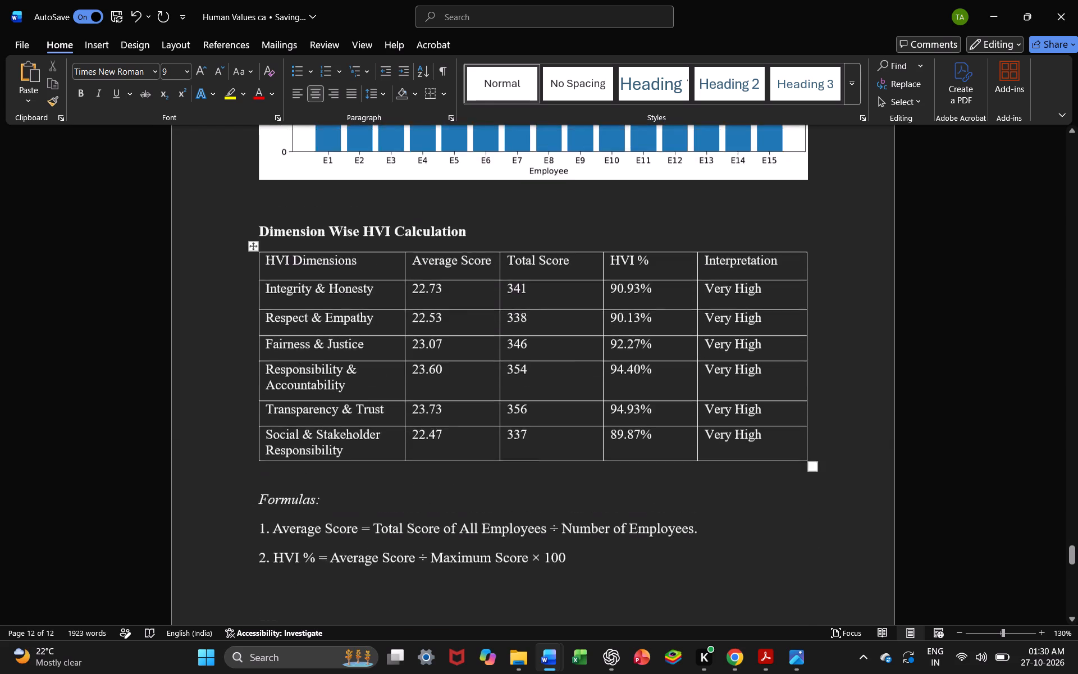
scroll(572, 464, up, 1)
click(525, 403)
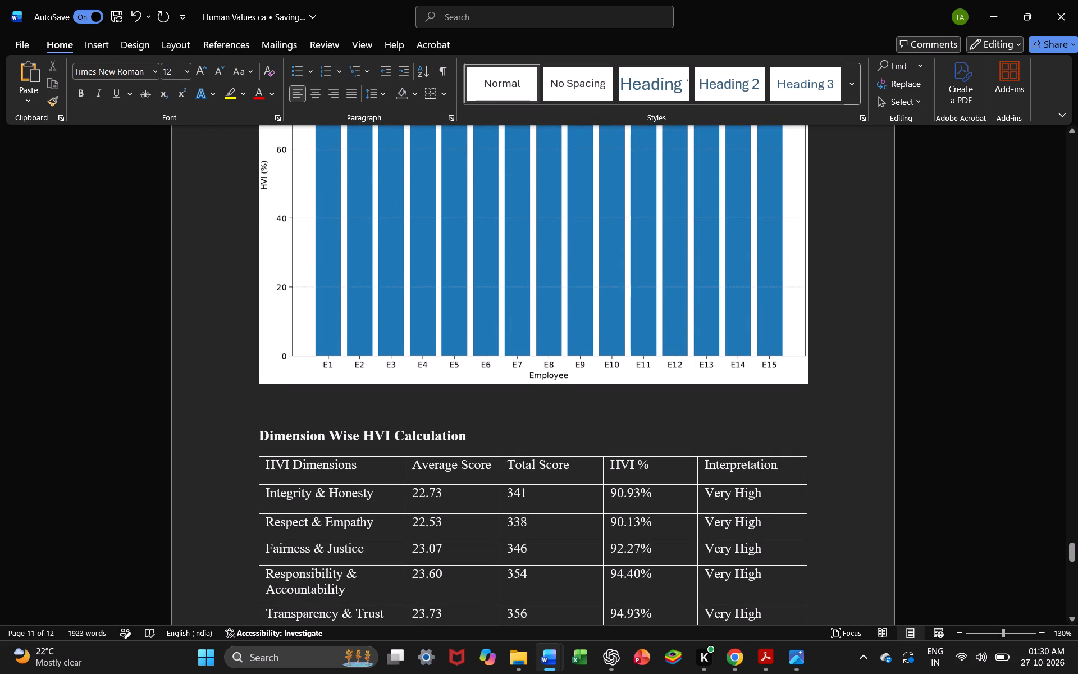
key(BackSpace)
key(i)
text(igure 1)
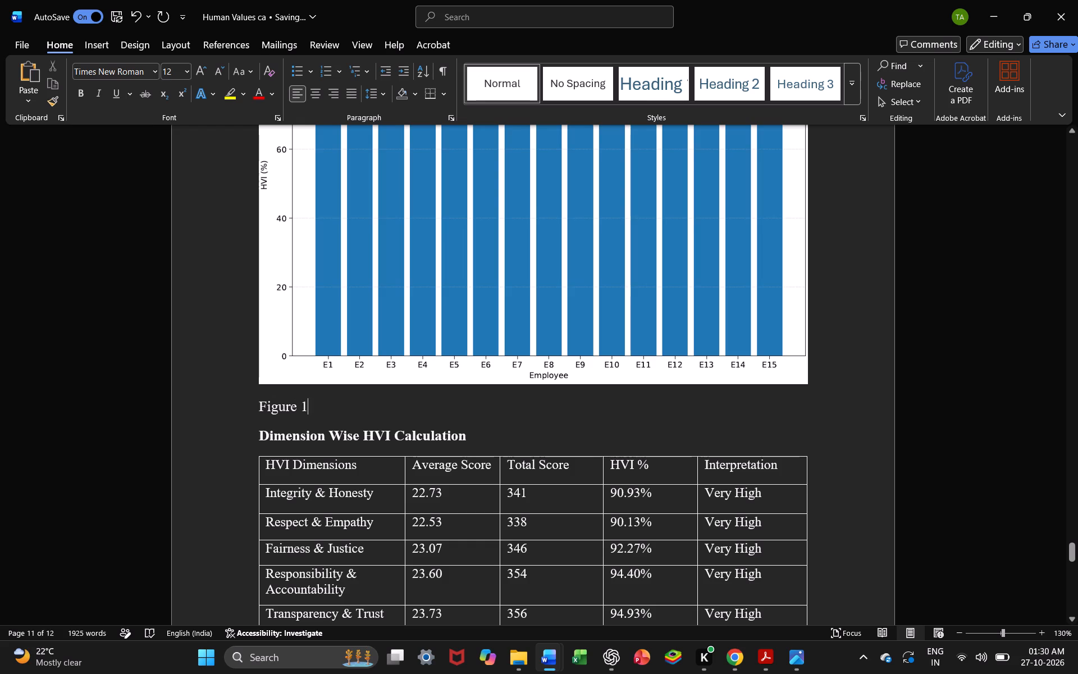
Centre the Figure 1 caption under the chart and reduce its font size to 9 pt.
drag(310, 414, 267, 409)
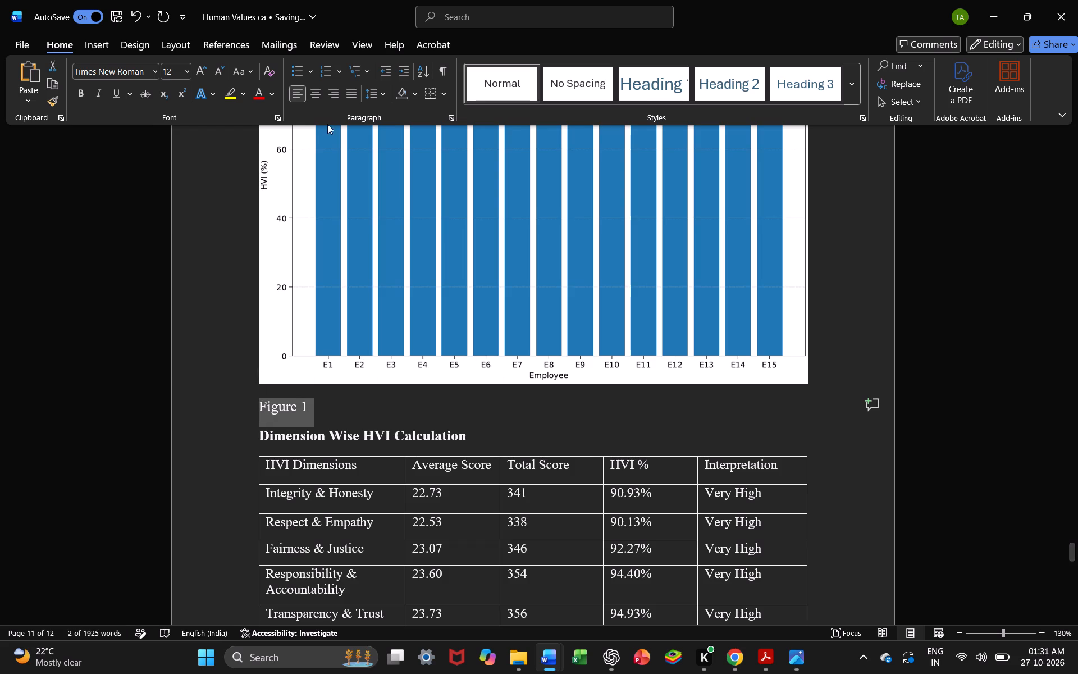
click(314, 100)
double_click(220, 74)
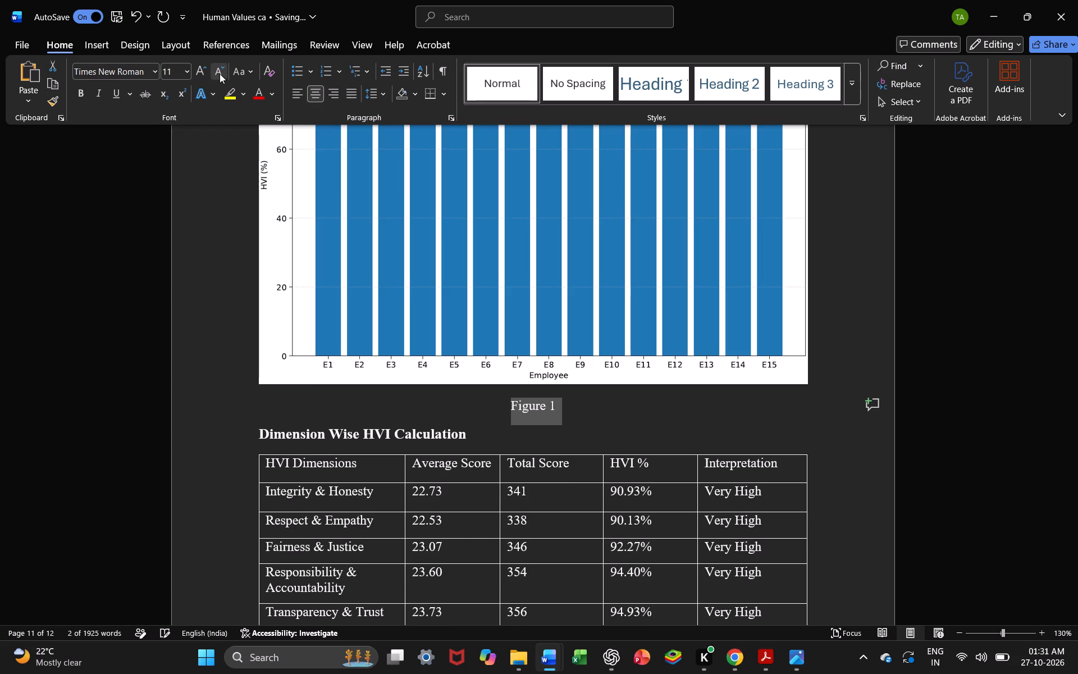
click(217, 74)
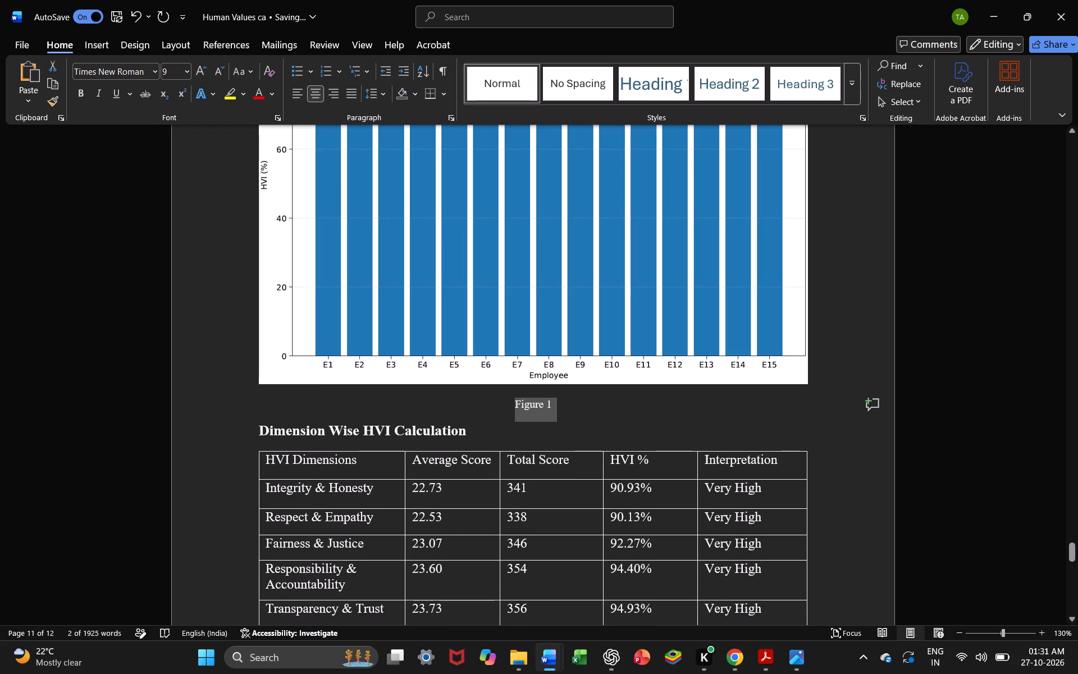
click(922, 374)
Insert a blank line between the Figure 1 caption and the Dimension Wise HVI Calculation heading.
click(501, 421)
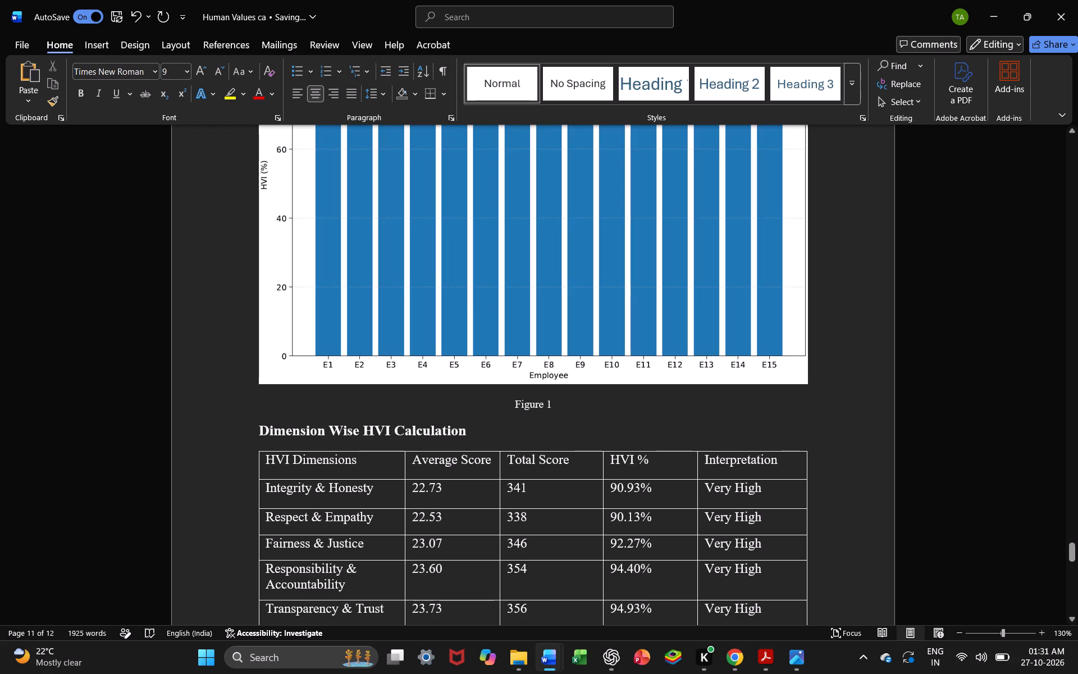
click(575, 411)
key(Return)
Increase the line spacing of the Figure 2 caption beneath the dimension HVI chart.
scroll(575, 411, down, 4)
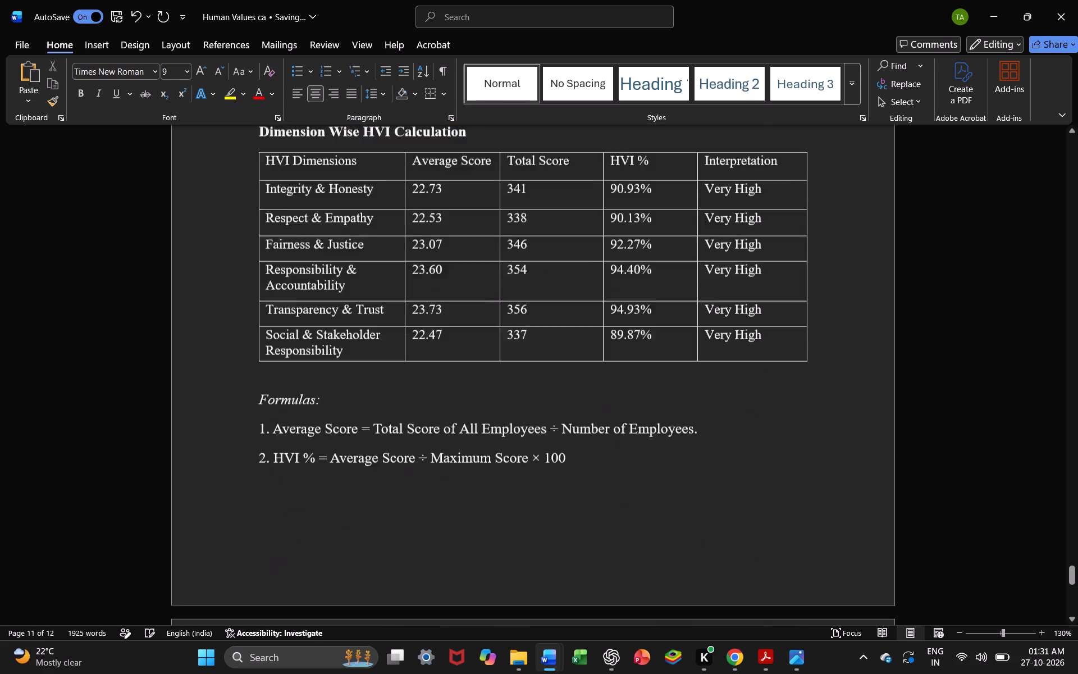
scroll(575, 411, up, 4)
scroll(575, 411, down, 5)
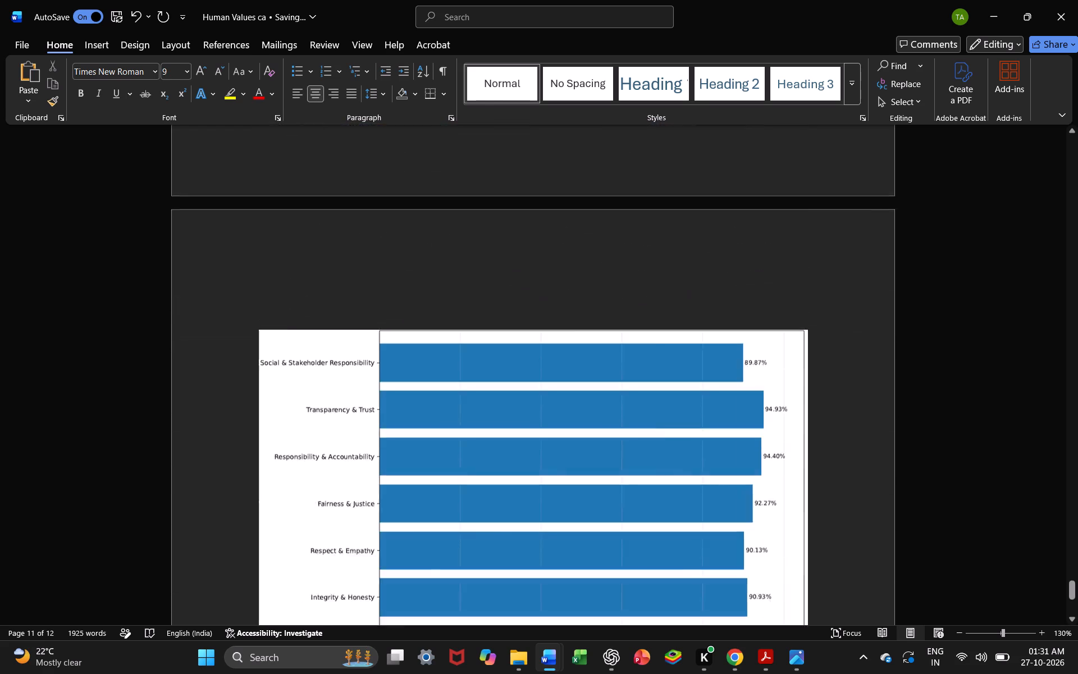
click(608, 420)
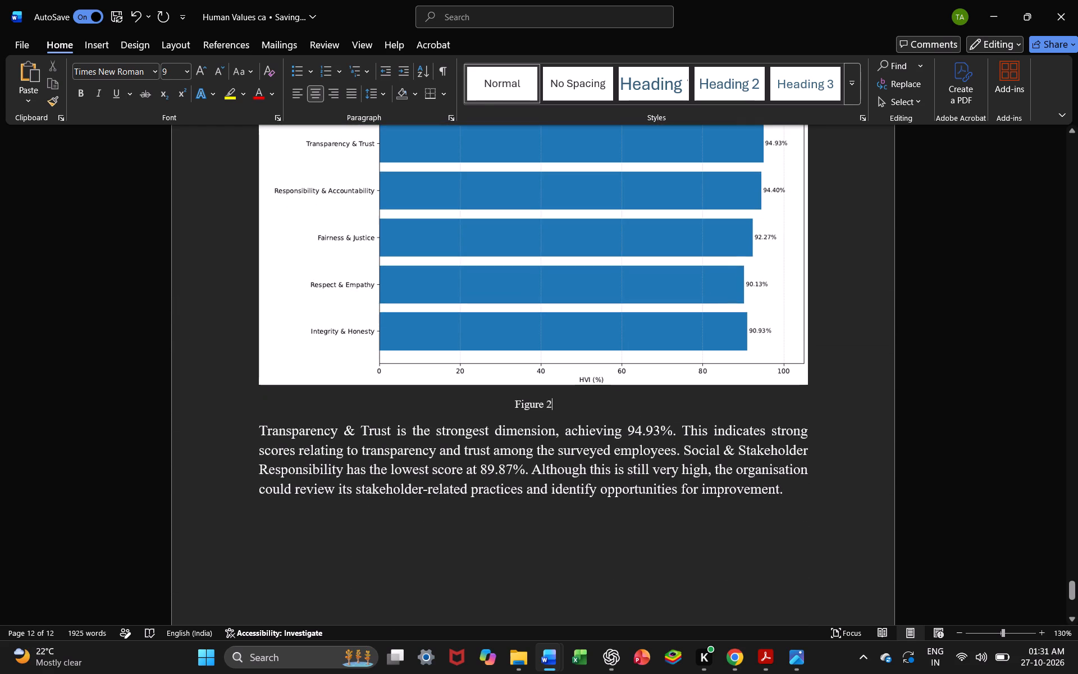
drag(558, 404, 513, 401)
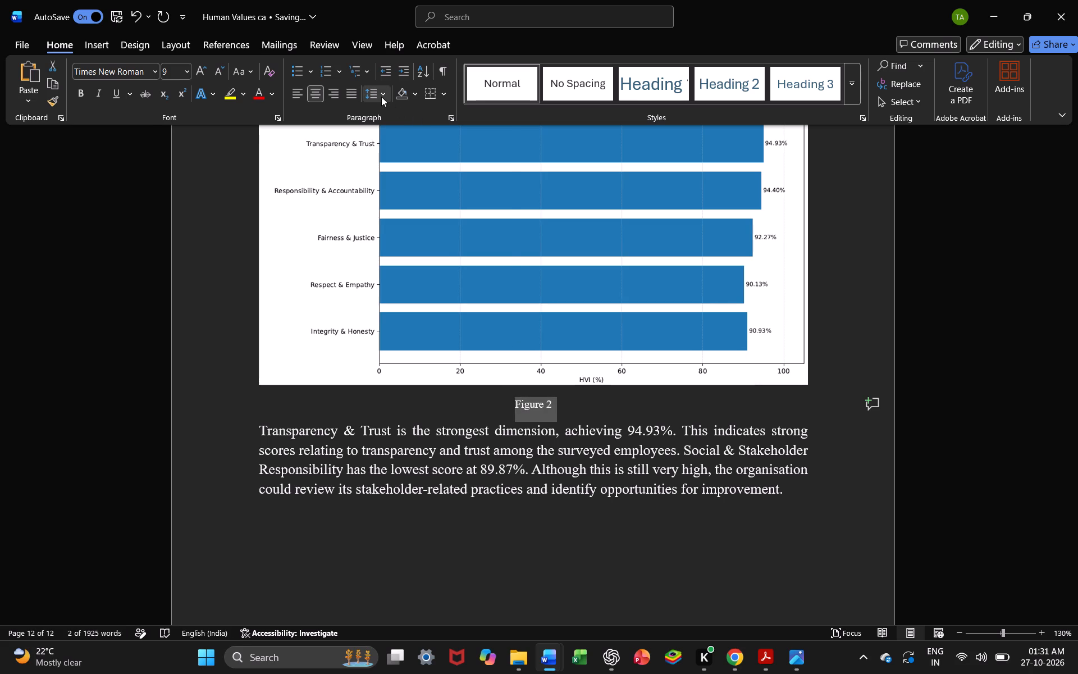
click(379, 97)
click(388, 151)
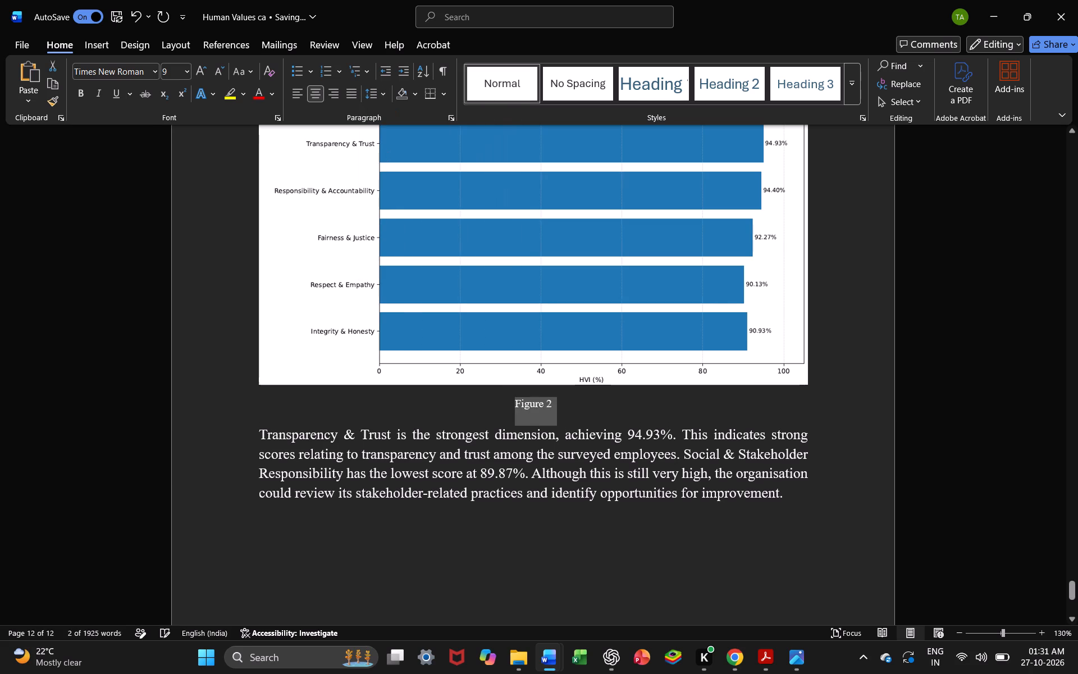
click(1040, 297)
Review the captions and spacing around the employee and dimension HVI charts on pages 11 and 12.
scroll(1040, 297, up, 5)
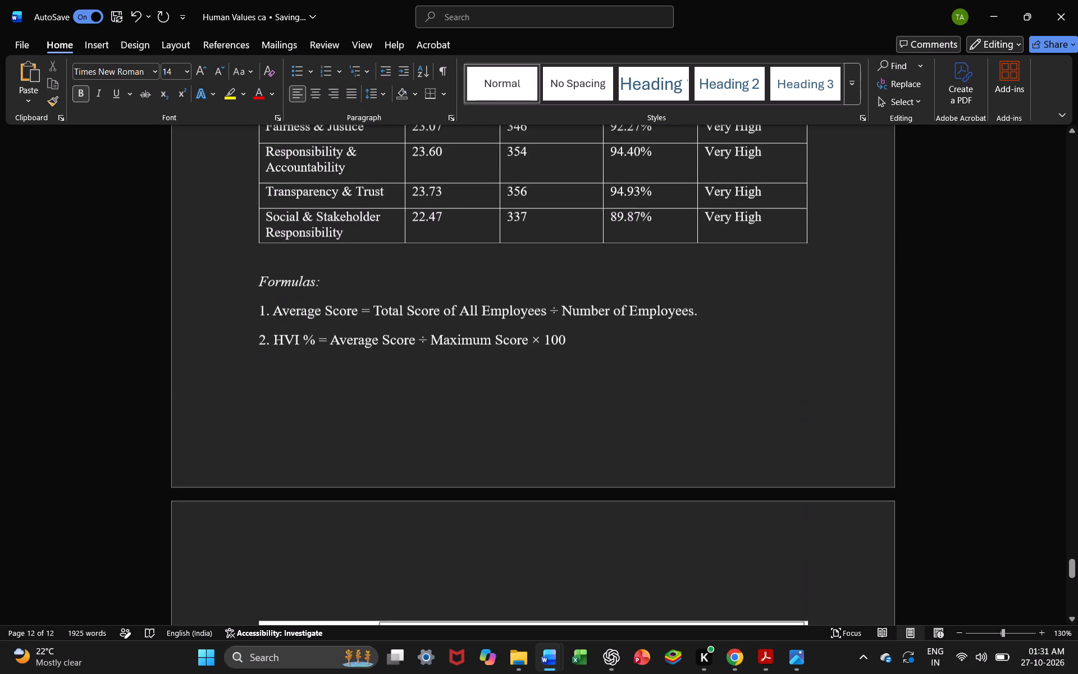
scroll(1040, 297, up, 5)
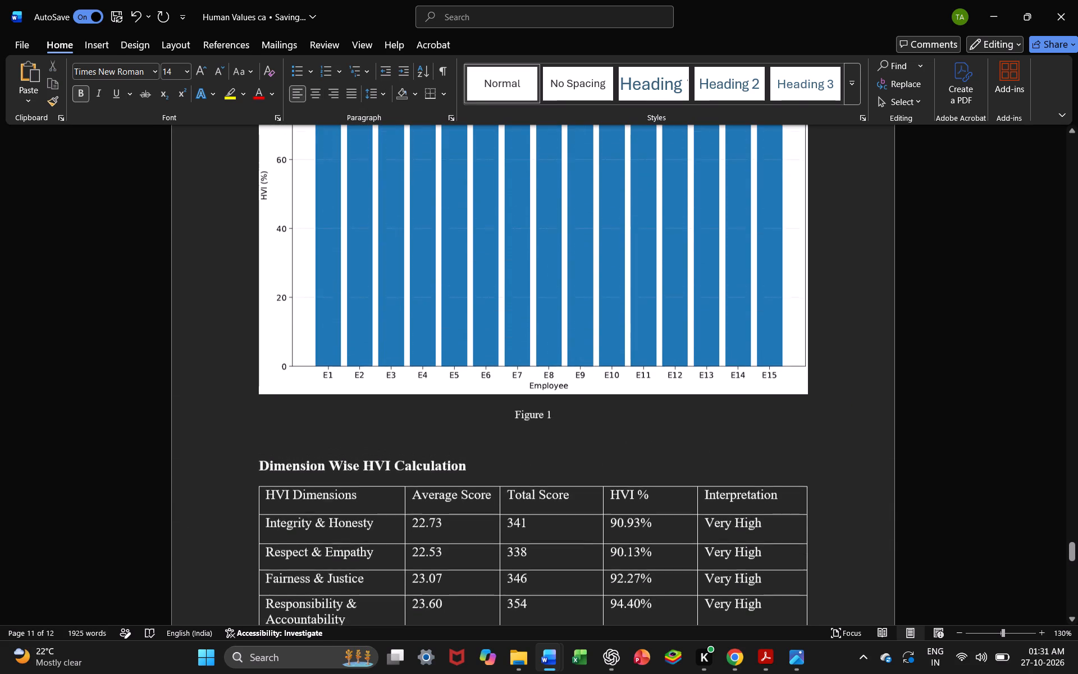
scroll(1040, 297, down, 6)
scroll(1040, 297, up, 2)
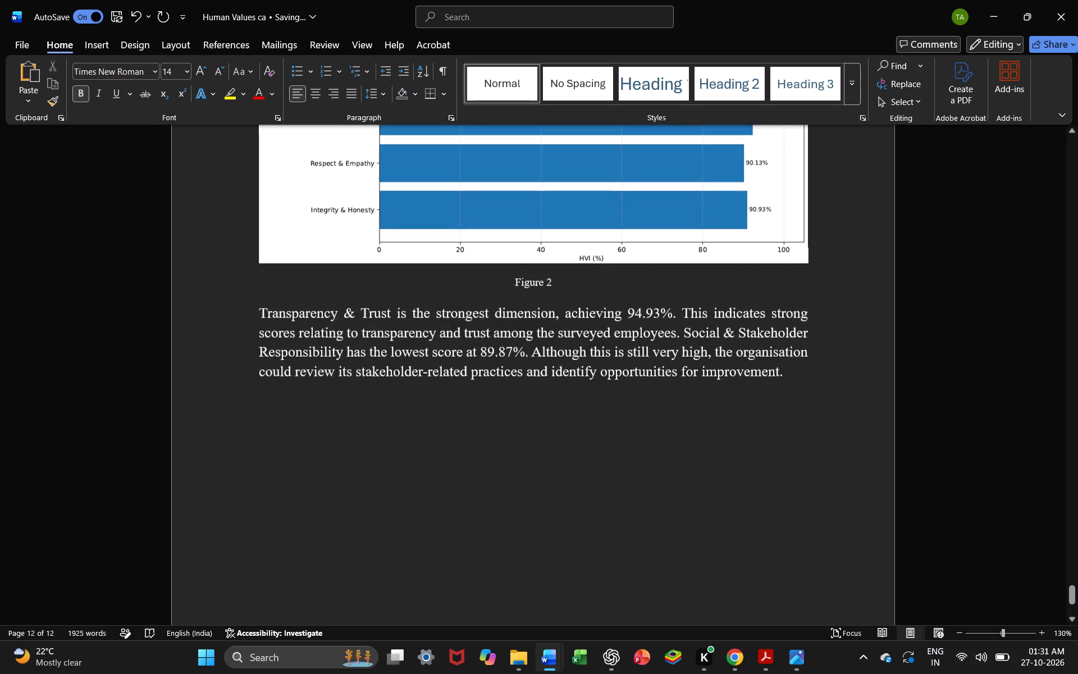
scroll(1040, 297, up, 6)
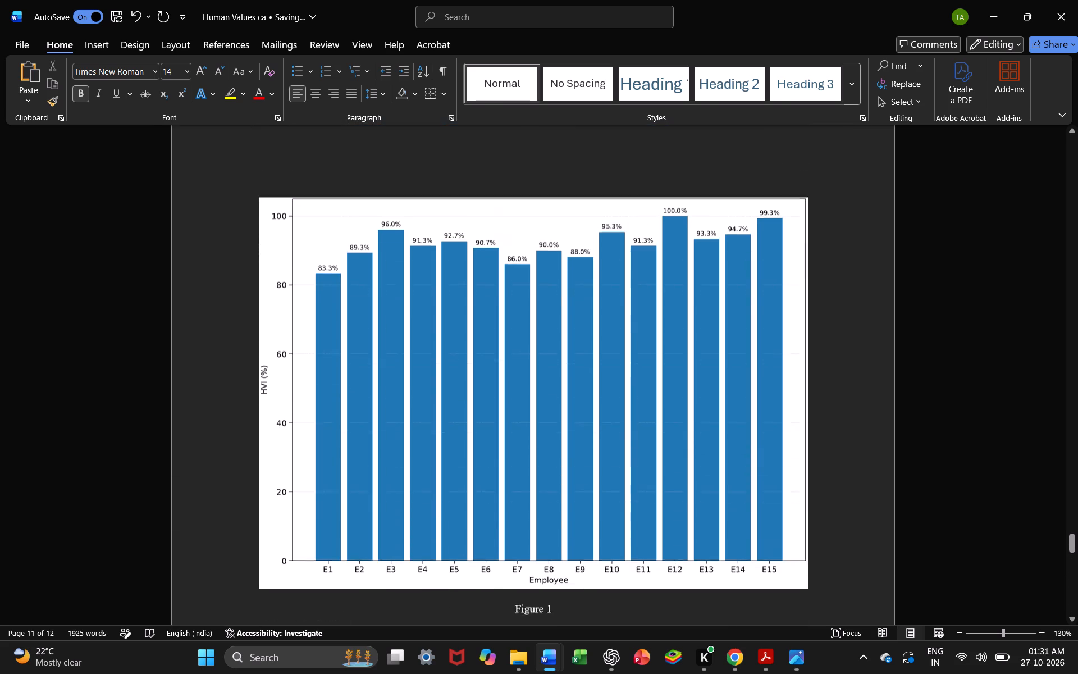
Switch to Acrobat and copy "Average HVI % for all six dimensions" from the Figure 3 caption in CA MGN253.pdf.
click(760, 660)
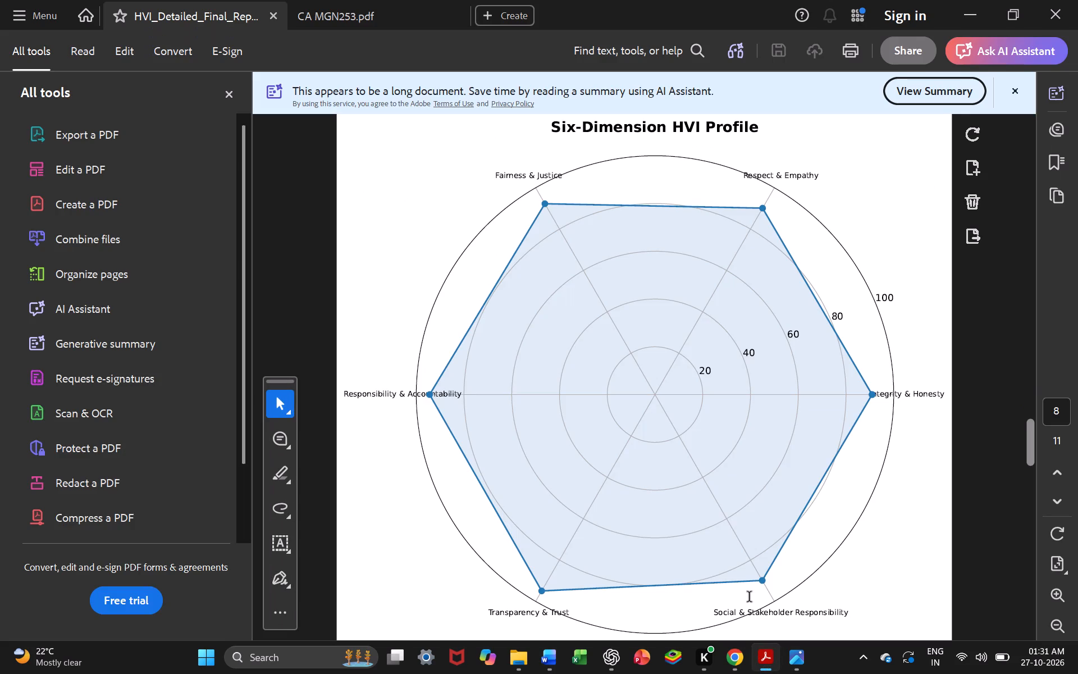
click(370, 17)
scroll(555, 265, up, 11)
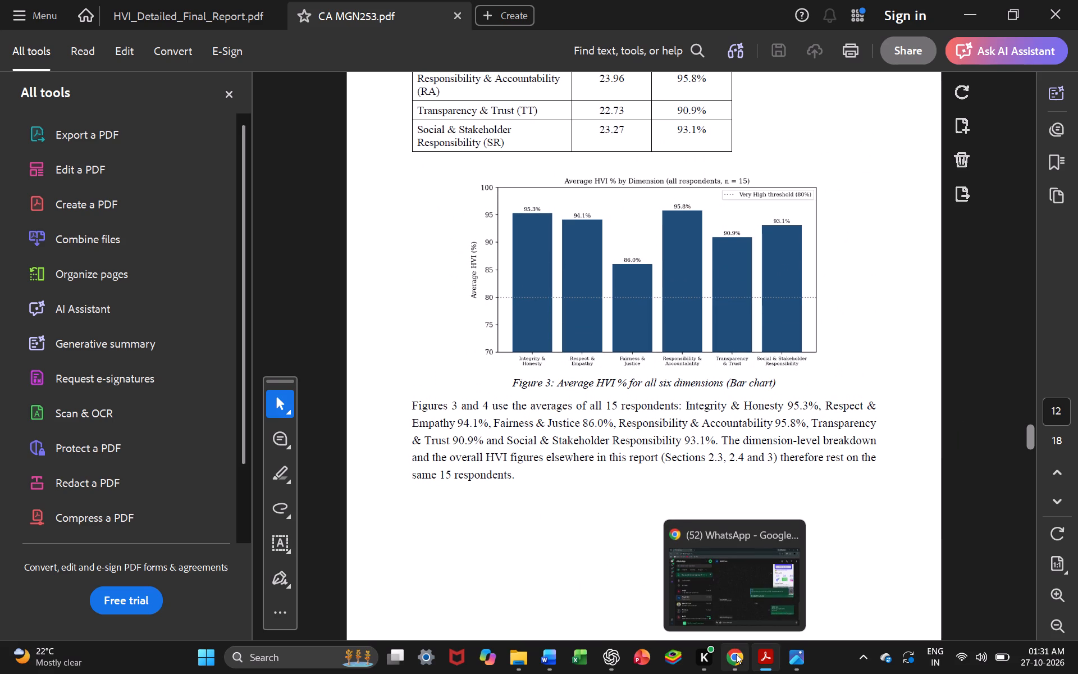
drag(559, 382, 697, 380)
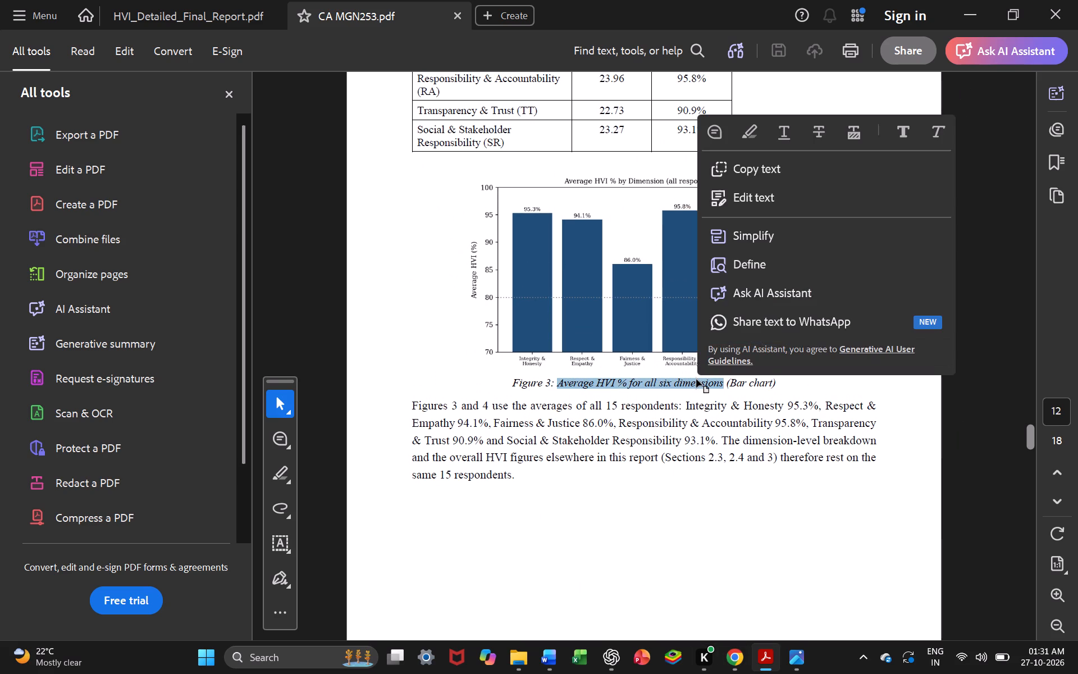
key(ctrl+c)
Return to the Word report and extend the Figure 2 caption to "Figure 2: Average HVI % for all six dimensions".
click(952, 17)
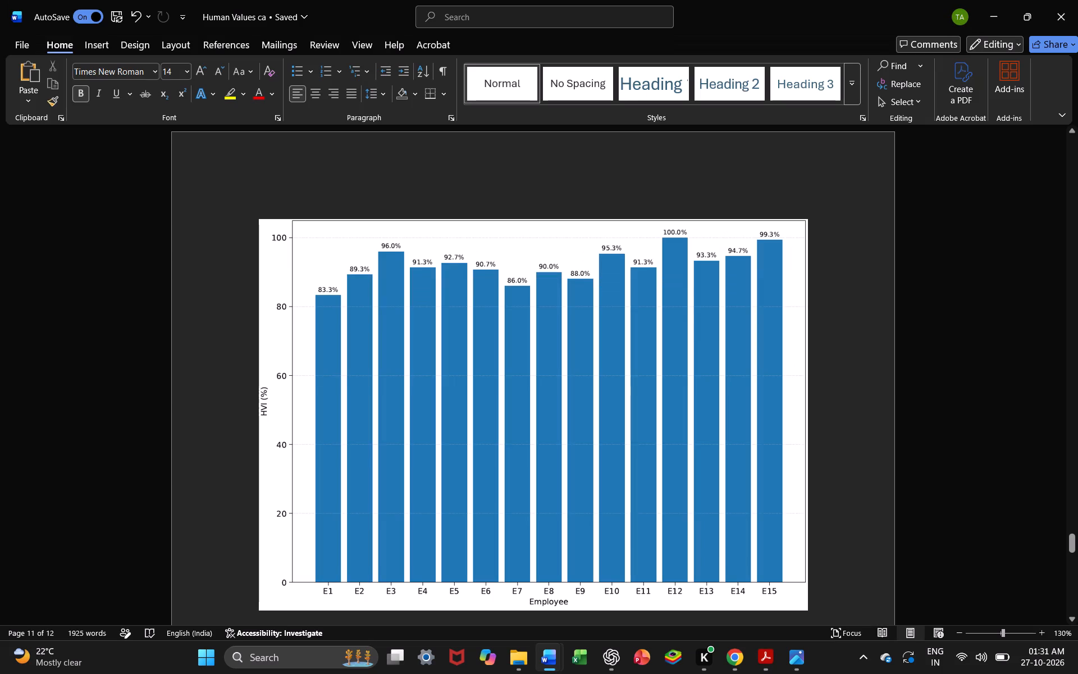
scroll(666, 397, down, 2)
scroll(595, 363, down, 7)
scroll(578, 315, up, 1)
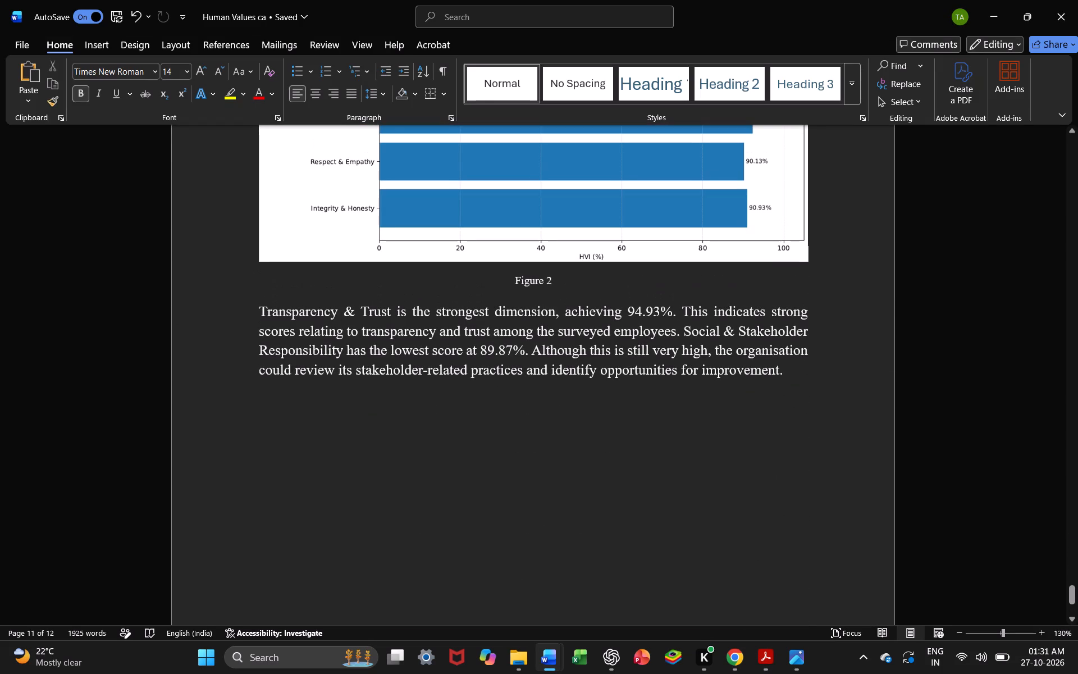
click(581, 284)
text(:)
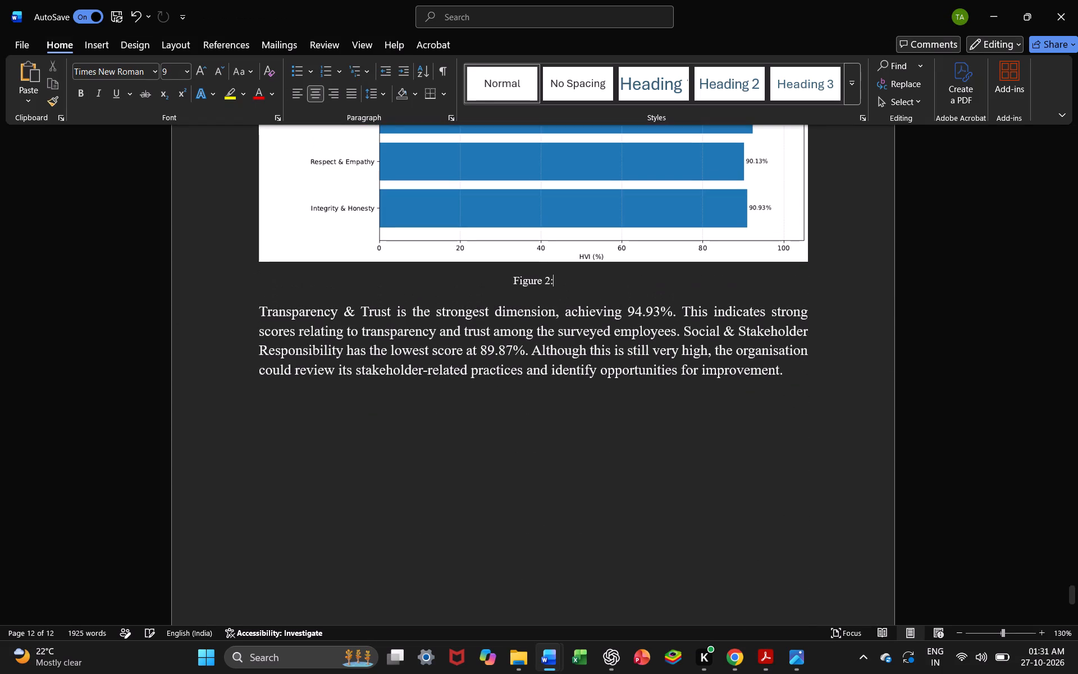
key(space)
key(ctrl+v)
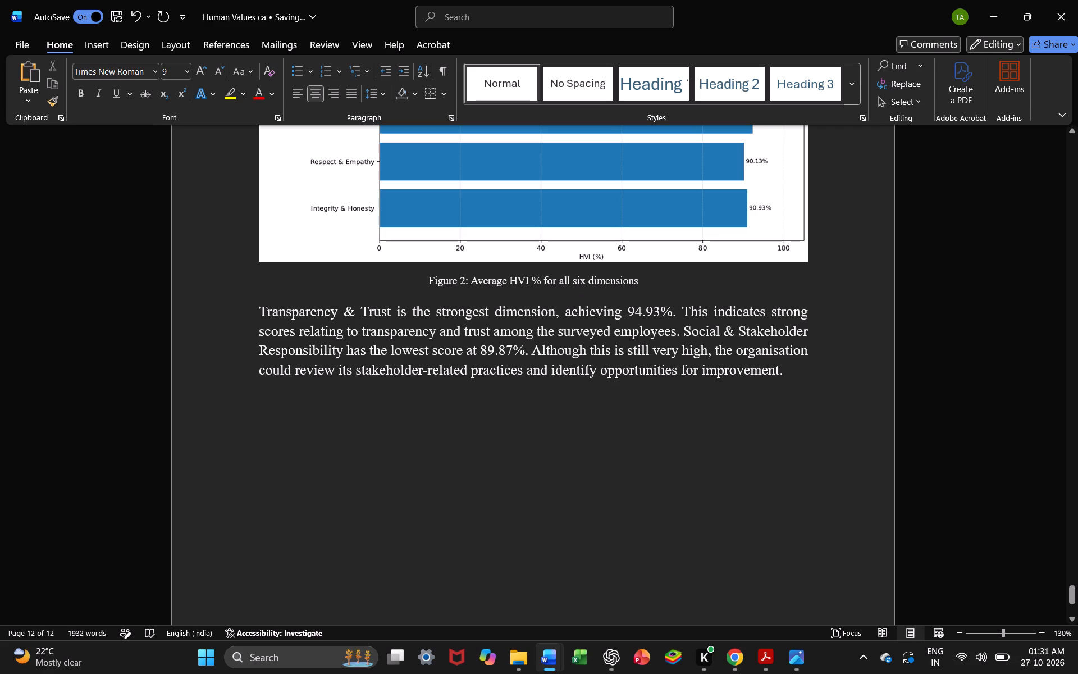
Italicise the whole Figure 2 caption.
drag(427, 280, 624, 277)
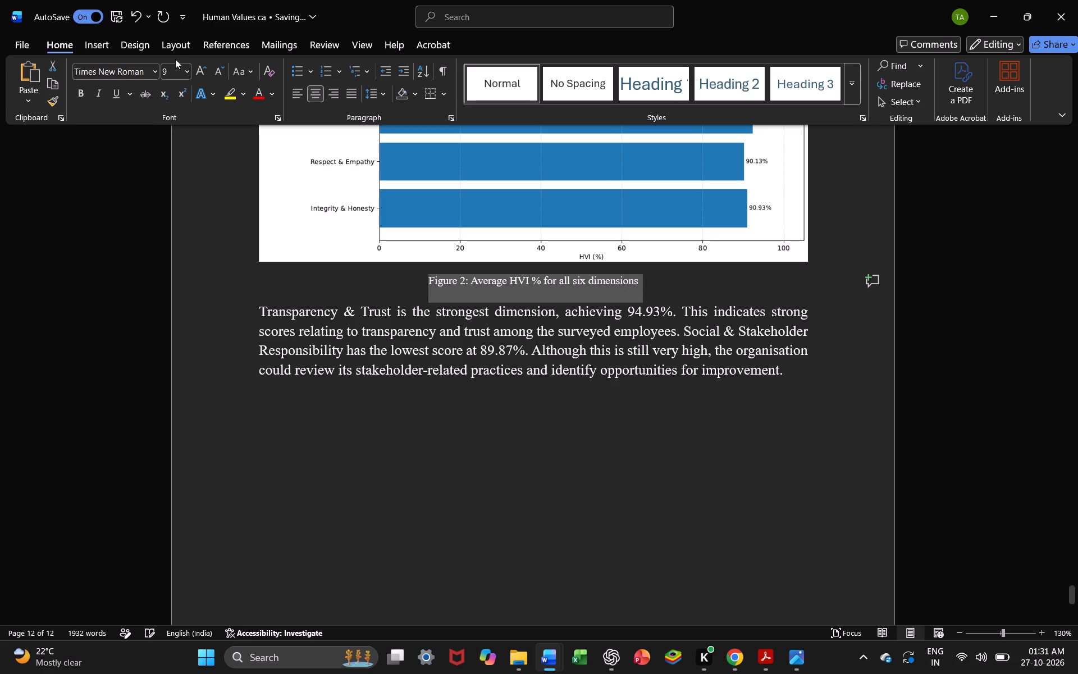
click(94, 94)
click(939, 290)
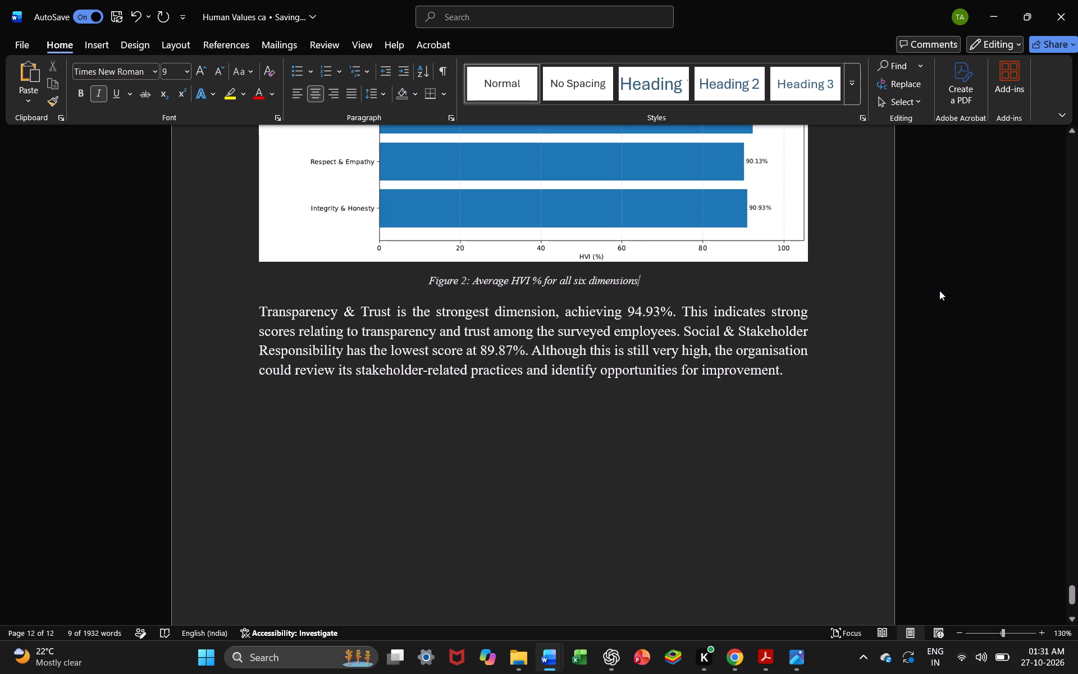
Add a colon and a space after "Figure 1" in the caption under the employee-wise chart.
scroll(939, 290, up, 5)
scroll(571, 195, up, 2)
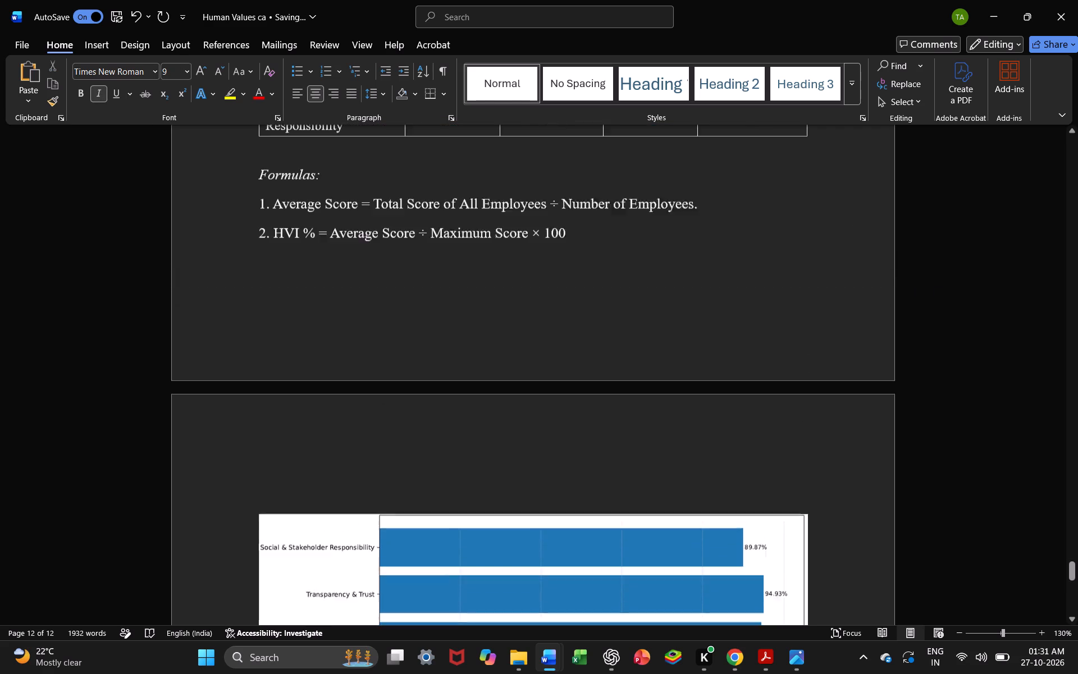
scroll(514, 208, up, 3)
click(564, 275)
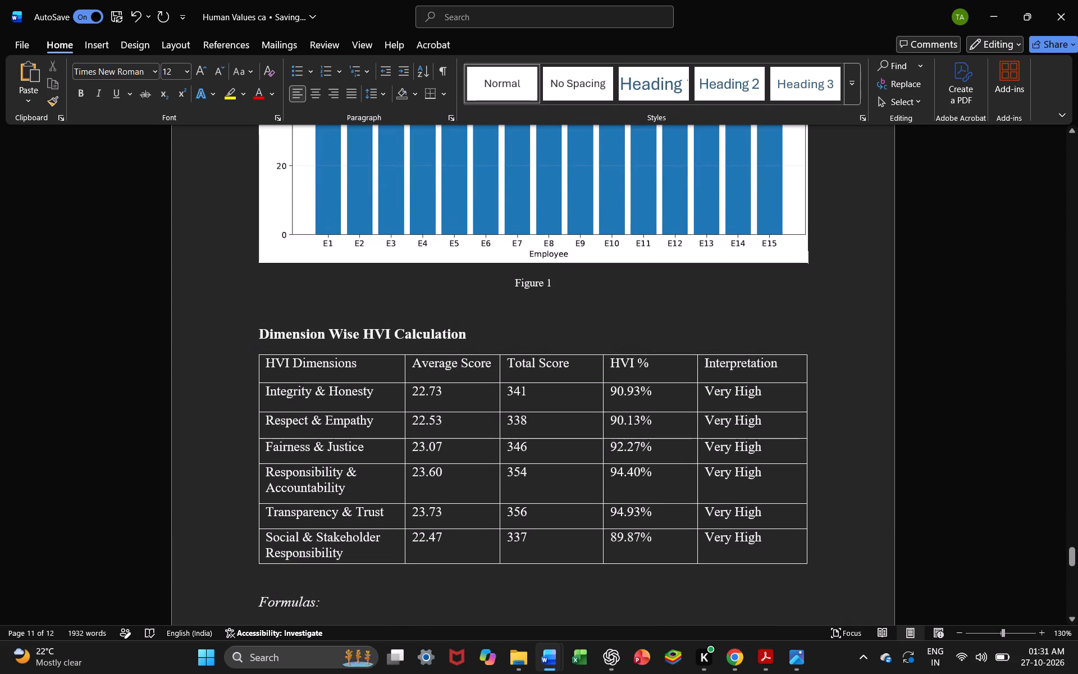
click(560, 285)
key(ctrl+semicolon)
key(shift+quotedbl)
key(BackSpace)
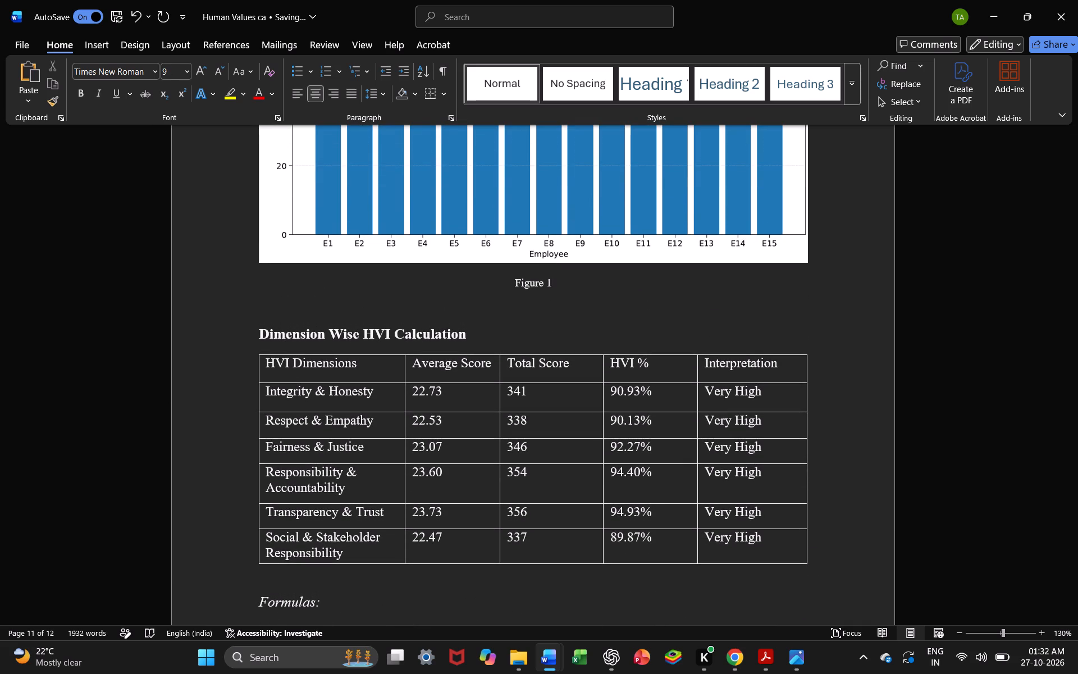
key(ctrl+semicolon)
key(shift+colon)
key(space)
Switch to Acrobat and copy "Employee-wise HVI score" from the Figure 1 caption in CA MGN253.pdf.
click(768, 662)
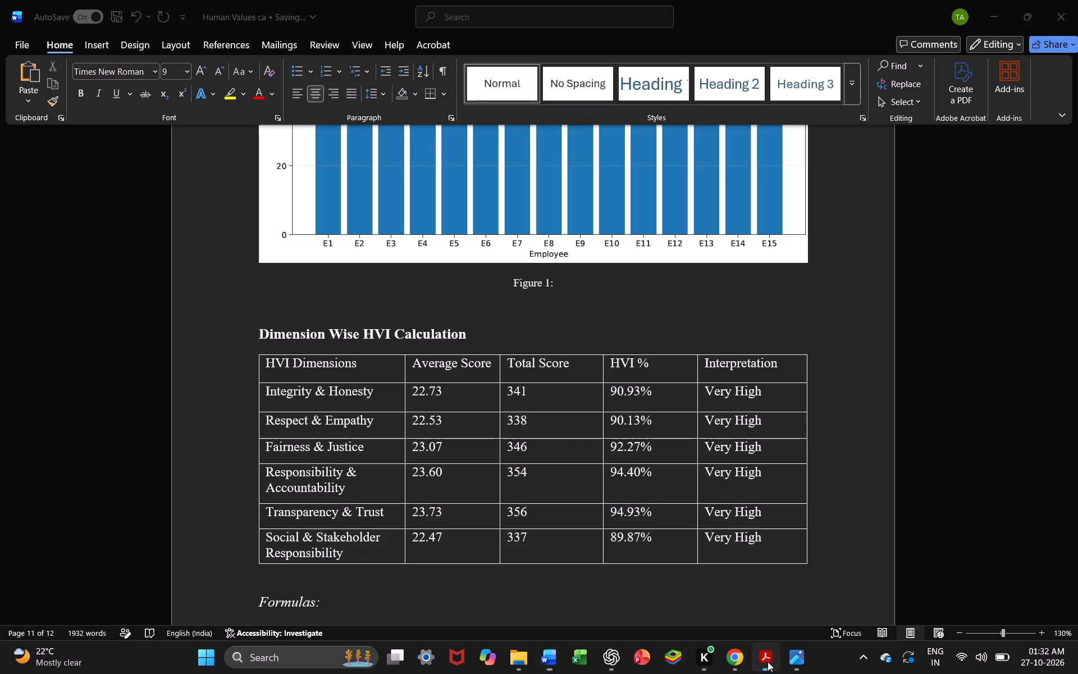
scroll(606, 416, up, 12)
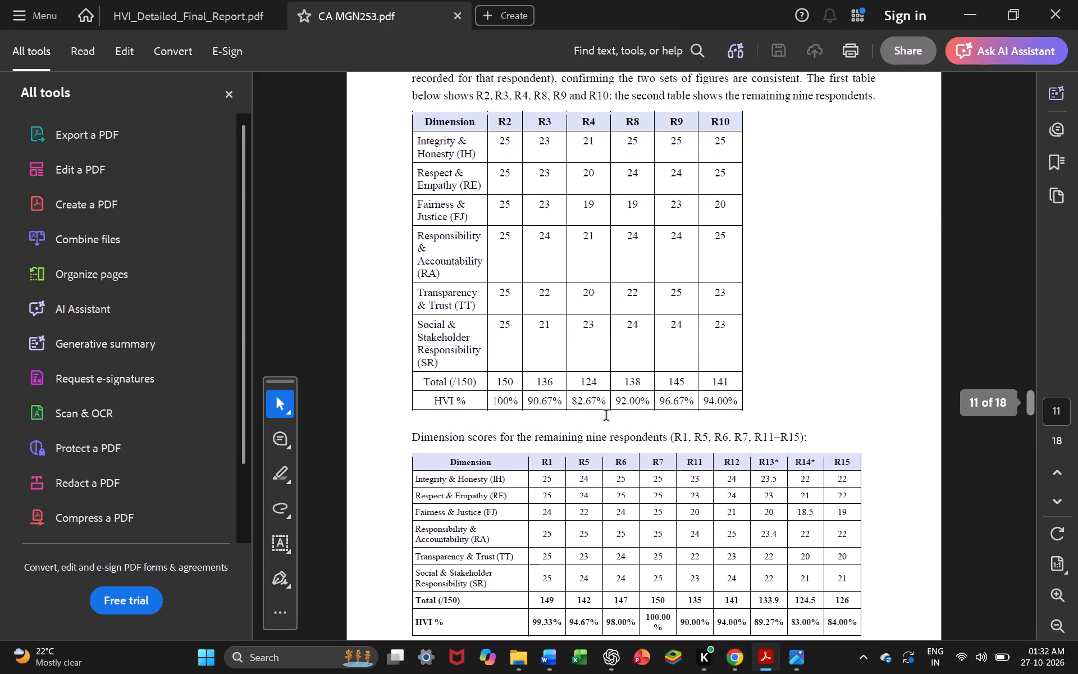
scroll(606, 416, up, 7)
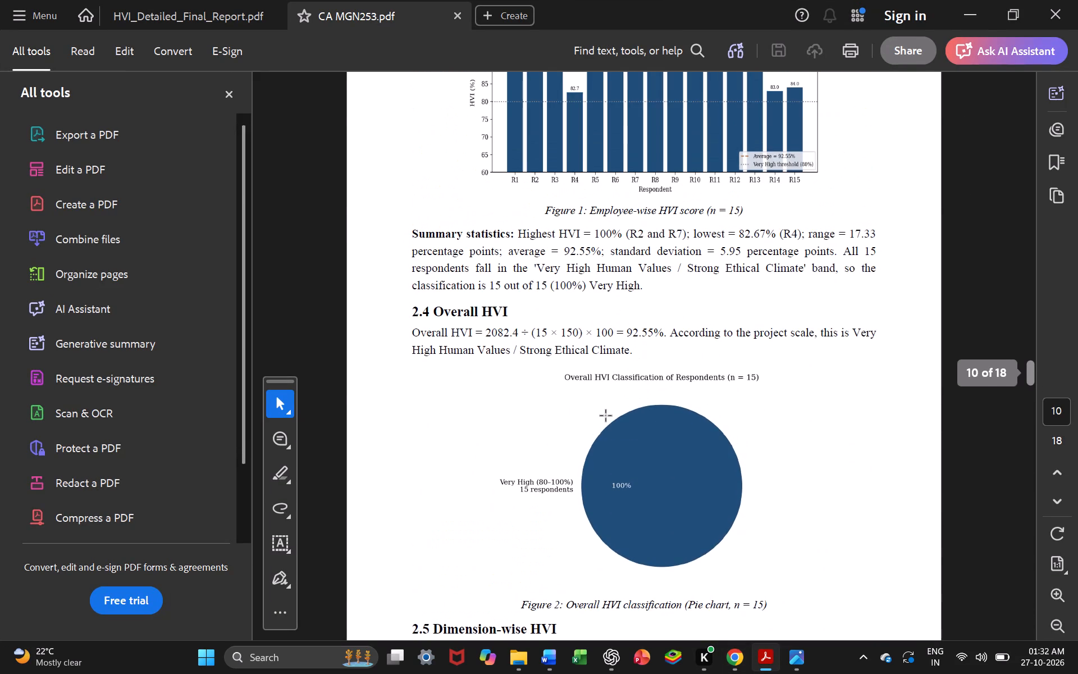
scroll(606, 416, up, 3)
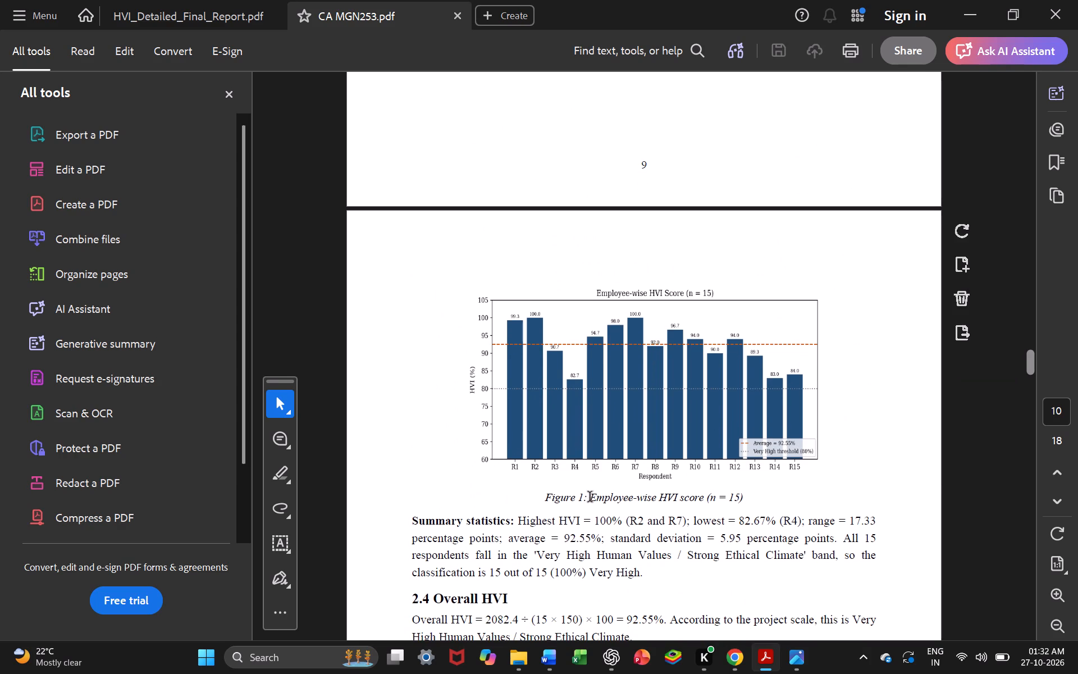
drag(591, 499, 689, 499)
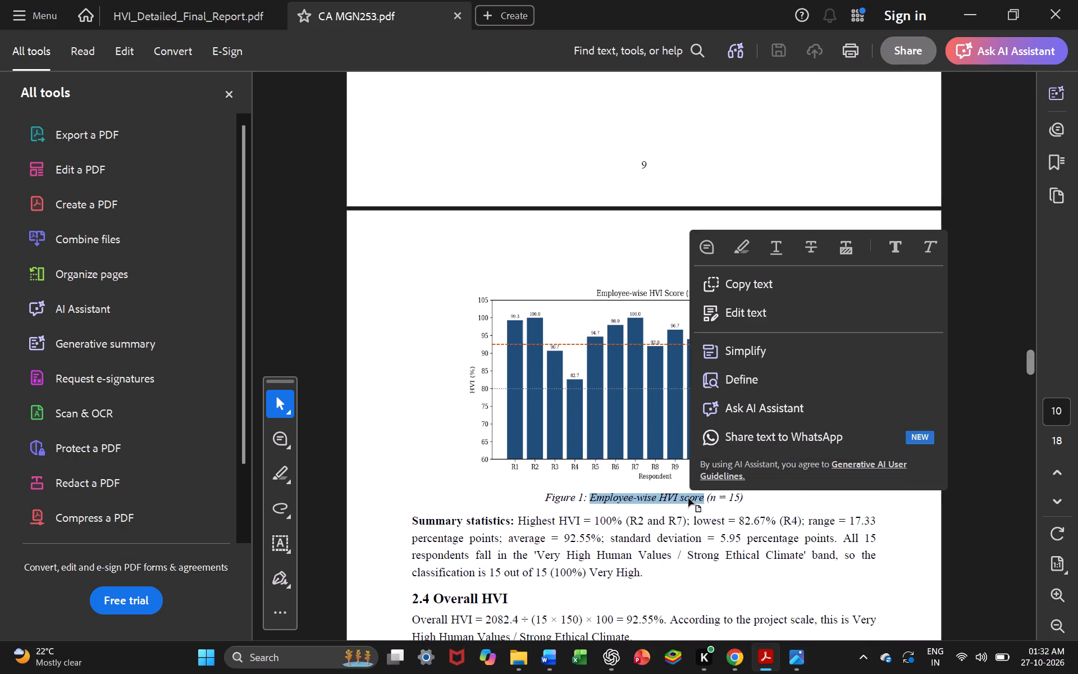
key(ctrl+c)
Return to the Word report and extend the caption under the employee-wise chart to "Figure 1: Employee-wise HVI score".
click(956, 8)
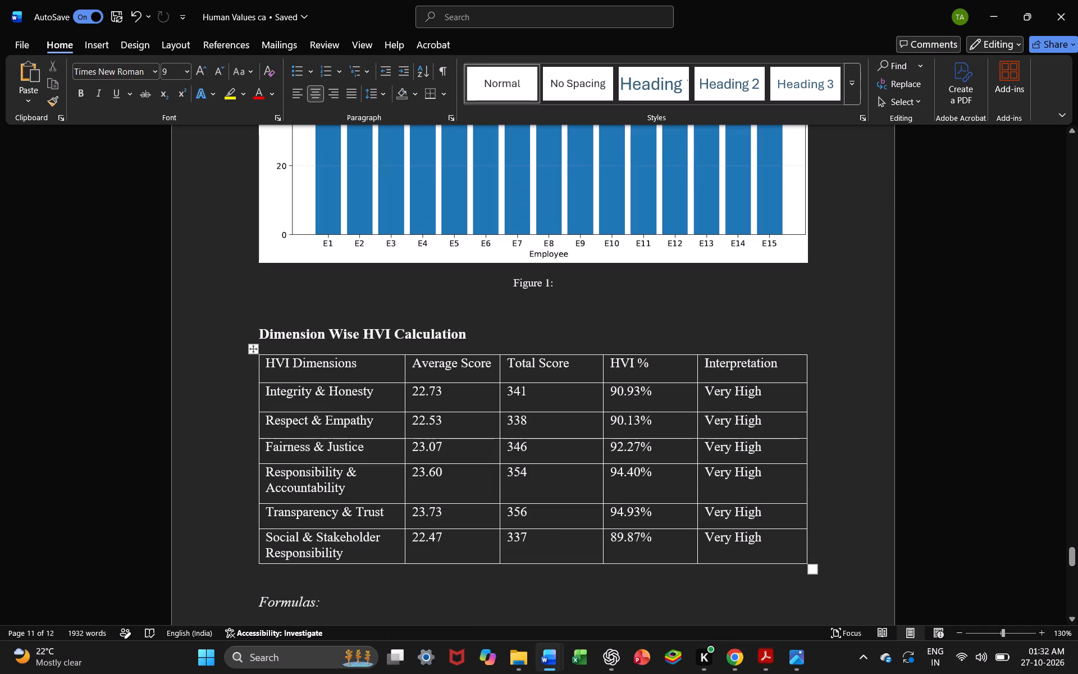
key(ctrl+v)
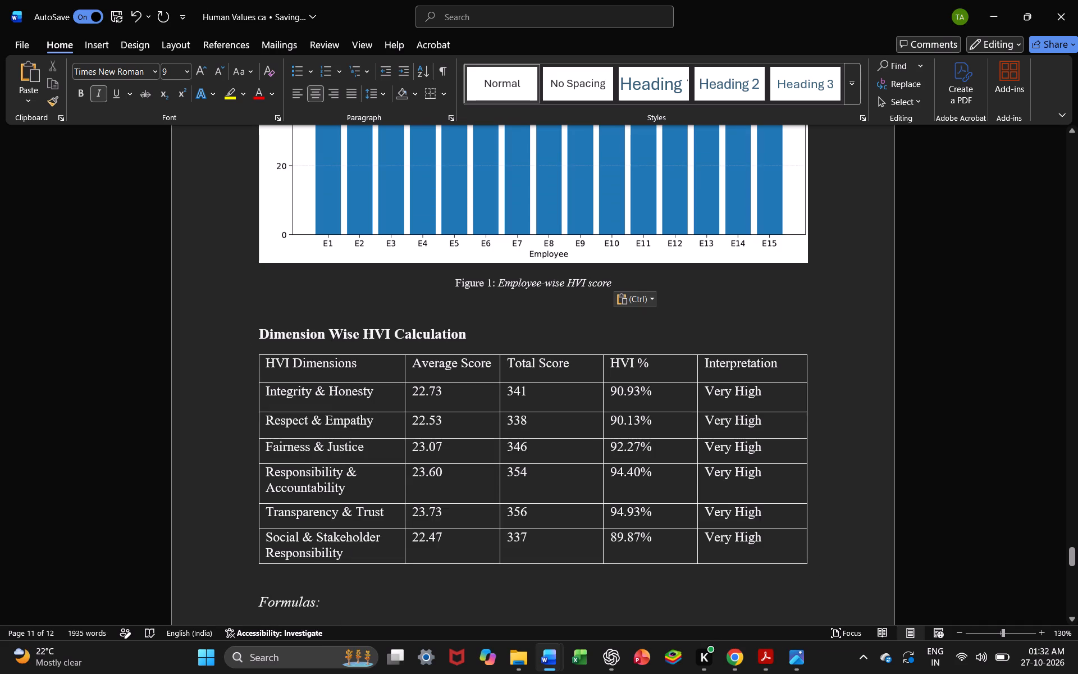
key(space)
key(BackSpace)
Italicise the "Figure 1:" label in the caption under the employee-wise chart.
scroll(815, 295, down, 5)
scroll(815, 295, up, 4)
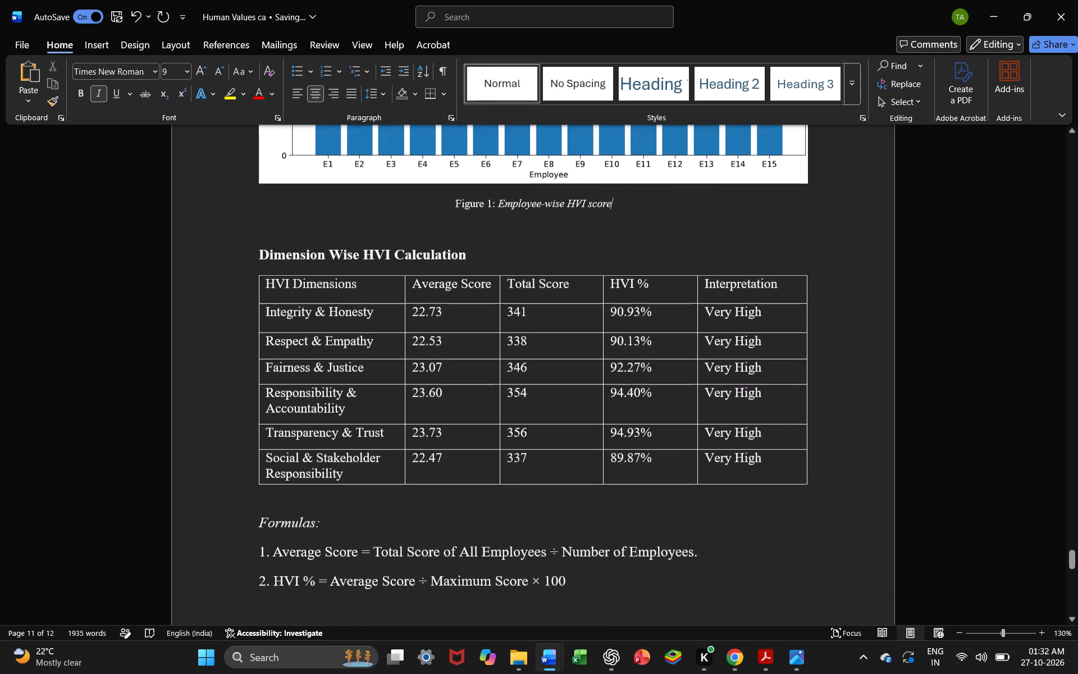
drag(459, 211, 485, 216)
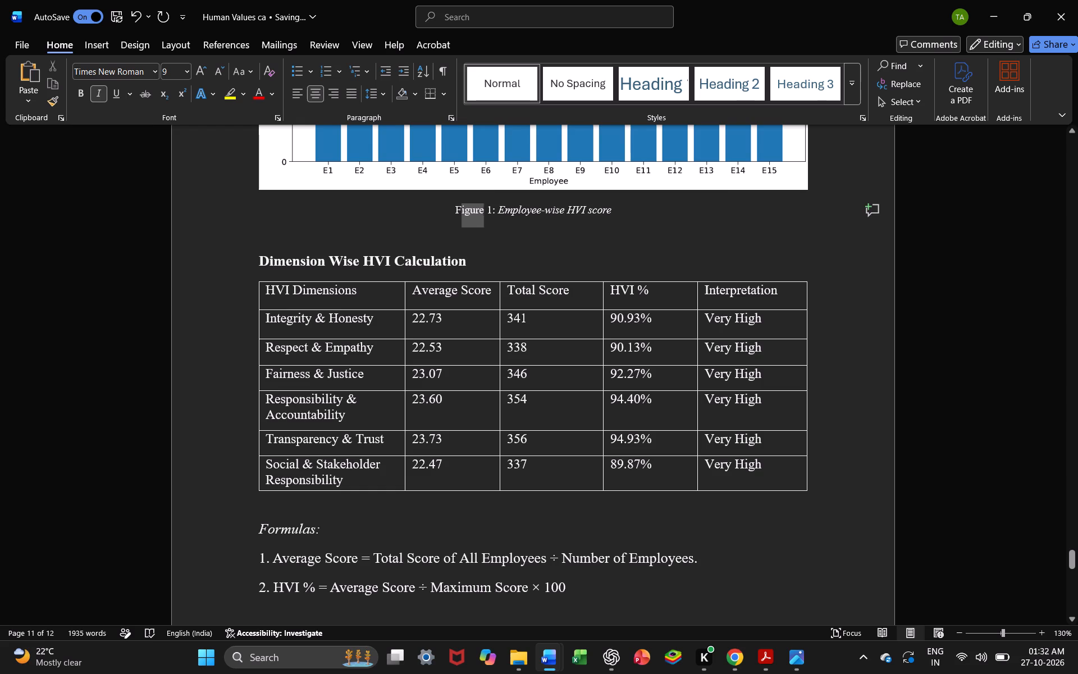
drag(485, 216, 494, 217)
click(494, 206)
click(494, 212)
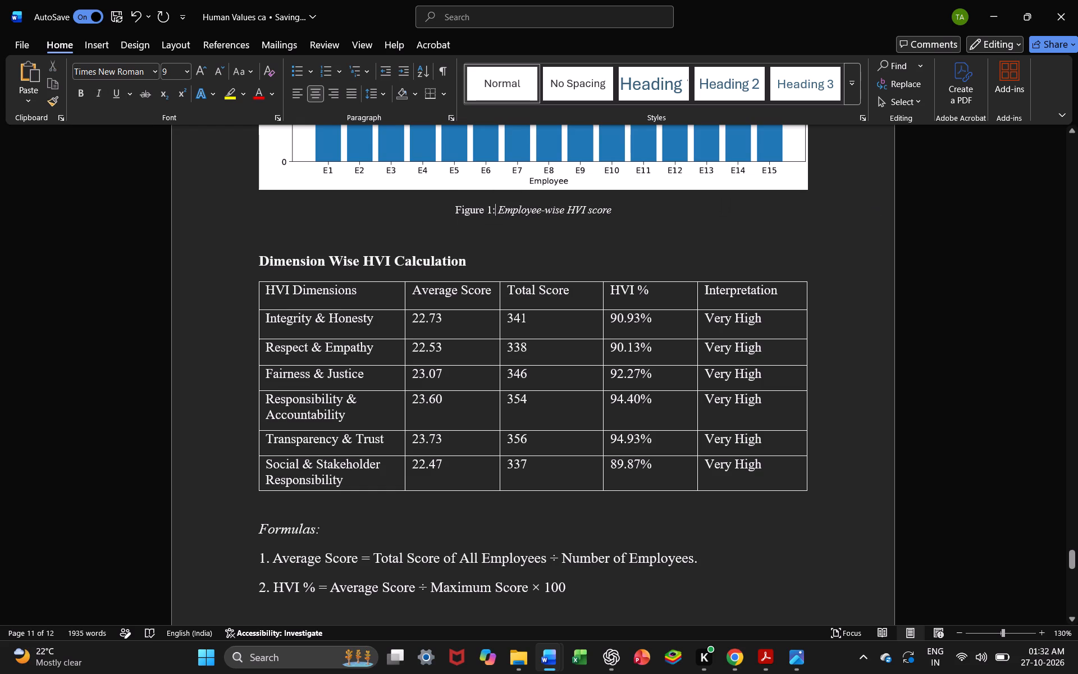
drag(494, 212, 443, 211)
click(102, 92)
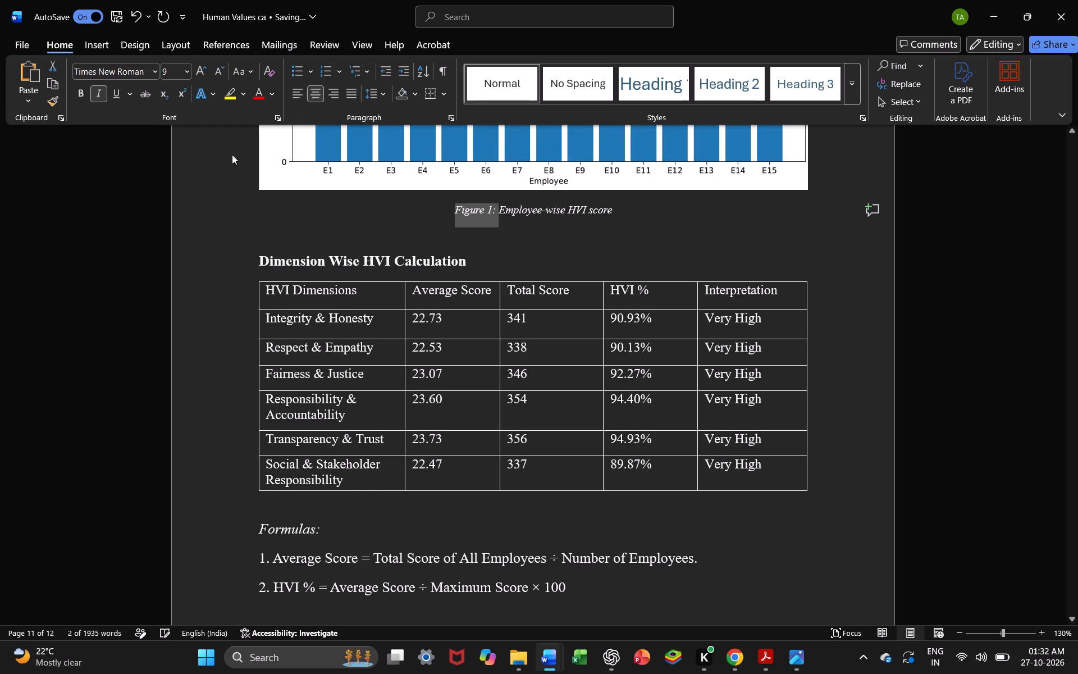
Start a new paragraph after the interpretation text below the Figure 2 caption.
click(787, 285)
scroll(787, 285, down, 6)
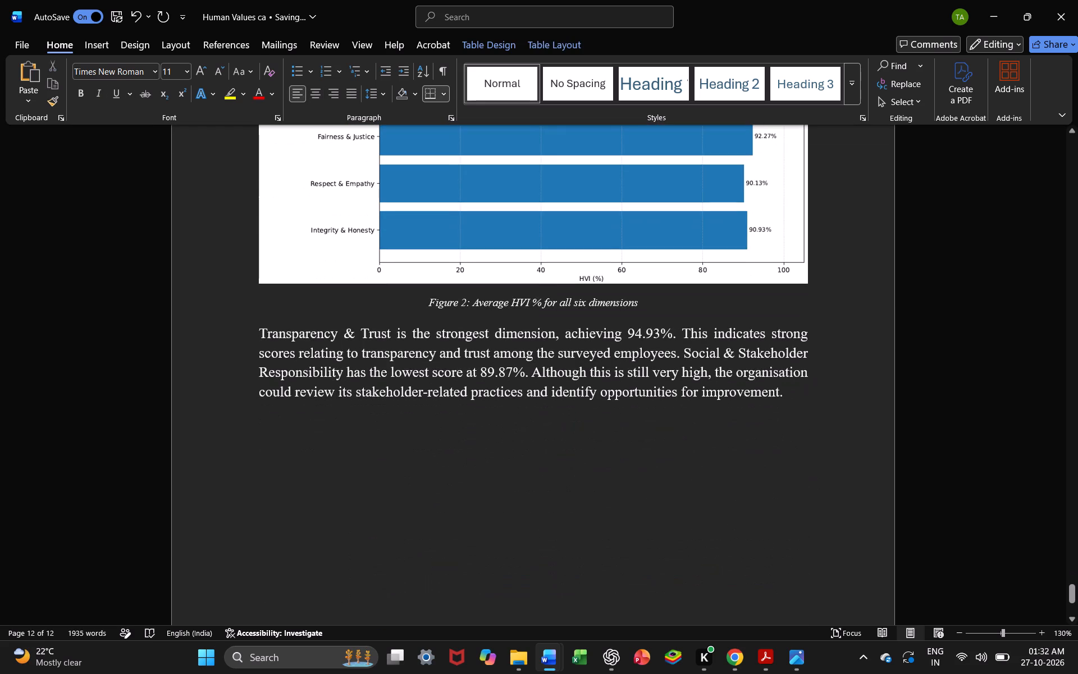
click(804, 406)
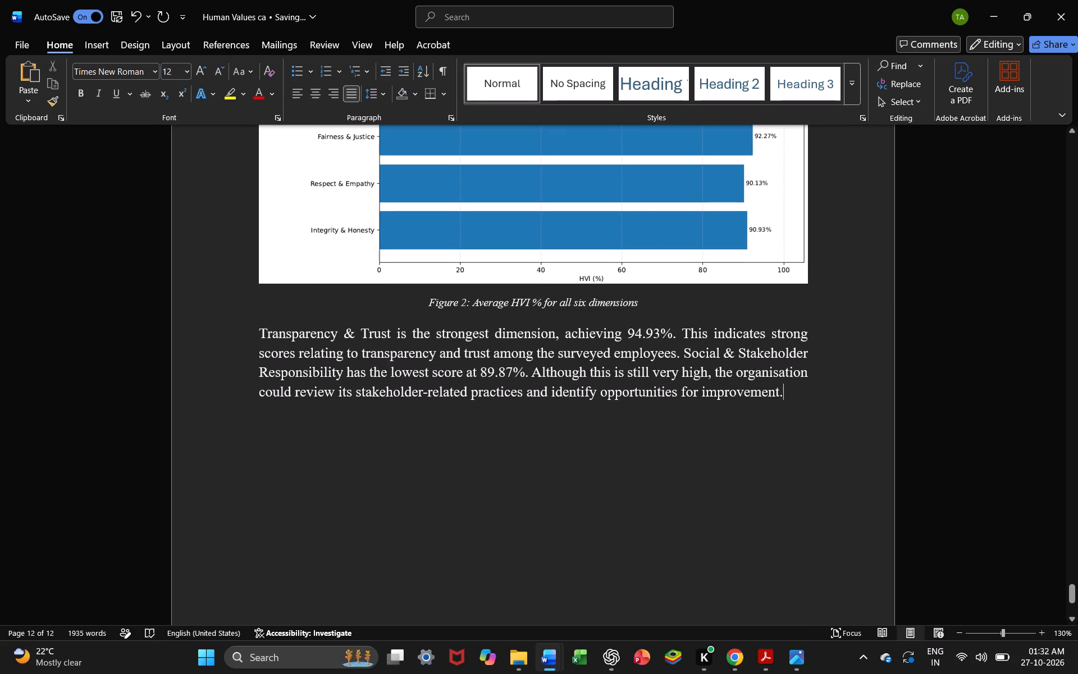
key(Return)
scroll(804, 406, down, 1)
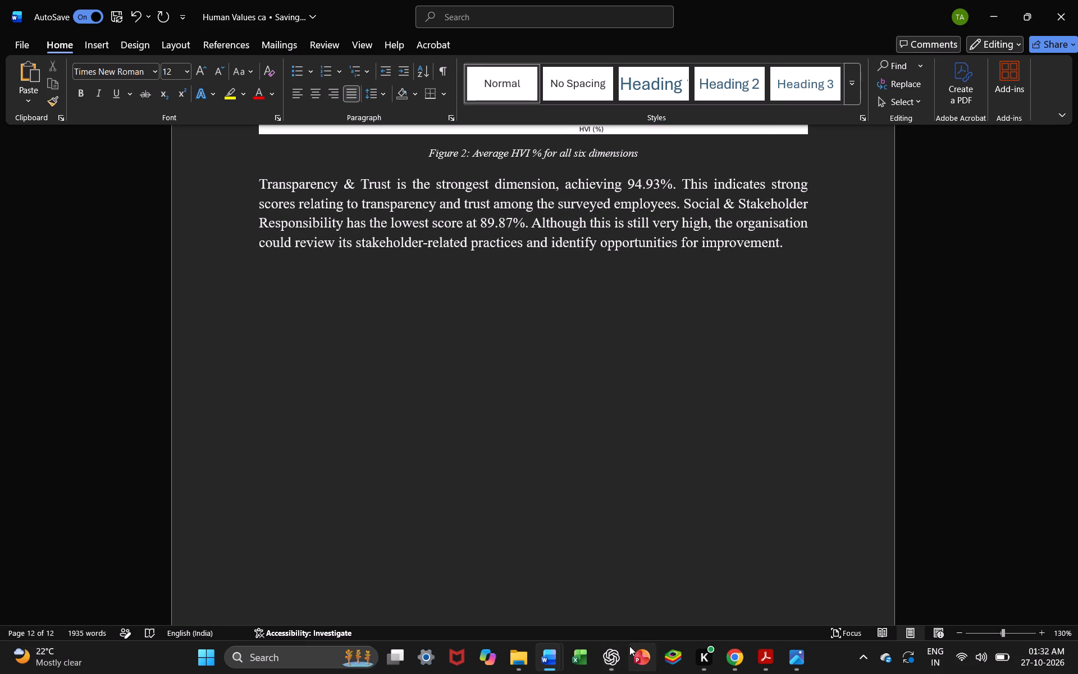
Switch to the Photos window of Screenshot (72).png with the Six-Dimension HVI Profile radar chart.
click(796, 653)
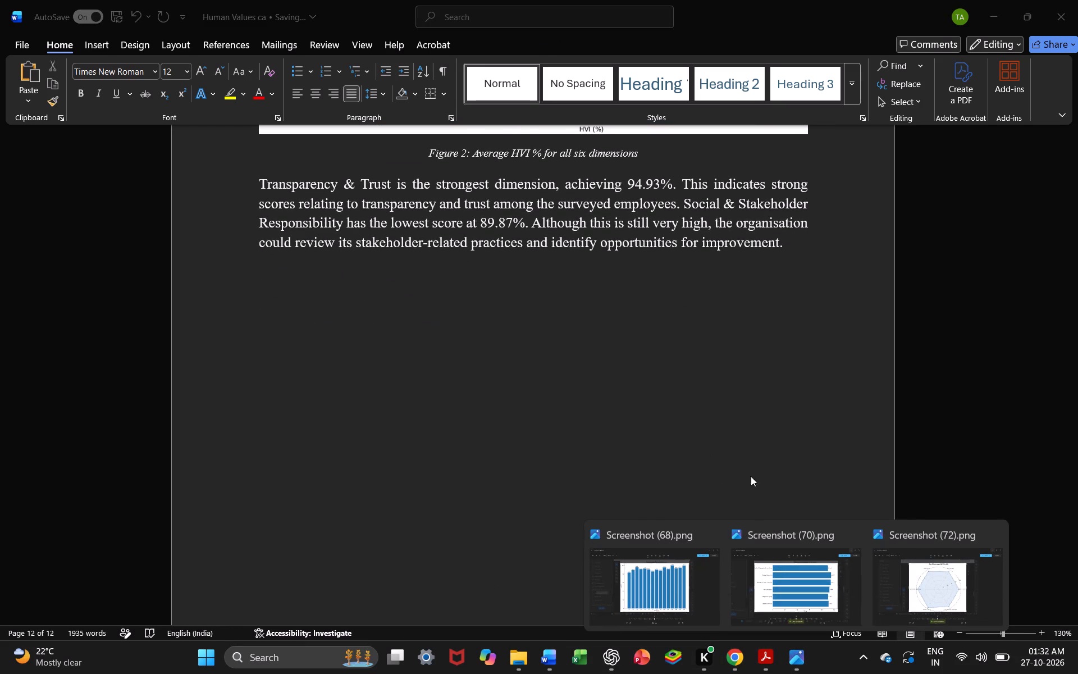
click(941, 563)
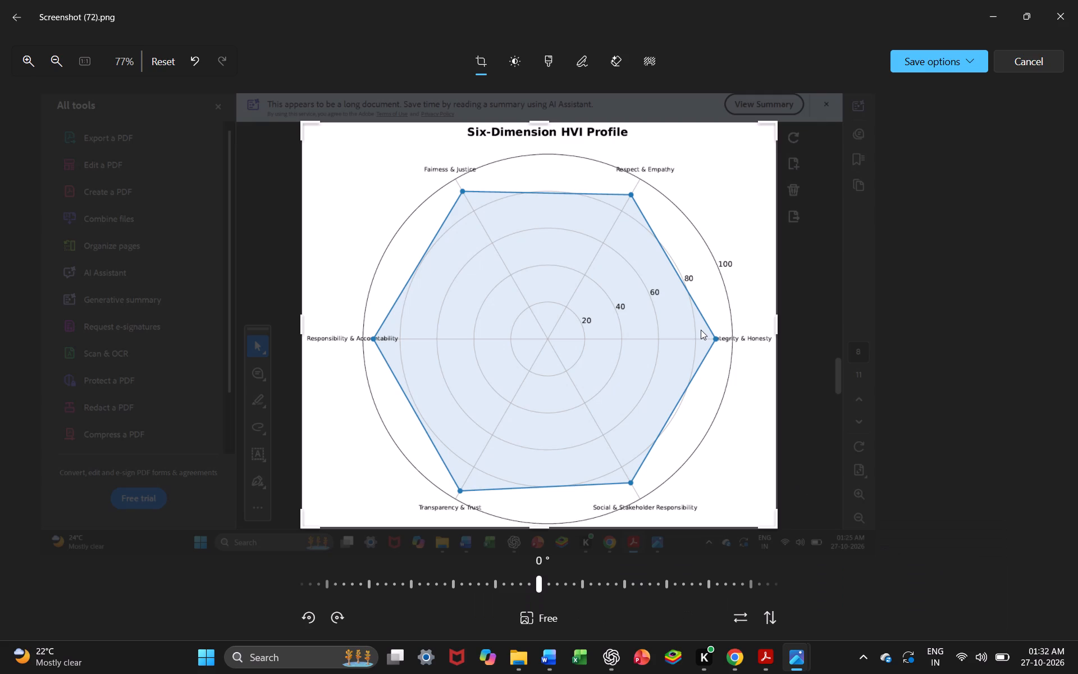
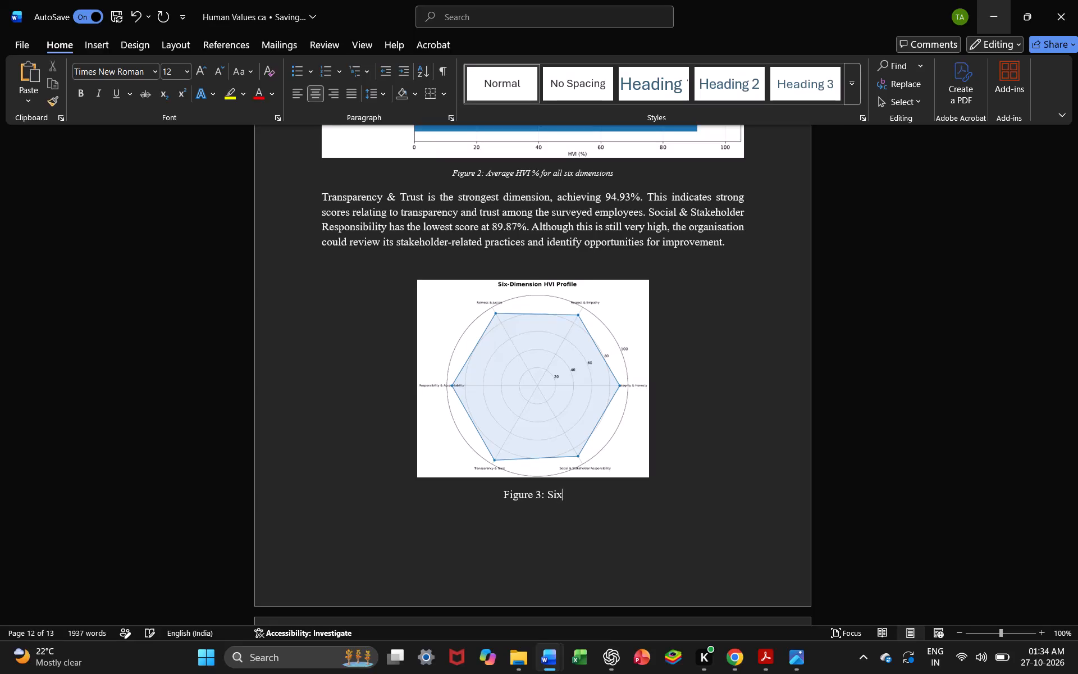
Complete the caption under the radar chart so it reads "Figure 3: Six dimension HVI profile".
key(d)
text(dimension)
key(space)
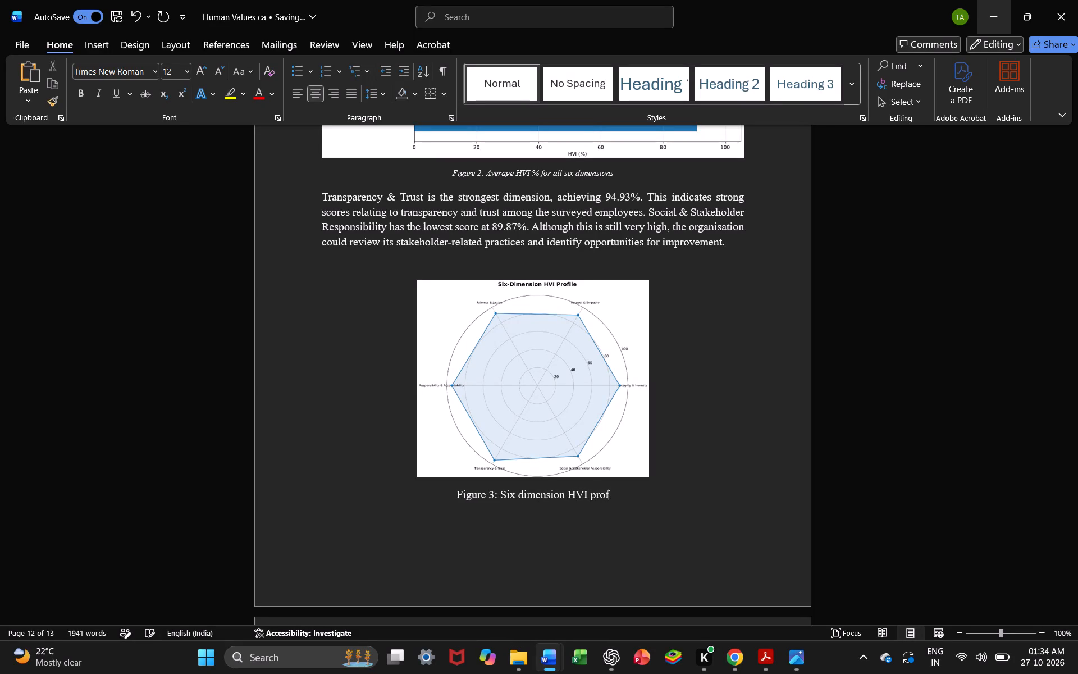
Italicise the whole Figure 3 caption and reduce its font size to 9.
drag(611, 489, 487, 495)
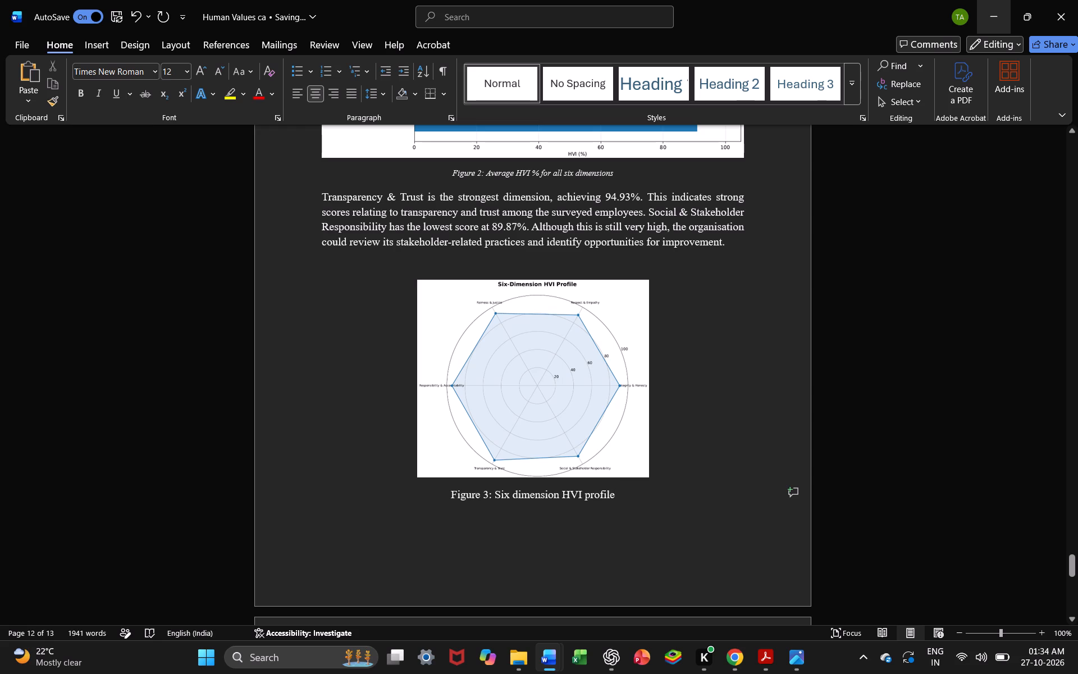
drag(487, 495, 437, 499)
click(99, 92)
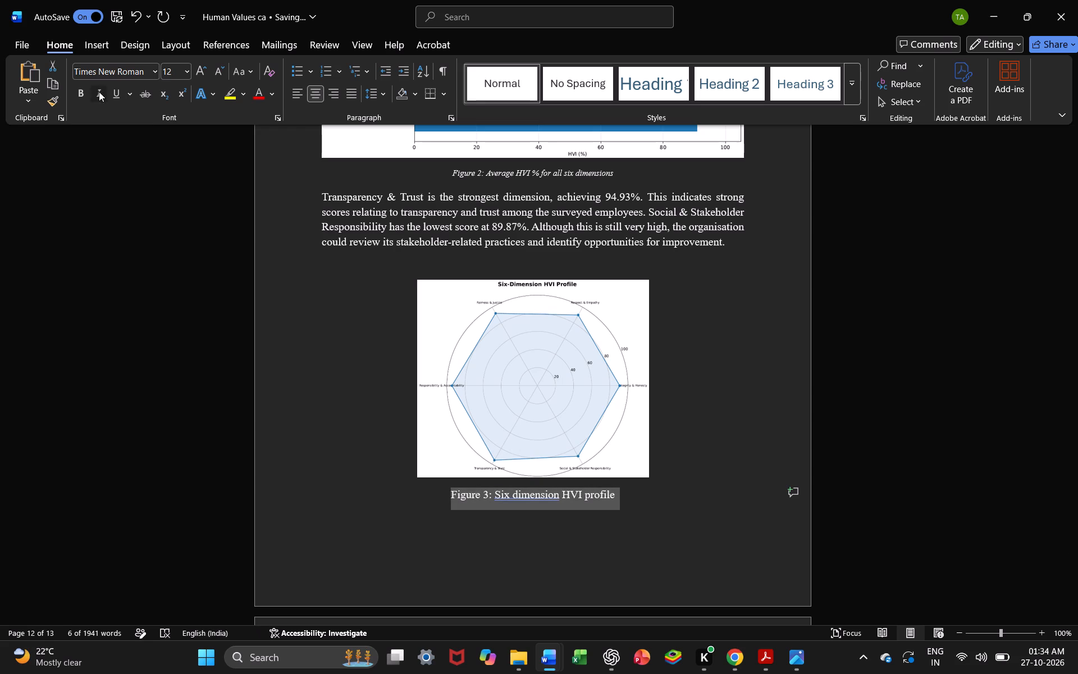
double_click(221, 71)
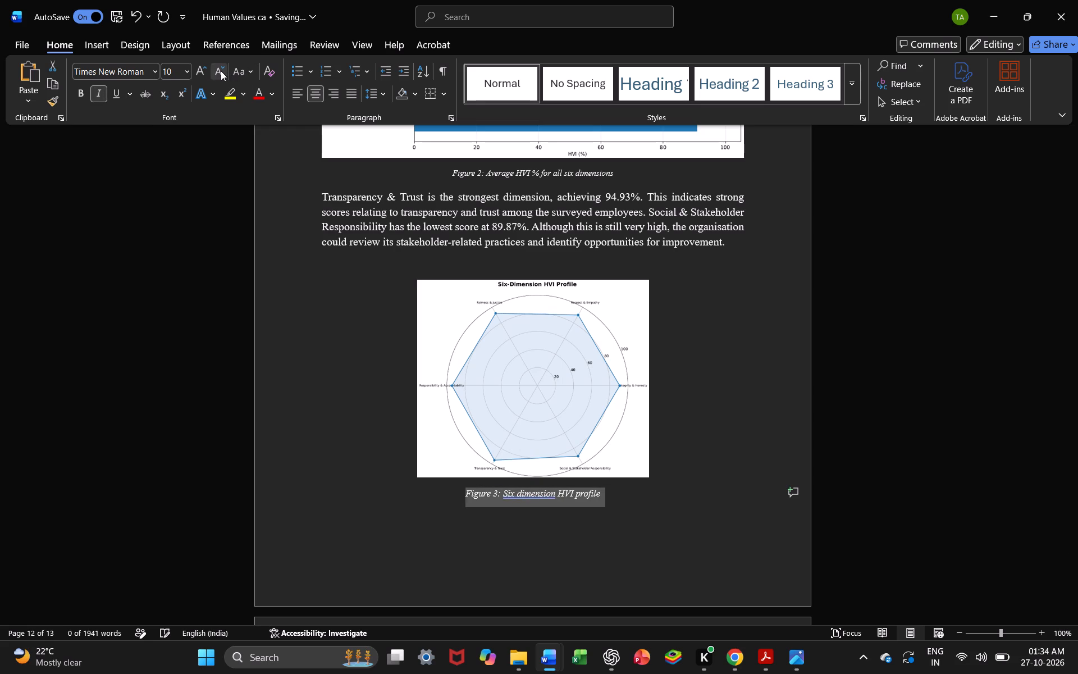
click(221, 71)
click(751, 341)
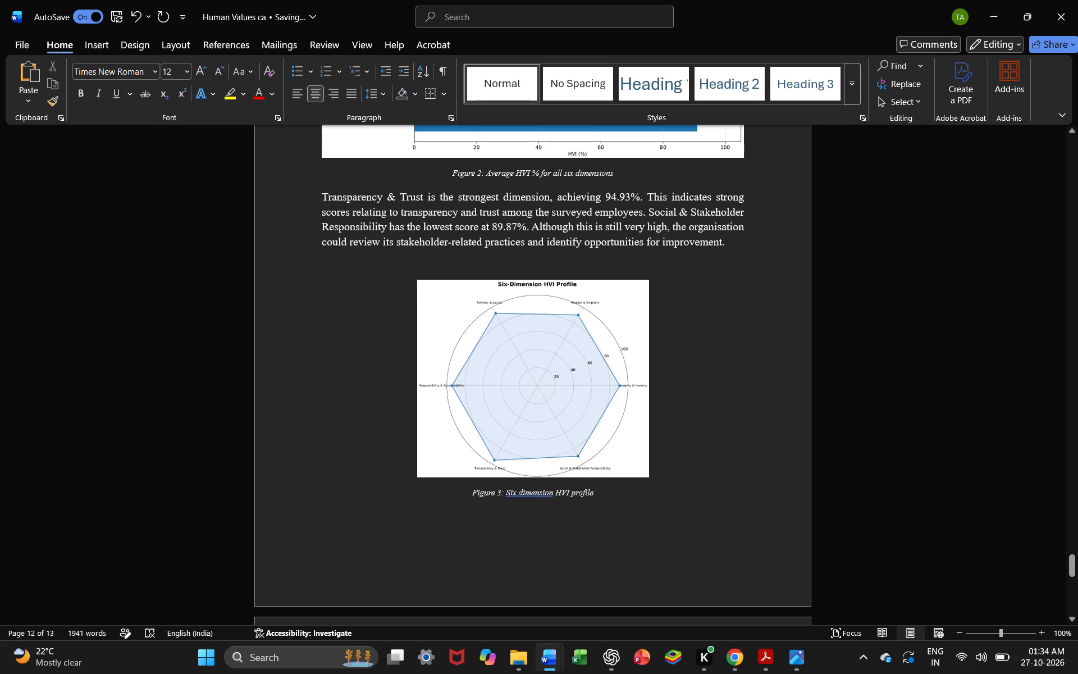
Change "dimension" to "dimensions" in the Figure 3 caption.
click(518, 495)
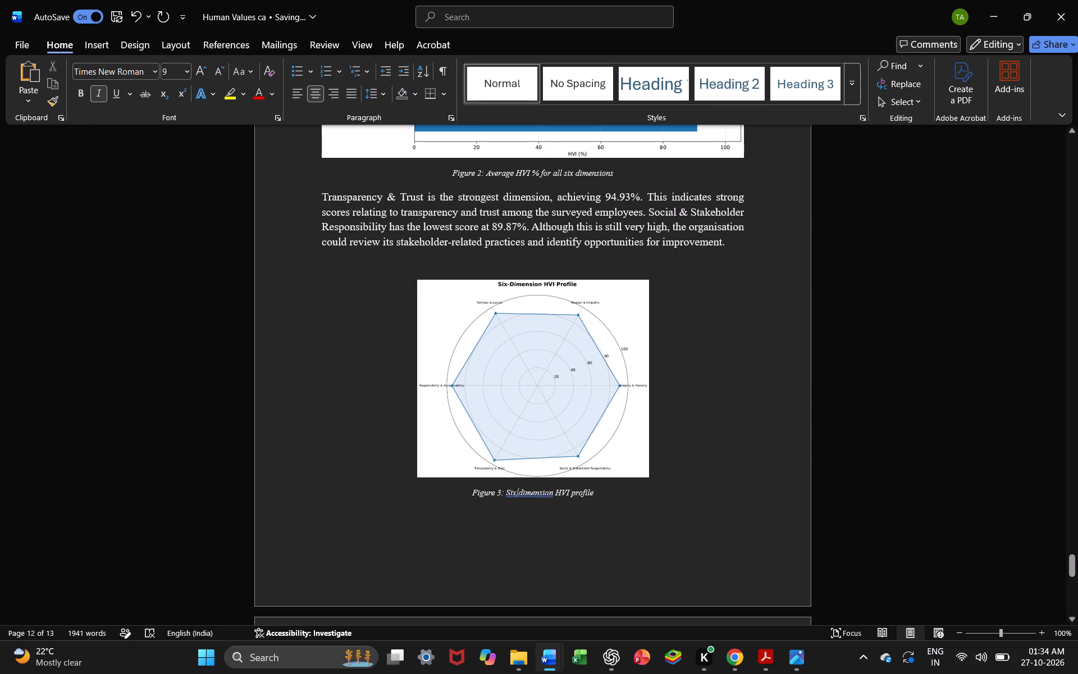
click(552, 495)
key(Right)
key(s)
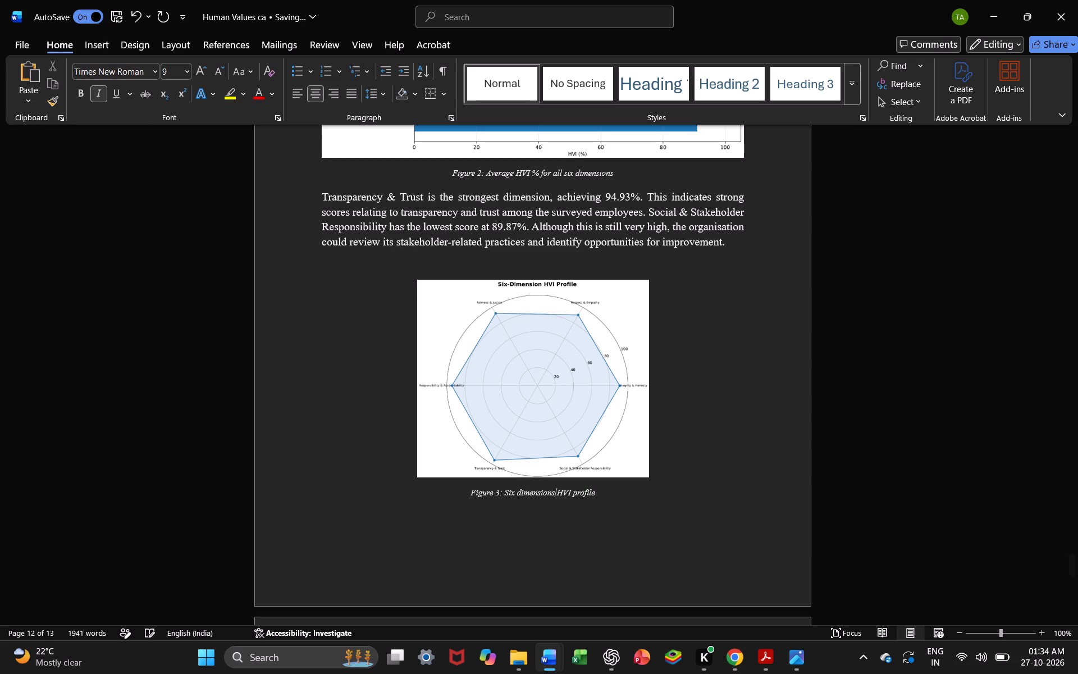
click(734, 471)
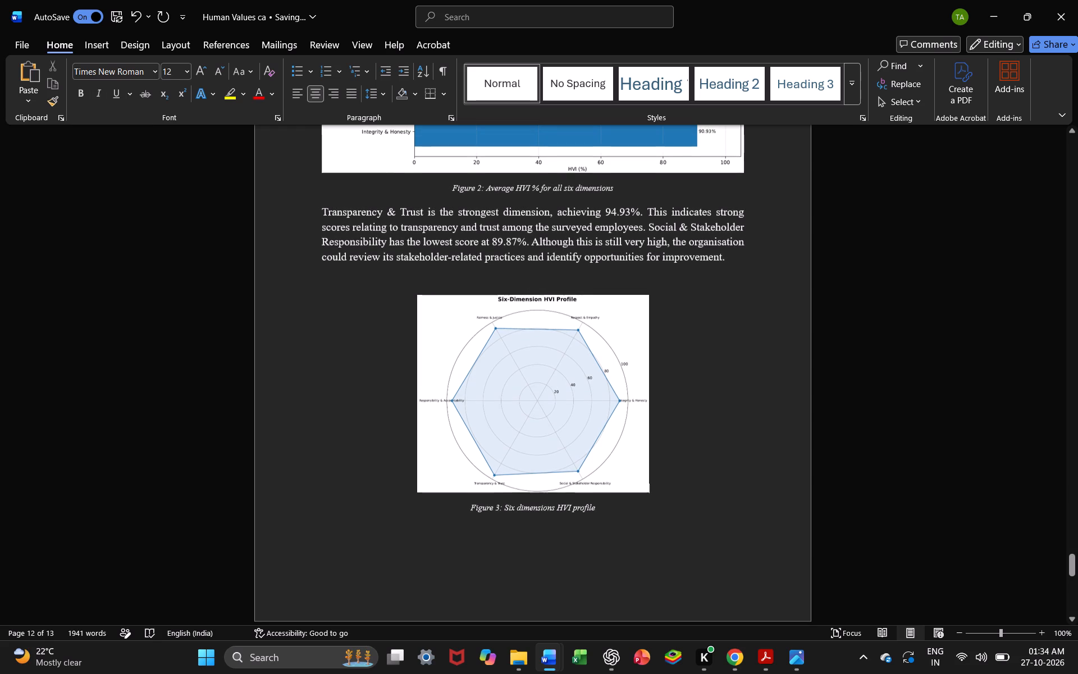
Add three empty paragraphs after the Figure 3 caption.
click(611, 513)
scroll(611, 513, up, 3)
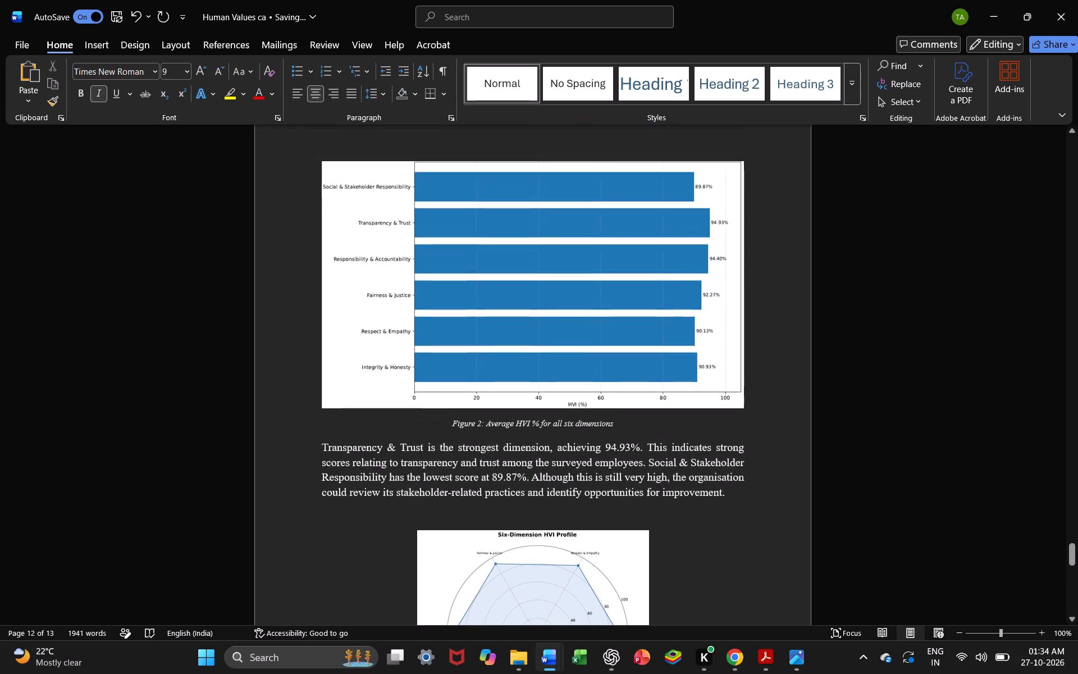
scroll(611, 513, up, 8)
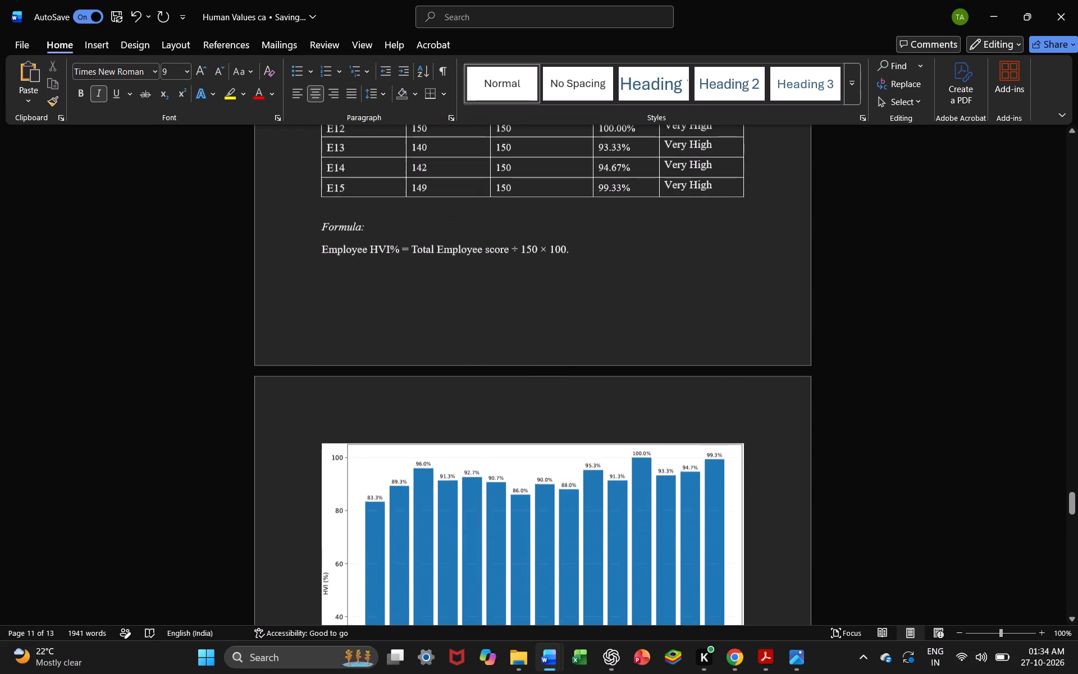
scroll(611, 513, up, 5)
scroll(611, 513, down, 2)
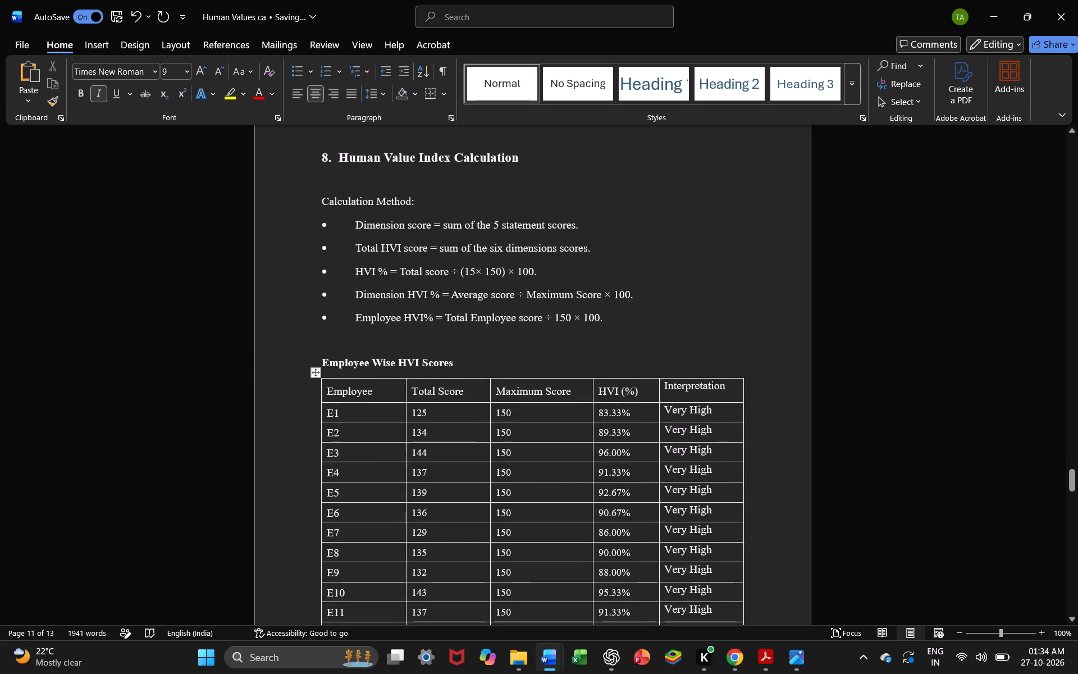
scroll(611, 513, down, 7)
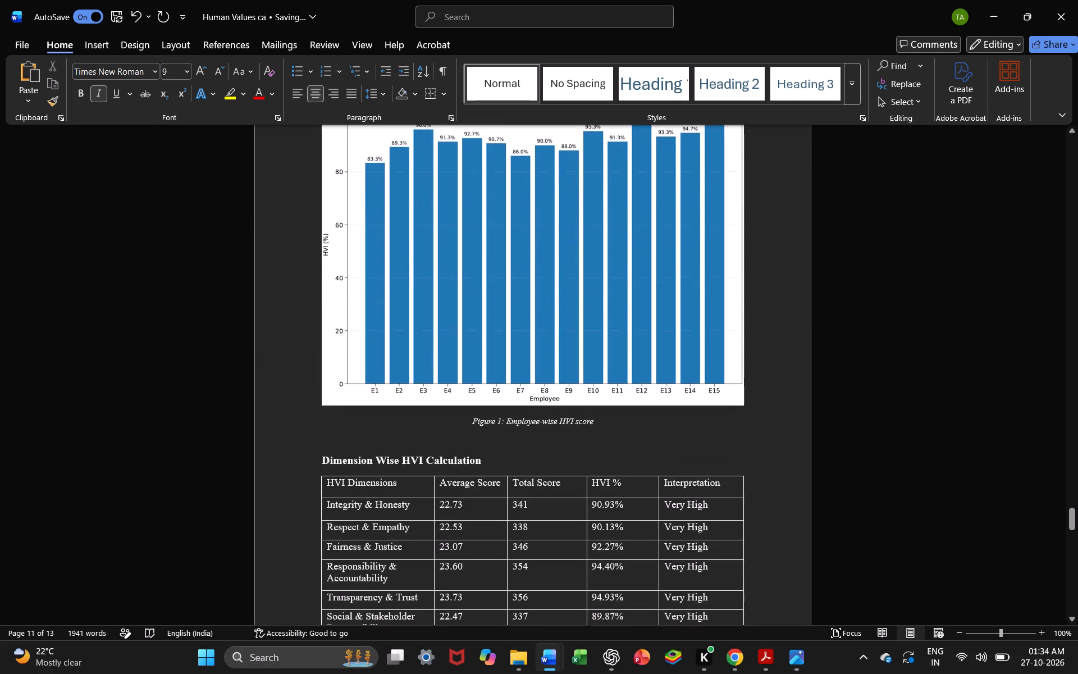
scroll(611, 513, down, 5)
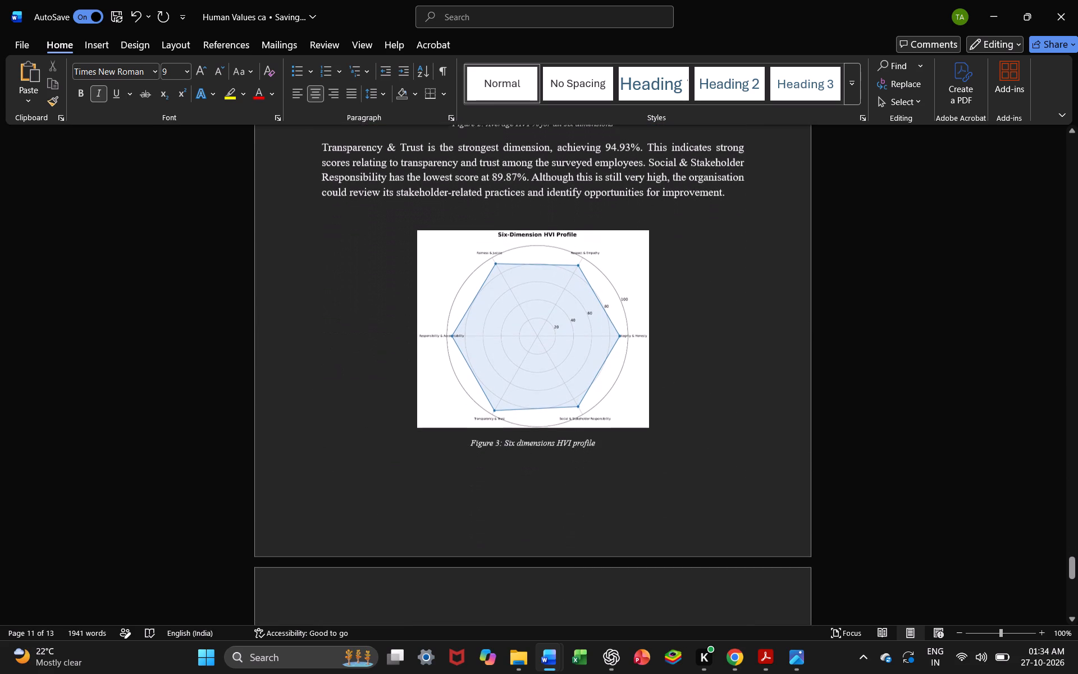
key(Return)
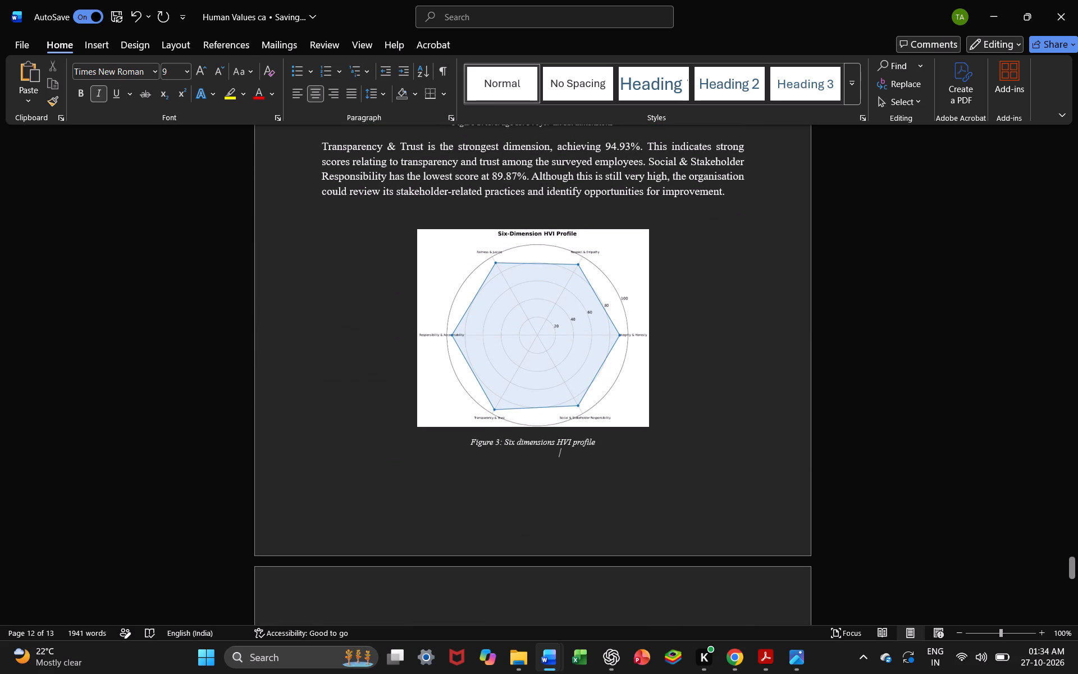
key(Return)
key(Return)
Look back through the Human Value Index Calculation section, from the dimension charts to the Employee Wise HVI Scores table.
scroll(631, 488, up, 4)
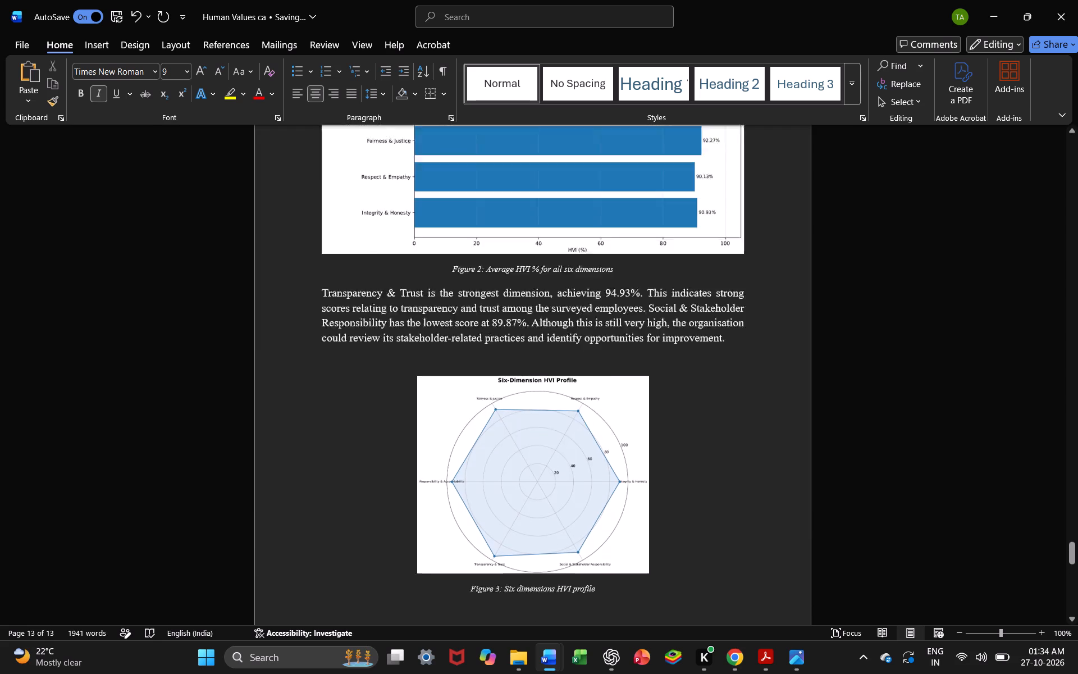
scroll(631, 488, up, 8)
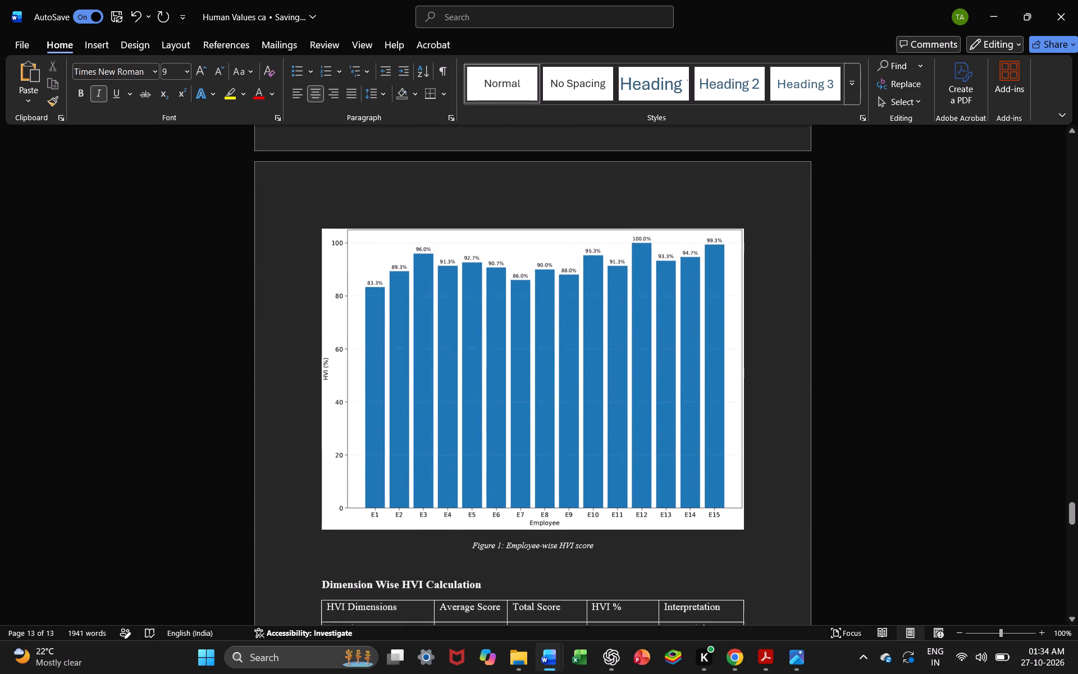
scroll(631, 488, up, 3)
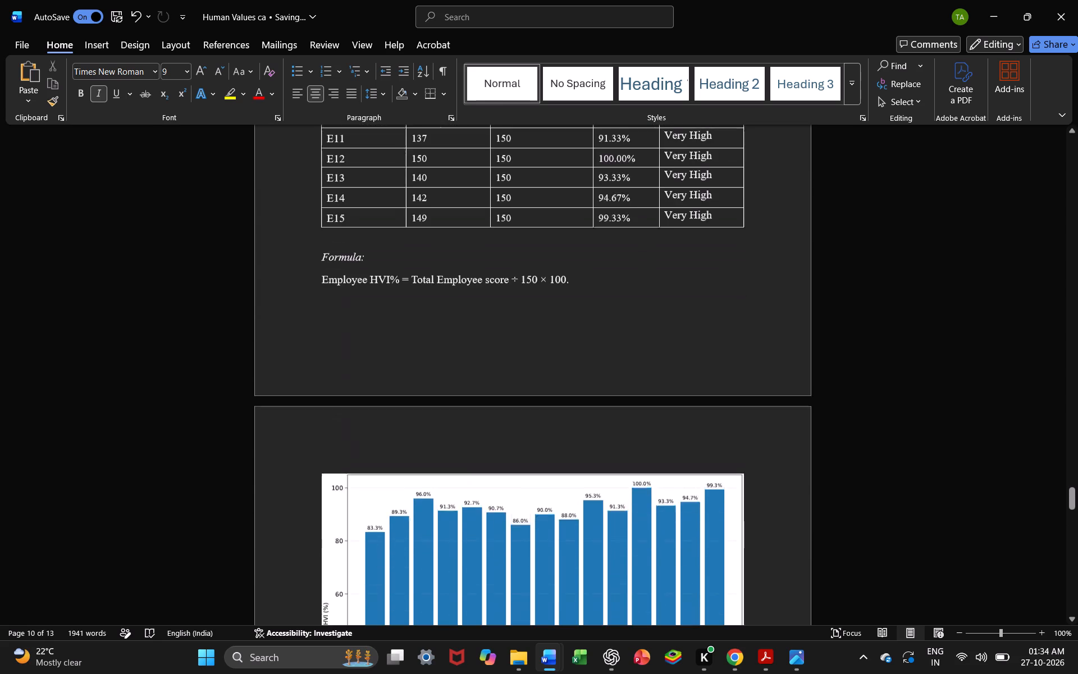
scroll(631, 488, up, 3)
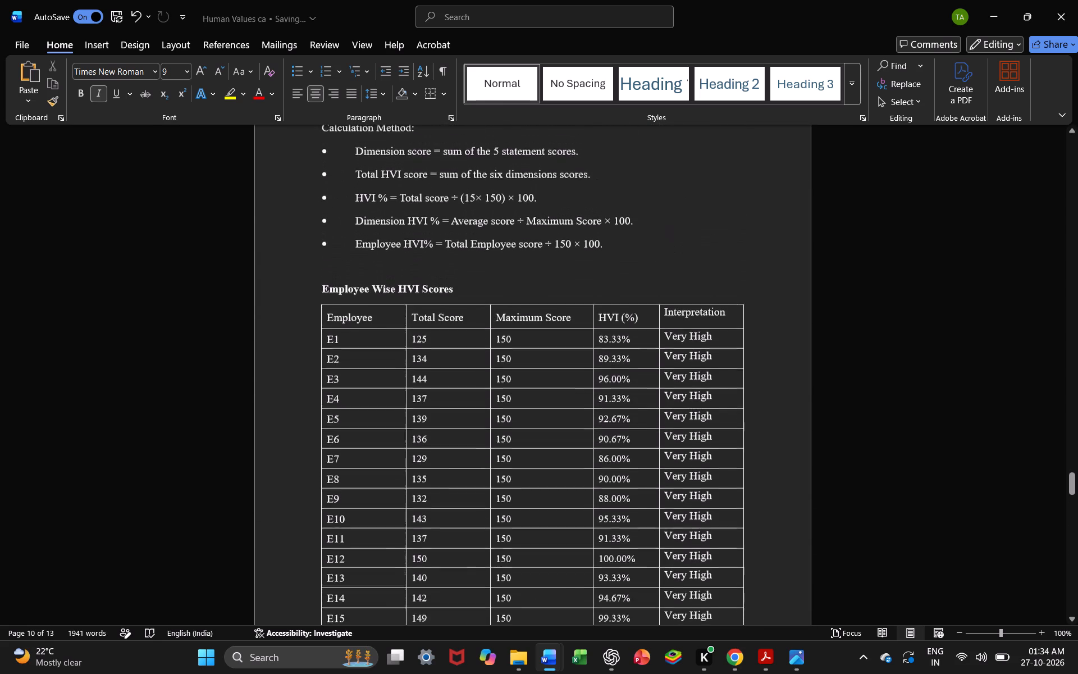
scroll(631, 488, down, 5)
click(291, 257)
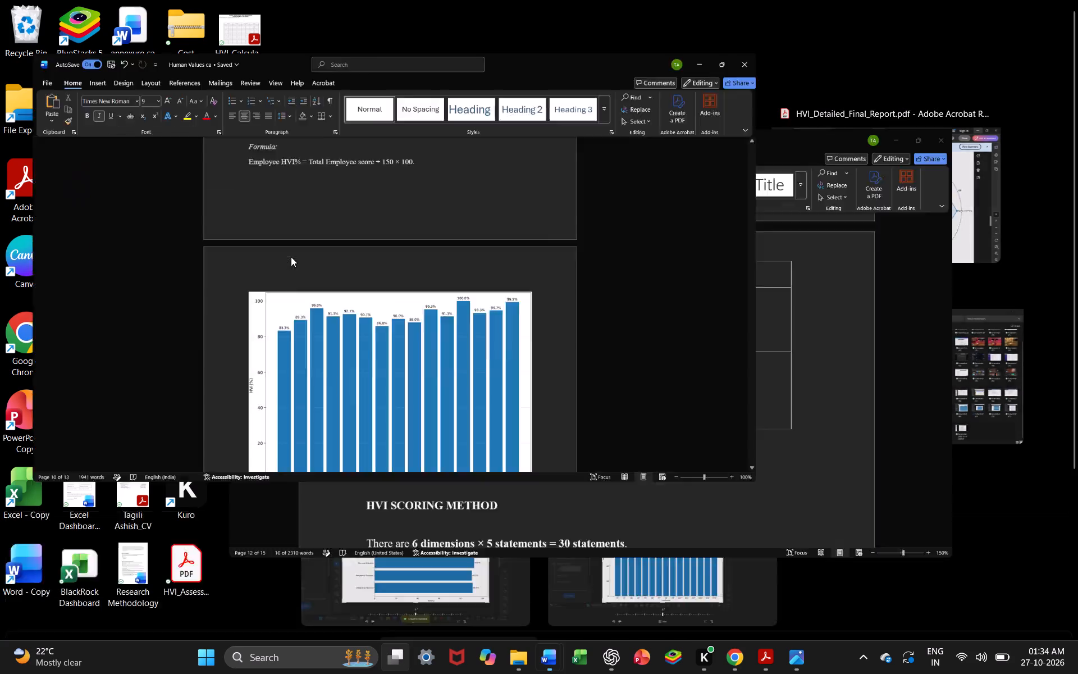
scroll(579, 413, down, 4)
Switch to Acrobat and examine the dimension share pie chart and the overall HVI step-by-step calculation in HVI_Detailed_Final_Report.pdf.
click(758, 660)
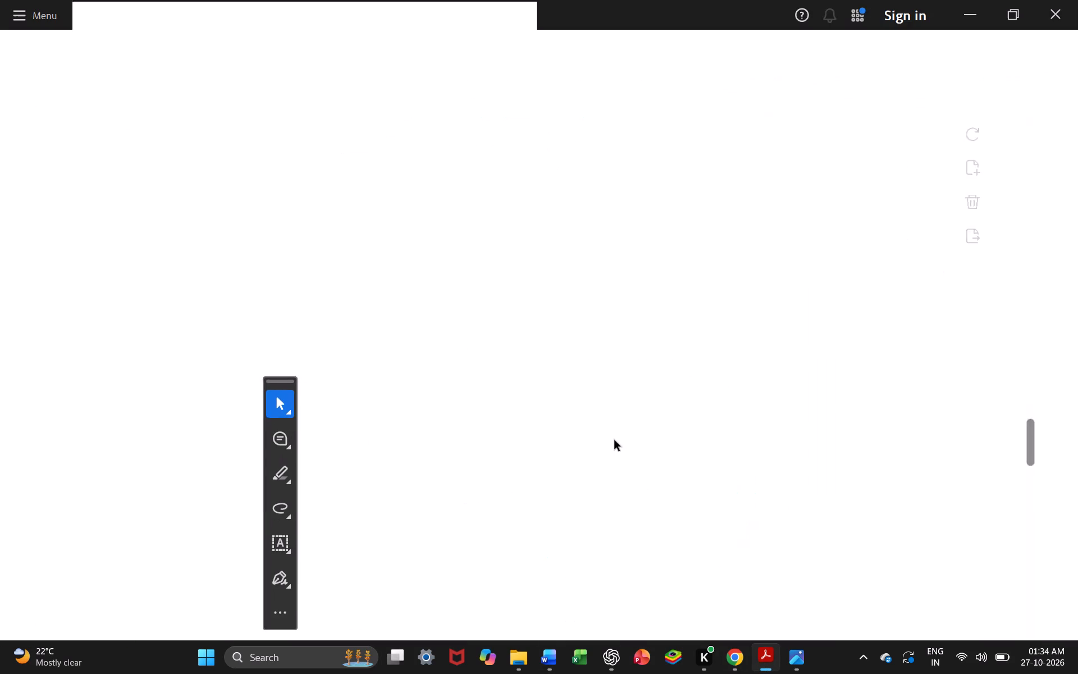
scroll(614, 440, down, 1)
click(354, 20)
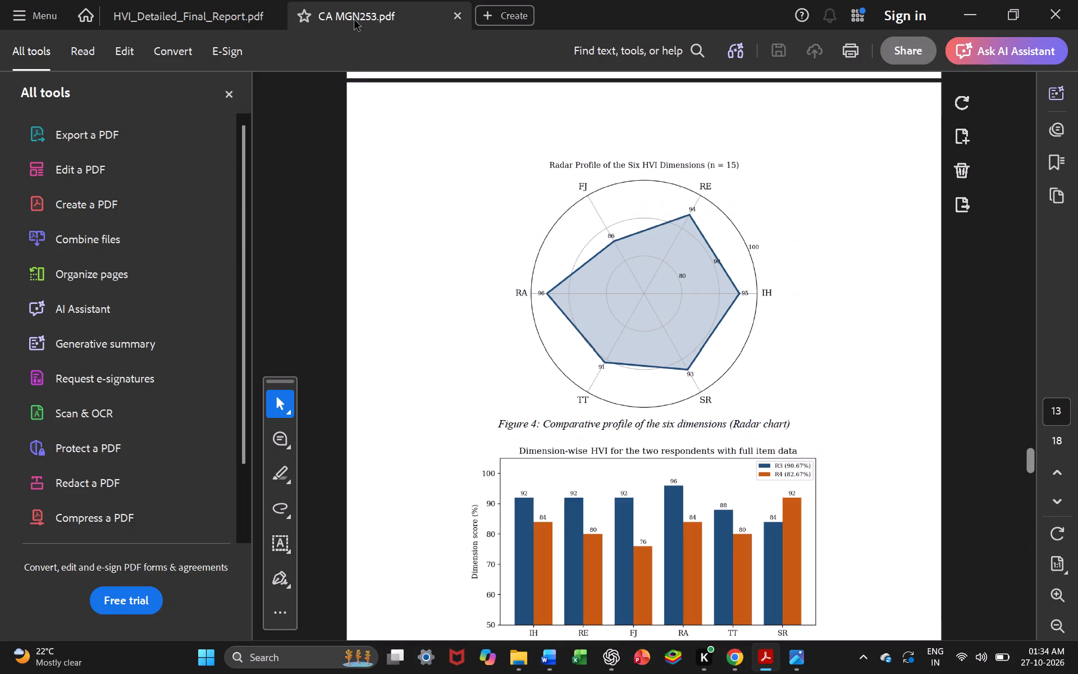
click(191, 1)
click(184, 8)
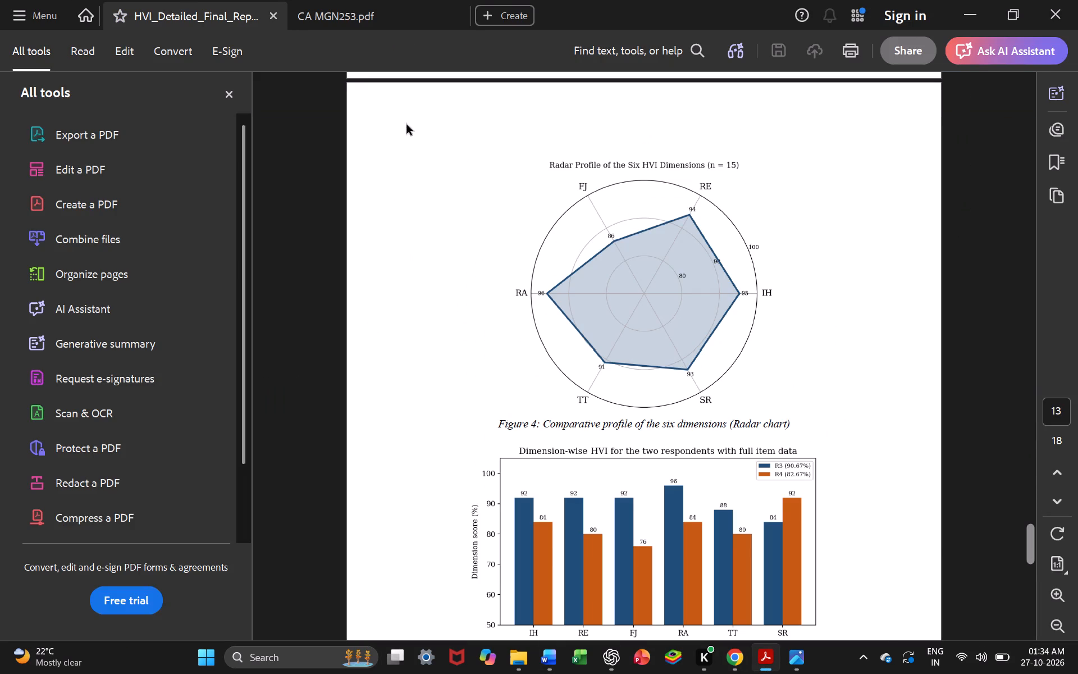
ctrl+scroll(636, 268, down, 1)
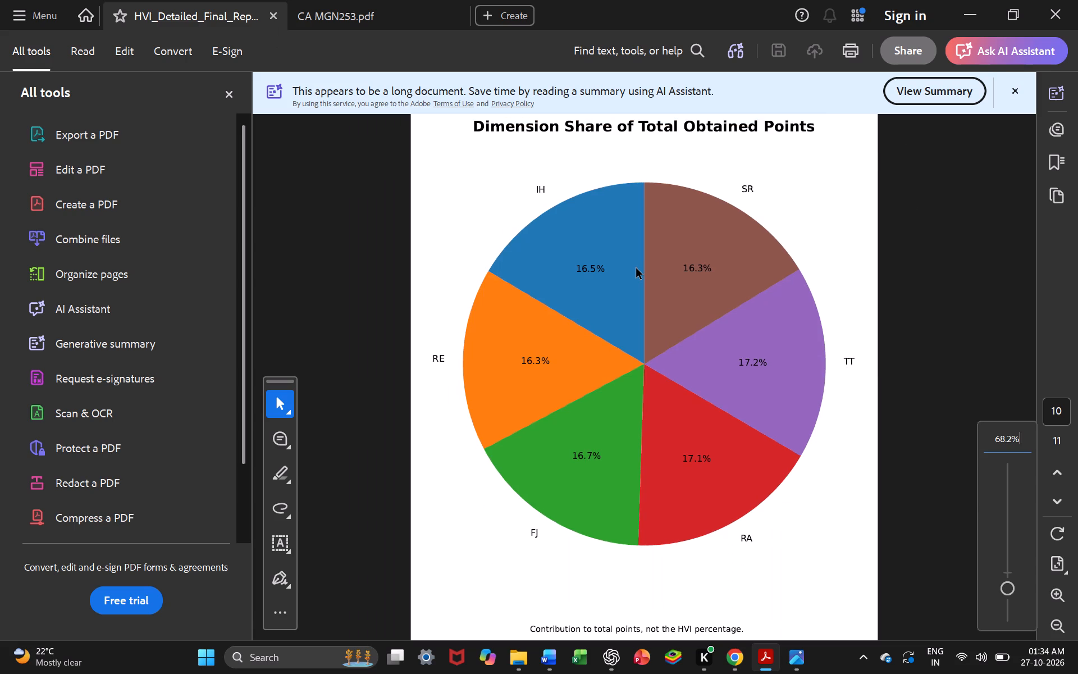
scroll(636, 268, down, 2)
scroll(636, 268, up, 1)
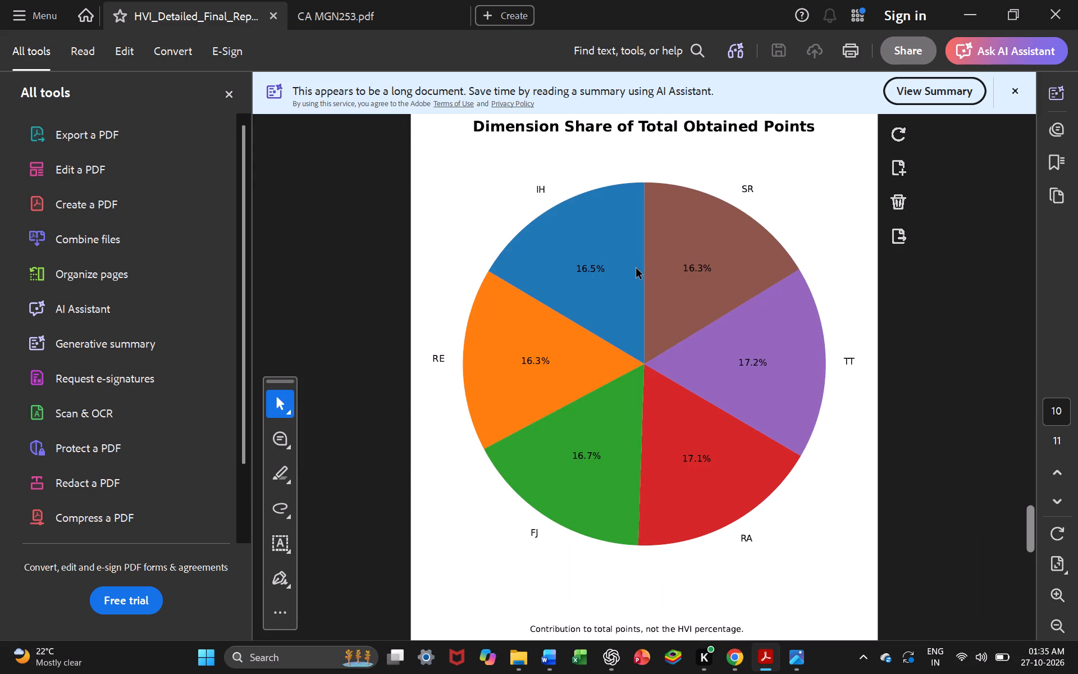
scroll(636, 268, down, 5)
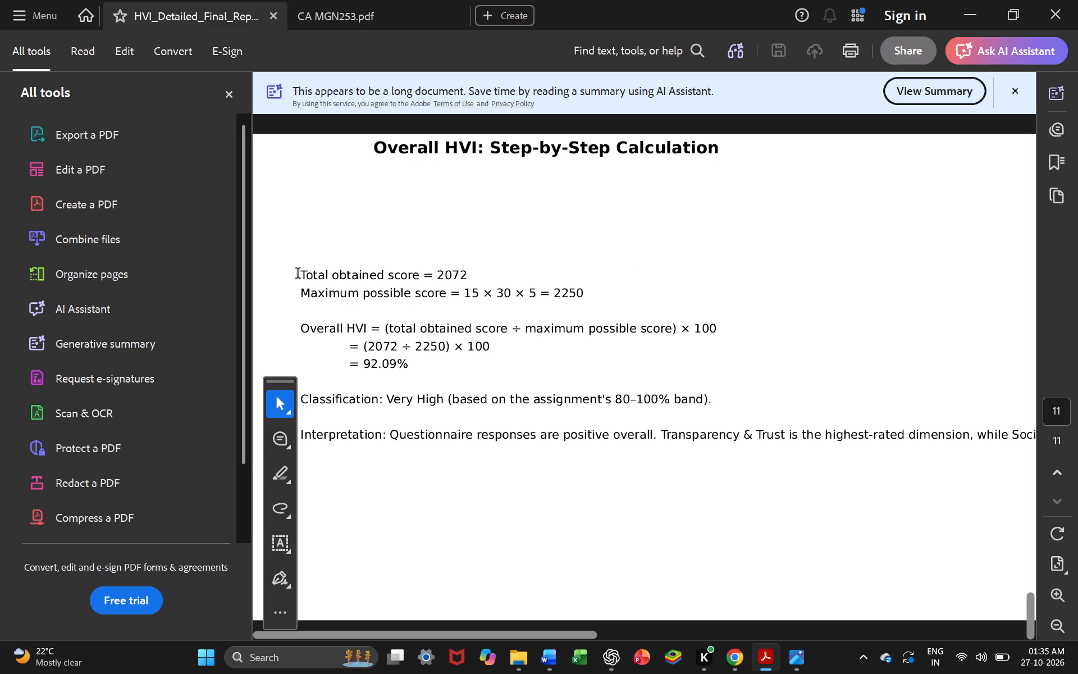
drag(298, 273, 598, 287)
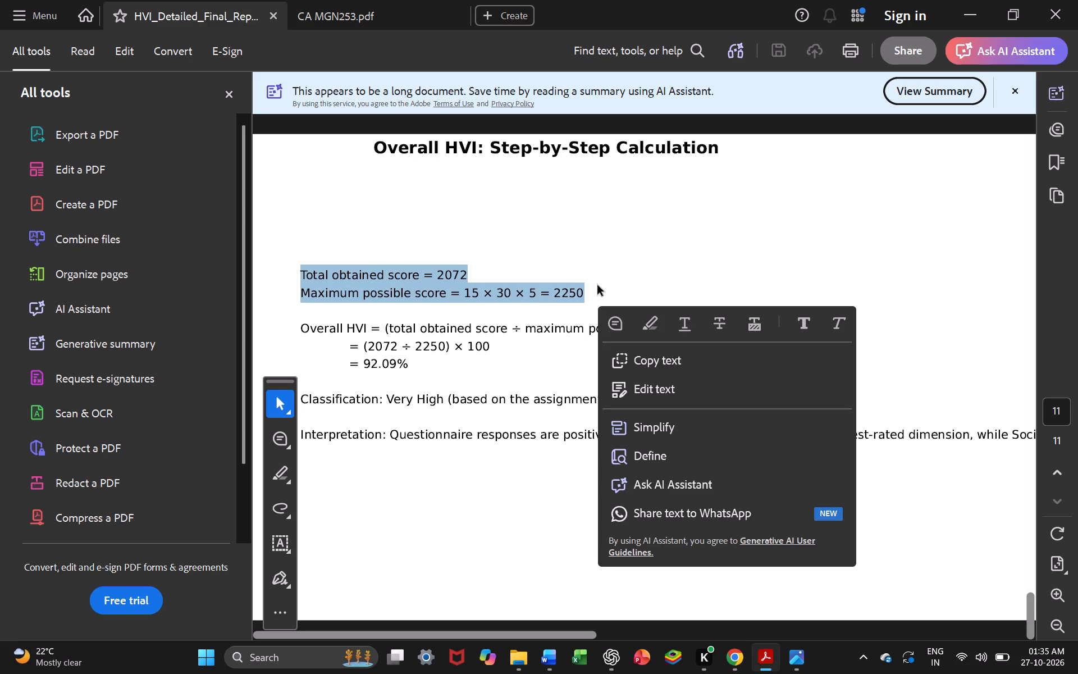
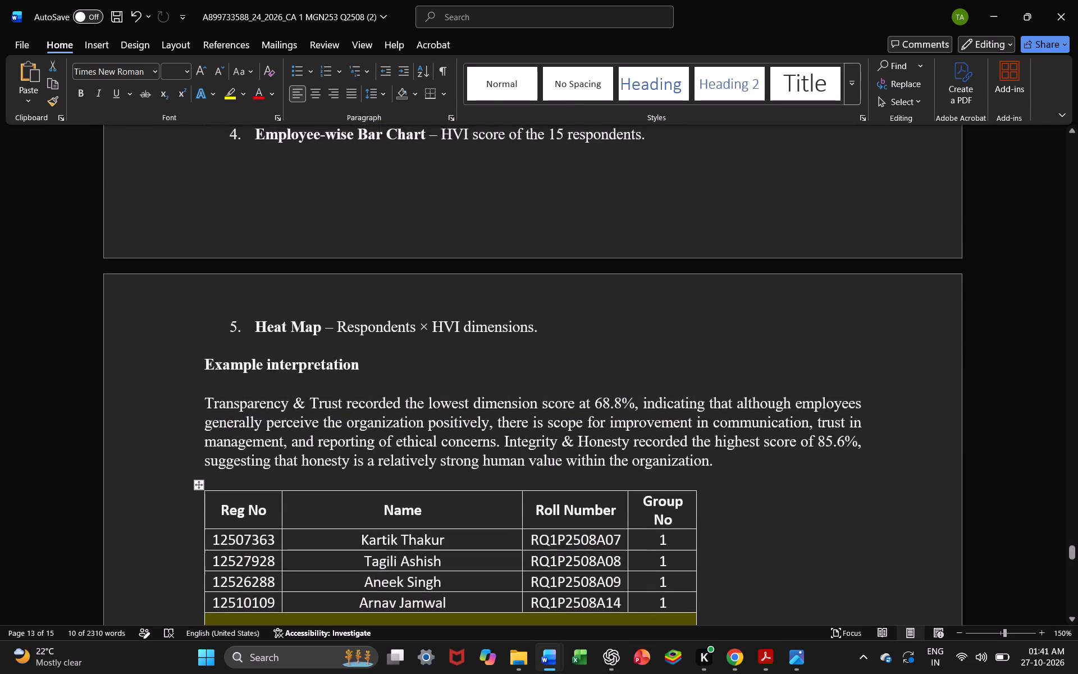
scroll(631, 464, up, 2)
ctrl+scroll(631, 464, down, 3)
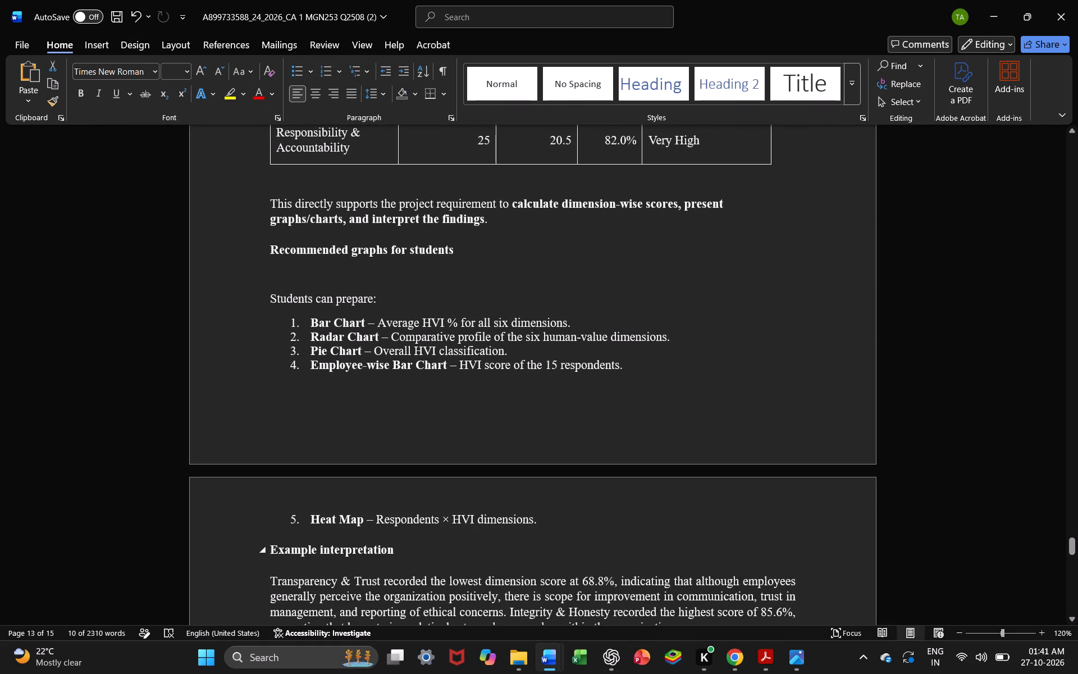
Switch to the Human Values ca document and paste the copied pie chart below the Overall HVI calculation.
click(545, 667)
click(652, 553)
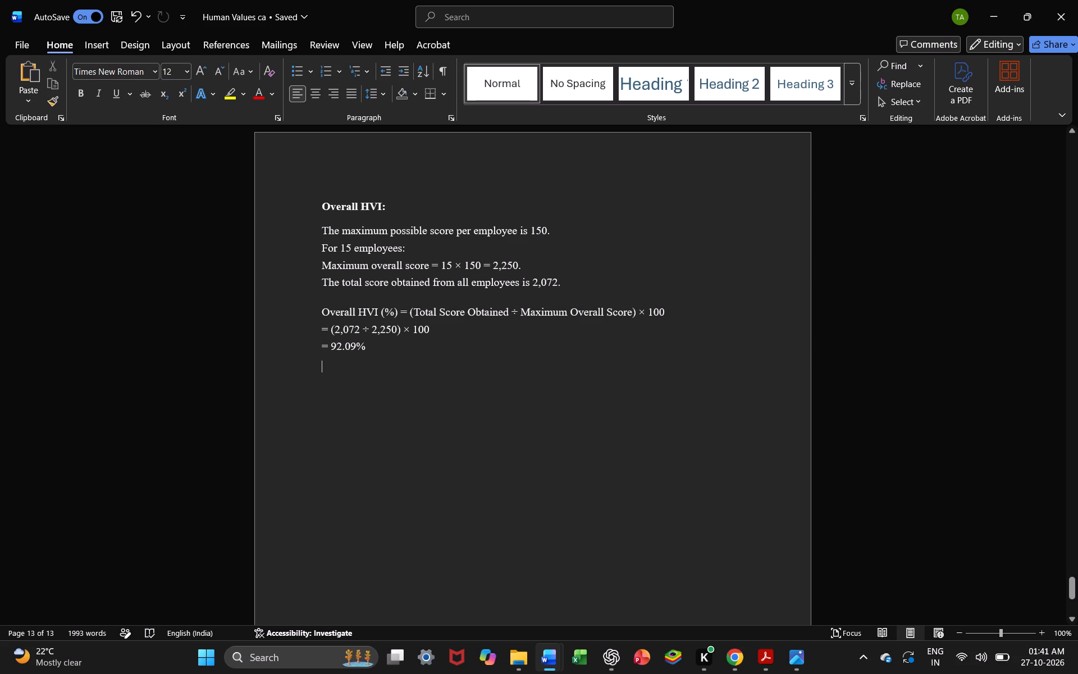
key(ctrl+v)
Shrink the pasted pie chart to about 60% of the text width, keeping the pie nearly circular, and centre it.
click(508, 416)
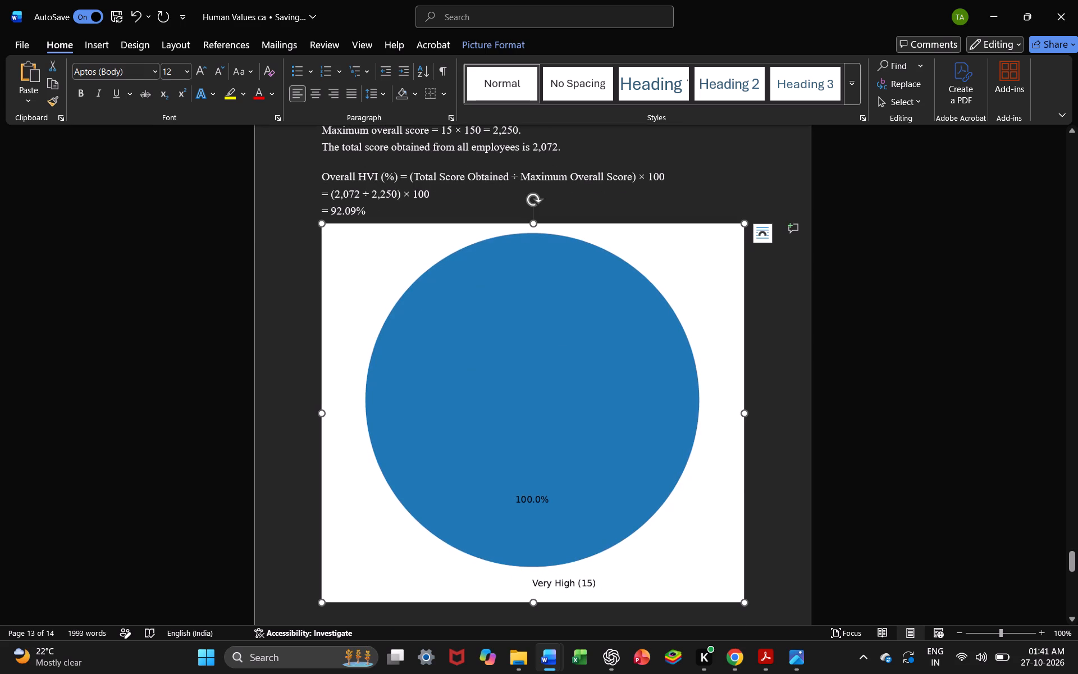
drag(534, 224, 555, 370)
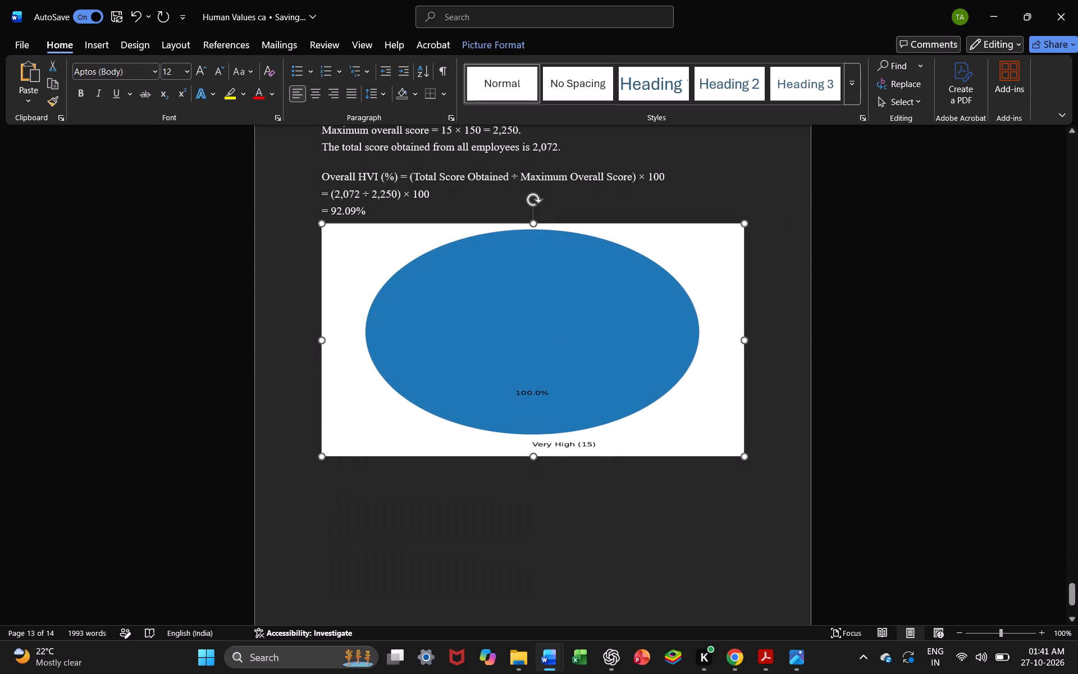
drag(555, 370, 556, 371)
drag(318, 340, 460, 359)
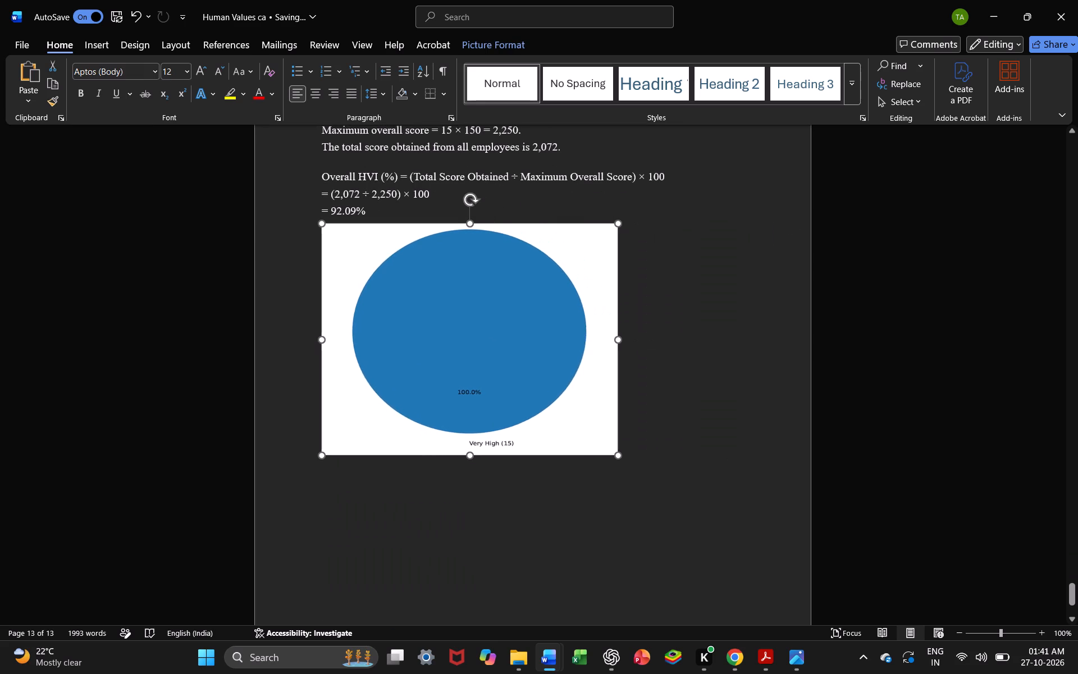
drag(460, 359, 495, 367)
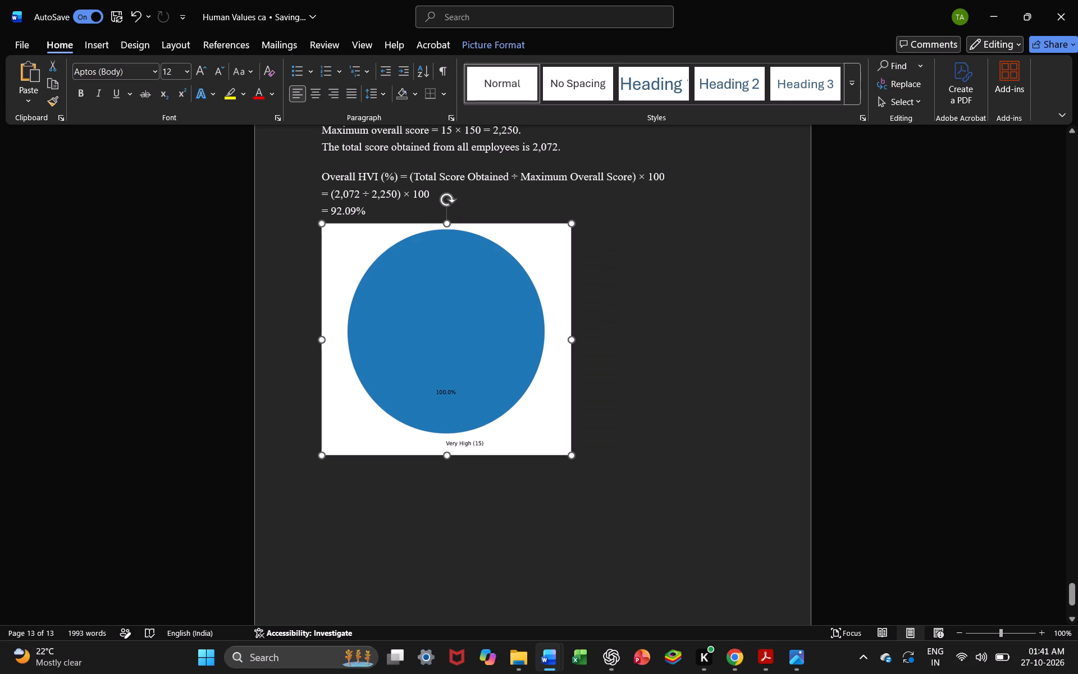
click(316, 98)
Add the caption "Figure 4: Overall HVI Classification" below the pie chart, continuing the document's figure numbering.
click(549, 494)
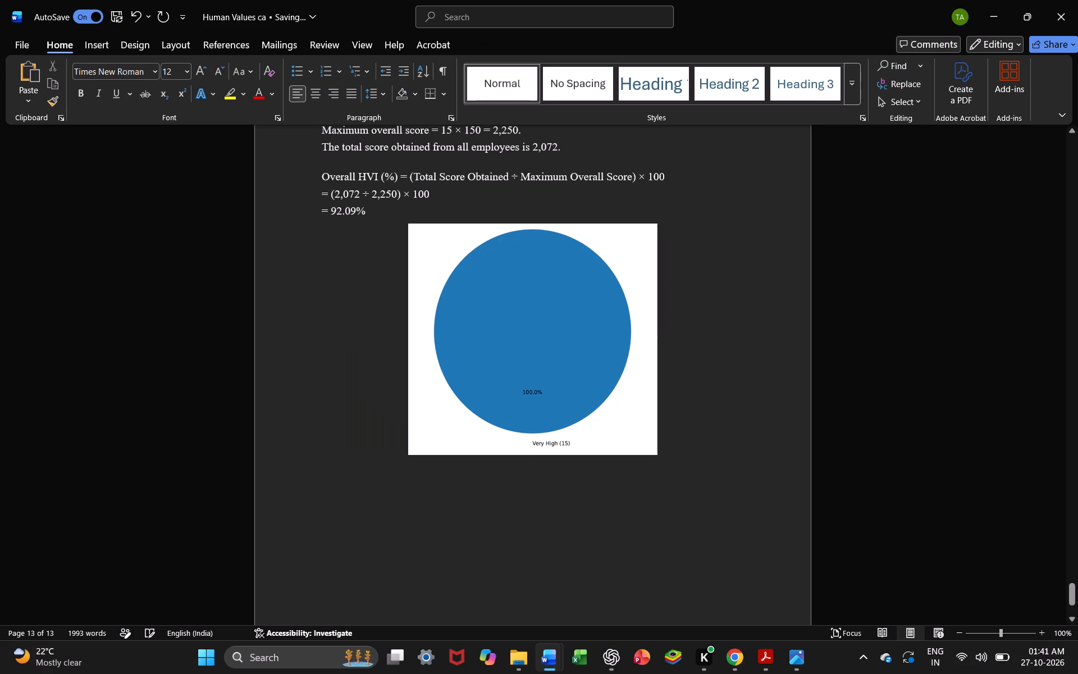
key(f)
scroll(547, 490, up, 5)
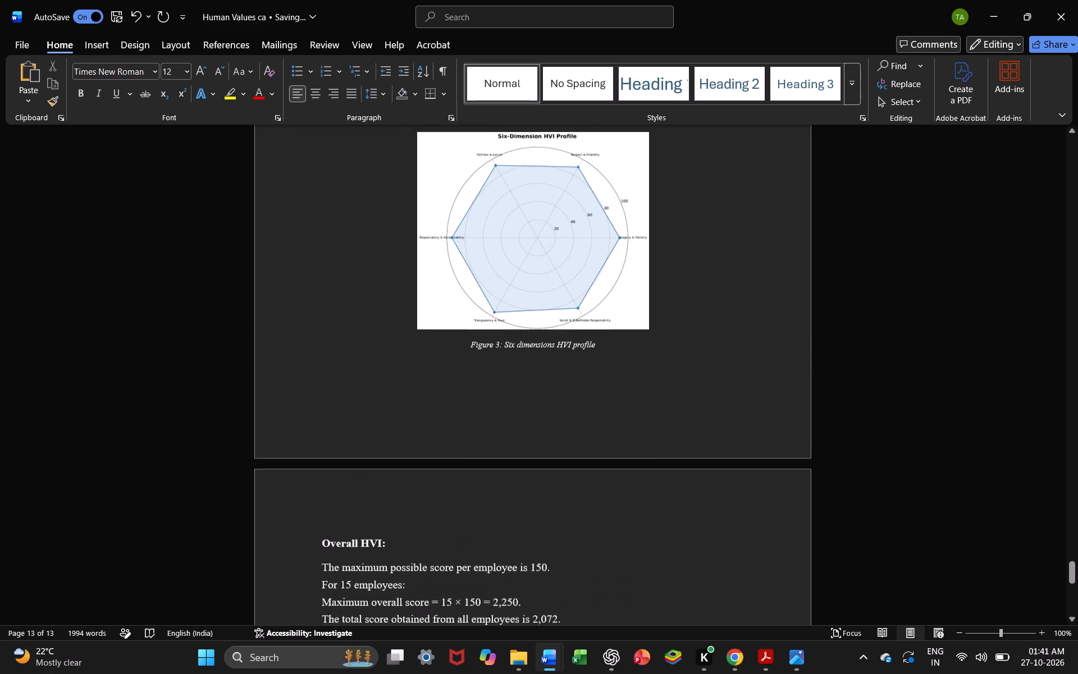
scroll(547, 490, down, 3)
key(space)
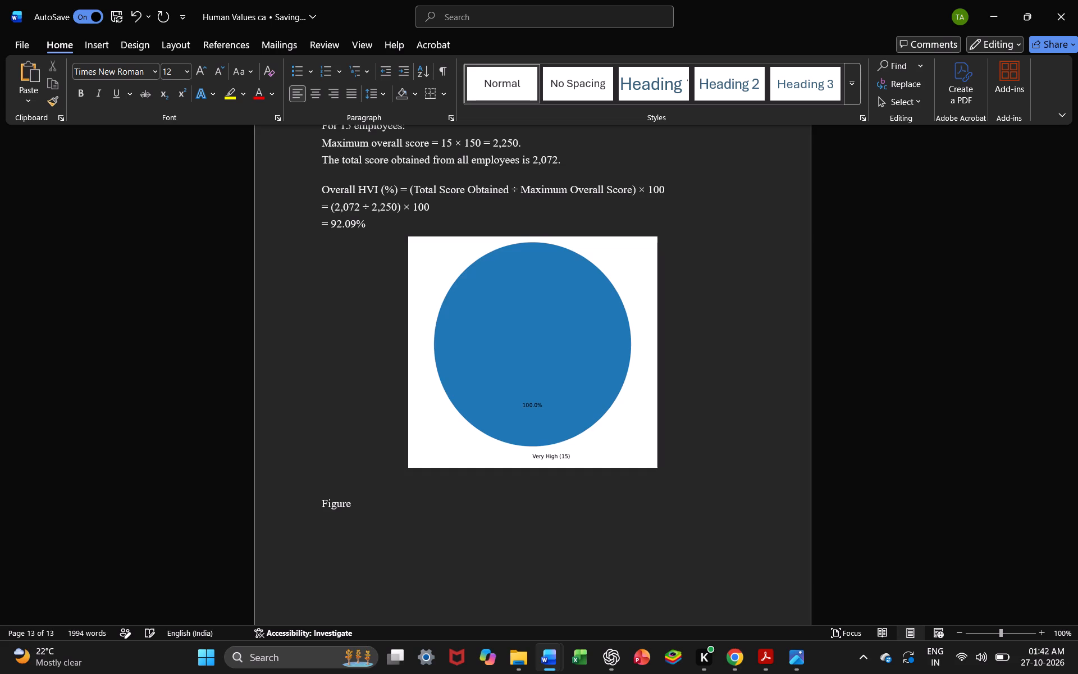
key(4)
text(:)
key(space)
key(BackSpace)
key(BackSpace)
key(BackSpace)
key(BackSpace)
key(BackSpace)
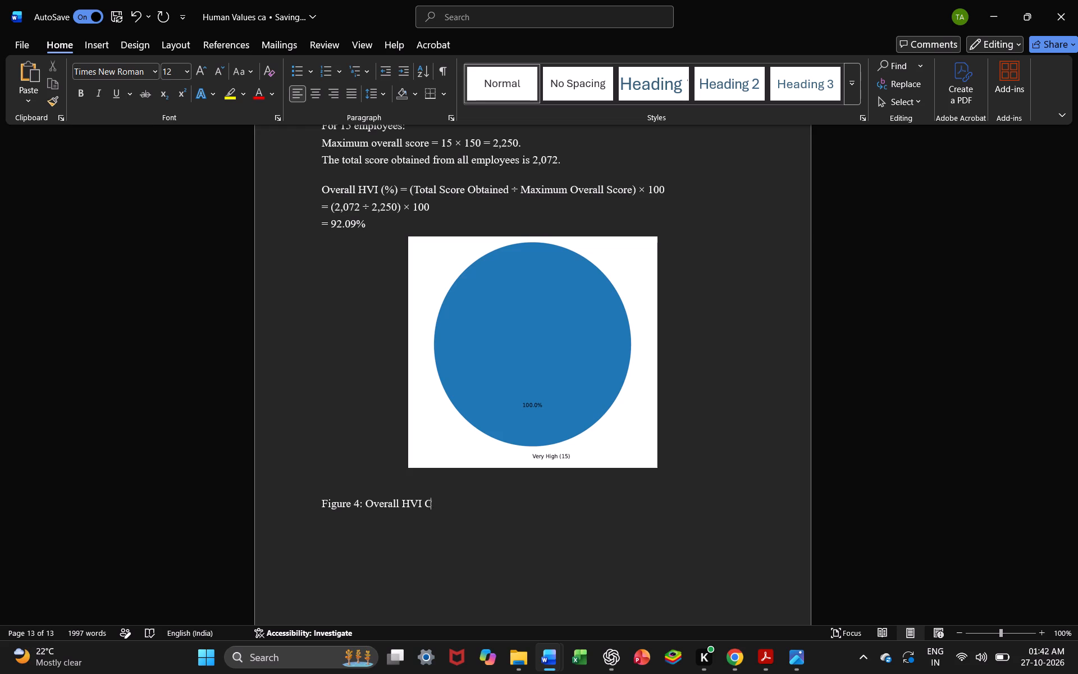
text(lassificationb)
key(BackSpace)
Consult the pie chart caption in CA MGN253.pdf and append "(n=15)" to the Figure 4 caption in the Word report.
click(769, 655)
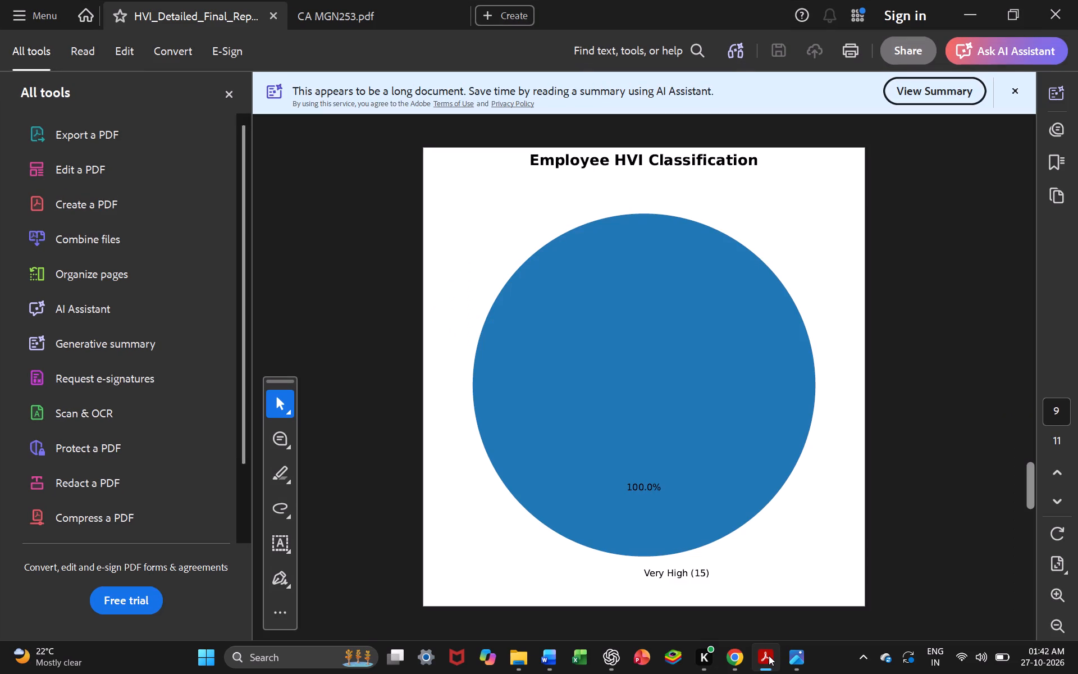
click(329, 7)
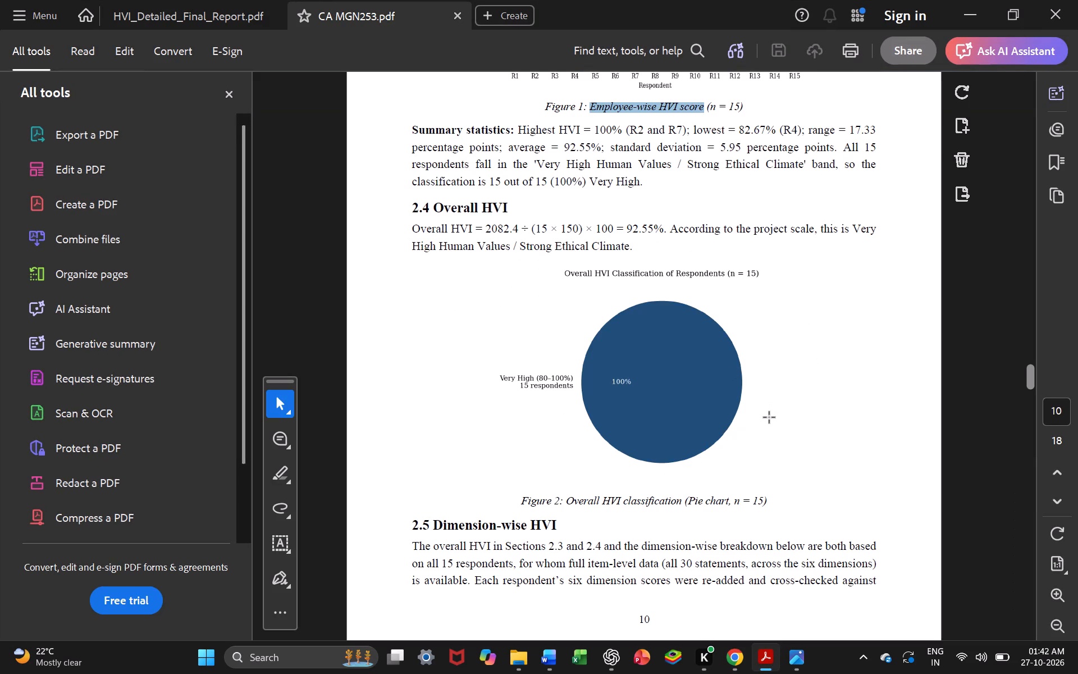
click(760, 655)
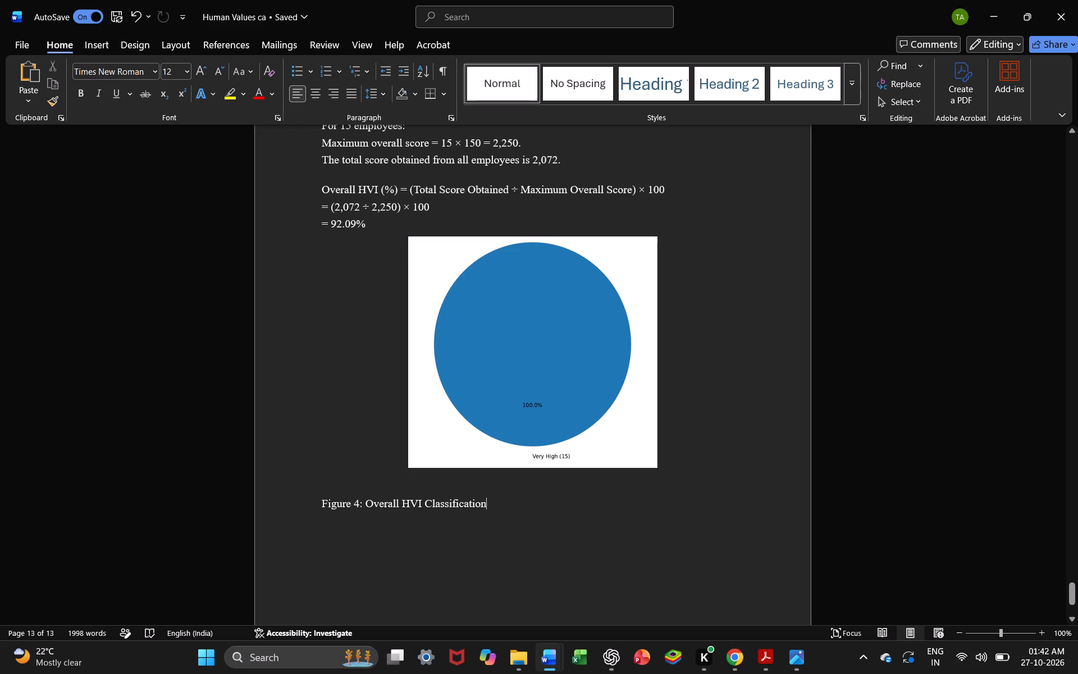
key(shift+parenleft)
key(BackSpace)
key(space)
text((n)
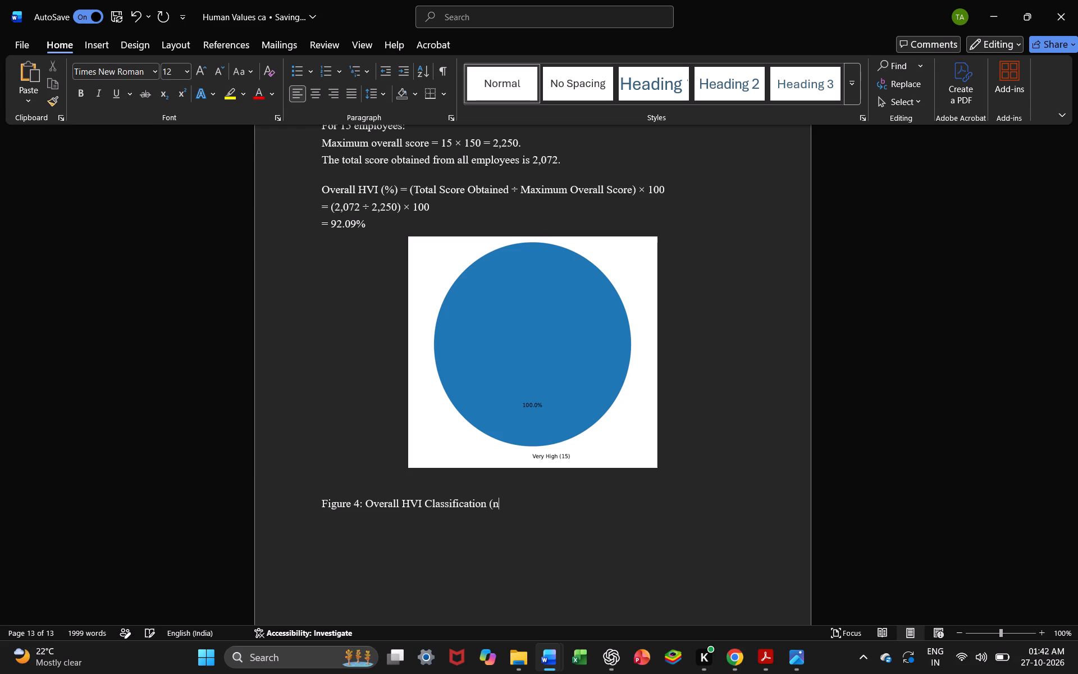
key(minus)
key(BackSpace)
key(shift+plus)
key(BackSpace)
text(-=)
key(BackSpace)
key(BackSpace)
key(equal)
text(15)
key(shift+parenright)
Format the Figure 4 caption as centred, italic, 9 pt text.
drag(321, 499, 524, 511)
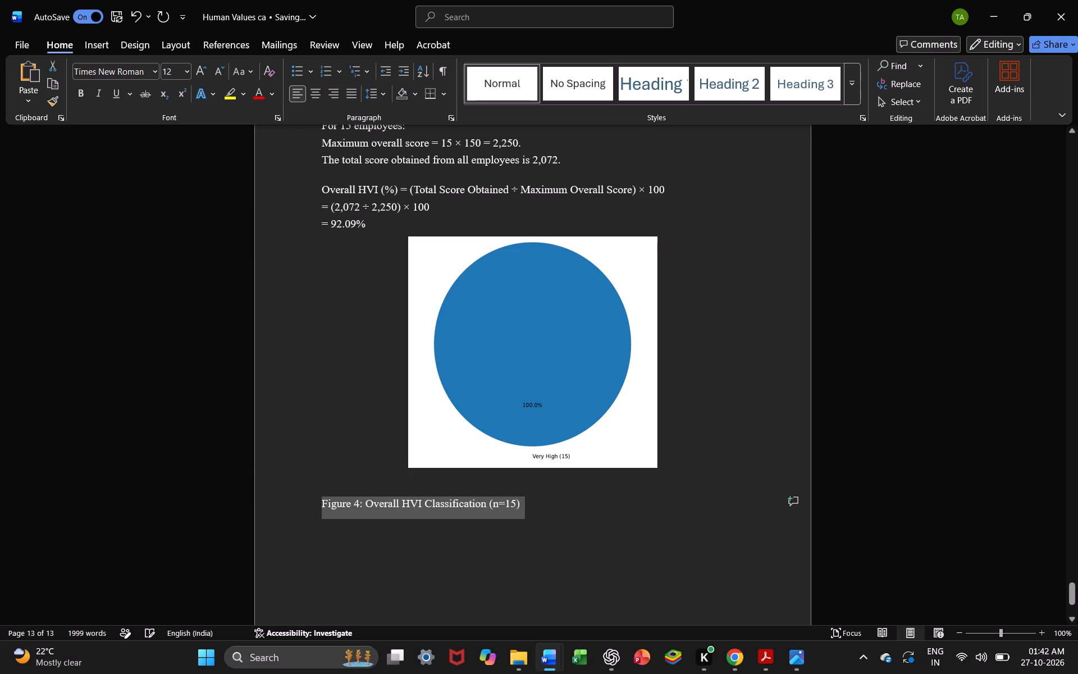
click(318, 93)
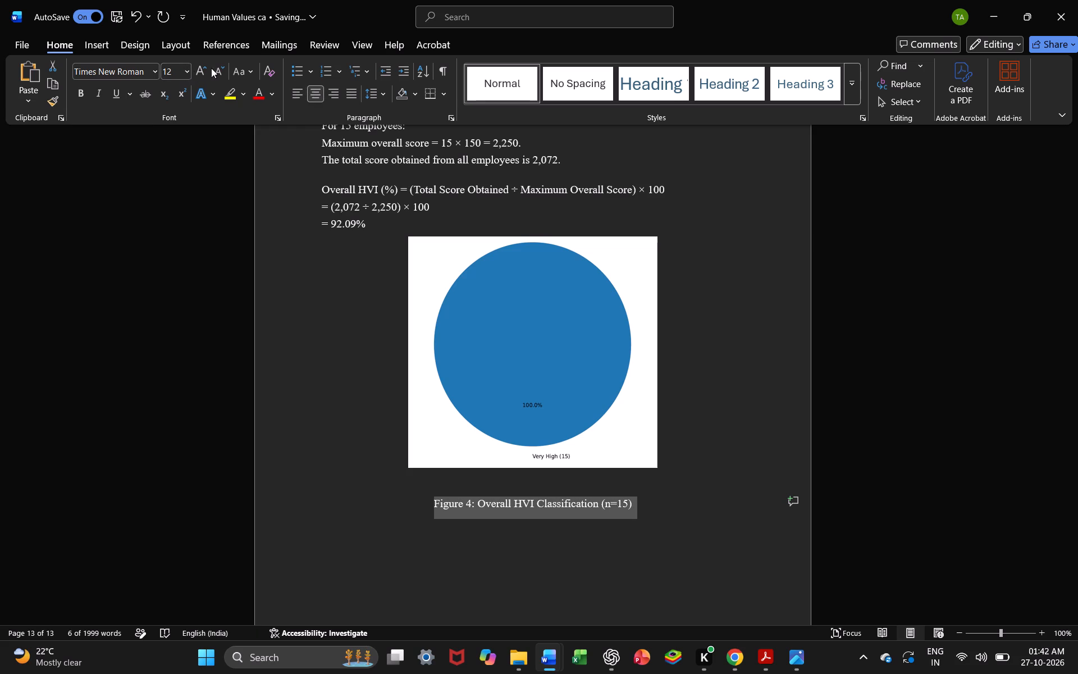
double_click(222, 69)
click(222, 69)
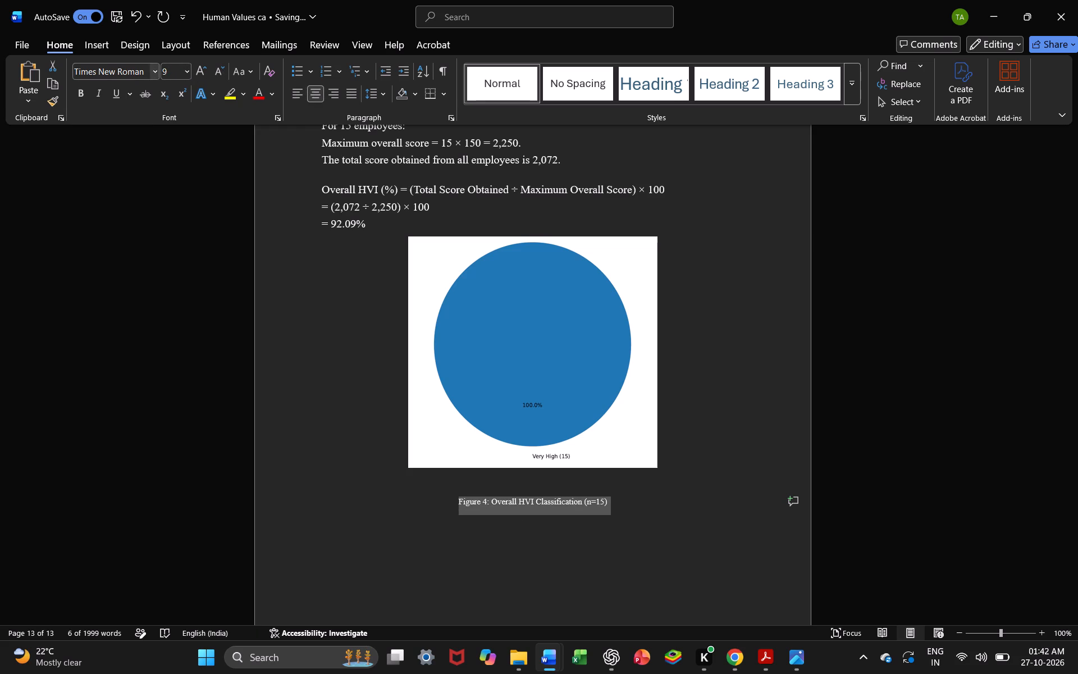
click(101, 97)
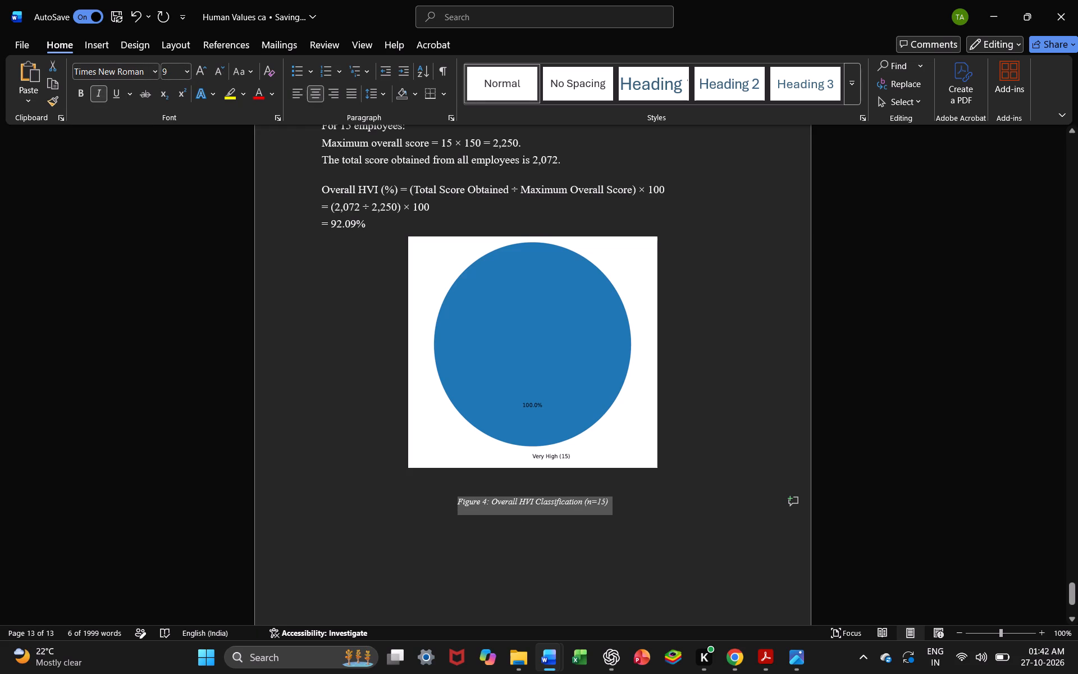
Remove the blank line between the pie chart and the Figure 4 caption, and centre the caption again.
click(547, 502)
click(544, 489)
click(453, 503)
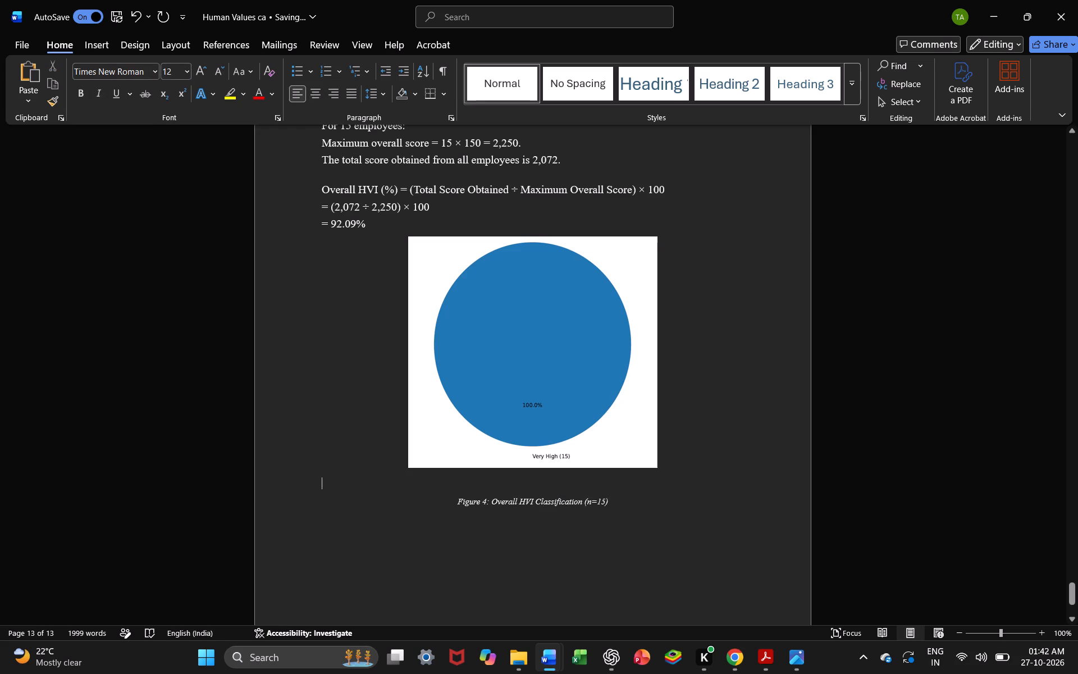
key(BackSpace)
key(BackSpace)
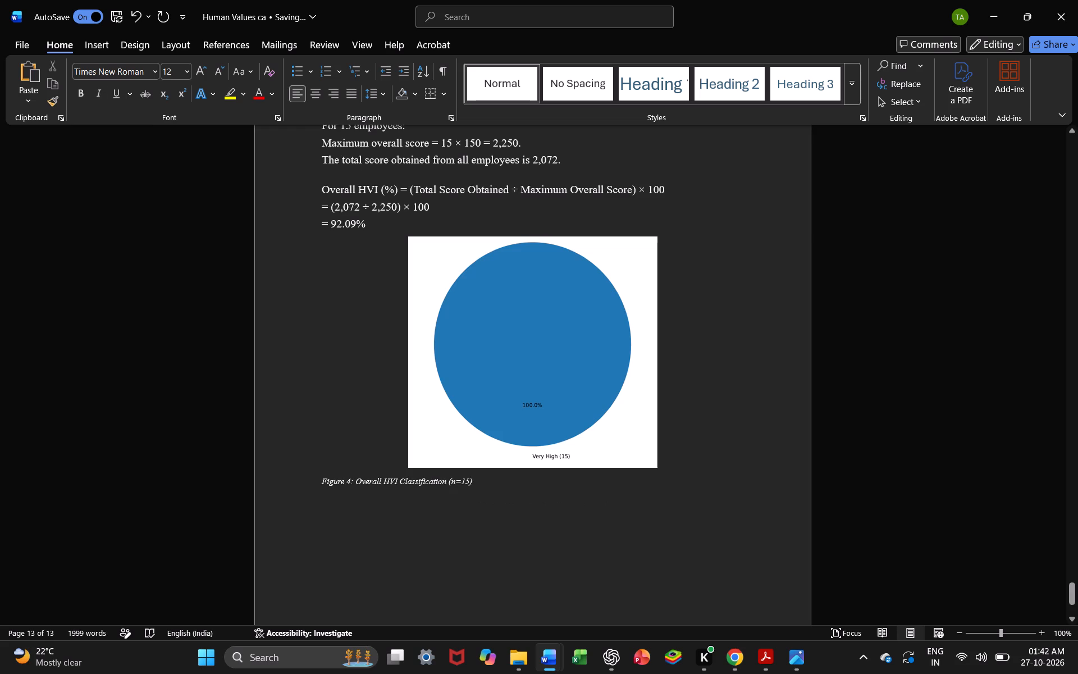
click(323, 90)
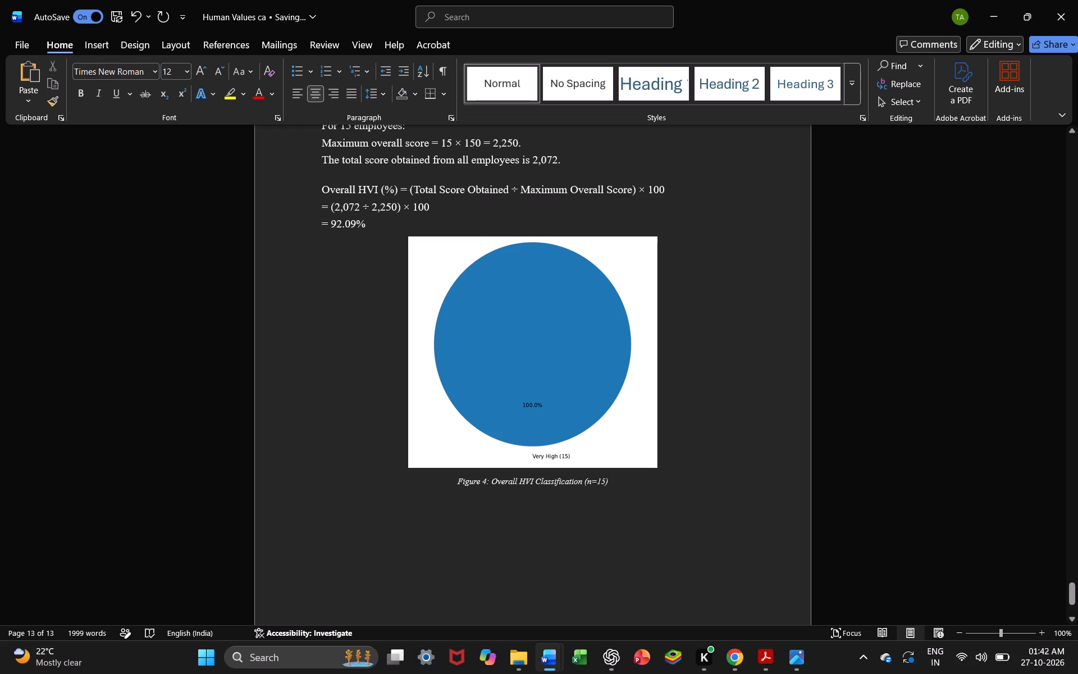
click(867, 466)
Insert a blank line between the "= 92.09%" result and the Overall HVI pie chart.
scroll(640, 485, up, 4)
scroll(640, 485, down, 1)
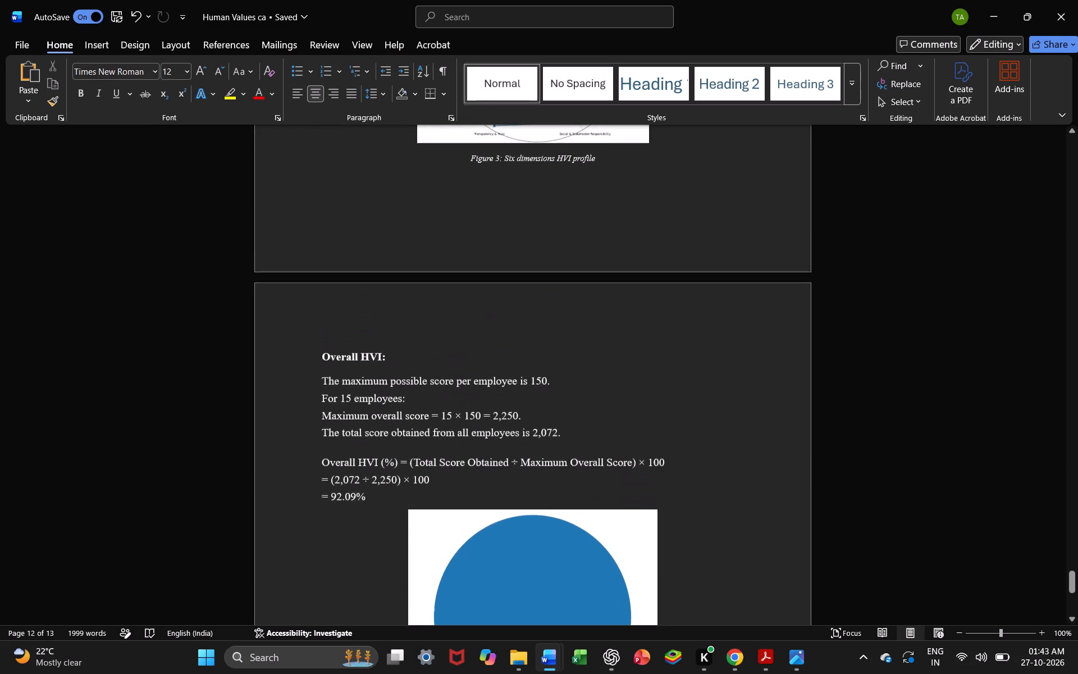
scroll(640, 485, down, 1)
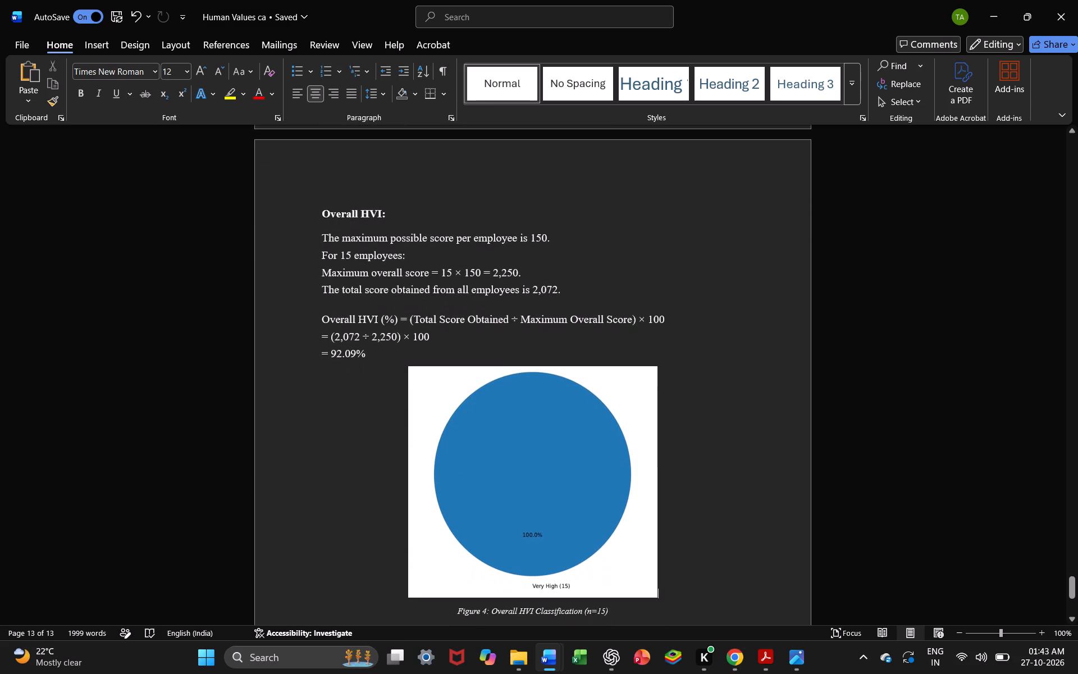
click(568, 357)
key(Return)
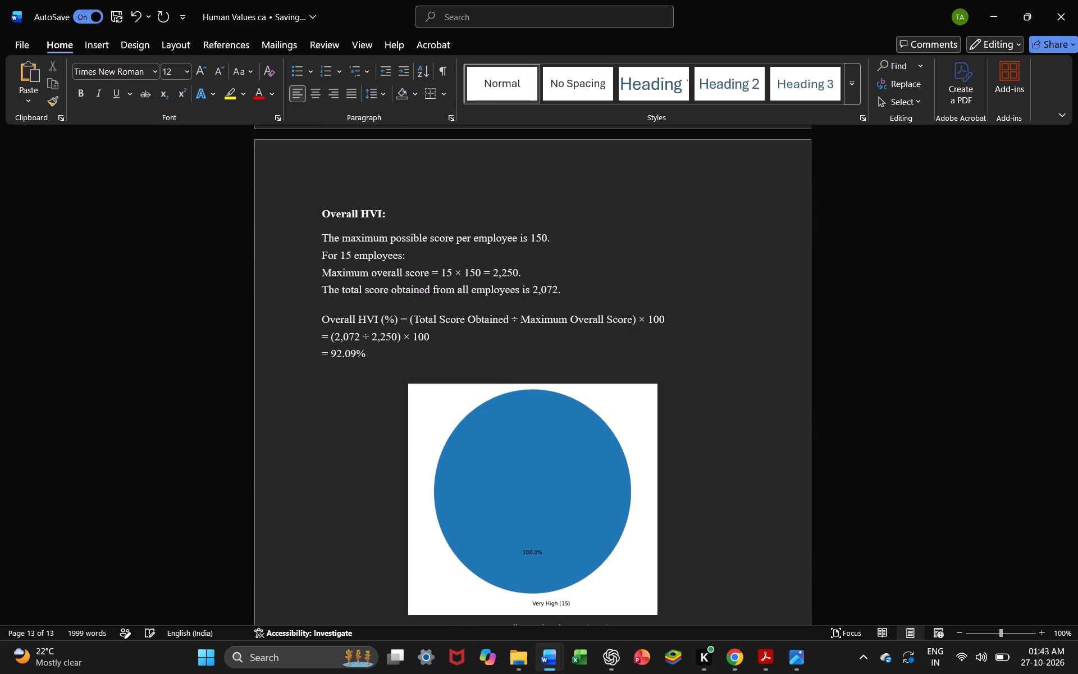
Set the insertion point below the Figure 4 caption and consult the Overall HVI section of CA MGN253.pdf.
click(824, 373)
scroll(824, 373, down, 1)
click(653, 424)
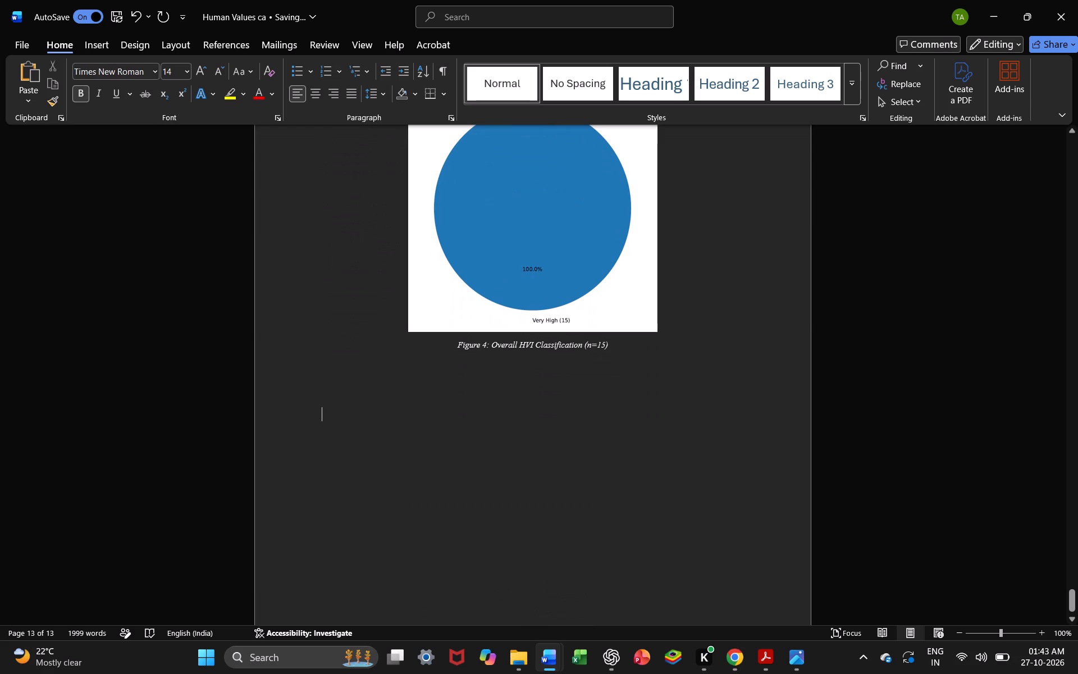
click(567, 374)
click(769, 666)
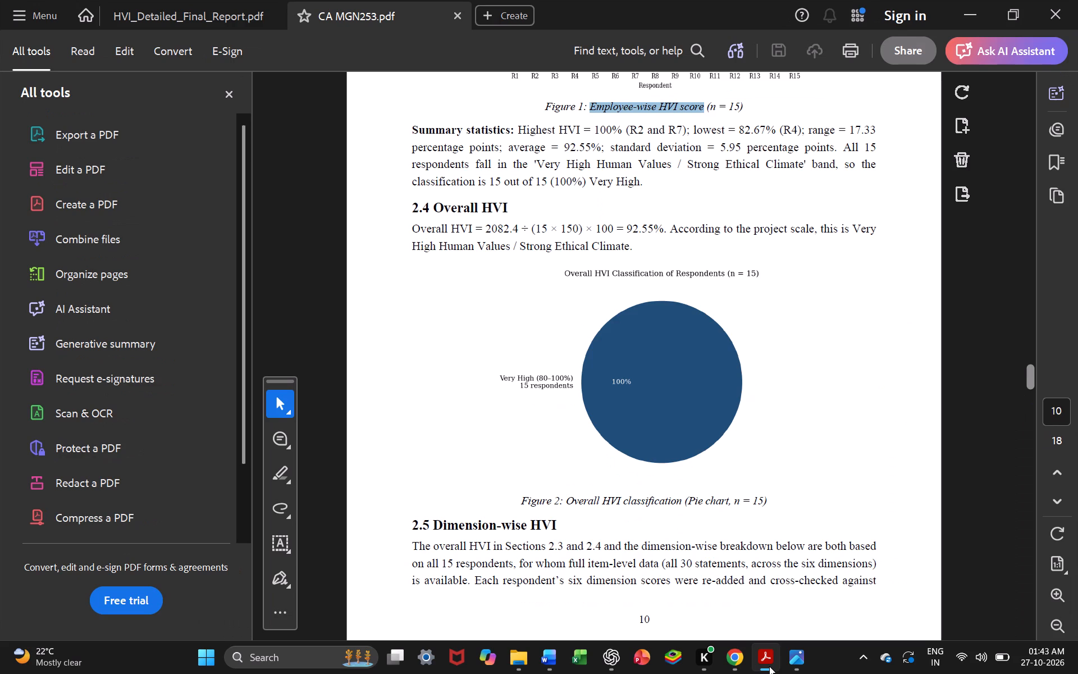
click(769, 666)
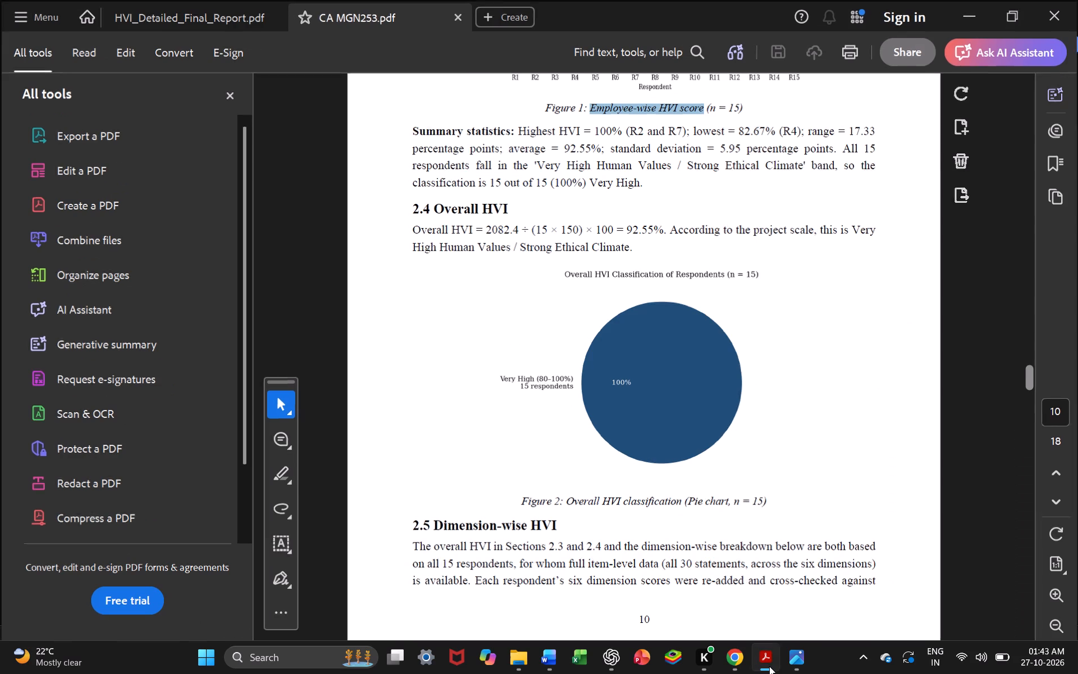
scroll(670, 486, up, 1)
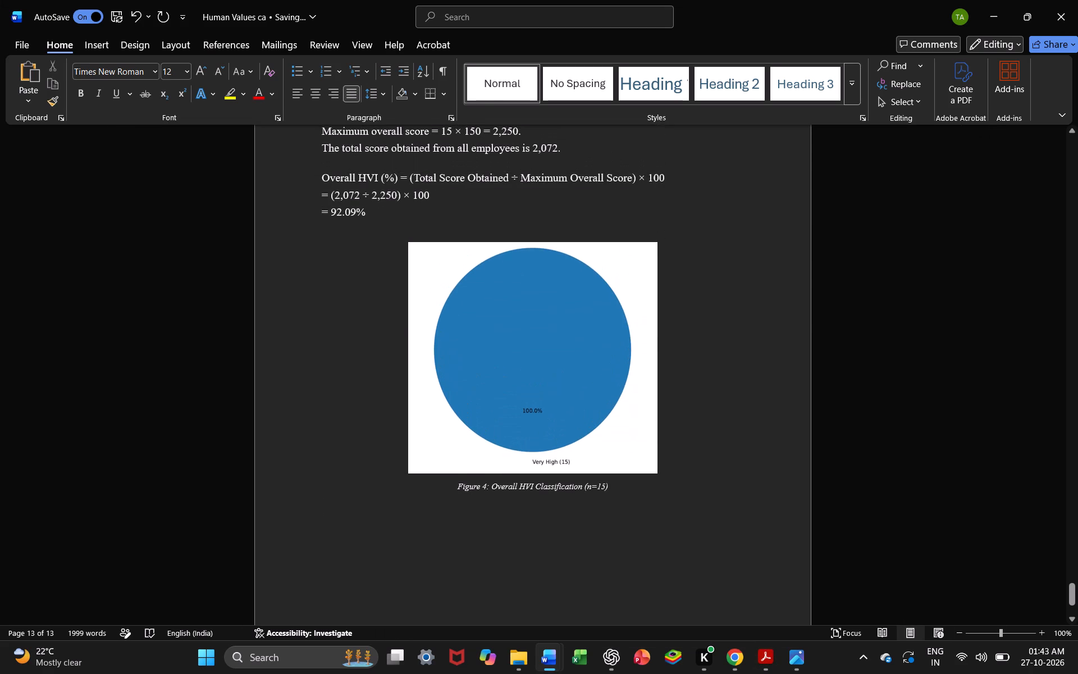
scroll(670, 486, up, 1)
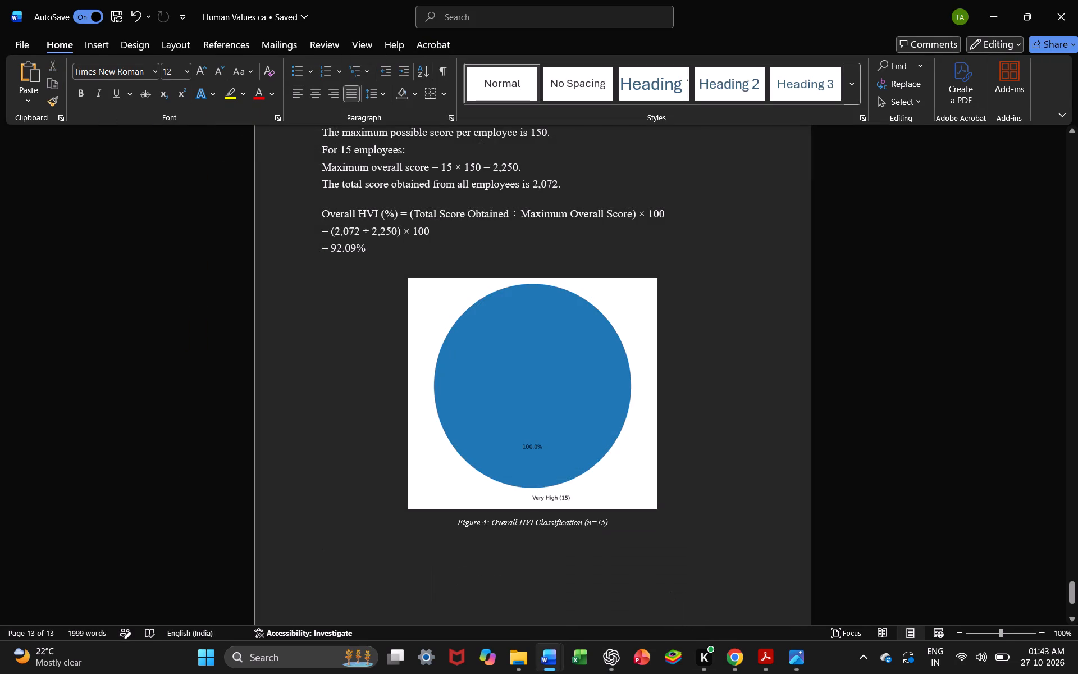
key(ctrl+v)
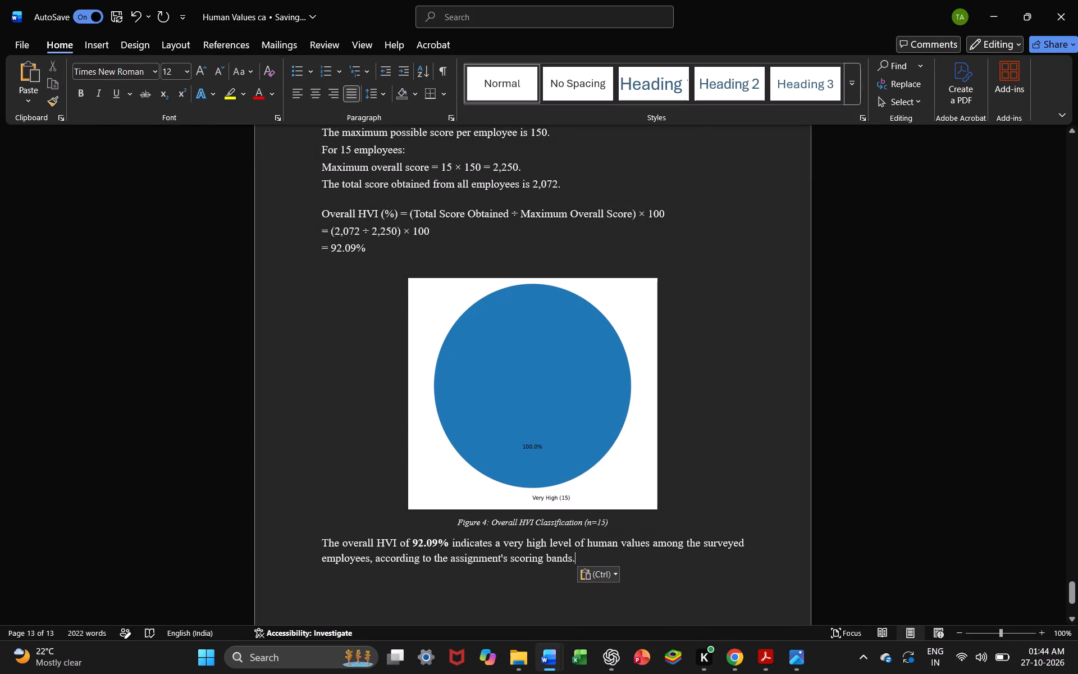
Remove the bold formatting from "92.09%" in the pasted interpretation paragraph.
drag(322, 542, 607, 570)
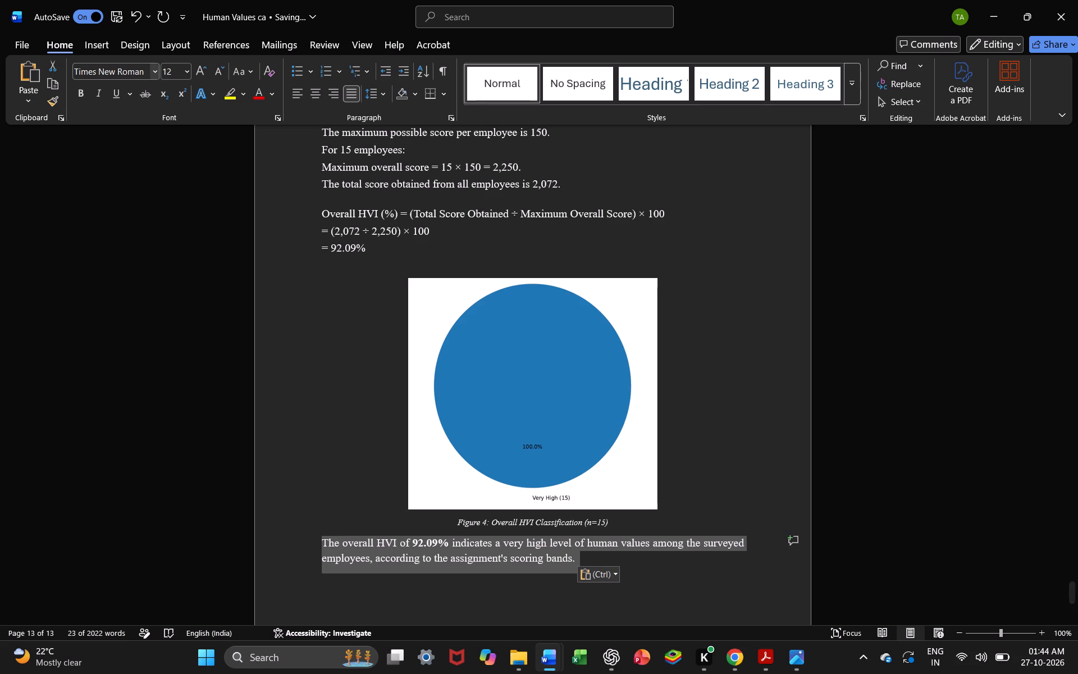
double_click(77, 97)
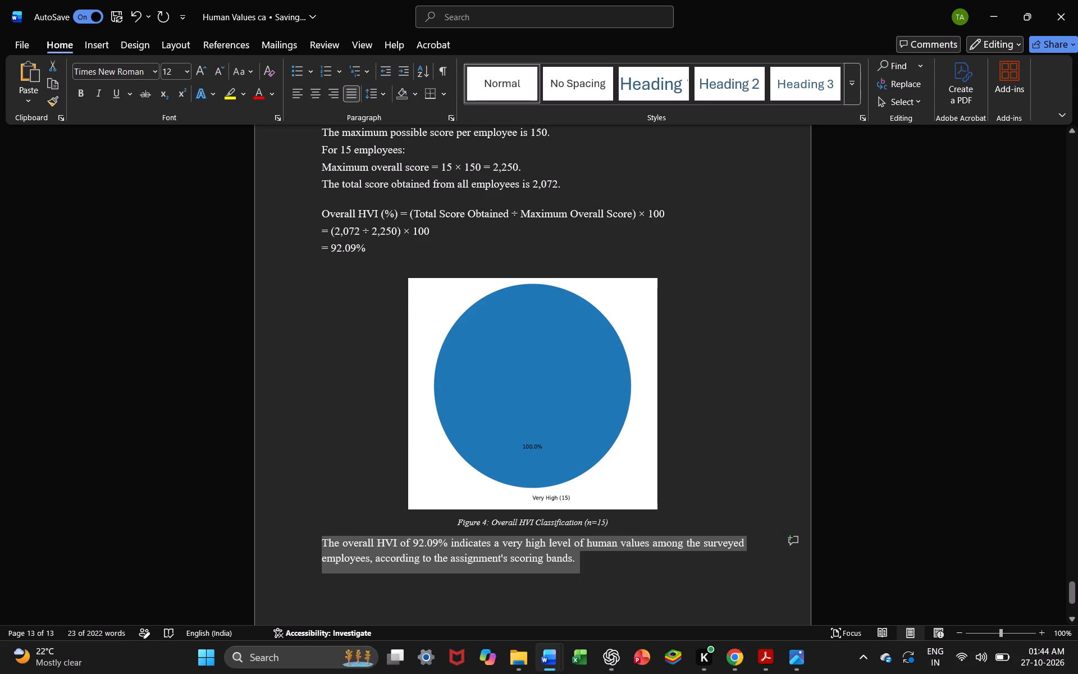
click(808, 374)
click(921, 420)
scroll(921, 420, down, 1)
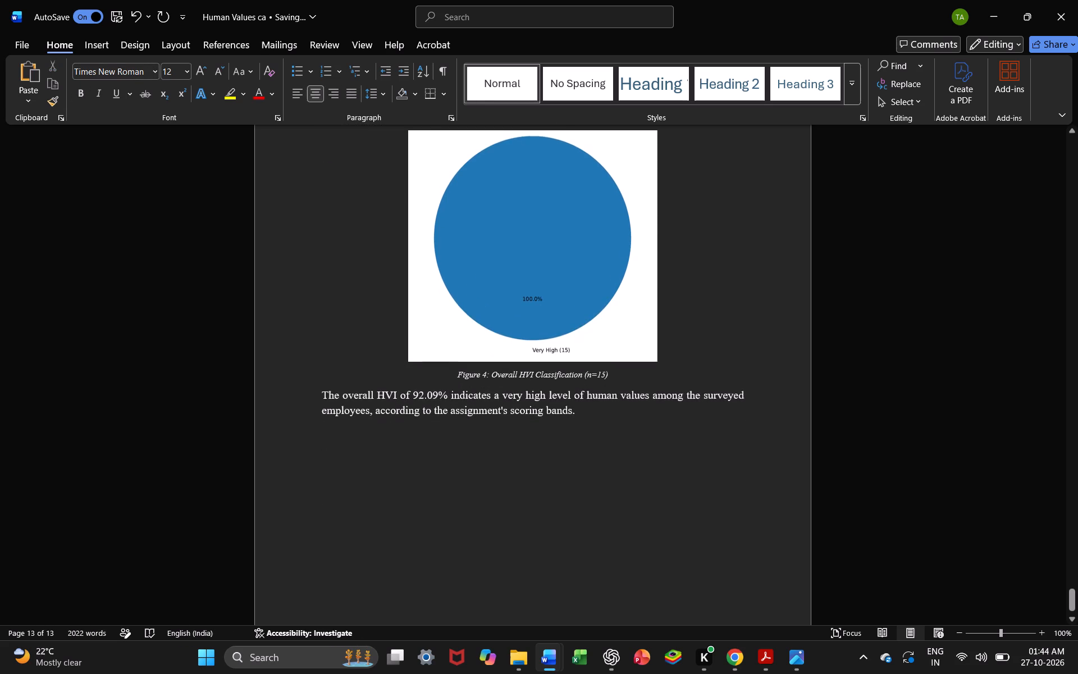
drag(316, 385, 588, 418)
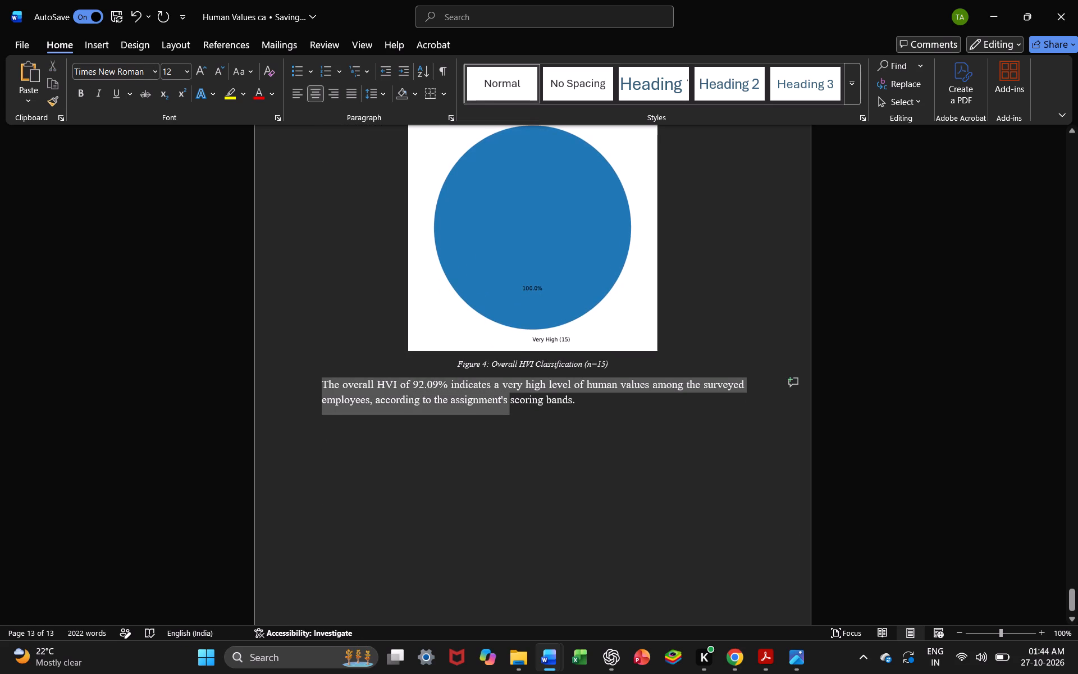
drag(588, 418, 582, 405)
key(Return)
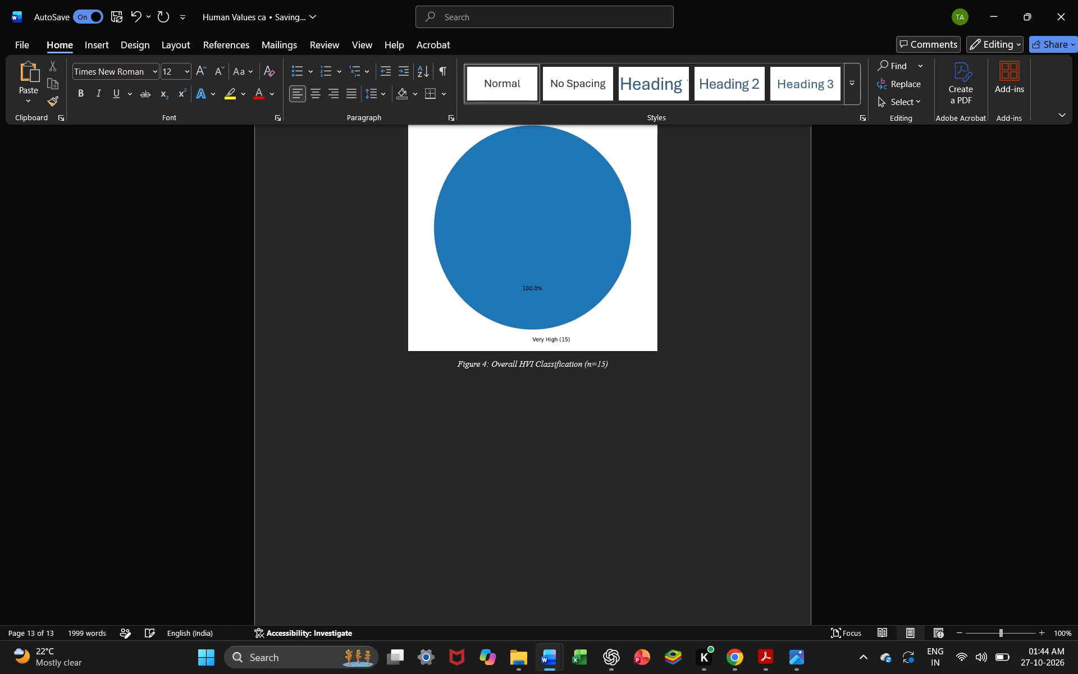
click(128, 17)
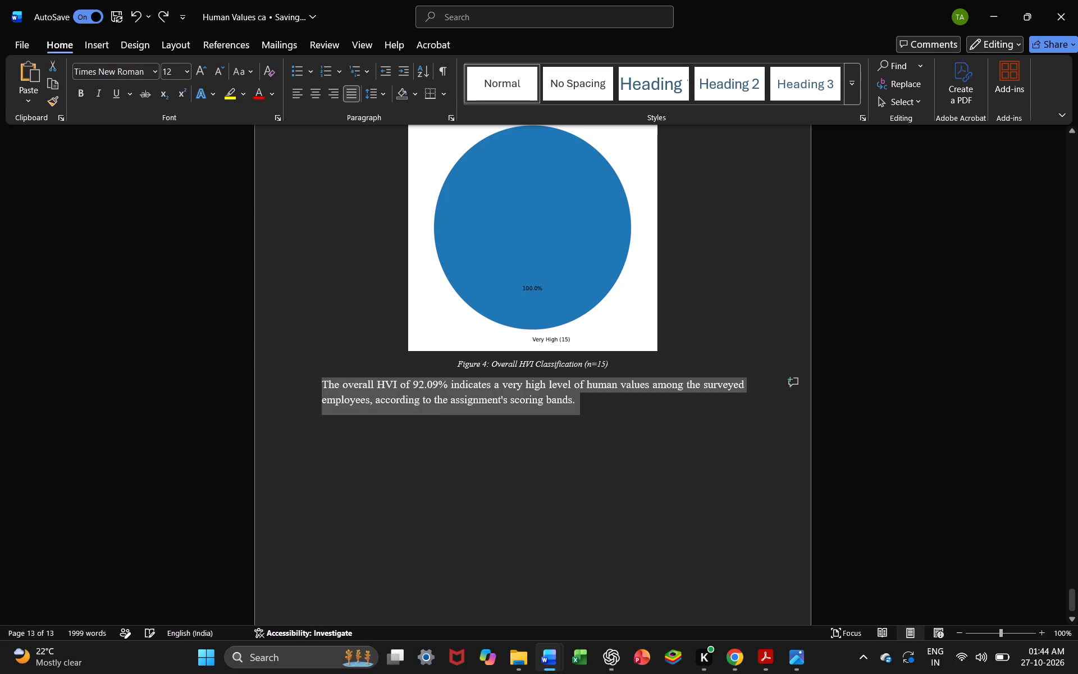
Insert a blank line between the Figure 4 caption and the overall HVI interpretation paragraph.
click(315, 392)
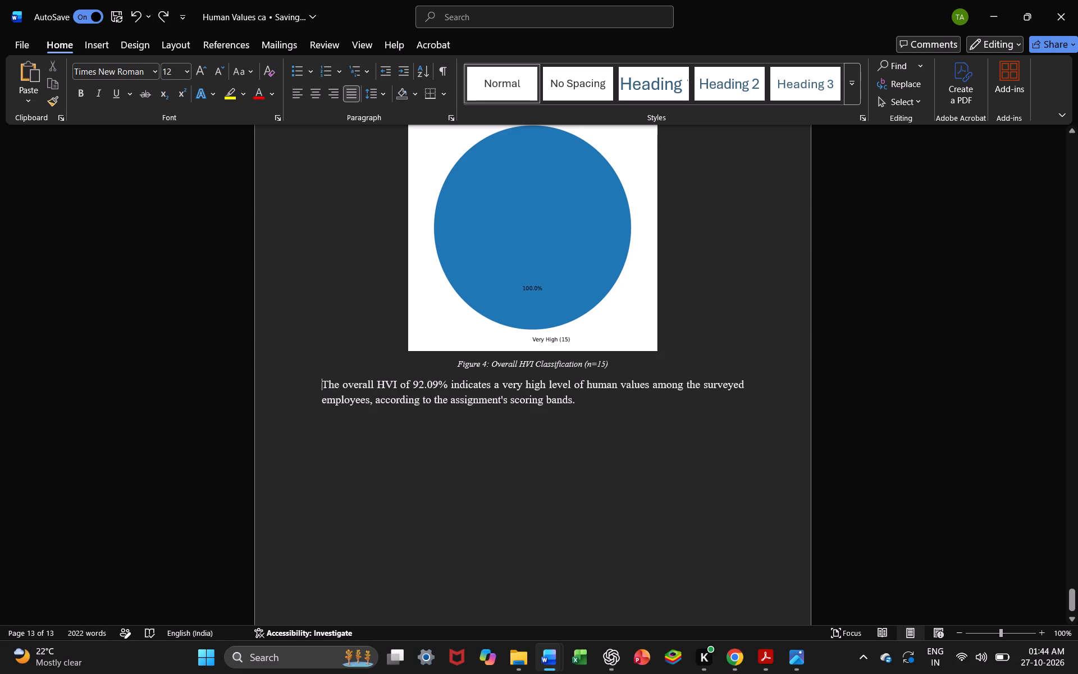
key(Return)
Set the line spacing of the blank line between the Figure 4 caption and the overall HVI interpretation to Multiple at 0.3.
double_click(403, 380)
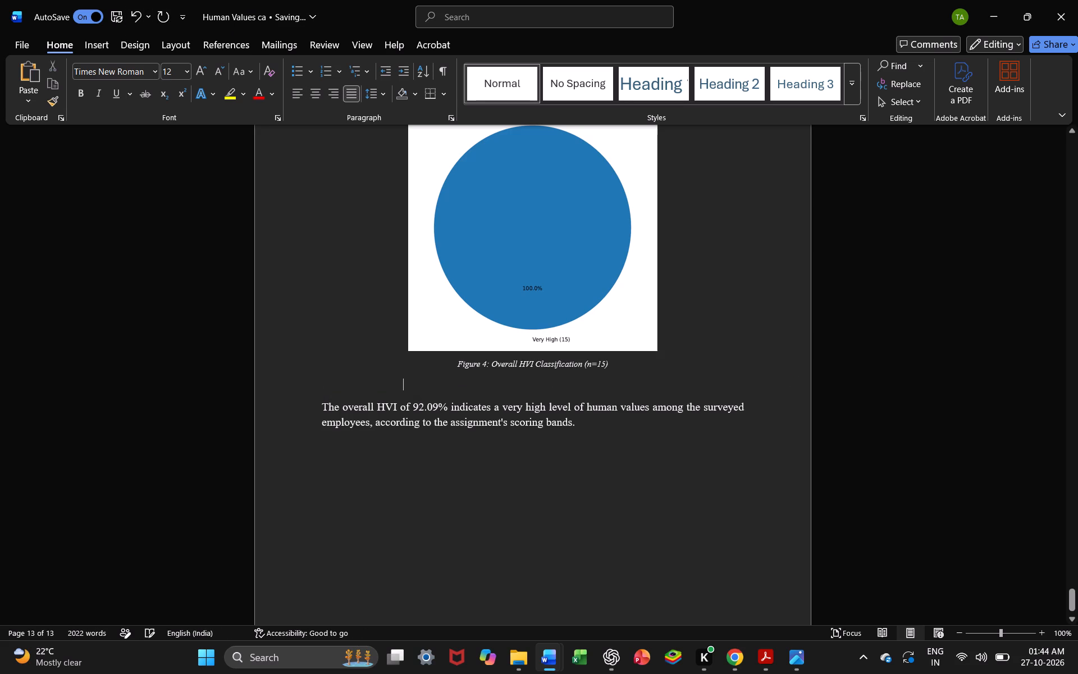
drag(342, 382, 304, 385)
click(324, 384)
drag(324, 384, 335, 385)
click(380, 99)
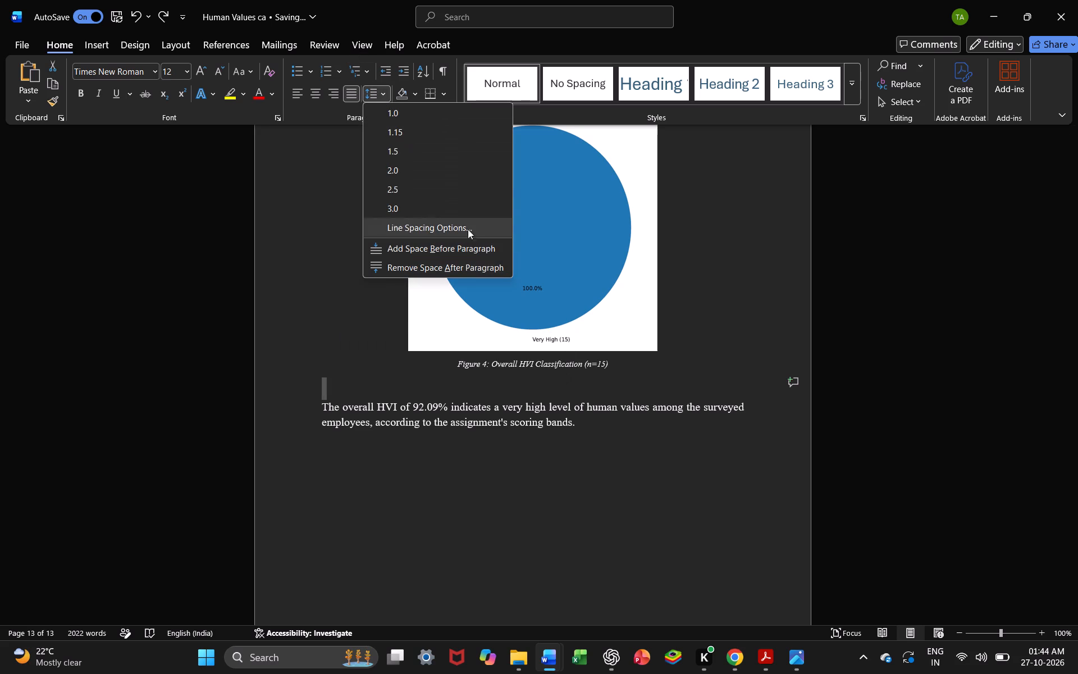
click(465, 227)
click(664, 346)
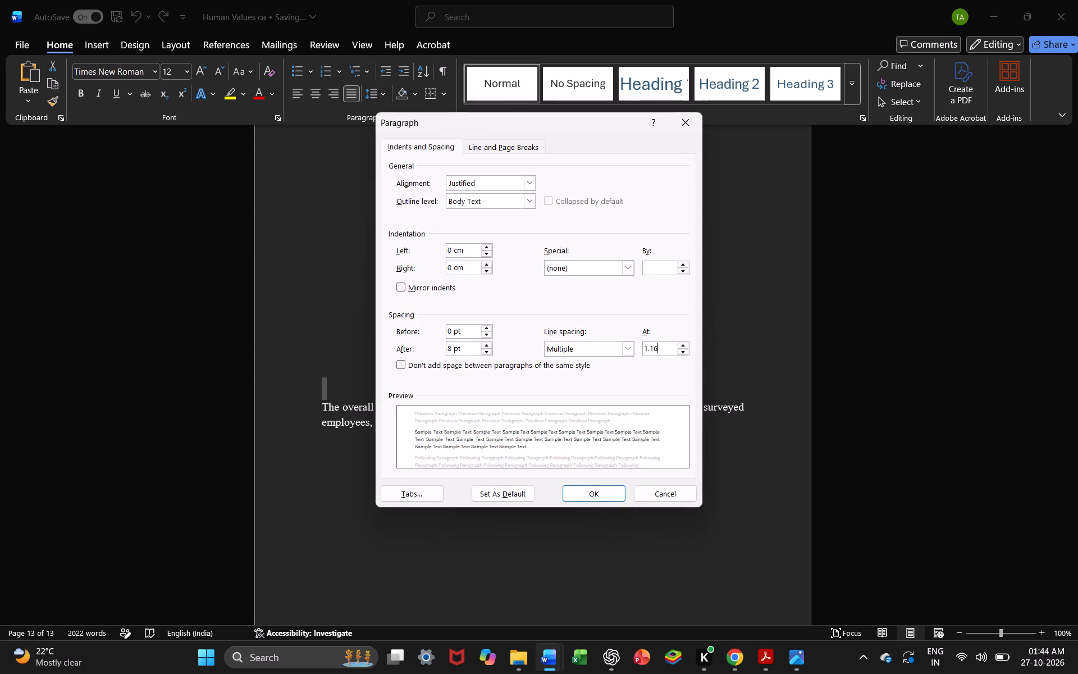
key(BackSpace)
key(BackSpace)
key(BackSpace)
key(BackSpace)
key(BackSpace)
key(BackSpace)
key(BackSpace)
key(BackSpace)
key(BackSpace)
text(0.3)
key(Return)
click(743, 589)
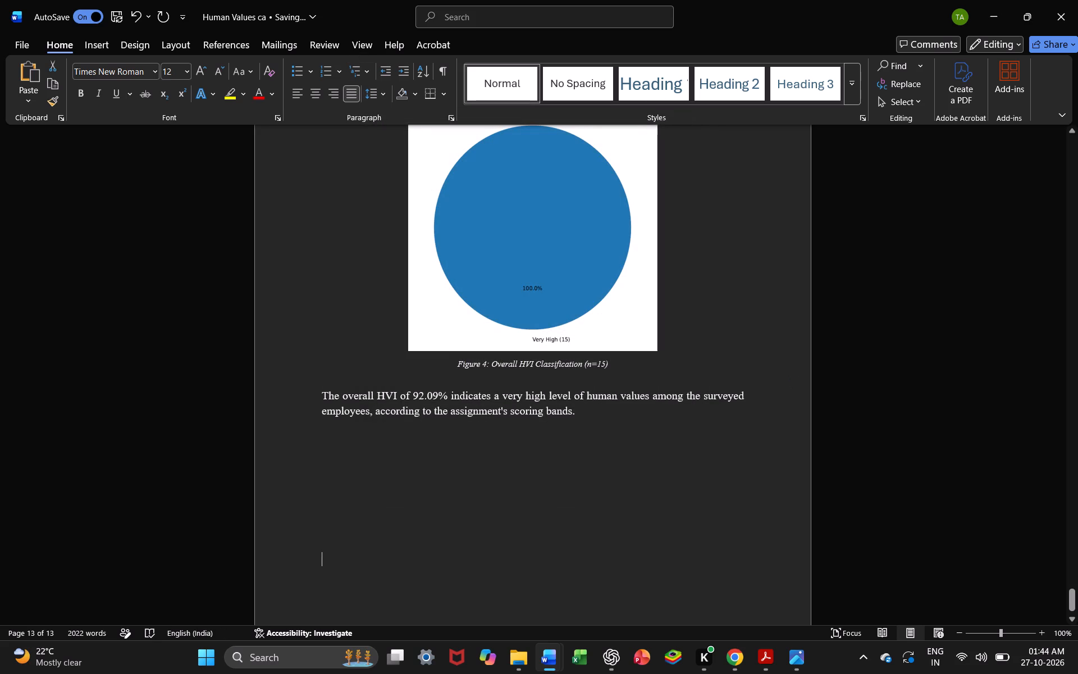
click(880, 456)
Compare the report's Overall HVI section with section 2.4 Overall HVI and its pie chart in CA MGN253.pdf in Acrobat.
scroll(880, 456, up, 3)
scroll(880, 456, down, 1)
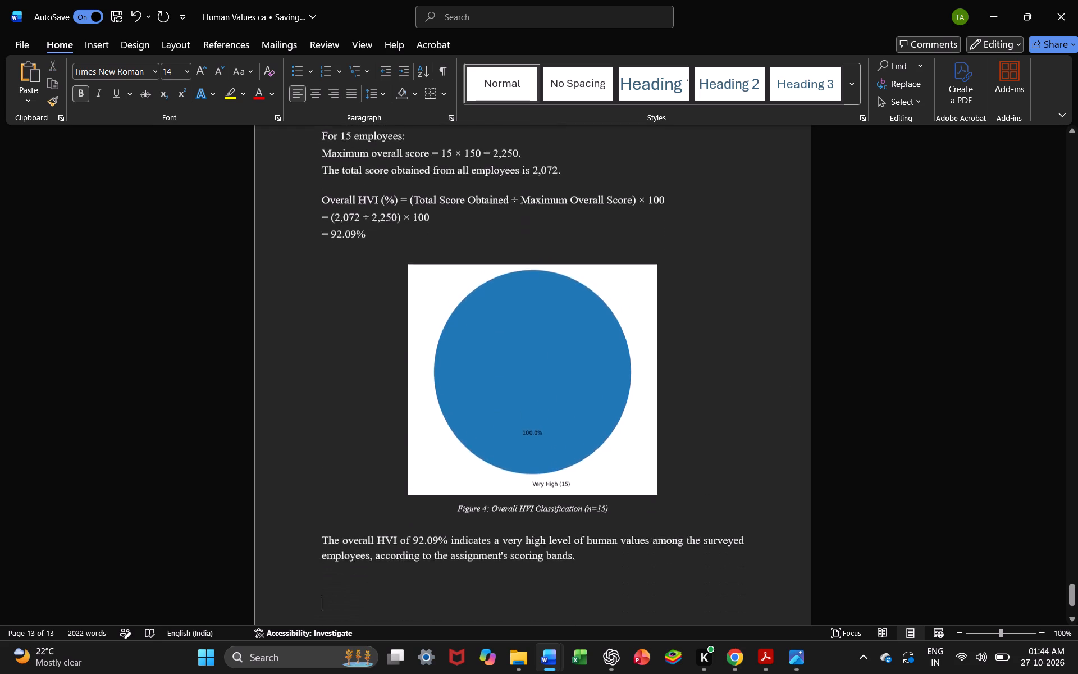
scroll(880, 456, down, 1)
scroll(880, 456, up, 1)
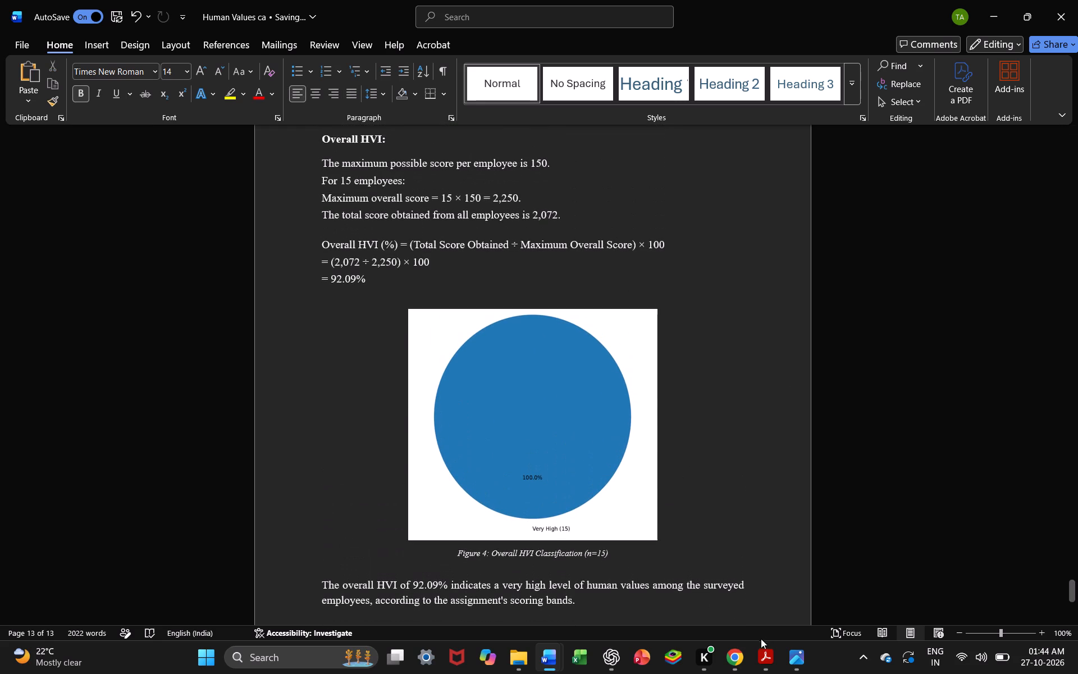
click(768, 653)
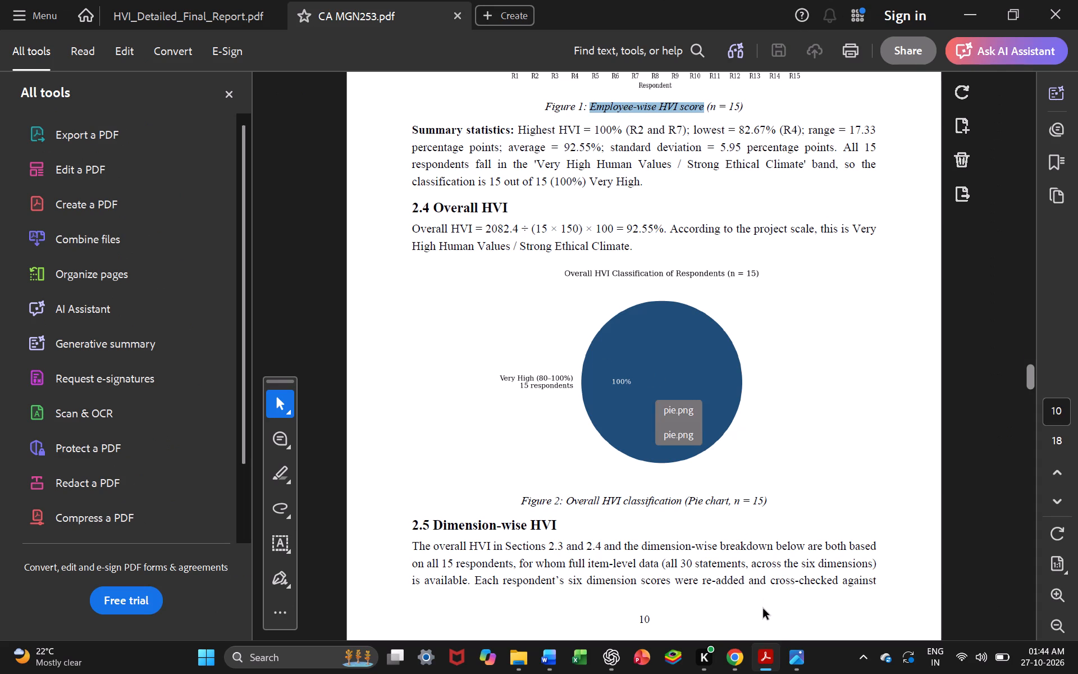
click(769, 655)
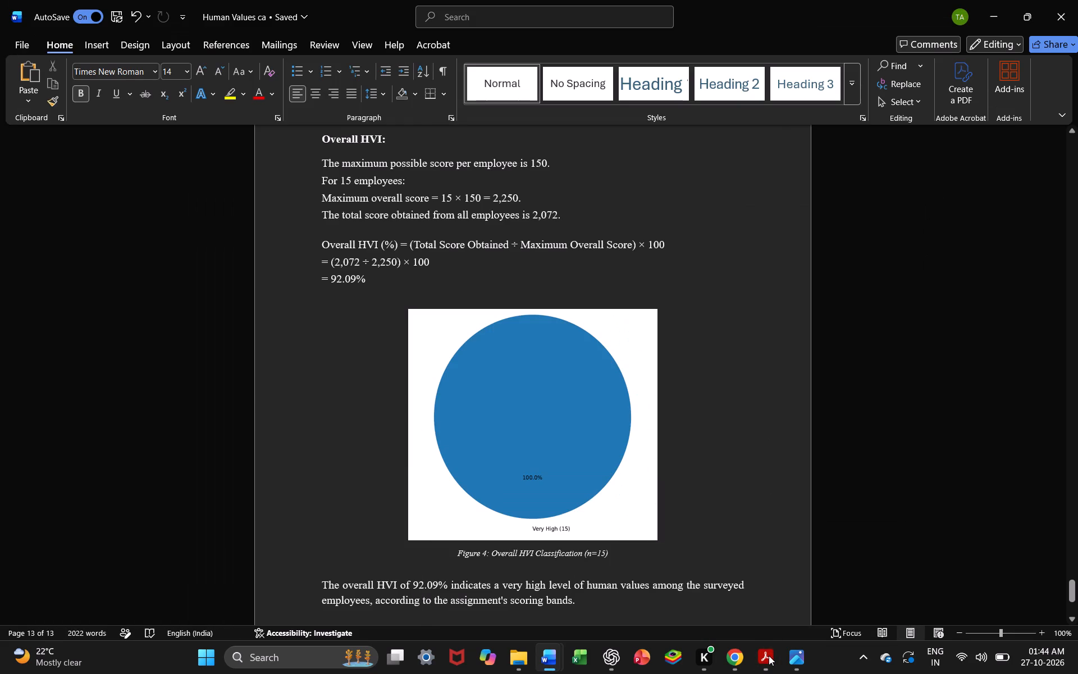
click(765, 652)
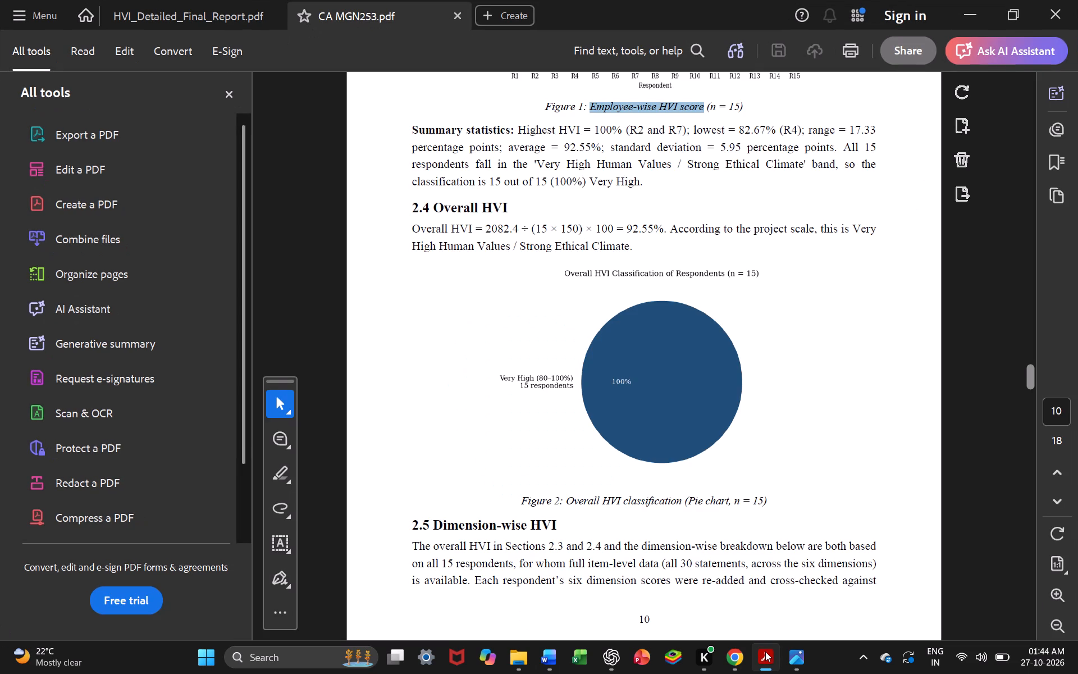
click(765, 652)
click(765, 652)
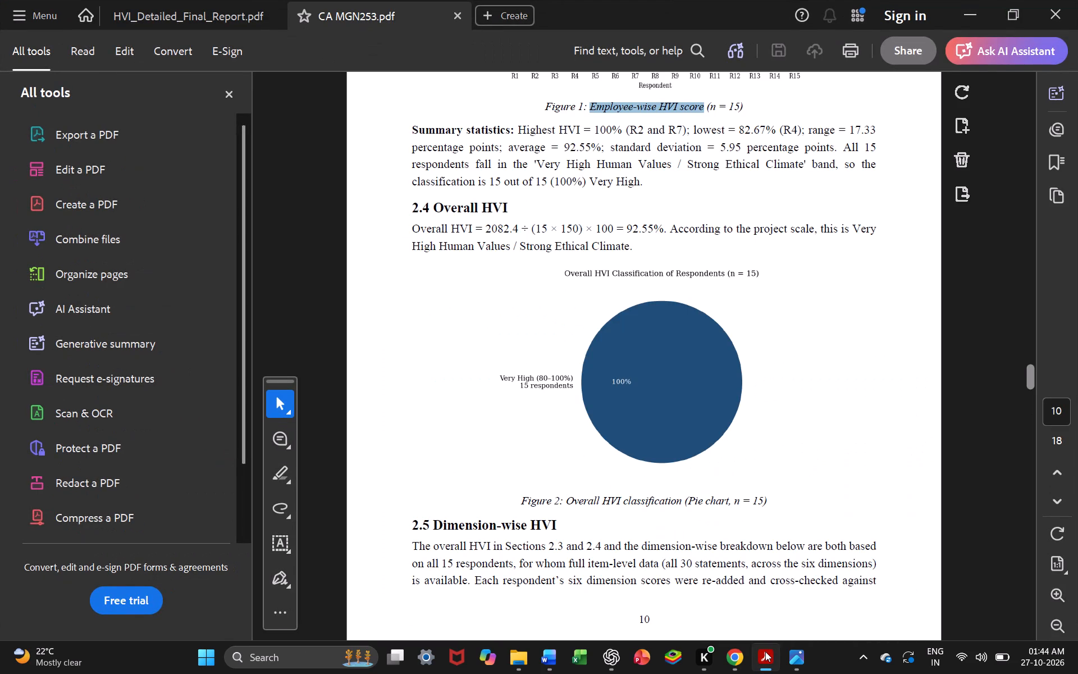
click(765, 652)
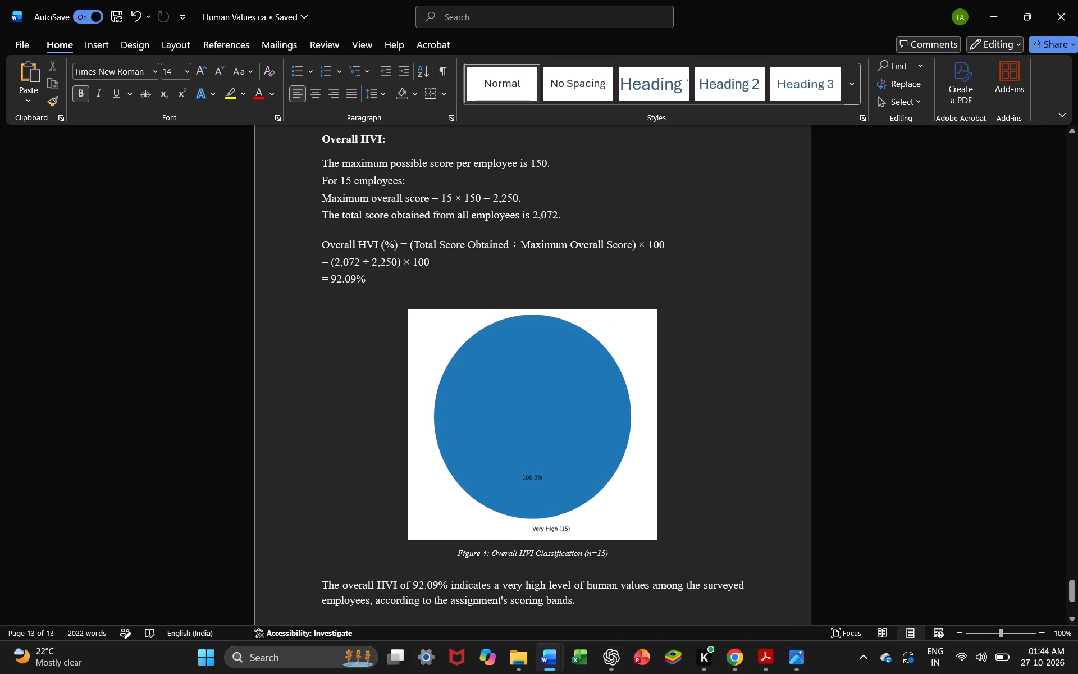
Insert the score range "(80% - 100%)" after "human values" in the overall HVI interpretation sentence in Word.
click(649, 585)
key(space)
key(shift+parenleft)
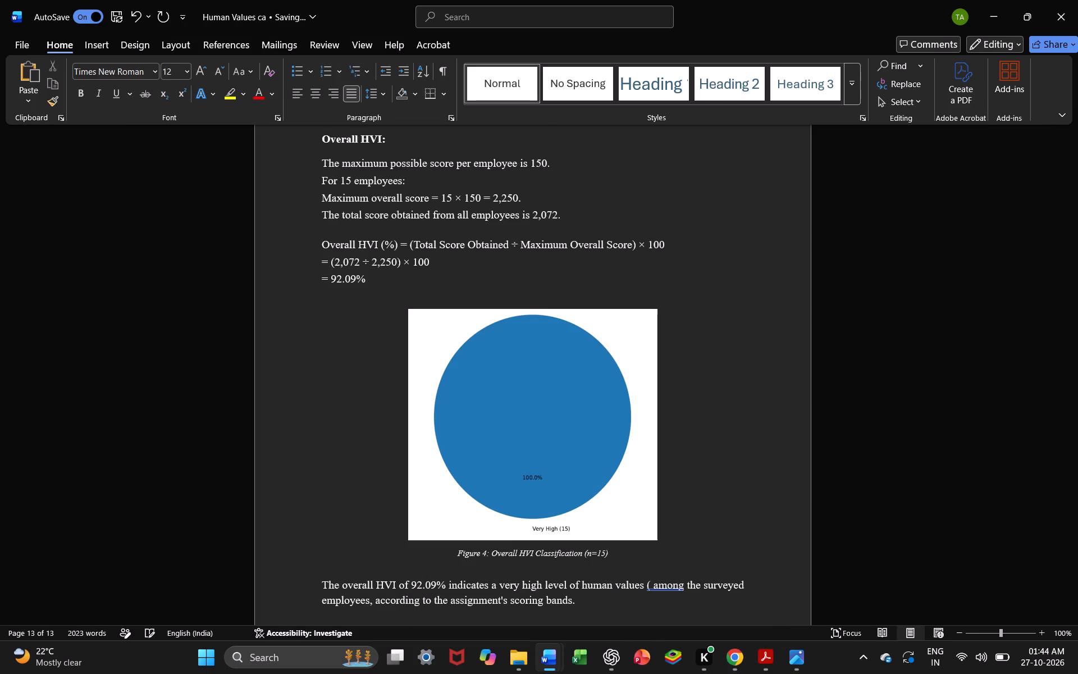
text(80)
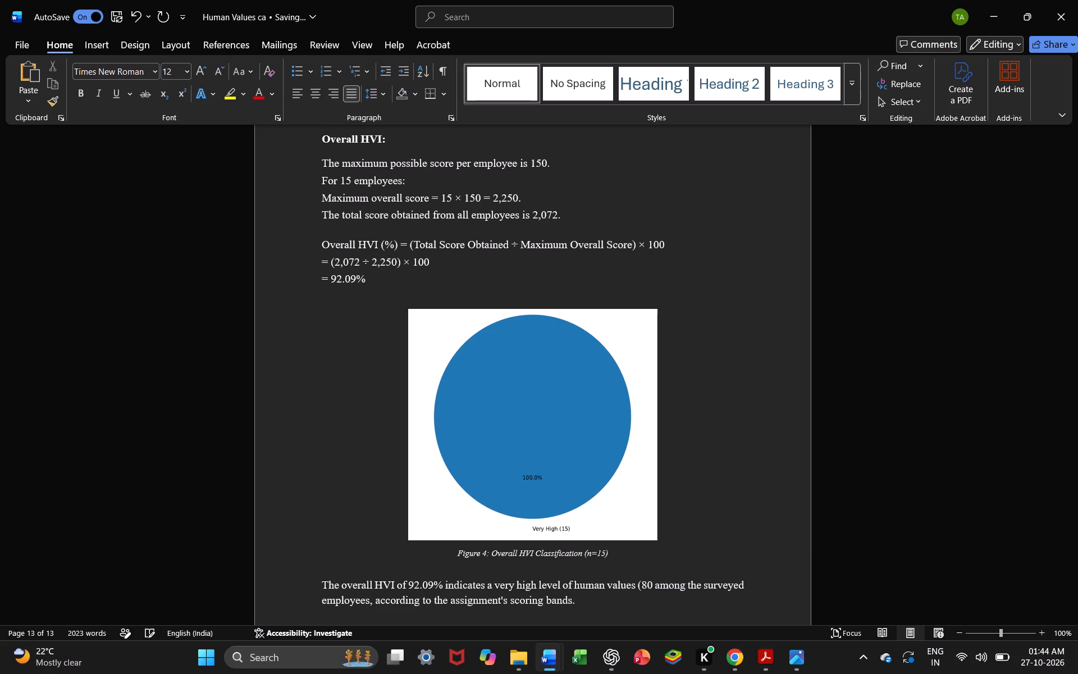
key(shift+percent)
text(-100)
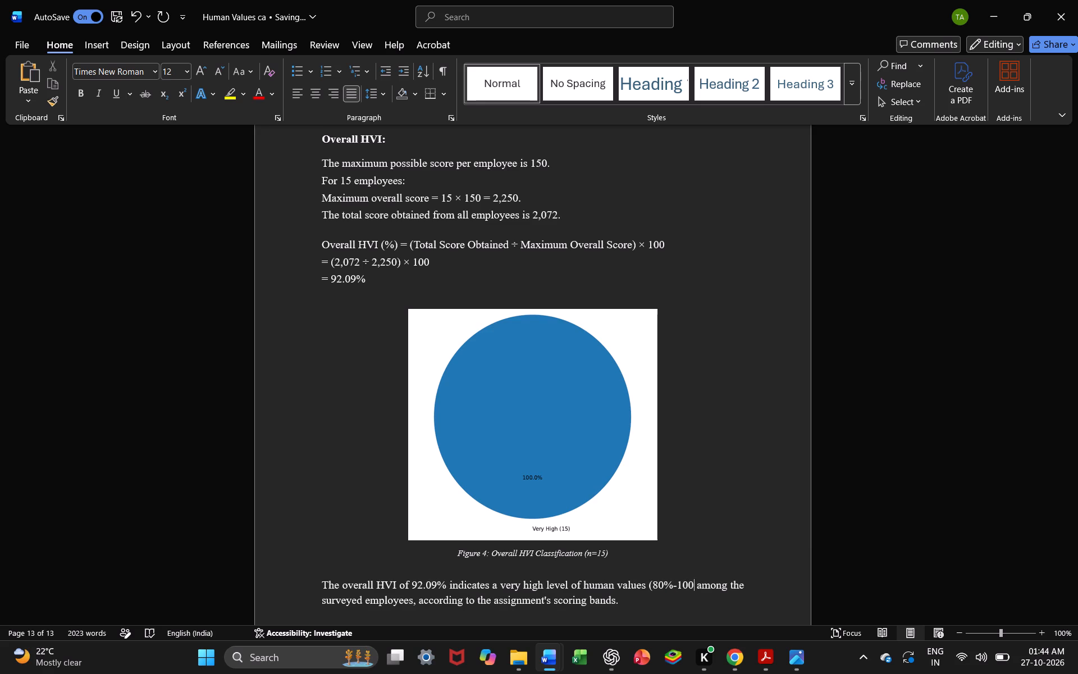
key(shift+percent)
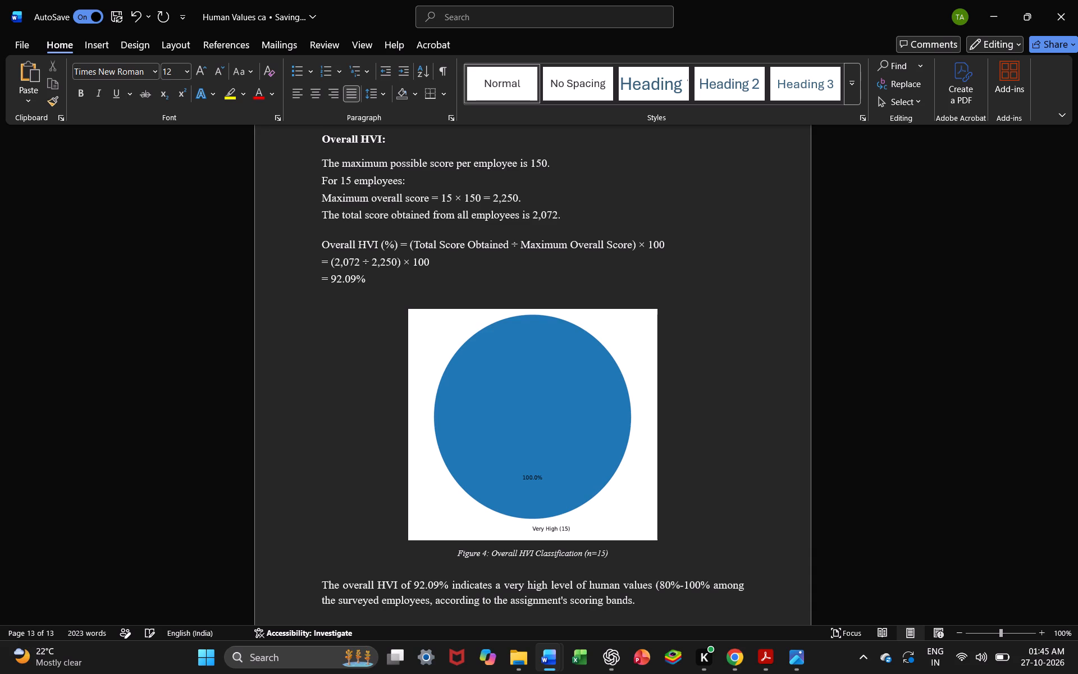
text())
key(space)
key(BackSpace)
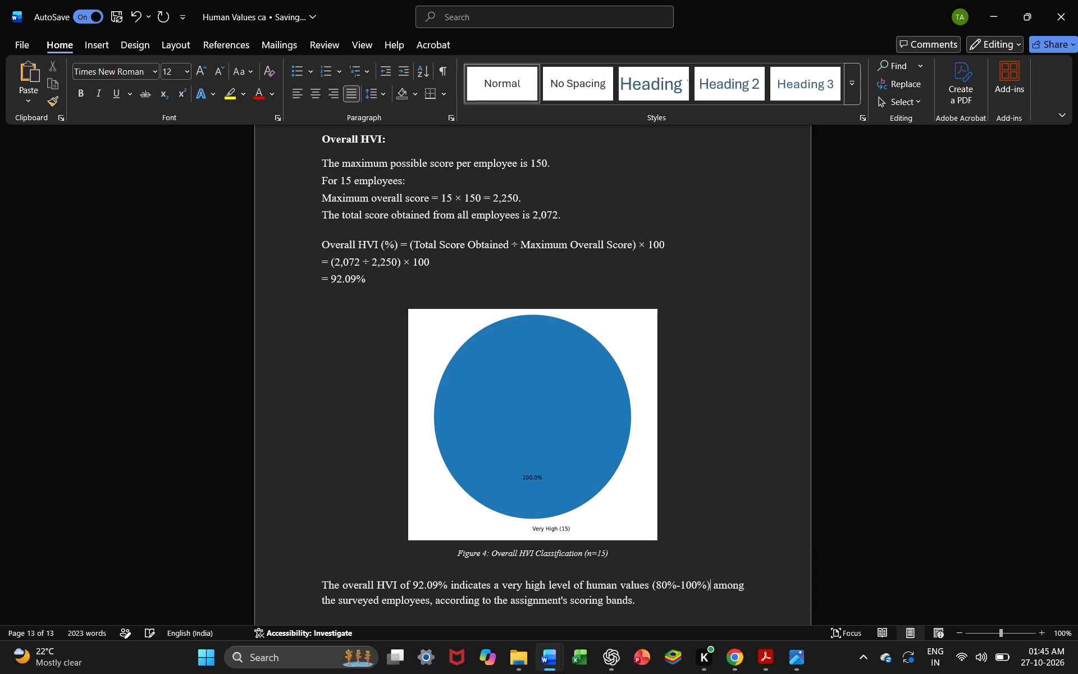
key(Right)
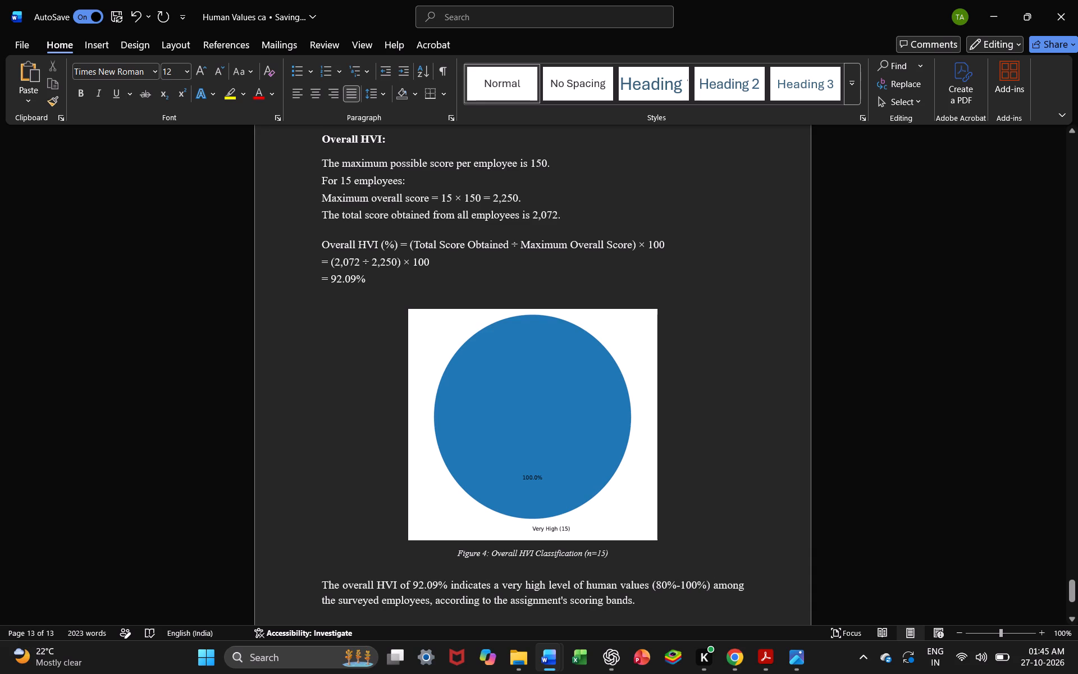
click(675, 585)
key(space)
click(683, 585)
key(space)
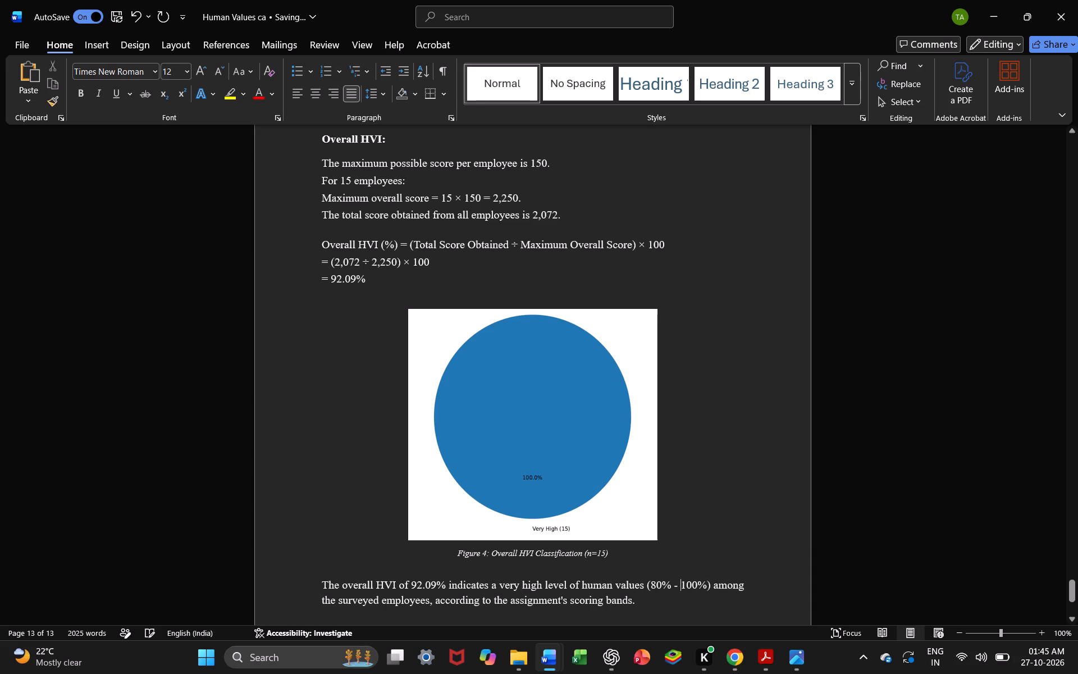
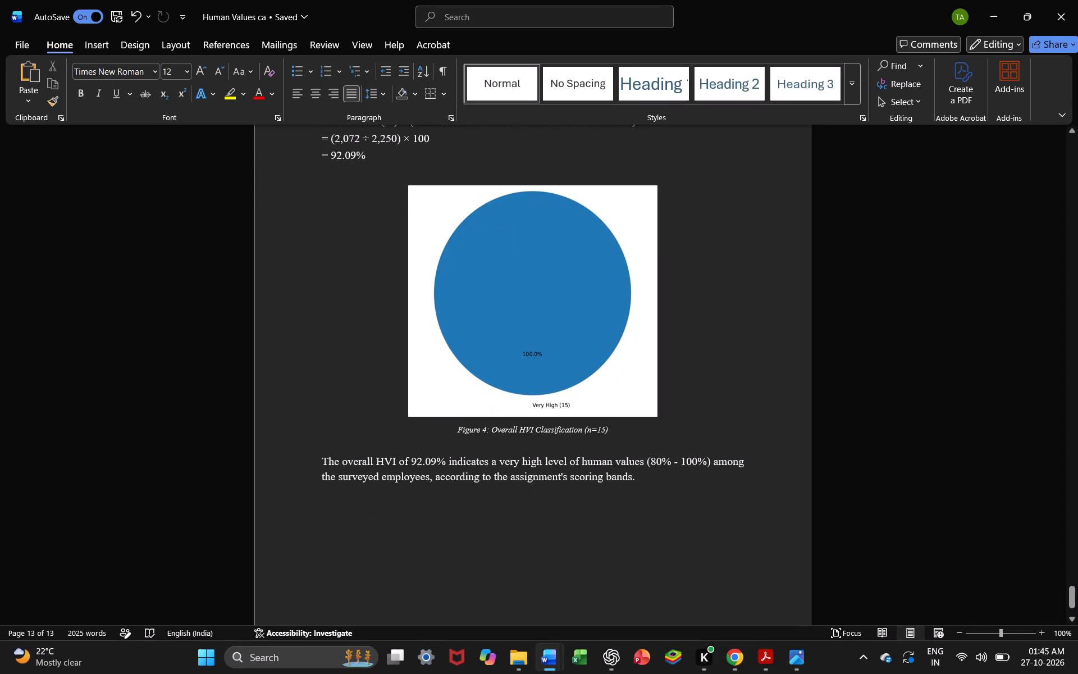
Remove ", according to the assignment's scoring bands" from the overall HVI interpretation so the sentence ends after "employees".
key(Return)
scroll(666, 490, up, 2)
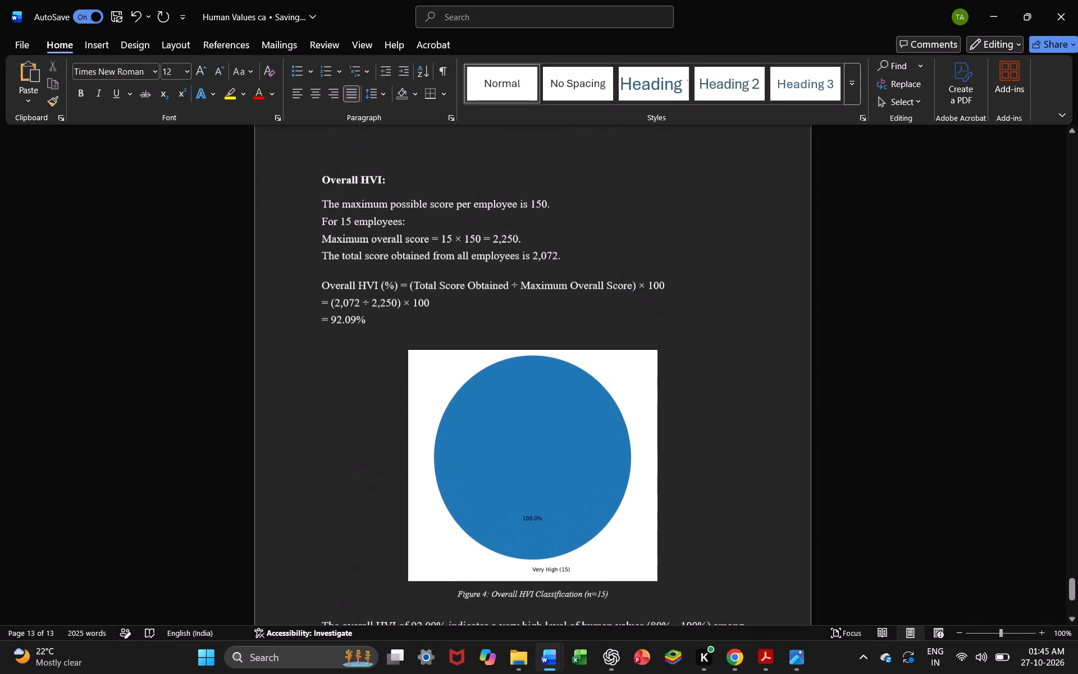
scroll(666, 490, down, 2)
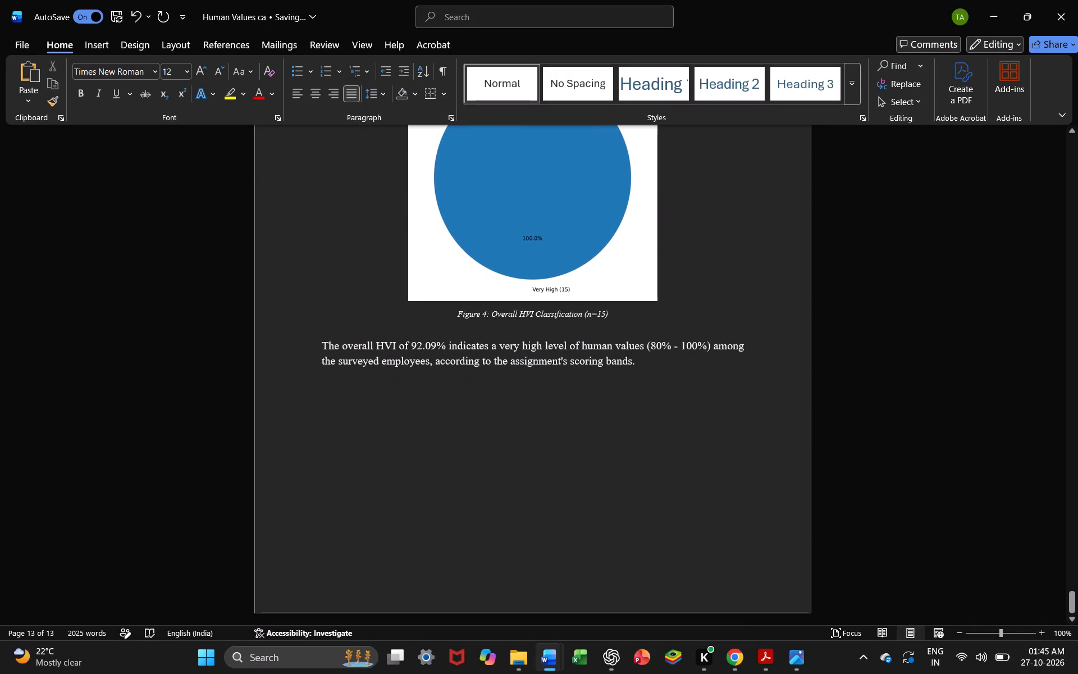
scroll(666, 490, up, 1)
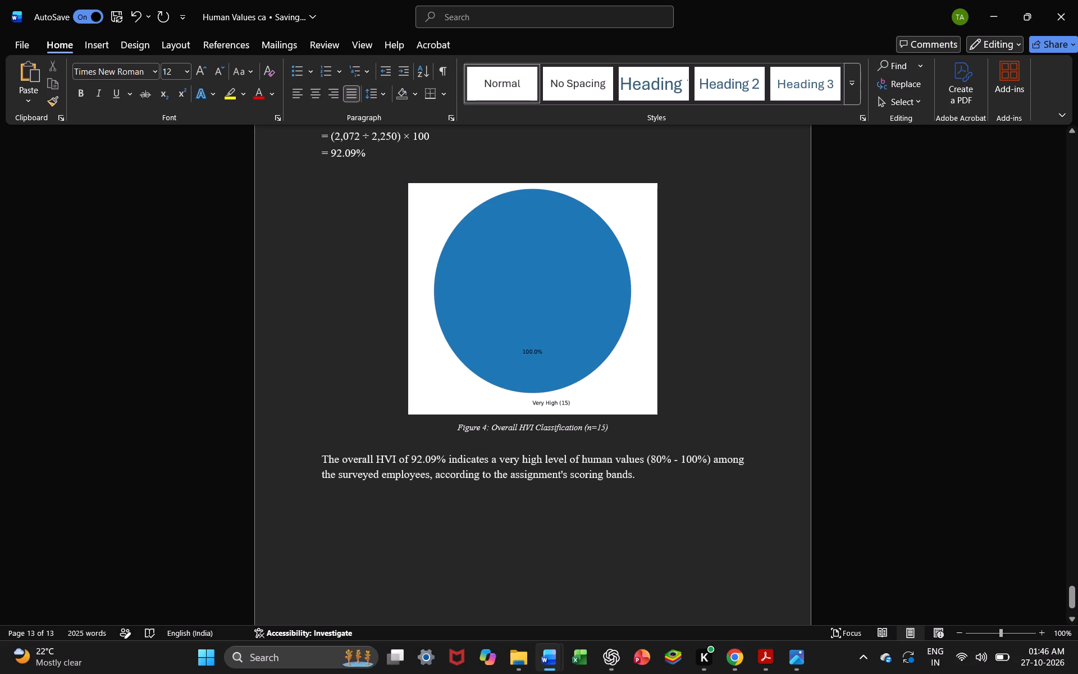
drag(714, 462, 724, 481)
drag(724, 481, 727, 485)
click(664, 476)
drag(633, 477, 432, 473)
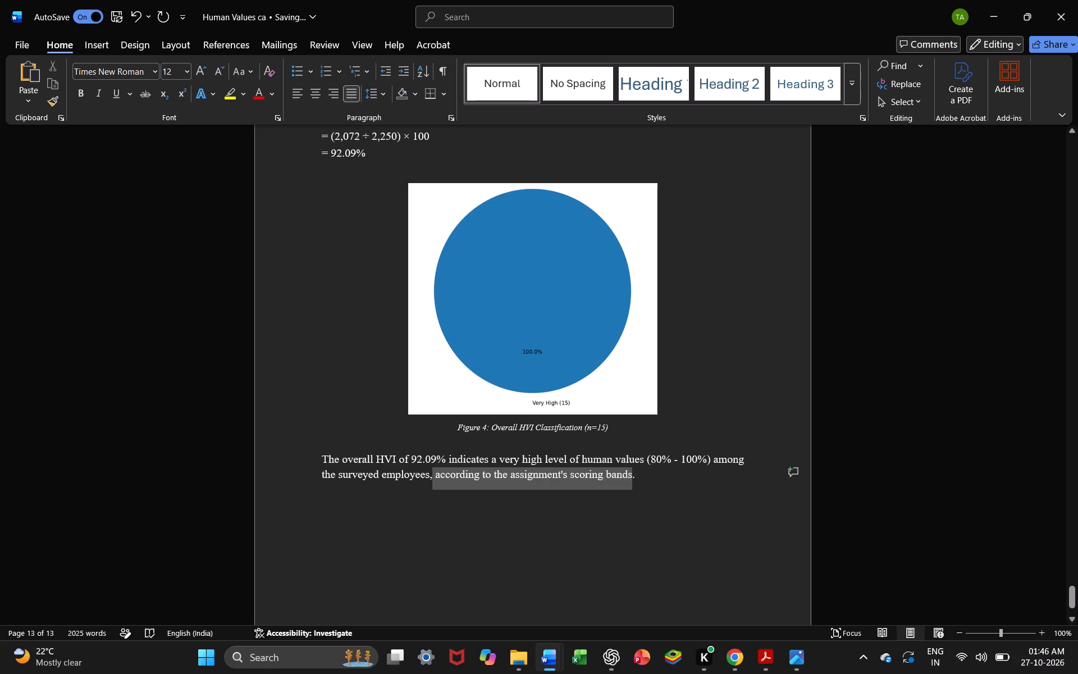
drag(432, 473, 431, 473)
key(BackSpace)
key(BackSpace)
click(528, 471)
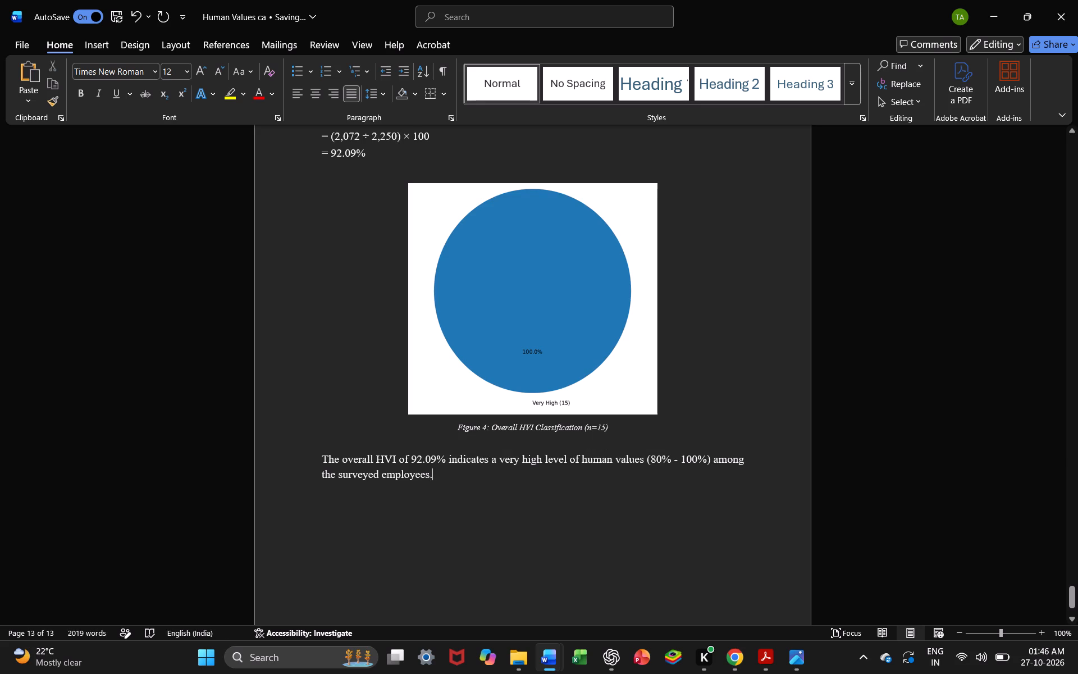
key(space)
Review the report's section 8 from the Overall HVI part back to the calculation method, checking tables, formulas and figures.
scroll(528, 471, up, 3)
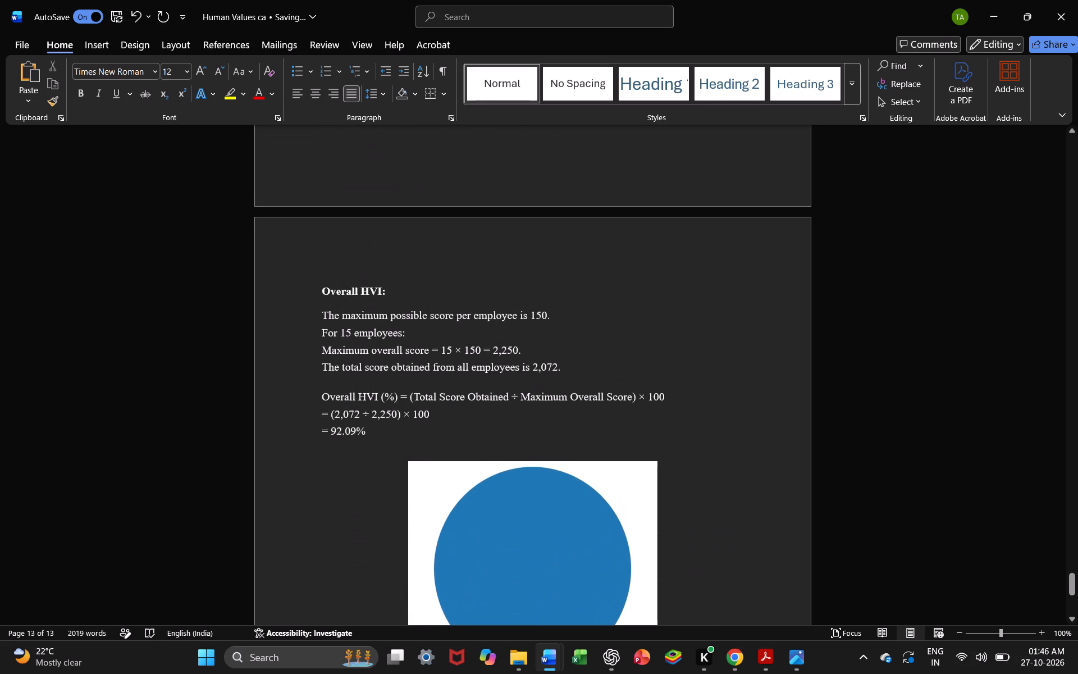
scroll(528, 471, up, 5)
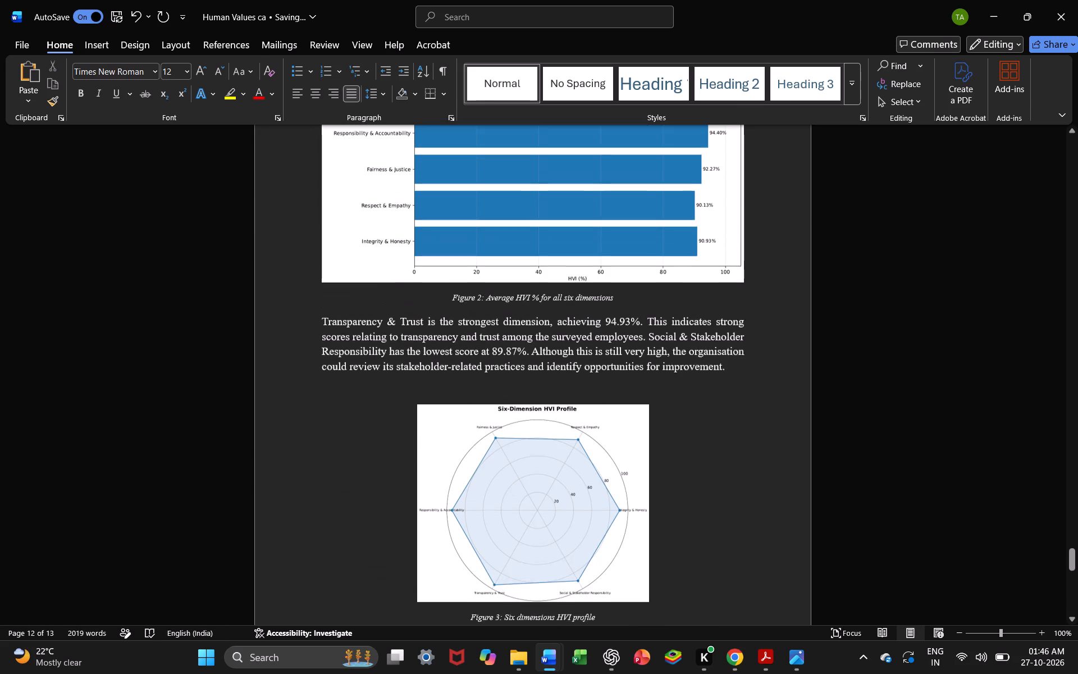
scroll(528, 471, up, 4)
scroll(528, 471, down, 2)
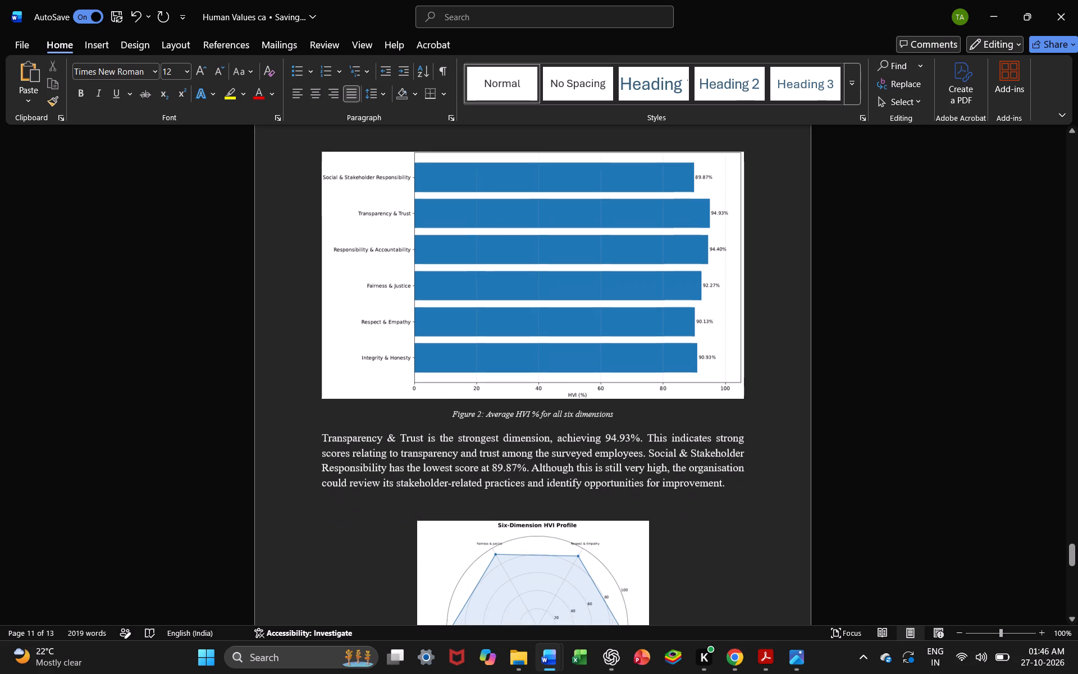
scroll(528, 471, up, 4)
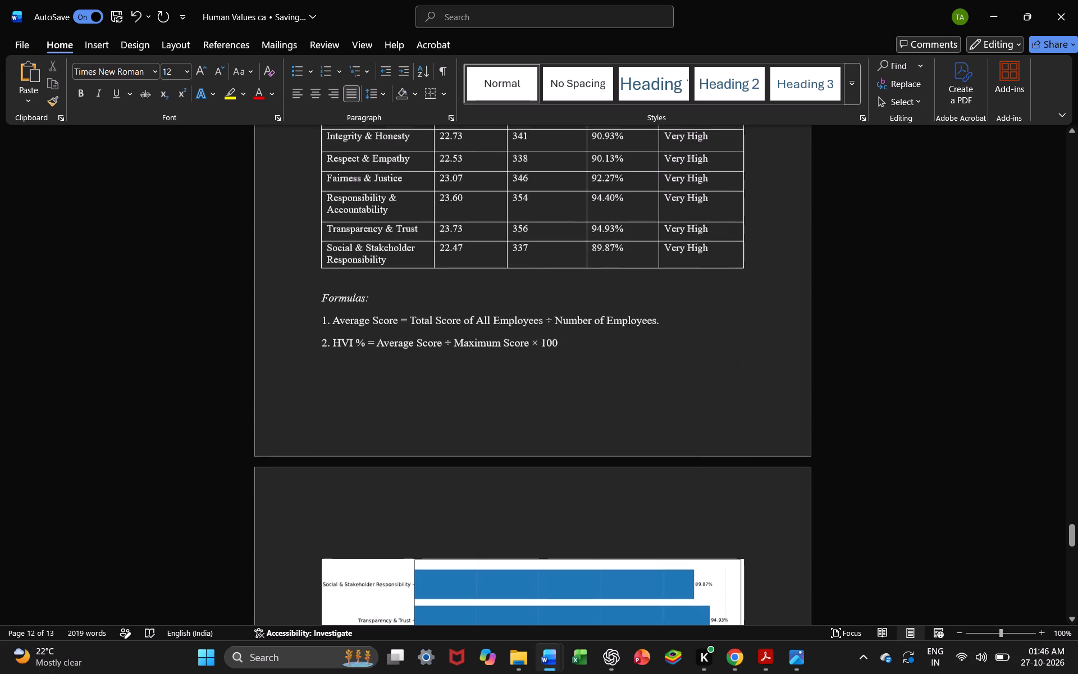
scroll(528, 471, up, 2)
scroll(528, 471, down, 1)
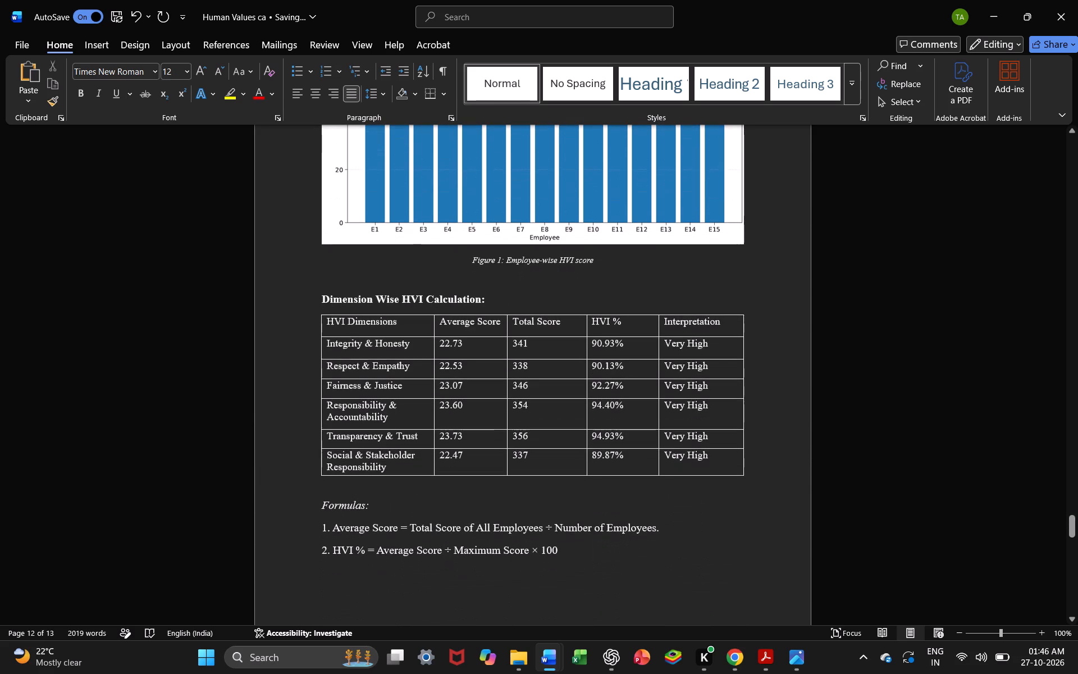
scroll(528, 471, up, 2)
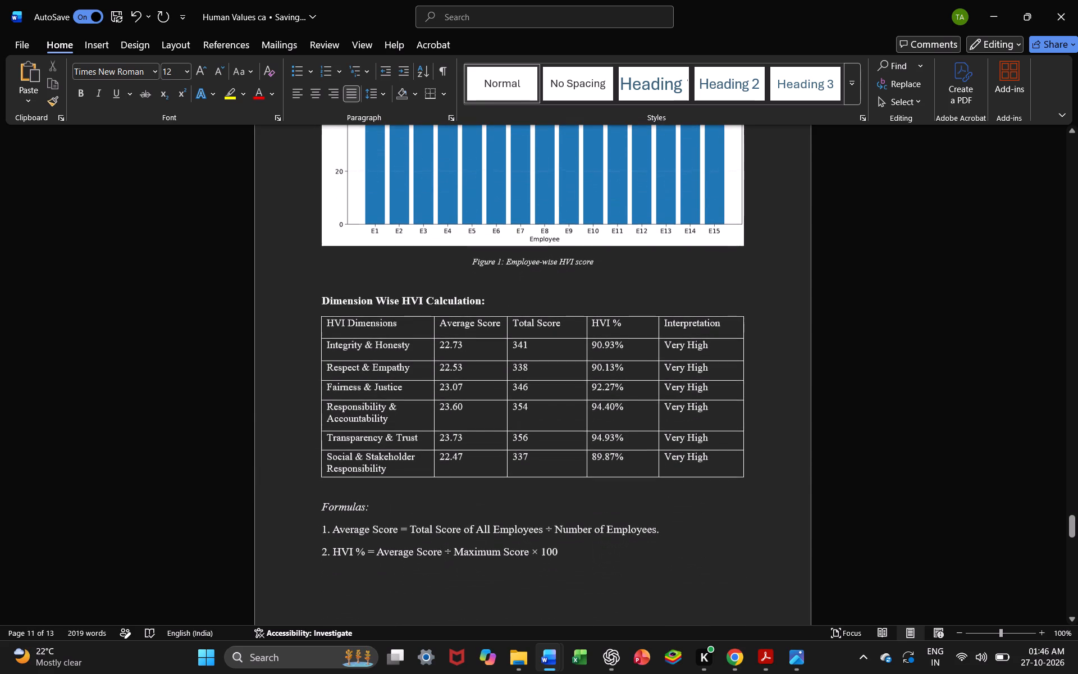
scroll(528, 471, up, 5)
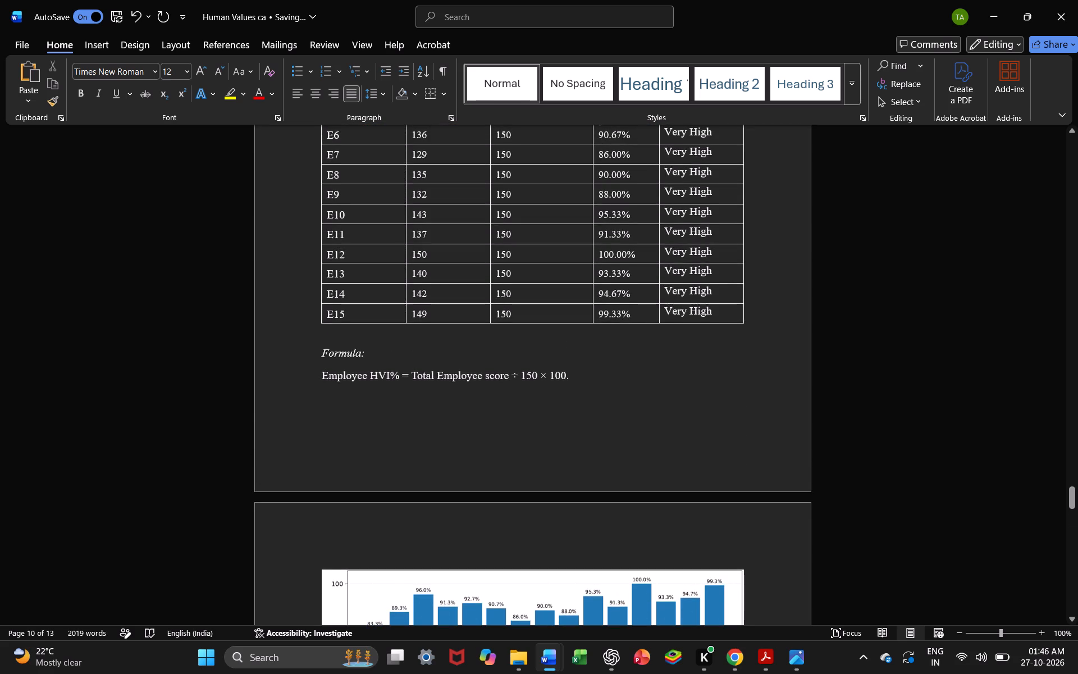
scroll(528, 471, up, 4)
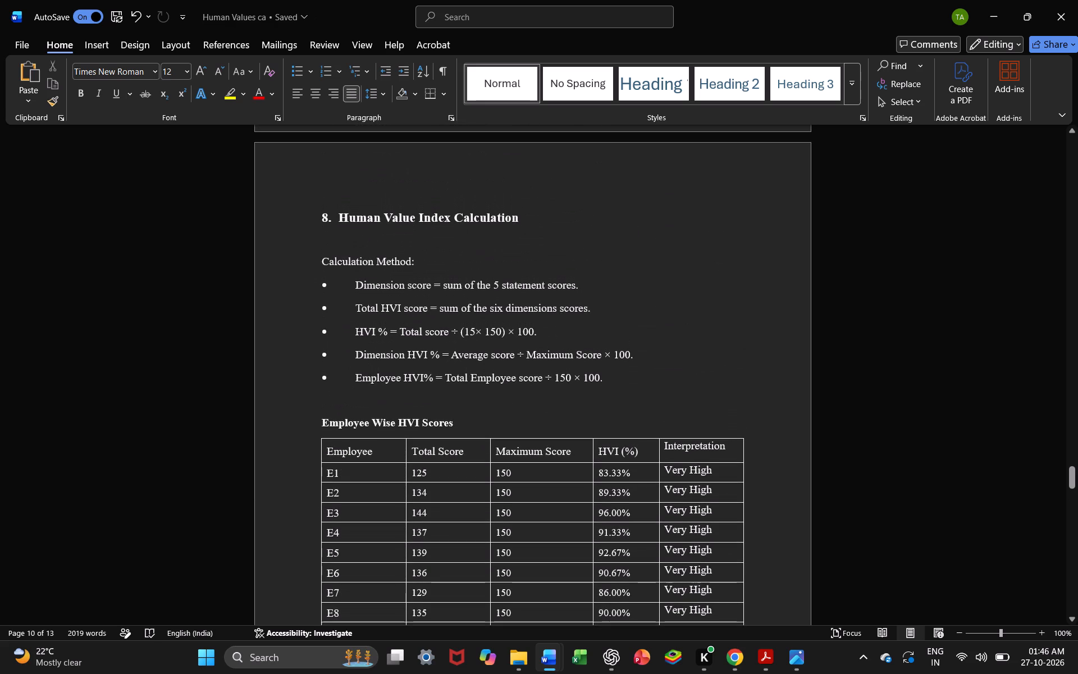
scroll(528, 471, up, 2)
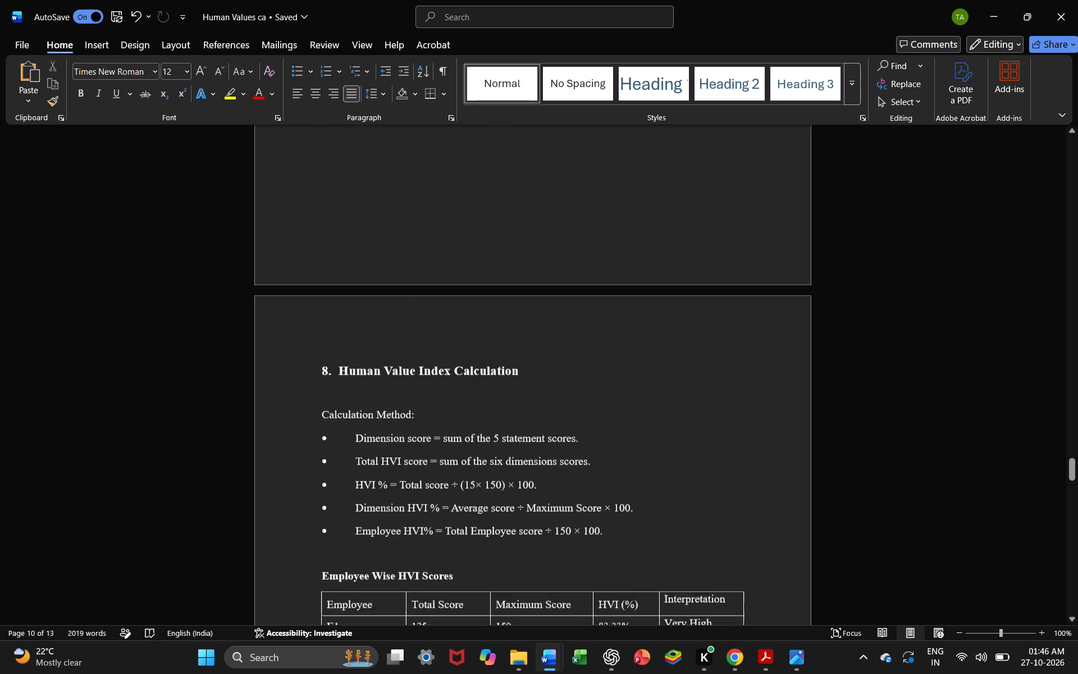
scroll(528, 471, down, 13)
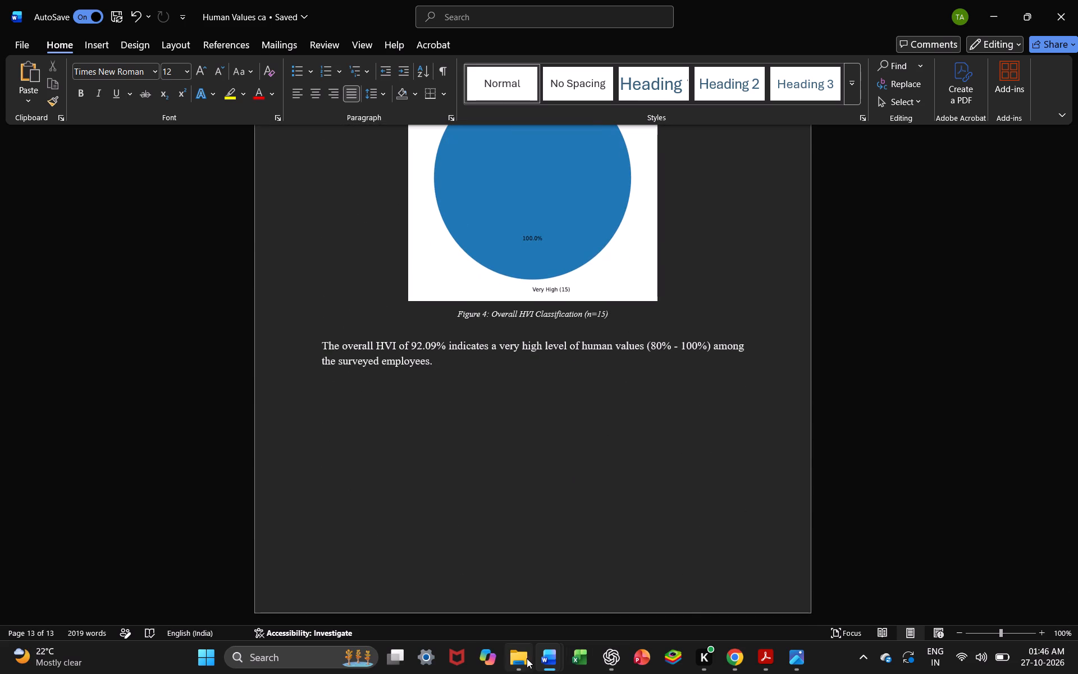
click(549, 663)
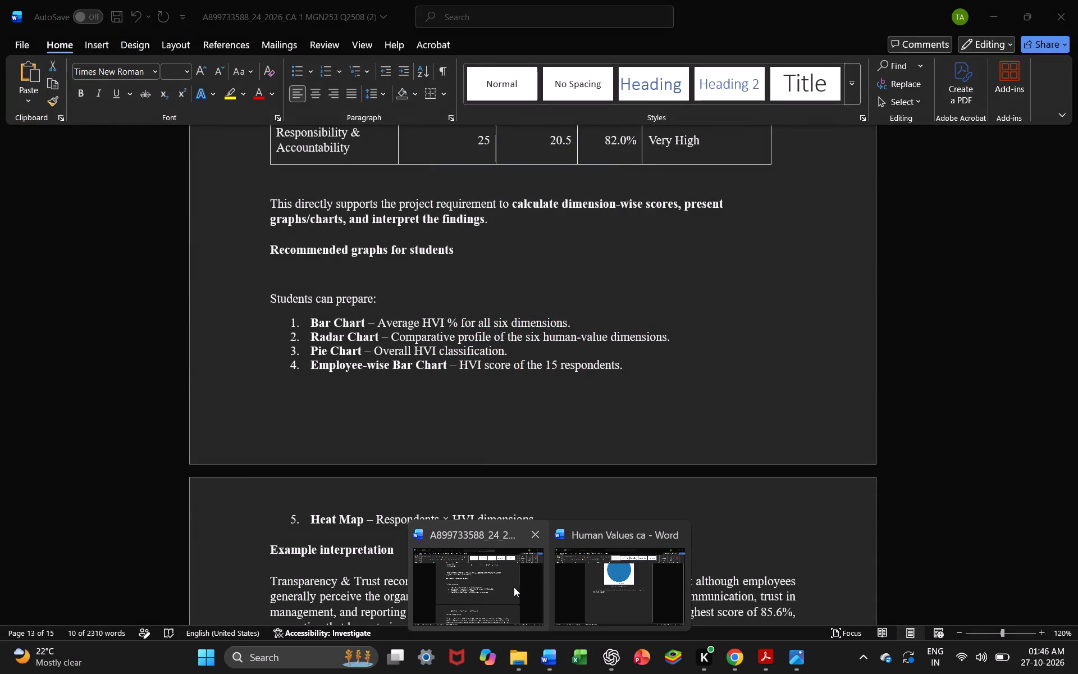
click(514, 587)
scroll(533, 359, up, 2)
scroll(533, 359, down, 8)
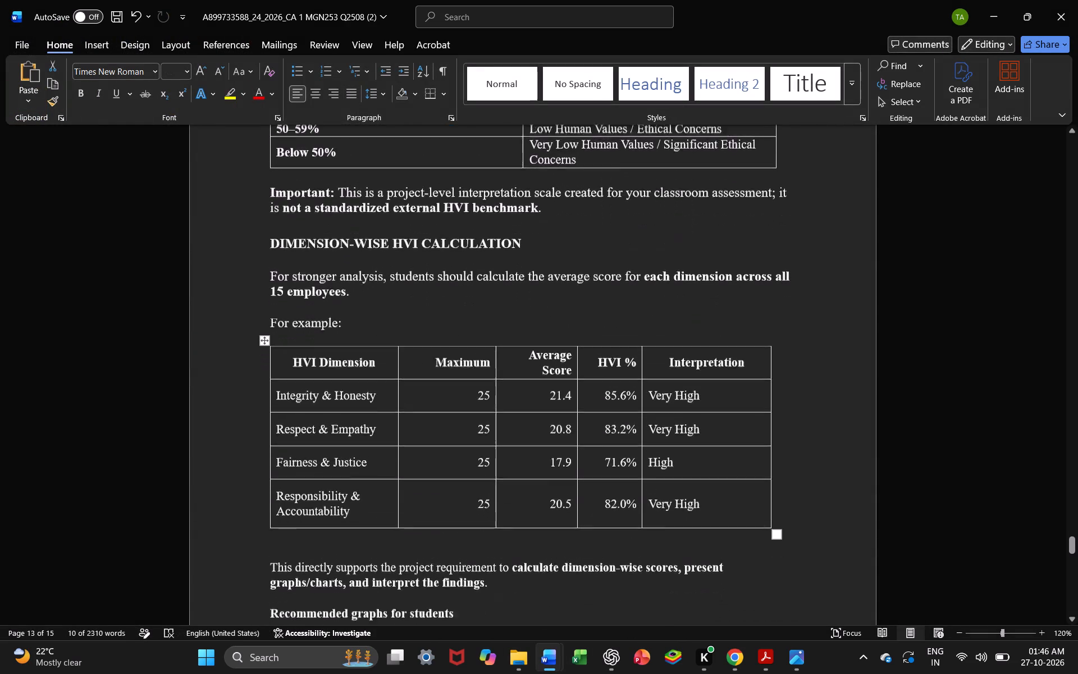
scroll(533, 359, down, 11)
scroll(533, 359, up, 12)
scroll(533, 359, up, 15)
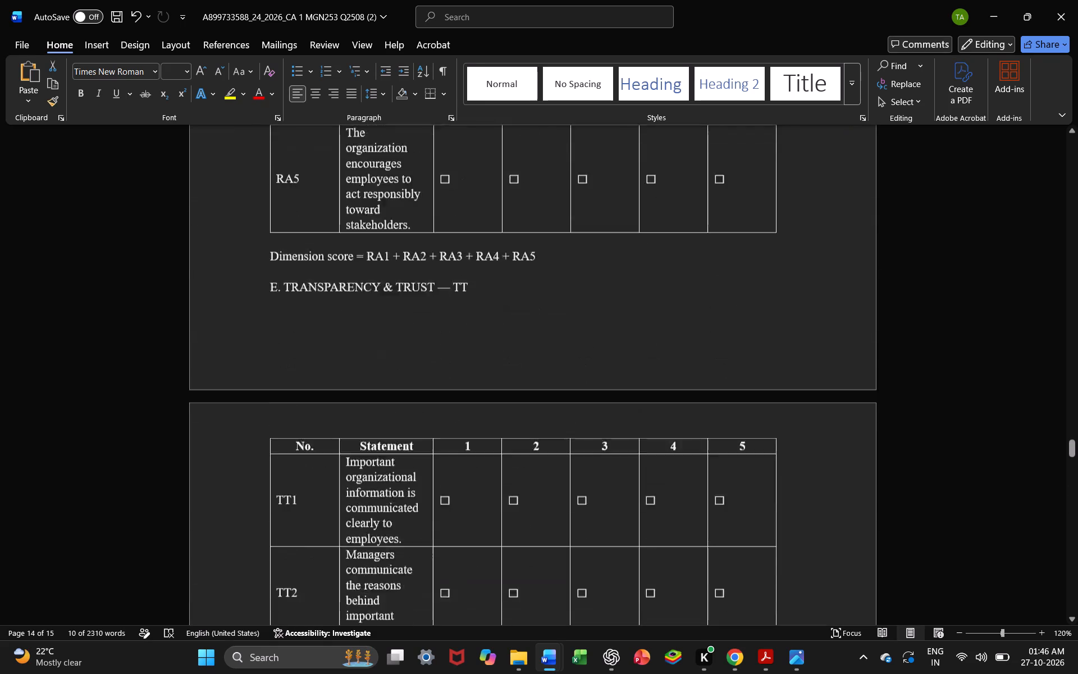
scroll(533, 359, up, 10)
scroll(533, 359, down, 1)
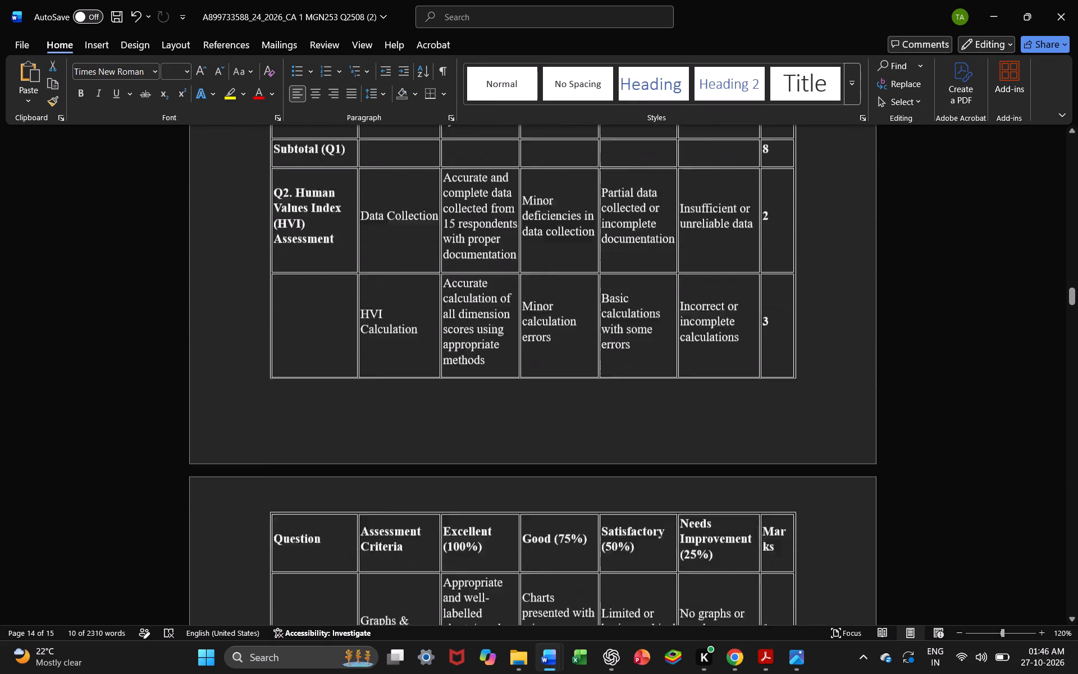
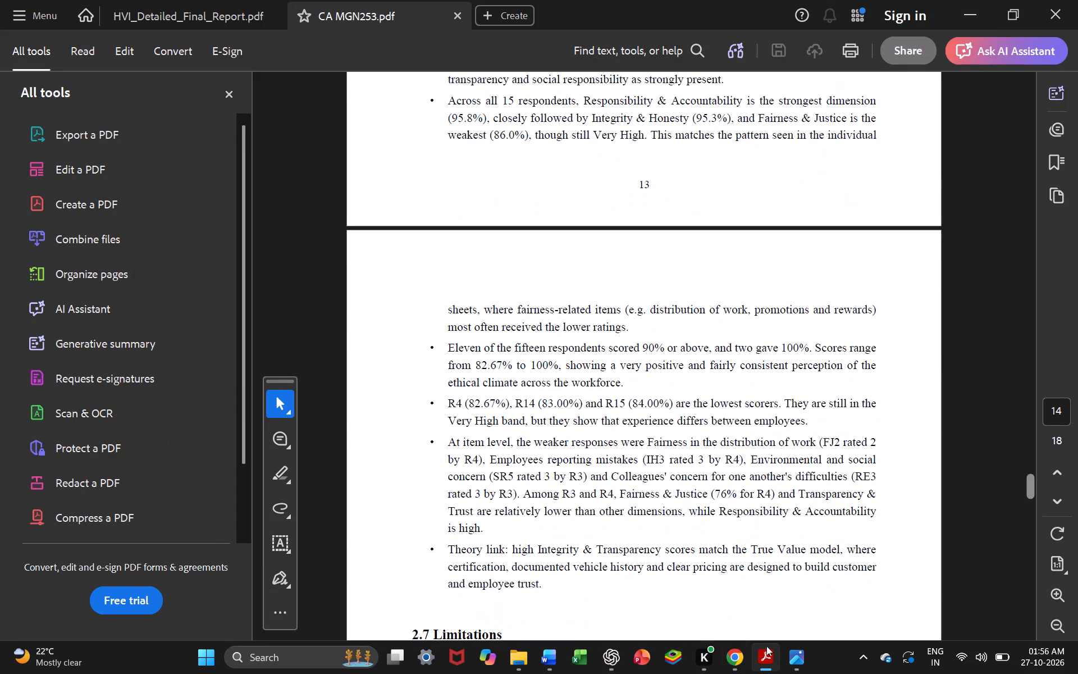
Switch to the Human Values ca document in Word and add the heading "Interpretation of Findings" below the overall HVI score paragraph.
click(545, 663)
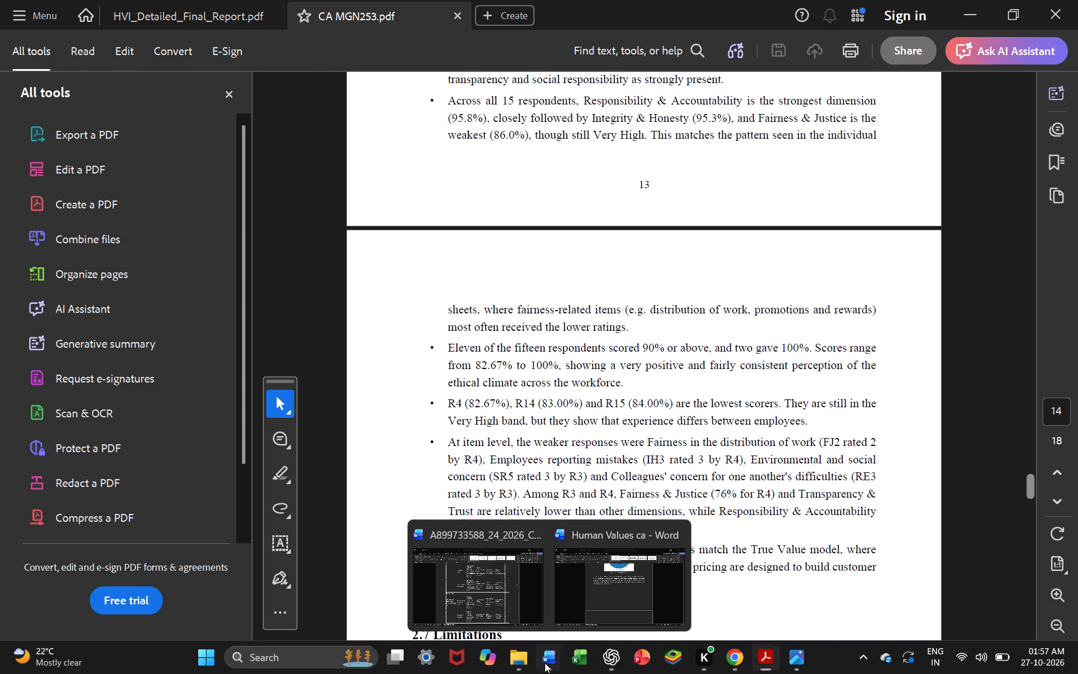
click(614, 612)
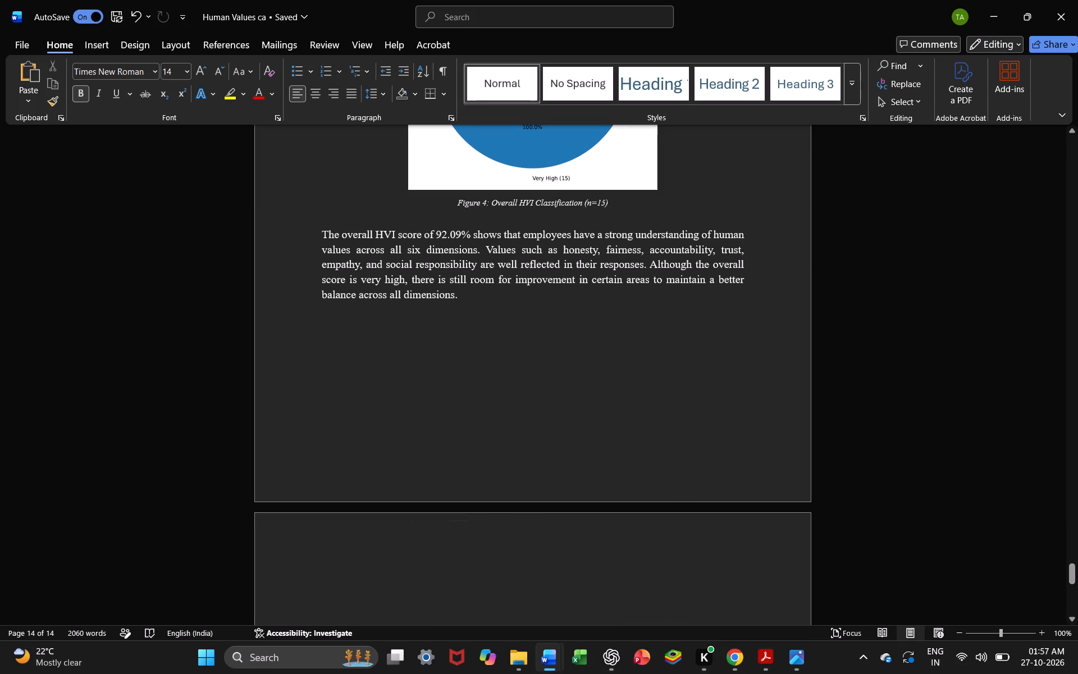
click(390, 348)
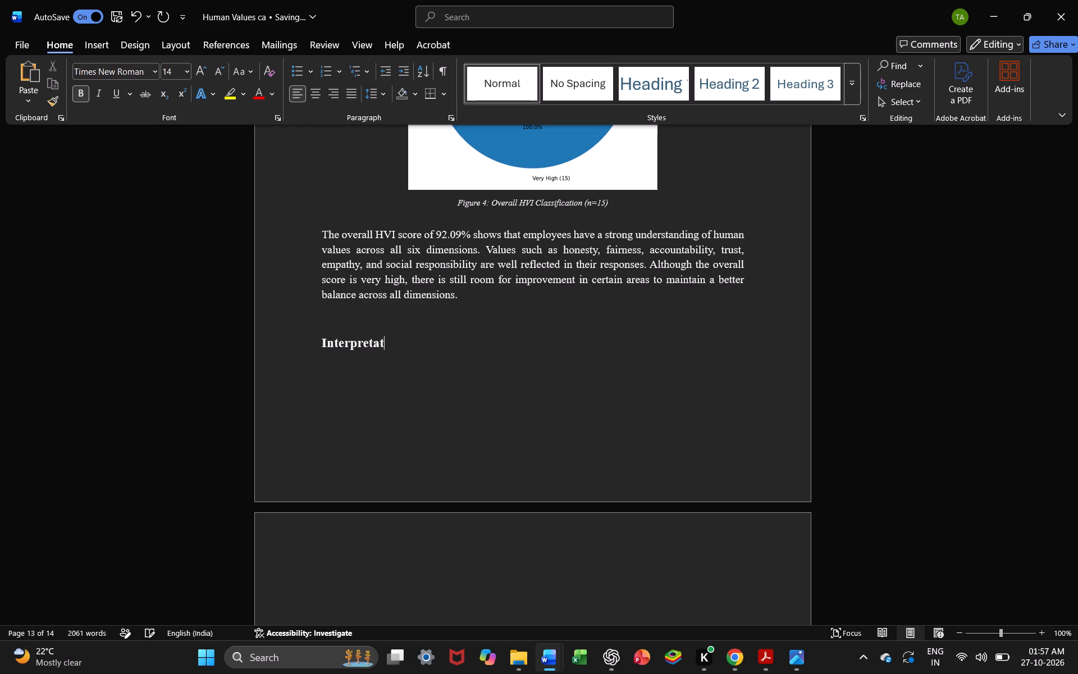
key(space)
text(o)
key(BackSpace)
key(BackSpace)
key(BackSpace)
key(space)
text(of)
key(space)
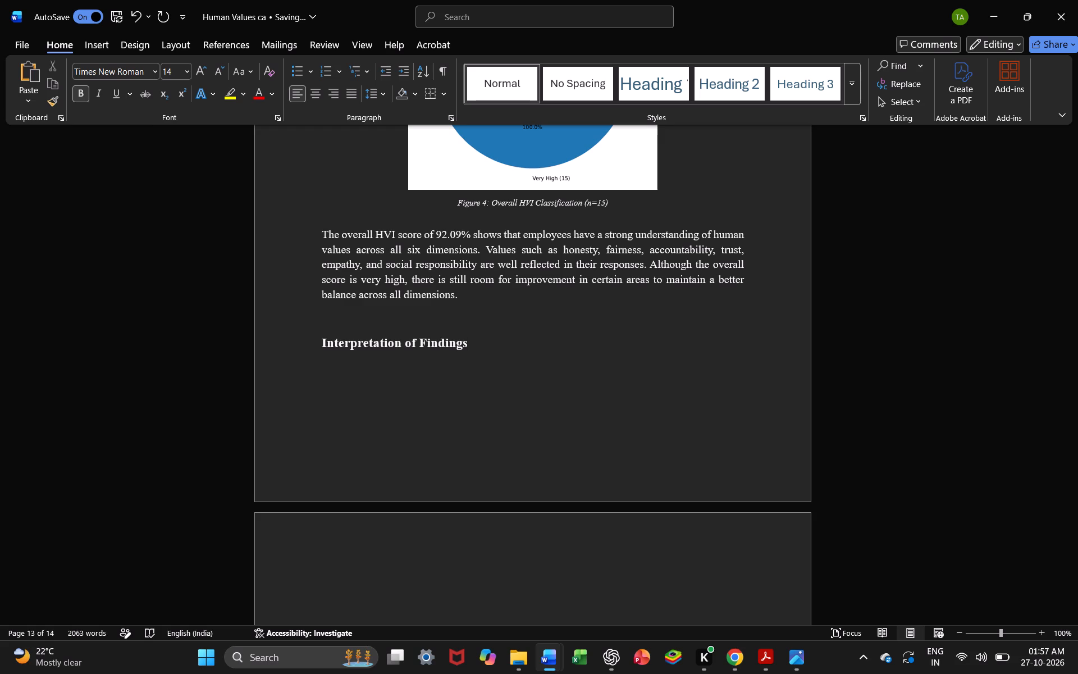
key(Return)
Paste the copied findings under the new heading and delete the duplicate "Interpretation of Findings and Organizational Context" title line.
key(ctrl+v)
scroll(387, 349, up, 1)
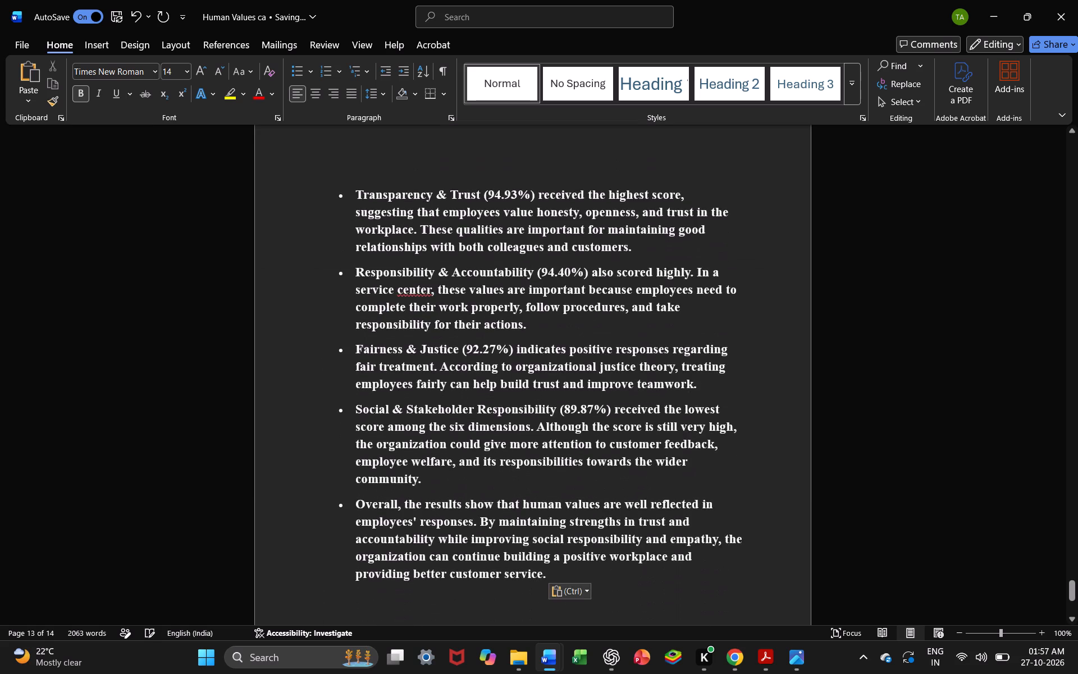
scroll(387, 349, up, 2)
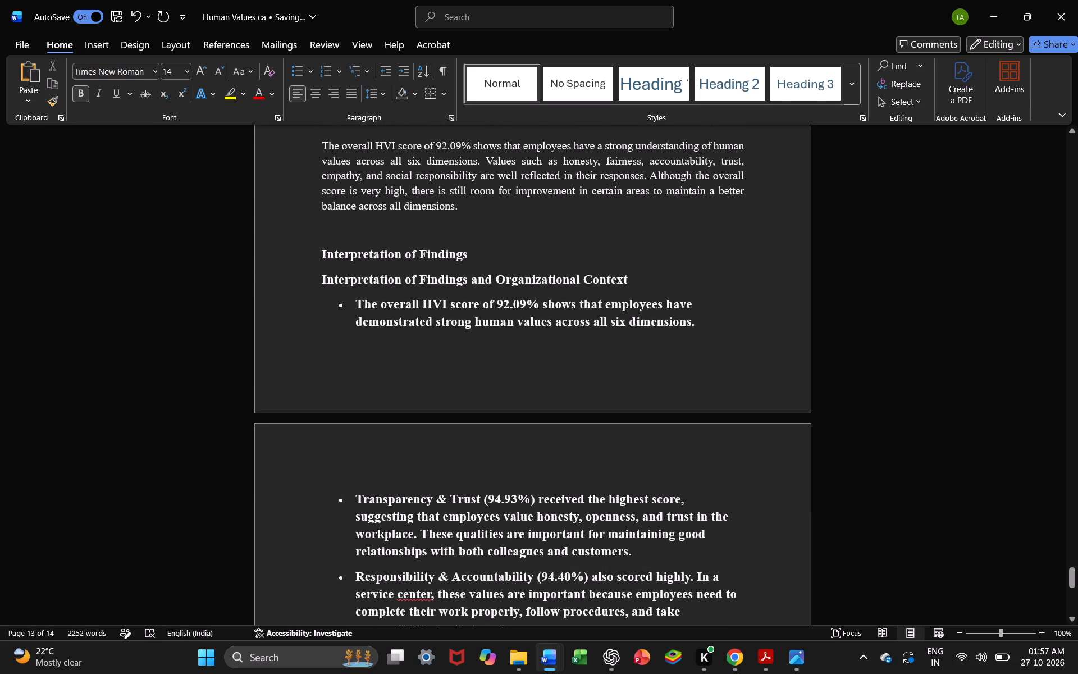
drag(328, 283, 633, 283)
key(BackSpace)
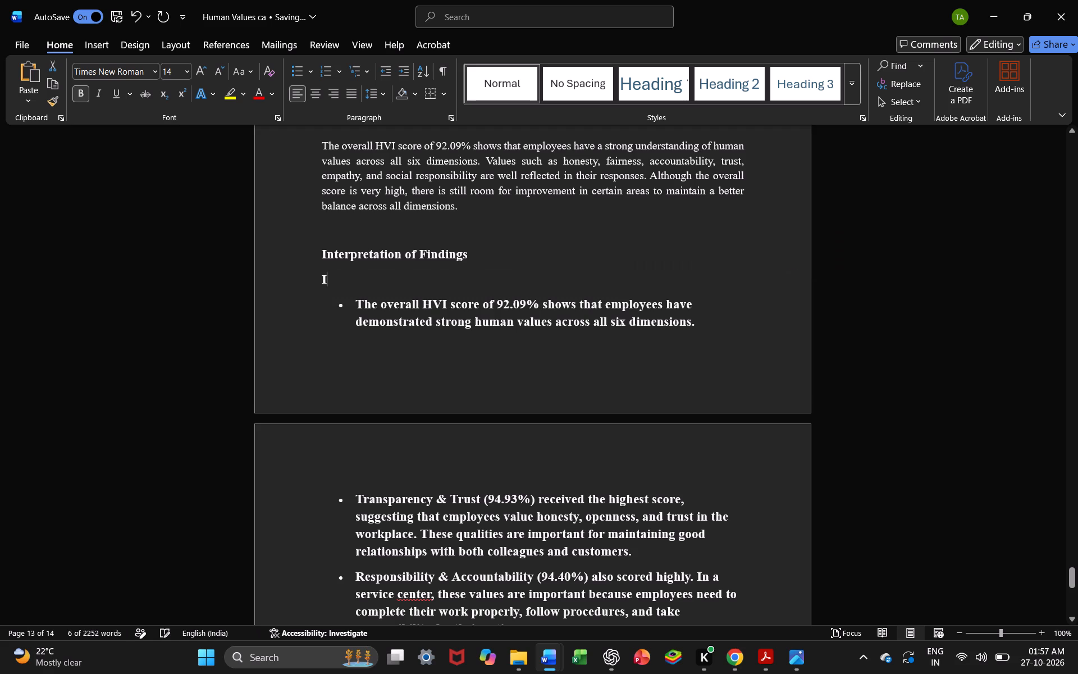
key(BackSpace)
key(BackSpace)
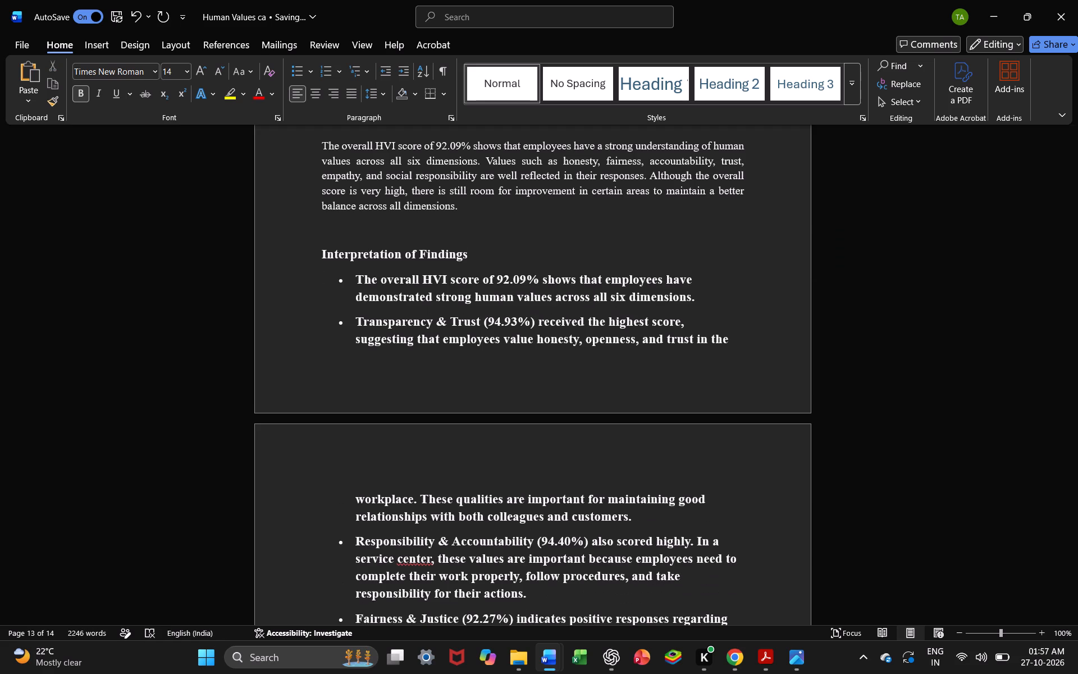
Reduce the indent of the pasted findings list so its bullets align with the Interpretation of Findings heading.
drag(340, 281, 353, 450)
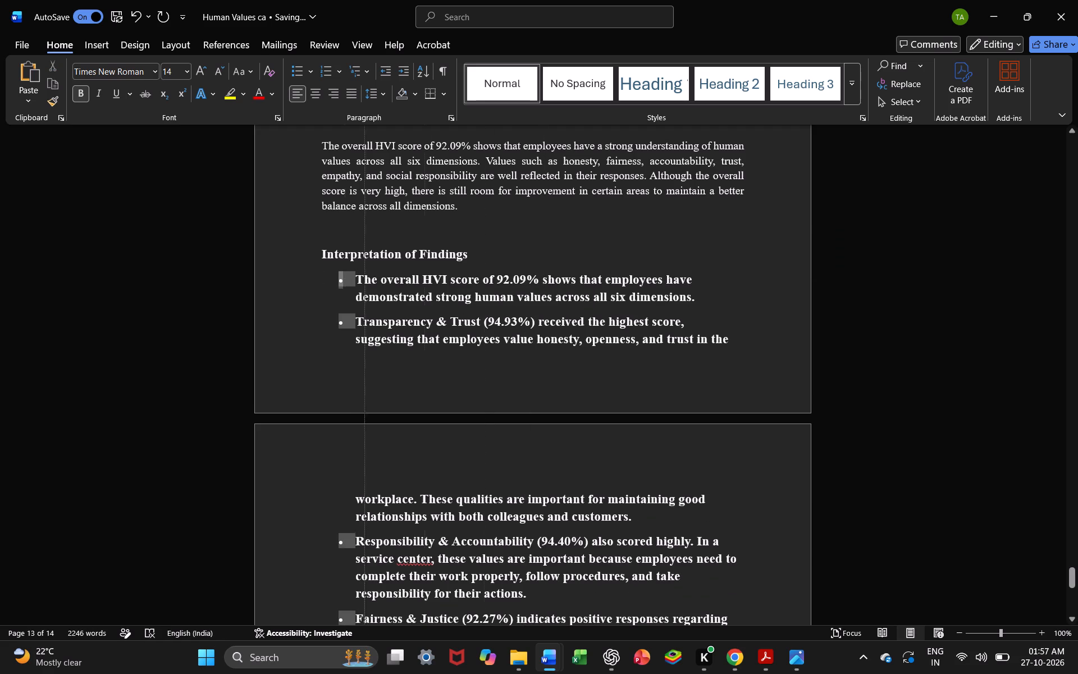
drag(353, 450, 247, 427)
click(335, 275)
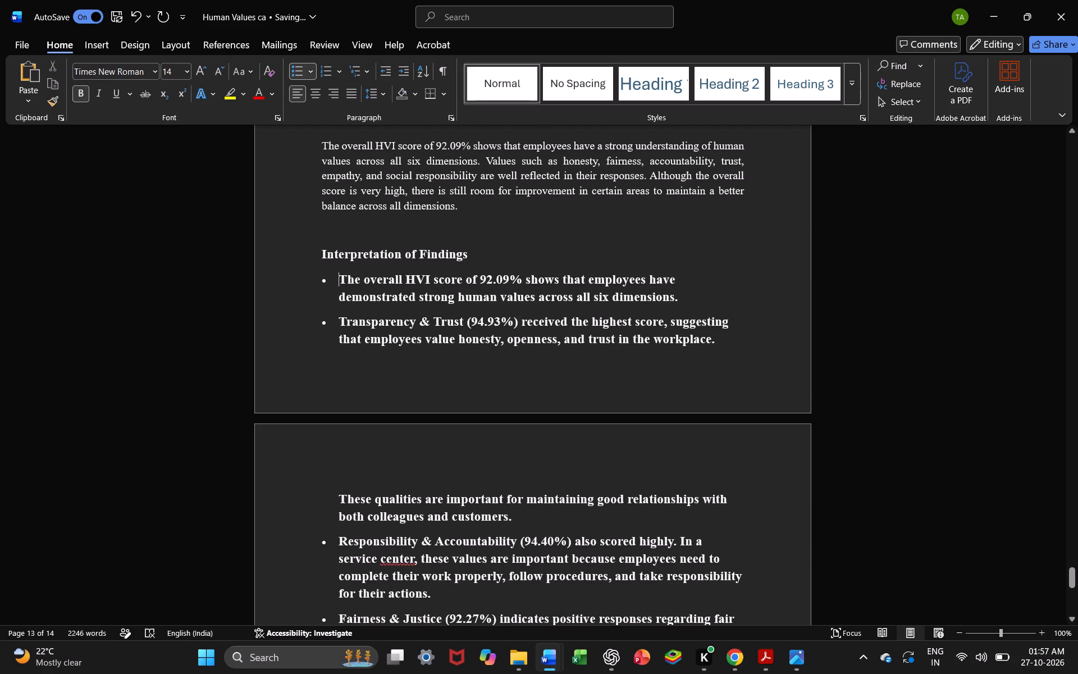
Remove bold from the whole pasted findings list, reduce its font size to 12, and justify it.
click(337, 275)
drag(322, 280, 531, 521)
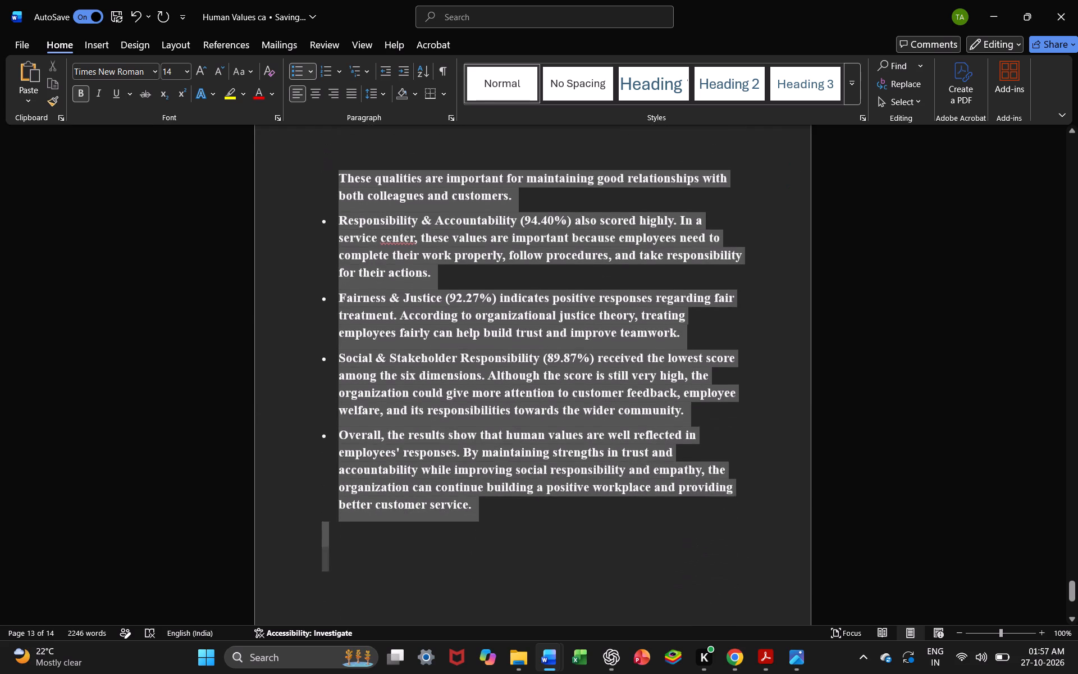
drag(531, 521, 541, 504)
click(82, 95)
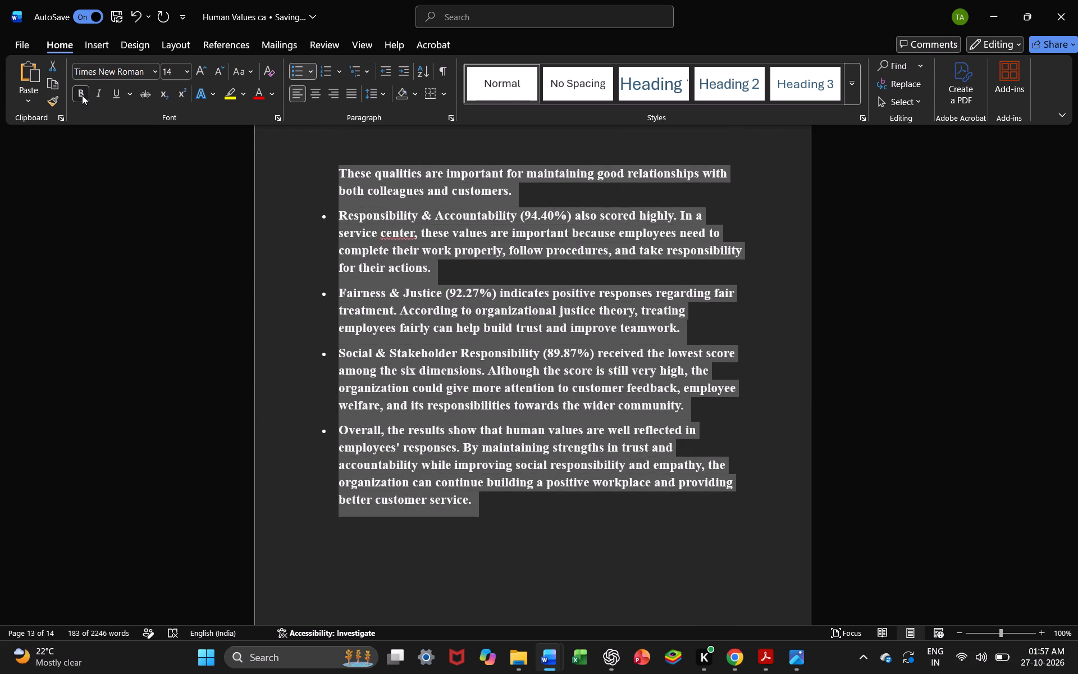
scroll(500, 310, up, 3)
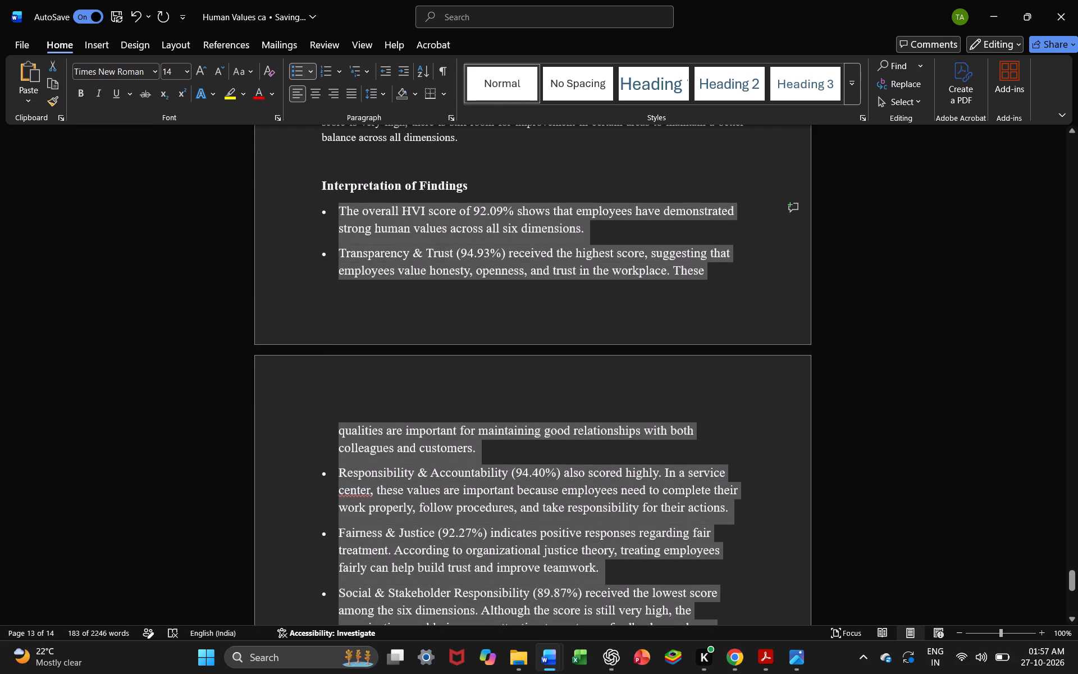
click(217, 71)
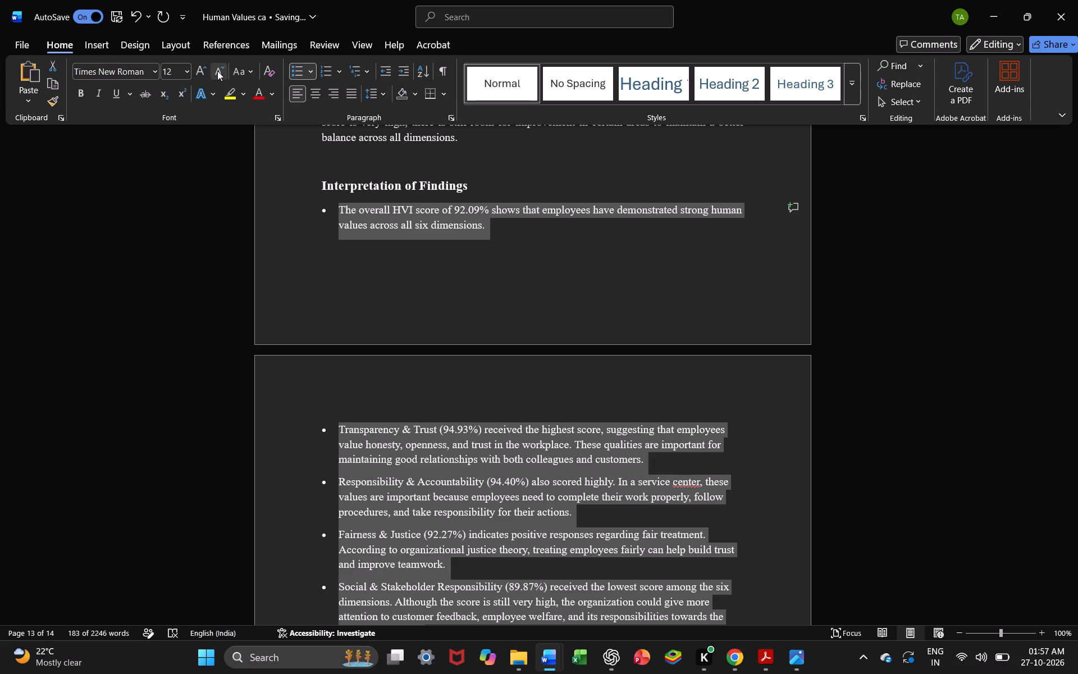
click(352, 101)
click(516, 324)
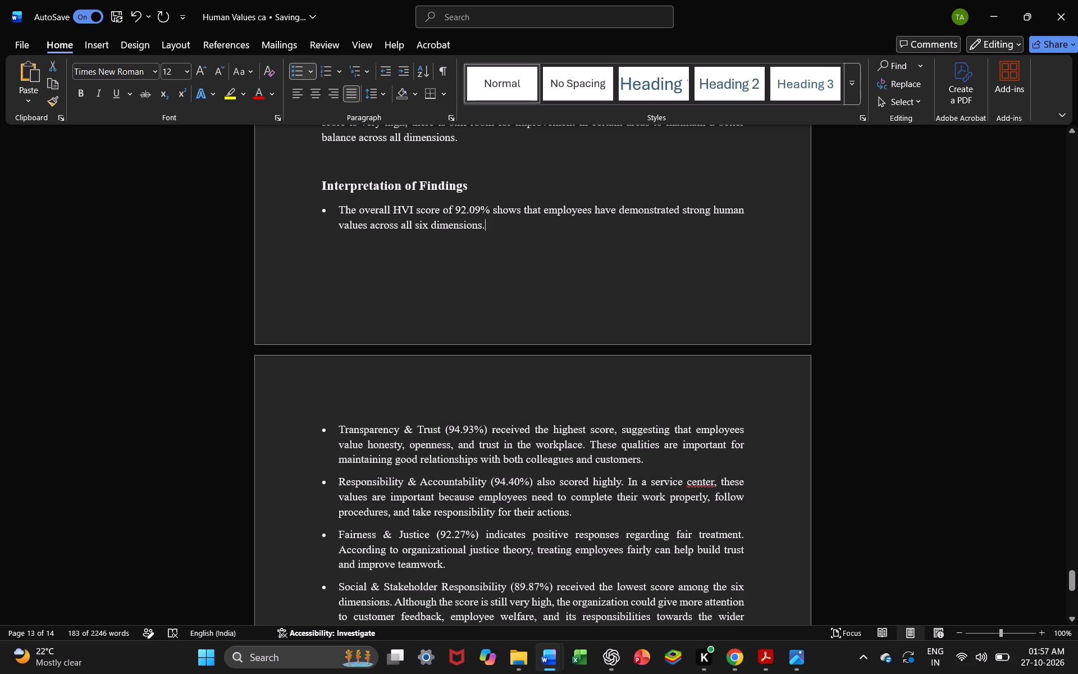
Correct the spelling of "center" to "centre" in the Responsibility & Accountability bullet.
right_click(706, 481)
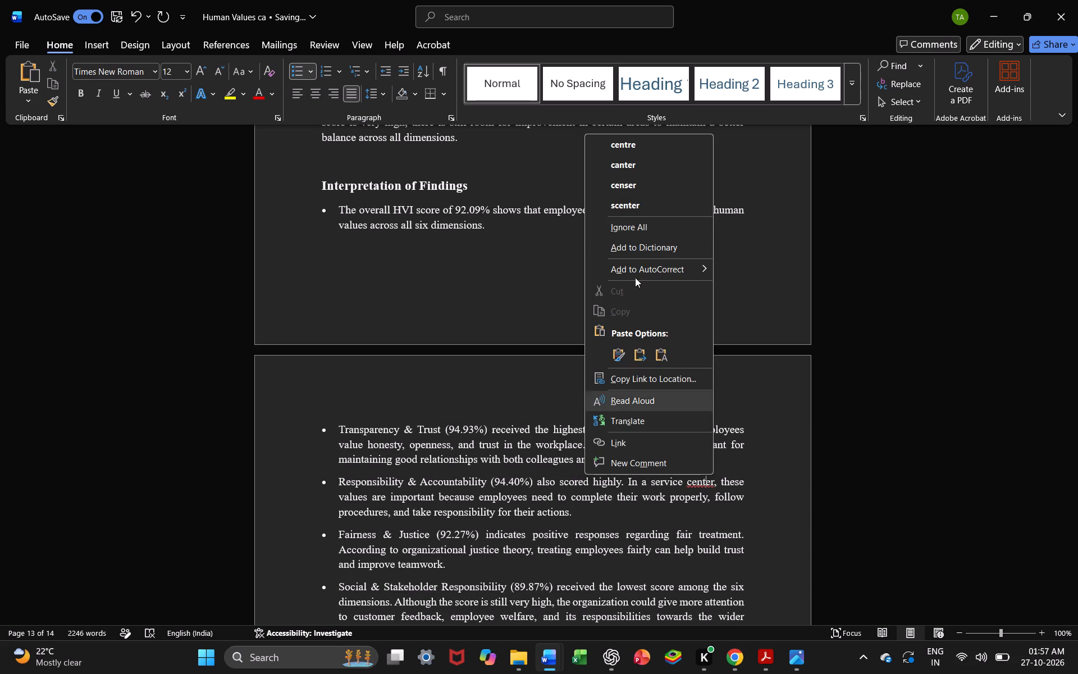
click(636, 149)
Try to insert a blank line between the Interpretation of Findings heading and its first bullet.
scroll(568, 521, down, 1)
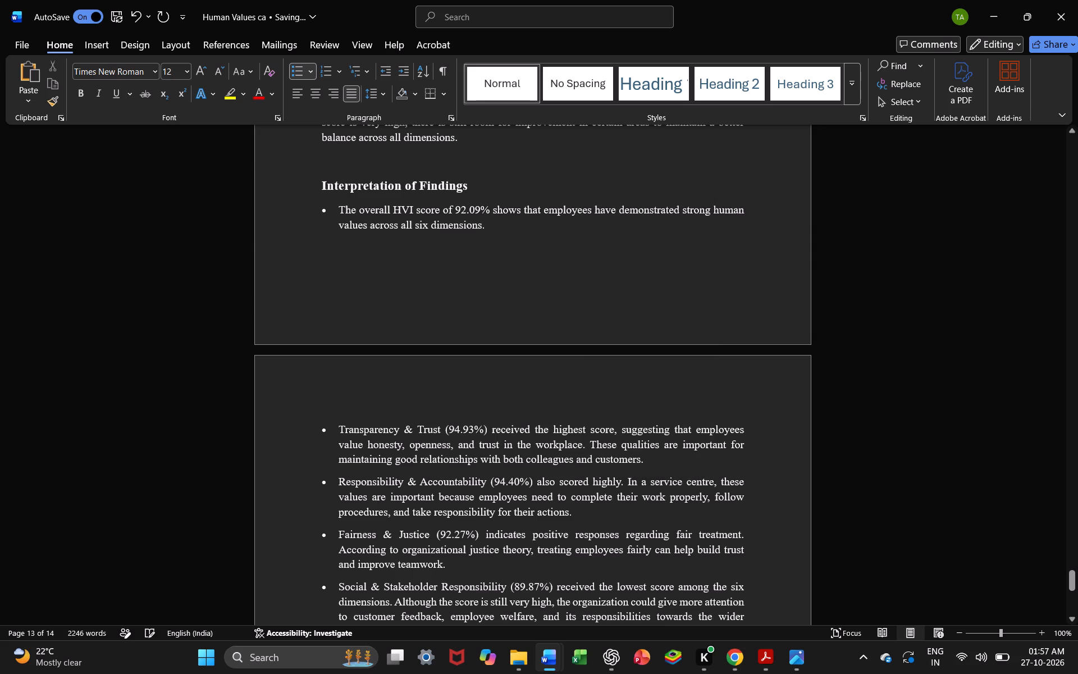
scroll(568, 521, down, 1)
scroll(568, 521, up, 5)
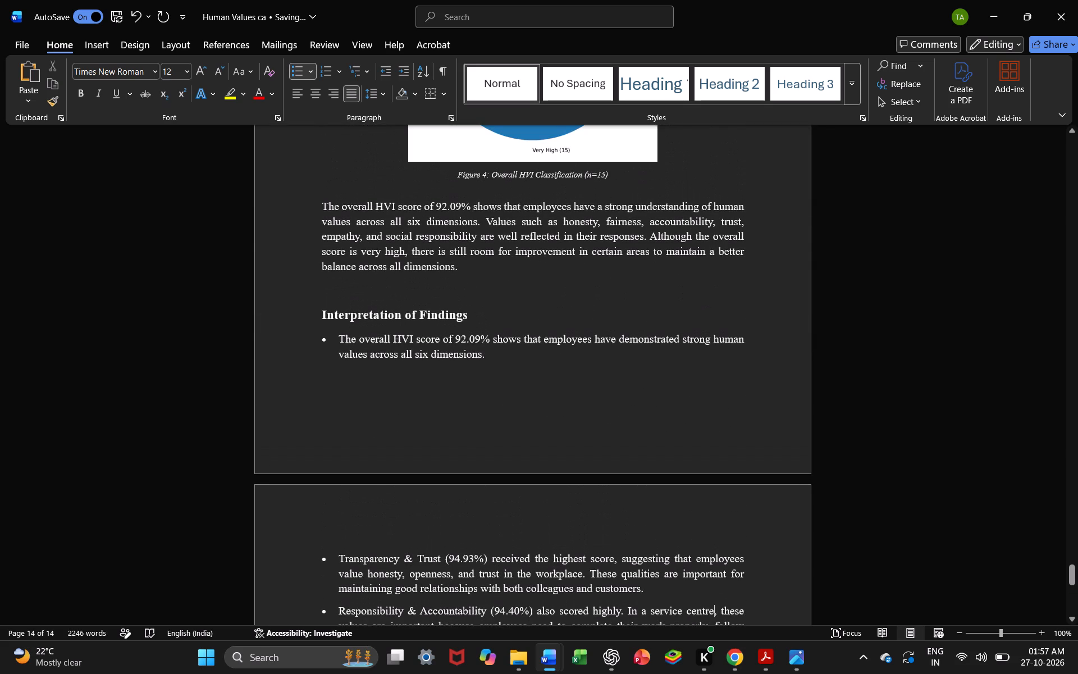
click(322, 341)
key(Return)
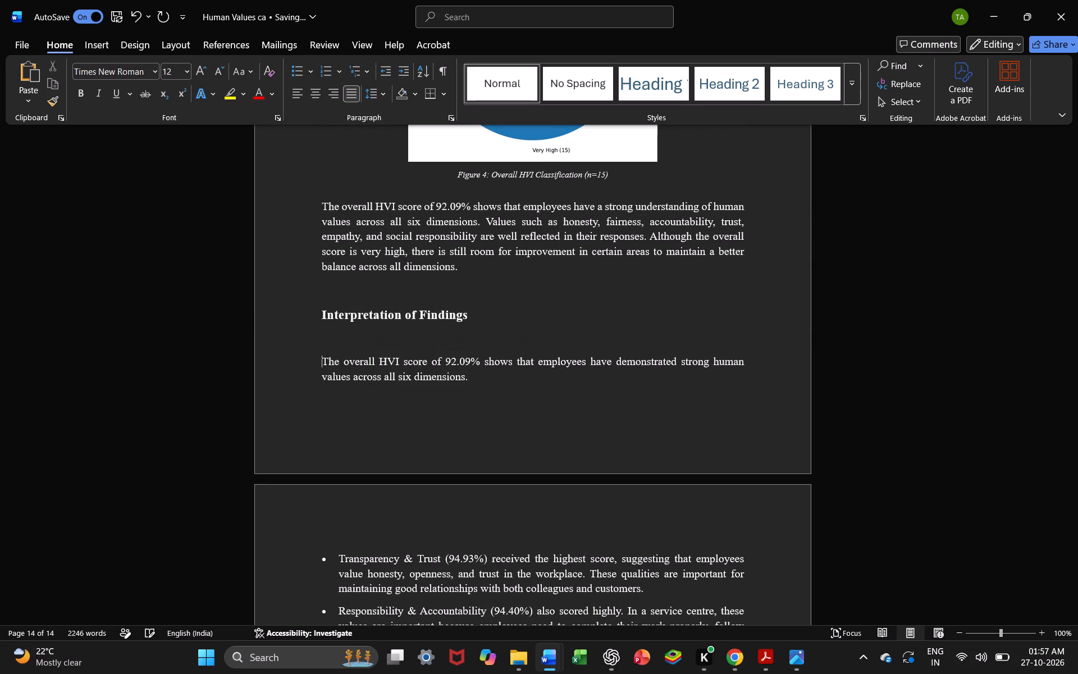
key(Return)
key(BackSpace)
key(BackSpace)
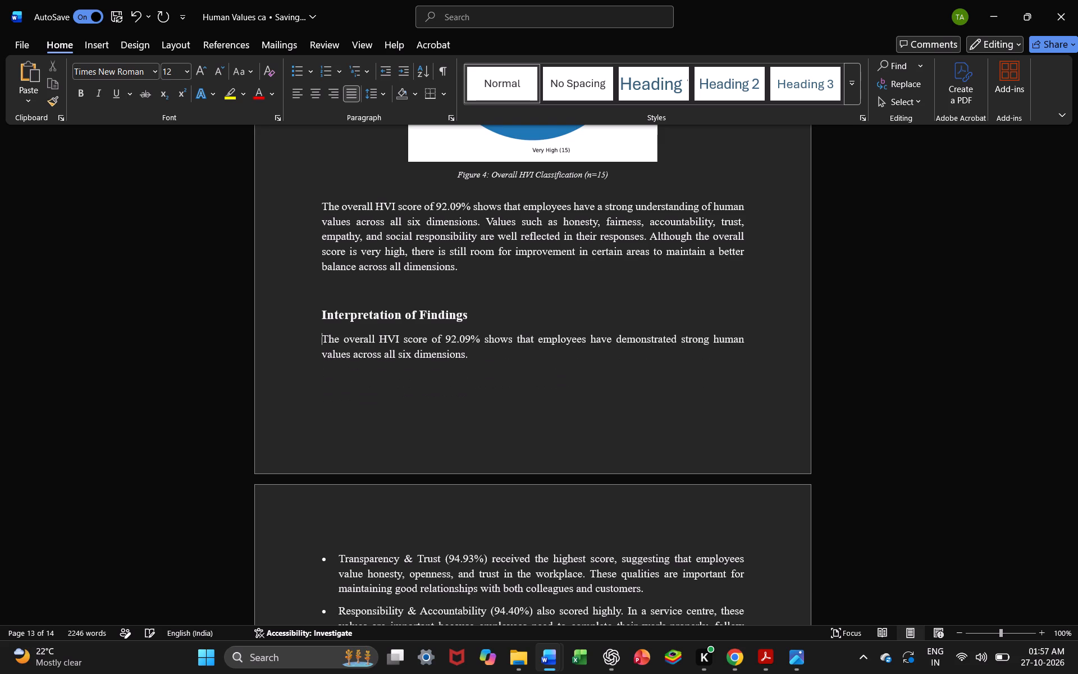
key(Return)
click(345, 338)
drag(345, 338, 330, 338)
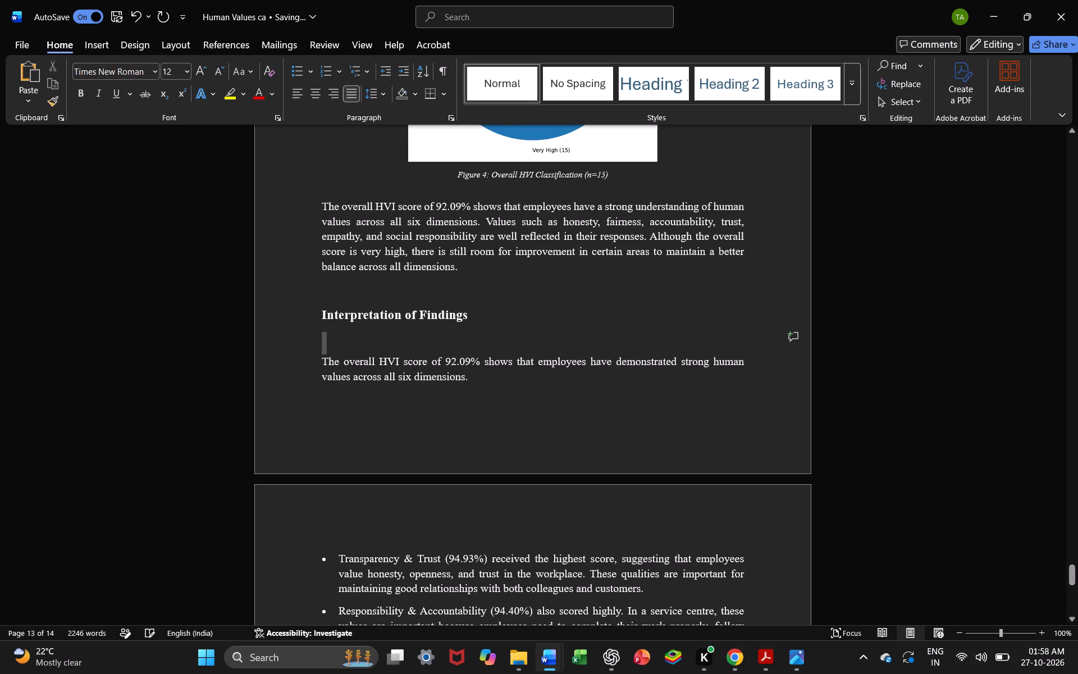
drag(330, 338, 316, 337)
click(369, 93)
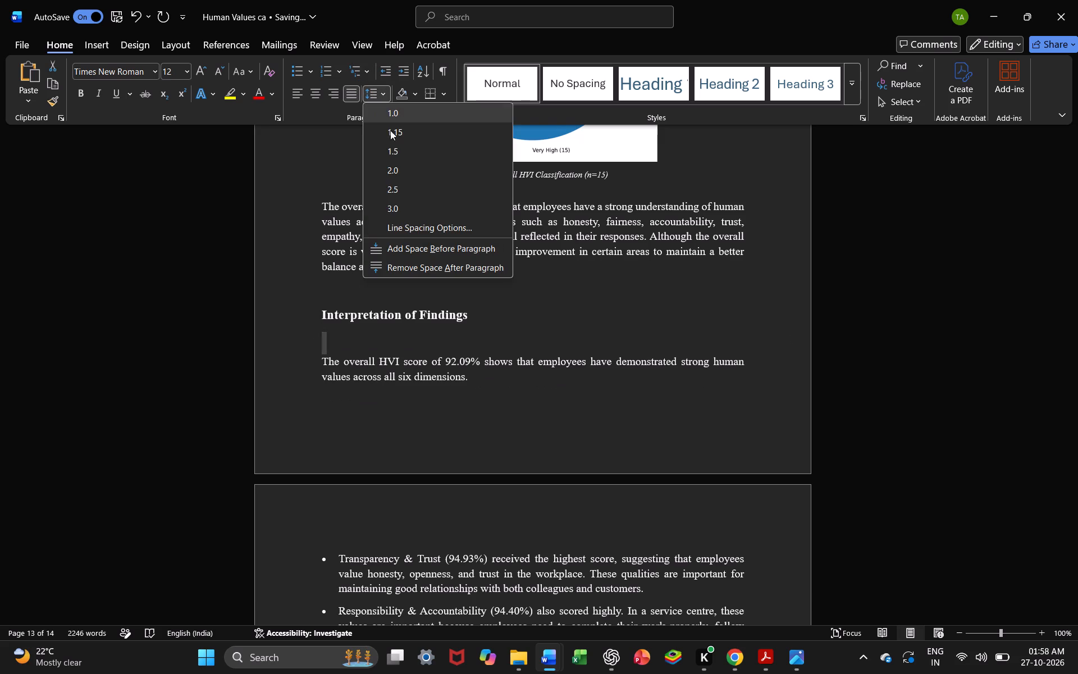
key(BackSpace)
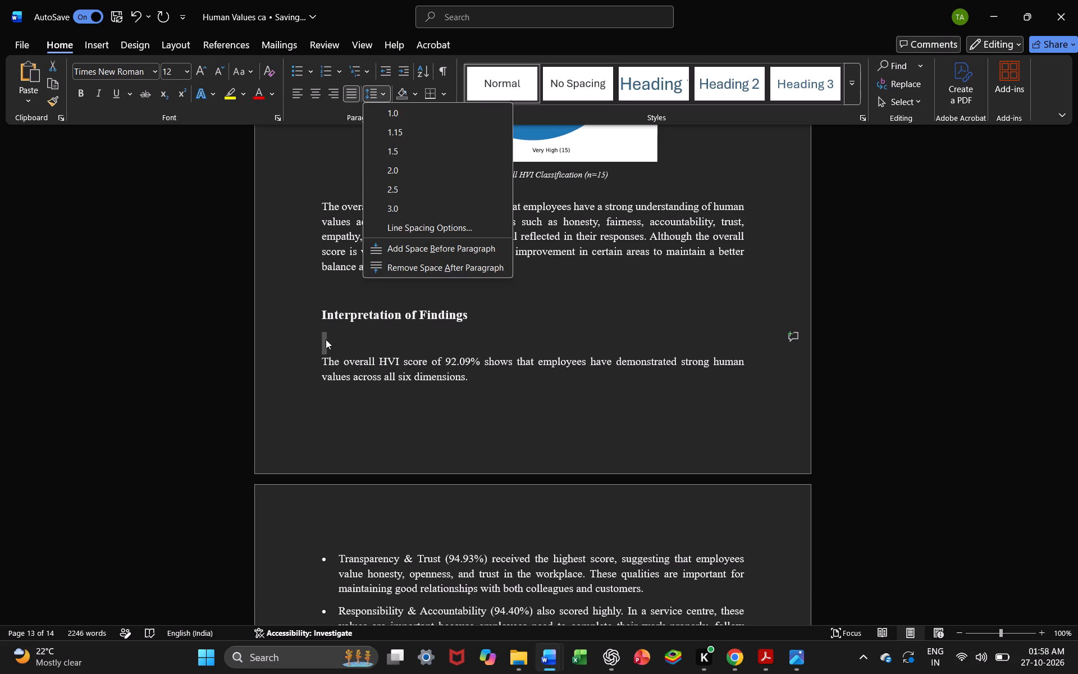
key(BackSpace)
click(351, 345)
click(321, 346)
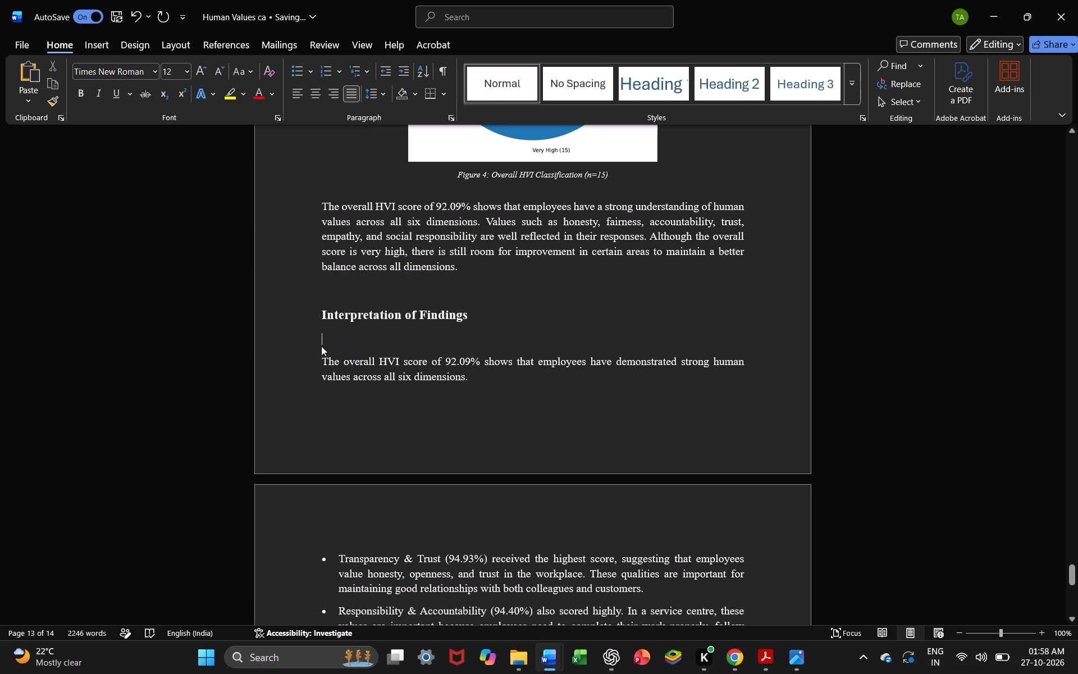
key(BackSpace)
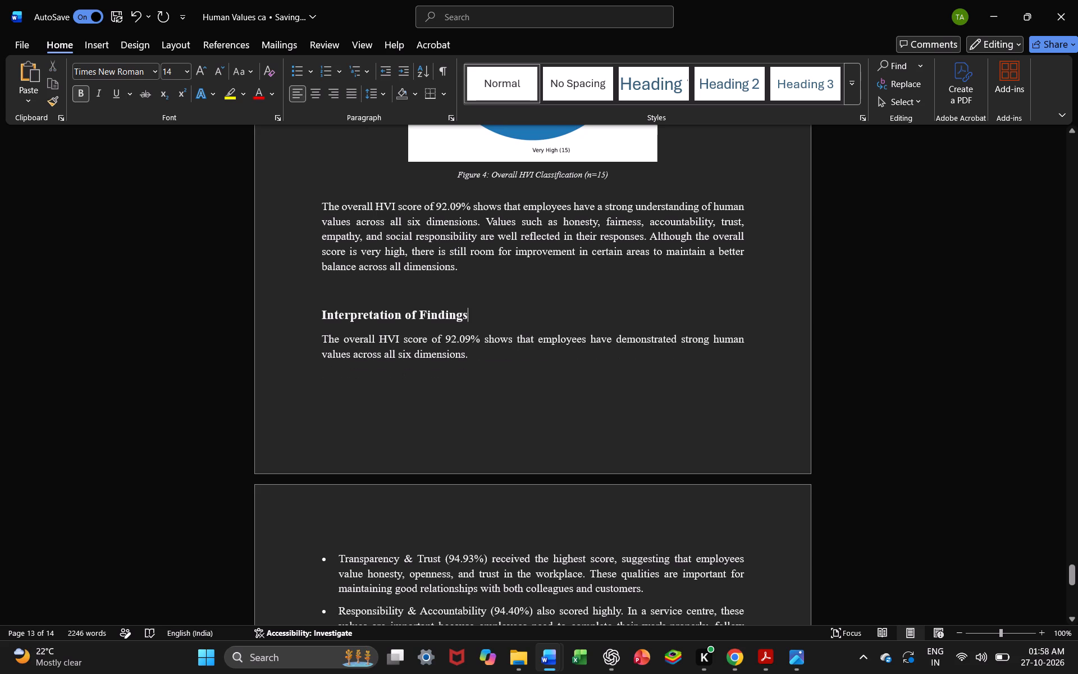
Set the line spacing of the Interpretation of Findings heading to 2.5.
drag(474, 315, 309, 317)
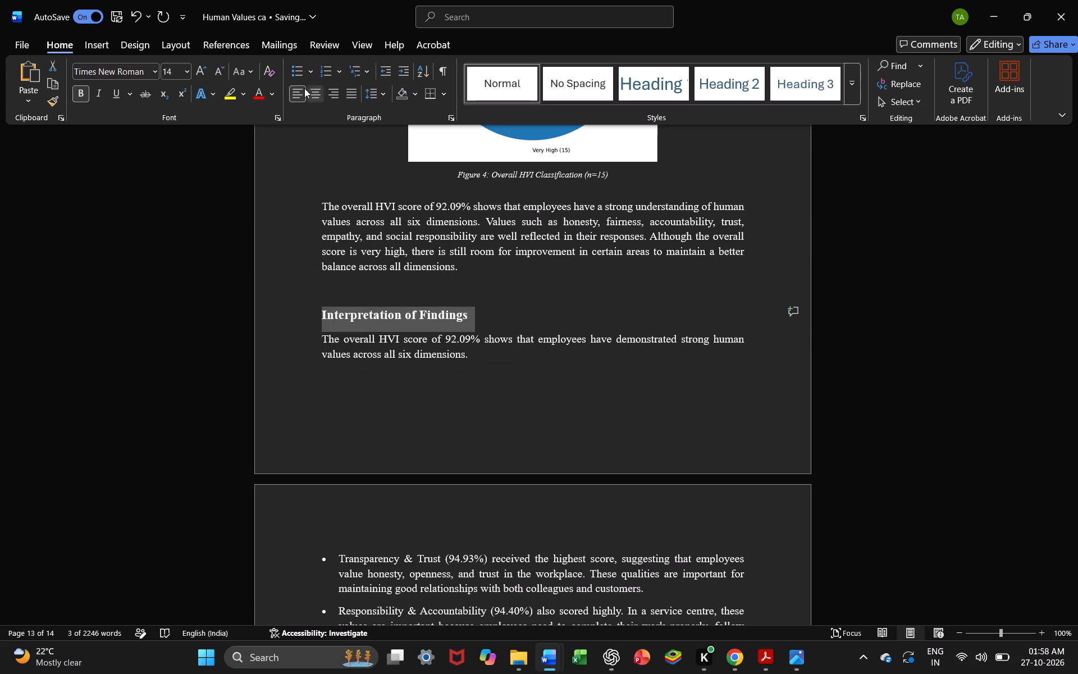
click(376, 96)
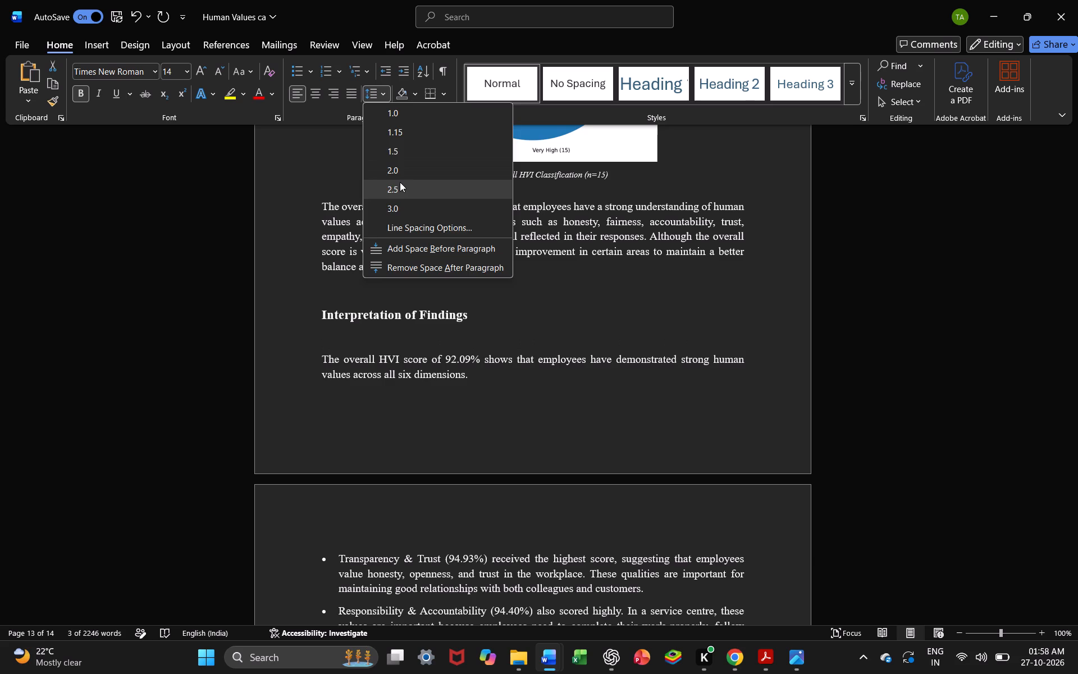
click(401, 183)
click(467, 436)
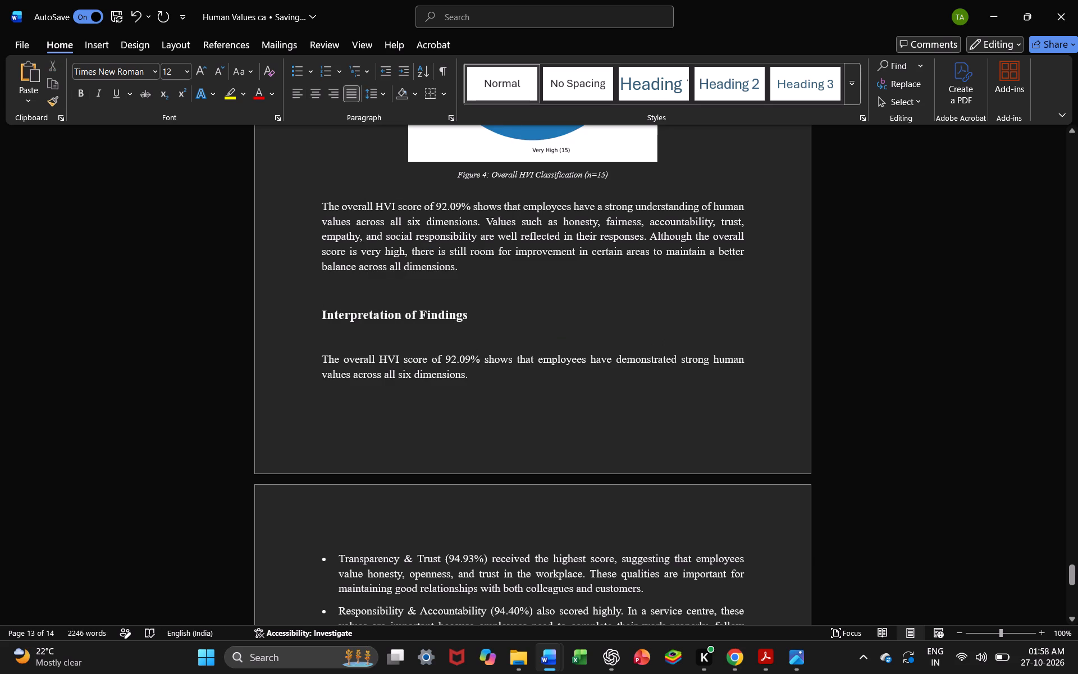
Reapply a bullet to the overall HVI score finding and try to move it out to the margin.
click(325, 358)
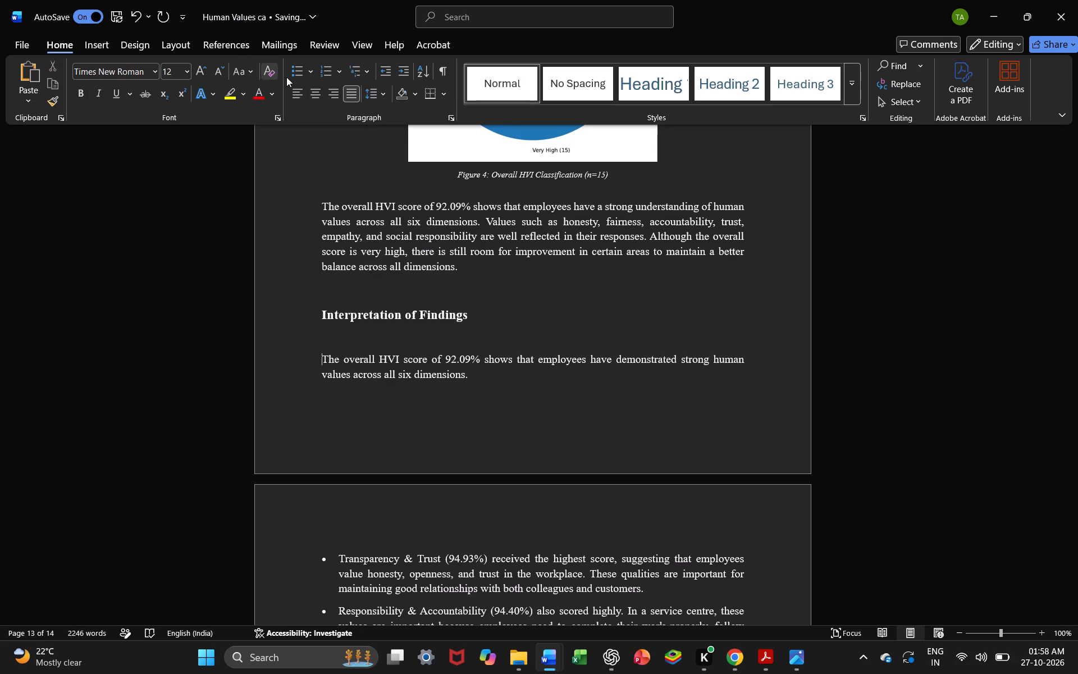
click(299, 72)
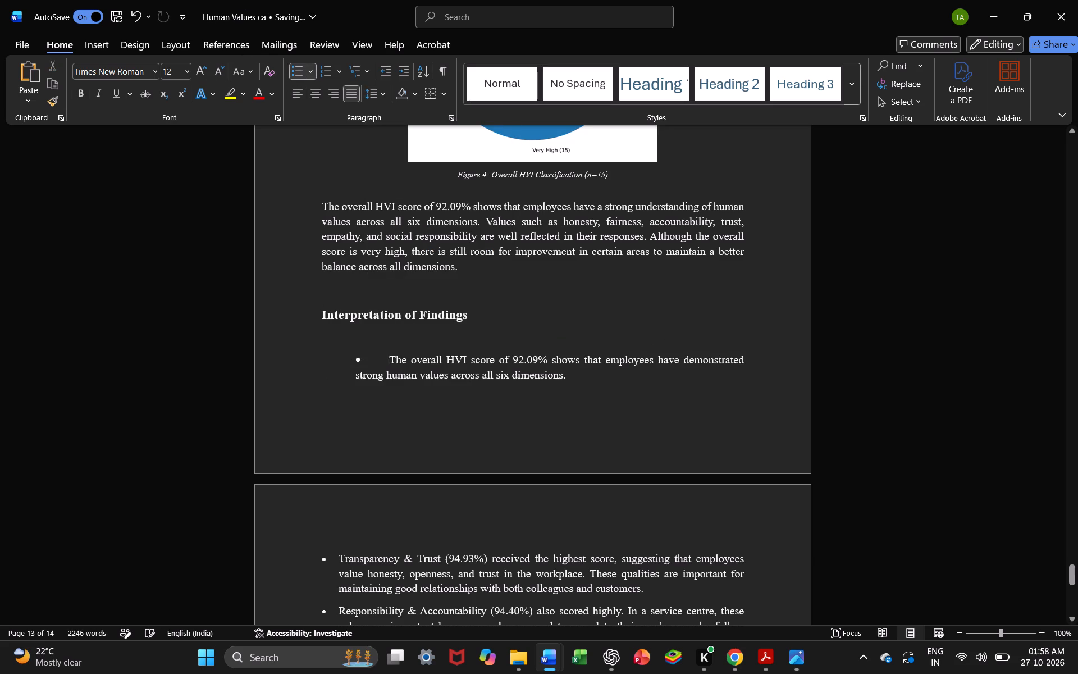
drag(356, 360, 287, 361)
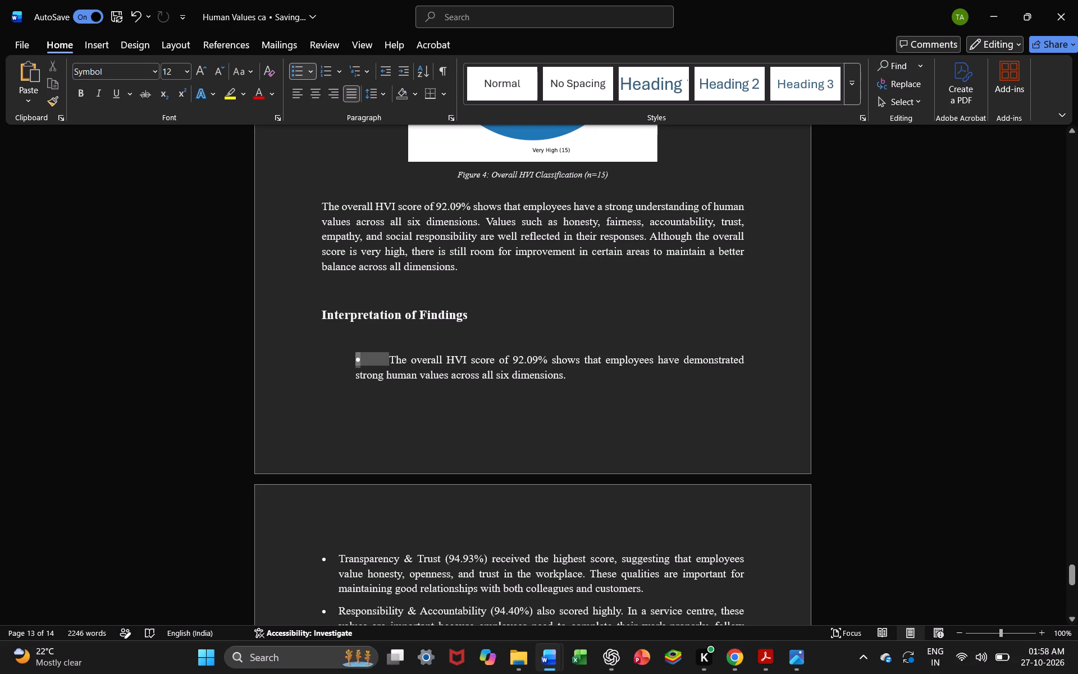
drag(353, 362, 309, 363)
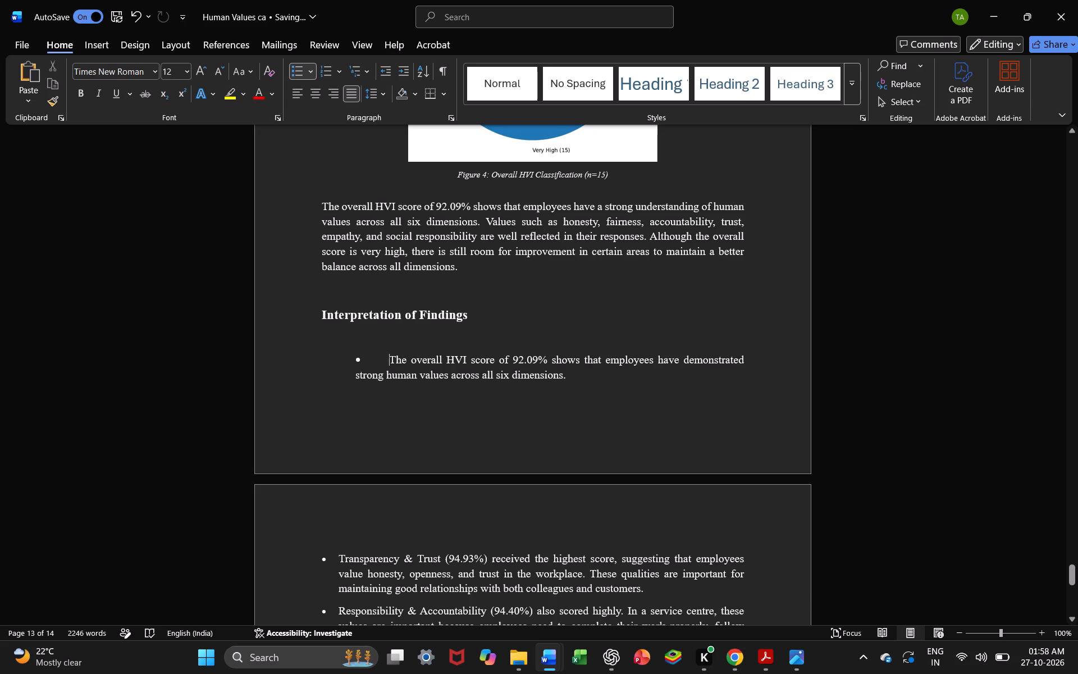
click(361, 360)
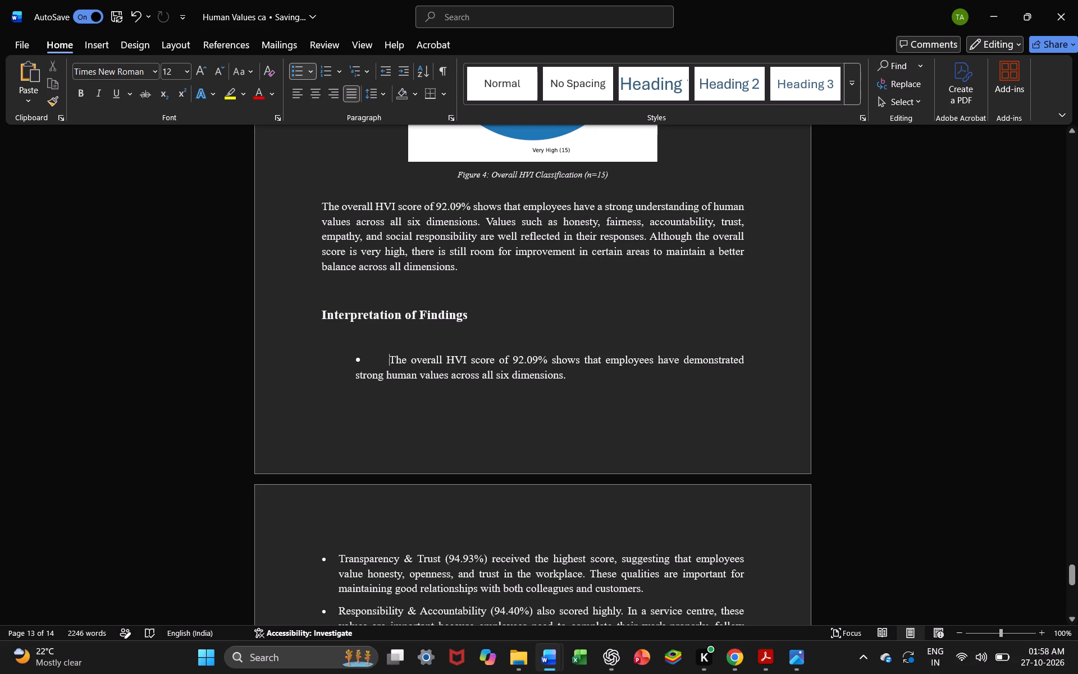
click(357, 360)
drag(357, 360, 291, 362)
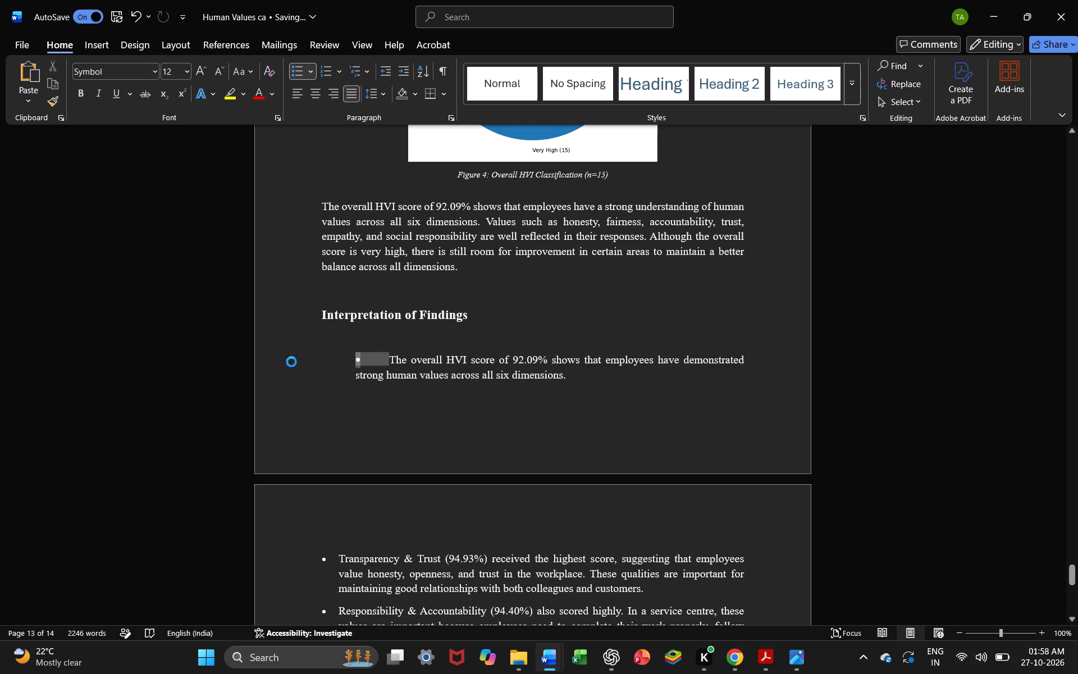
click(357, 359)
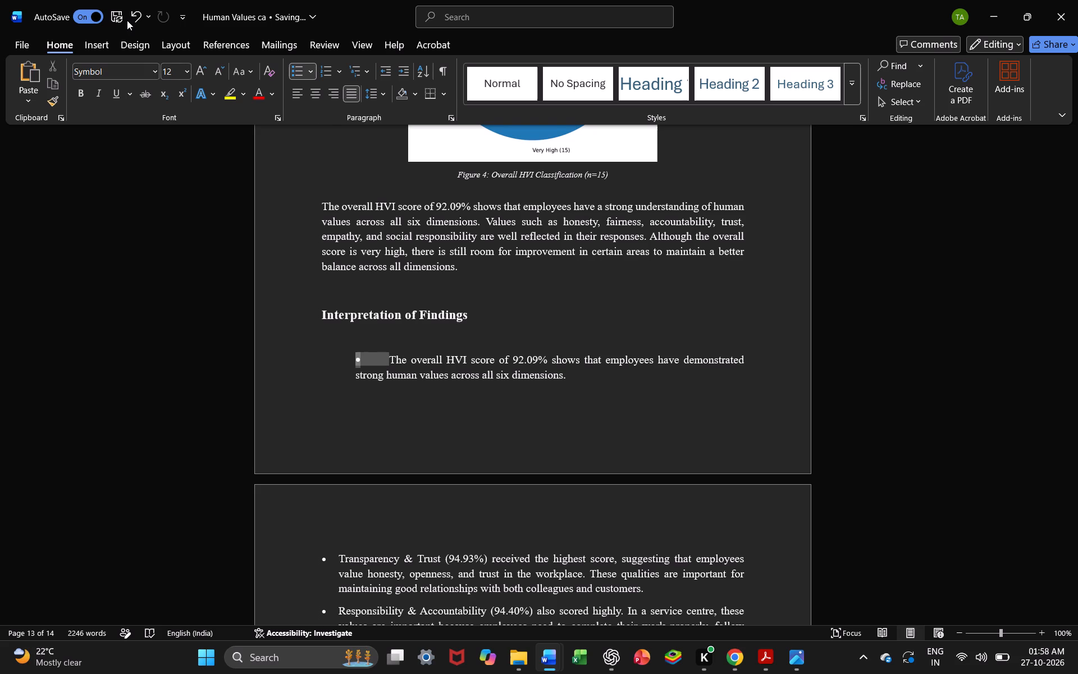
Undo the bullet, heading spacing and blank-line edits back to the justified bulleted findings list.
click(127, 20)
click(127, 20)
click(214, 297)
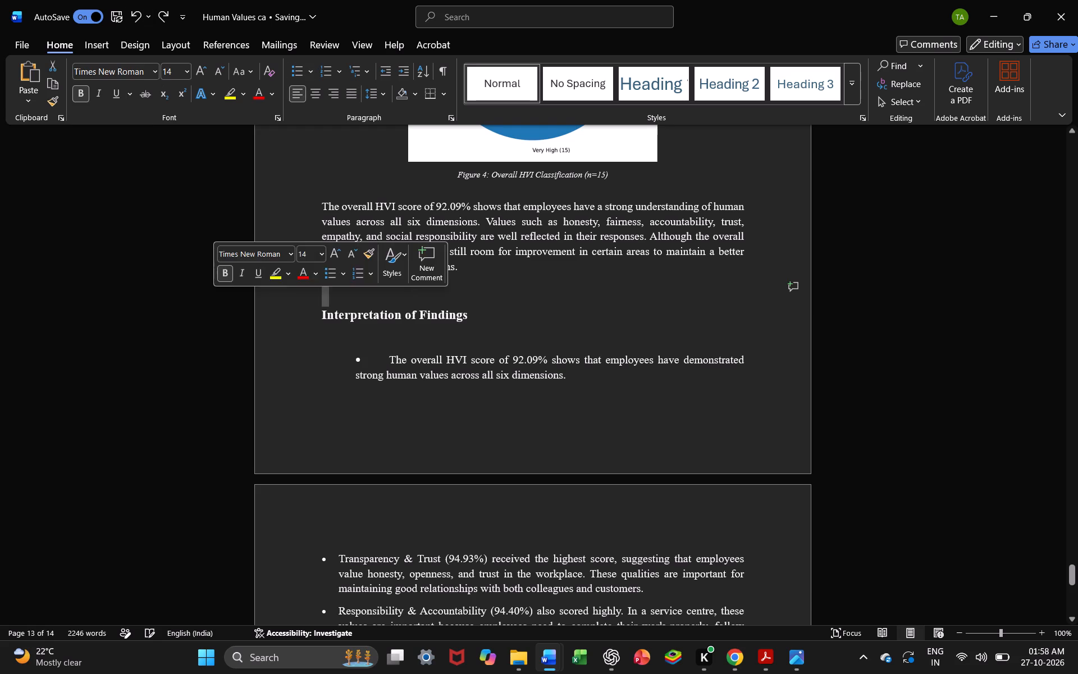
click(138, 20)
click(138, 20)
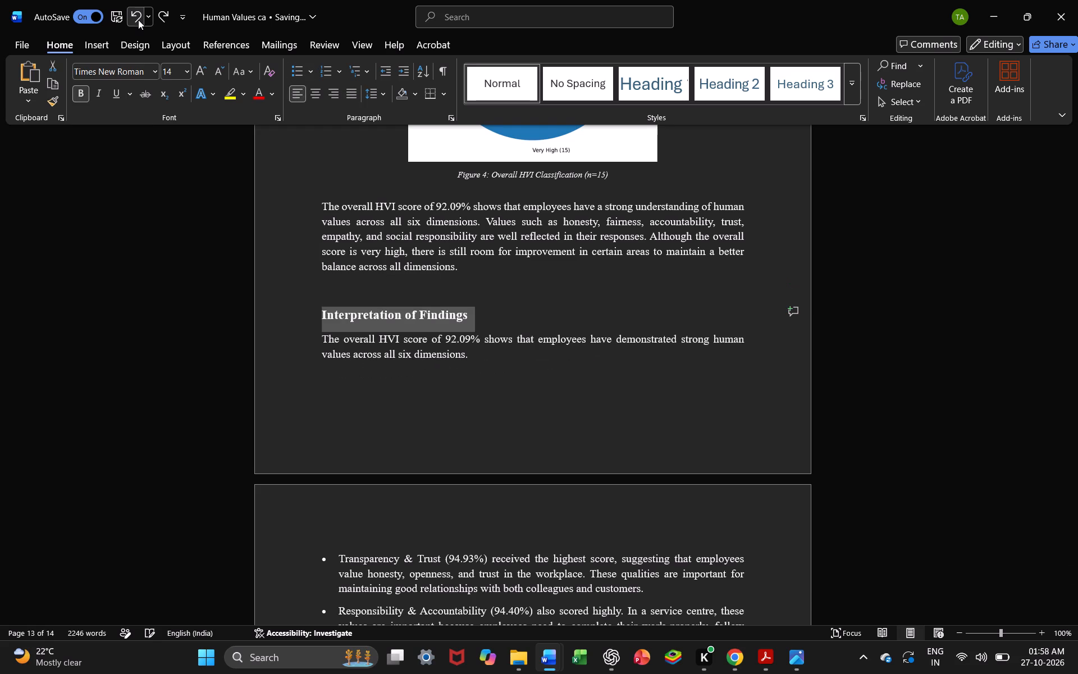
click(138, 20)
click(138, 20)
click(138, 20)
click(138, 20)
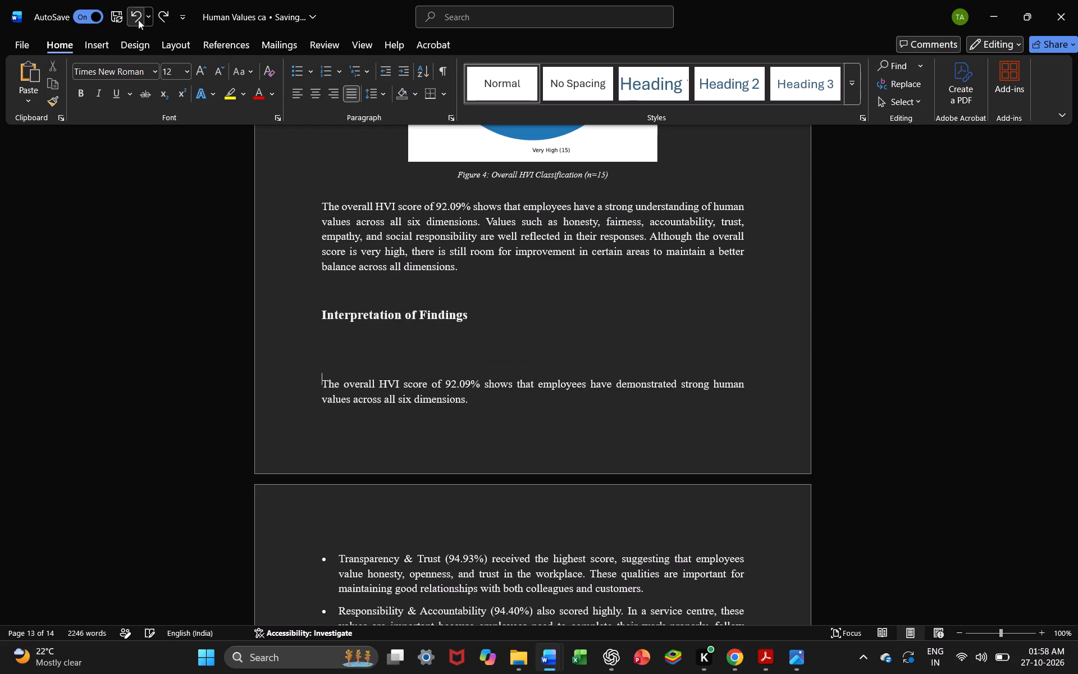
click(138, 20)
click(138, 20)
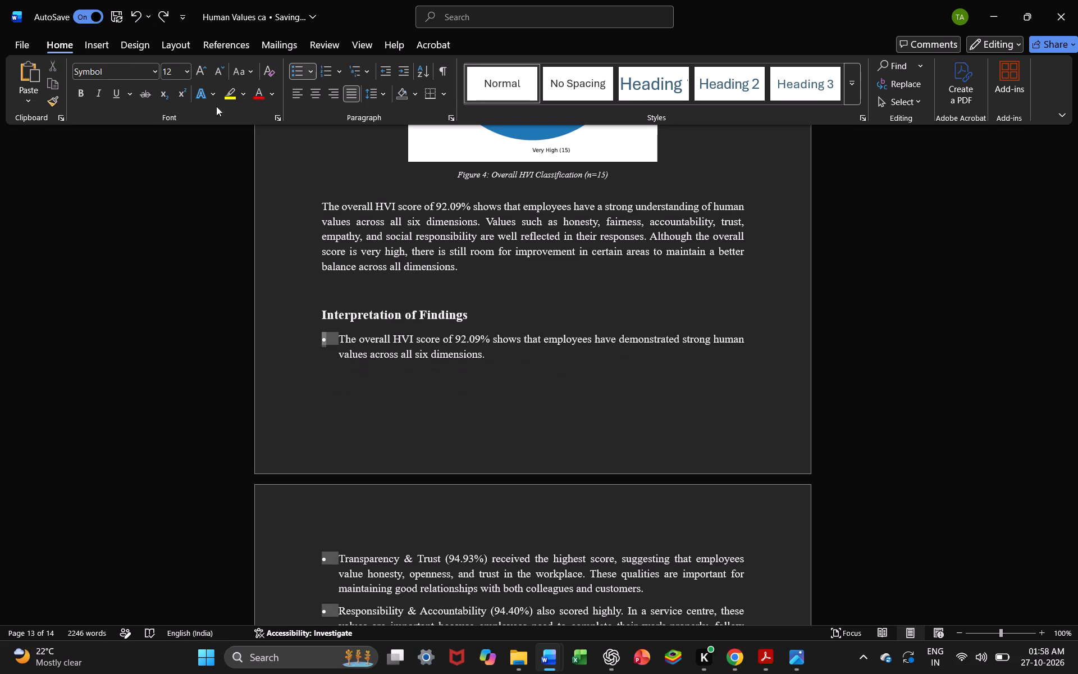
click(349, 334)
Set the line spacing of the Interpretation of Findings heading to 2.0.
drag(473, 312, 296, 321)
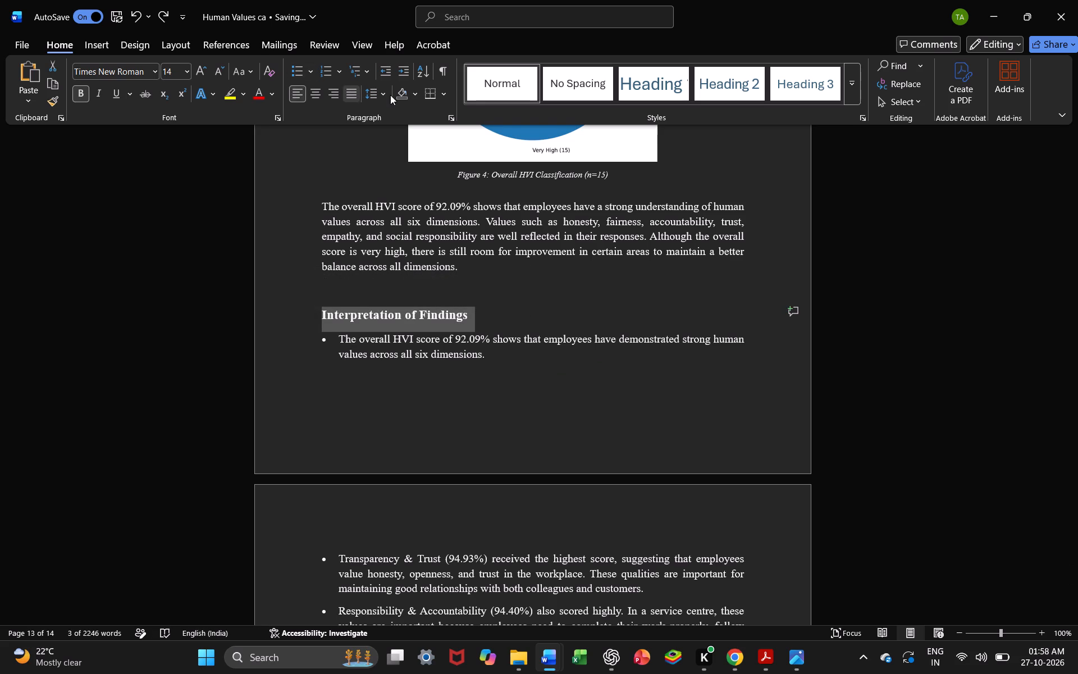
click(390, 95)
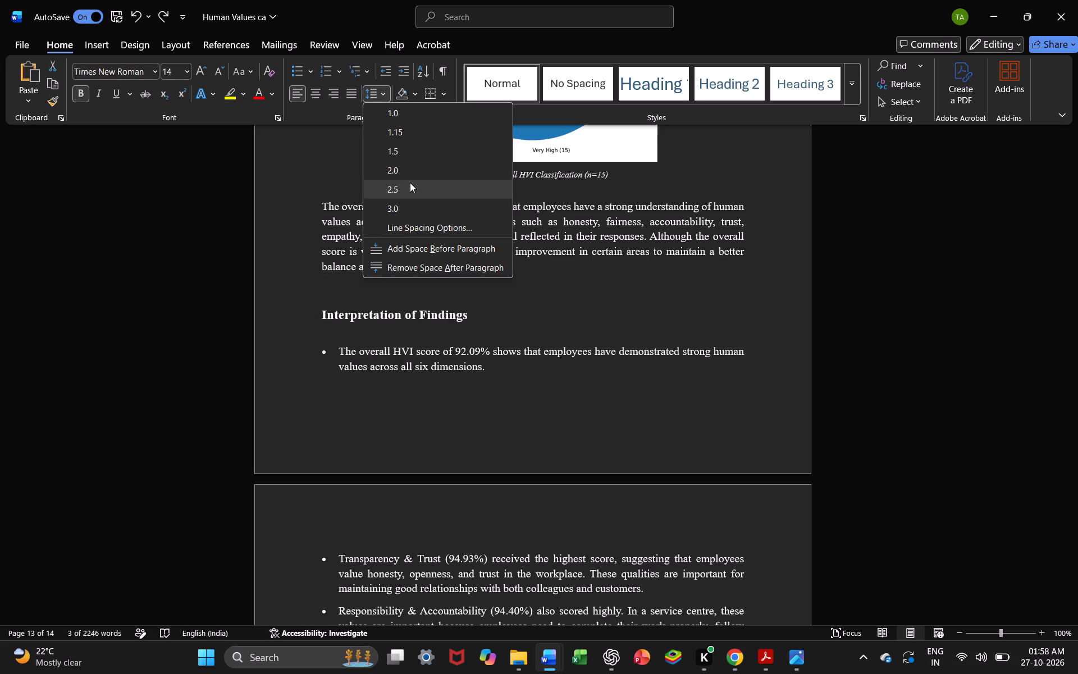
click(408, 178)
click(479, 436)
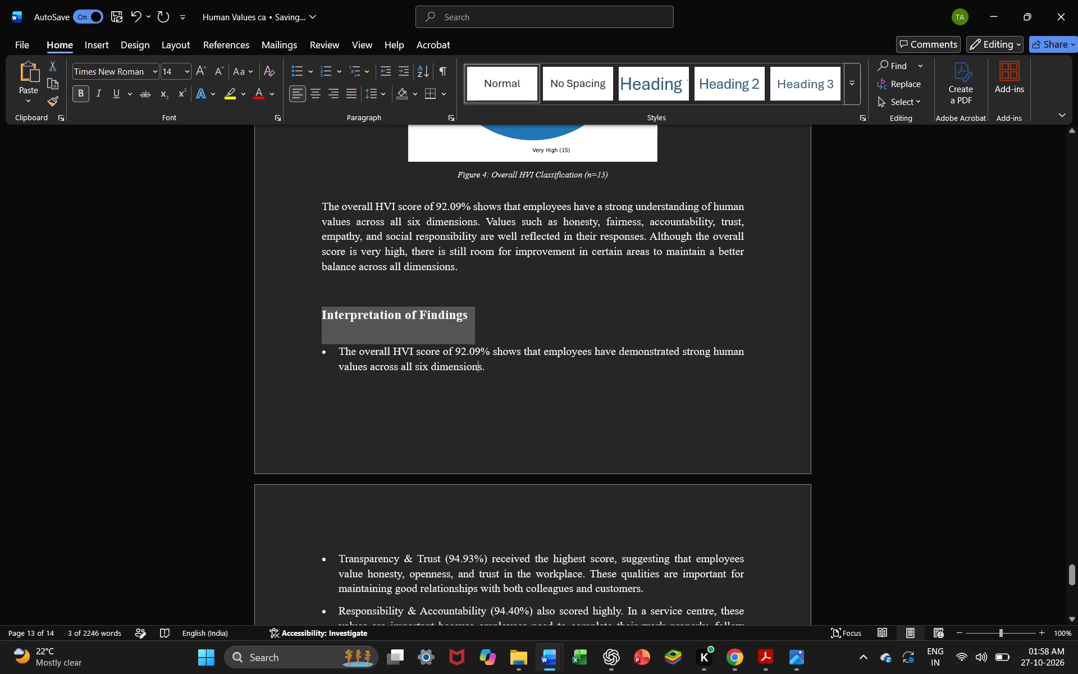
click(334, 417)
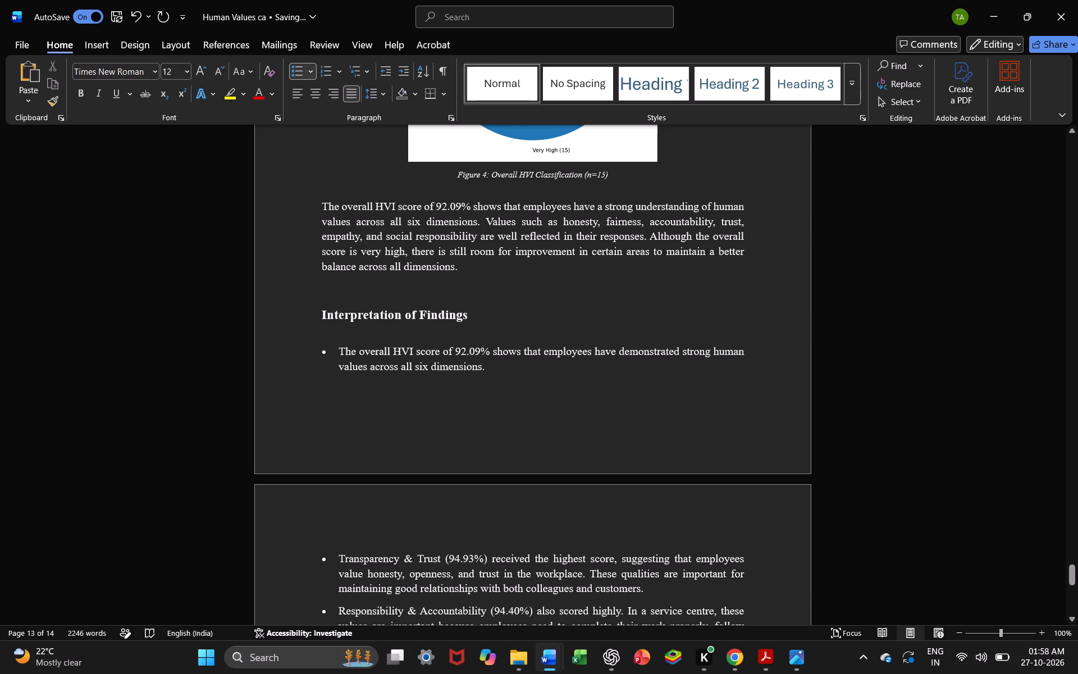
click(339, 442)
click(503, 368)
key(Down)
Number the Interpretation of Findings heading as section 9.
key(Up)
click(319, 317)
key(9)
text(.)
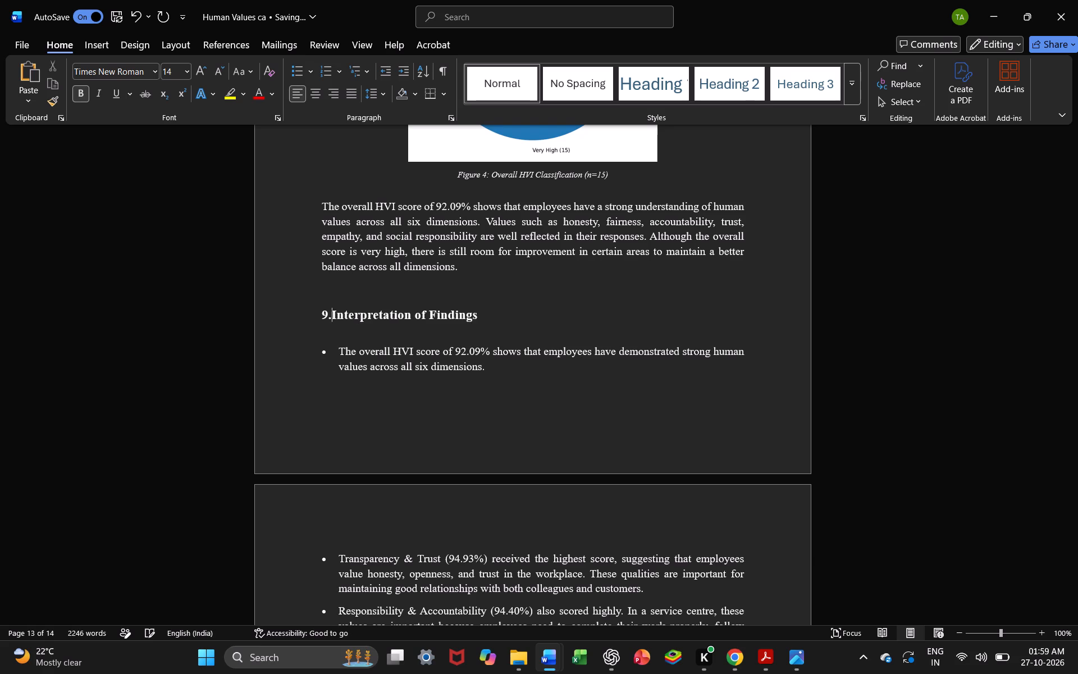
key(space)
drag(483, 309, 318, 323)
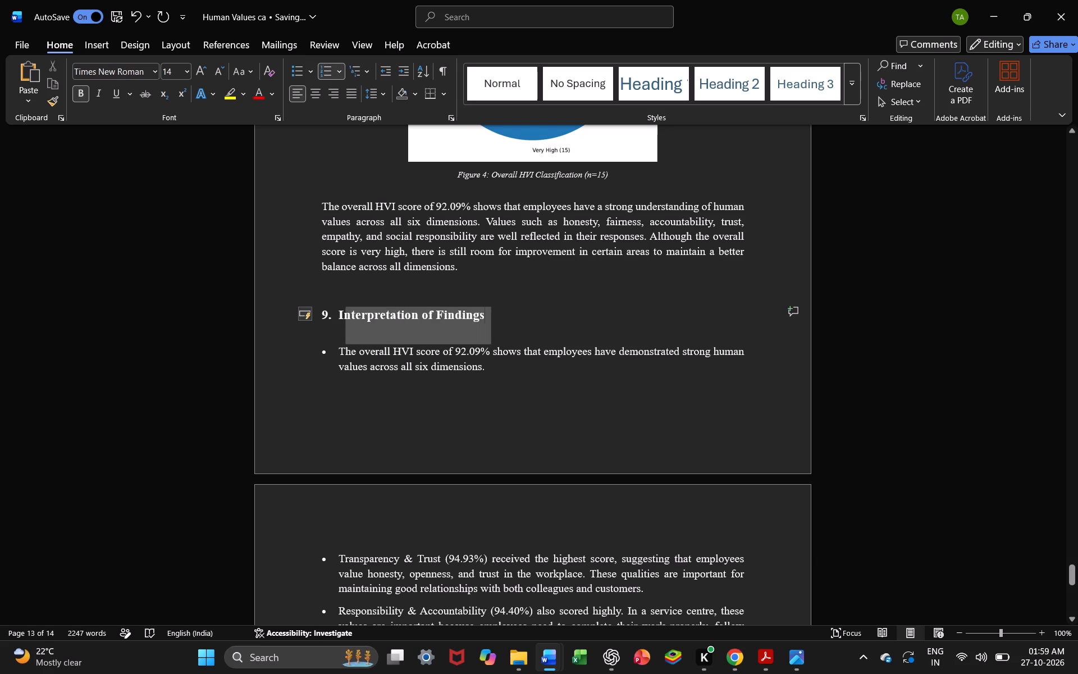
drag(318, 323, 305, 322)
click(495, 314)
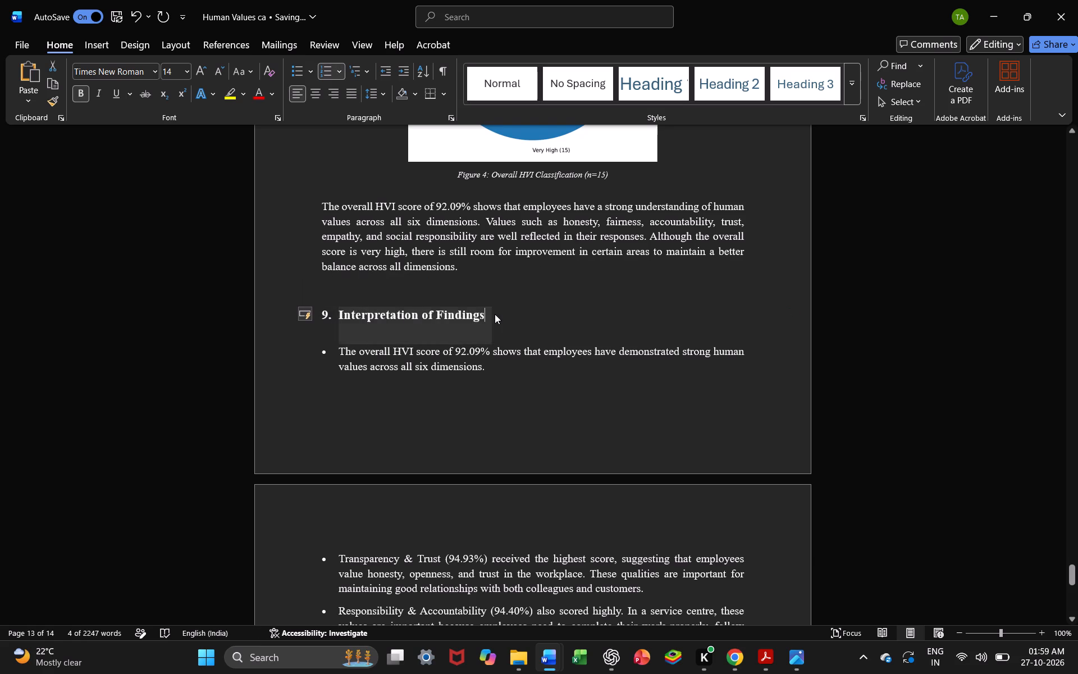
click(849, 280)
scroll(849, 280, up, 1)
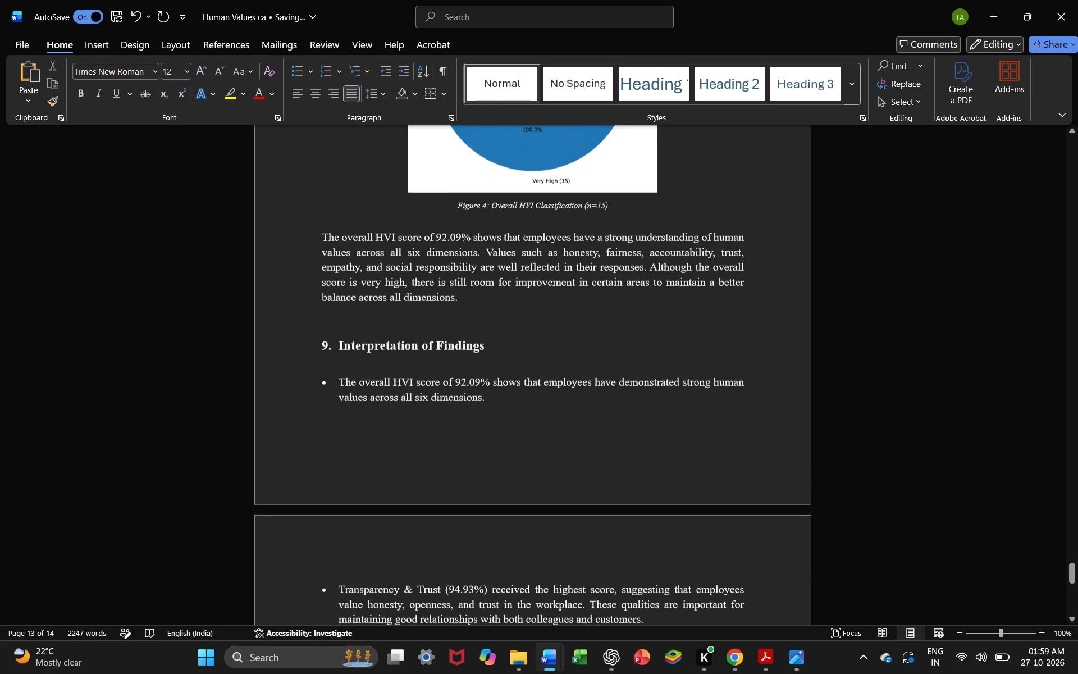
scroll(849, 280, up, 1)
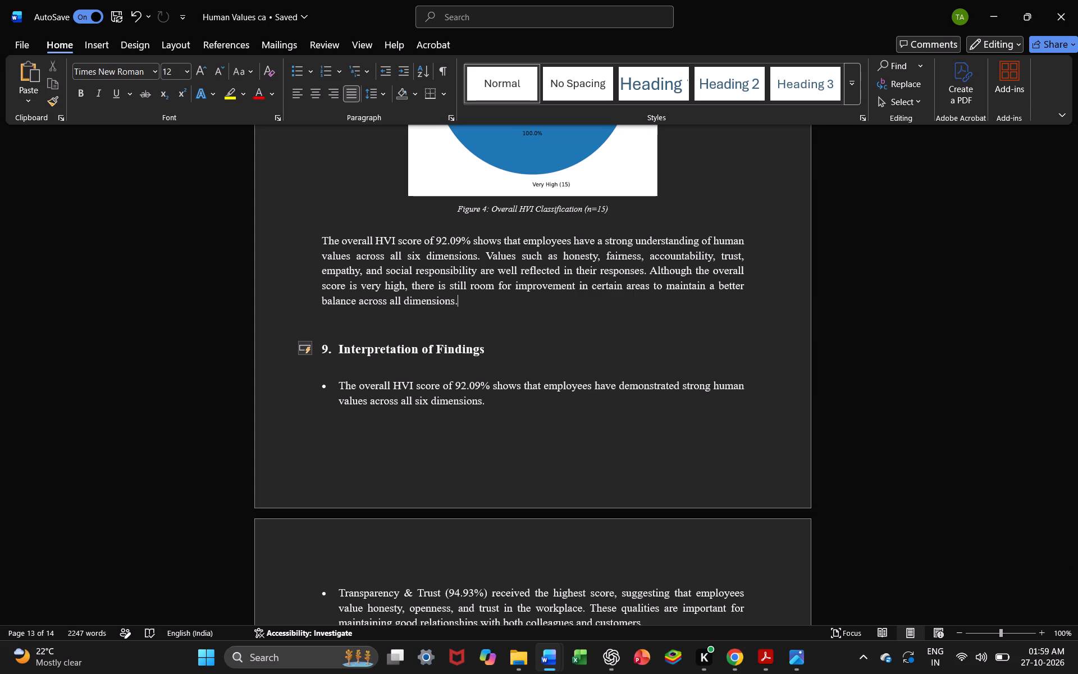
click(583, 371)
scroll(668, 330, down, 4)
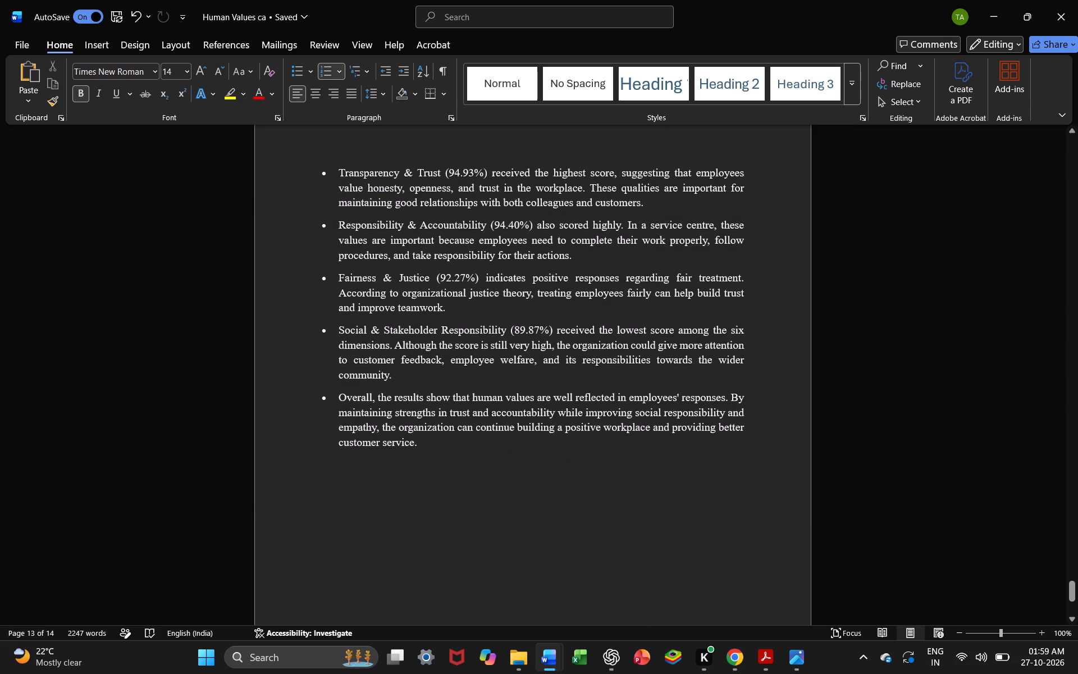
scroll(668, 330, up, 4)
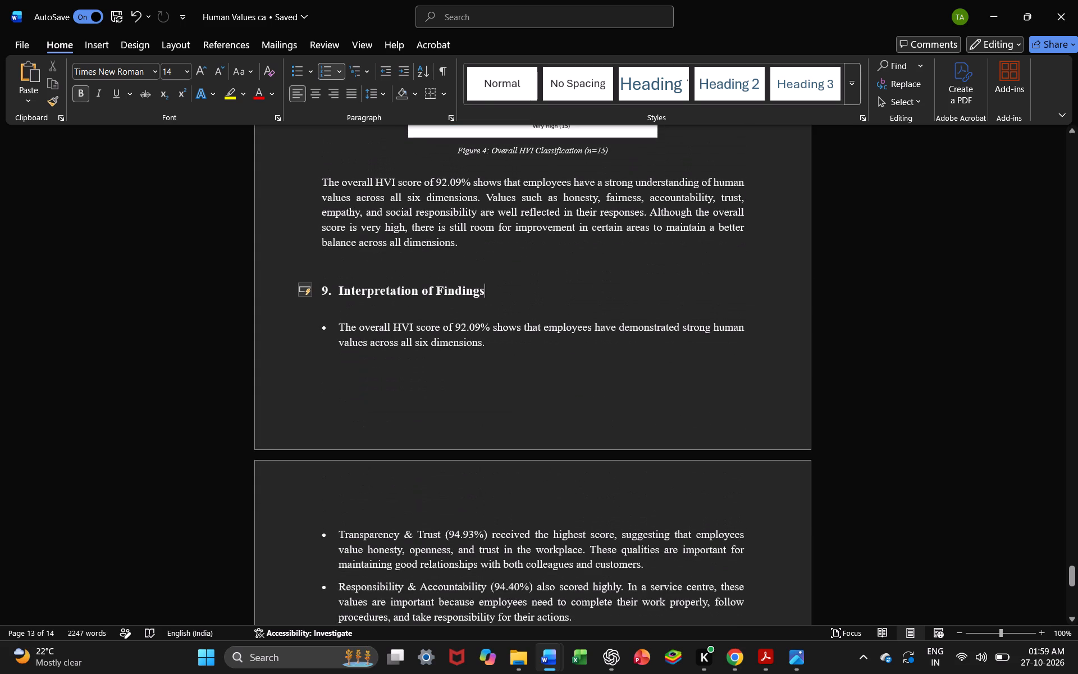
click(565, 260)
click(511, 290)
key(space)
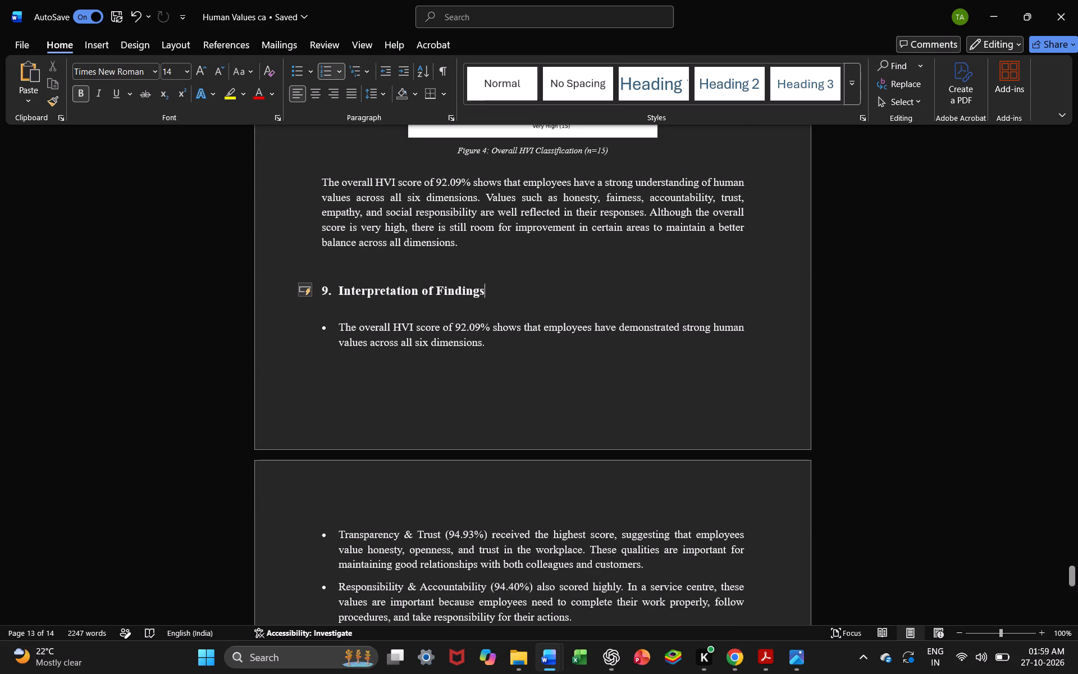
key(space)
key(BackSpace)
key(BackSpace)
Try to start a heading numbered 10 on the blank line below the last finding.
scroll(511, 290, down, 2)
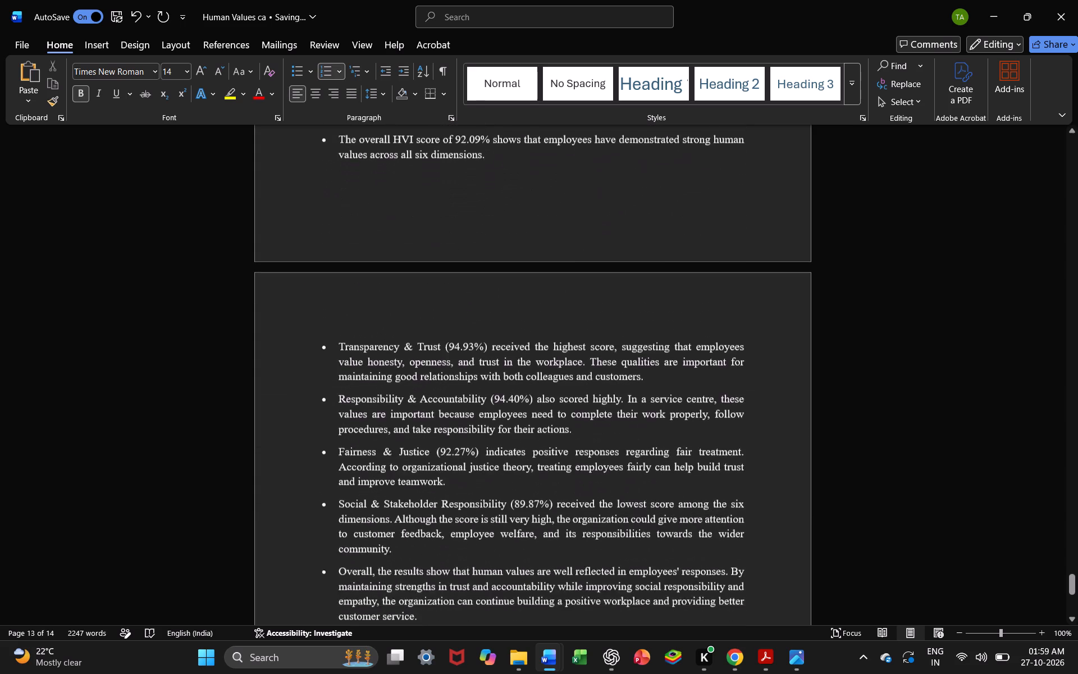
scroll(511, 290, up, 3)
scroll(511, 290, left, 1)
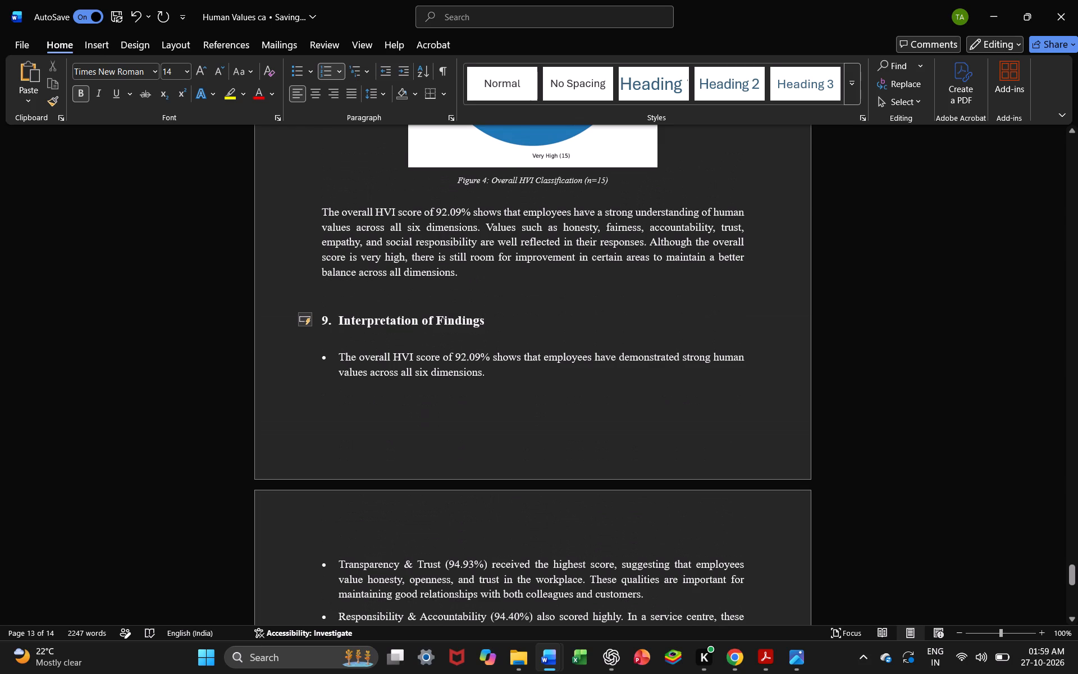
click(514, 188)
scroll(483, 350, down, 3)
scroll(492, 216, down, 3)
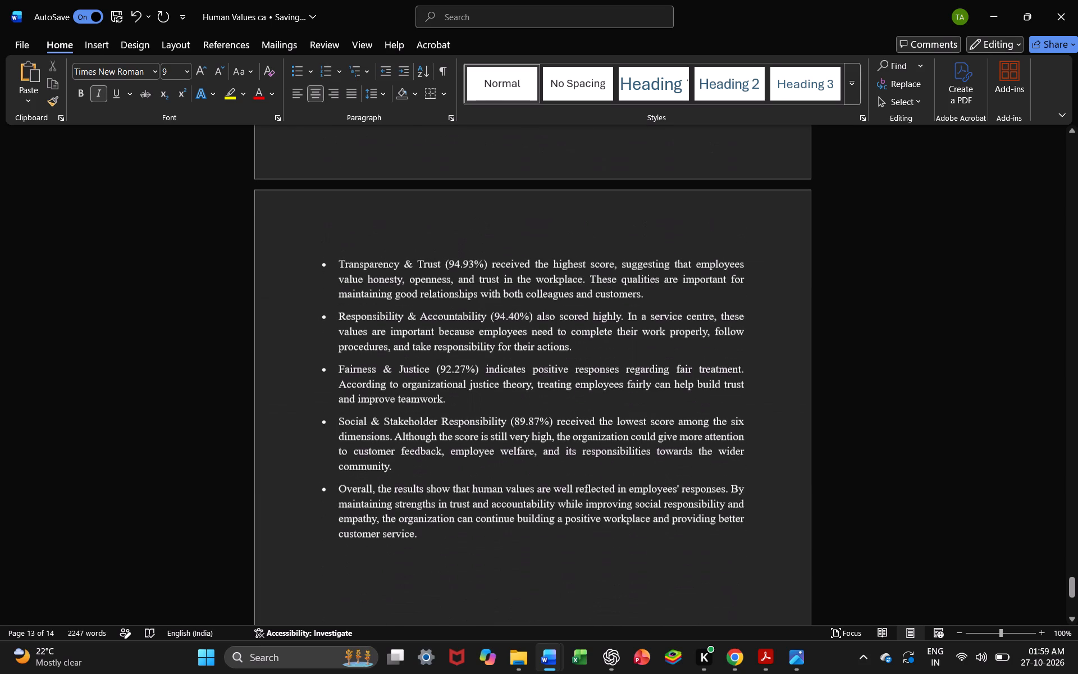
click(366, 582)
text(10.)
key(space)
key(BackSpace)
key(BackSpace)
Review the layout and spacing of the HVI calculation tables, charts and subheadings in the preceding pages.
scroll(366, 582, up, 3)
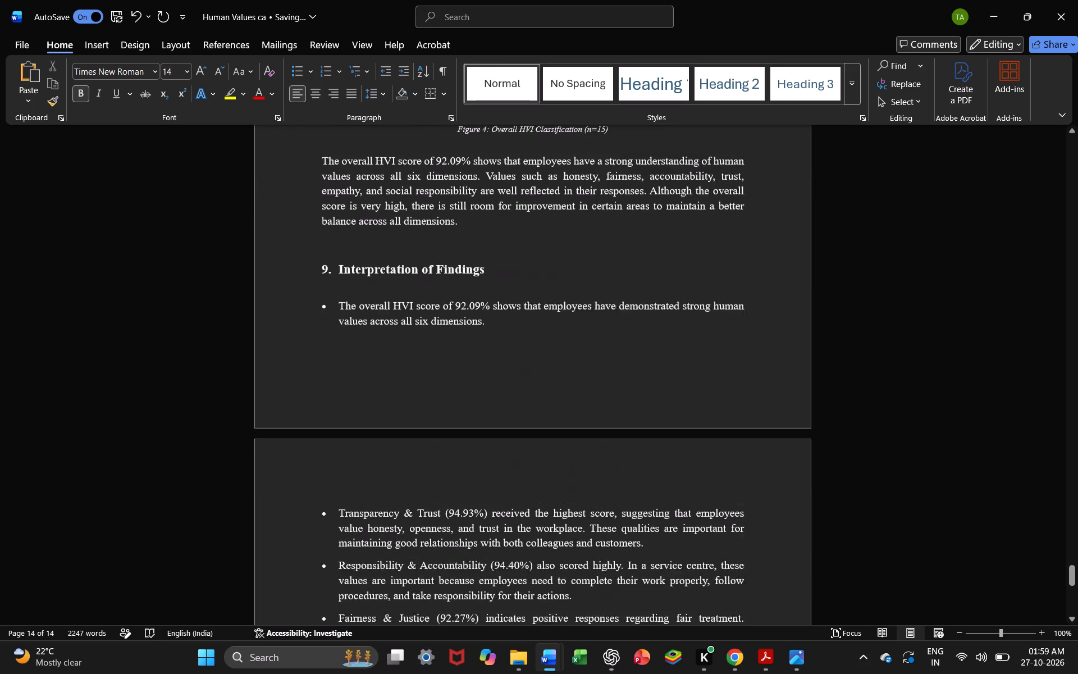
click(395, 300)
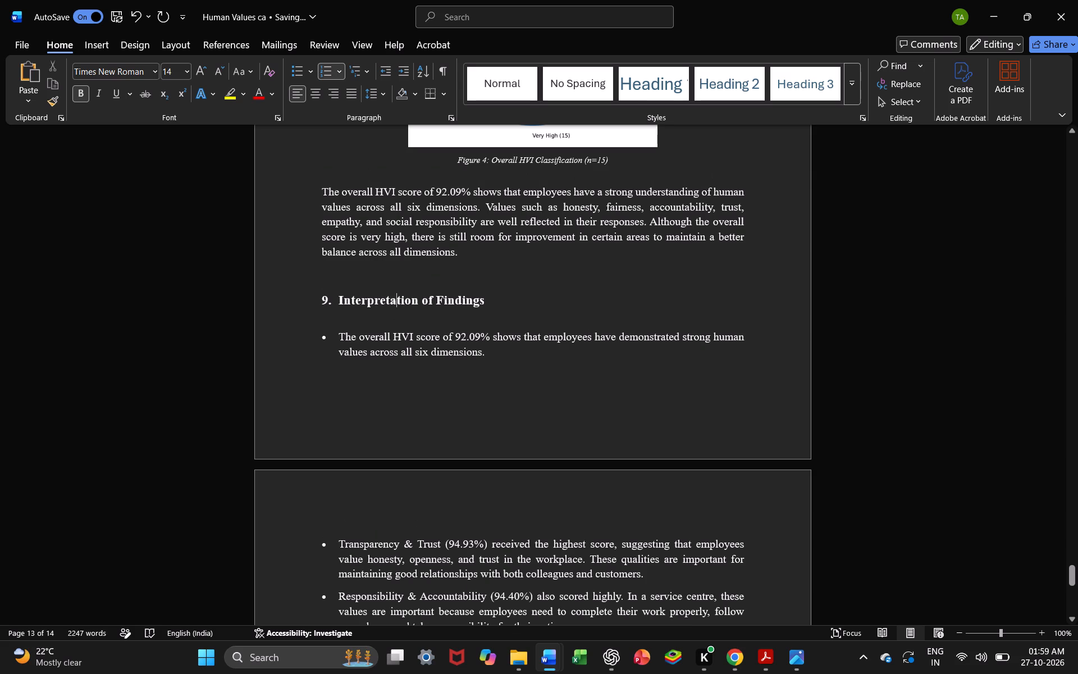
scroll(549, 306, up, 13)
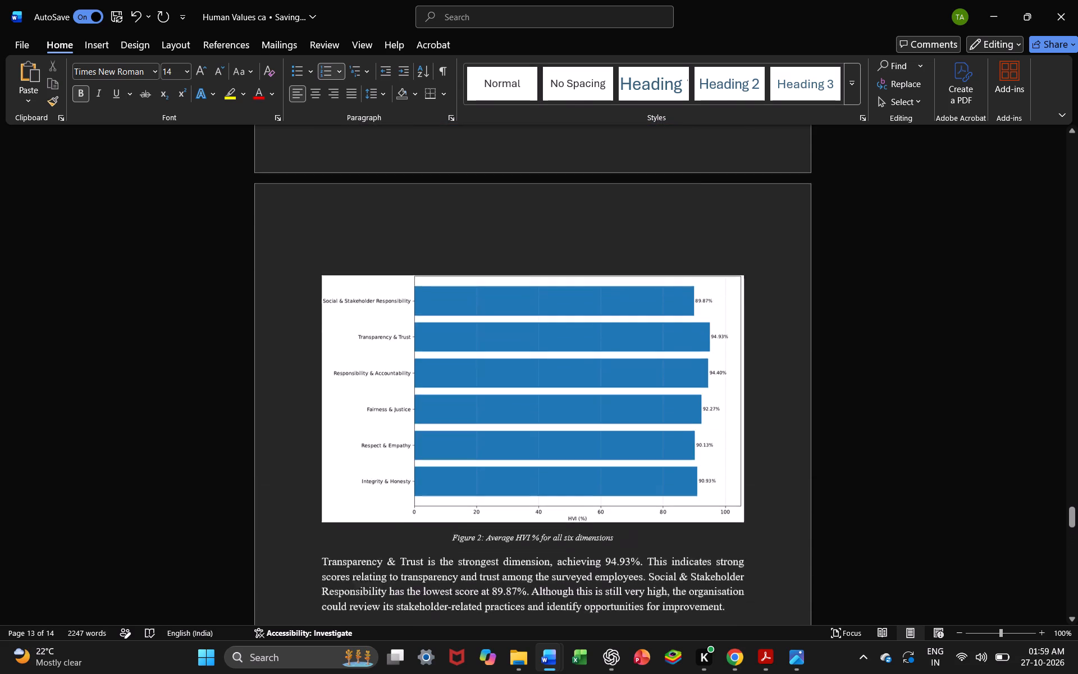
scroll(549, 306, up, 3)
scroll(549, 306, down, 1)
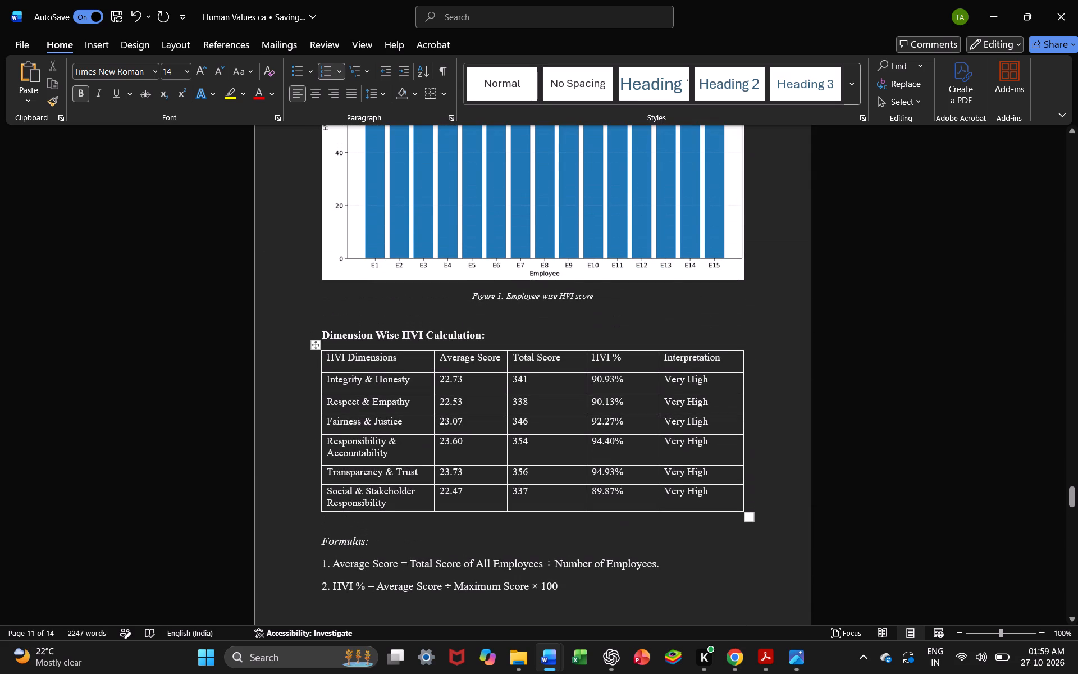
scroll(549, 306, down, 9)
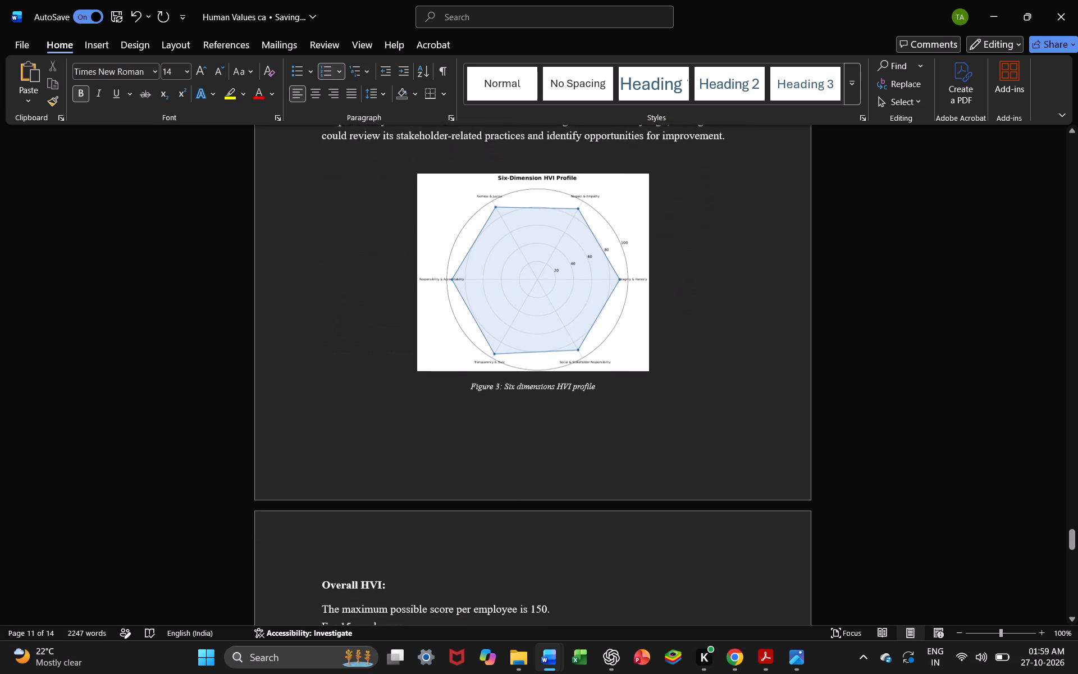
scroll(549, 306, down, 1)
Set the line spacing of the Dimension Wise HVI Calculation subheading to 1.5.
scroll(549, 306, up, 9)
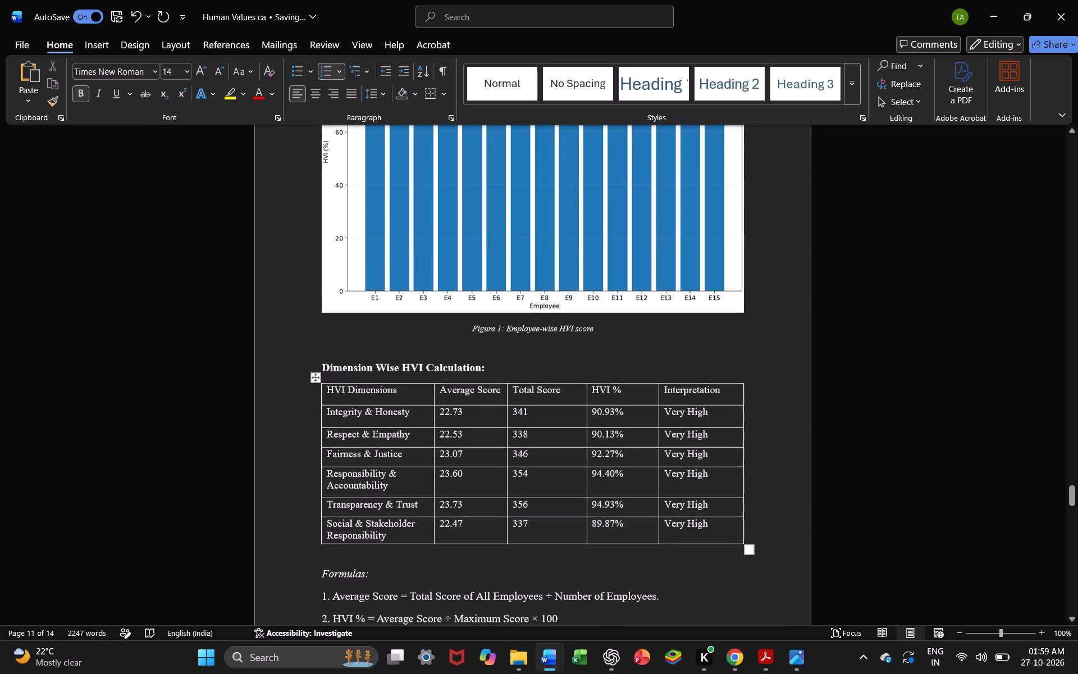
scroll(505, 306, down, 1)
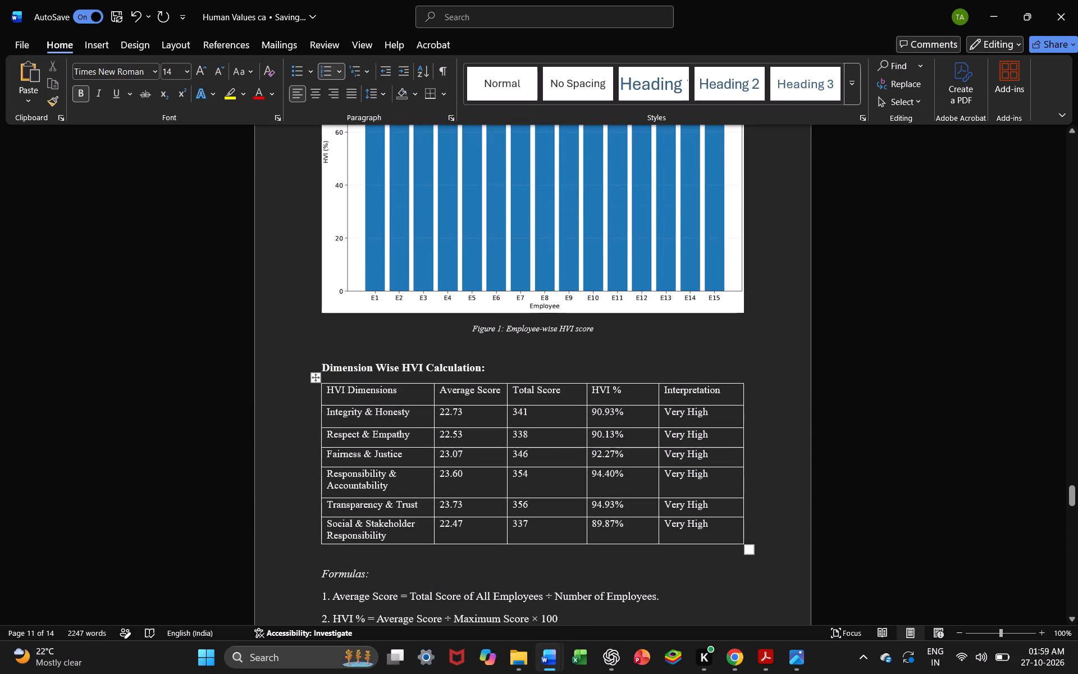
drag(492, 362, 326, 360)
click(386, 92)
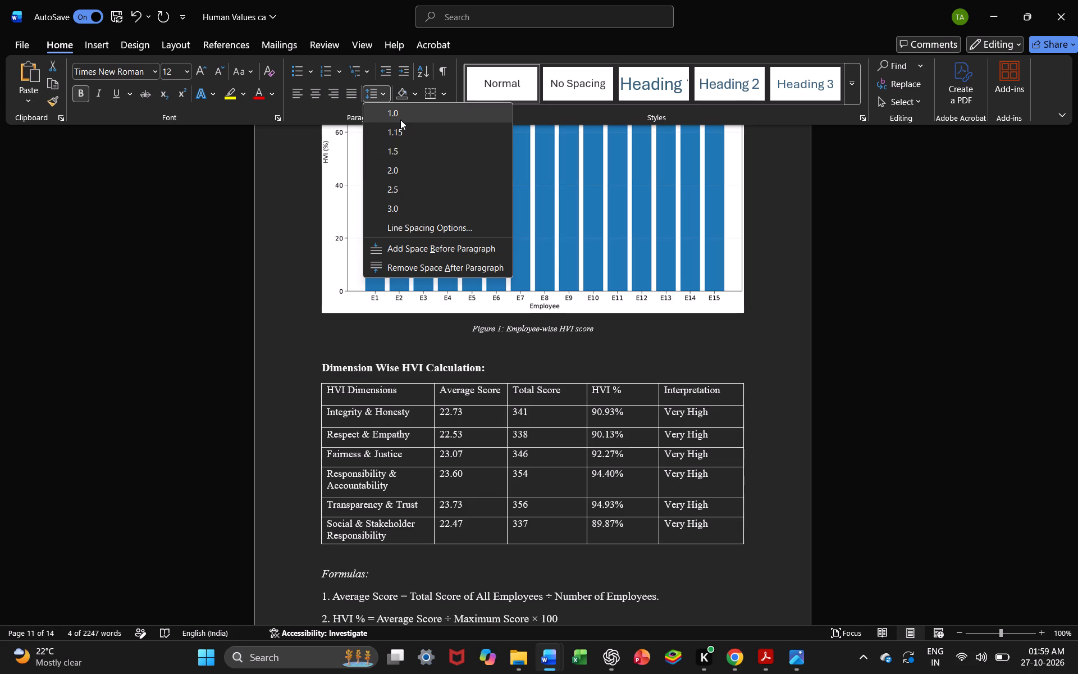
click(405, 151)
click(543, 367)
Set the line spacing of the Employee Wise HVI Scores subheading above the employee table to 1.5.
scroll(543, 367, down, 4)
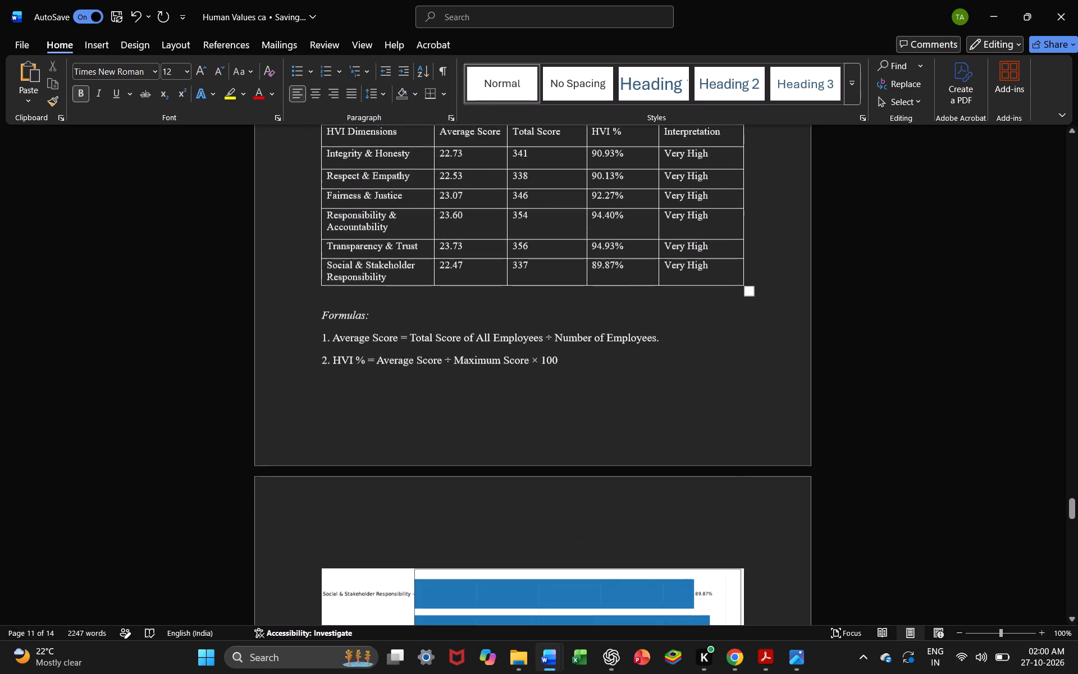
scroll(543, 367, down, 1)
scroll(543, 367, up, 8)
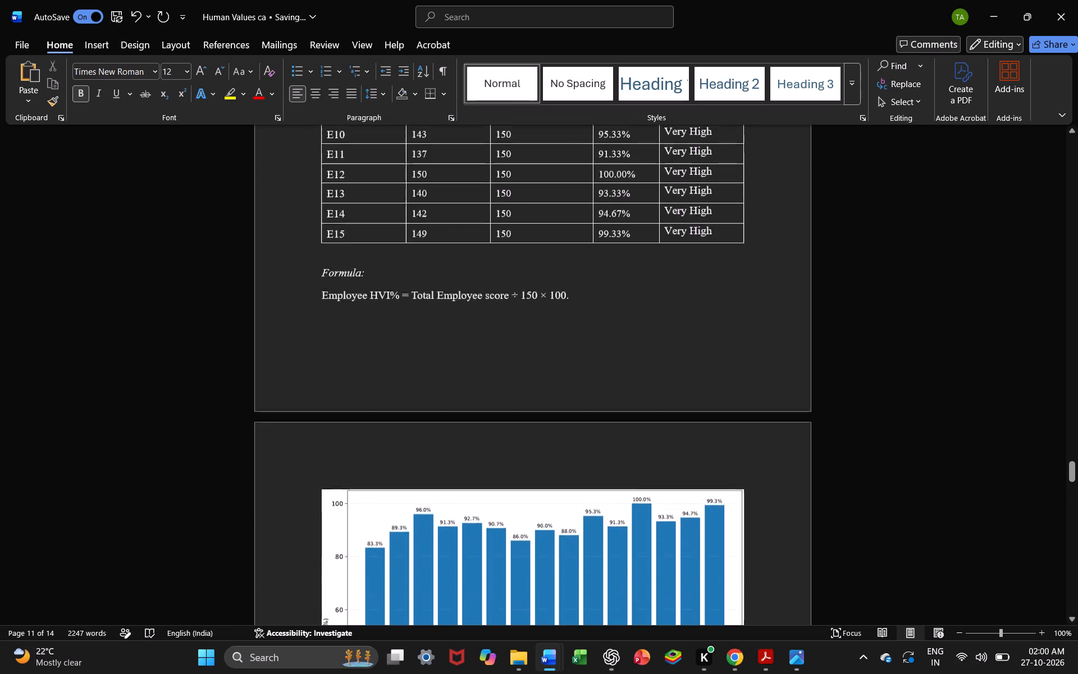
scroll(543, 367, up, 4)
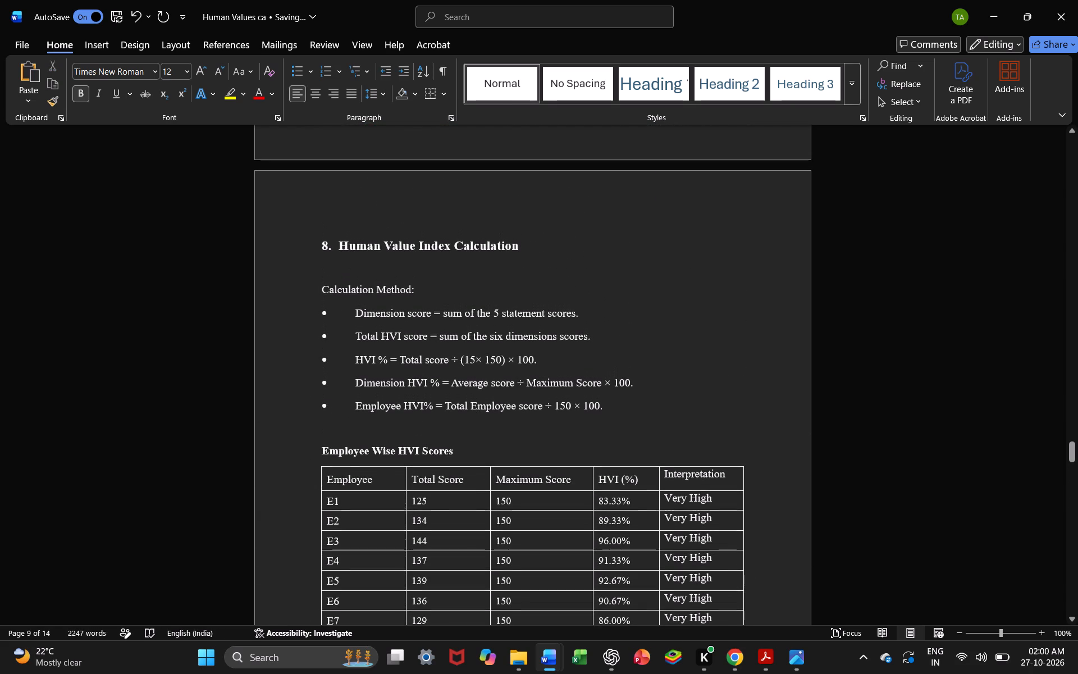
drag(458, 446, 316, 448)
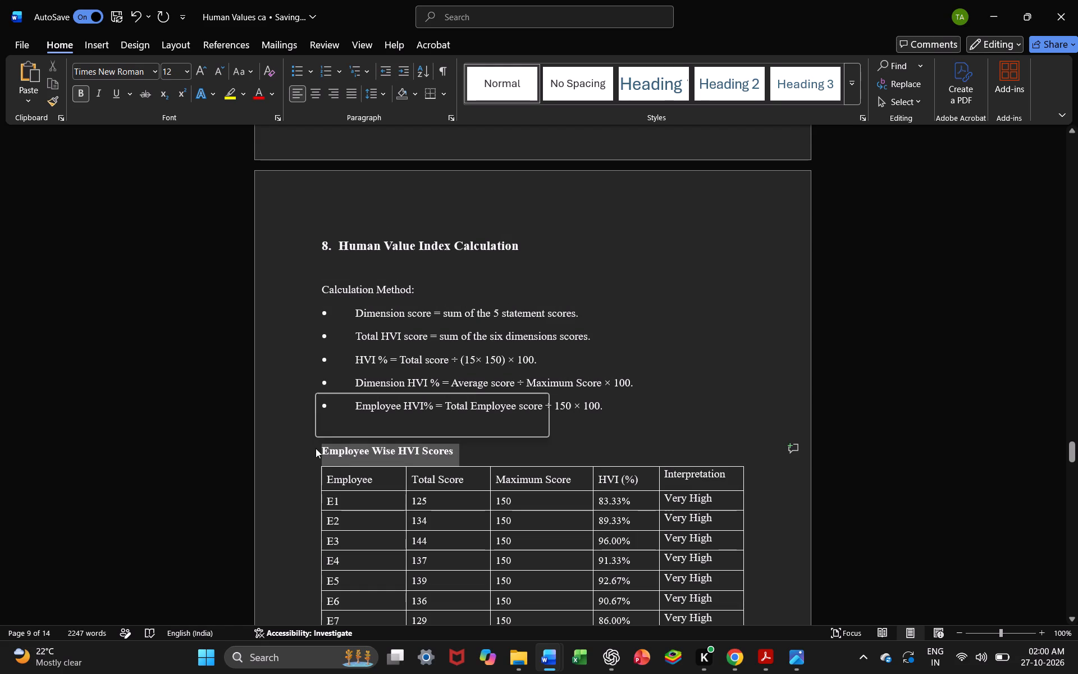
click(369, 98)
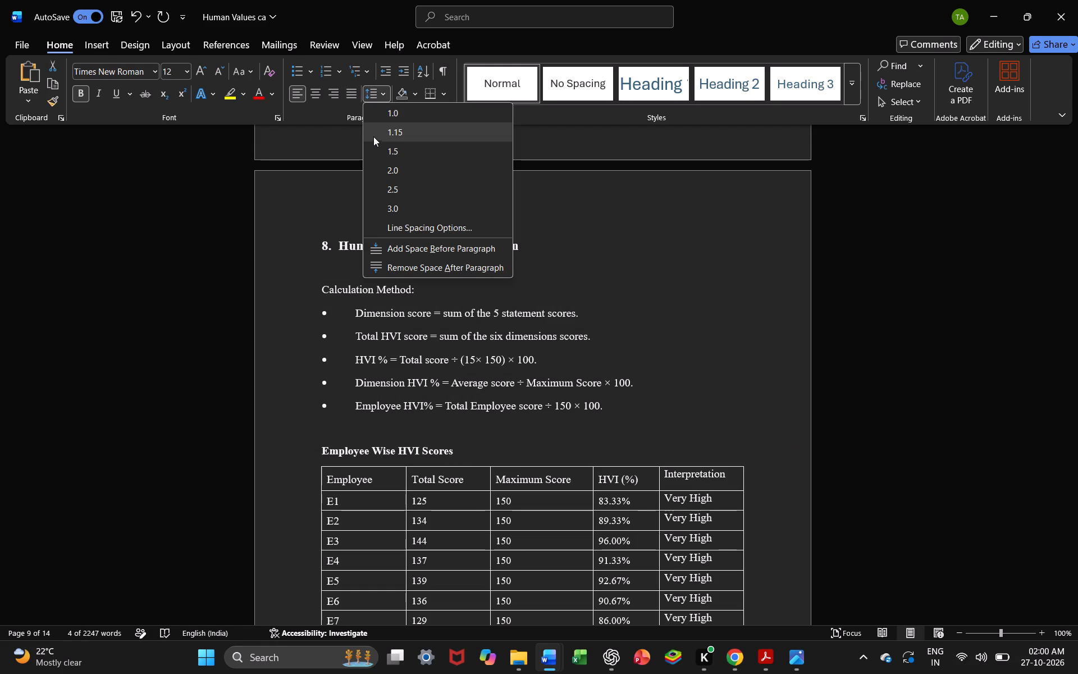
click(376, 145)
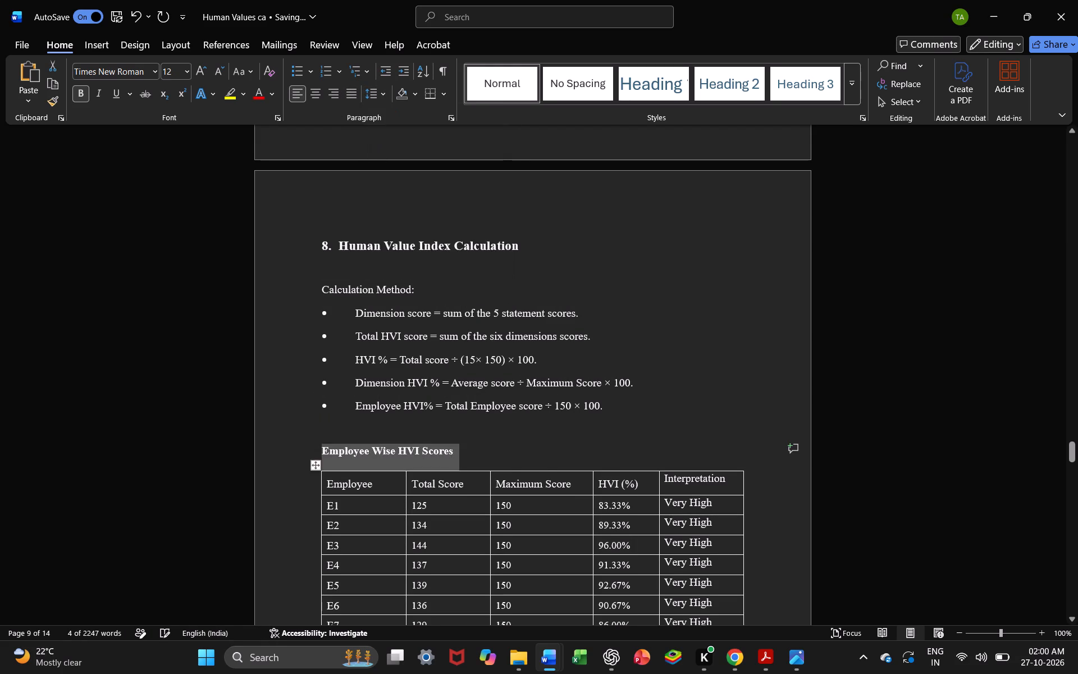
Review the report's layout from the Data Collection tables through to the Interpretation of Findings section.
scroll(484, 480, down, 5)
scroll(484, 480, up, 3)
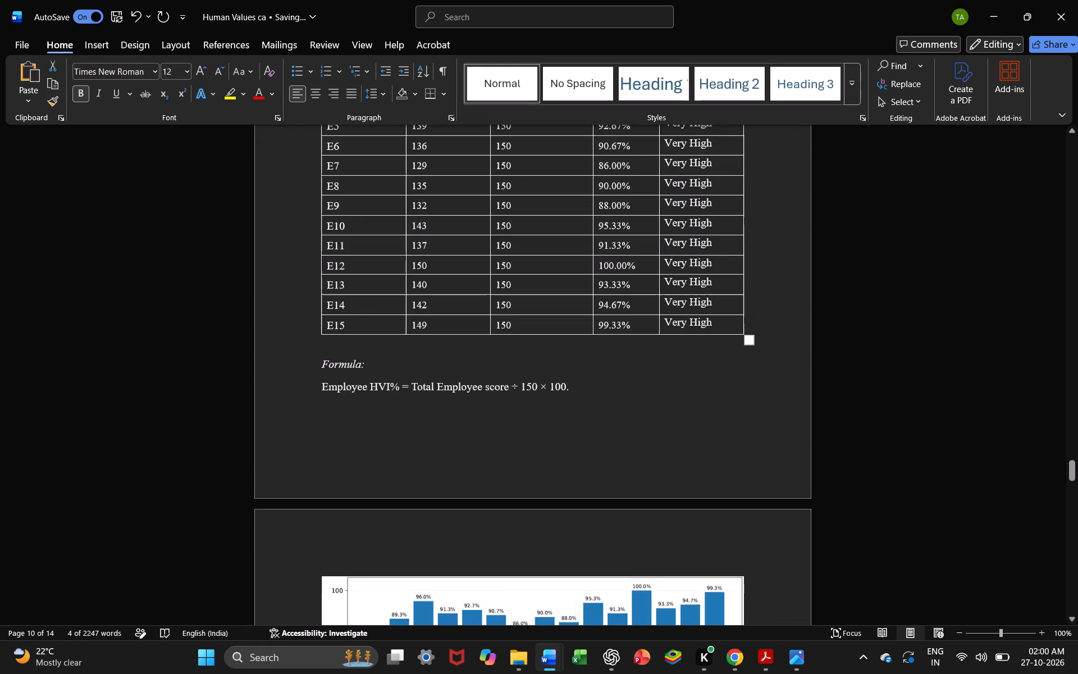
click(851, 314)
scroll(851, 314, up, 7)
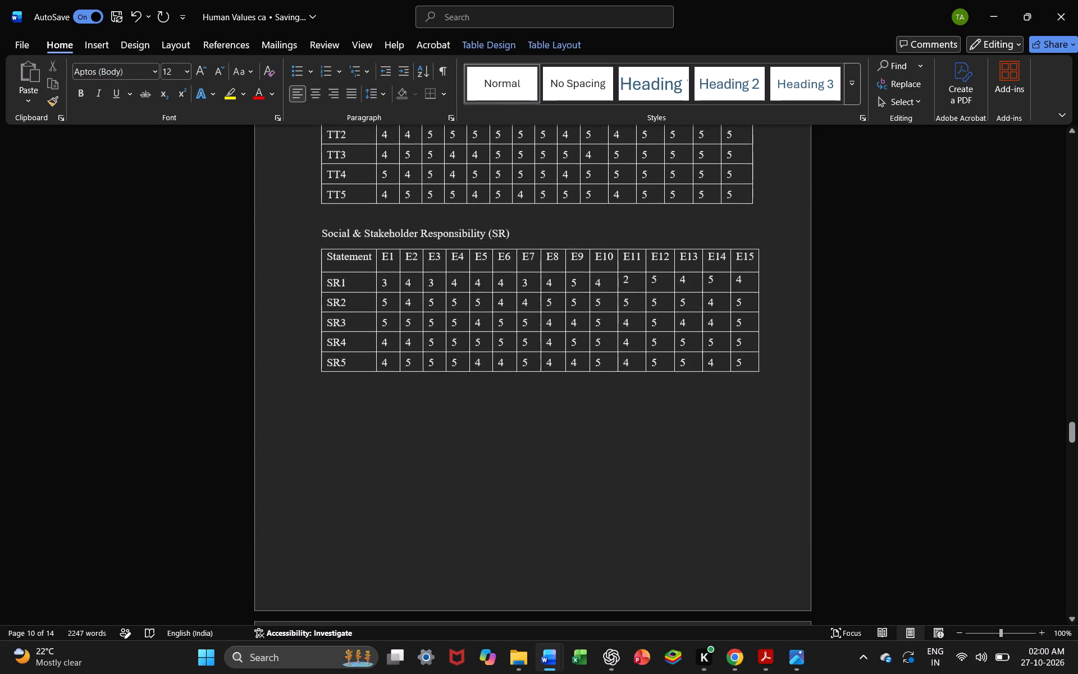
scroll(851, 314, up, 7)
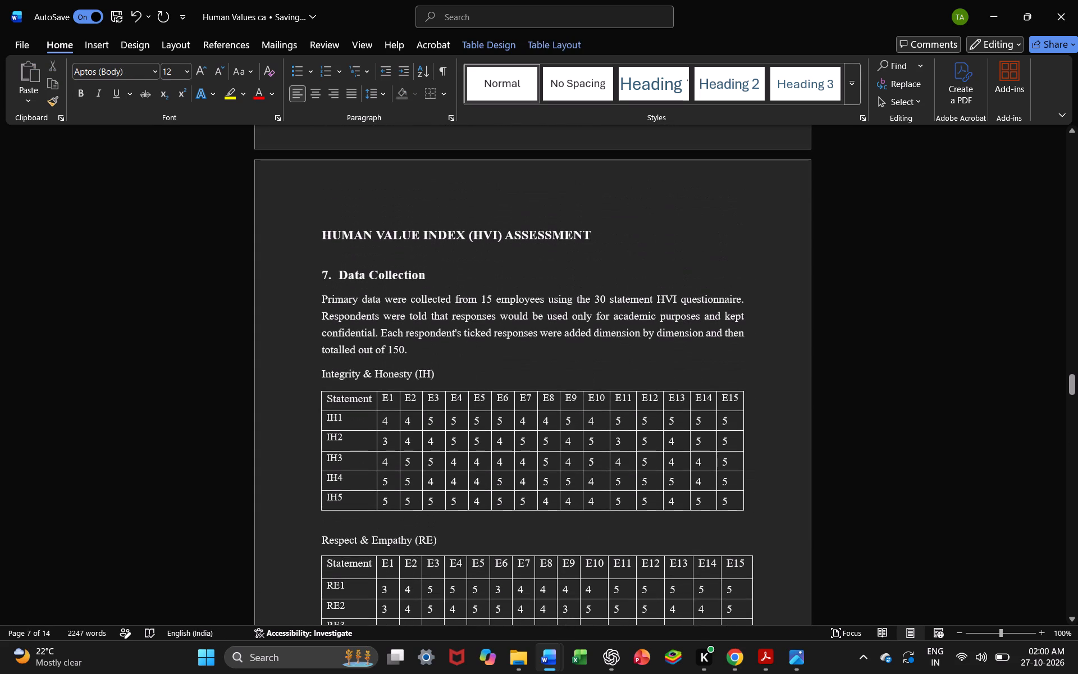
scroll(851, 314, down, 7)
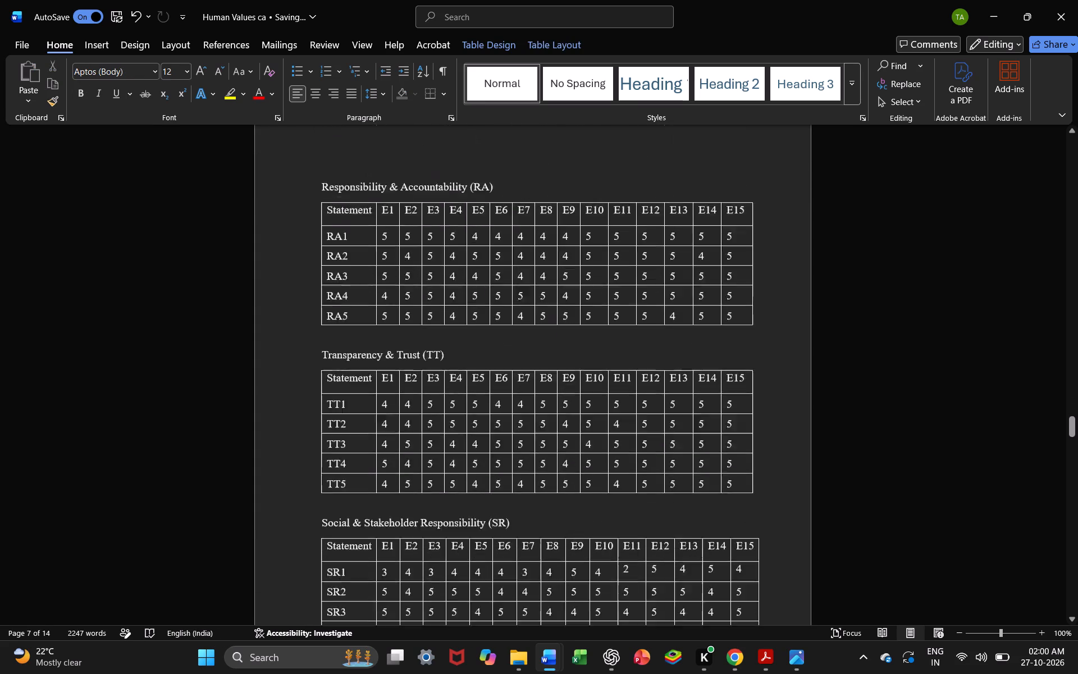
scroll(851, 314, down, 14)
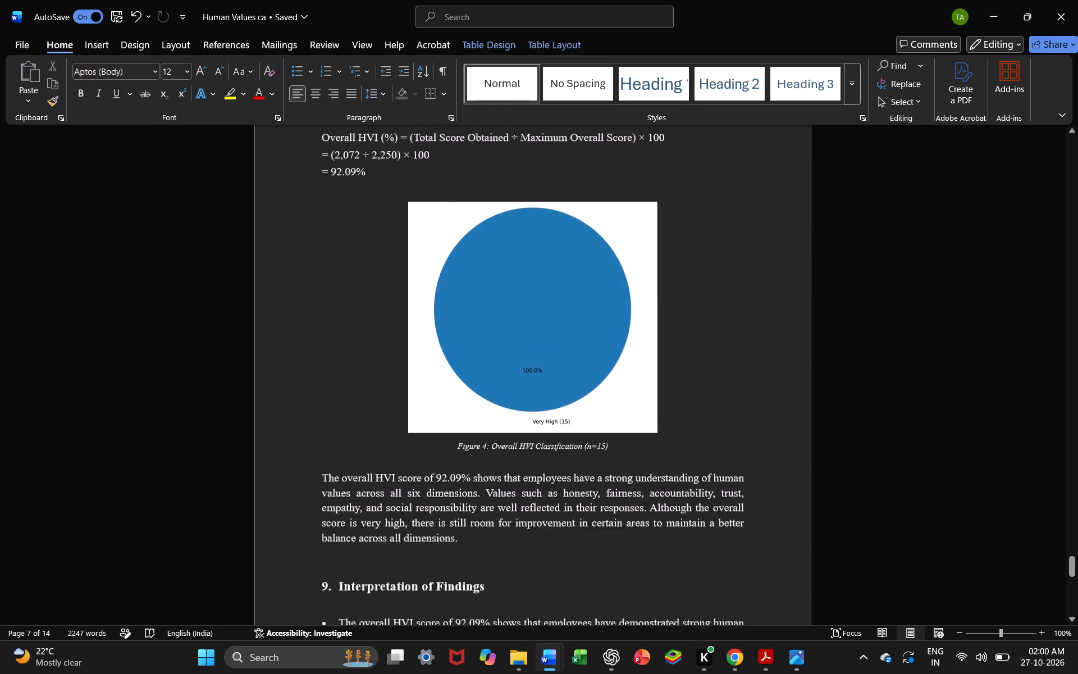
scroll(851, 314, down, 5)
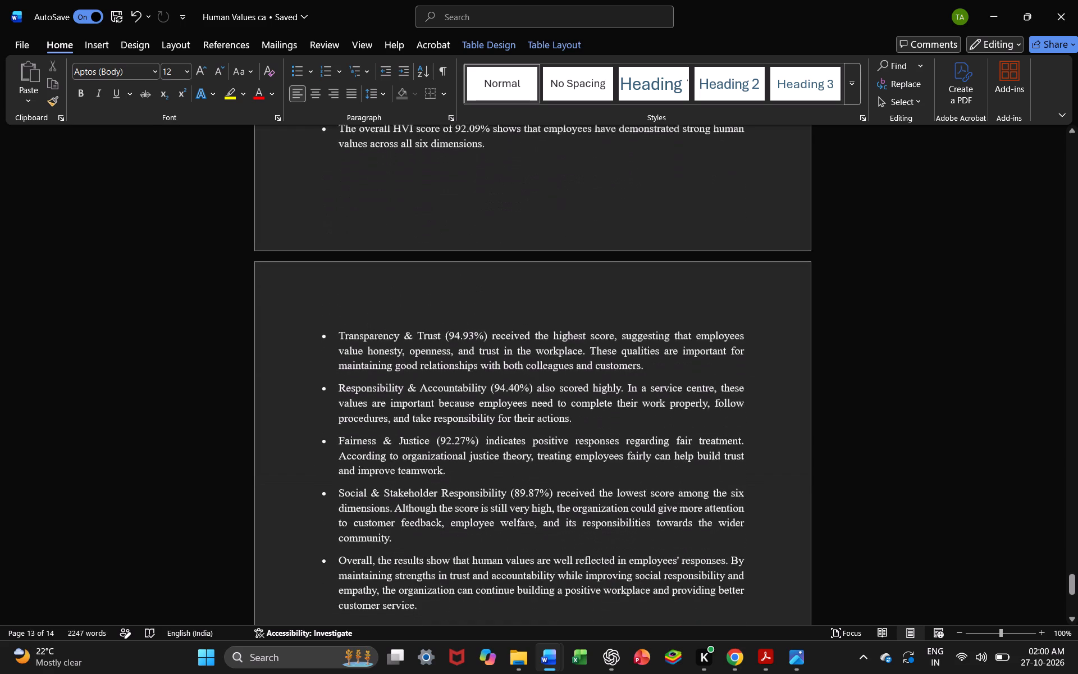
Review the Interpretation of Findings section and the blank line after its last bullet for where the report continues.
scroll(851, 314, up, 2)
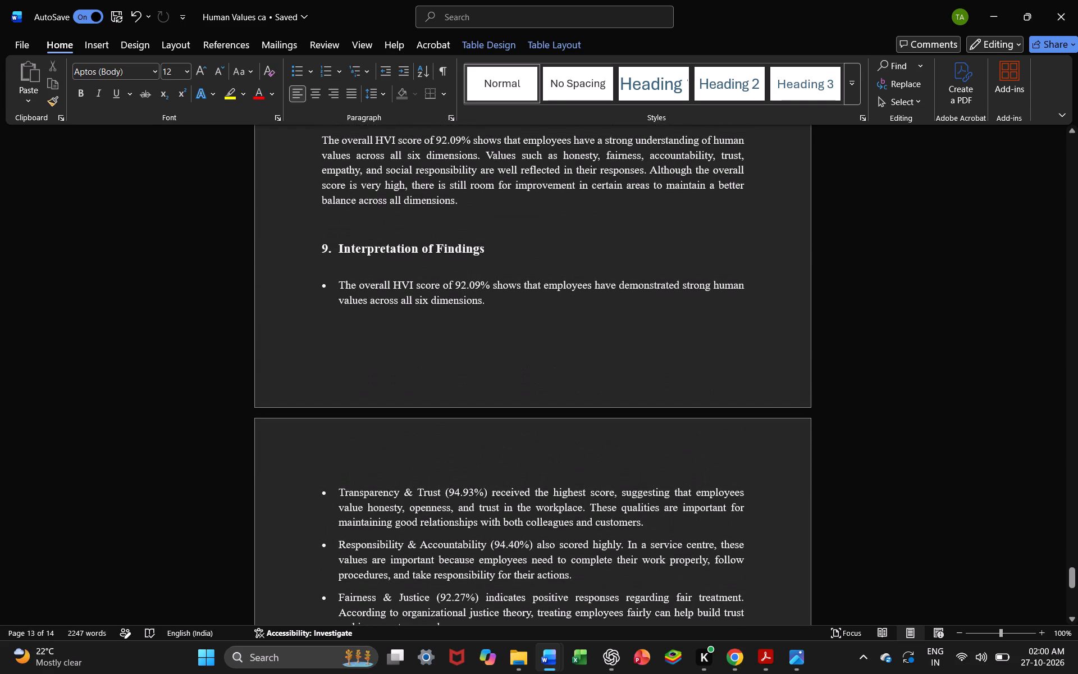
scroll(851, 314, down, 3)
click(418, 586)
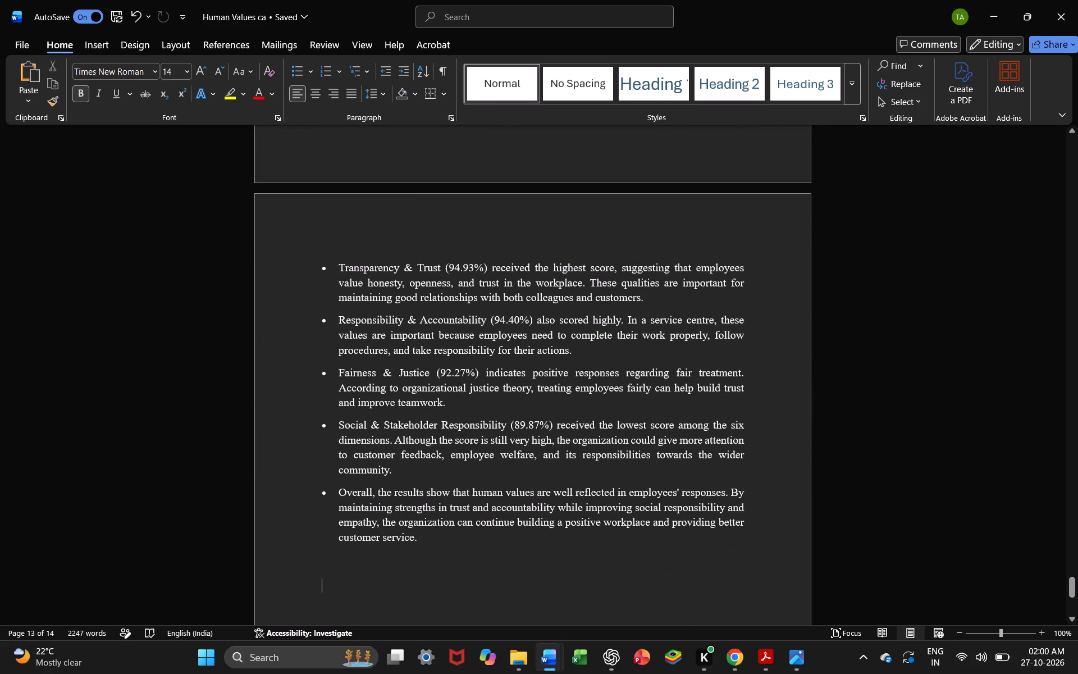
scroll(418, 586, down, 3)
scroll(418, 586, up, 6)
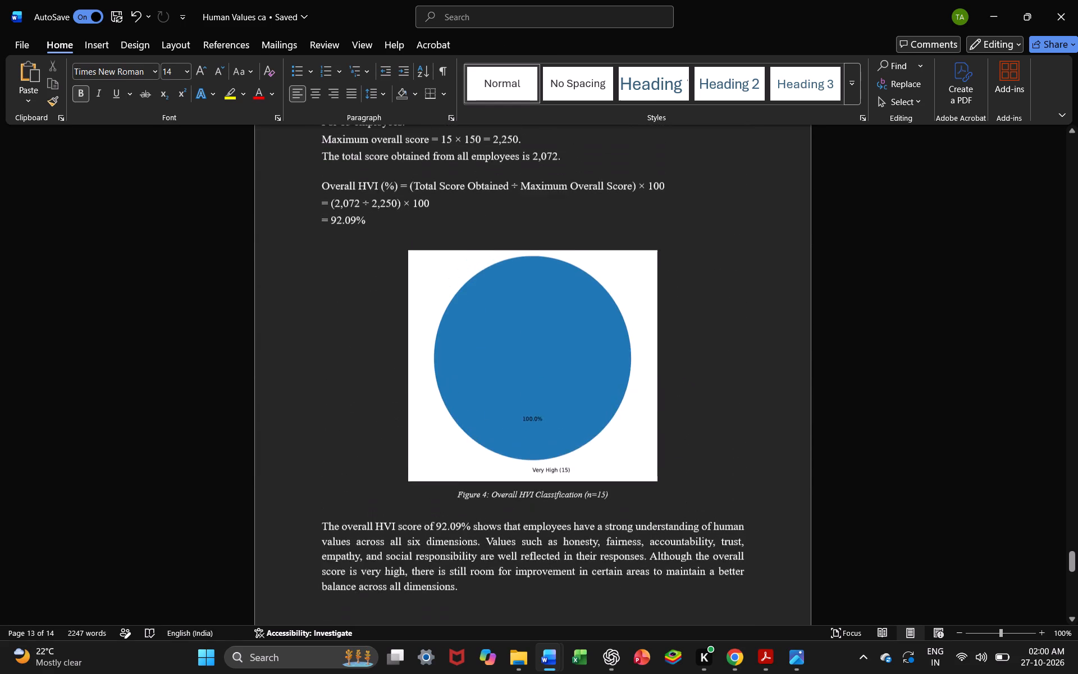
scroll(418, 586, down, 3)
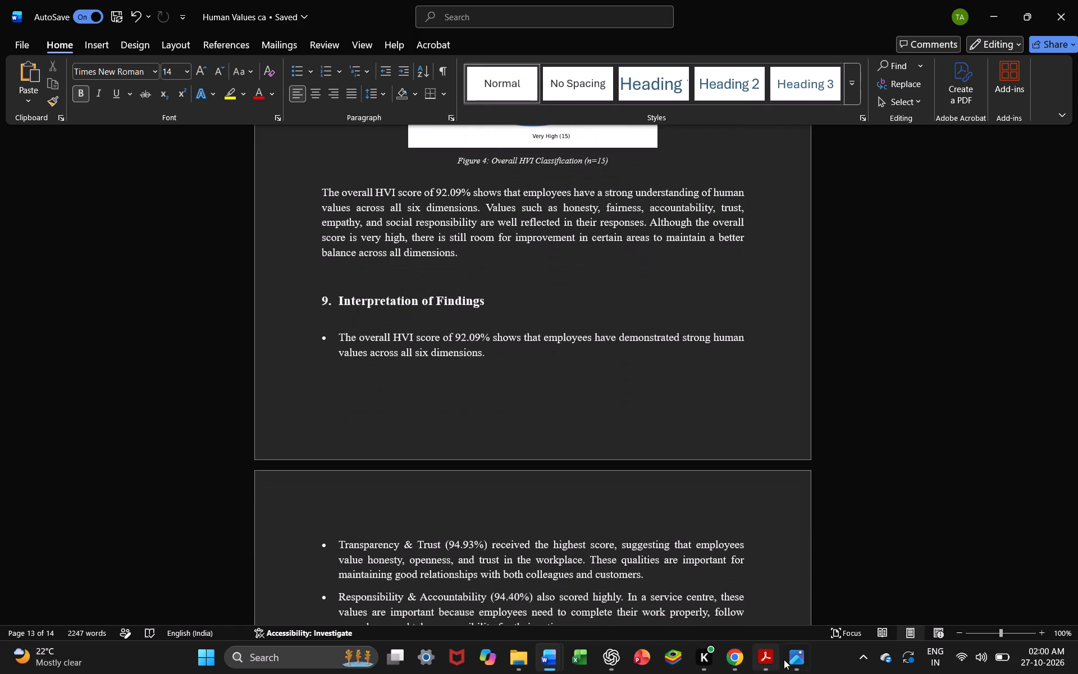
Switch to the reference PDF CA MGN253.pdf and examine how the section following its findings is titled and structured.
click(784, 659)
click(771, 659)
scroll(606, 453, up, 1)
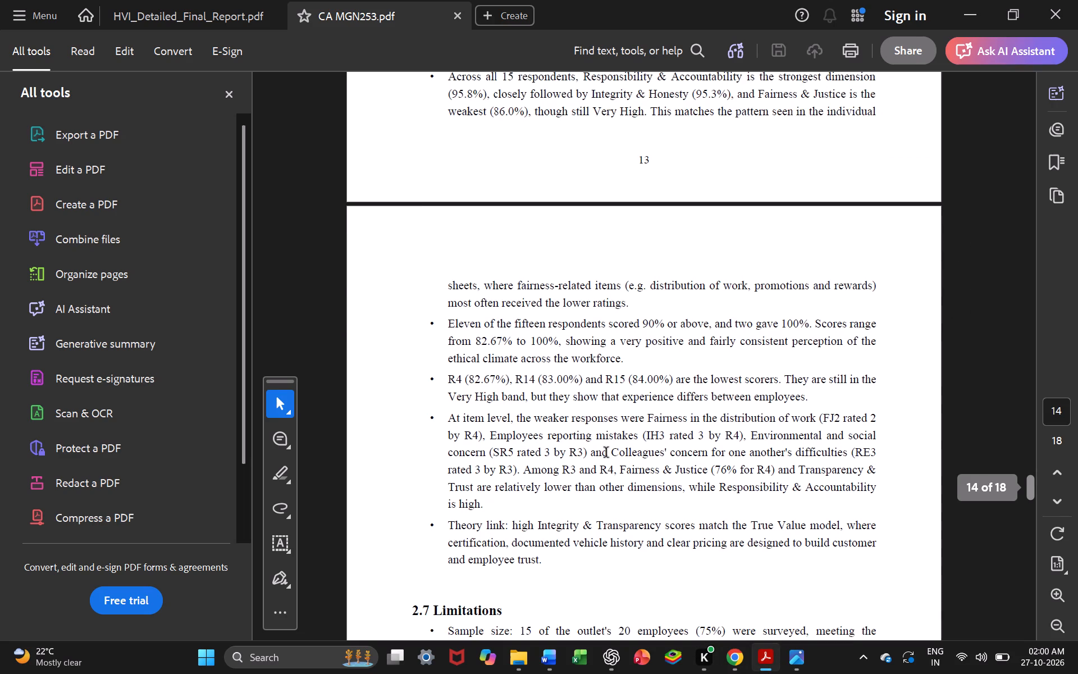
scroll(606, 453, up, 1)
scroll(606, 453, down, 10)
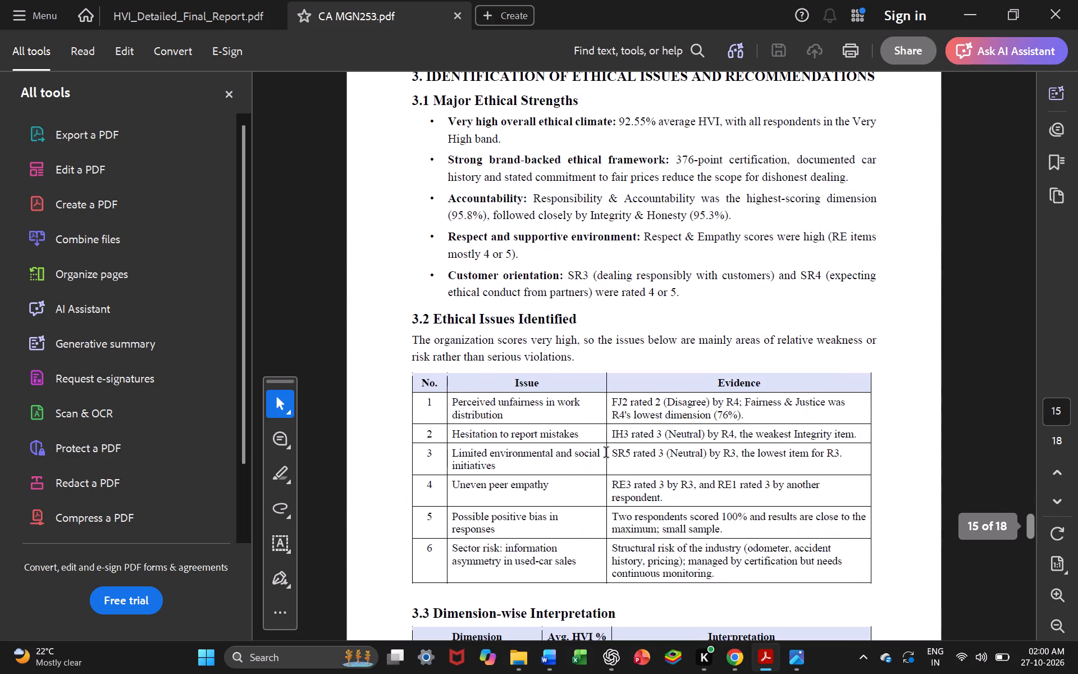
scroll(606, 453, up, 2)
scroll(606, 453, down, 3)
scroll(581, 398, up, 4)
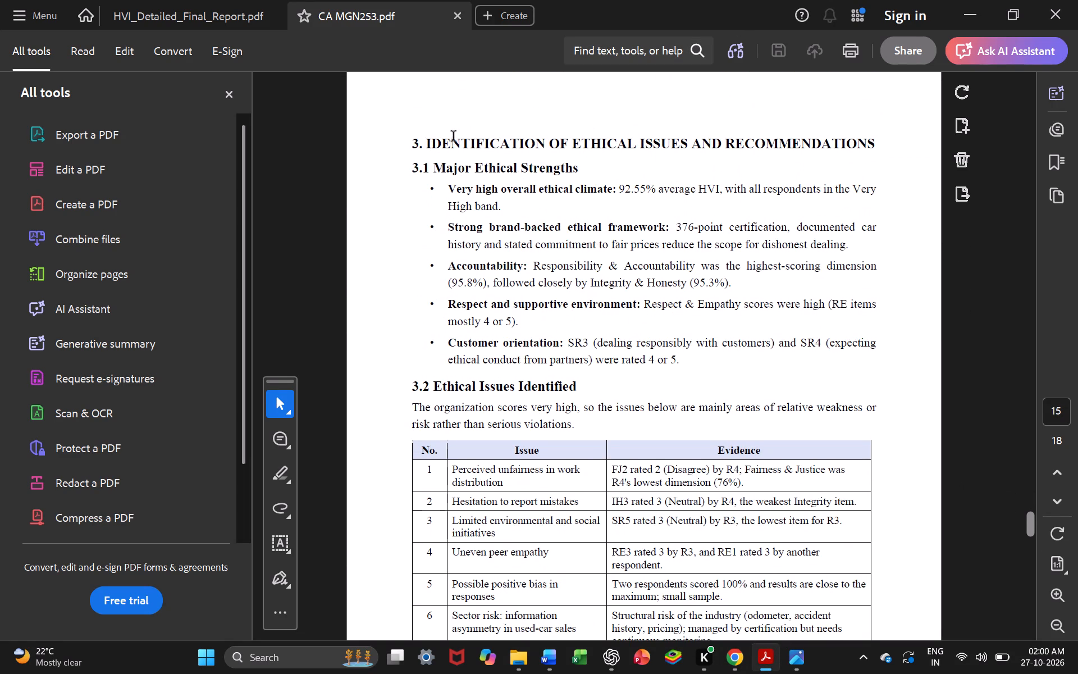
Switch to the CA 1 MGN253 assignment document in Word and examine the Q3 Ethical Issues and Recommendations rubric rows.
click(527, 667)
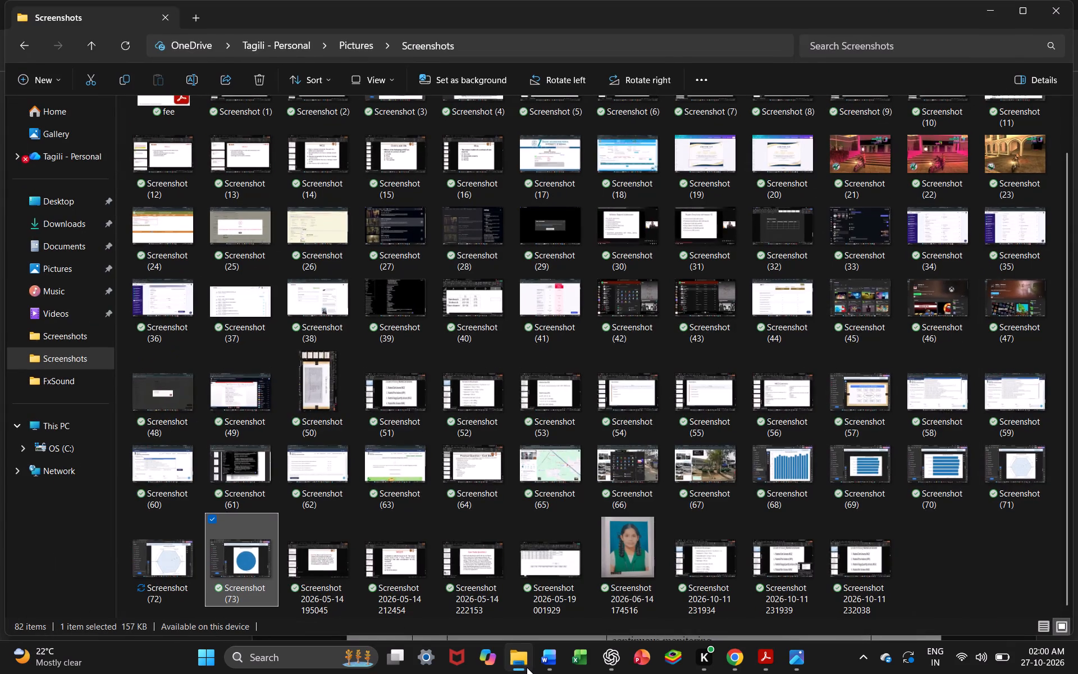
click(527, 667)
click(546, 663)
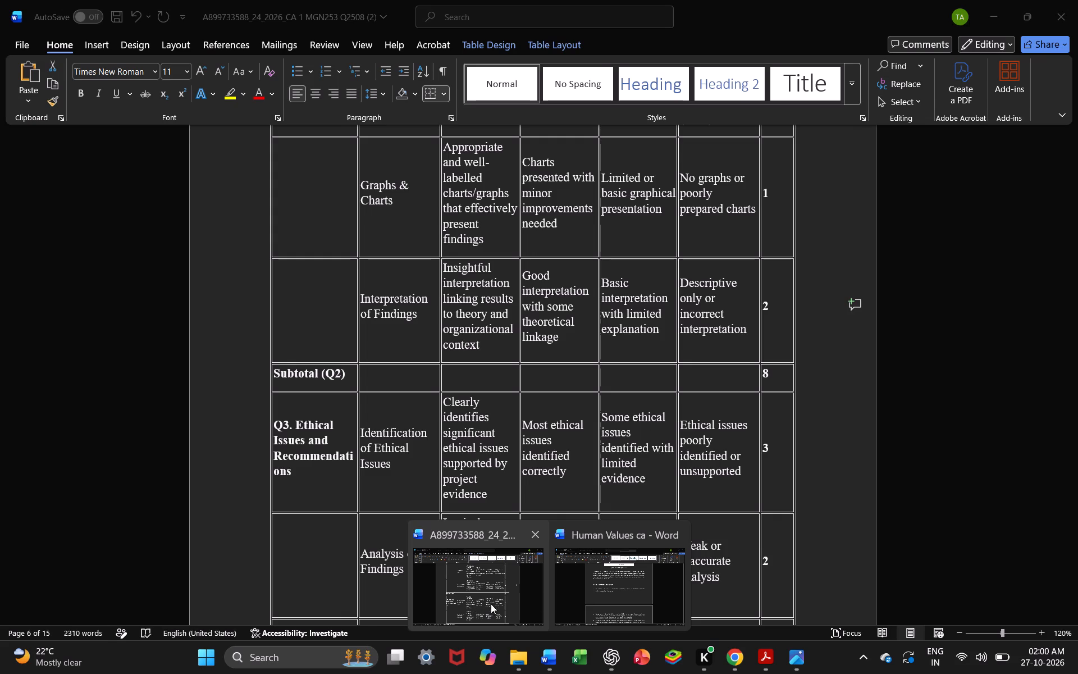
click(515, 595)
scroll(445, 477, down, 2)
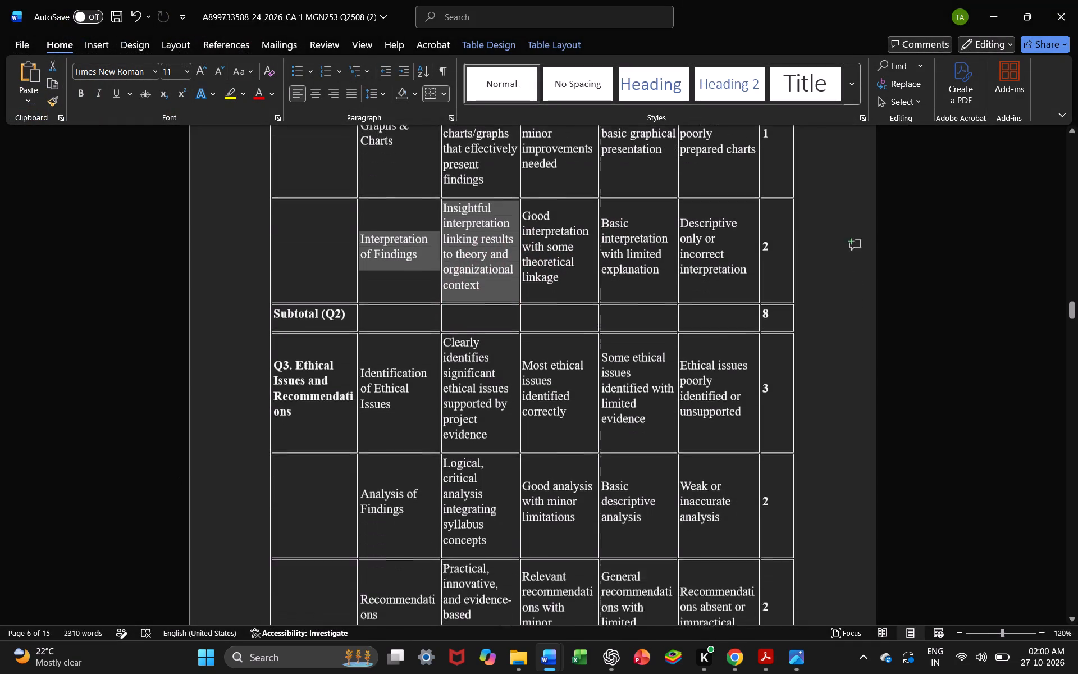
scroll(445, 477, down, 2)
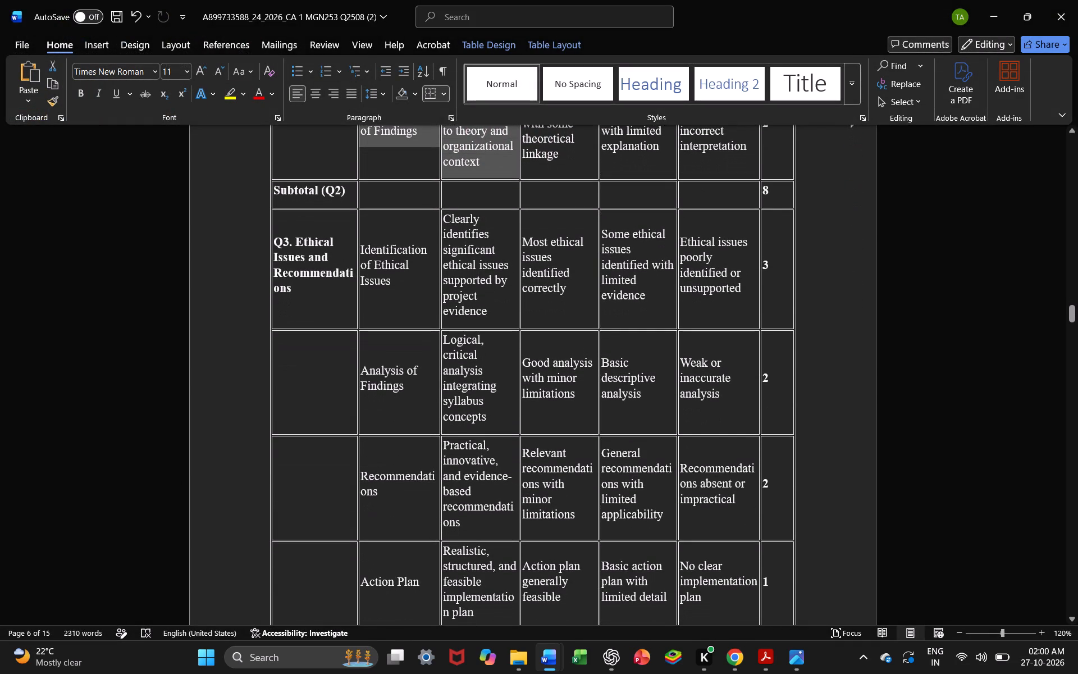
click(942, 313)
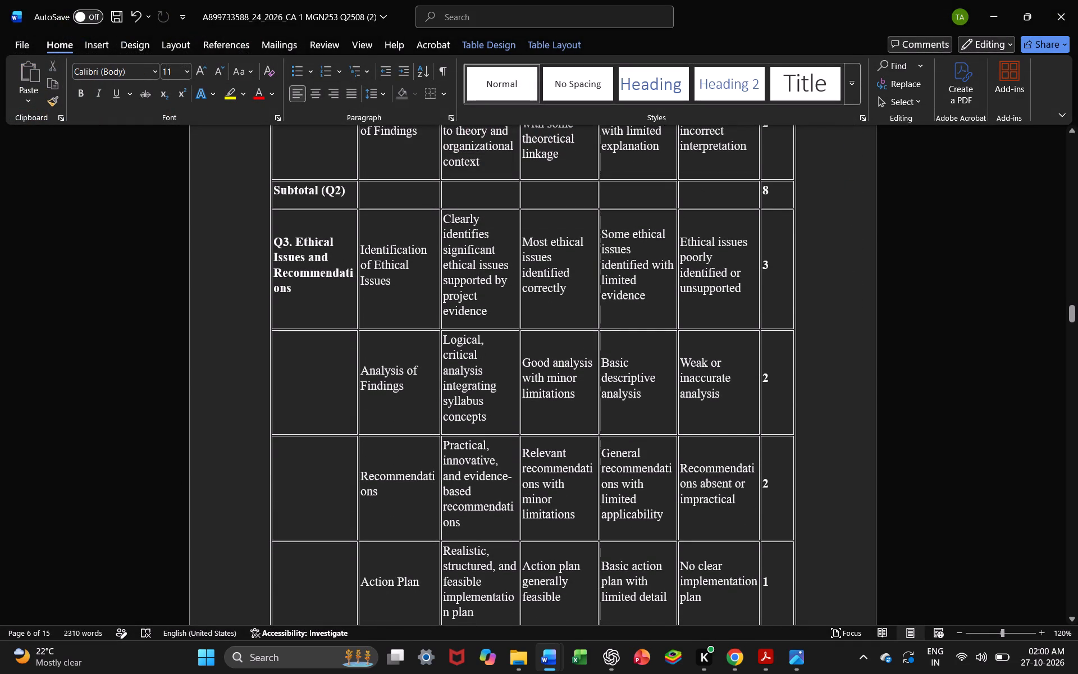
drag(295, 241, 426, 626)
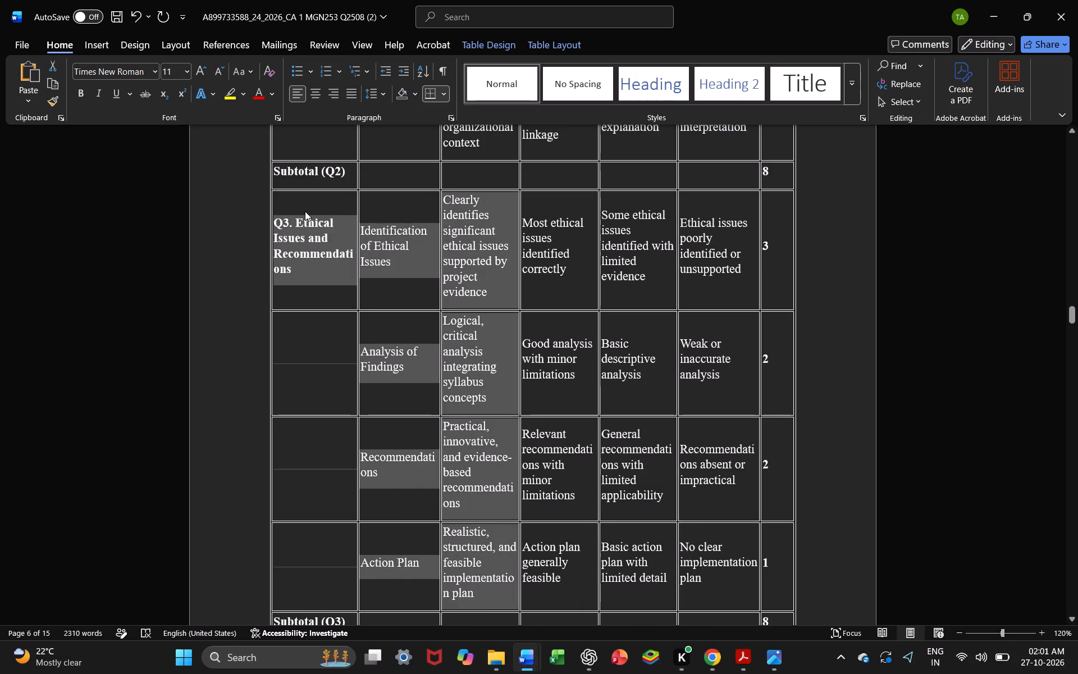
click(306, 213)
drag(295, 219, 305, 267)
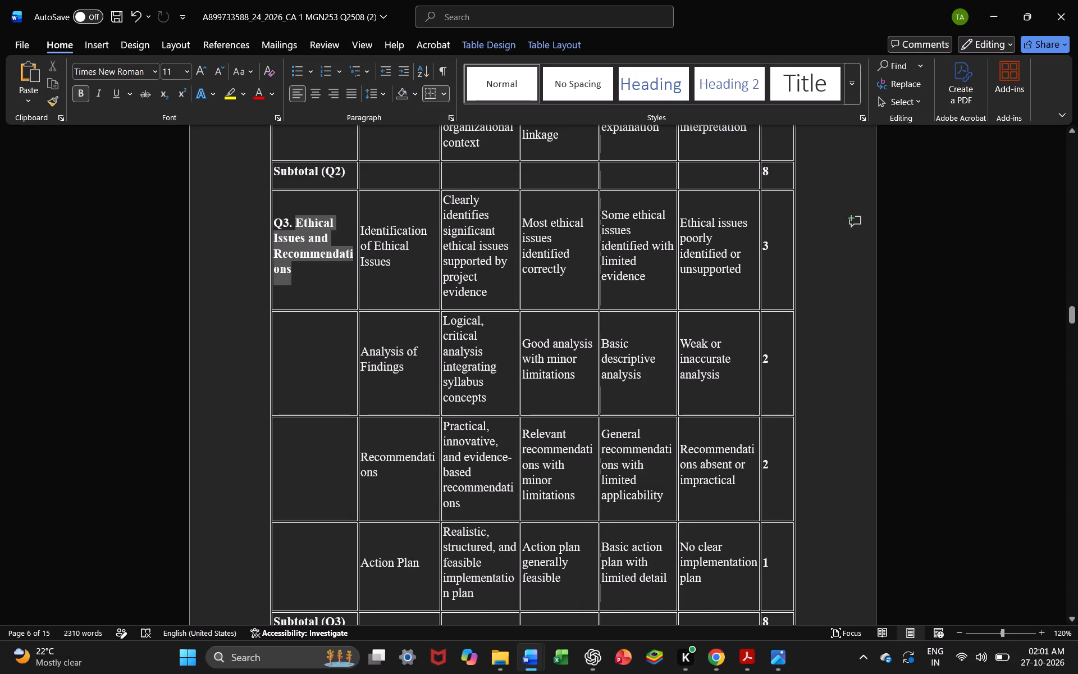
drag(305, 267, 305, 271)
key(ctrl+c)
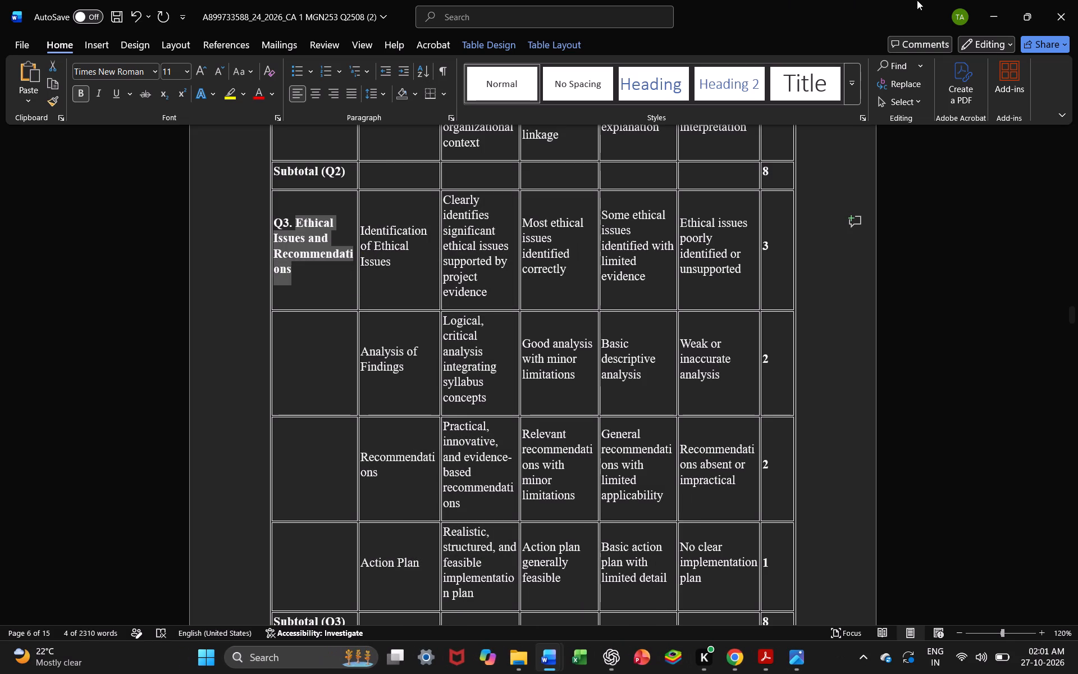
click(992, 5)
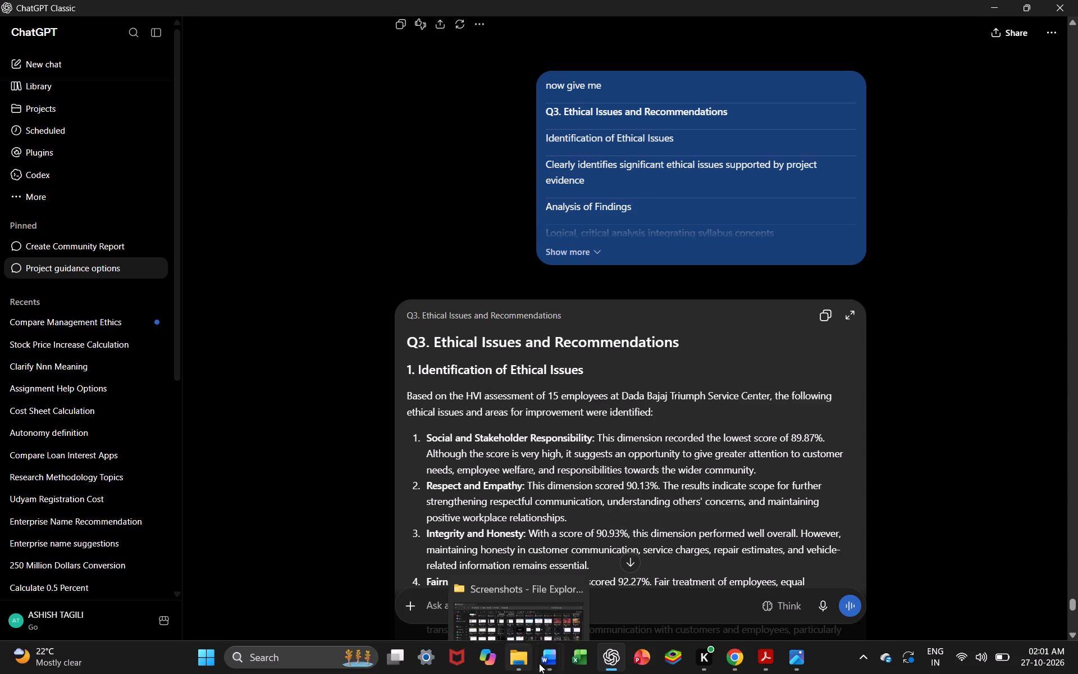
click(545, 663)
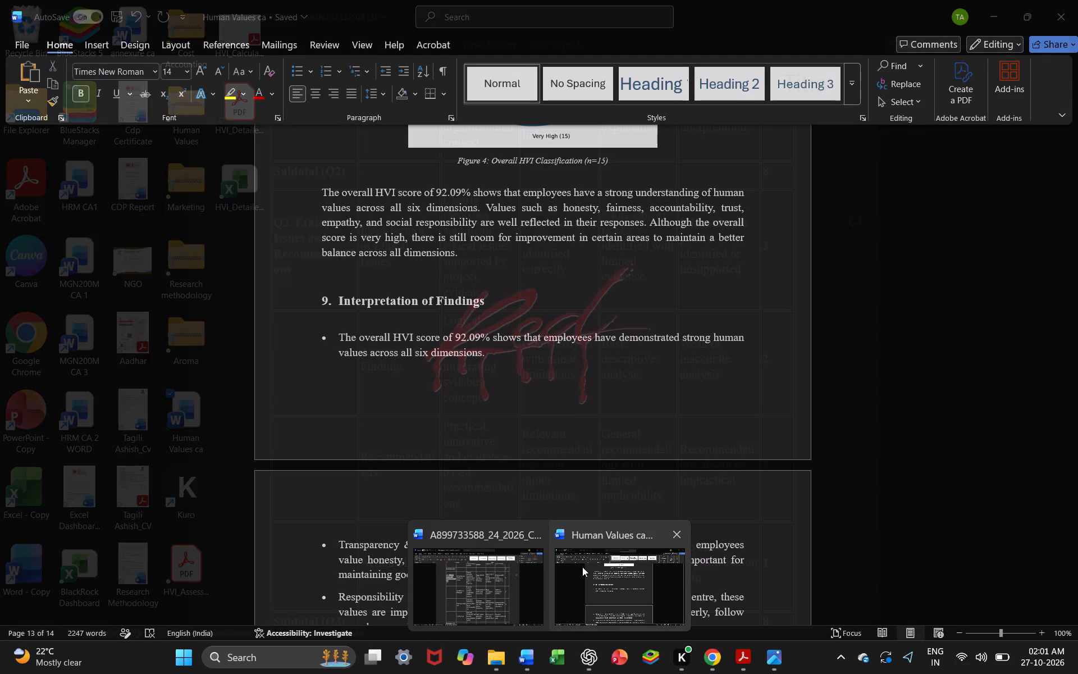
click(582, 567)
scroll(524, 415, down, 5)
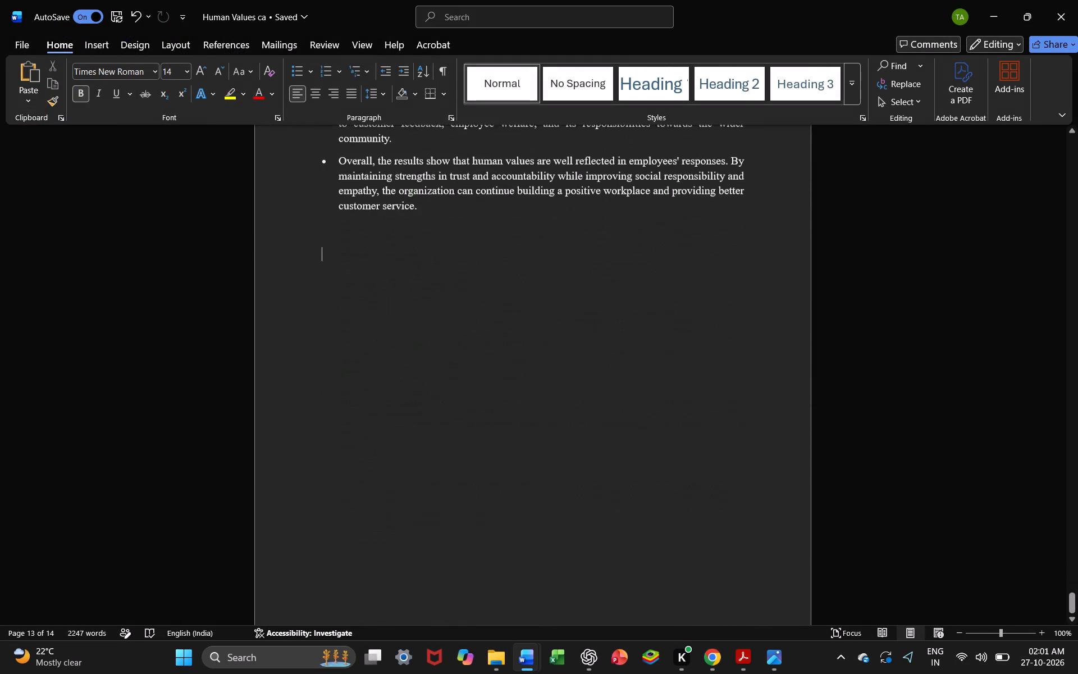
key(ctrl+v)
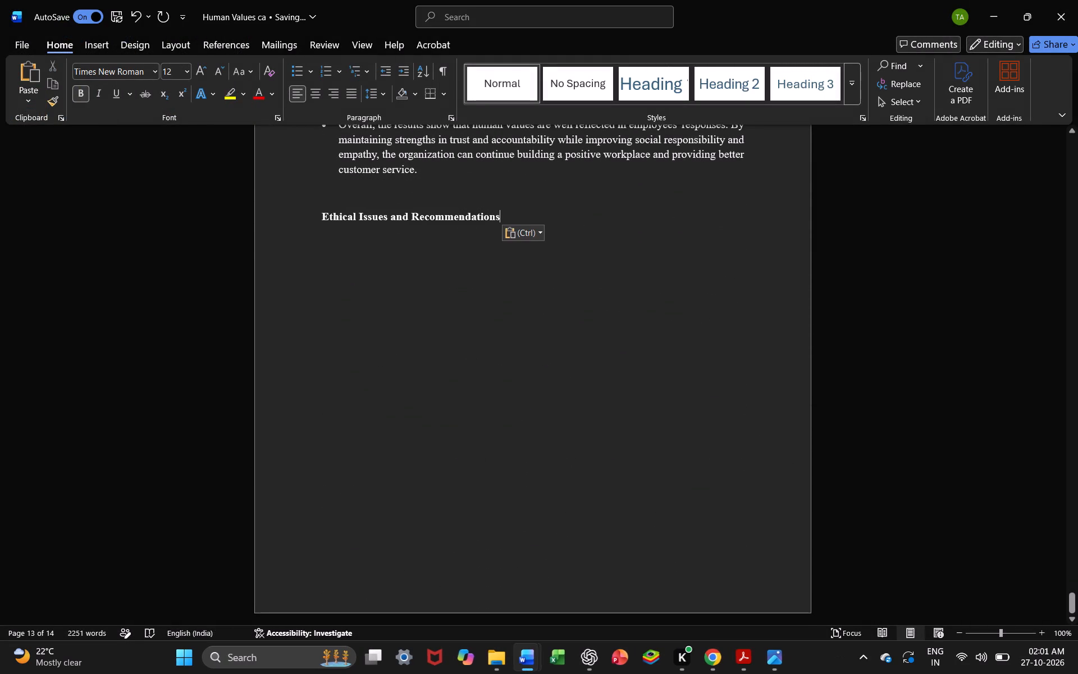
Convert the pasted heading "Ethical Issues and Recommendations" to uppercase and set its font size to 16.
drag(317, 212, 508, 220)
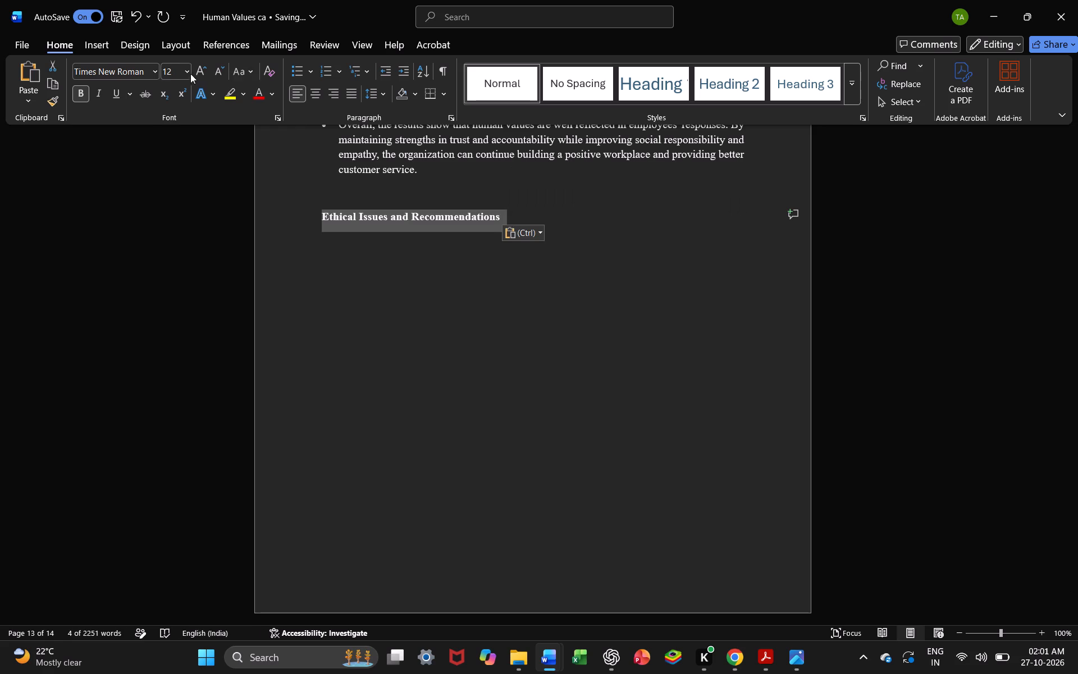
click(255, 70)
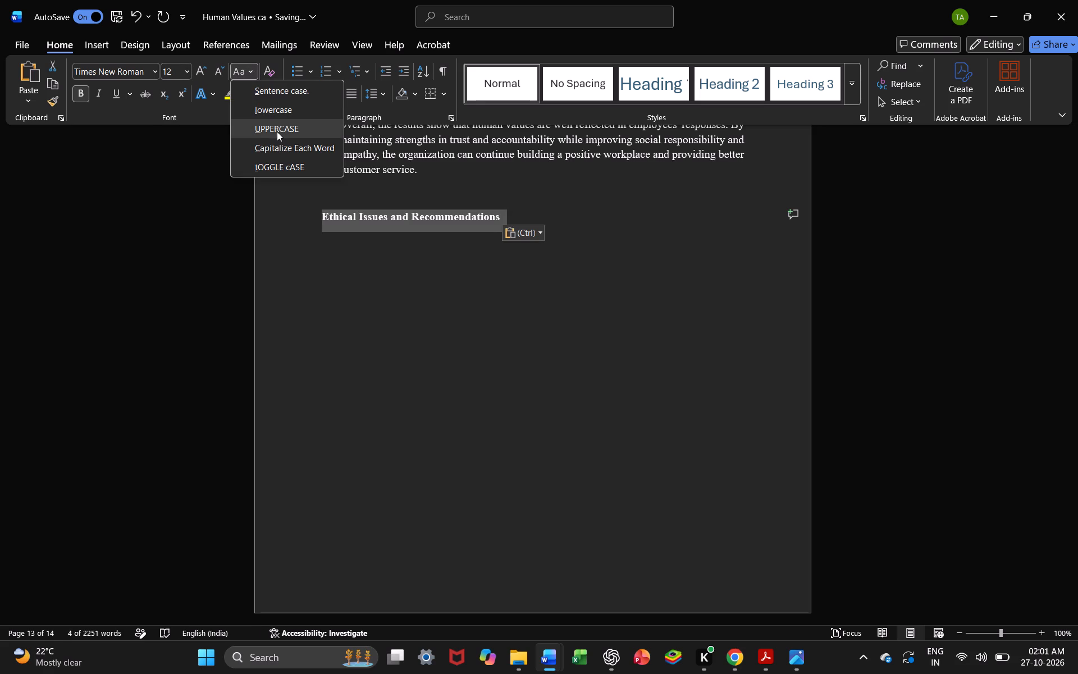
click(277, 131)
click(188, 71)
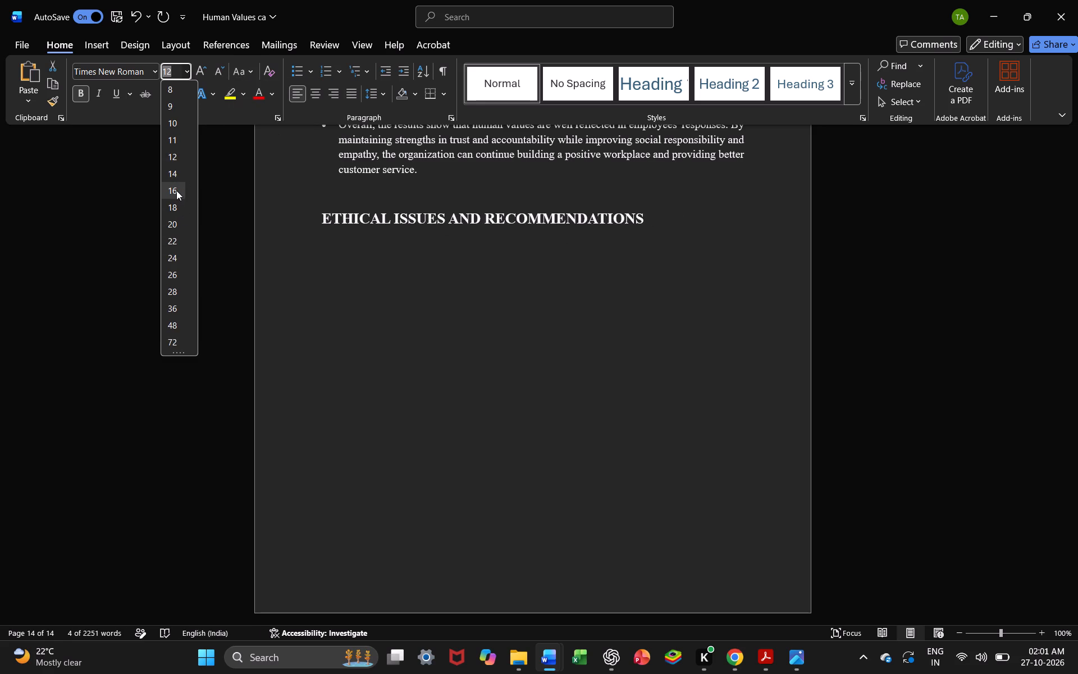
click(173, 185)
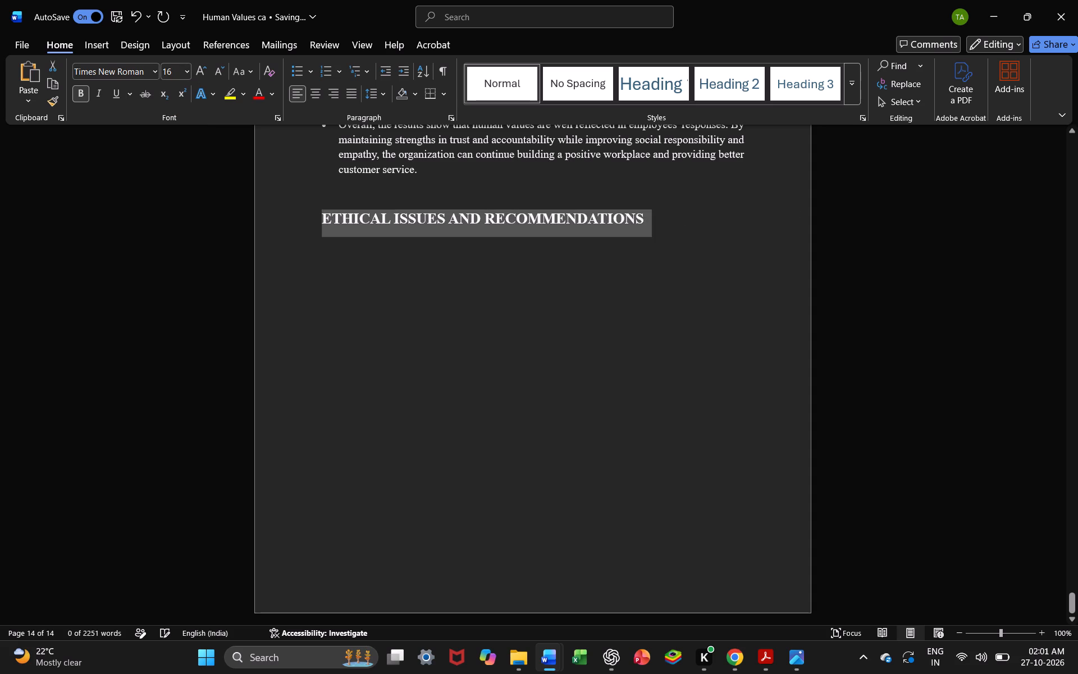
click(463, 331)
Check the formatting of the "HUMAN VALUE INDEX (HVI) ASSESSMENT" heading above section 7, Data Collection.
scroll(463, 331, up, 11)
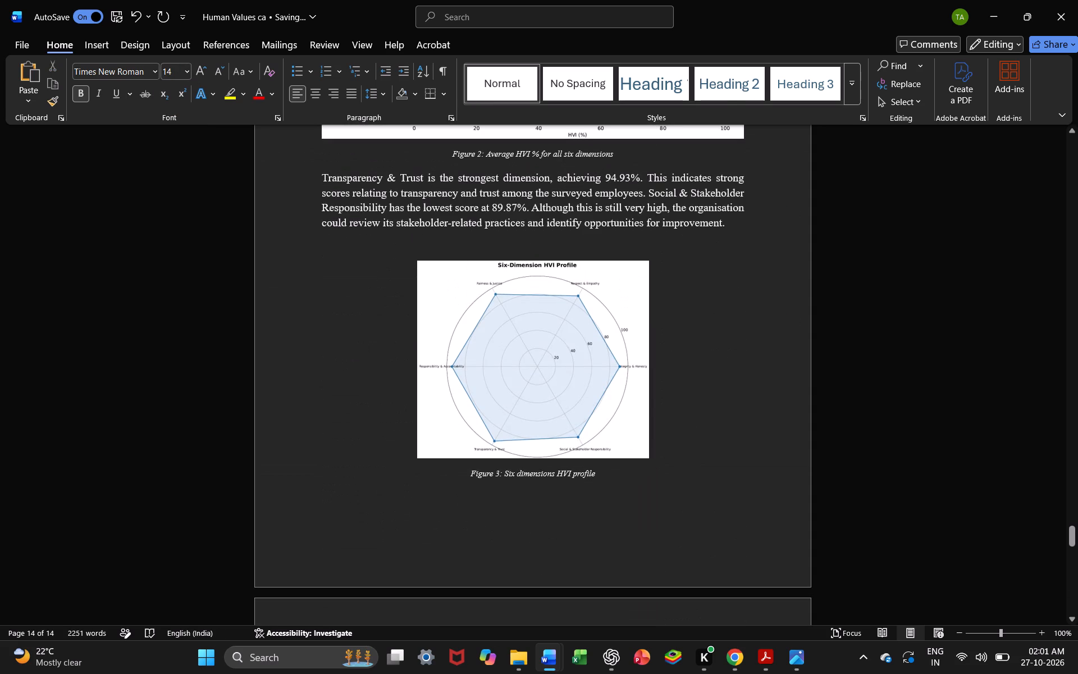
scroll(463, 331, up, 15)
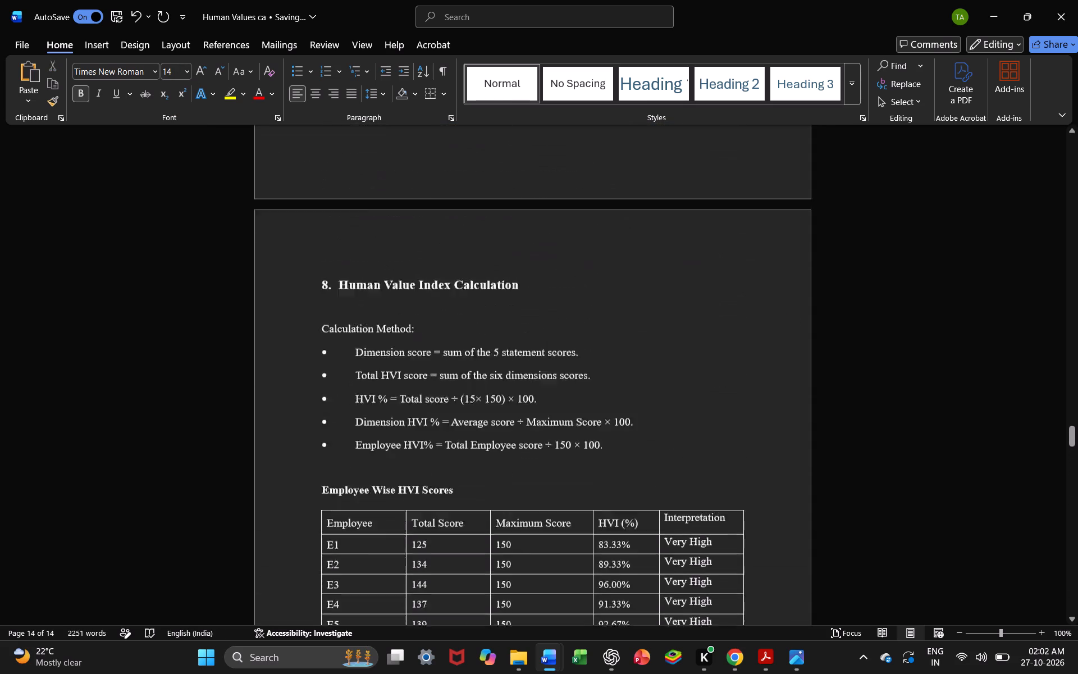
scroll(463, 331, up, 1)
scroll(463, 331, down, 4)
scroll(463, 331, up, 6)
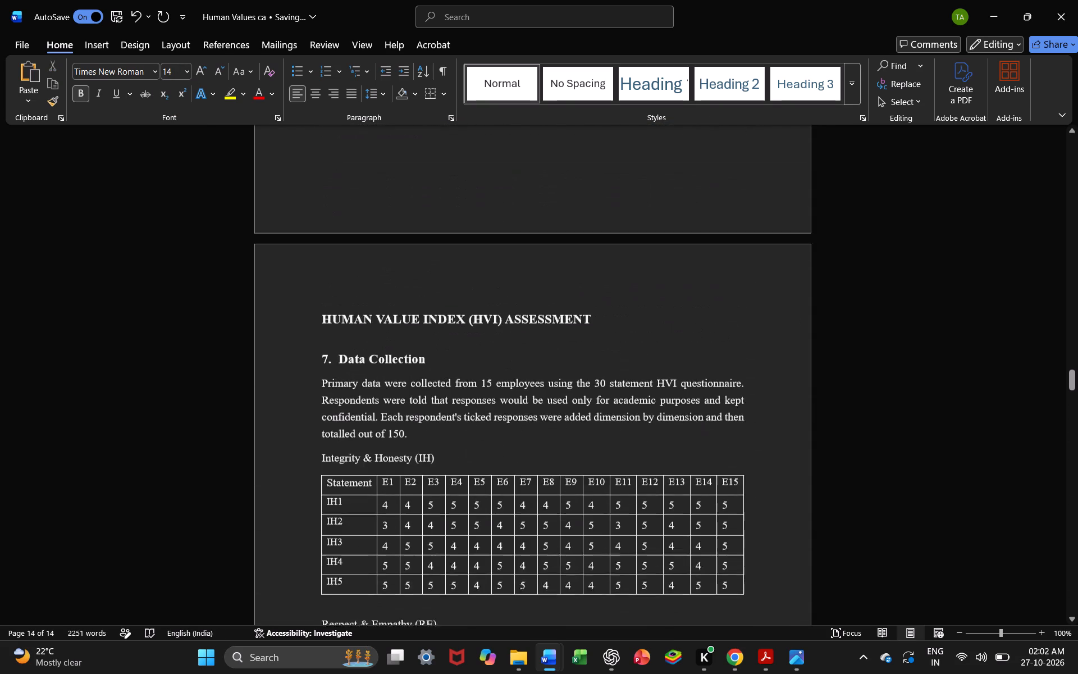
click(462, 318)
click(457, 343)
click(502, 345)
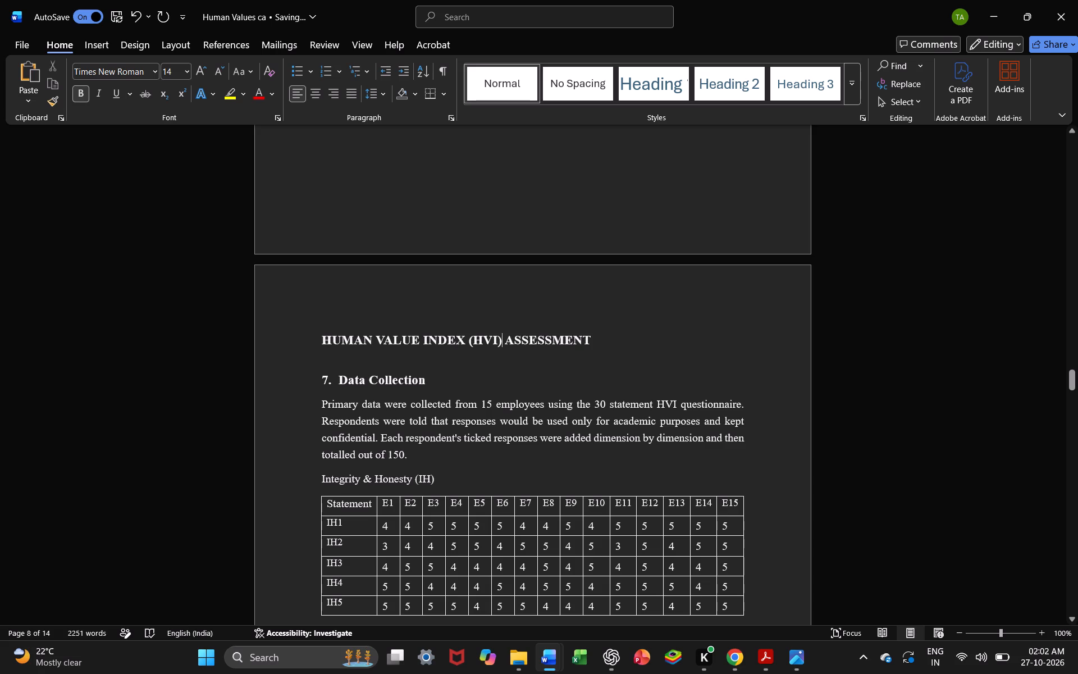
Reduce the "ETHICAL ISSUES AND RECOMMENDATIONS" heading to font size 14 and centre it.
scroll(502, 345, down, 20)
scroll(502, 345, down, 10)
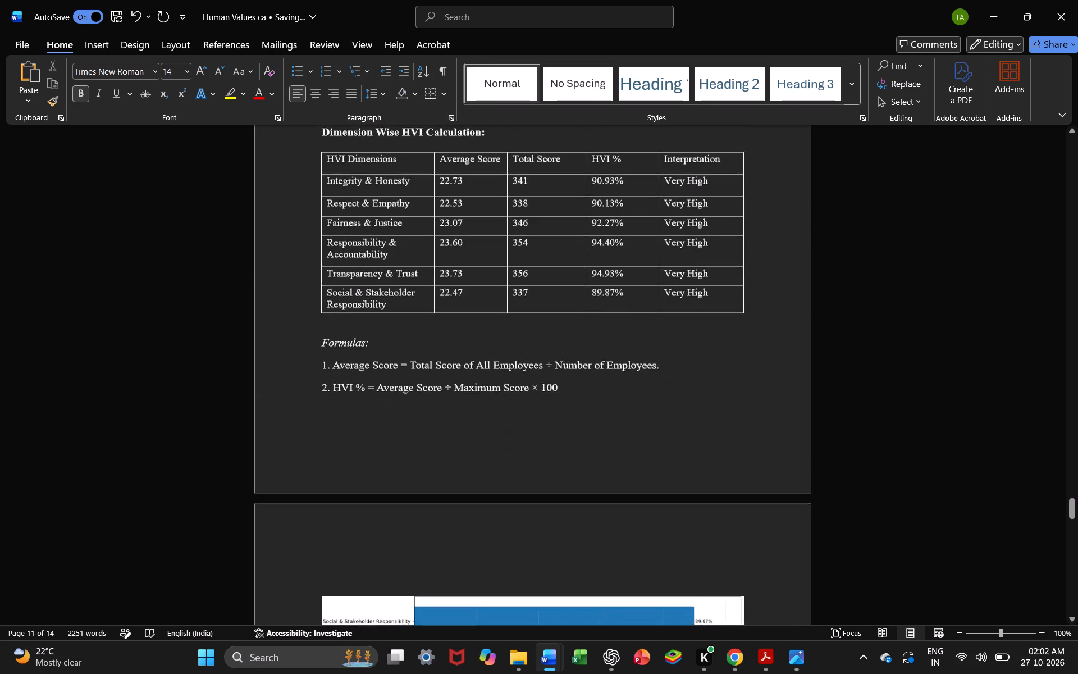
scroll(502, 345, down, 10)
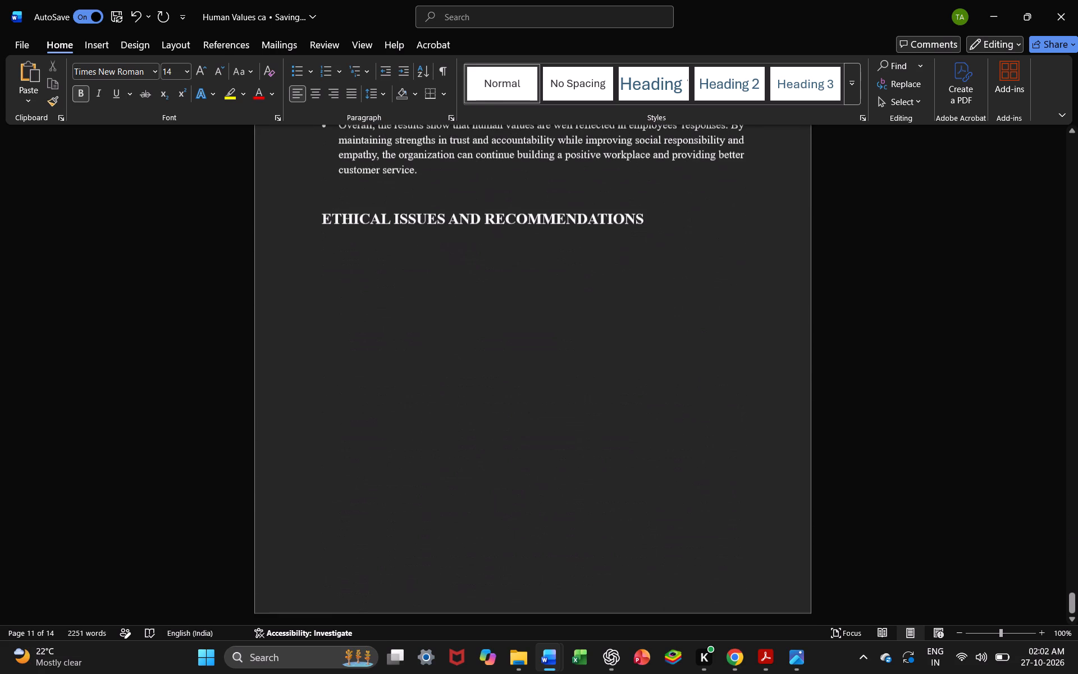
scroll(502, 345, up, 1)
drag(644, 290, 353, 286)
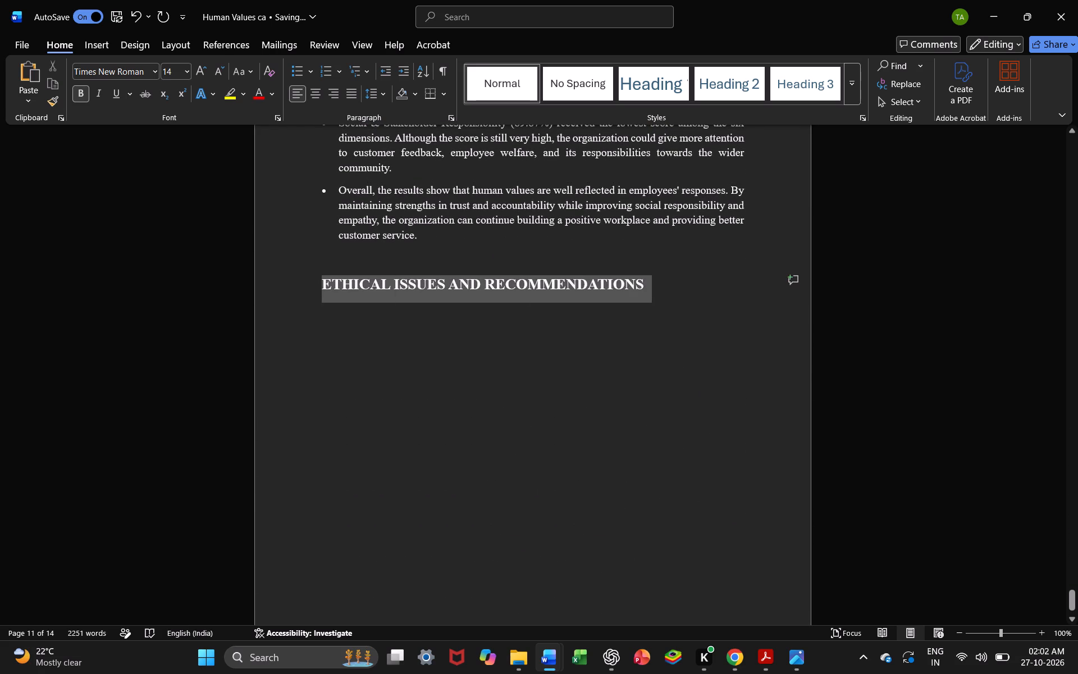
drag(353, 286, 351, 285)
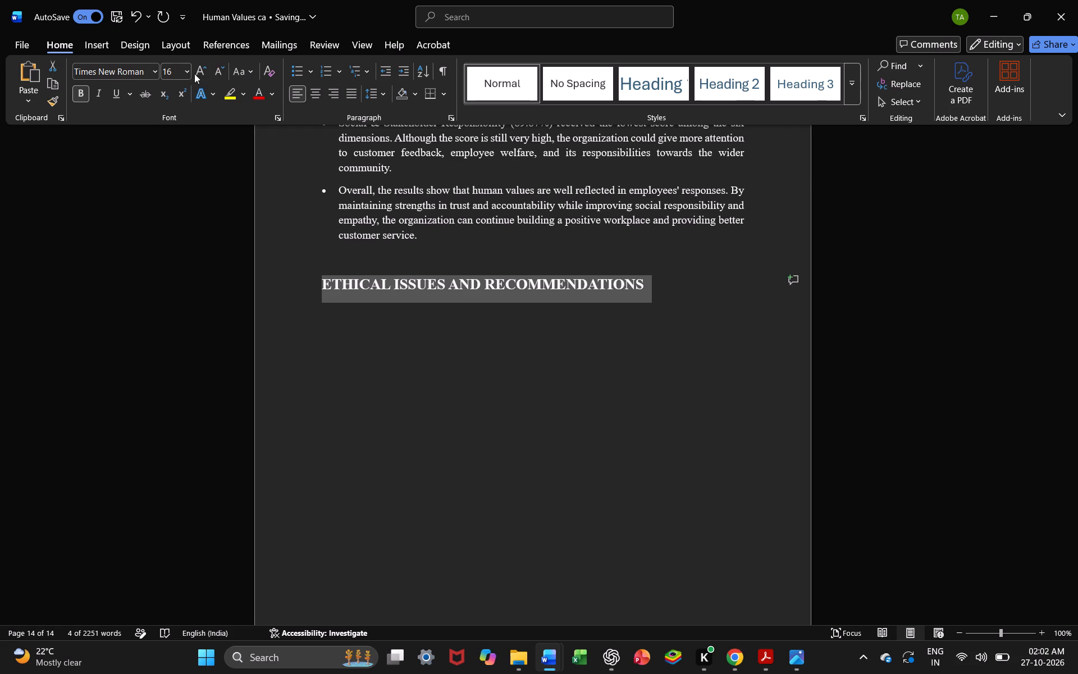
click(214, 75)
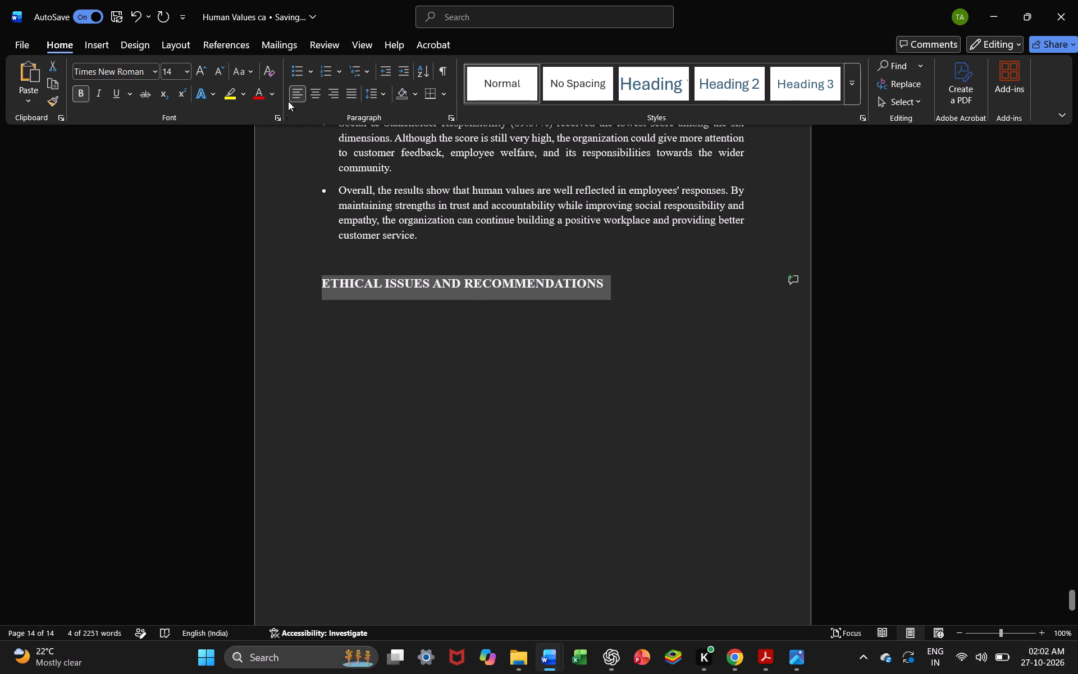
click(318, 100)
click(565, 495)
Centre the "HUMAN VALUE INDEX (HVI) ASSESSMENT" heading above section 7, Data Collection.
scroll(565, 495, up, 3)
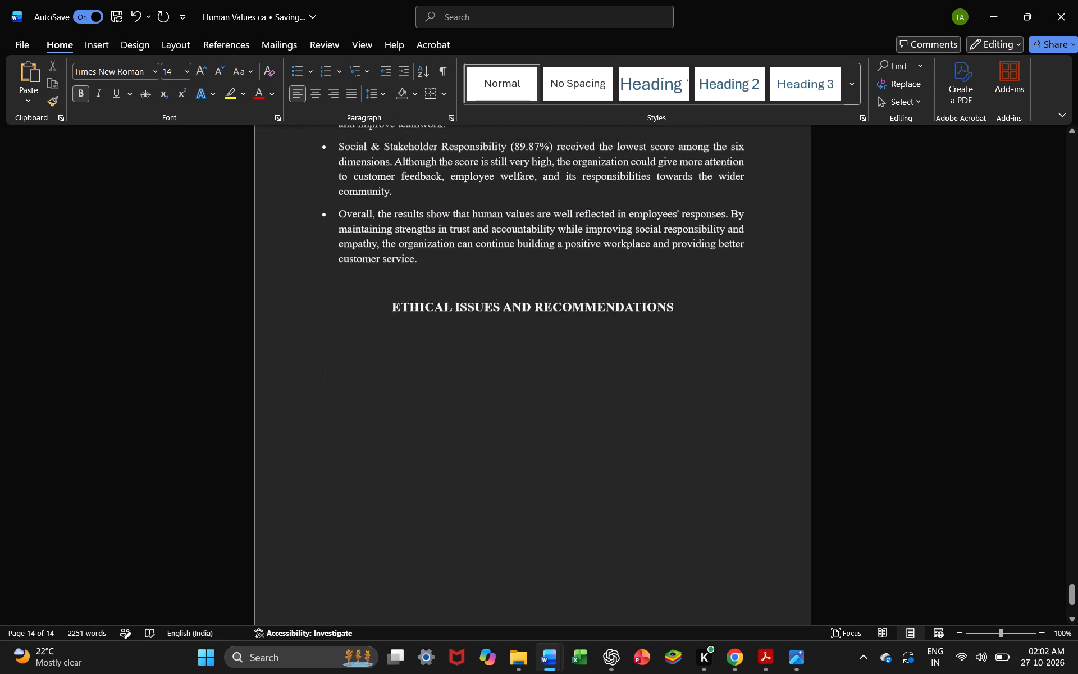
scroll(565, 495, up, 20)
scroll(565, 495, up, 5)
scroll(565, 495, down, 1)
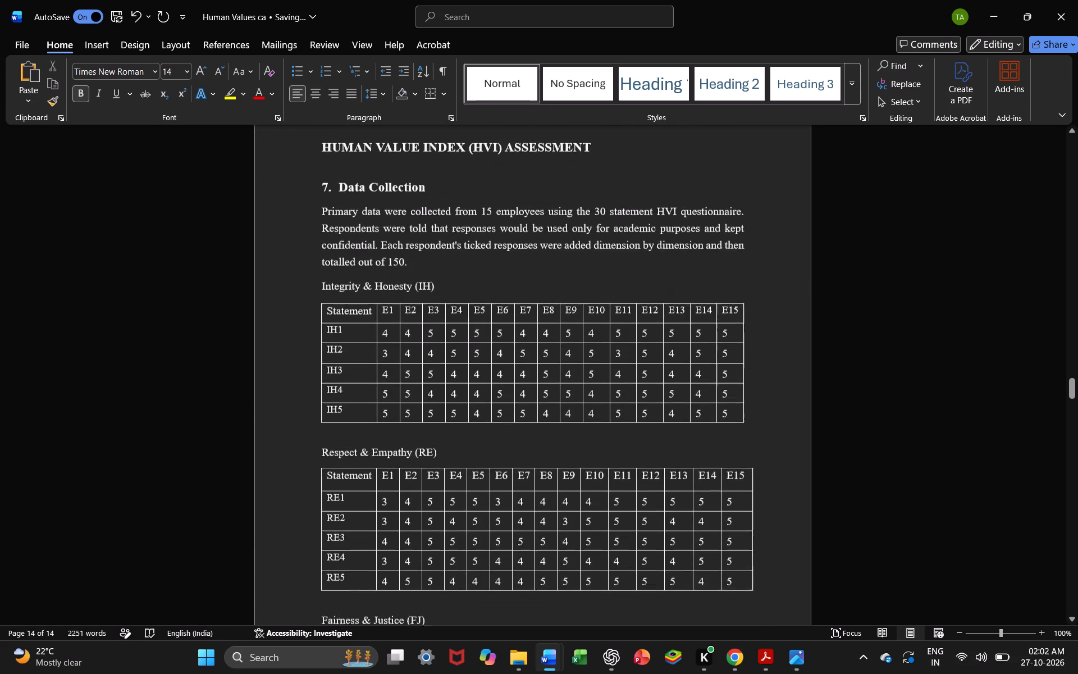
scroll(591, 261, up, 1)
drag(593, 210, 348, 202)
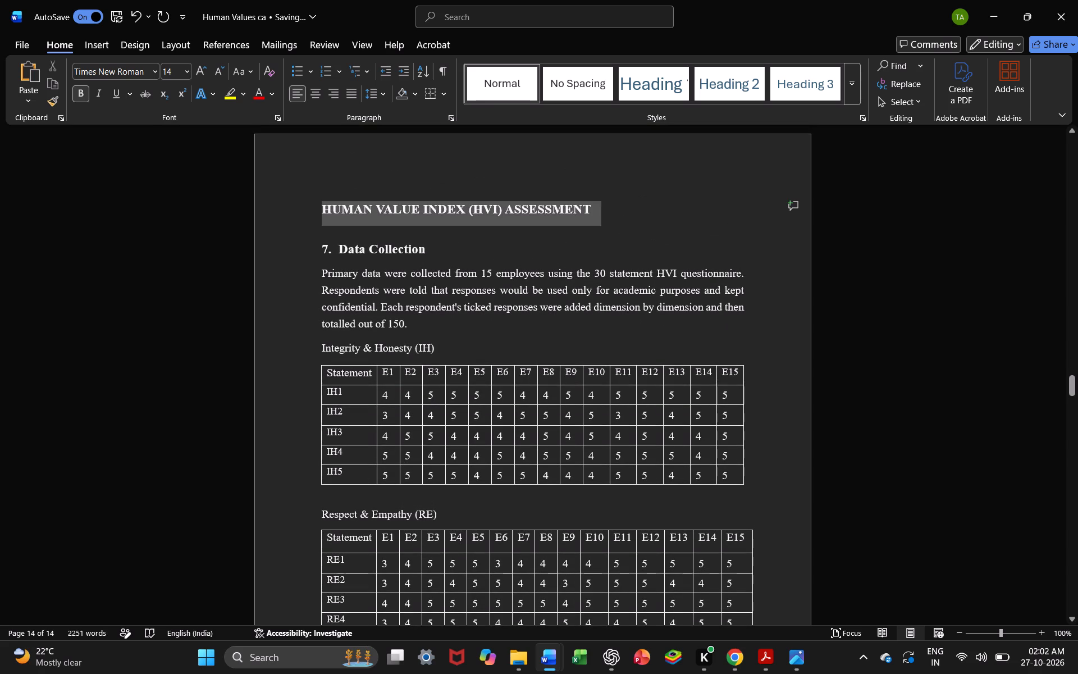
drag(348, 202, 346, 202)
click(311, 98)
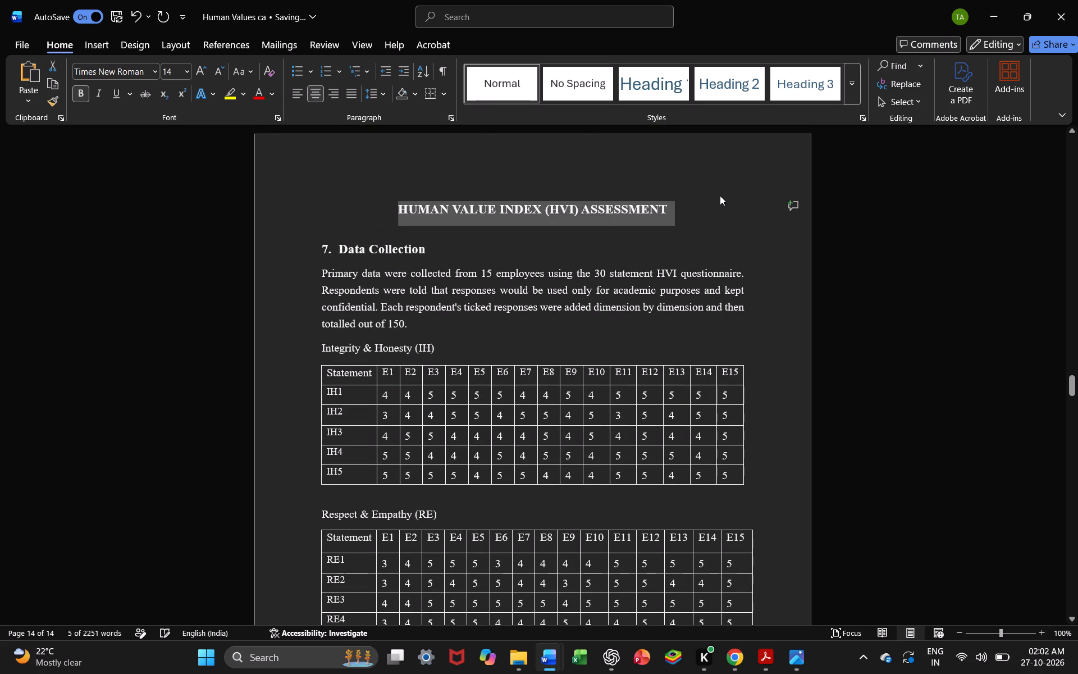
click(720, 195)
Look through the report pages before the HVI Assessment, from Ethical climate assessment back to the organizational structure table, for main section headings.
scroll(720, 195, up, 11)
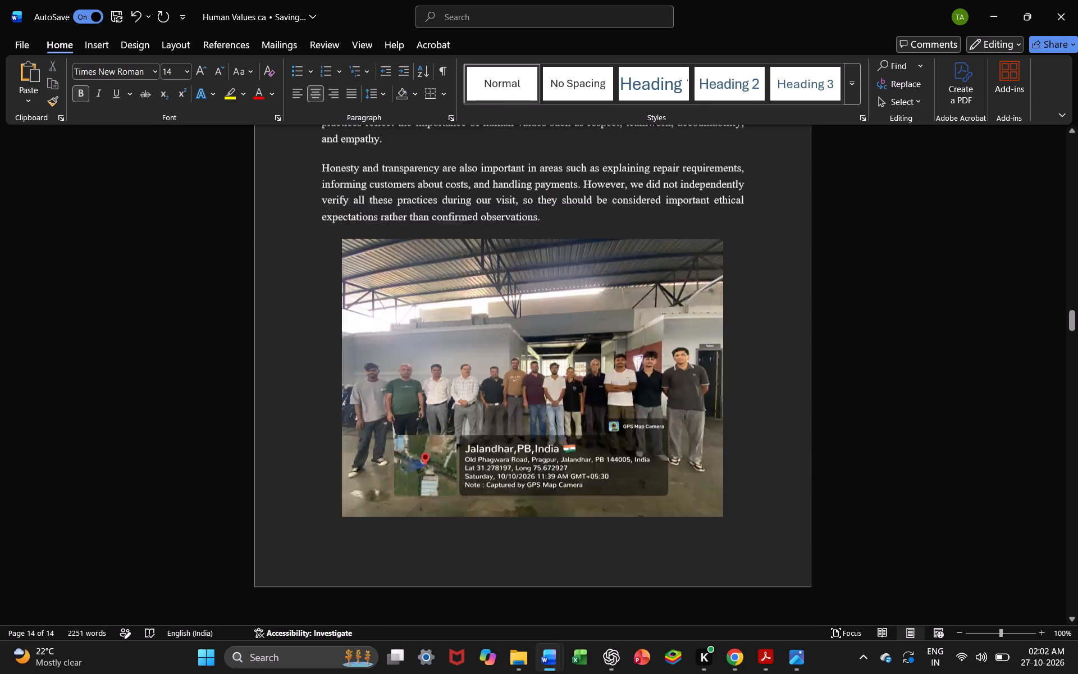
scroll(720, 195, up, 2)
scroll(720, 195, down, 12)
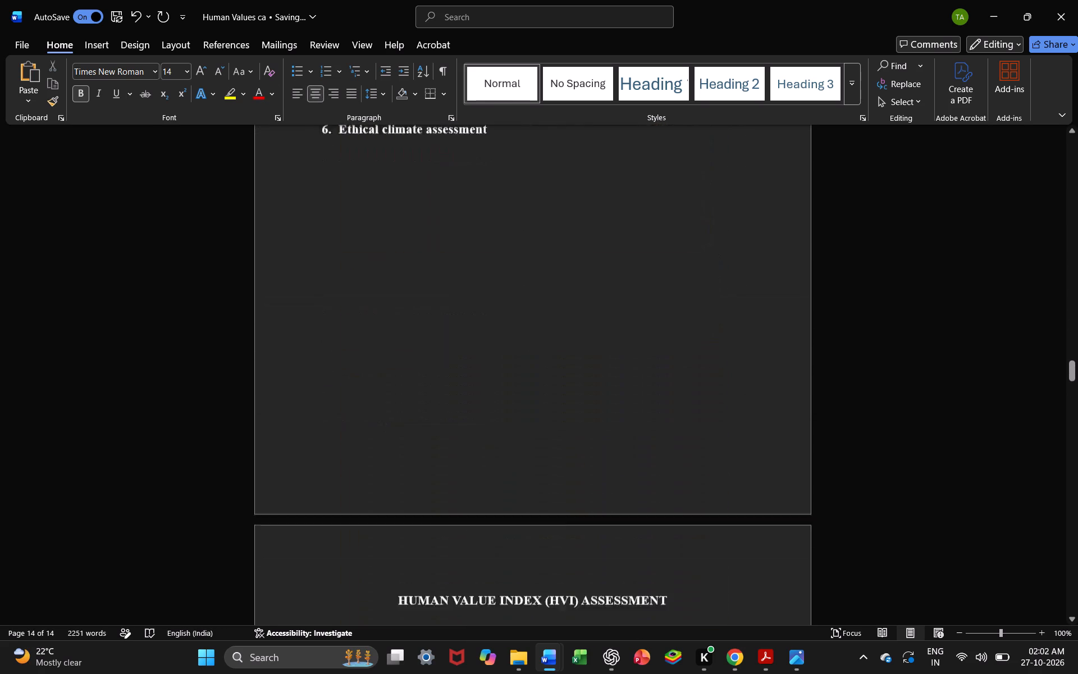
scroll(720, 195, up, 11)
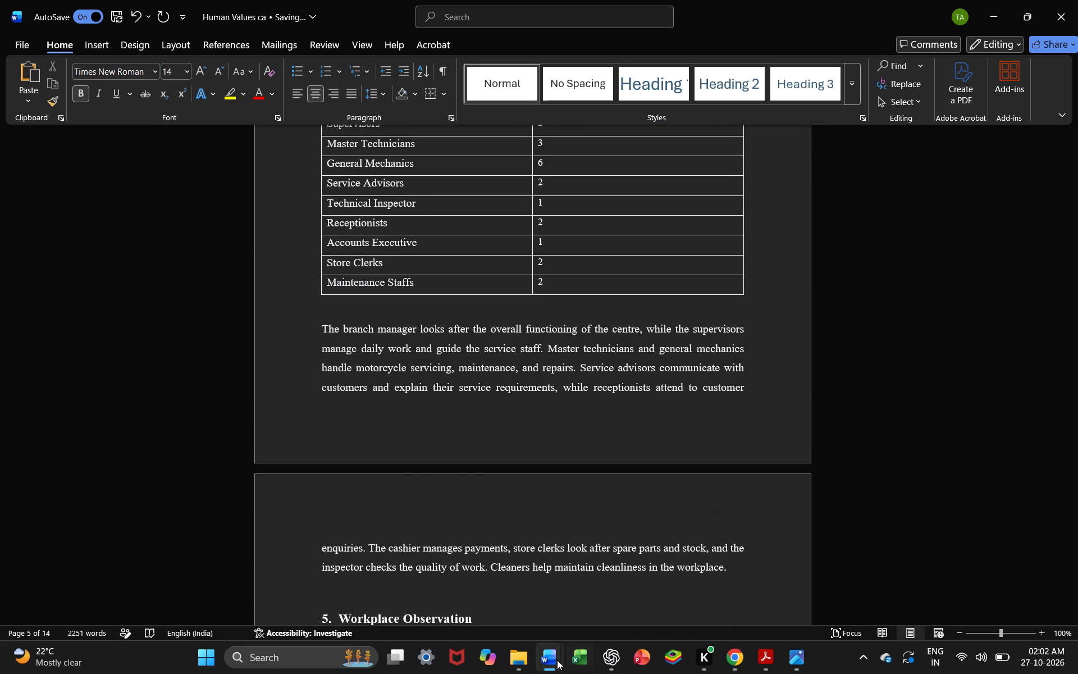
Switch to the assignment document and review the rubric's question titles and assessment criteria from Q1 to Q3.
click(558, 660)
click(451, 598)
scroll(531, 408, up, 2)
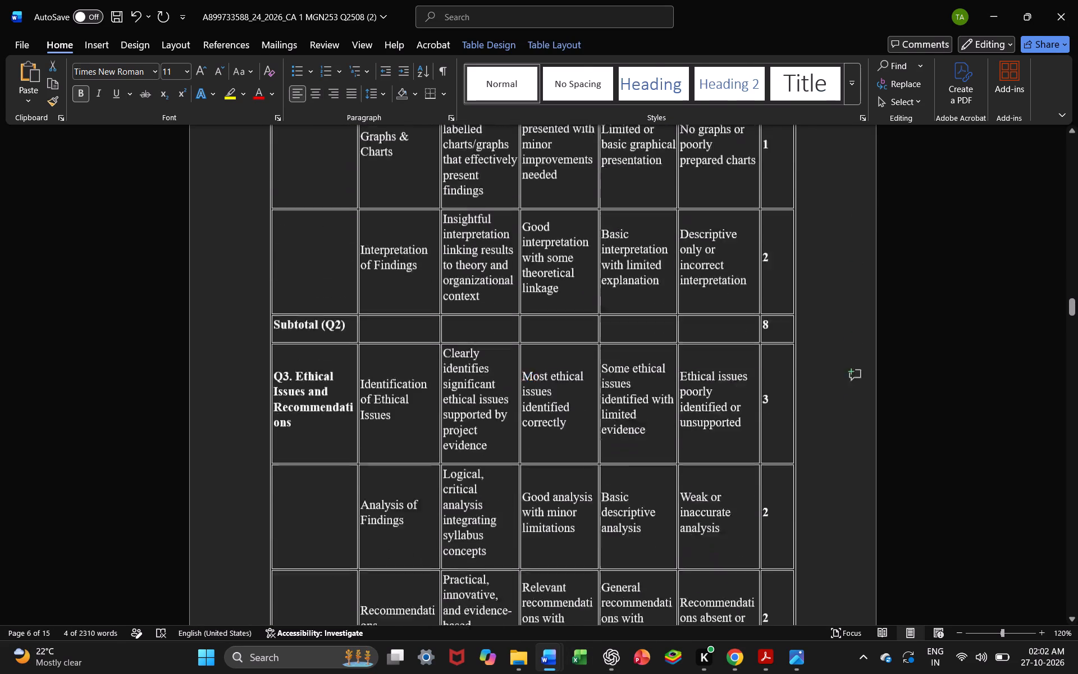
scroll(531, 408, up, 4)
scroll(531, 408, down, 1)
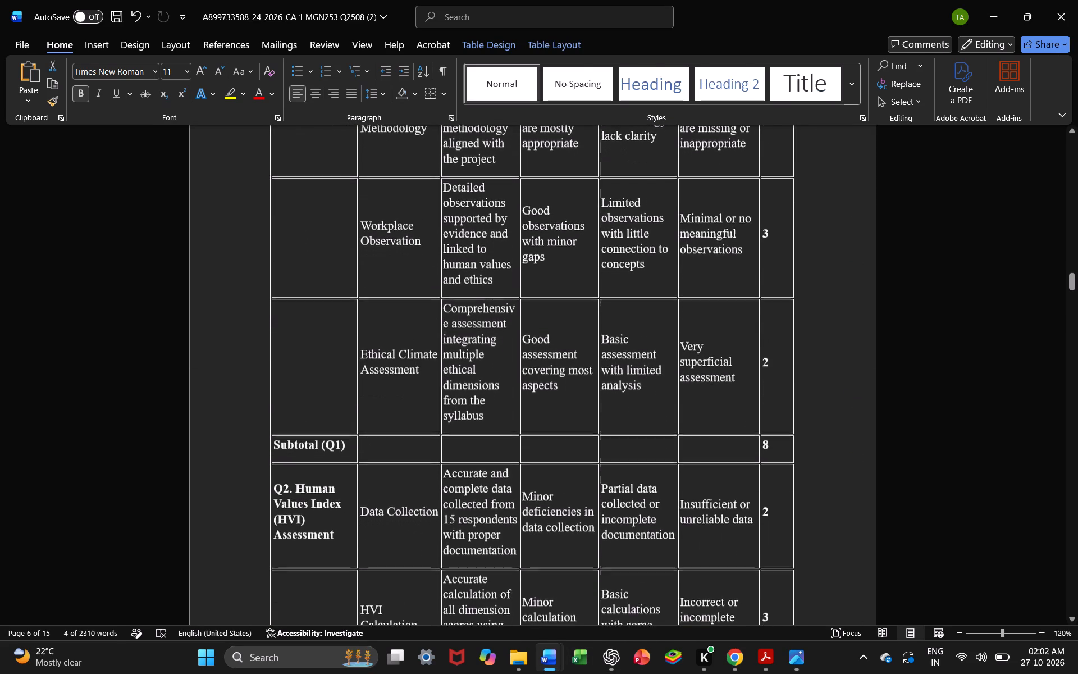
scroll(531, 408, down, 2)
scroll(531, 408, up, 2)
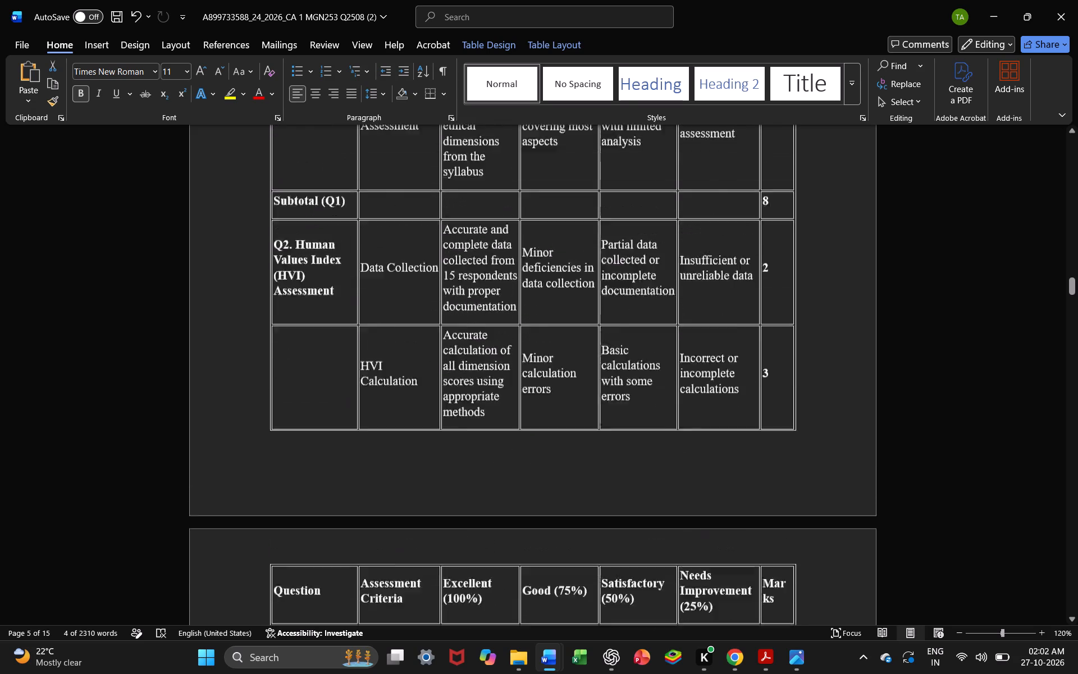
scroll(531, 408, up, 1)
scroll(531, 408, down, 2)
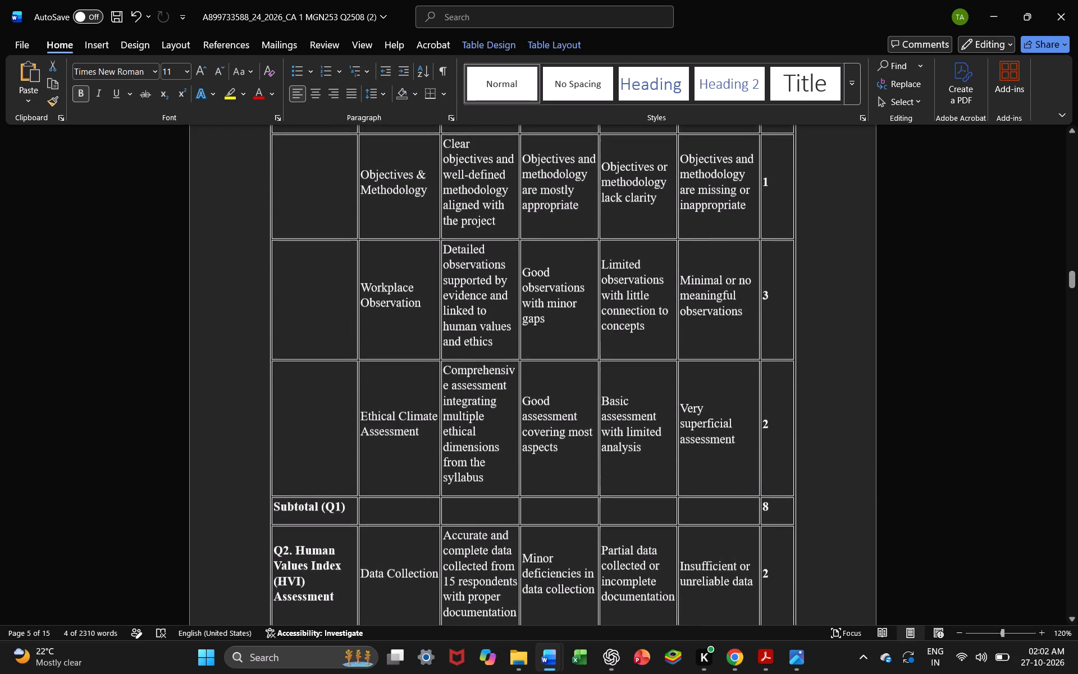
scroll(531, 408, down, 1)
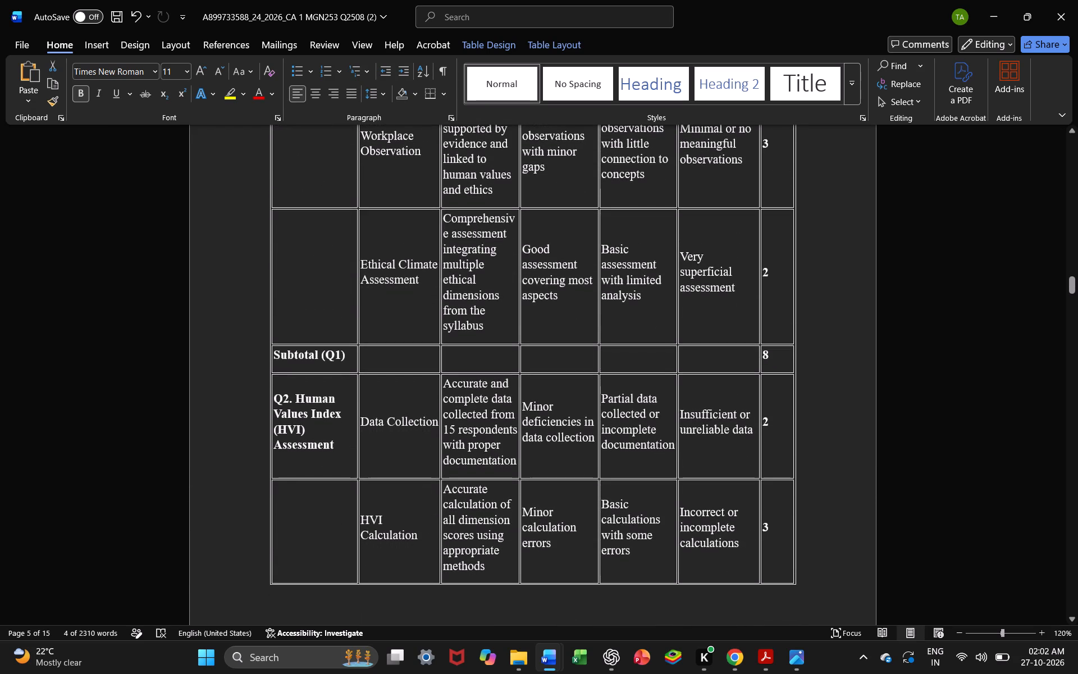
click(556, 654)
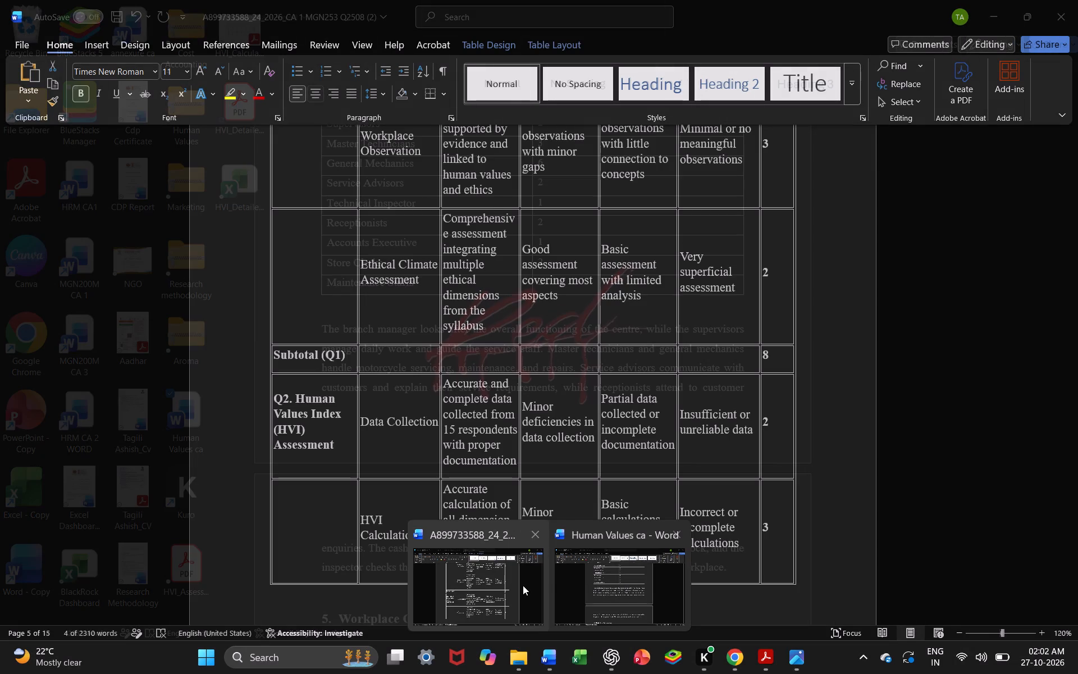
click(523, 585)
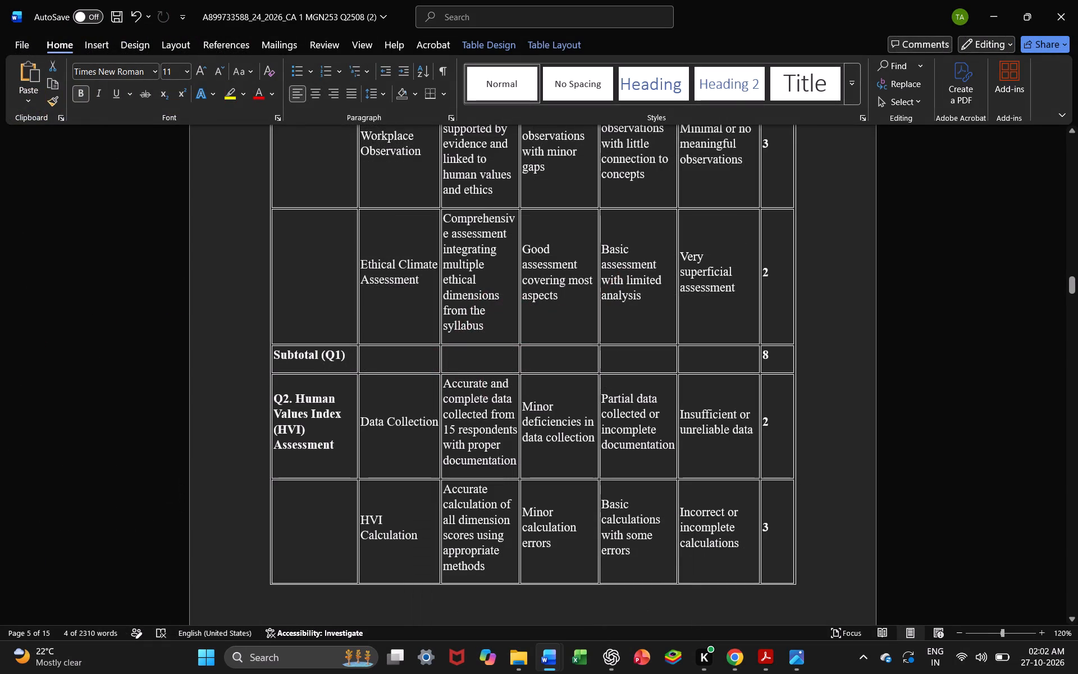
scroll(523, 585, down, 5)
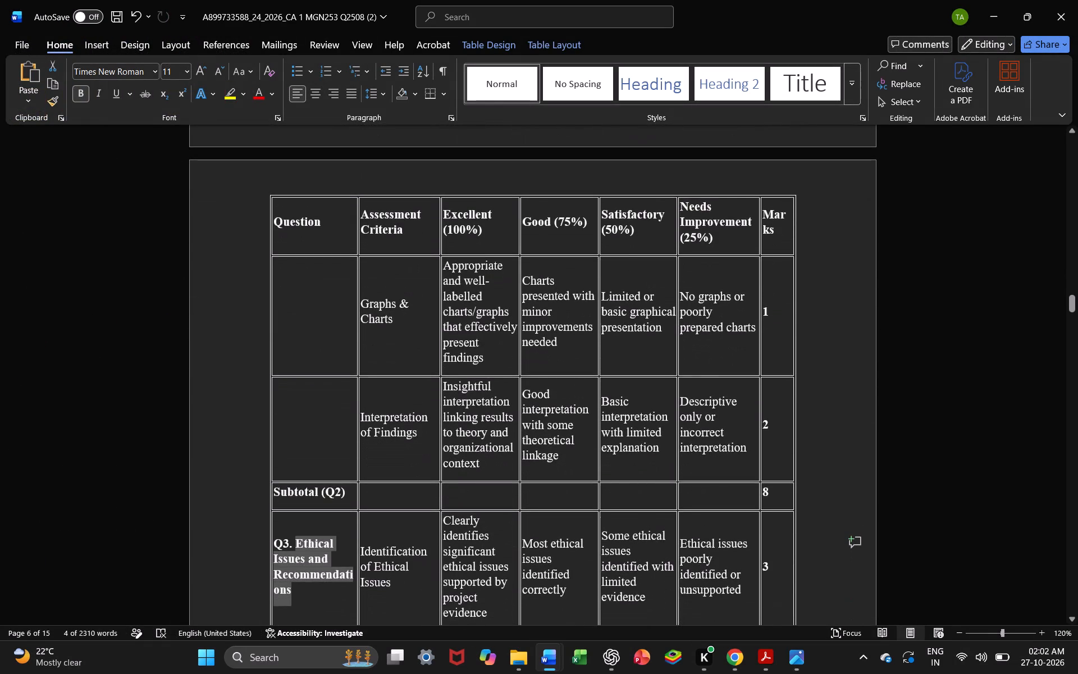
scroll(523, 585, down, 2)
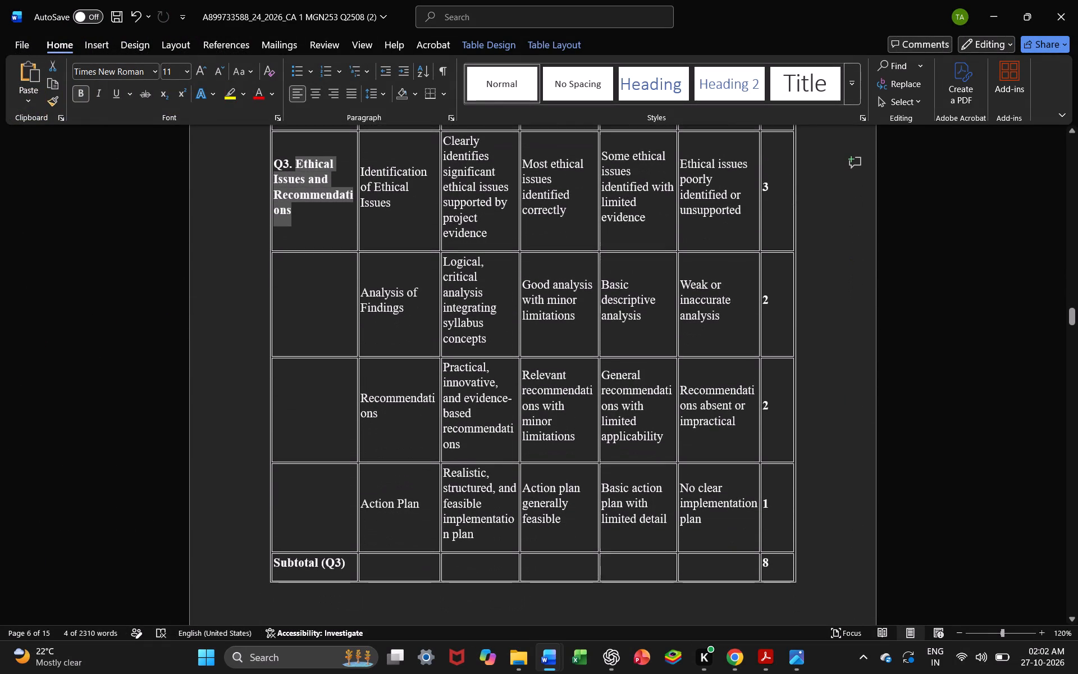
scroll(523, 585, up, 3)
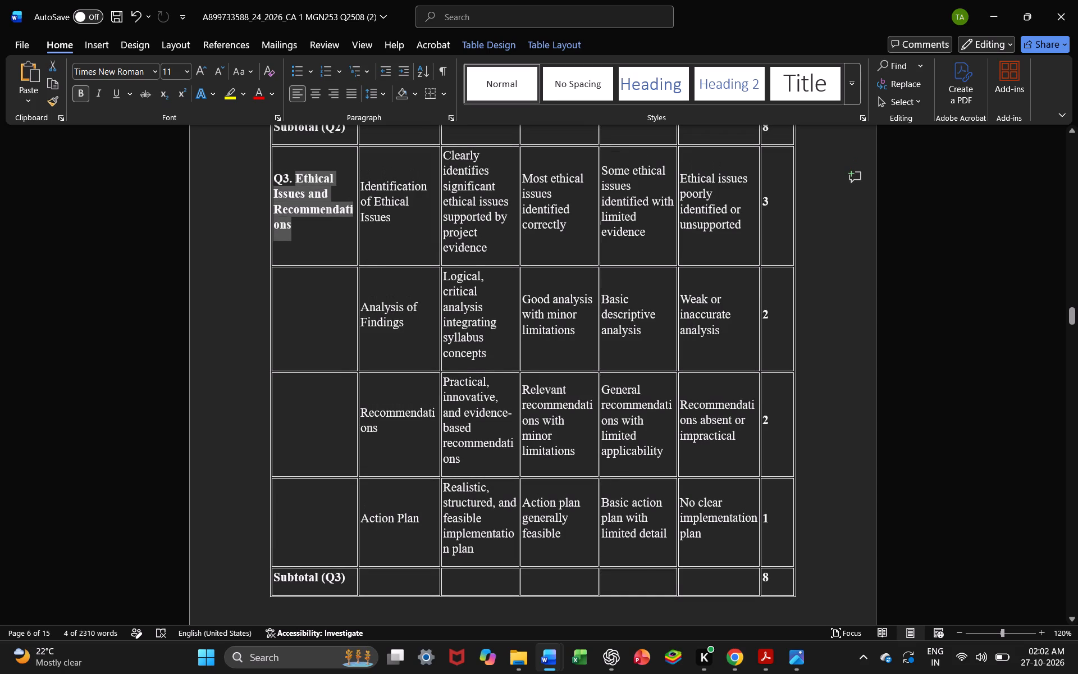
Return to the Human Values report and centre the "ORGANIZATIONAL STUDY AND ETHICAL CLIMATE ASSESSMENT" heading above section 1.
click(552, 658)
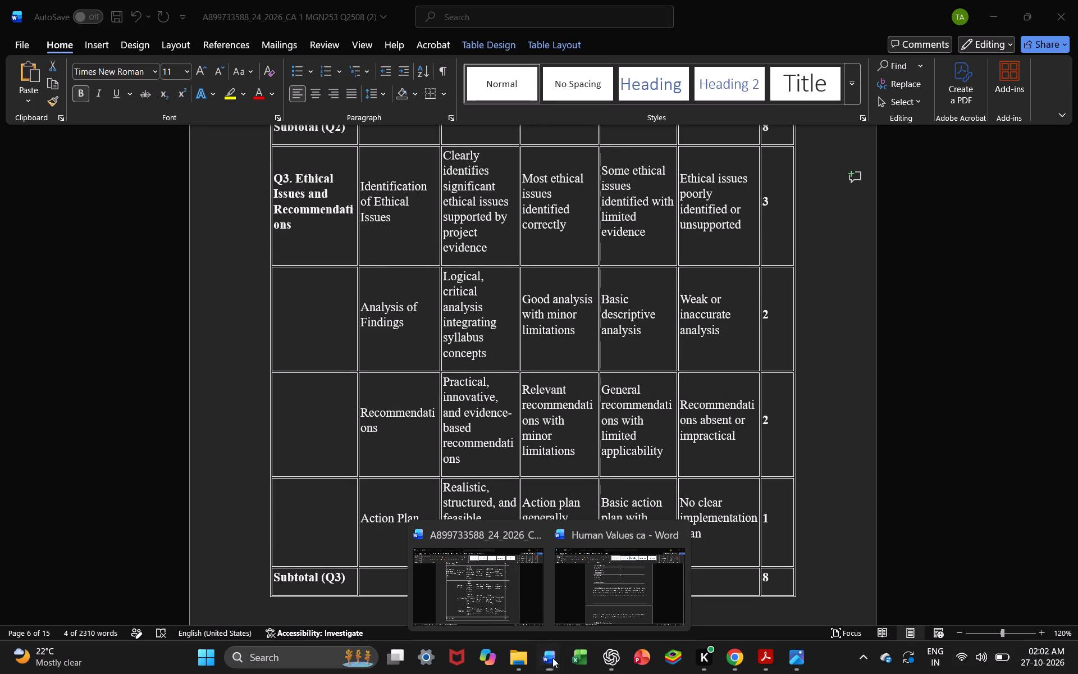
click(553, 658)
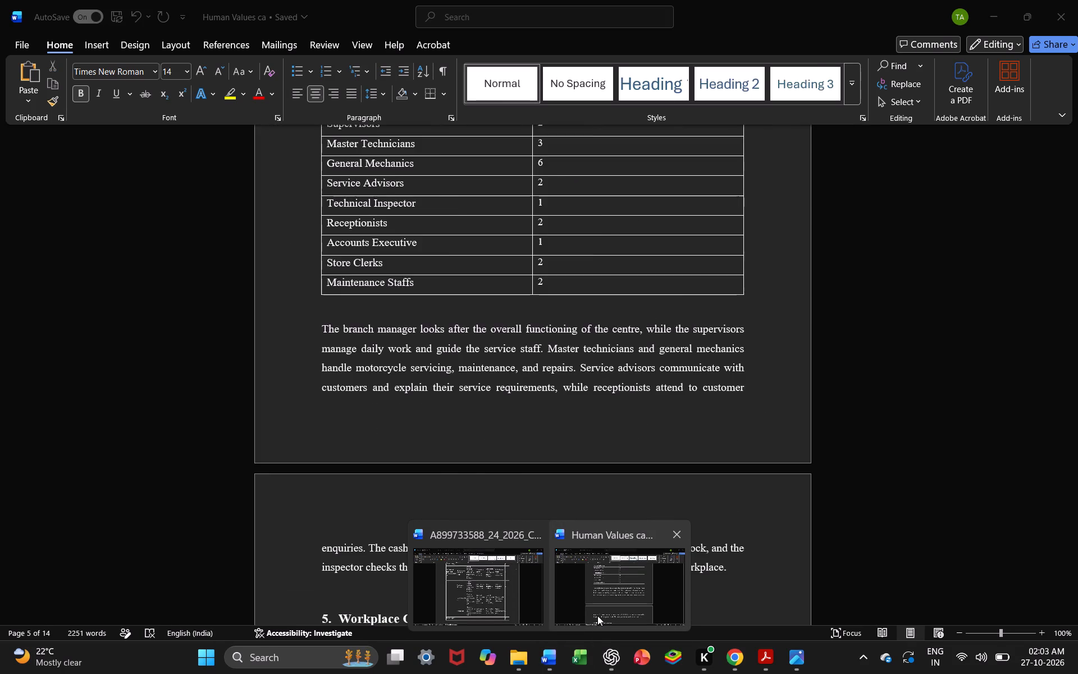
click(589, 583)
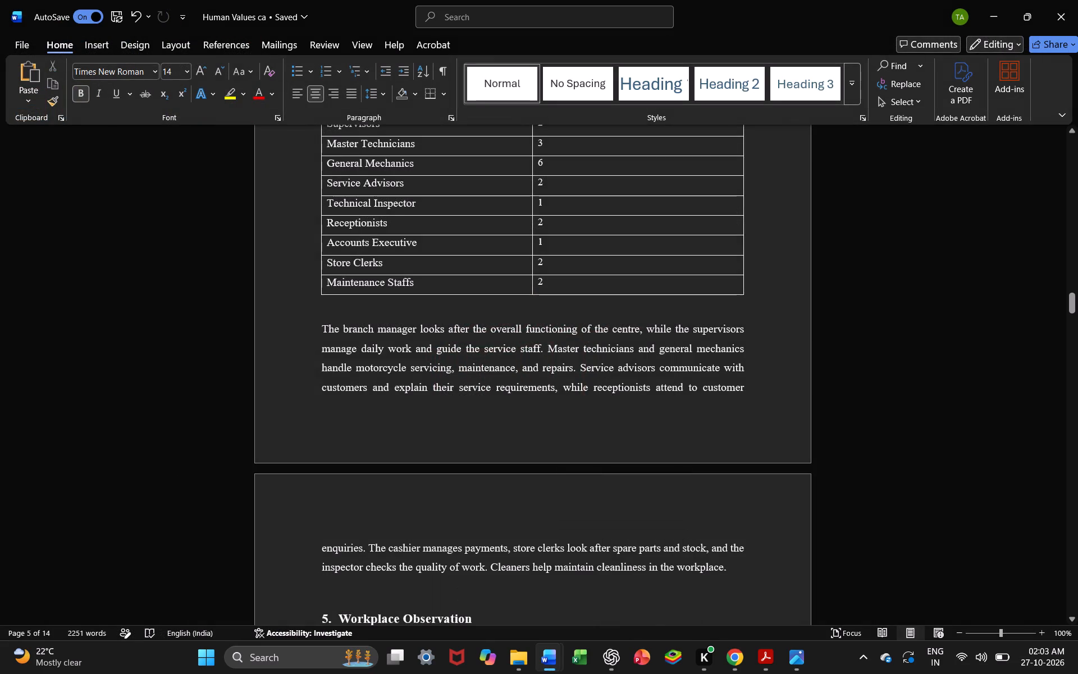
scroll(615, 426, up, 3)
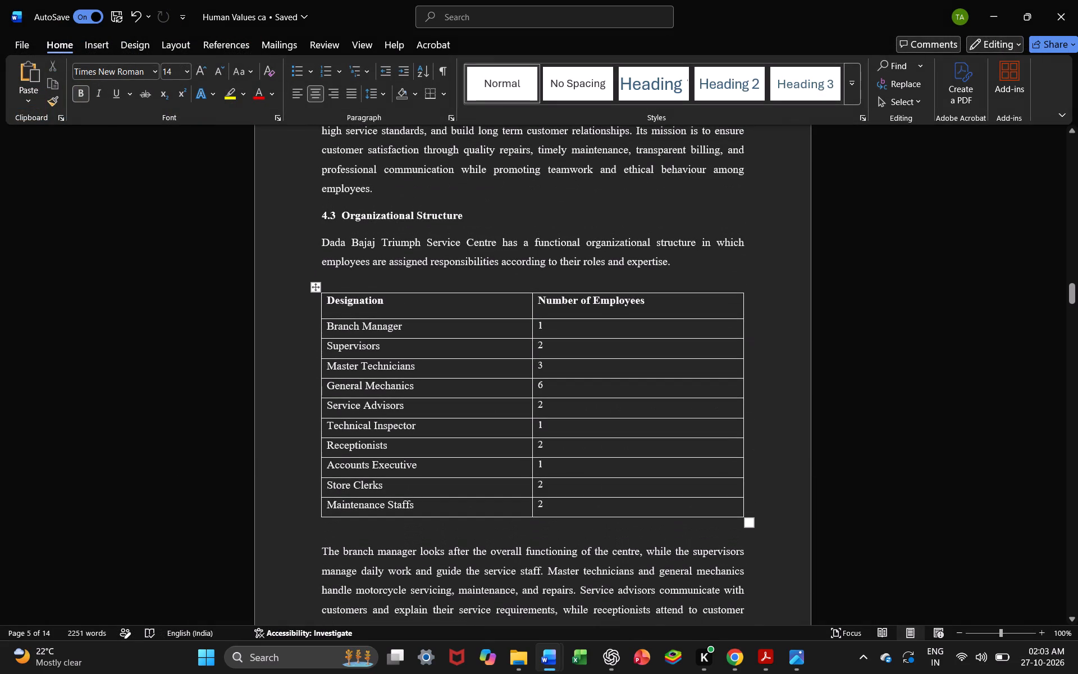
scroll(615, 426, up, 7)
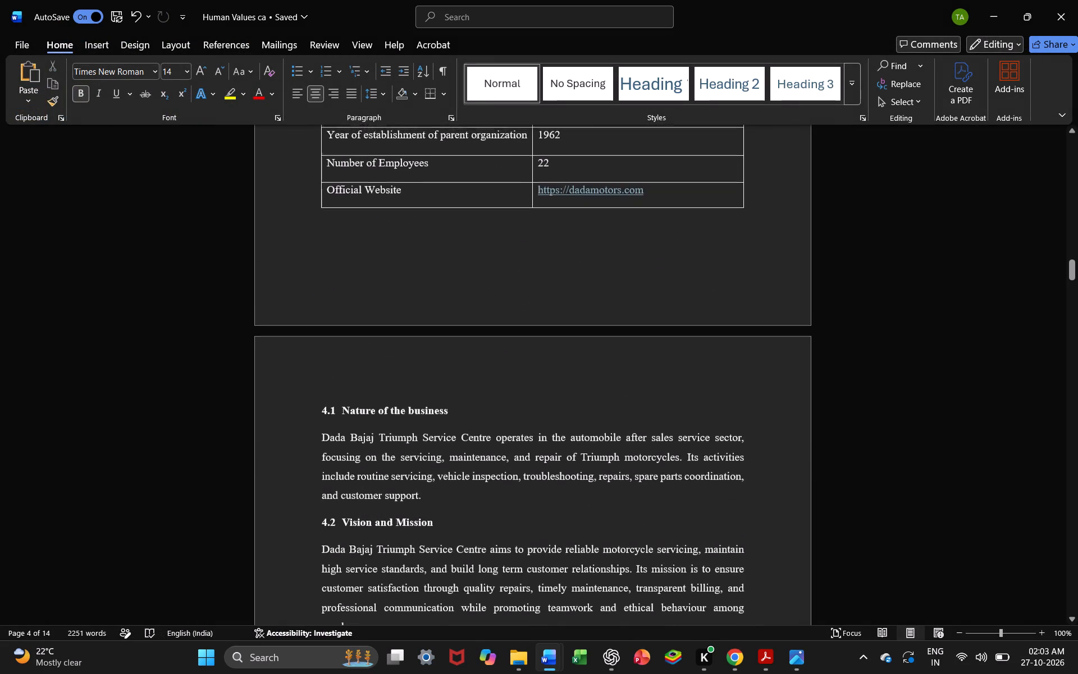
scroll(615, 426, up, 5)
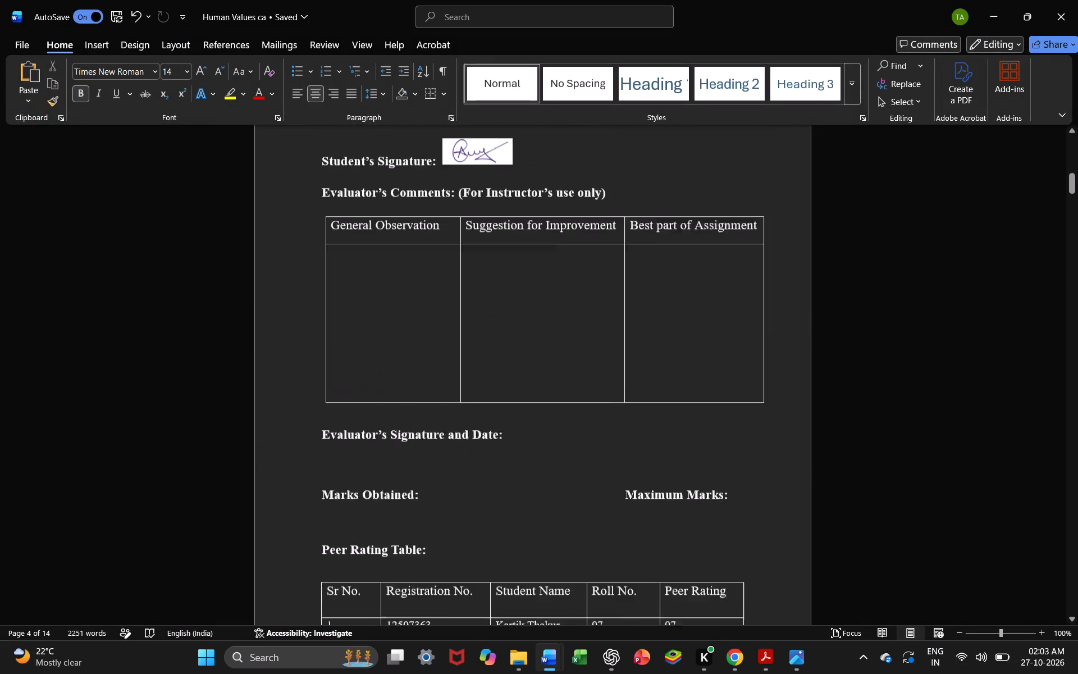
scroll(615, 426, down, 6)
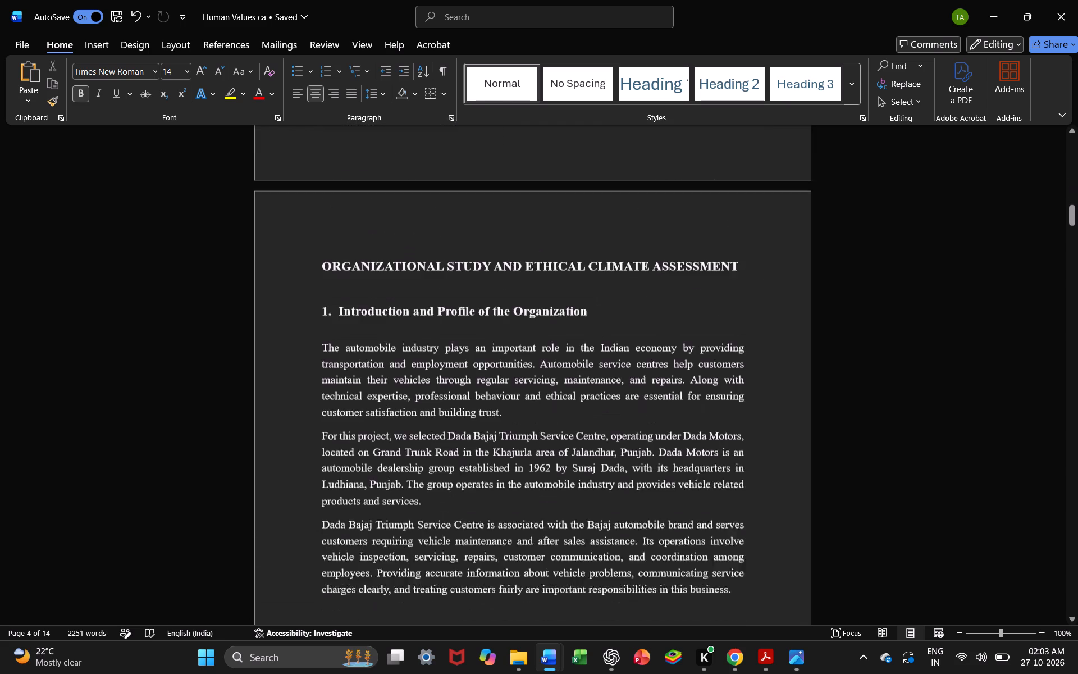
scroll(615, 426, up, 1)
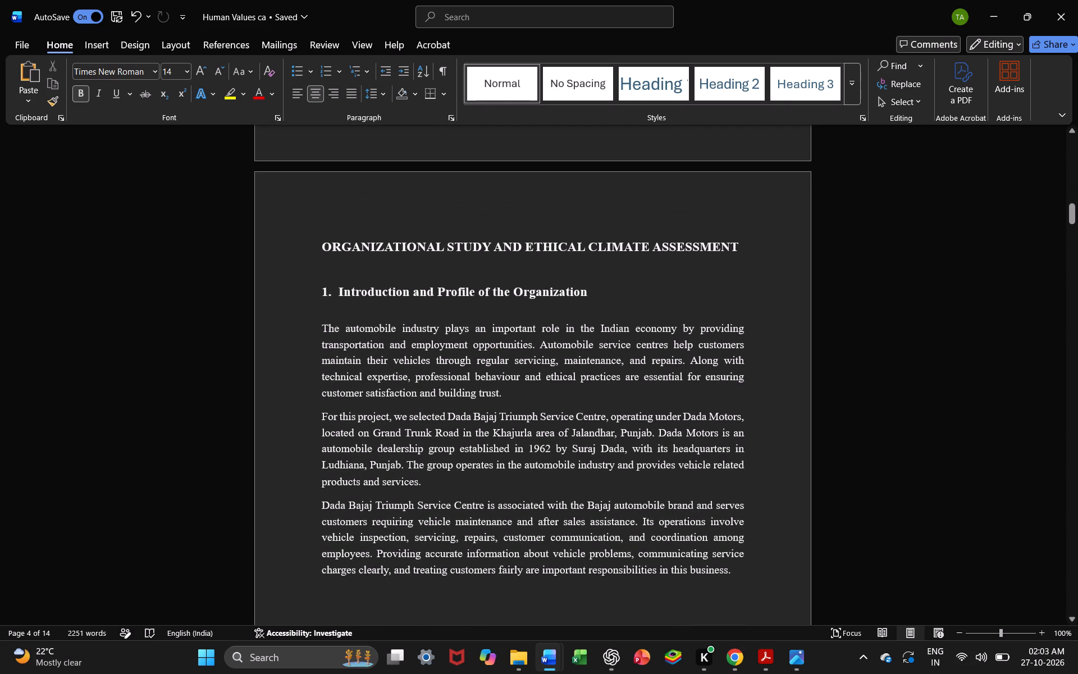
drag(318, 244, 749, 248)
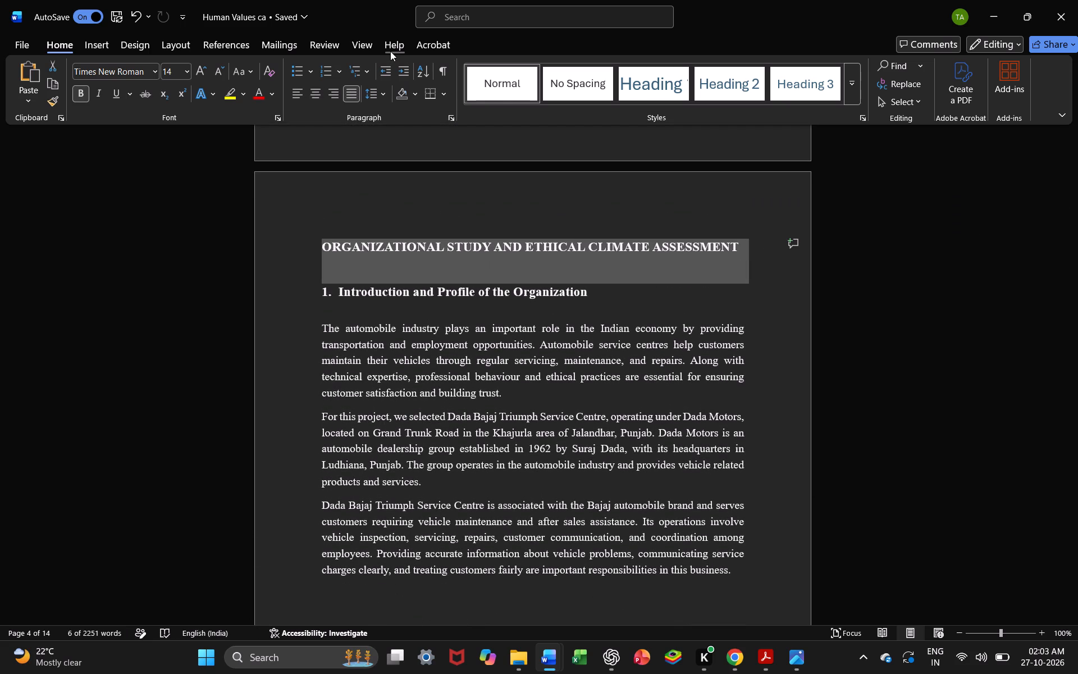
click(317, 95)
click(861, 239)
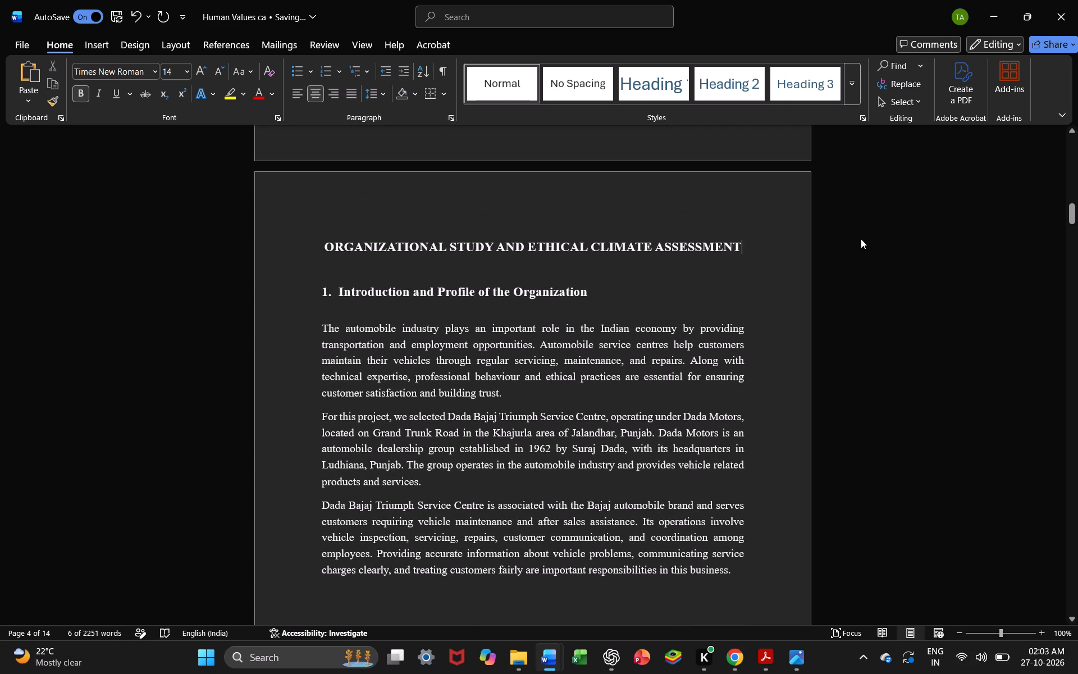
Check the headings and layout of the report from the Organizational Study section through to the Ethical Issues and Recommendations heading.
scroll(861, 239, down, 18)
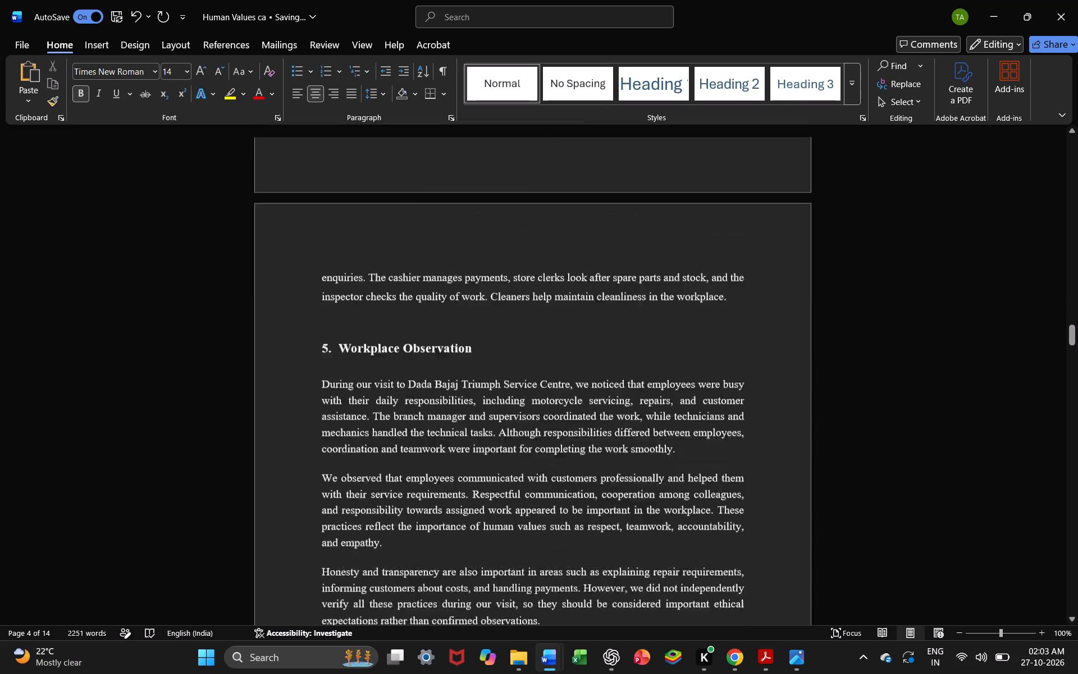
scroll(861, 239, down, 4)
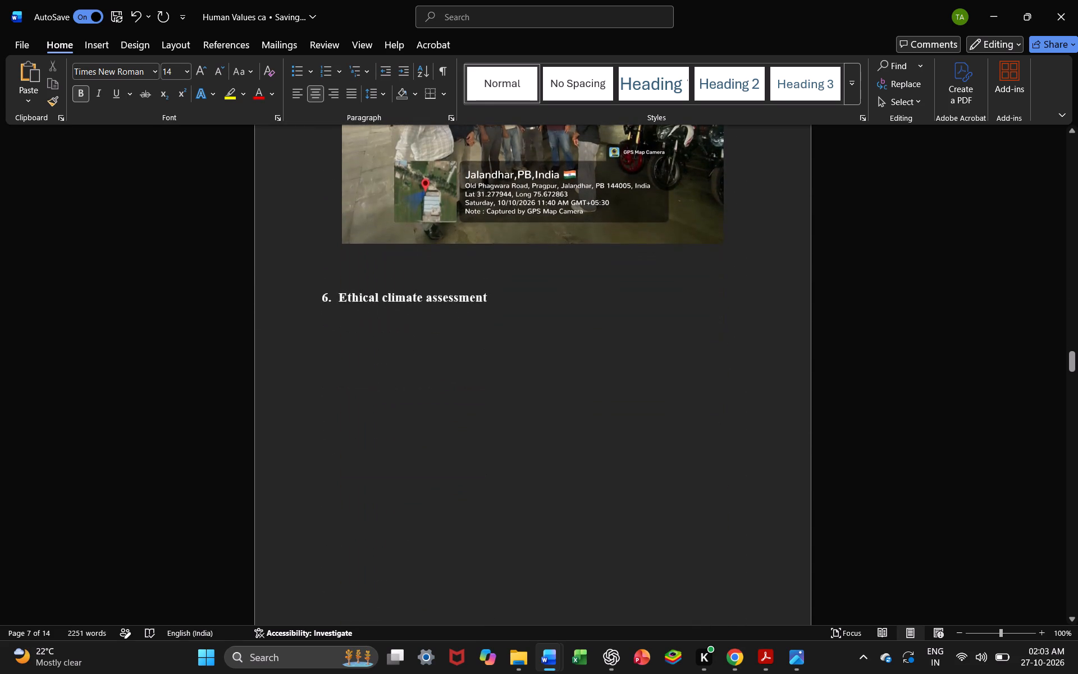
scroll(861, 239, down, 4)
scroll(861, 239, up, 1)
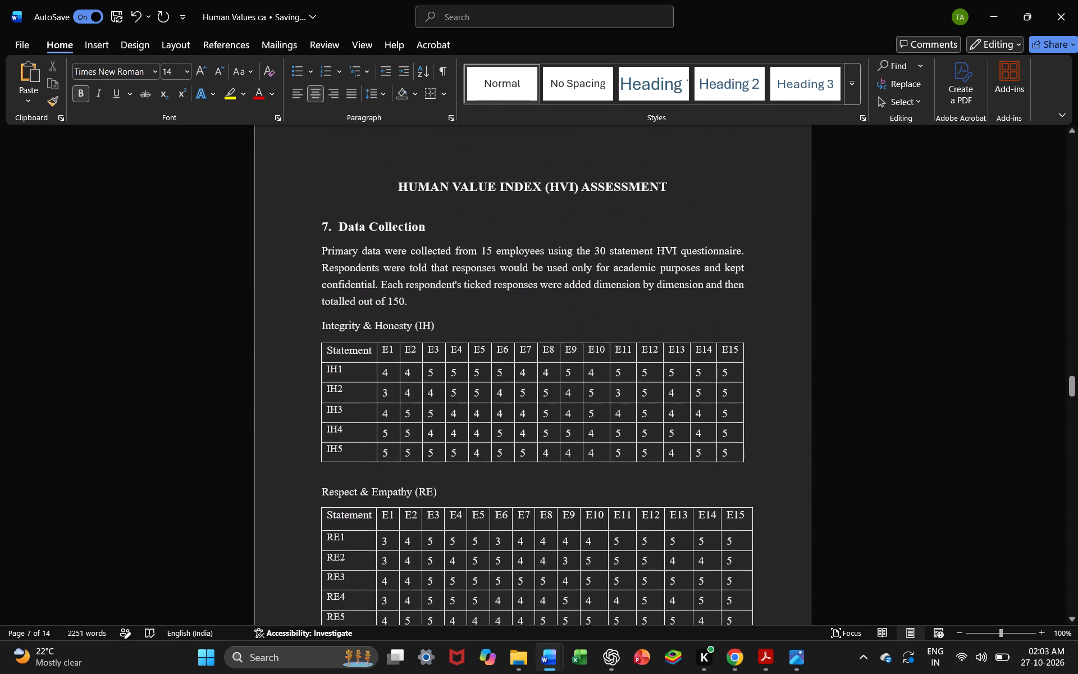
scroll(861, 239, down, 1)
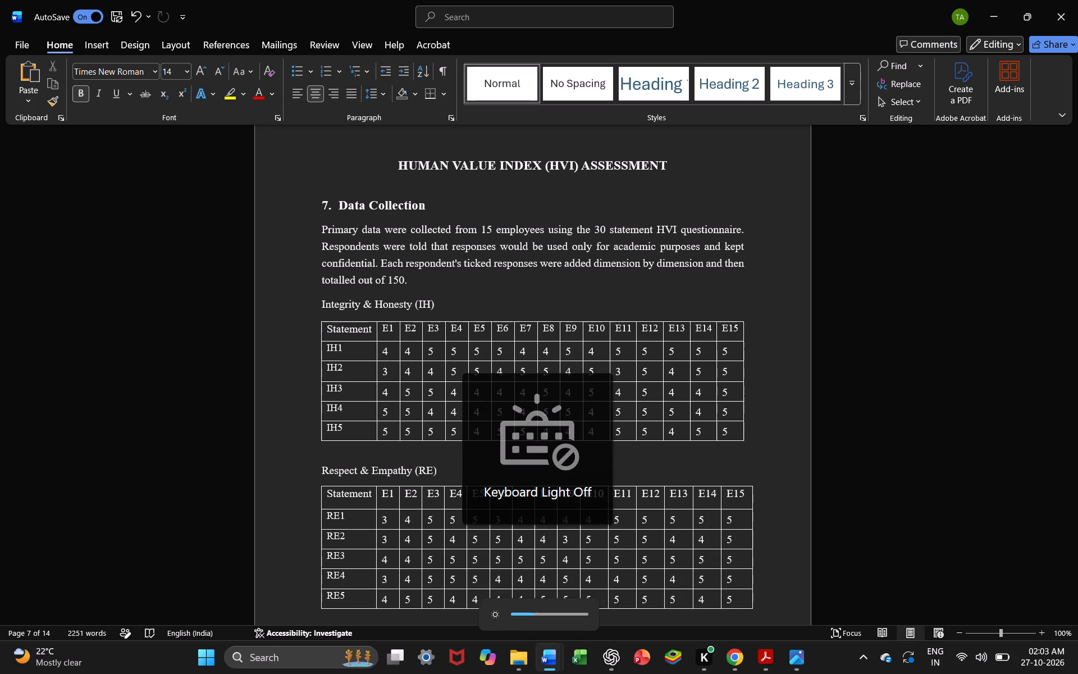
scroll(861, 239, down, 2)
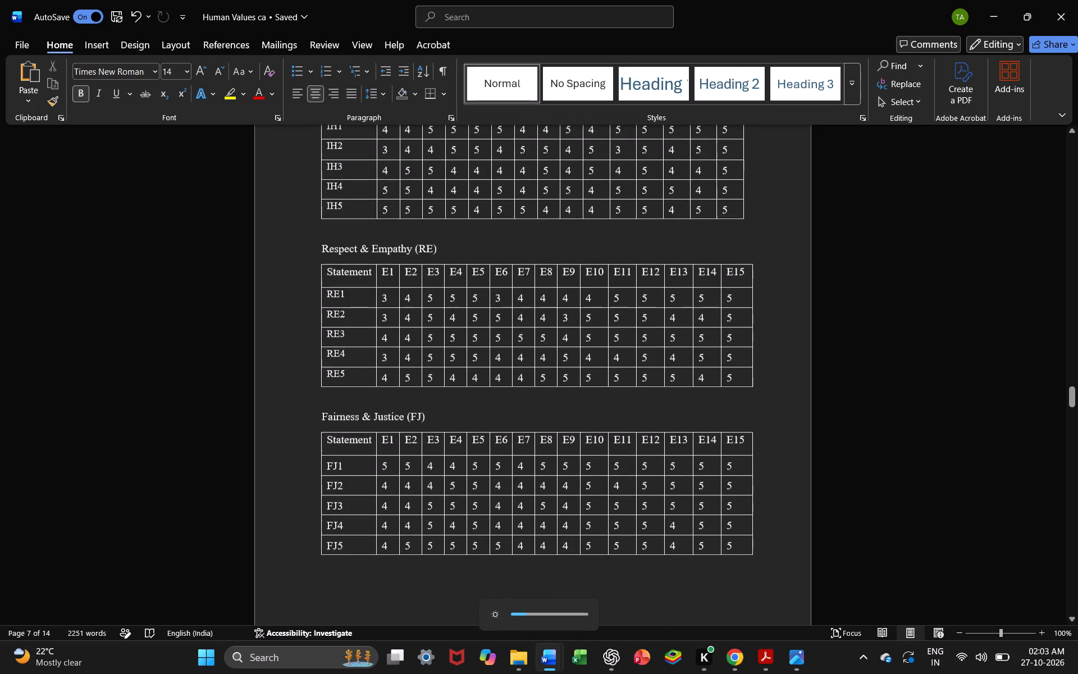
scroll(861, 239, down, 9)
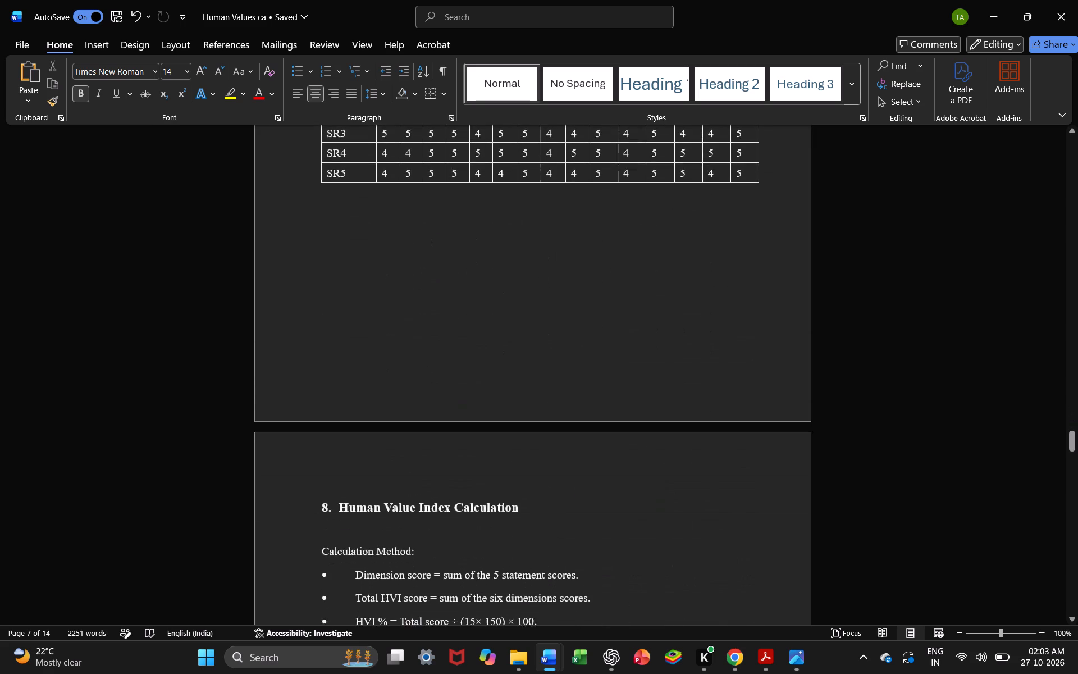
scroll(861, 239, down, 3)
scroll(861, 239, up, 2)
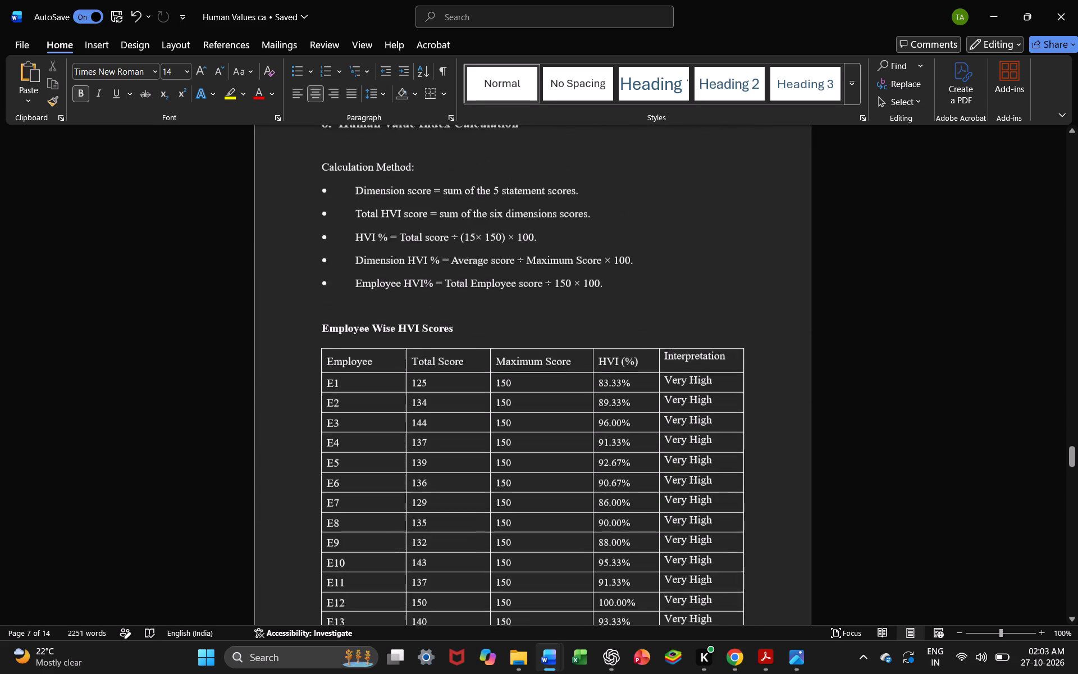
scroll(861, 239, up, 2)
scroll(861, 239, down, 3)
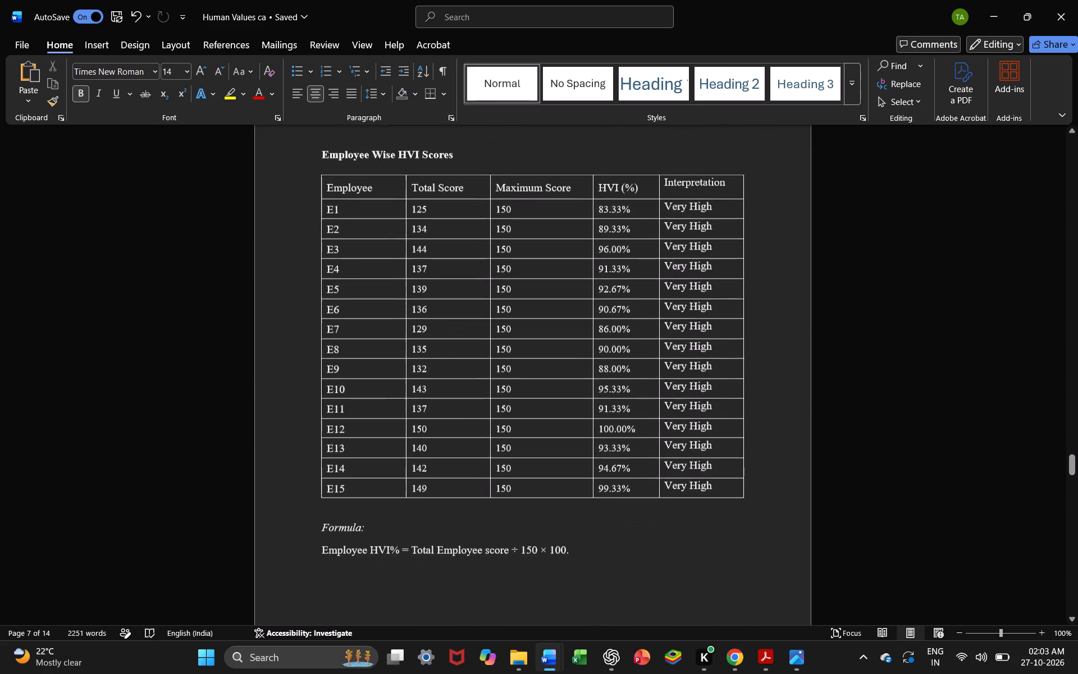
scroll(861, 239, down, 5)
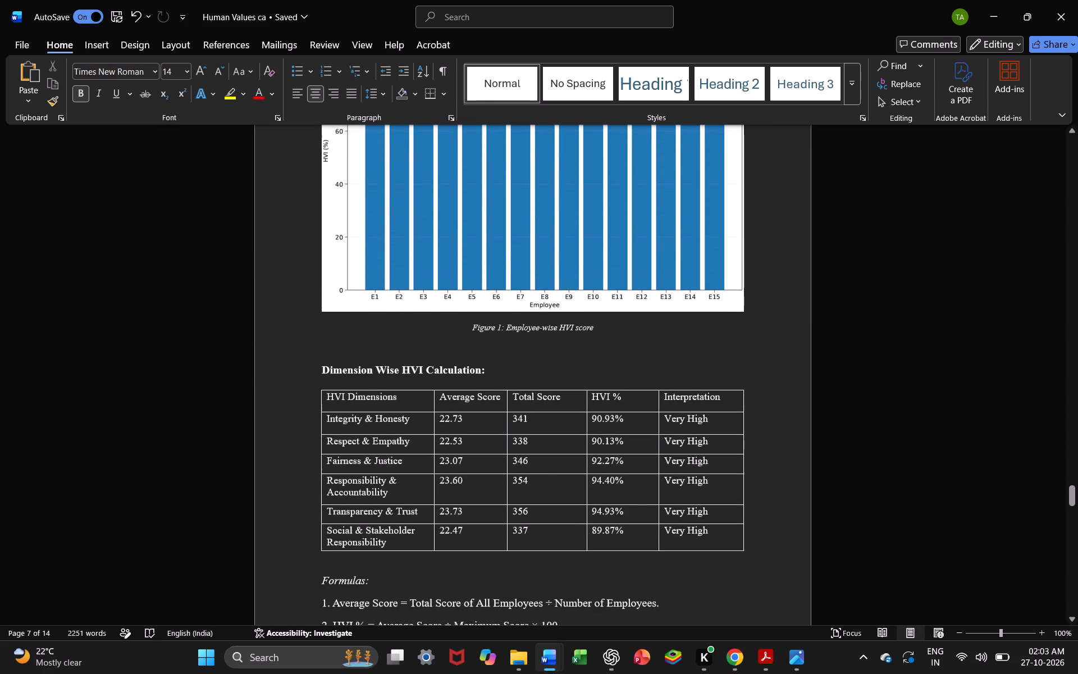
scroll(861, 239, down, 6)
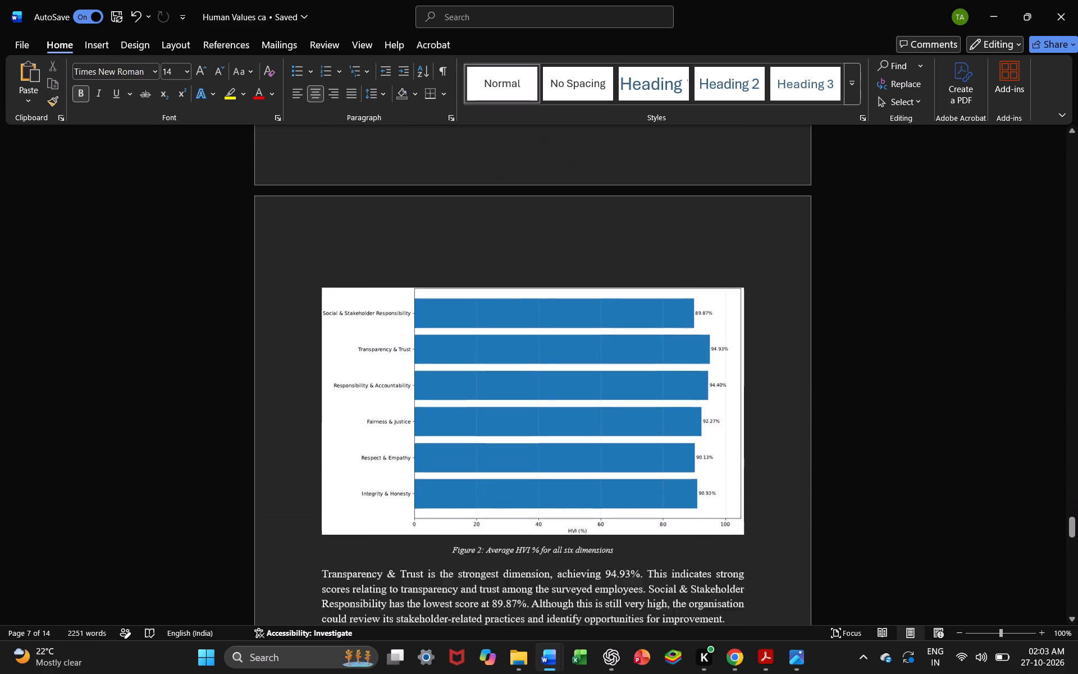
scroll(861, 239, down, 6)
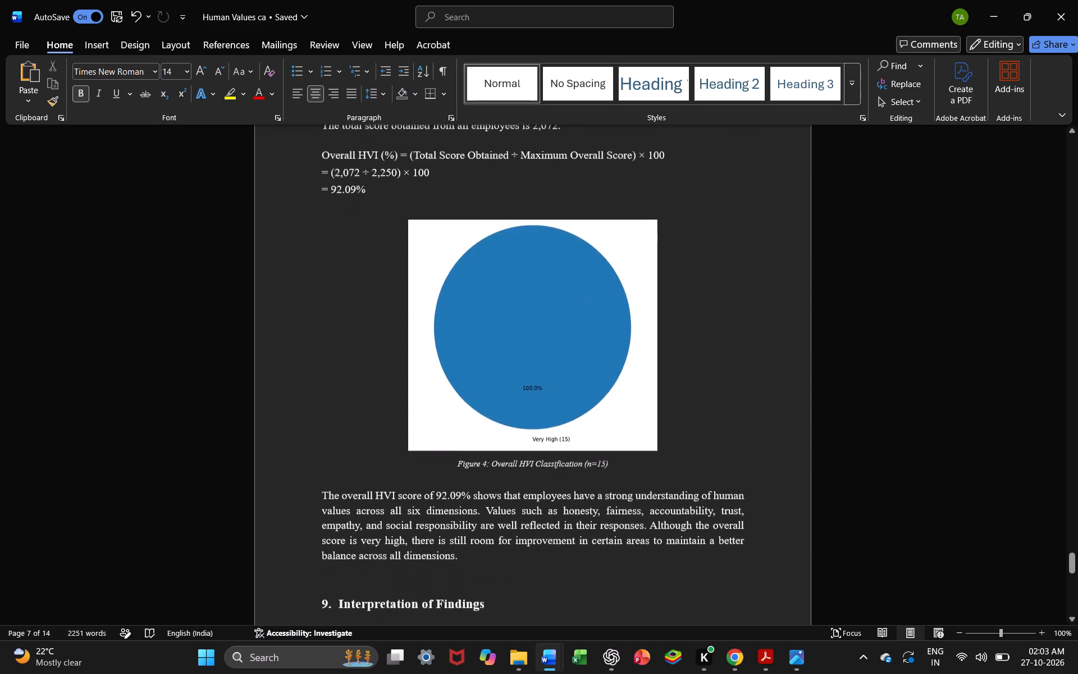
scroll(861, 239, down, 6)
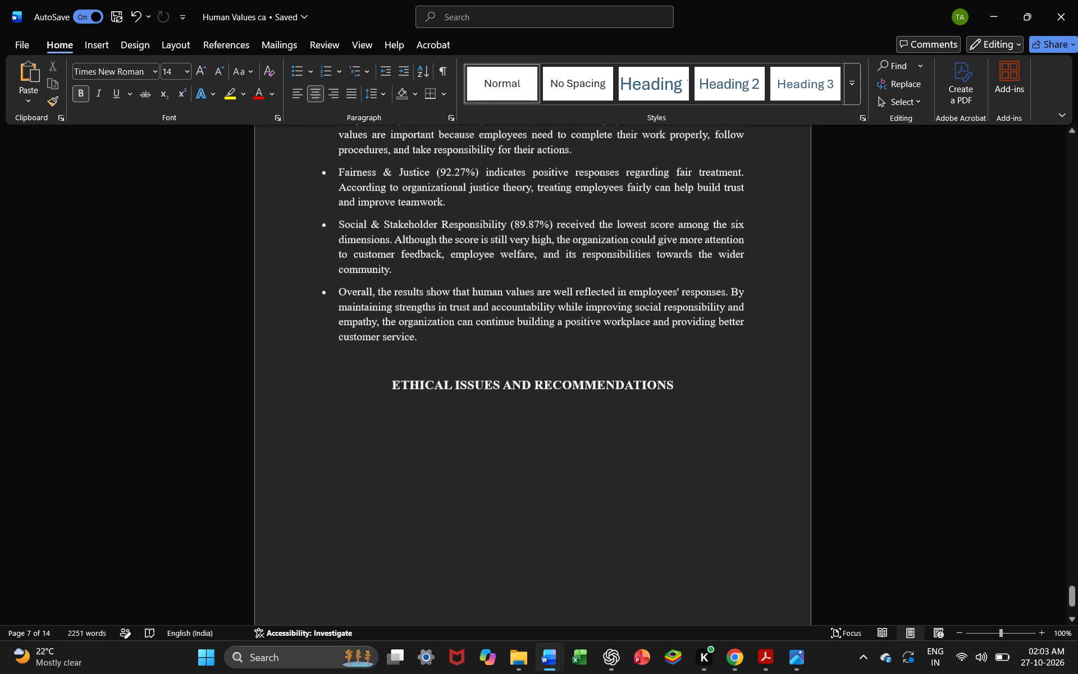
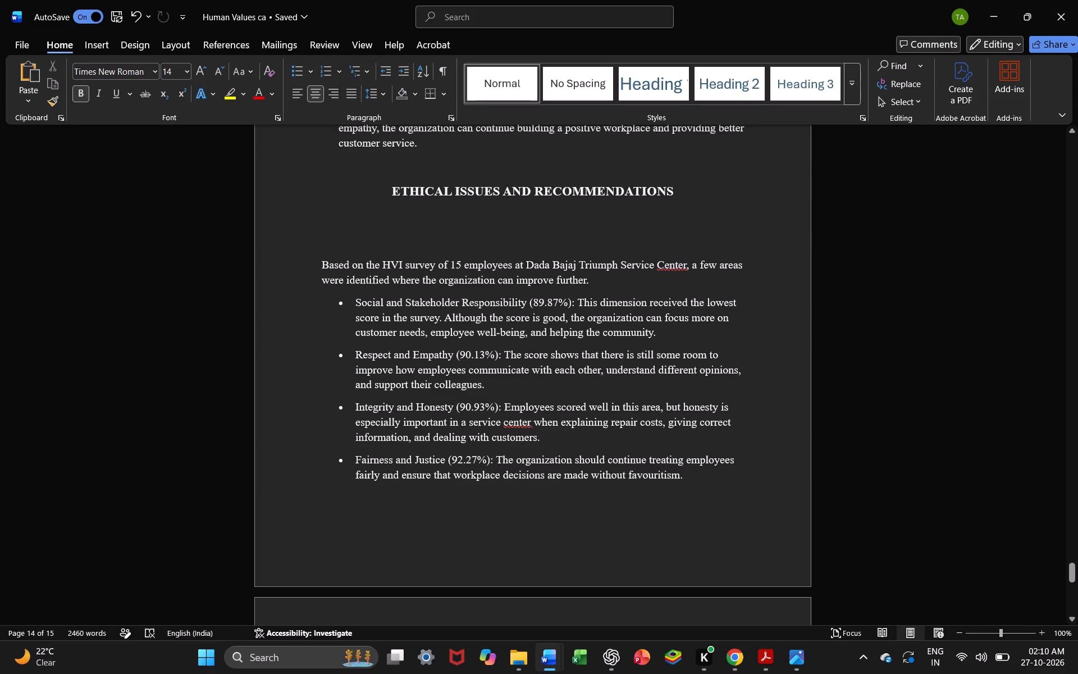
key(ctrl+v)
click(294, 97)
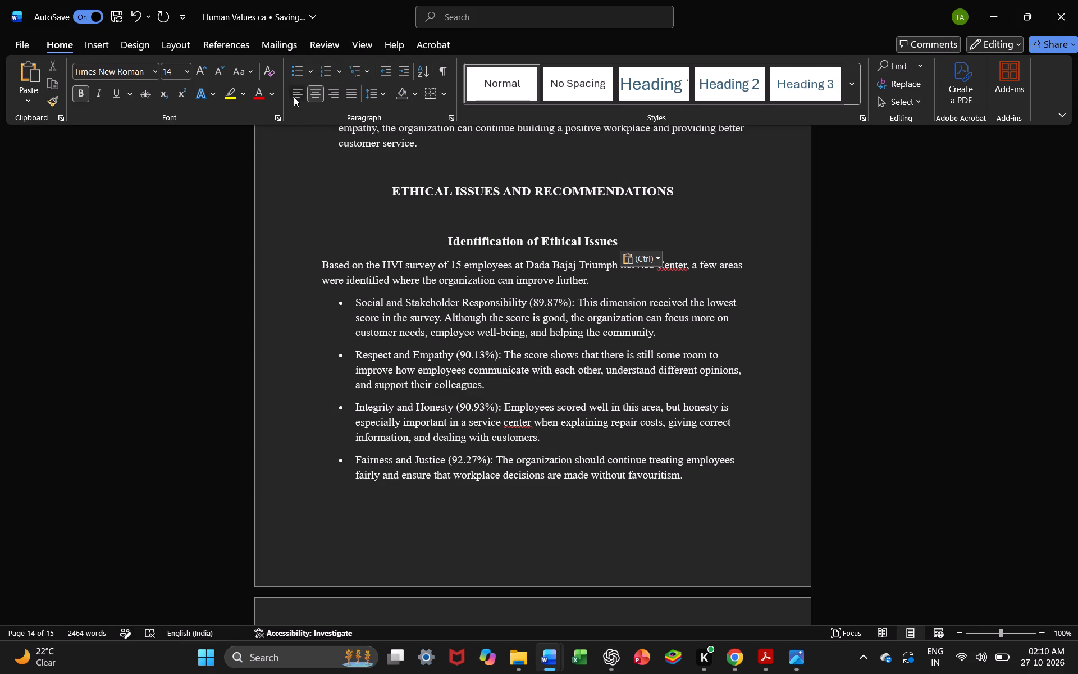
Remove the empty line between the "ETHICAL ISSUES AND RECOMMENDATIONS" and "Identification of Ethical Issues" headings.
click(454, 221)
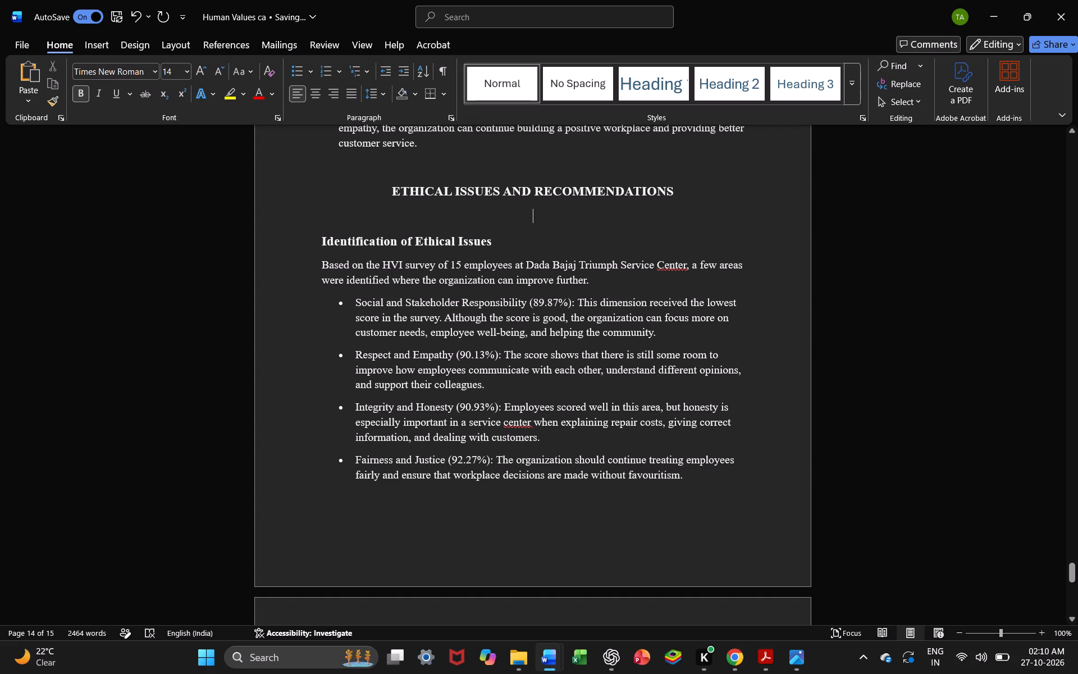
key(BackSpace)
key(BackSpace)
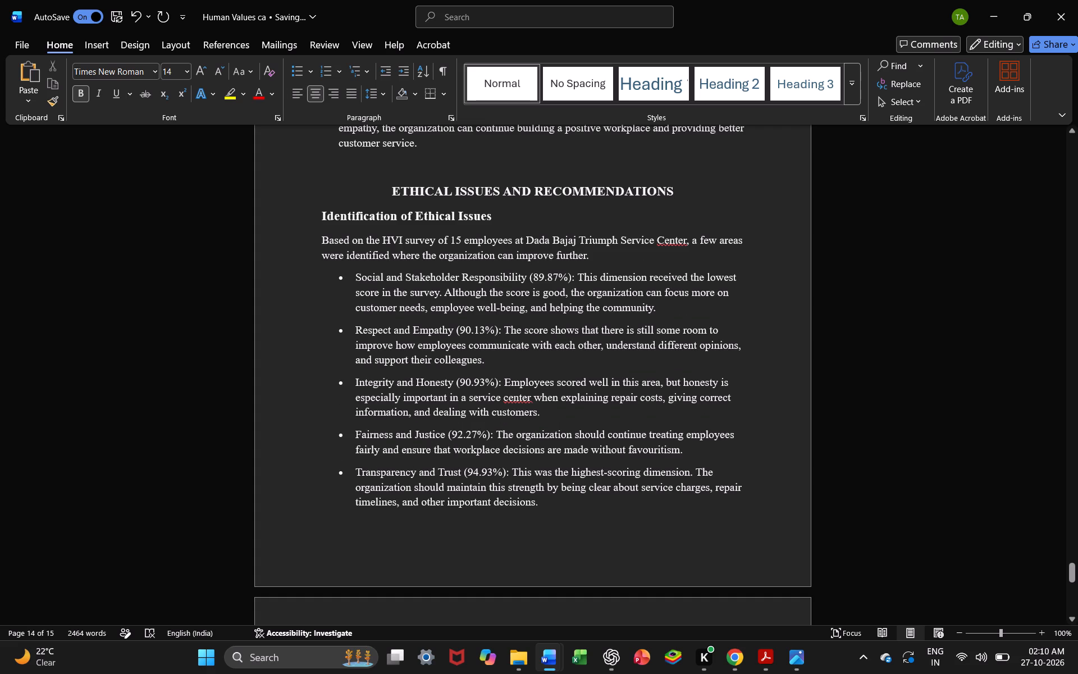
Set the line spacing of the "ETHICAL ISSUES AND RECOMMENDATIONS" heading to 2.0.
drag(392, 191, 666, 185)
click(376, 97)
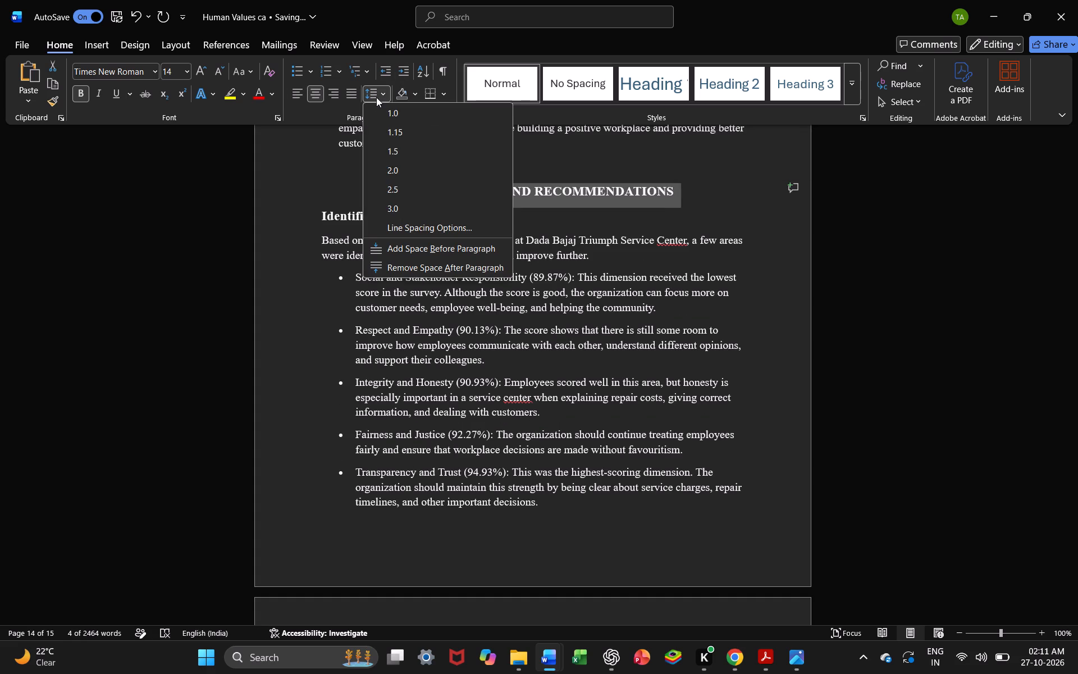
click(391, 167)
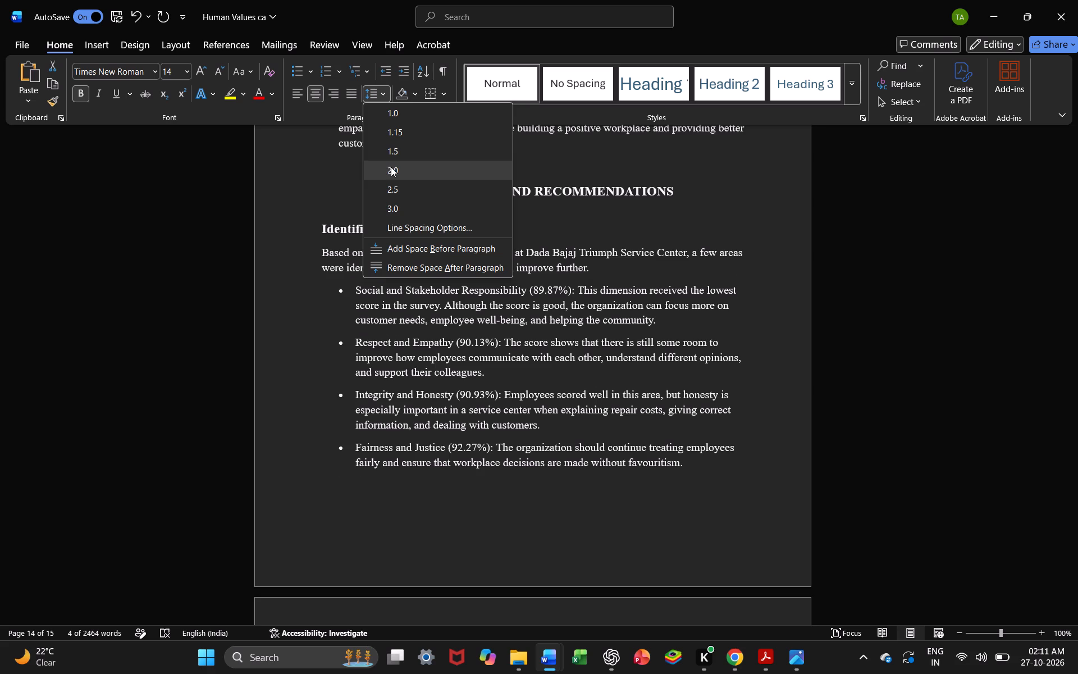
Set the line spacing of the "Identification of Ethical Issues" heading to 1.5.
click(497, 231)
drag(497, 232, 341, 242)
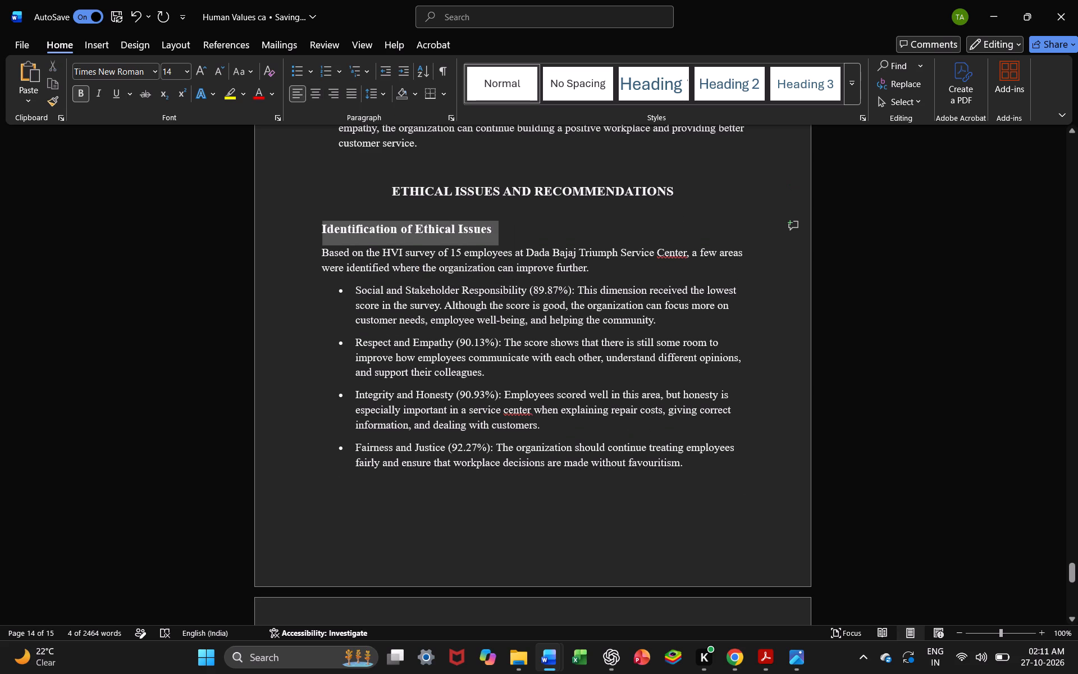
drag(341, 242, 331, 241)
click(375, 96)
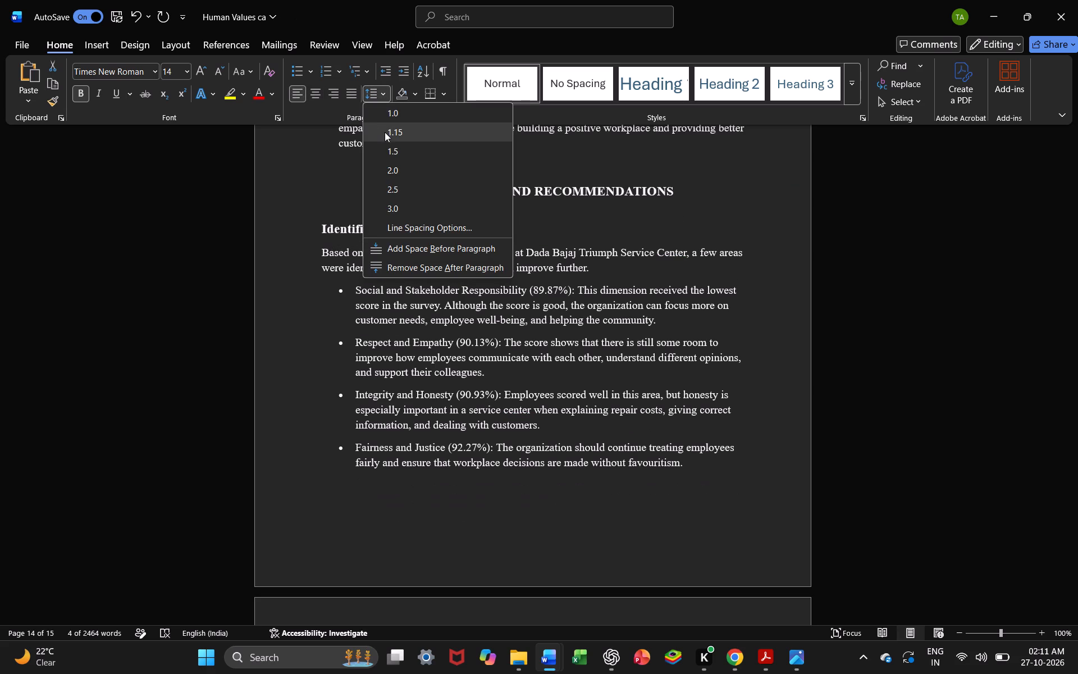
click(387, 148)
click(619, 238)
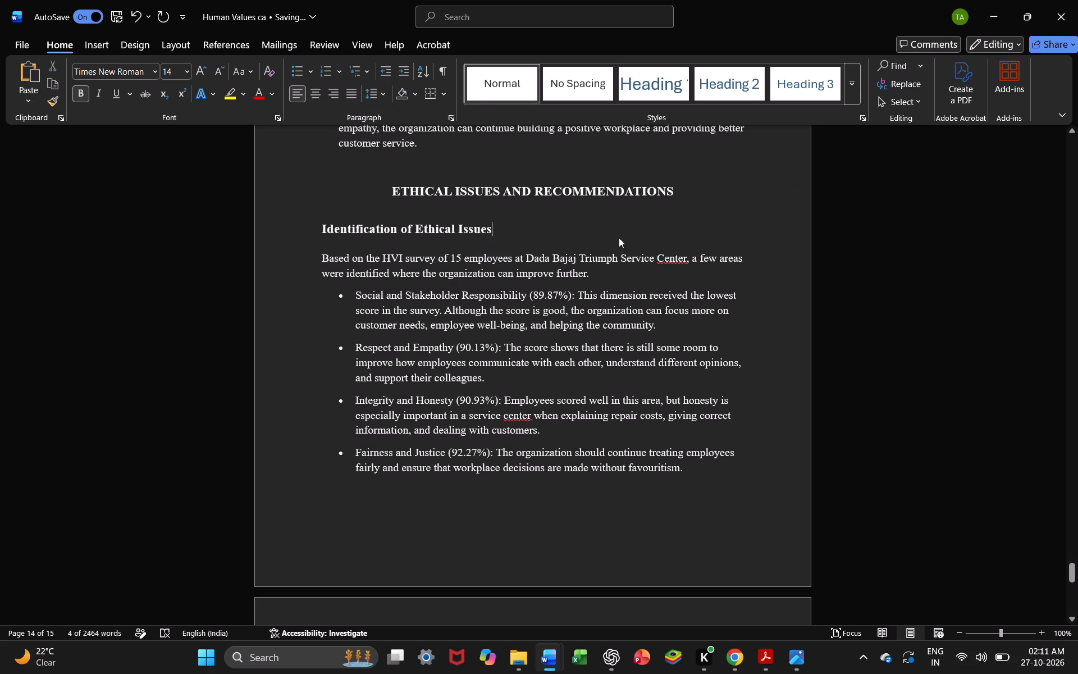
Correct the flagged word "center" to "centre" in the Integrity and Honesty bullet.
scroll(619, 230, down, 5)
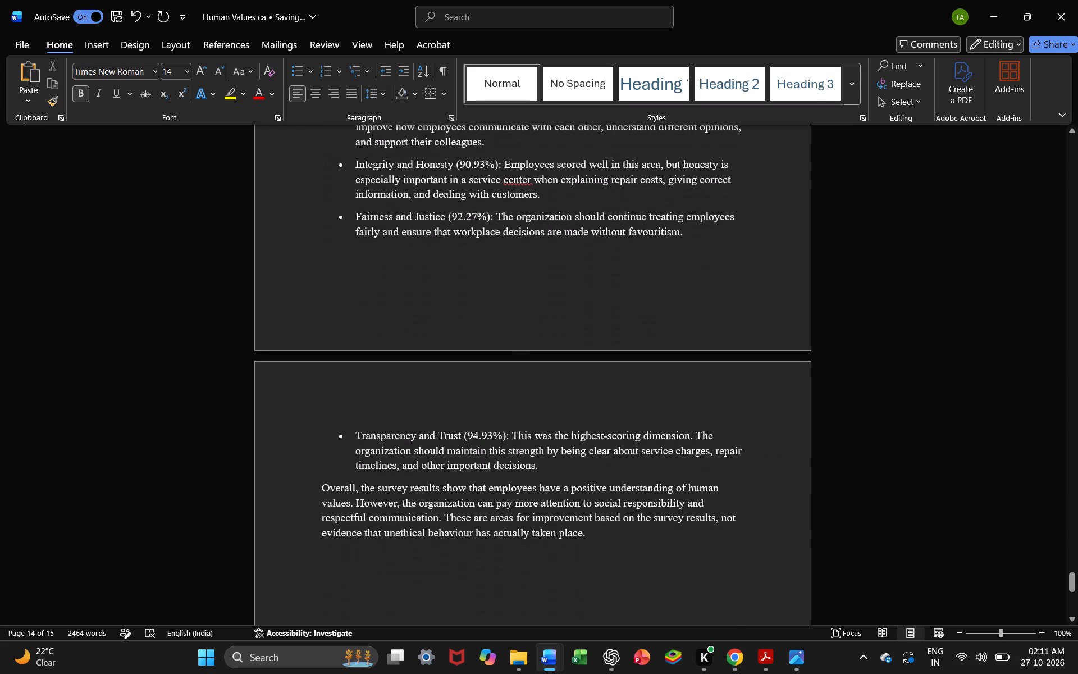
scroll(619, 230, up, 1)
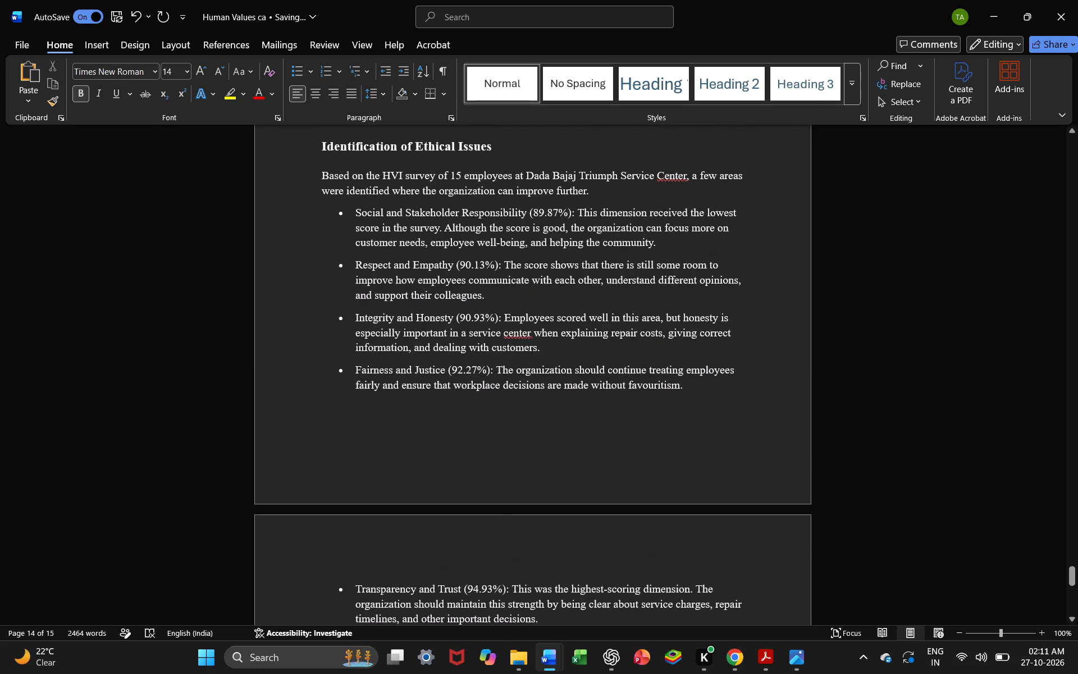
right_click(520, 334)
click(433, 313)
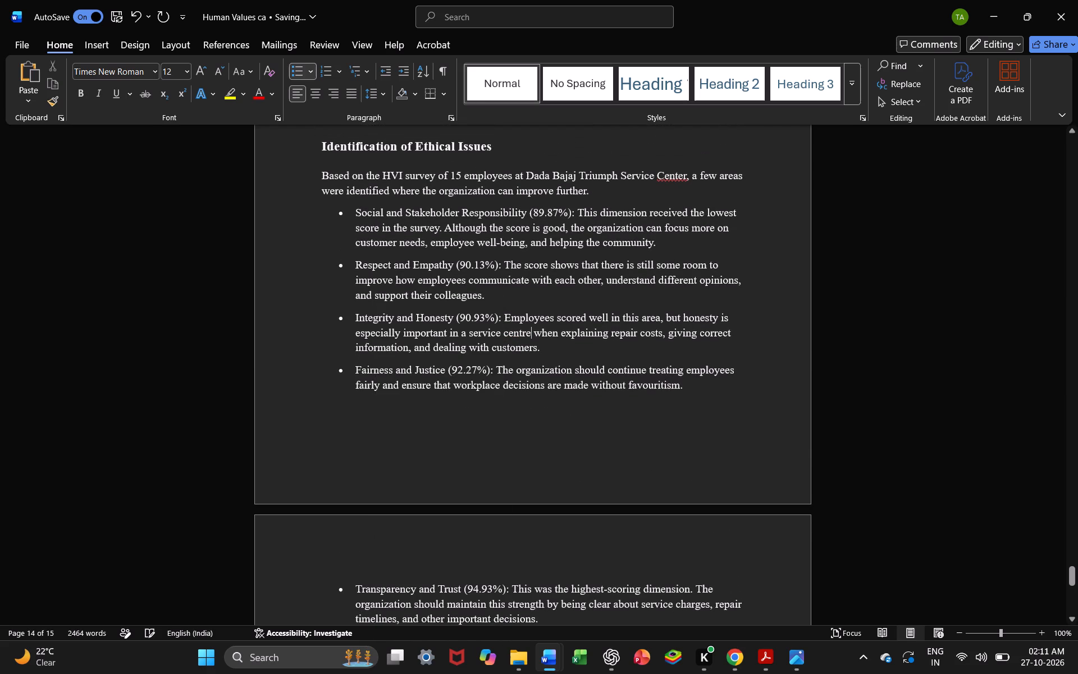
Shift the ethical issues bulleted list outward so its bullets line up with the intro paragraph's left edge.
scroll(675, 364, up, 1)
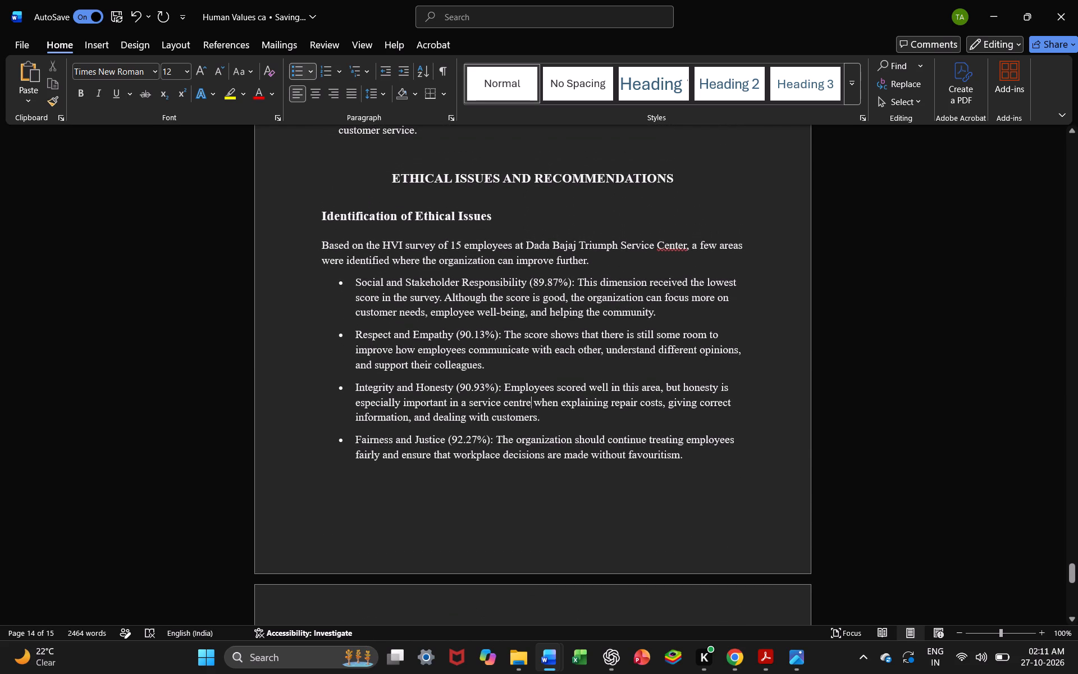
double_click(340, 279)
drag(340, 279, 304, 281)
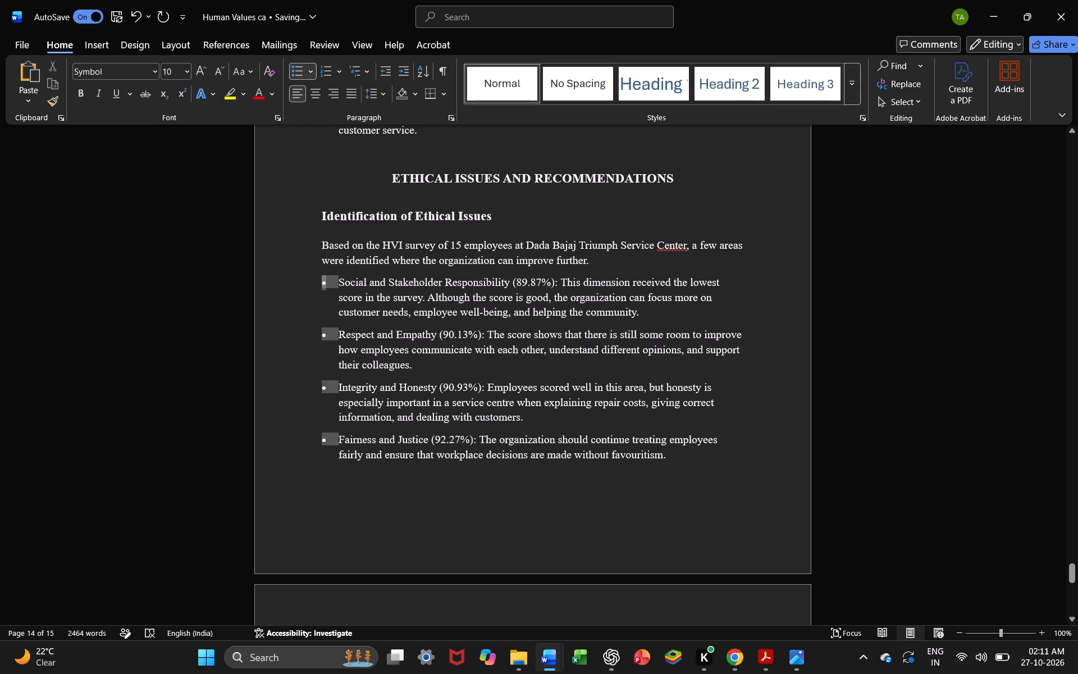
Correct the flagged word "Center" to "Centre" in the intro paragraph under "Identification of Ethical Issues".
right_click(664, 243)
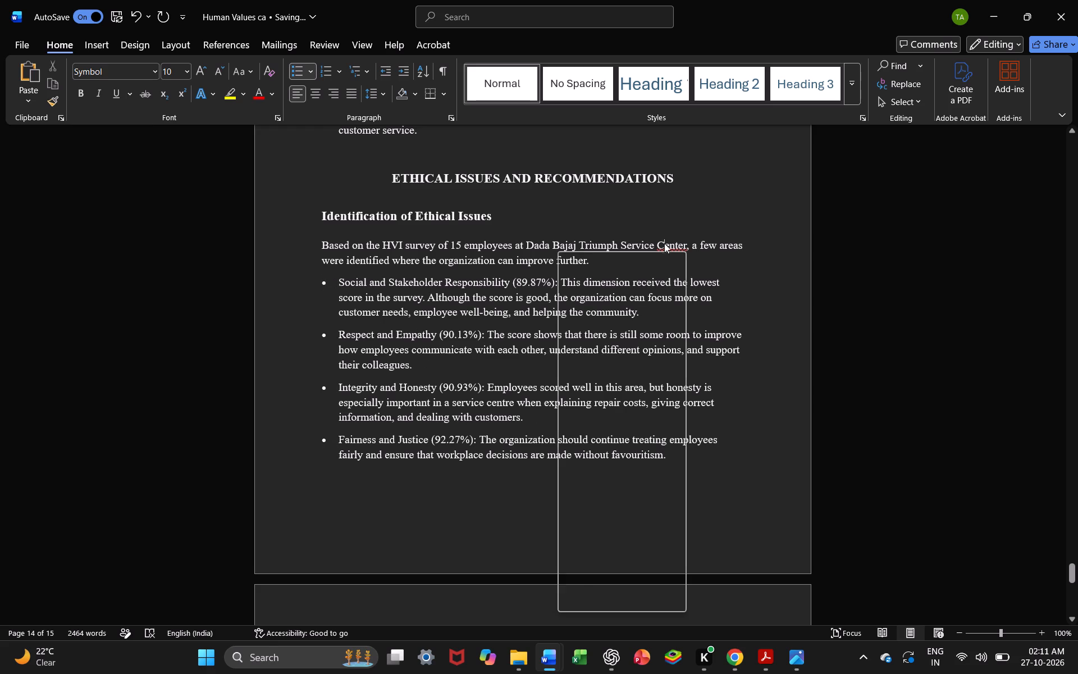
click(624, 265)
click(702, 471)
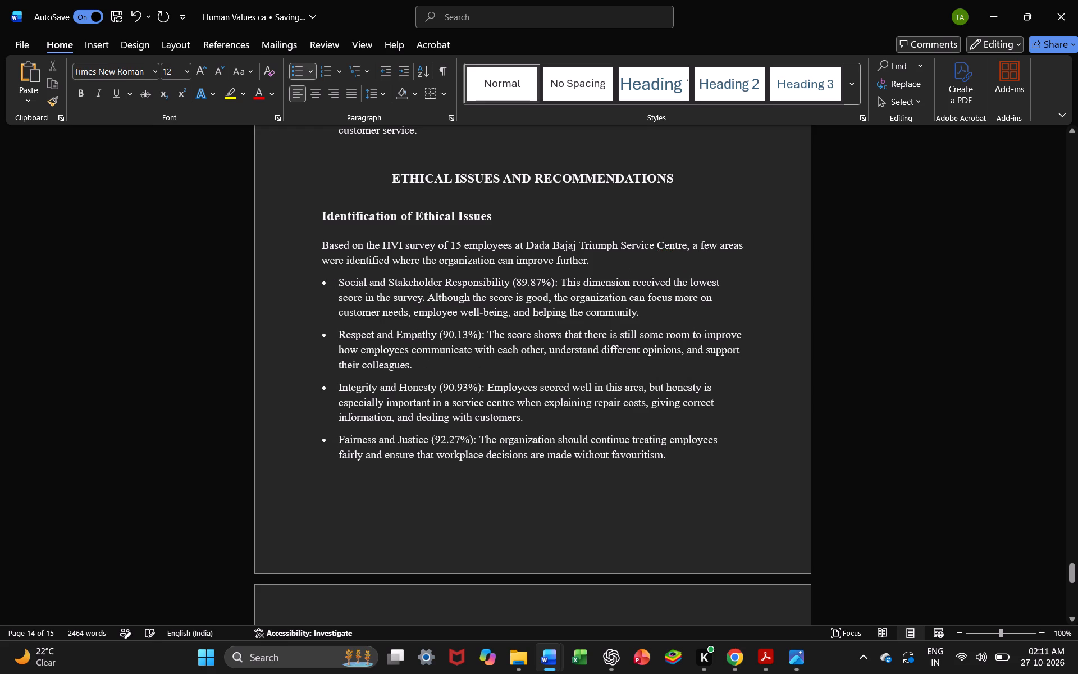
Justify all the body text under "Identification of Ethical Issues", from the intro paragraph through the closing "Overall" paragraph.
drag(320, 243, 399, 308)
drag(399, 308, 624, 348)
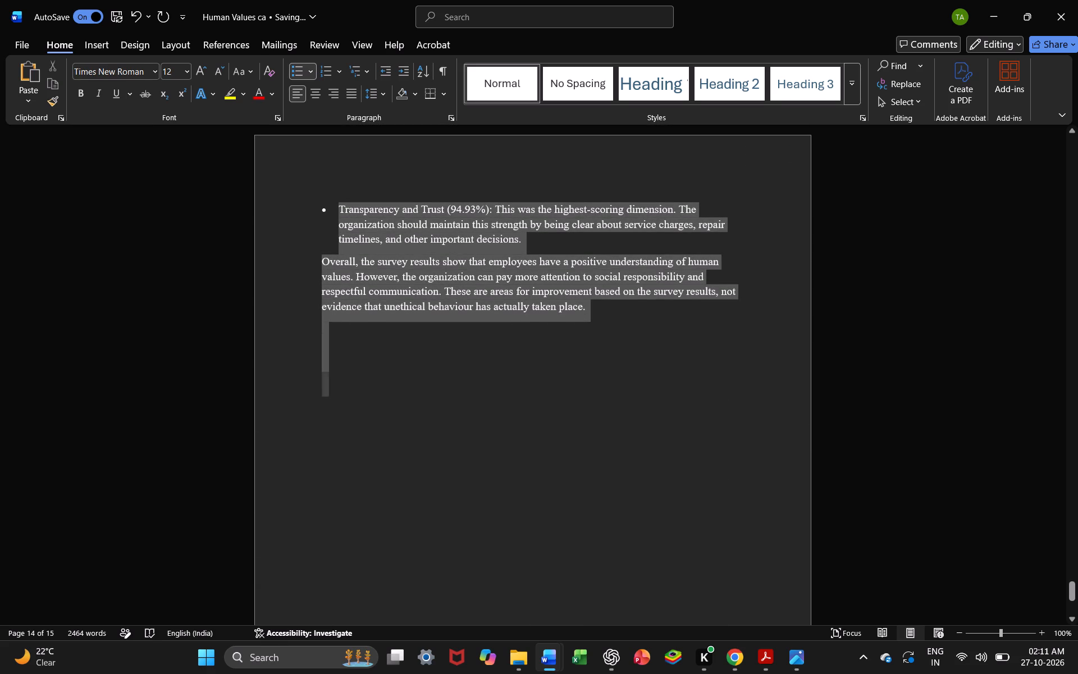
drag(624, 348, 600, 323)
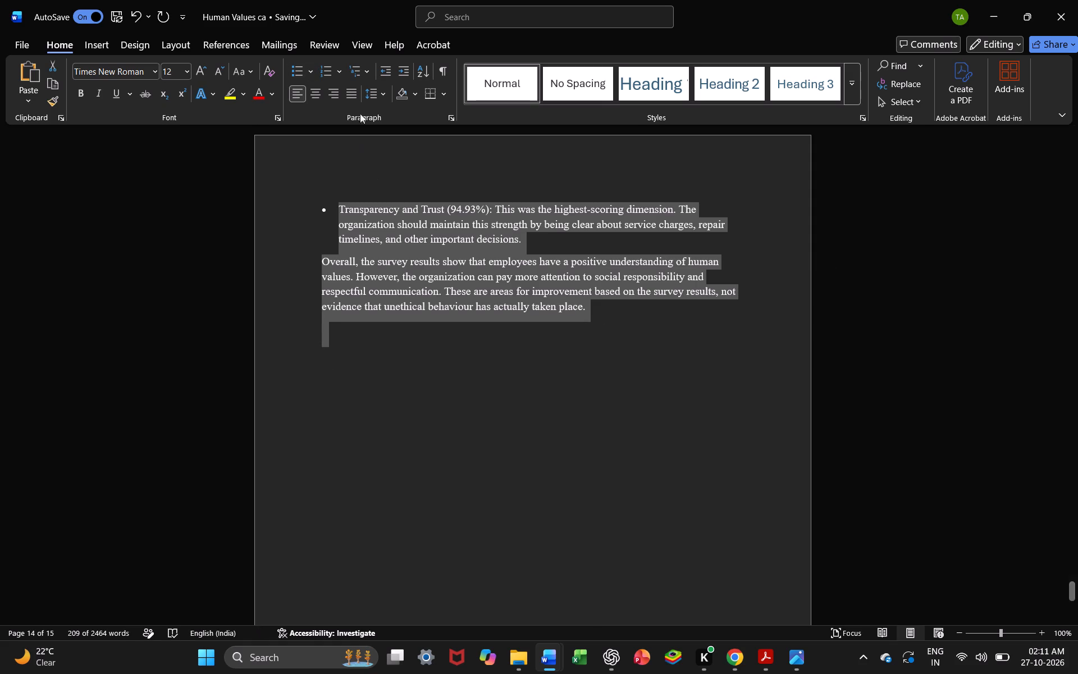
click(348, 97)
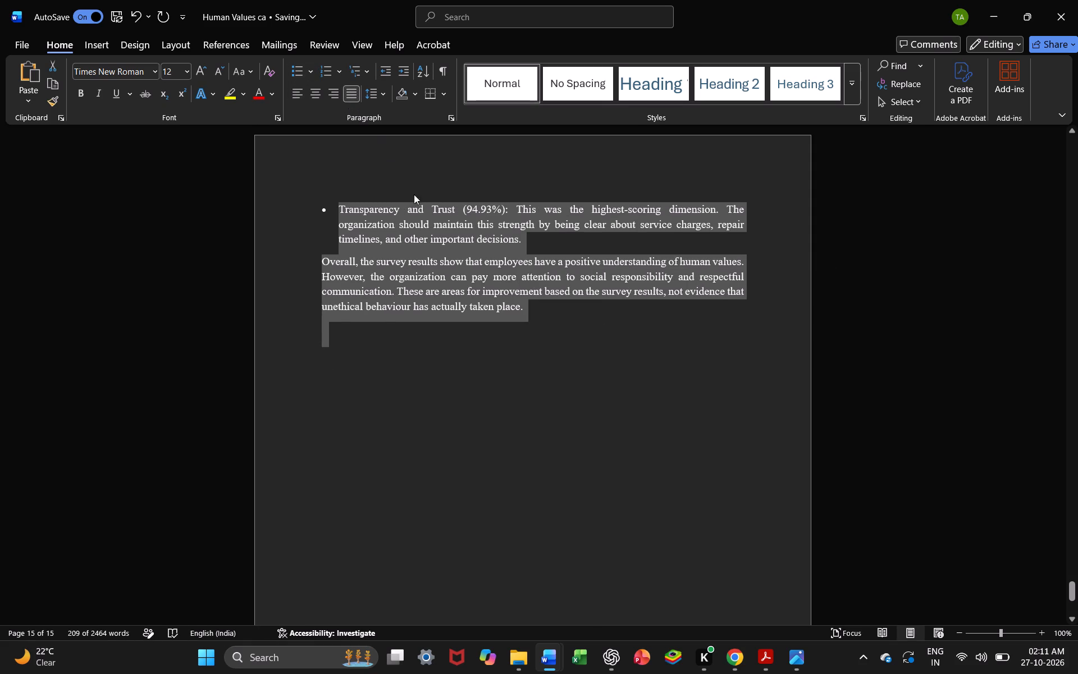
Set the line spacing of the selected ethical issues body text to 1.15.
scroll(421, 211, up, 4)
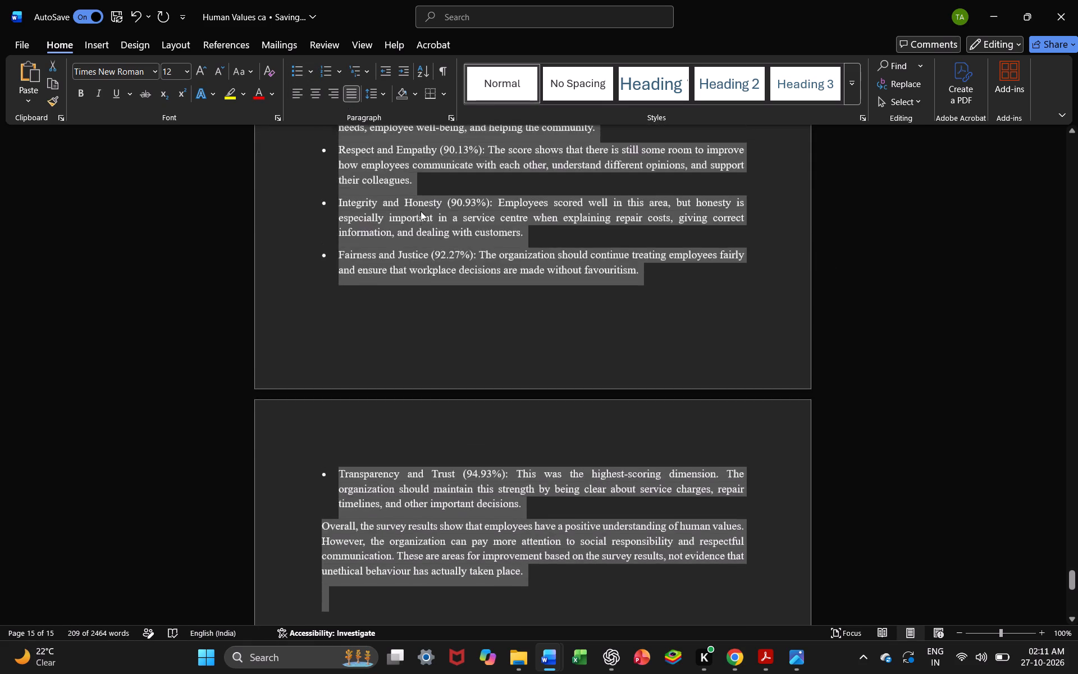
scroll(421, 211, up, 1)
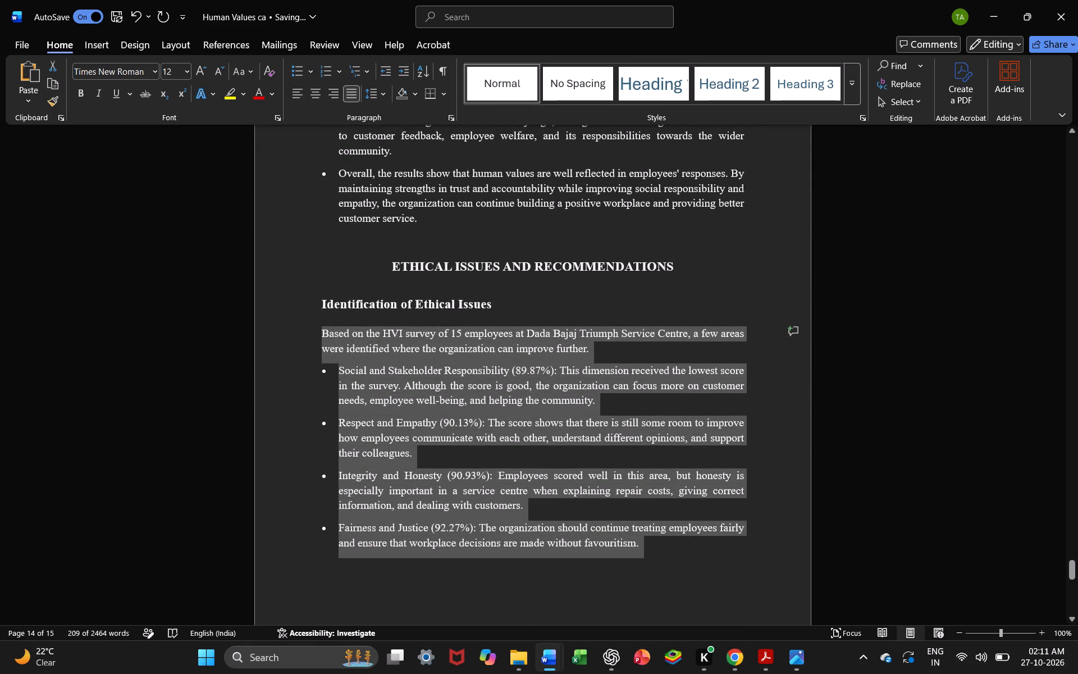
click(382, 95)
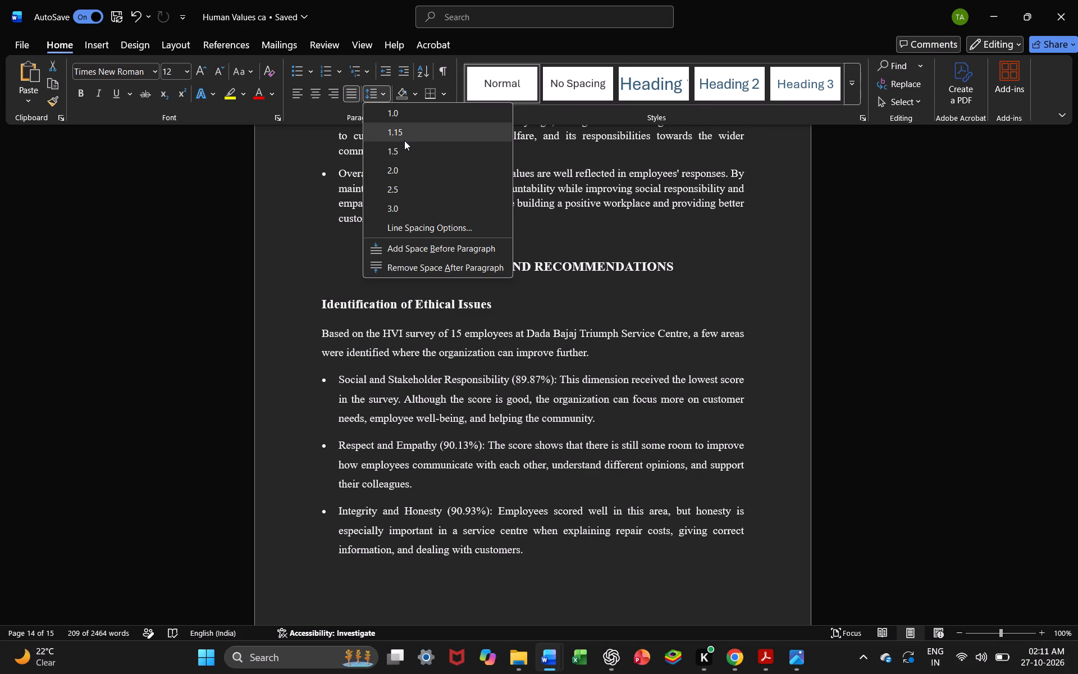
click(408, 140)
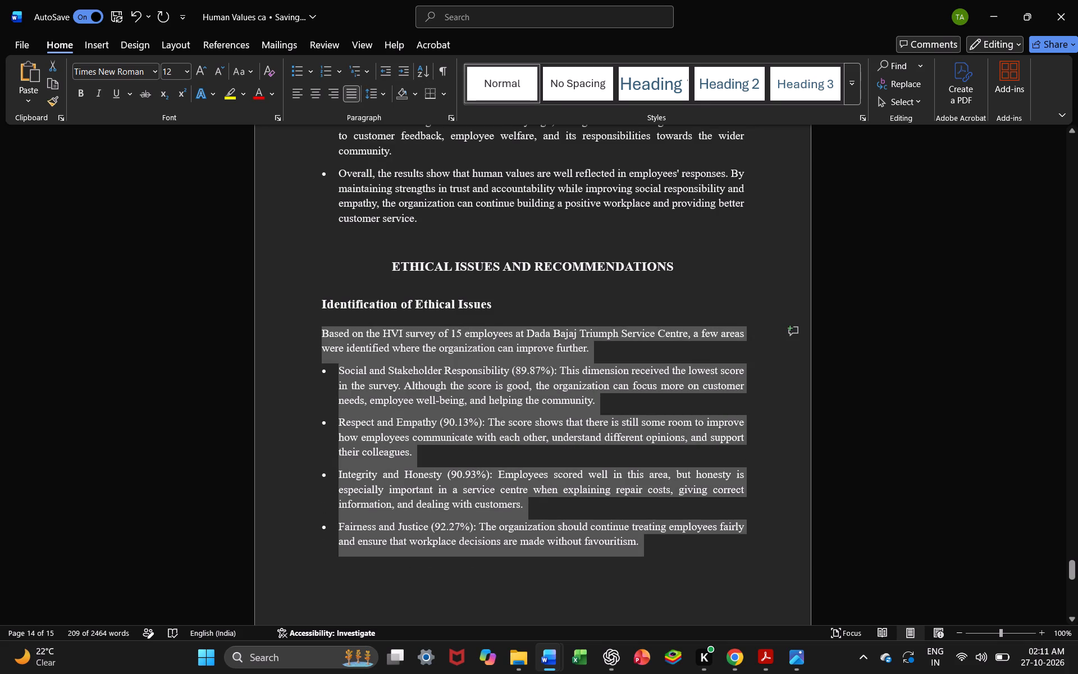
click(554, 321)
Set the line spacing of all bullets under "9. Interpretation of Findings" to 1.15.
scroll(554, 321, down, 1)
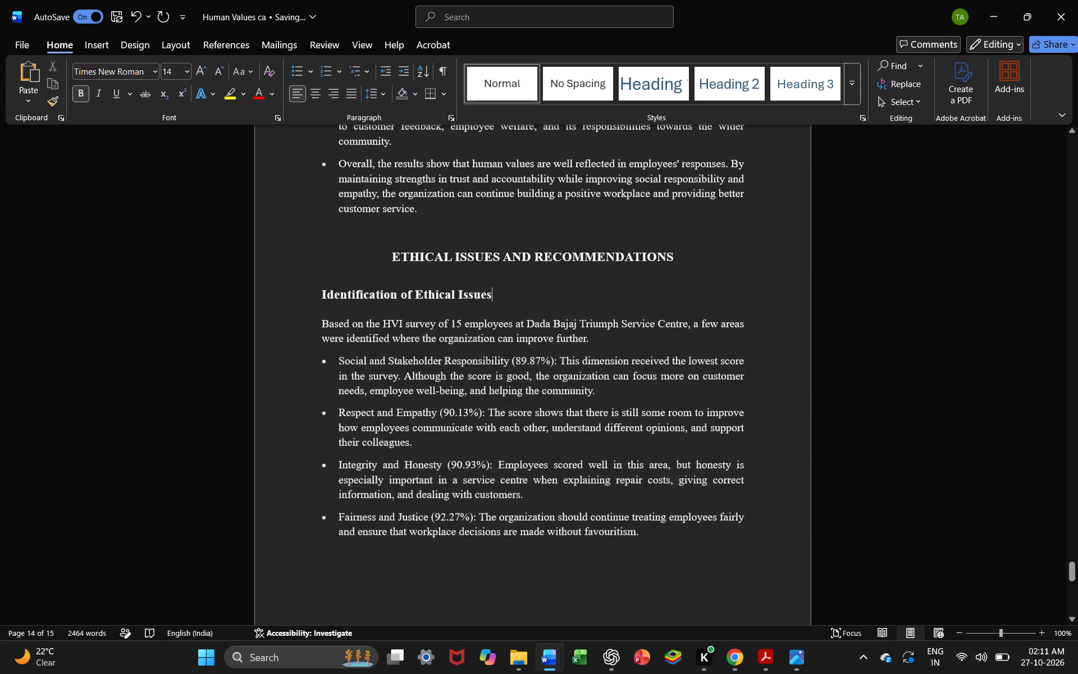
scroll(554, 321, down, 1)
scroll(554, 321, up, 5)
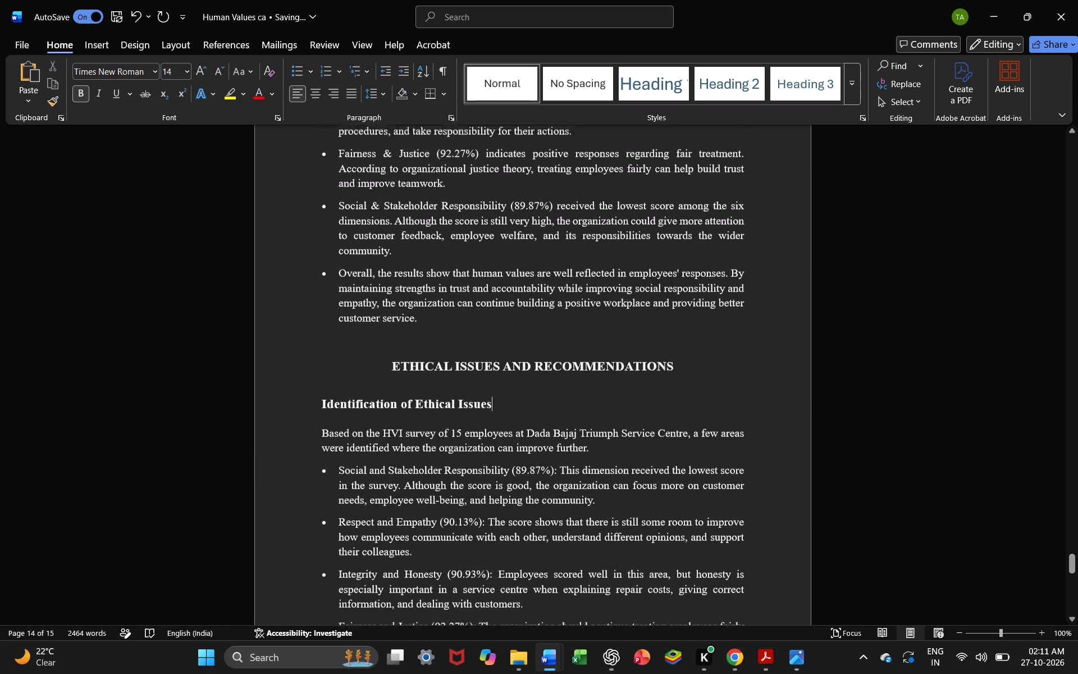
scroll(554, 321, up, 1)
scroll(355, 205, up, 3)
scroll(355, 205, down, 1)
scroll(355, 205, up, 5)
scroll(355, 205, down, 4)
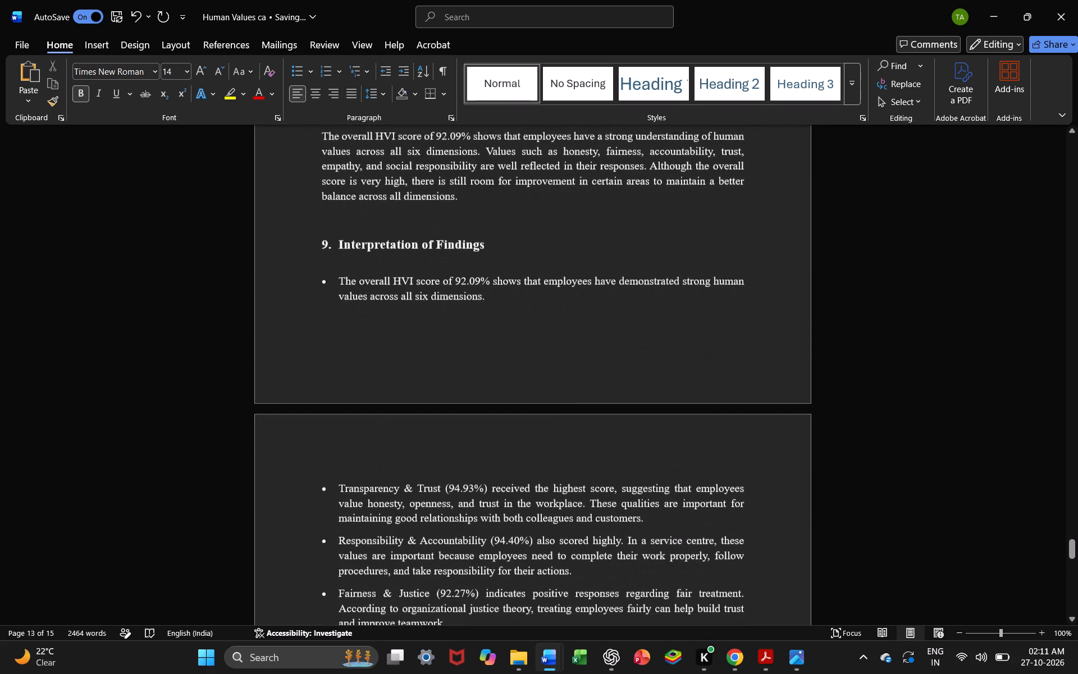
drag(335, 268, 403, 510)
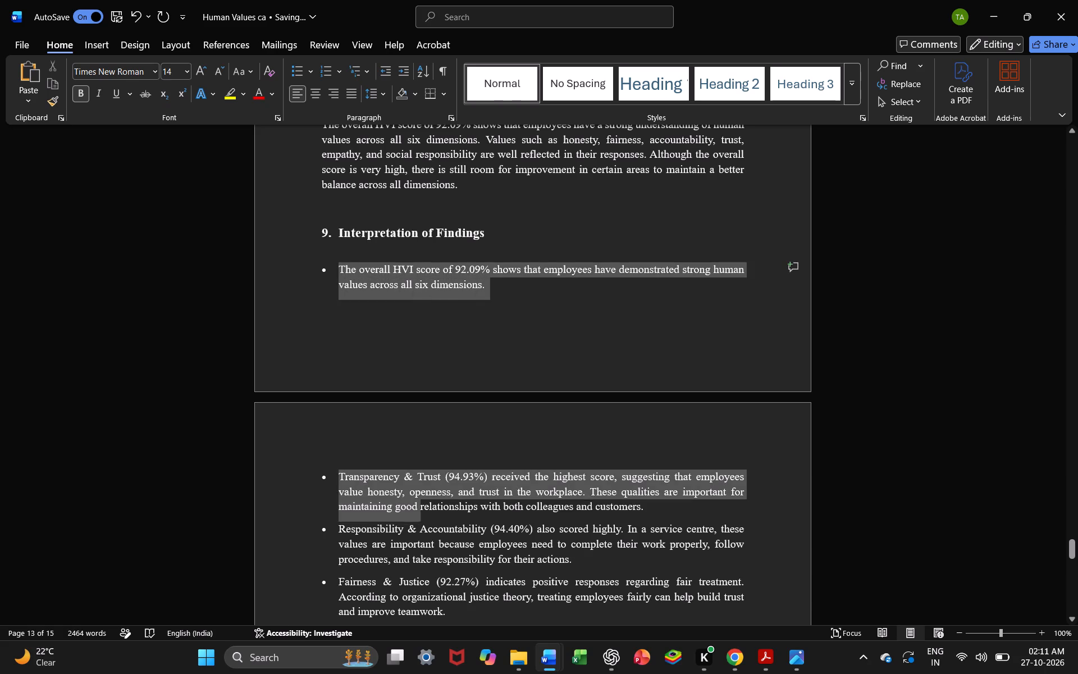
drag(403, 510, 420, 404)
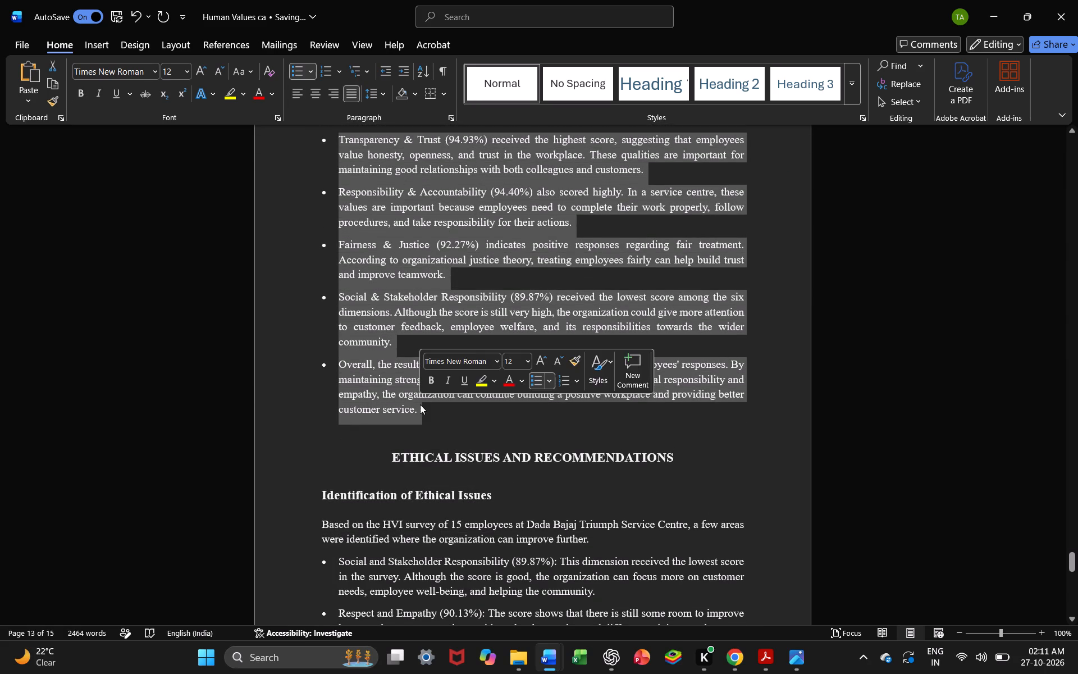
click(375, 88)
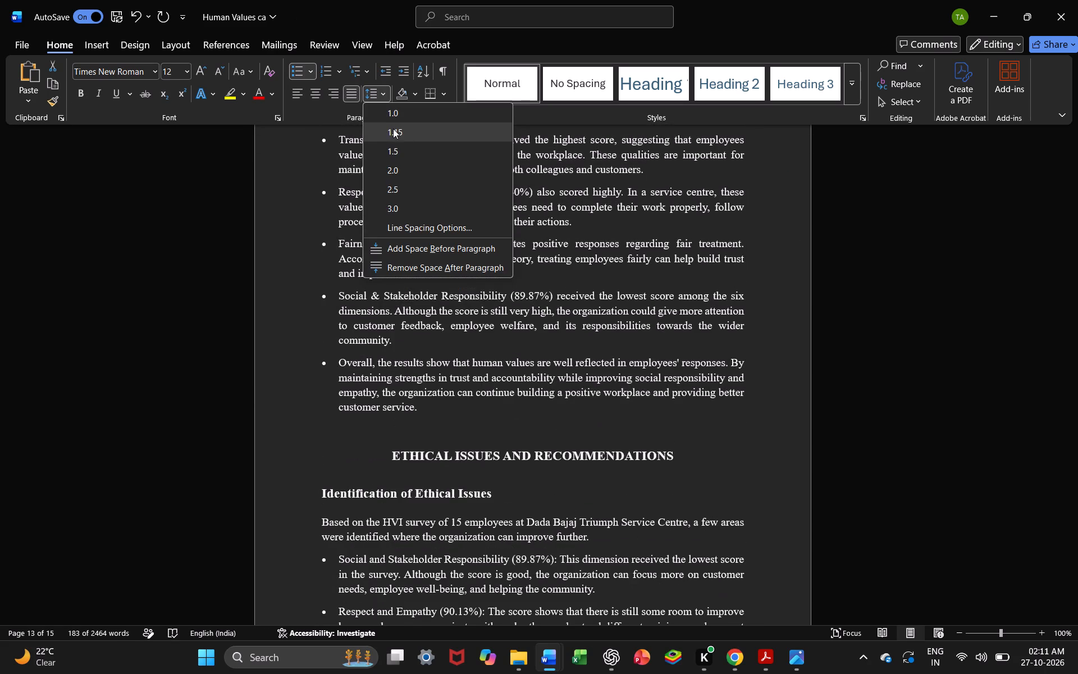
click(393, 129)
click(530, 414)
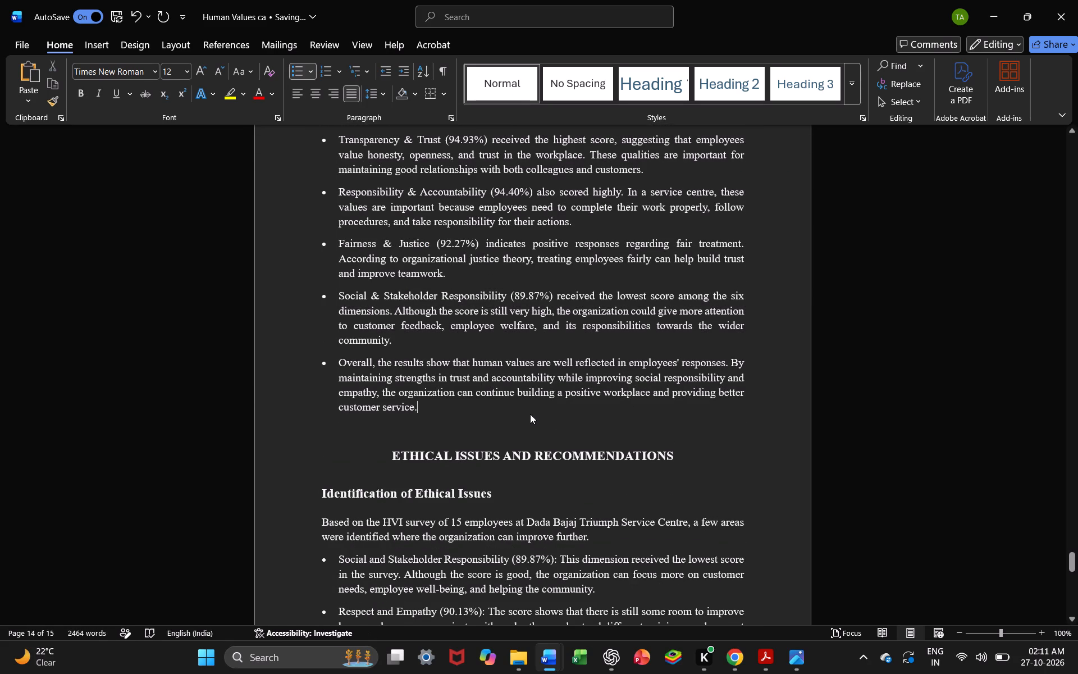
scroll(530, 414, up, 2)
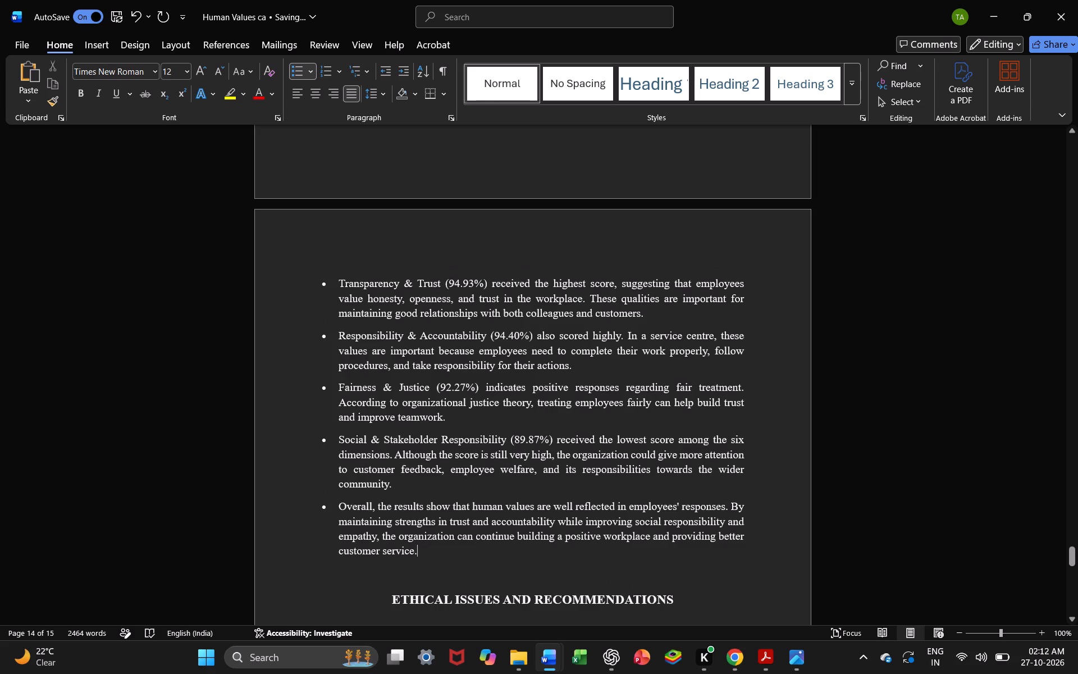
Delete the last sentence of the closing "Overall" paragraph, from "These are areas for improvement", and add two blank paragraphs below it.
scroll(530, 414, down, 7)
scroll(530, 414, up, 1)
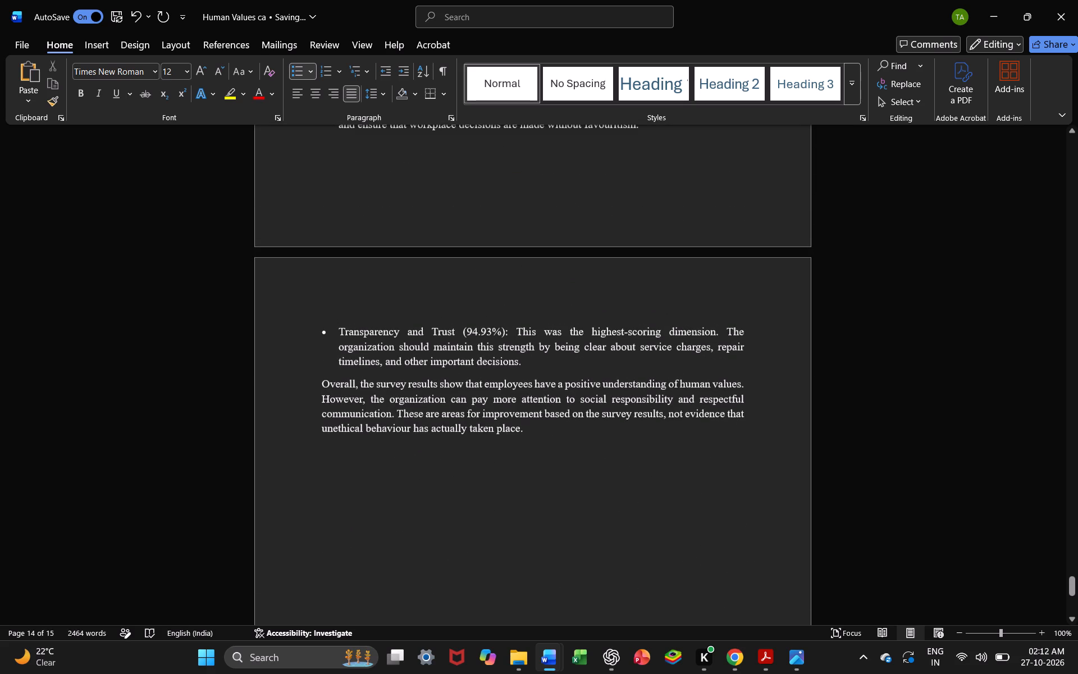
drag(513, 426, 415, 410)
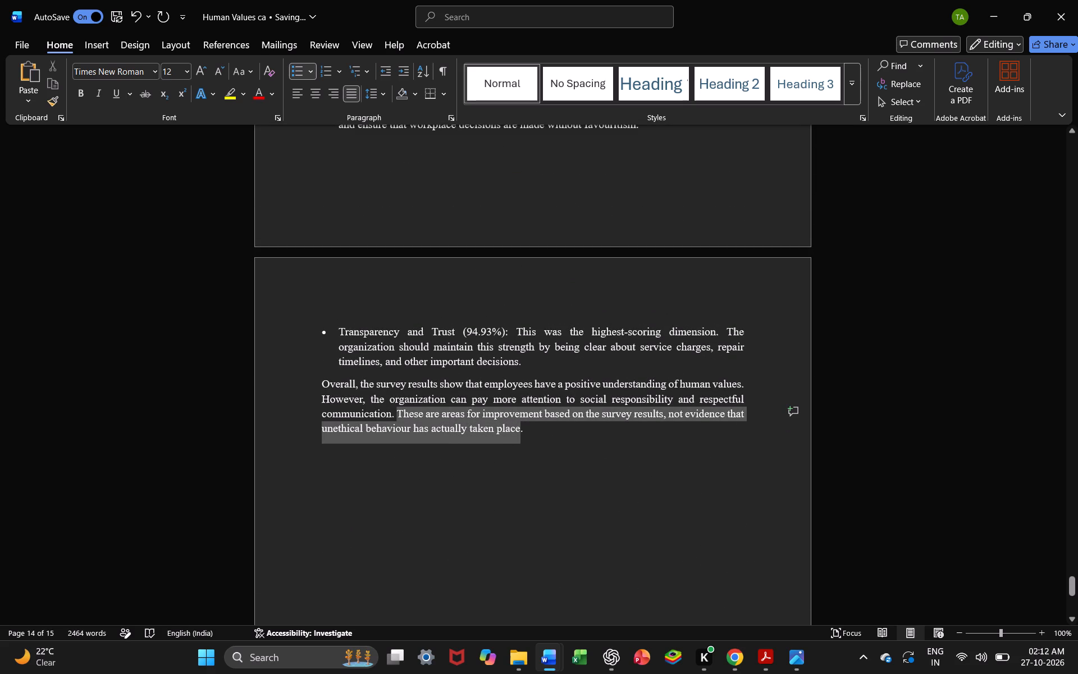
drag(415, 410, 414, 412)
key(BackSpace)
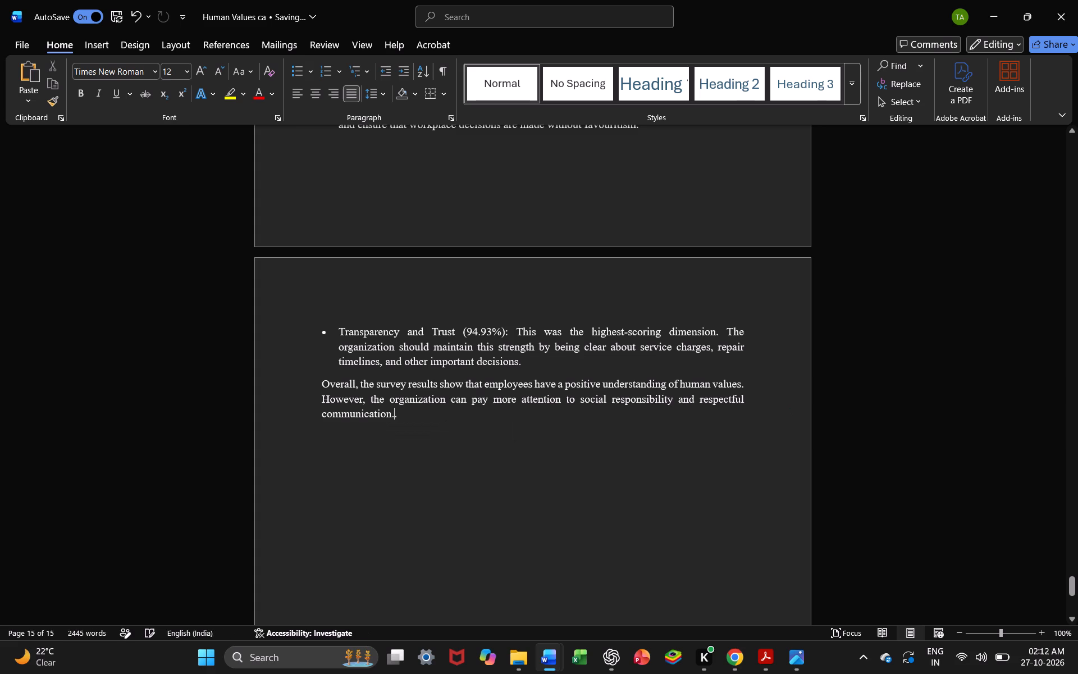
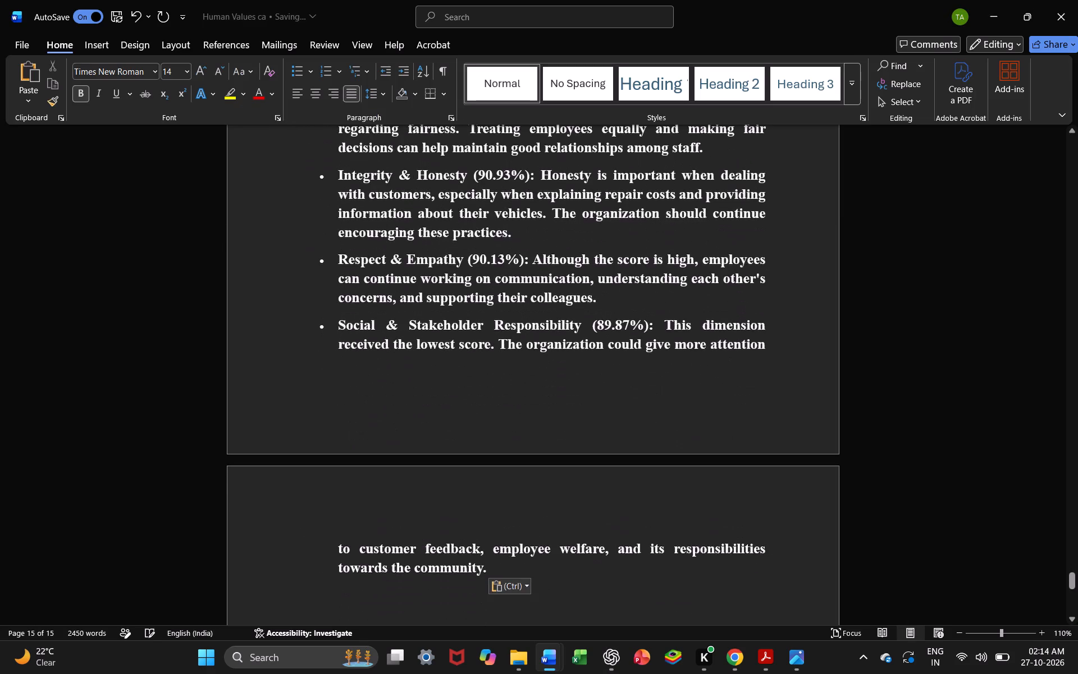
Remove the bold from the pasted Analysis of Findings paragraph and bullets and reduce their font size to 12.
scroll(367, 305, up, 3)
scroll(312, 238, up, 1)
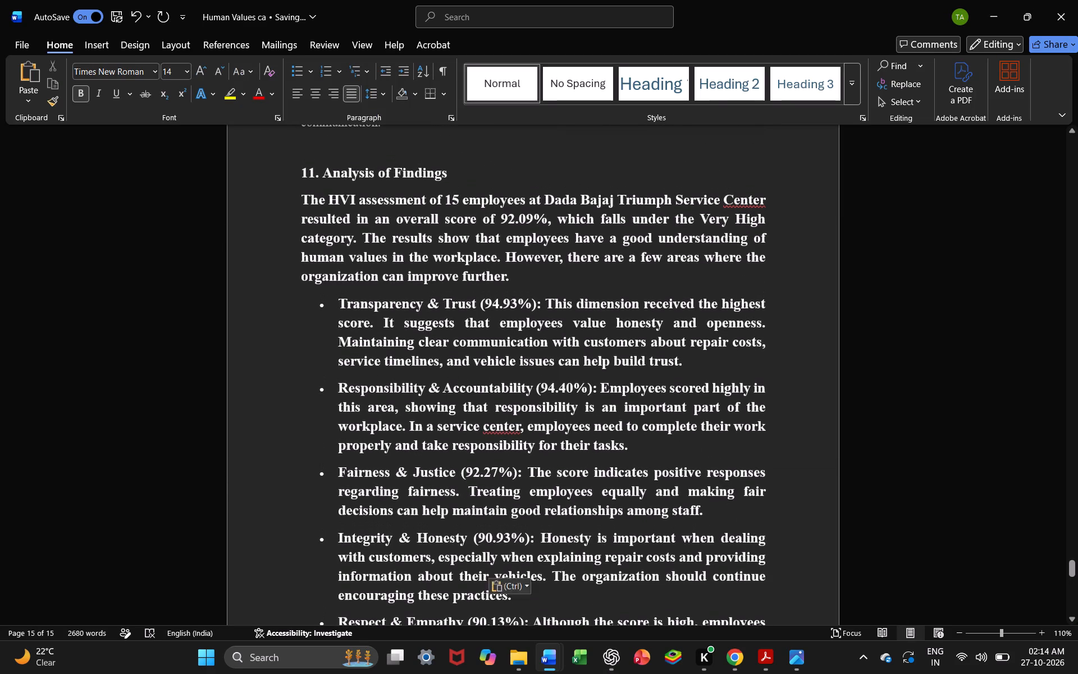
drag(296, 196, 546, 671)
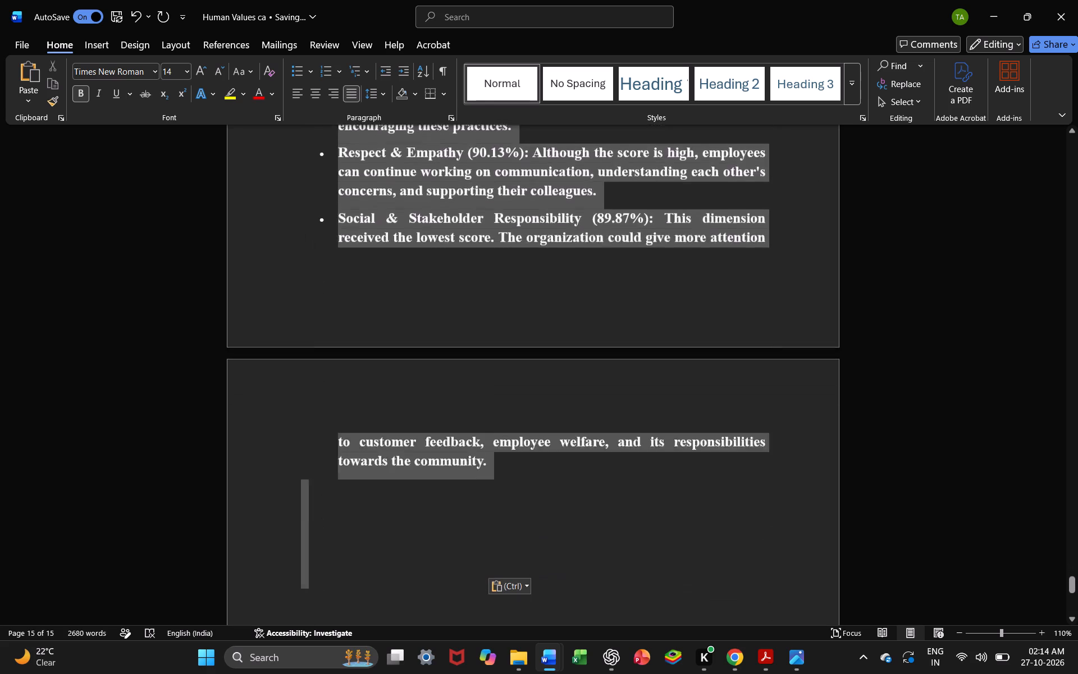
drag(546, 671, 521, 315)
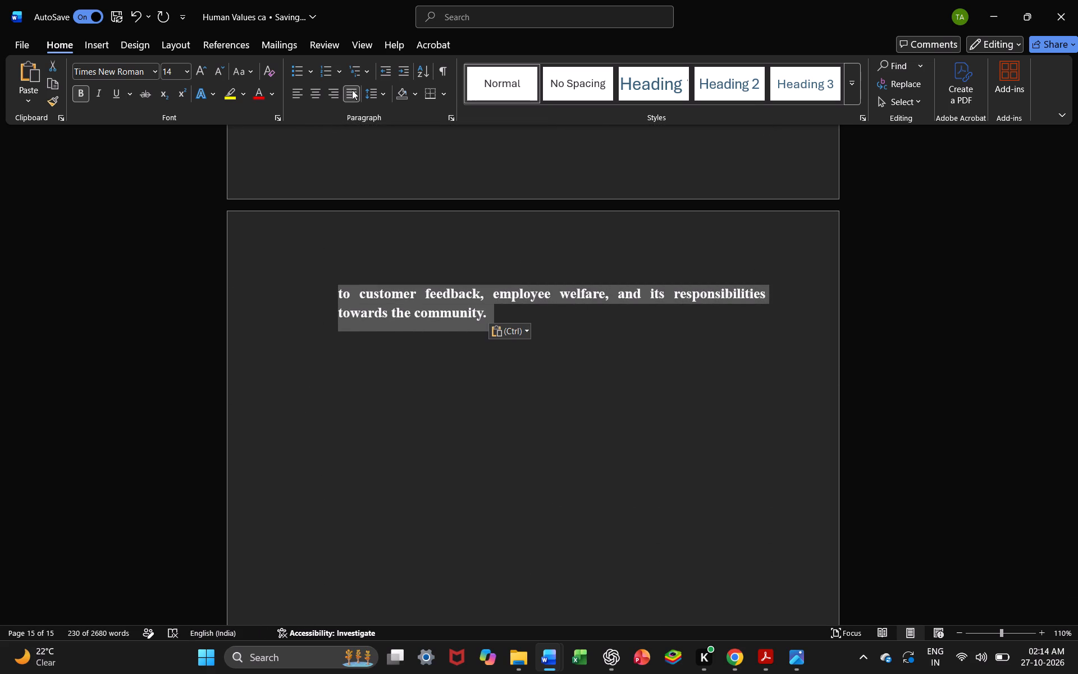
click(81, 91)
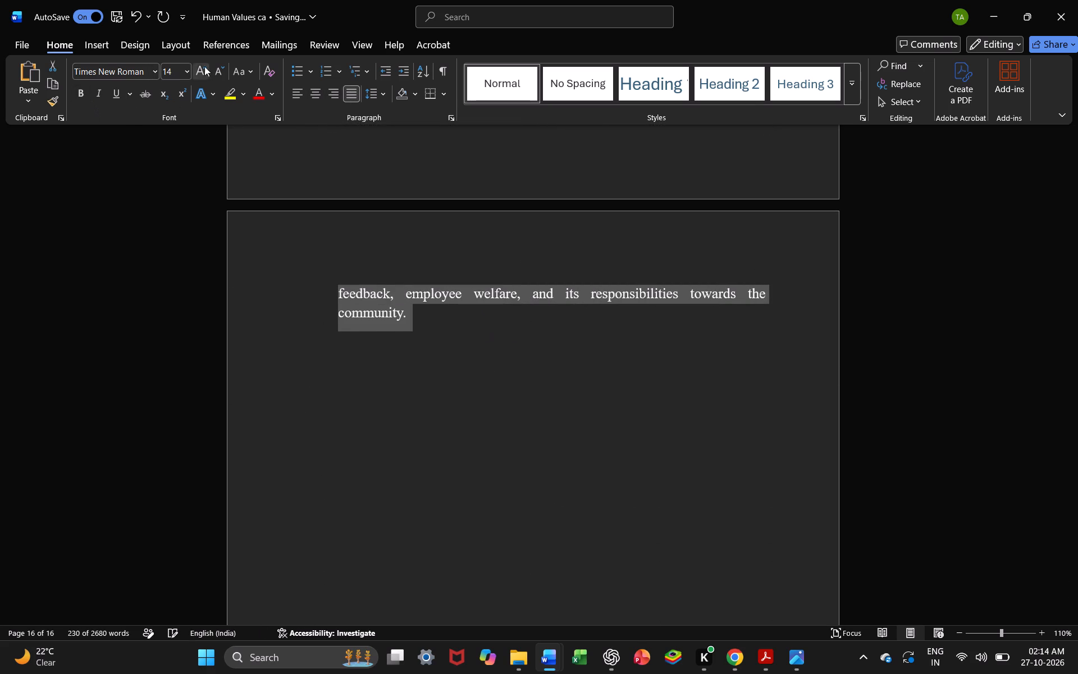
click(216, 69)
scroll(435, 252, up, 2)
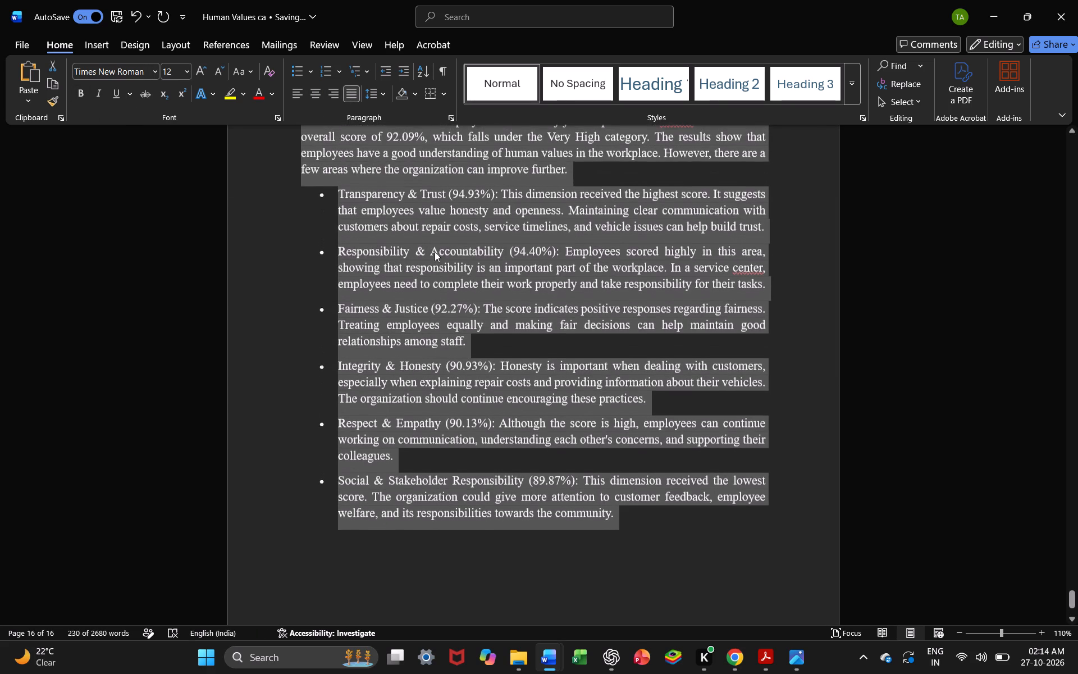
scroll(435, 252, up, 1)
click(460, 161)
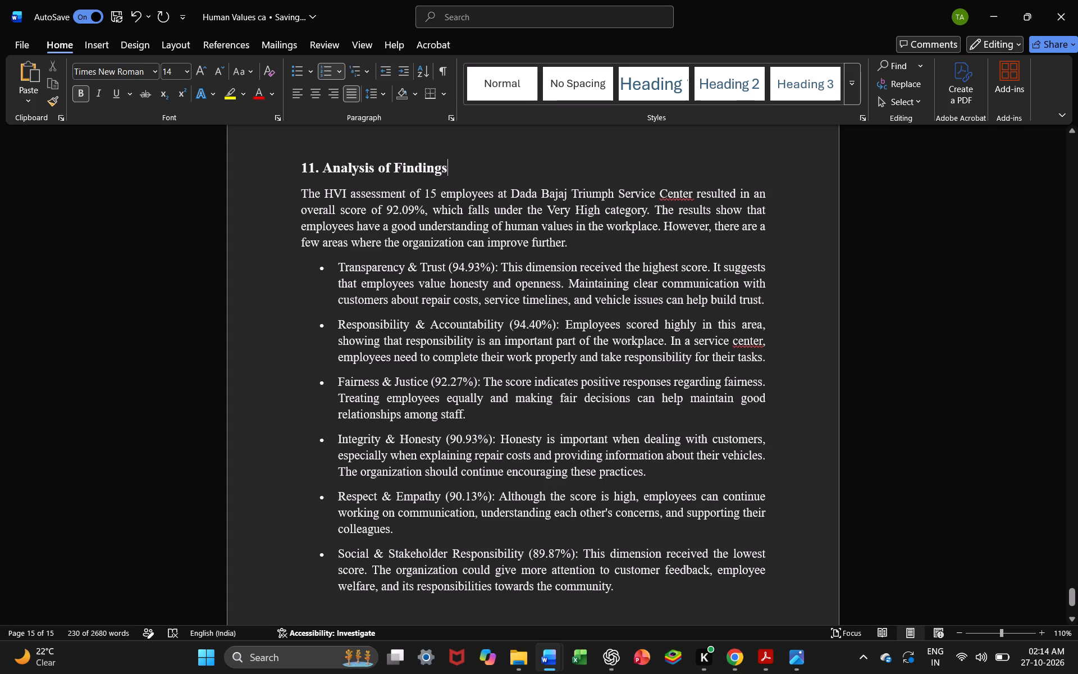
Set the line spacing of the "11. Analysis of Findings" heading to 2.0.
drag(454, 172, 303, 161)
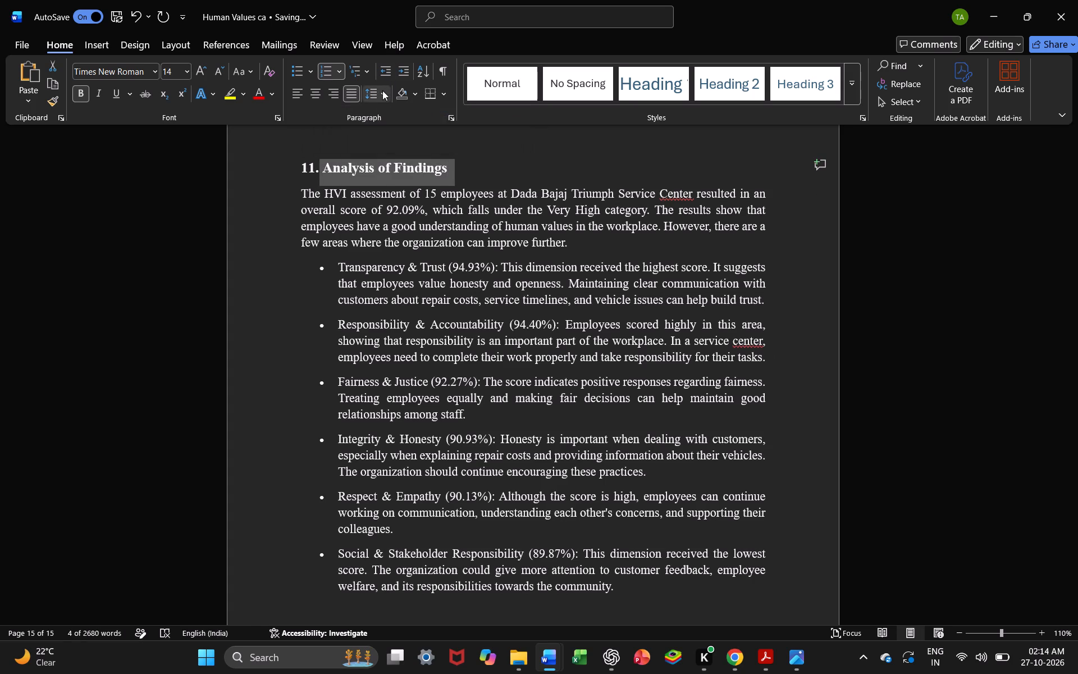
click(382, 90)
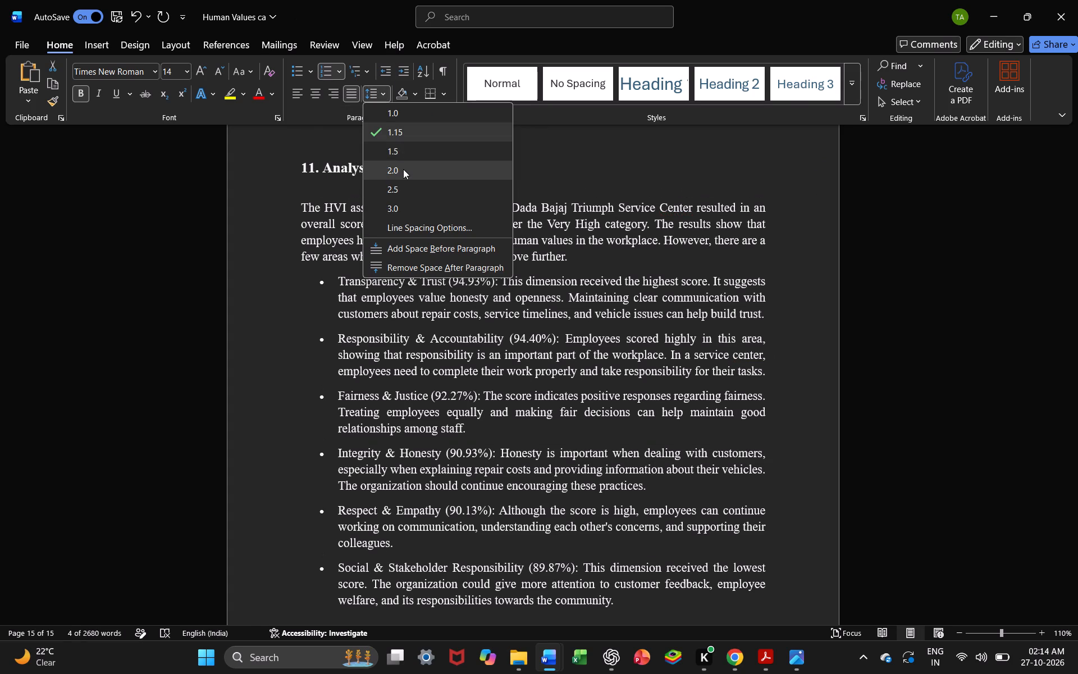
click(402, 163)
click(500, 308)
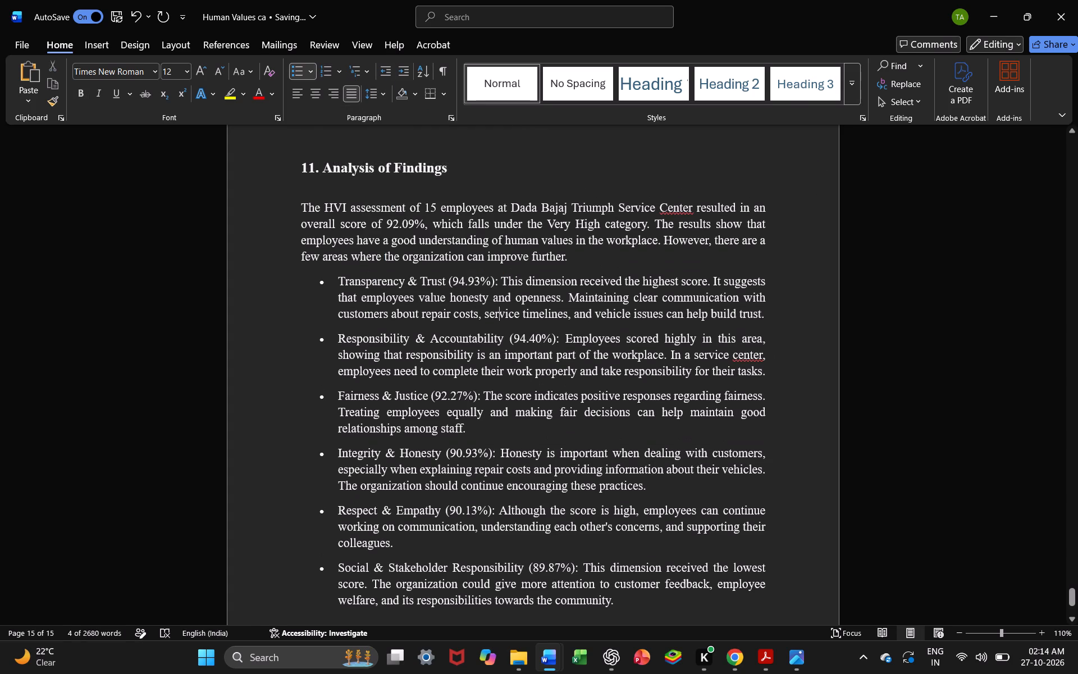
Apply 1.5 line spacing to the "10. Identification of Ethical Issues" heading.
scroll(500, 308, up, 9)
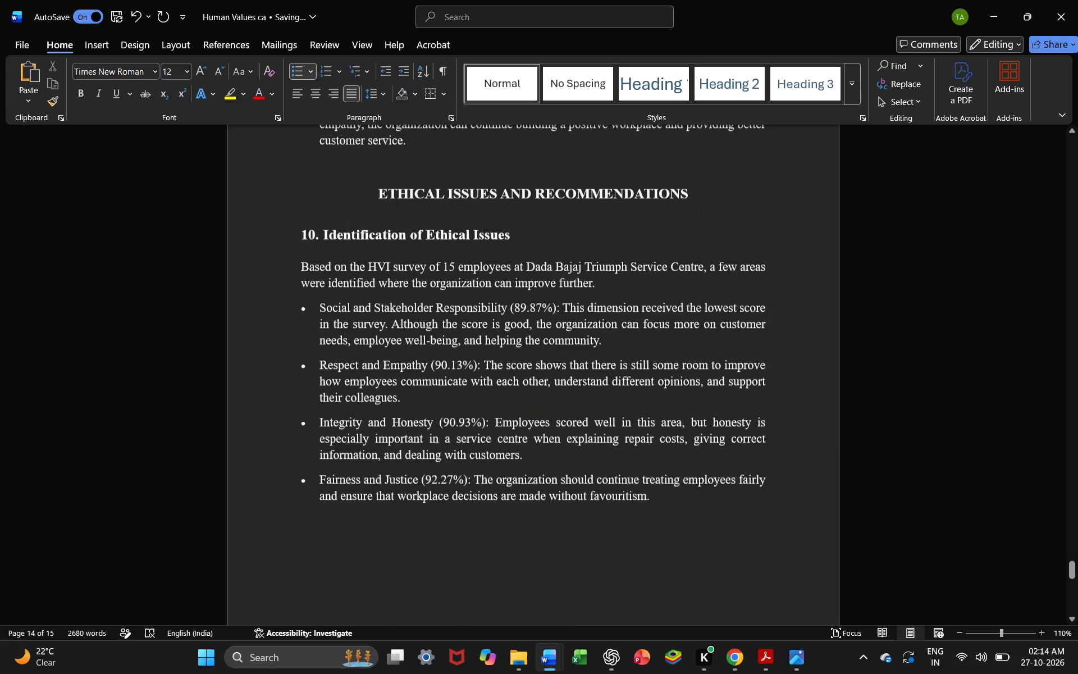
scroll(500, 308, up, 1)
scroll(500, 308, down, 5)
scroll(500, 308, up, 2)
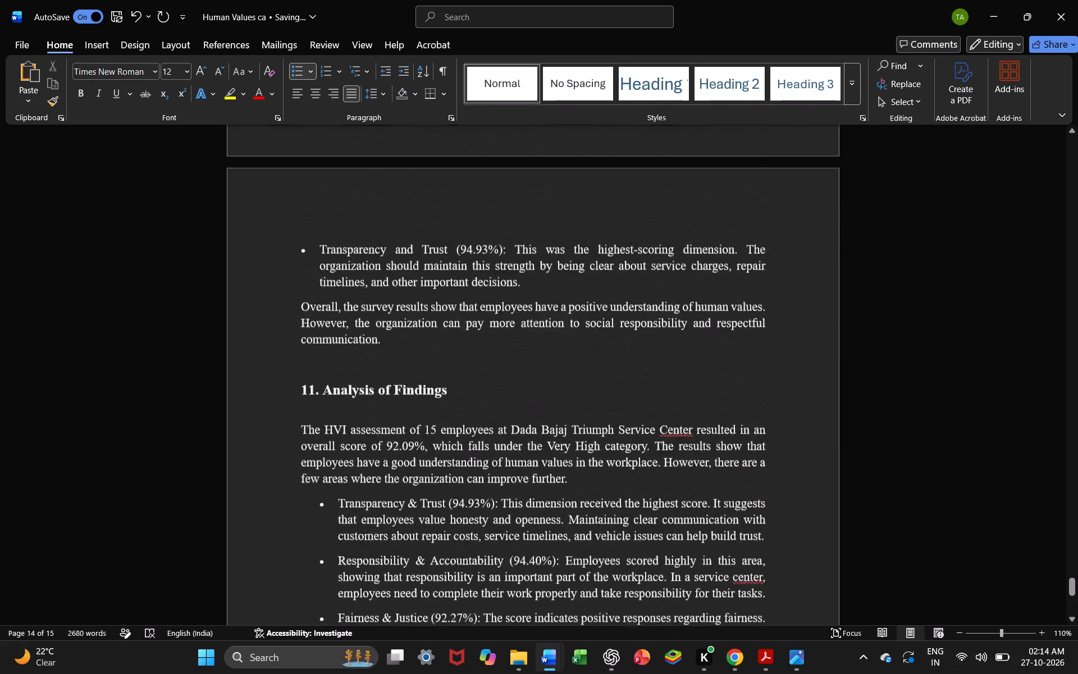
scroll(500, 308, up, 2)
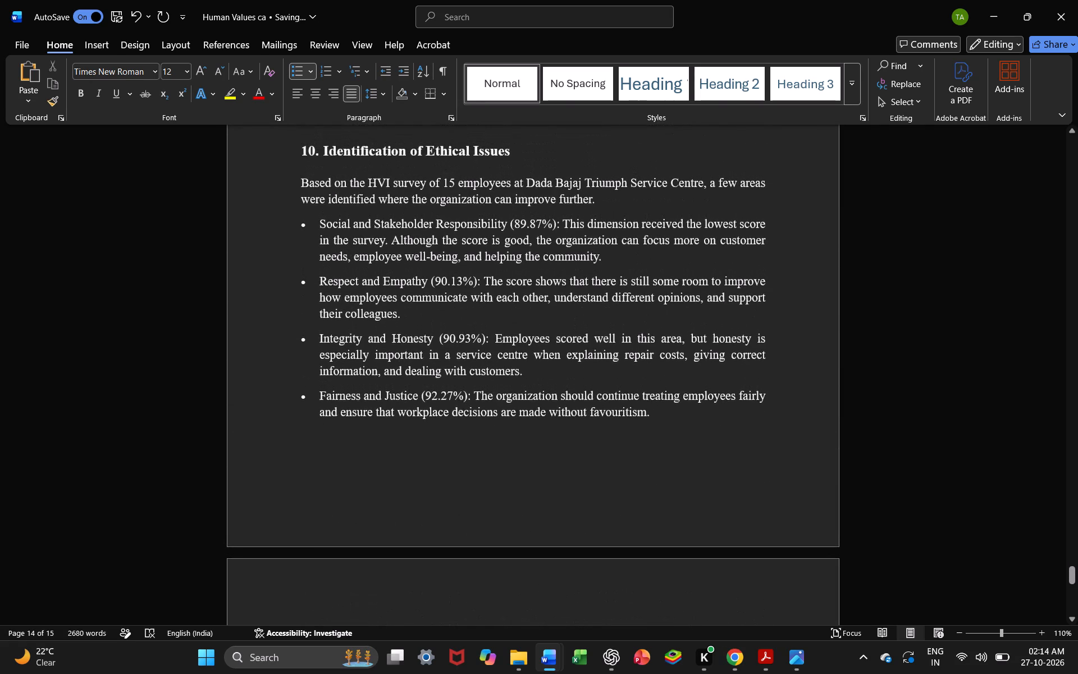
drag(515, 156, 312, 157)
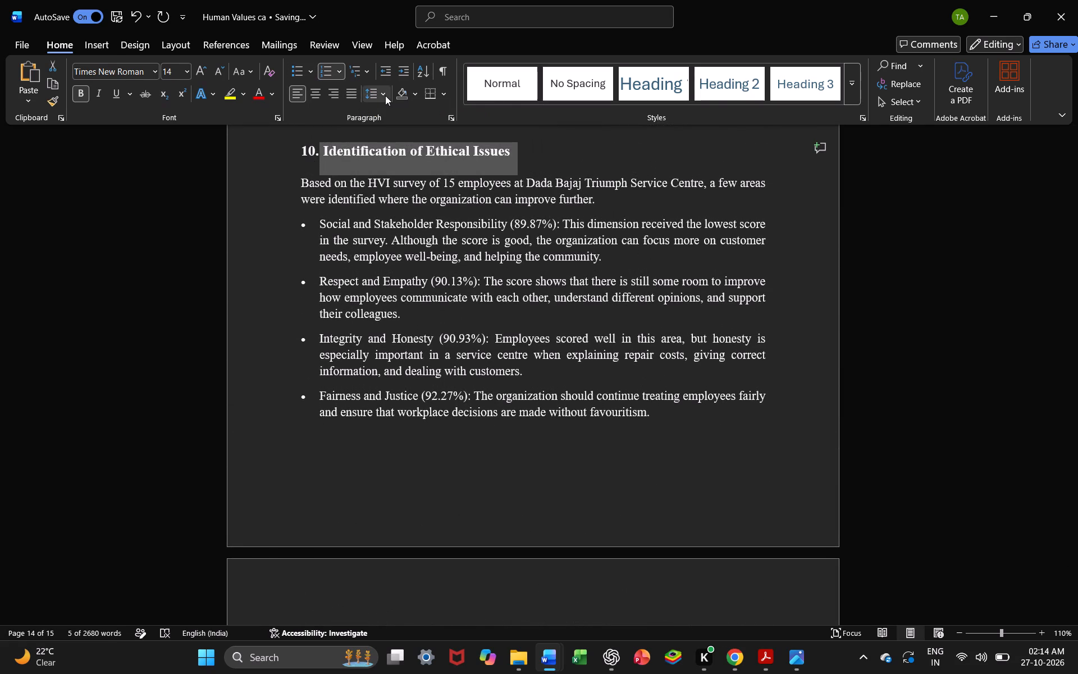
click(385, 95)
click(398, 153)
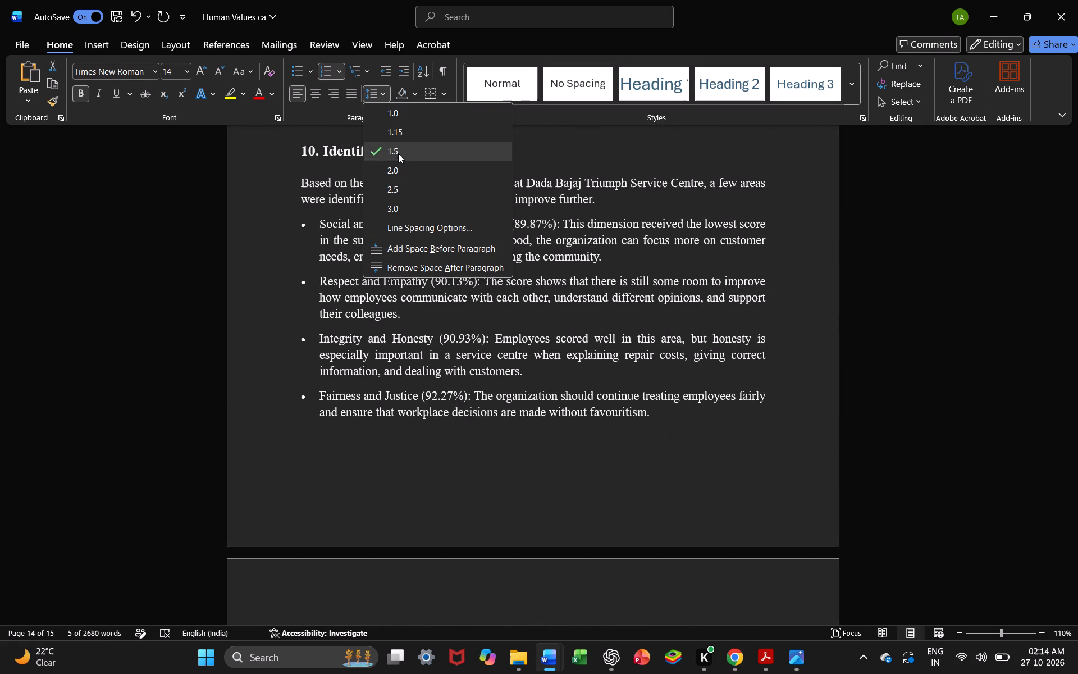
click(500, 400)
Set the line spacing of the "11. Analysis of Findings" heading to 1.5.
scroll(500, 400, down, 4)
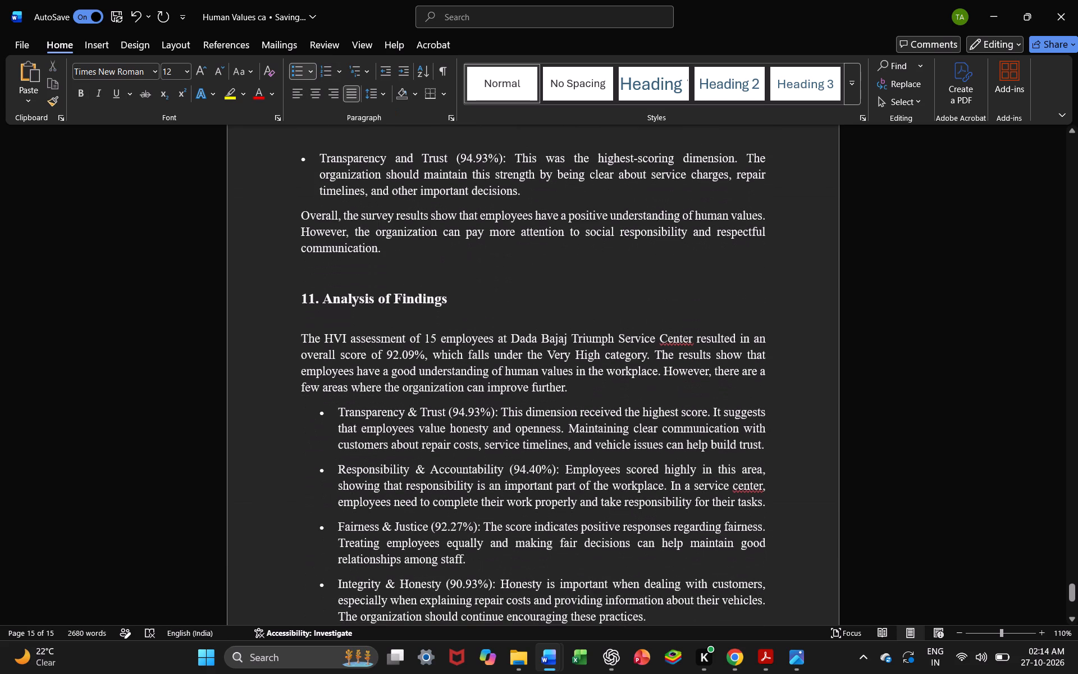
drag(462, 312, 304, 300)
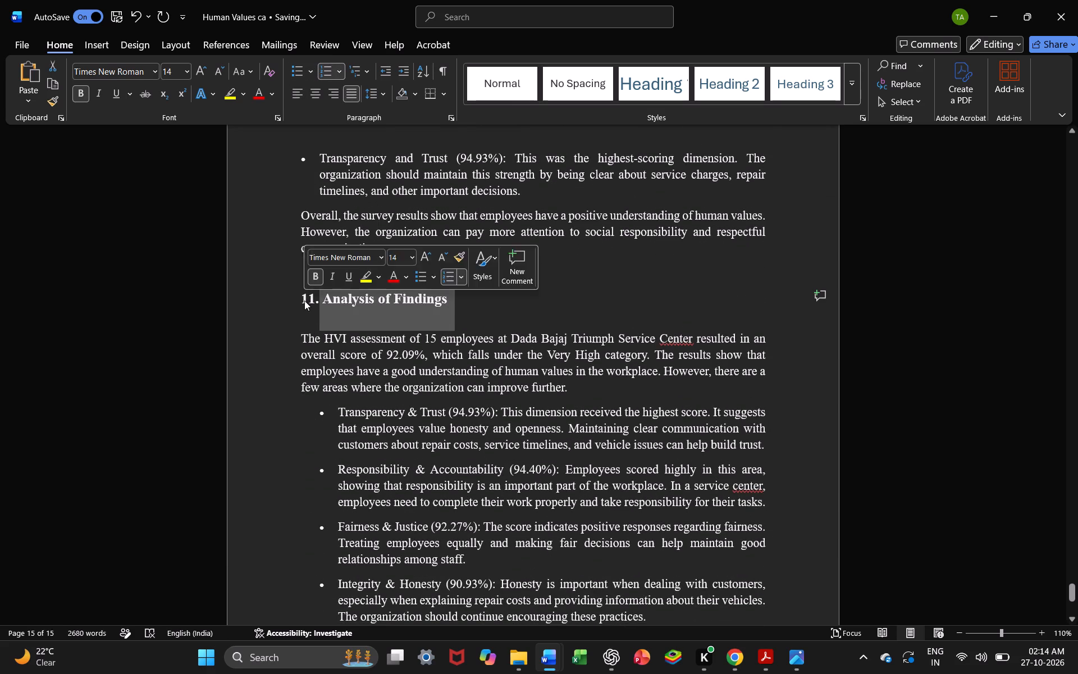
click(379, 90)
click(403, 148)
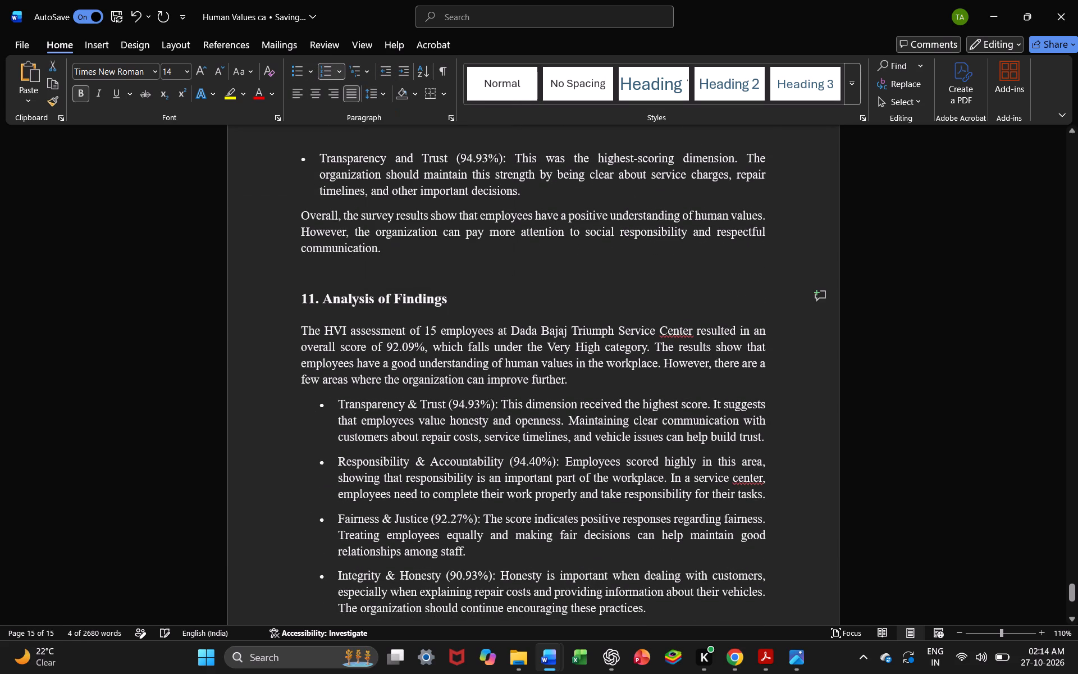
Set a custom multiple line spacing of 1.6 for the "11. Analysis of Findings" heading.
click(385, 86)
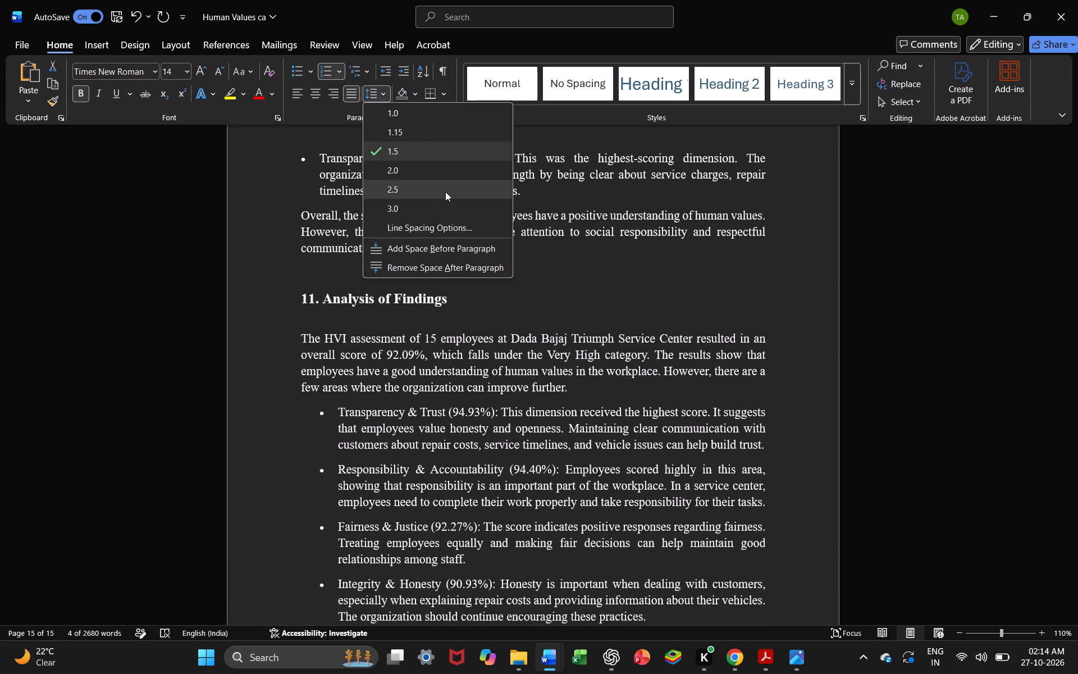
click(441, 226)
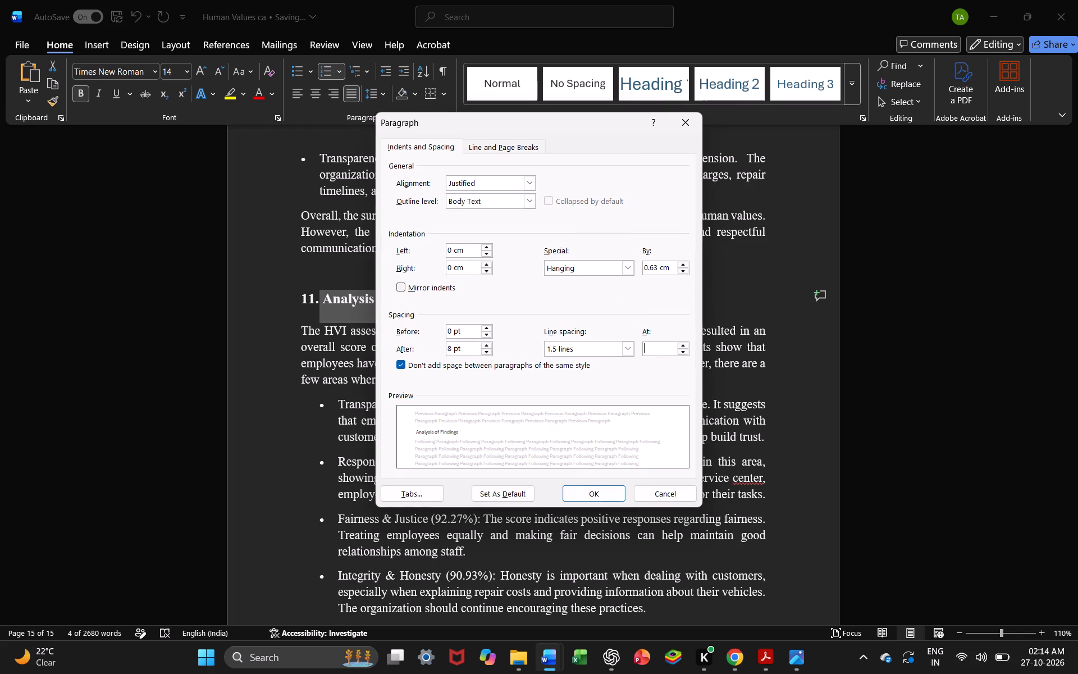
text(1.6)
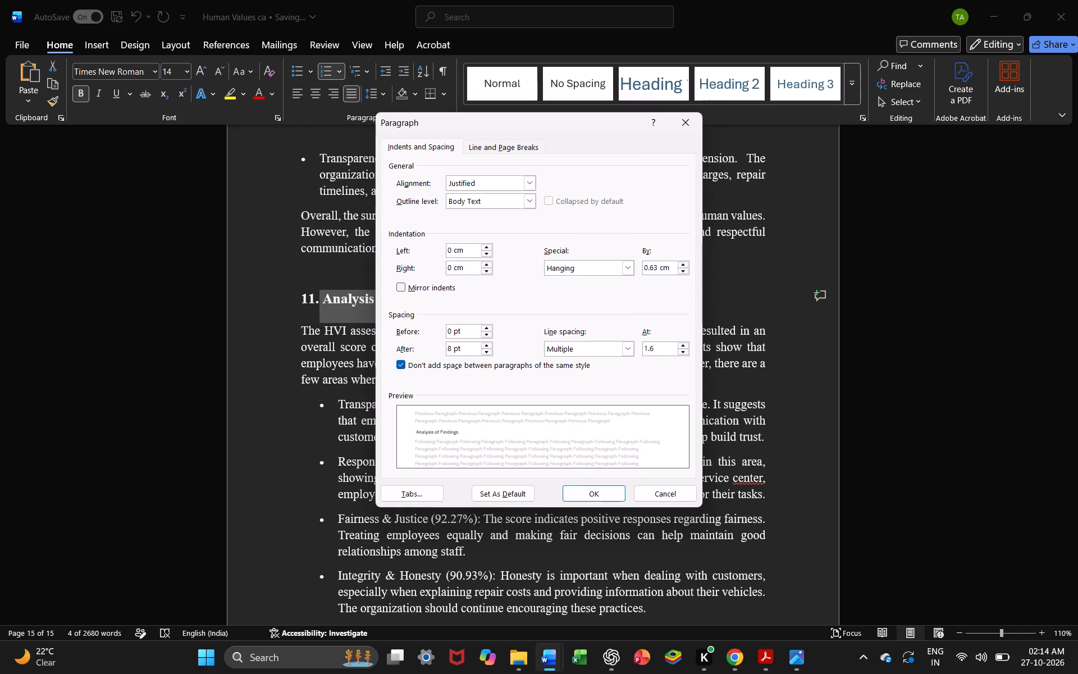
key(Return)
click(666, 358)
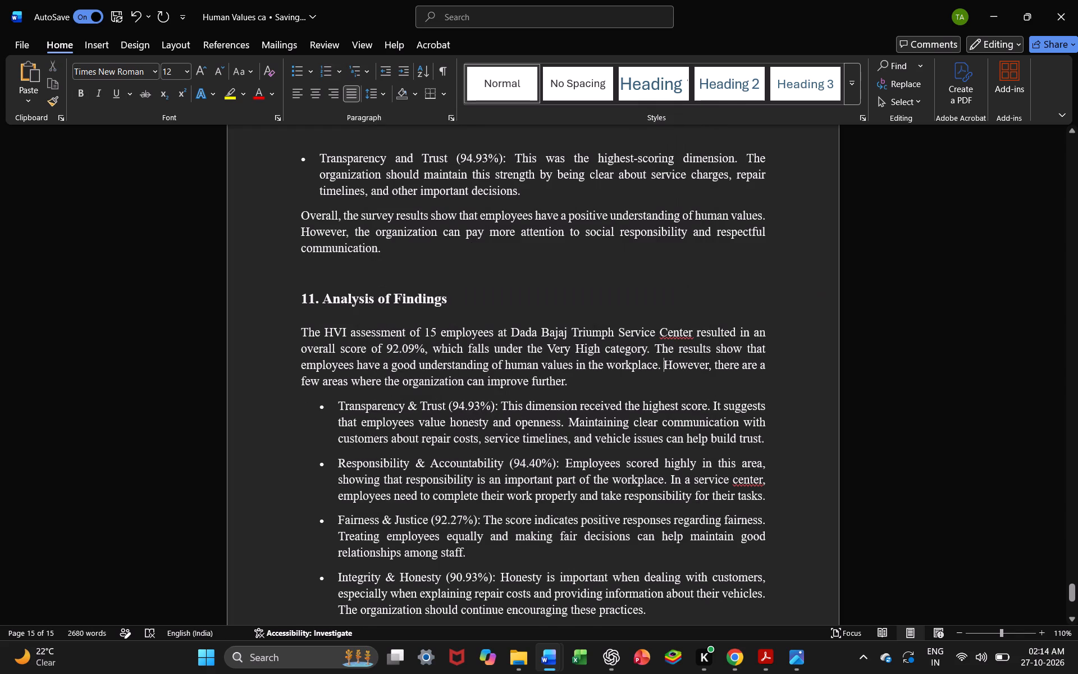
Correct the spelling of "Center" to "Centre" in the opening paragraph under "11. Analysis of Findings".
scroll(666, 358, down, 2)
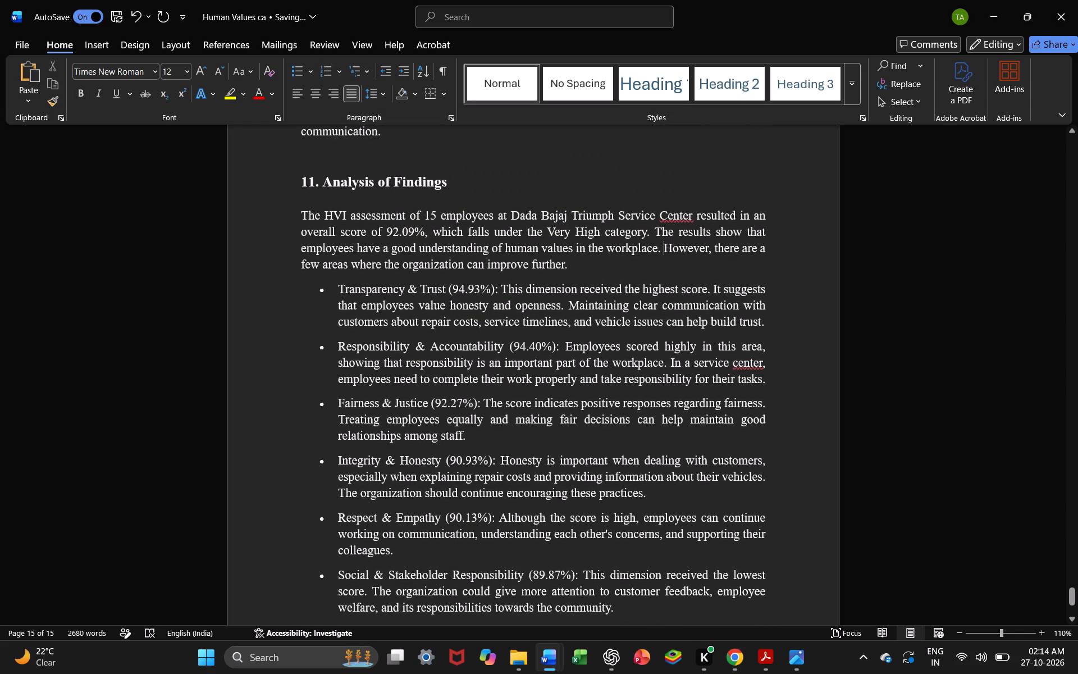
right_click(679, 211)
click(637, 233)
Review the layout and heading spacing of sections 9, 10 and 11 for consistency.
scroll(666, 298, down, 2)
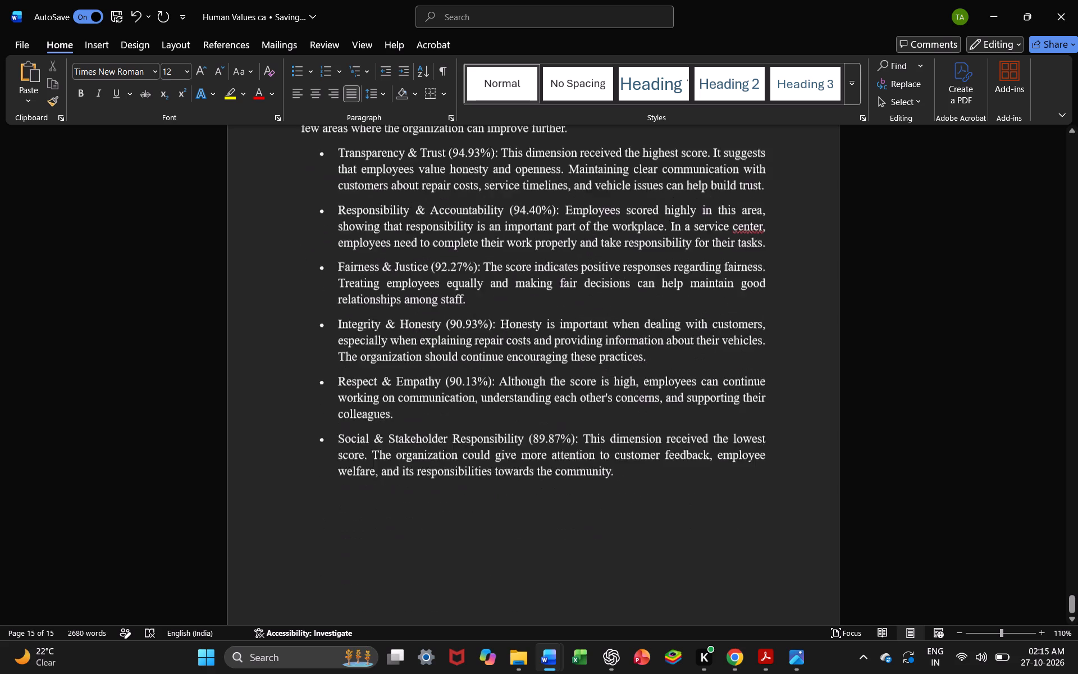
scroll(666, 298, down, 3)
scroll(666, 298, up, 5)
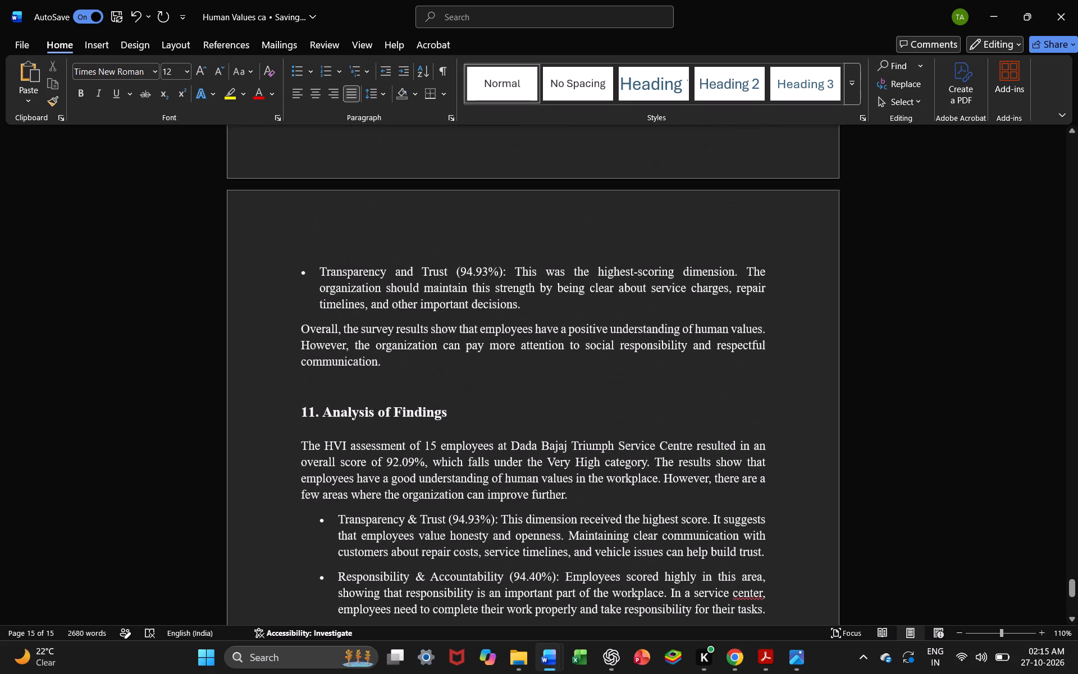
scroll(666, 298, up, 5)
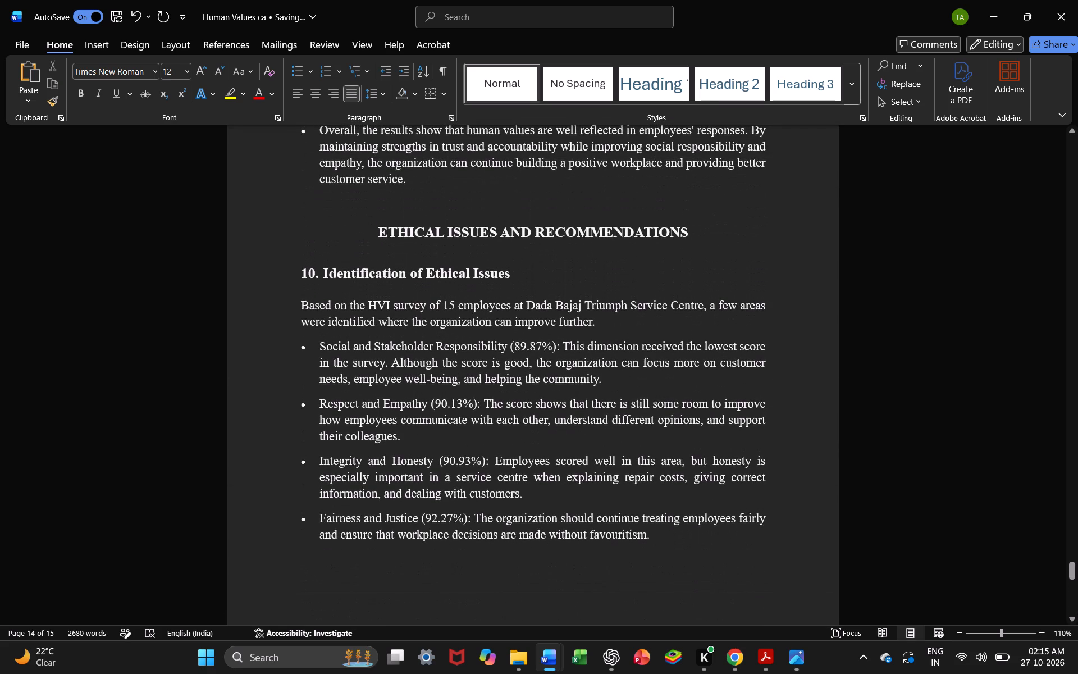
scroll(666, 298, up, 7)
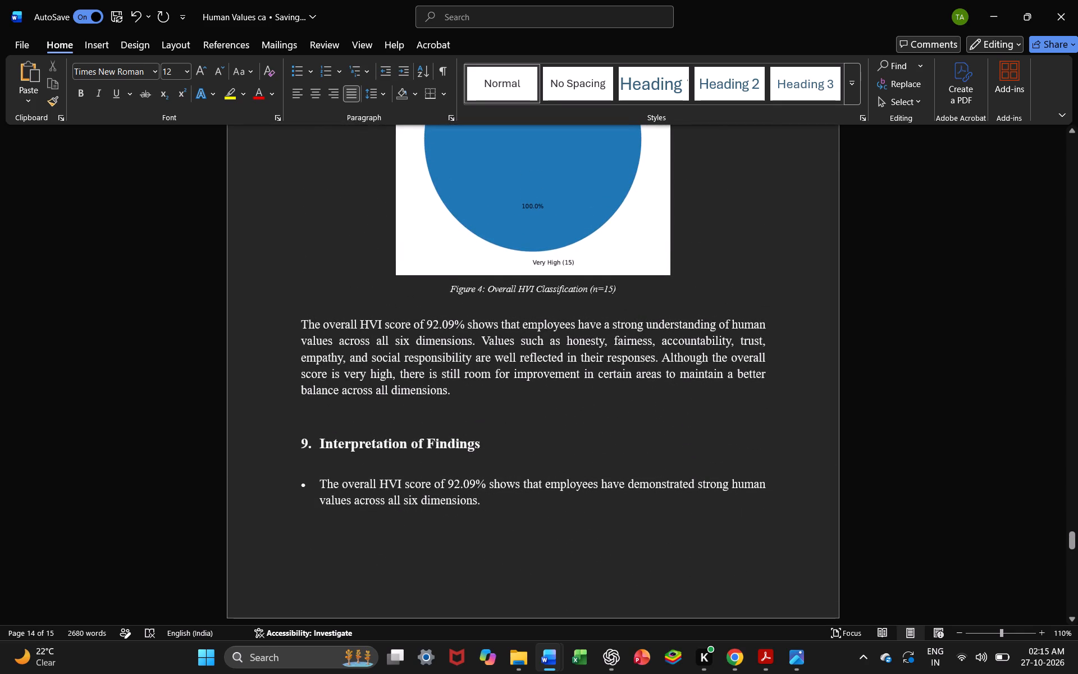
scroll(666, 298, up, 1)
scroll(666, 298, down, 5)
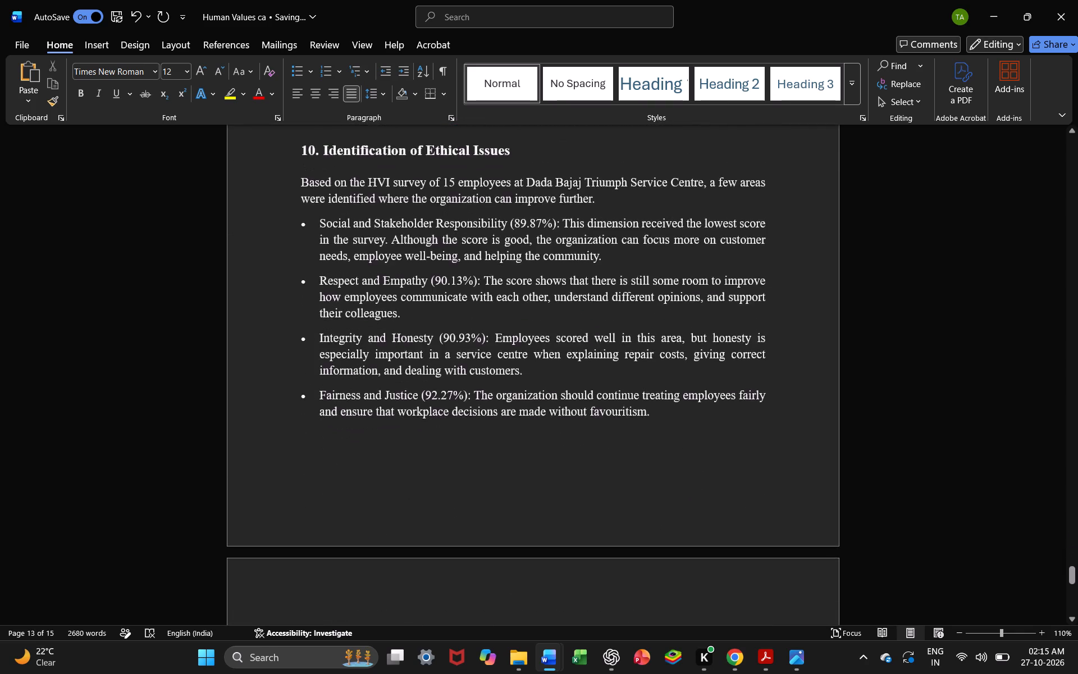
Set the line spacing of the "10. Identification of Ethical Issues" heading to 2.0.
scroll(666, 298, up, 1)
drag(512, 275, 289, 268)
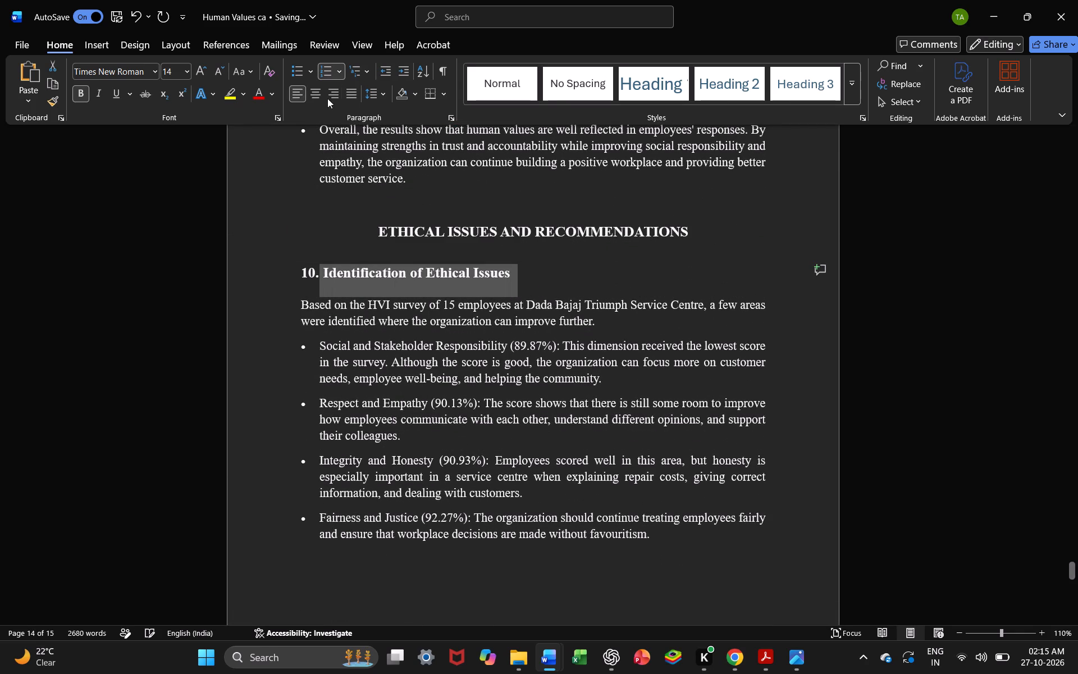
click(372, 94)
click(398, 171)
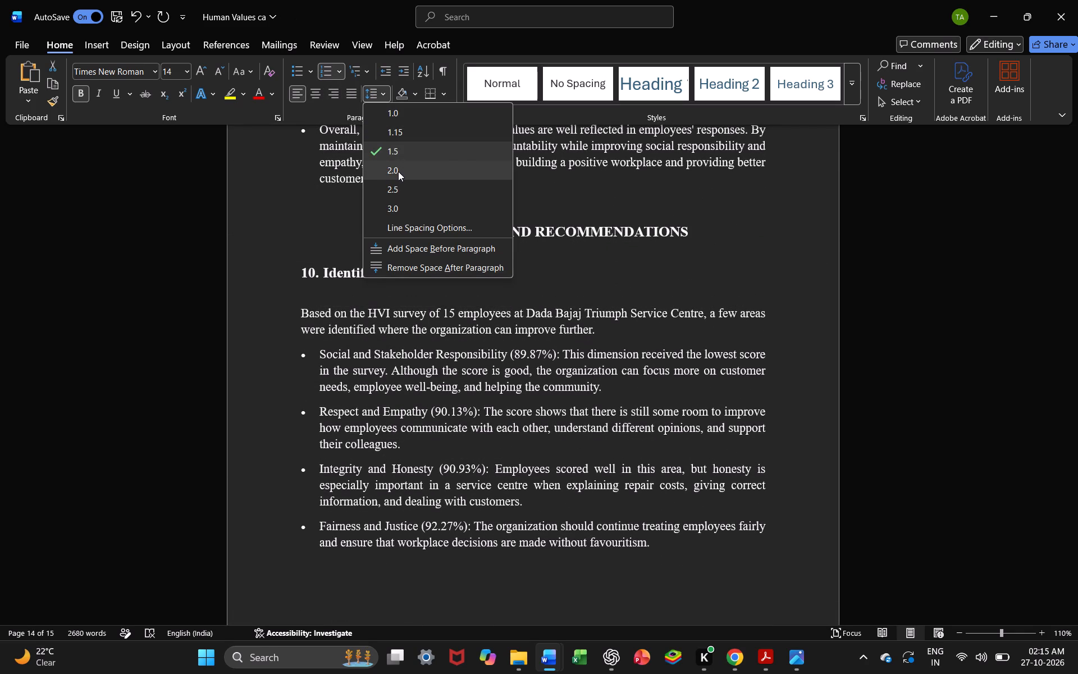
click(488, 378)
Set the line spacing of the "11. Analysis of Findings" heading to 2.0.
scroll(488, 378, down, 6)
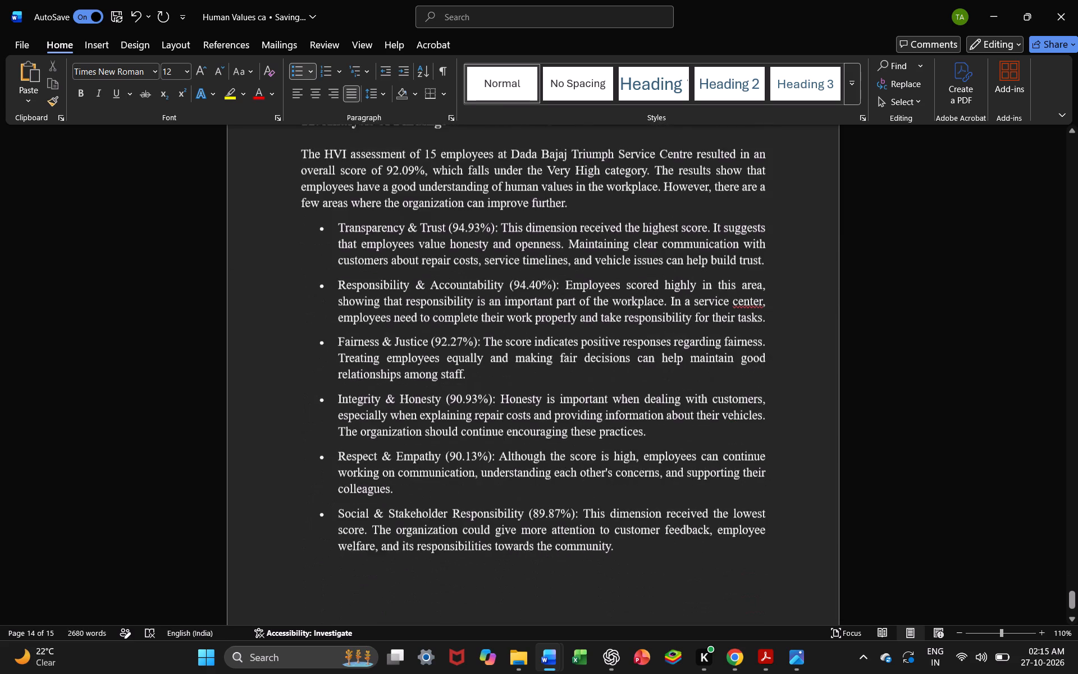
scroll(488, 378, up, 2)
drag(452, 240, 331, 229)
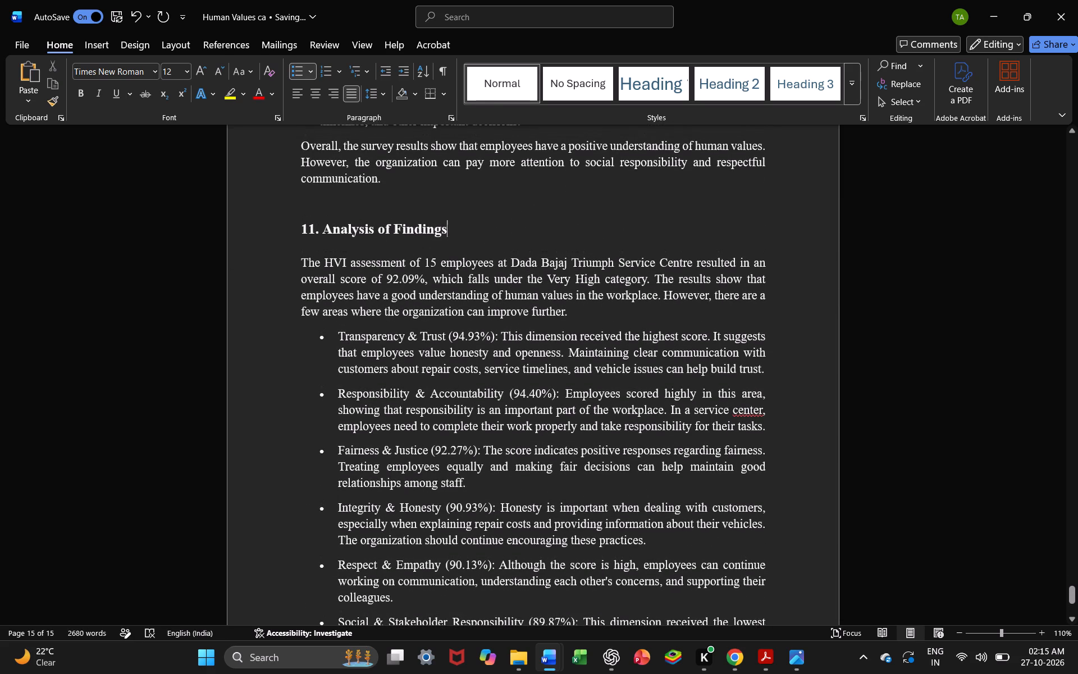
drag(331, 229, 293, 231)
click(377, 87)
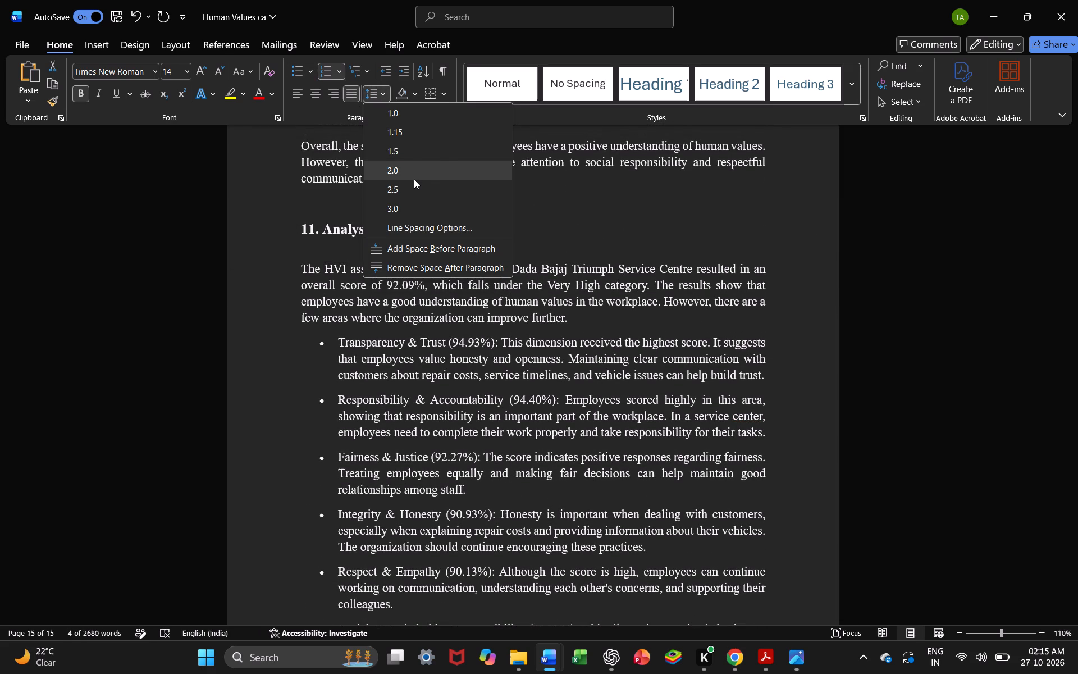
click(414, 179)
click(555, 262)
Place the insertion point on the blank line below the Social & Stakeholder Responsibility bullet that ends section 11.
scroll(555, 262, down, 4)
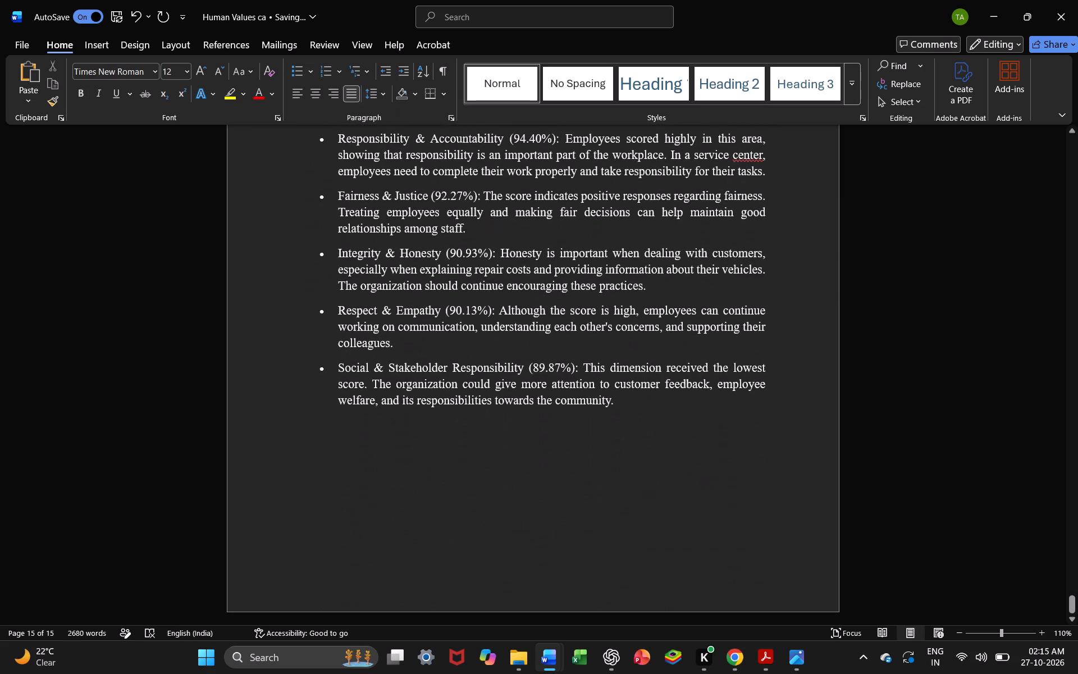
scroll(555, 262, down, 1)
scroll(555, 262, up, 5)
scroll(555, 262, down, 3)
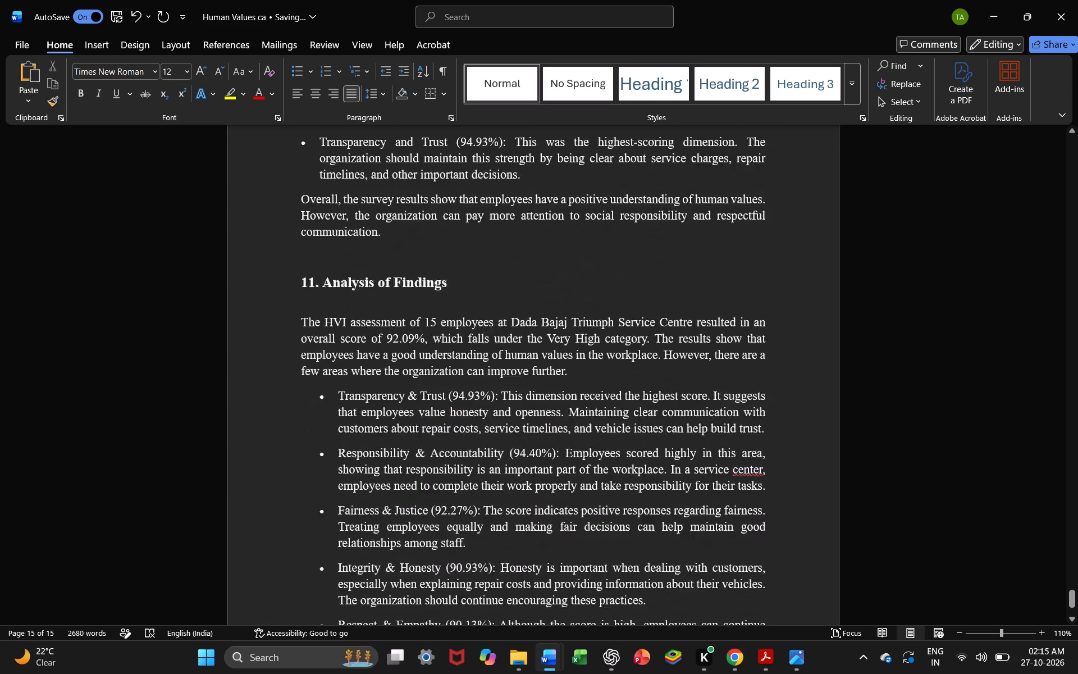
scroll(555, 262, down, 1)
click(345, 480)
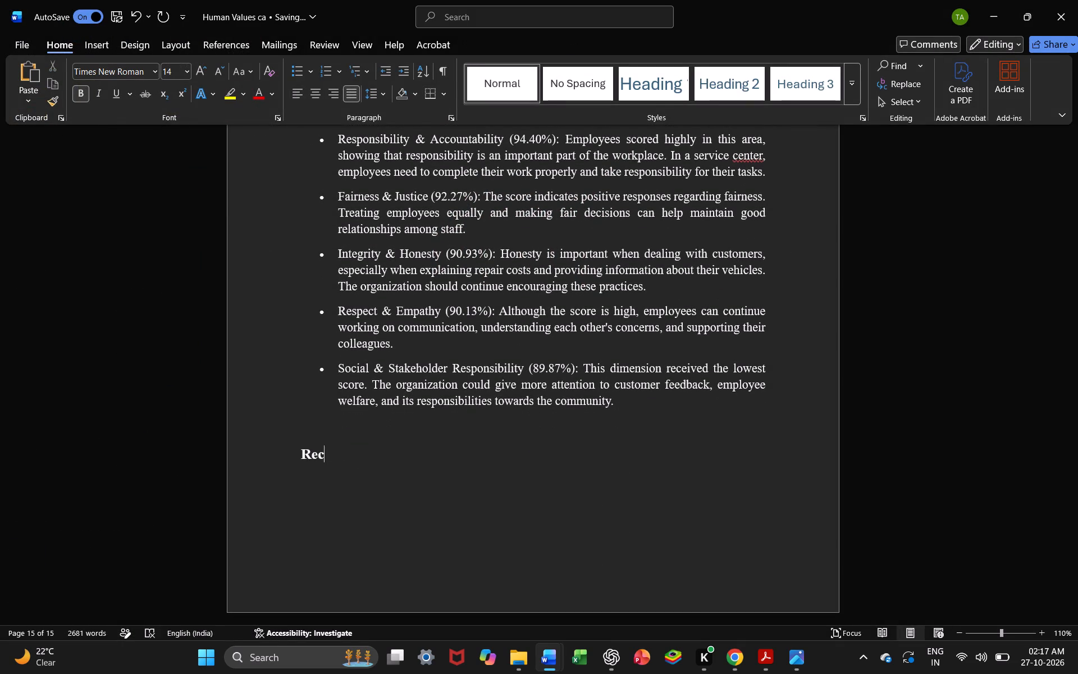
text(ommendations)
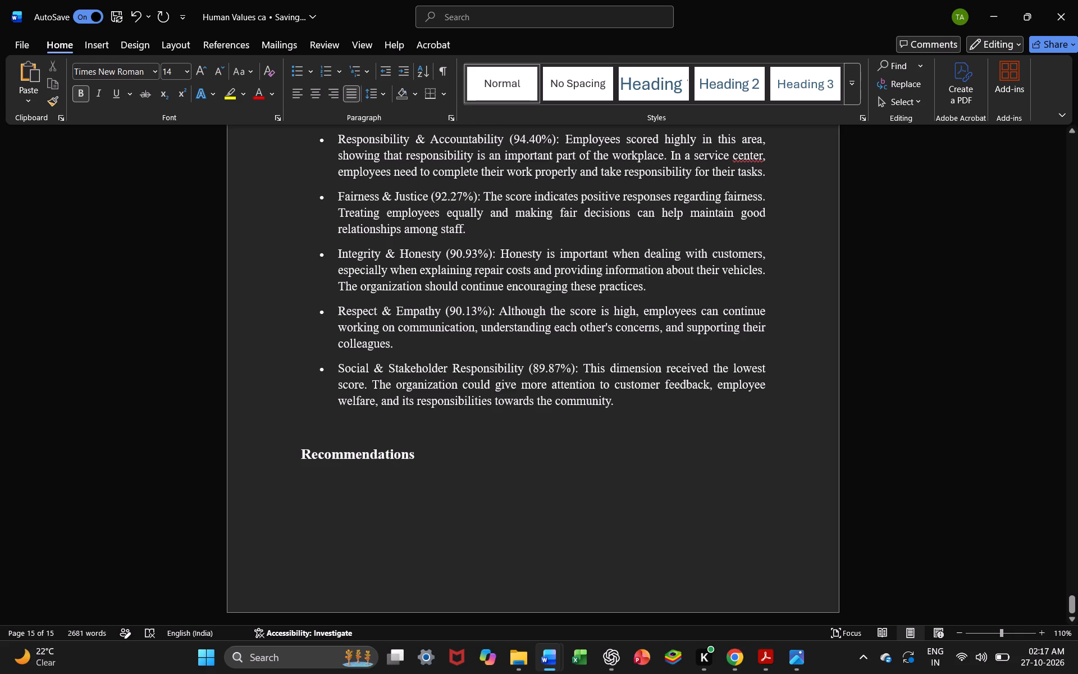
click(298, 467)
scroll(298, 467, up, 3)
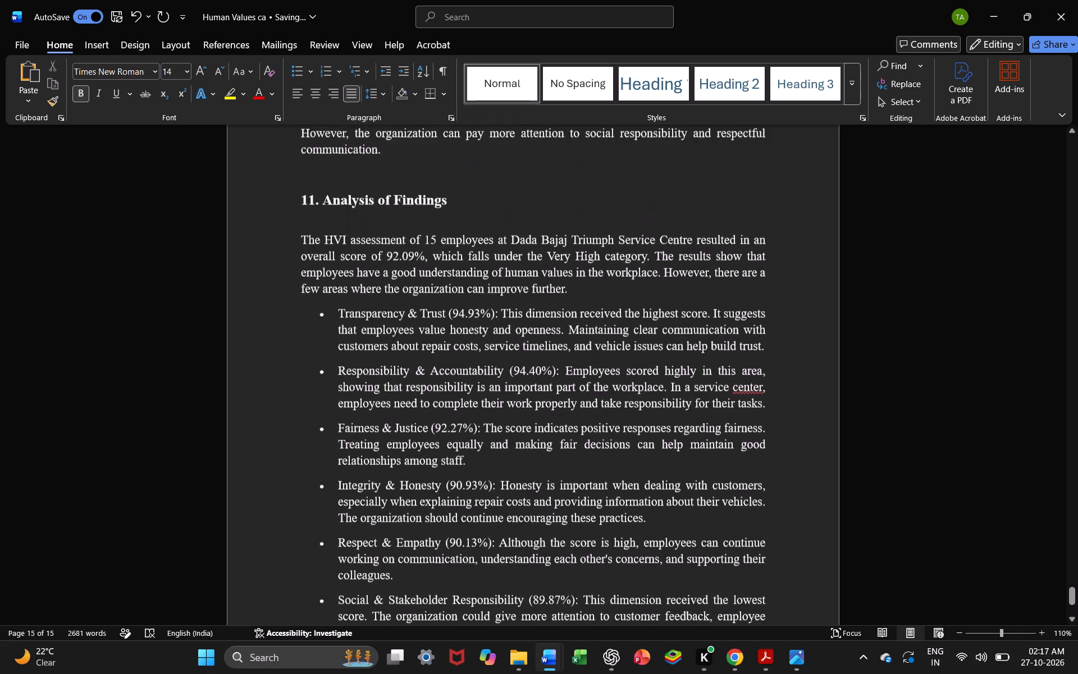
scroll(298, 467, down, 1)
text(12.)
key(space)
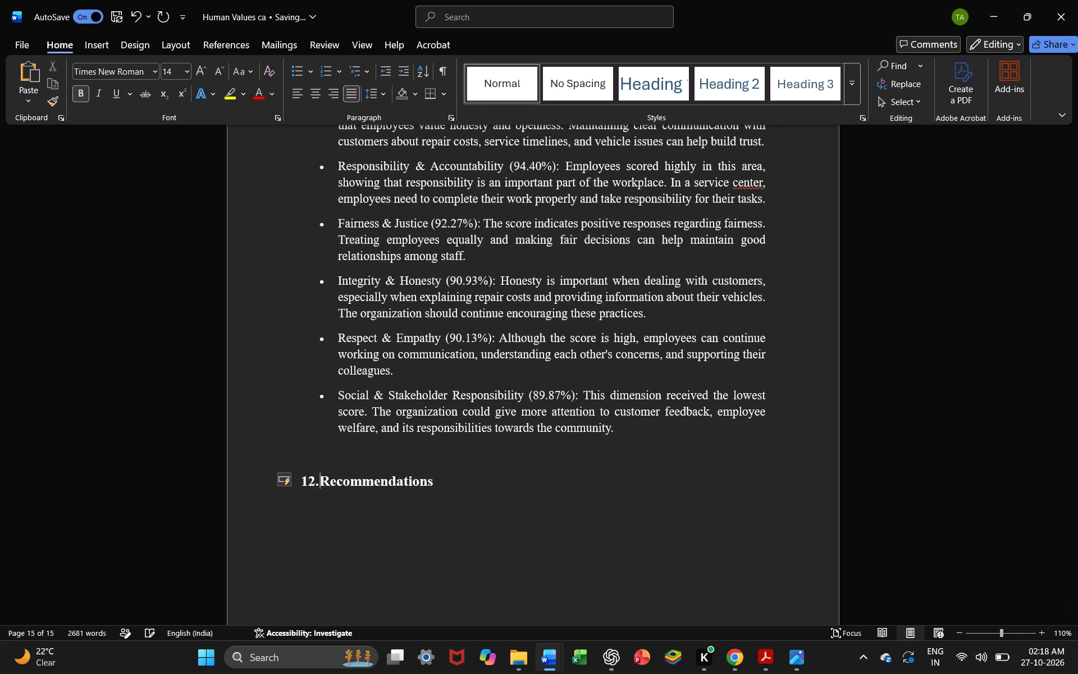
key(space)
Paste the copied recommendations below the "12. Recommendations" heading, leaving blank space after the heading.
click(436, 472)
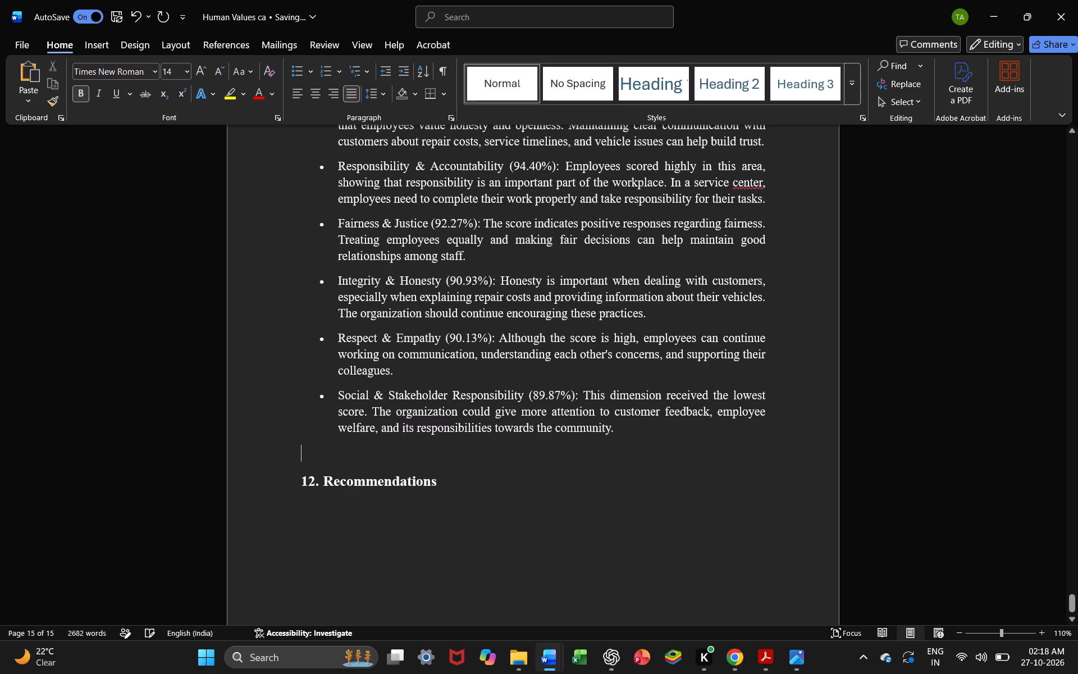
click(443, 479)
key(Return)
key(Return)
key(Return)
key(ctrl+v)
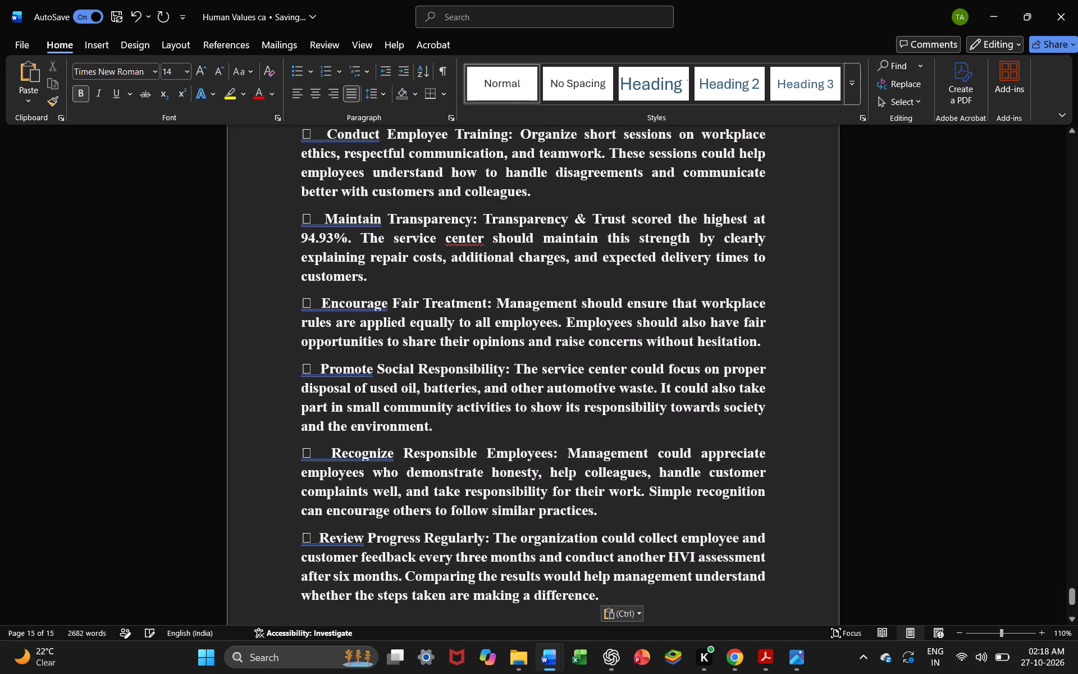
Remove the bold from all seven pasted recommendation paragraphs and set their font size to 12.
scroll(443, 479, up, 4)
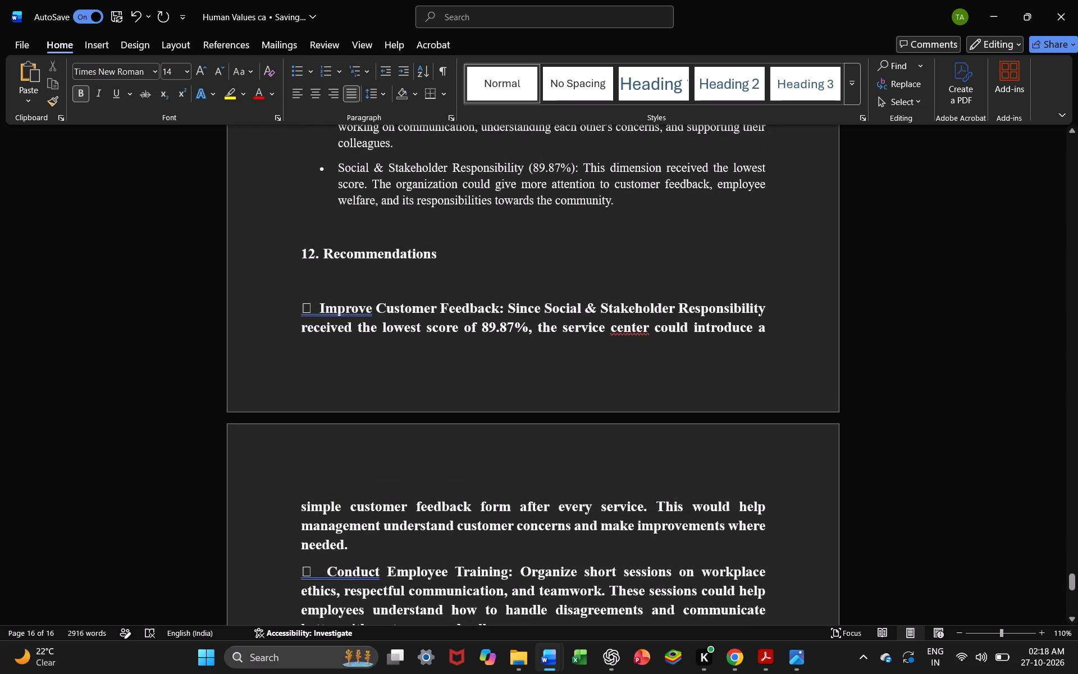
drag(293, 305, 511, 591)
click(511, 591)
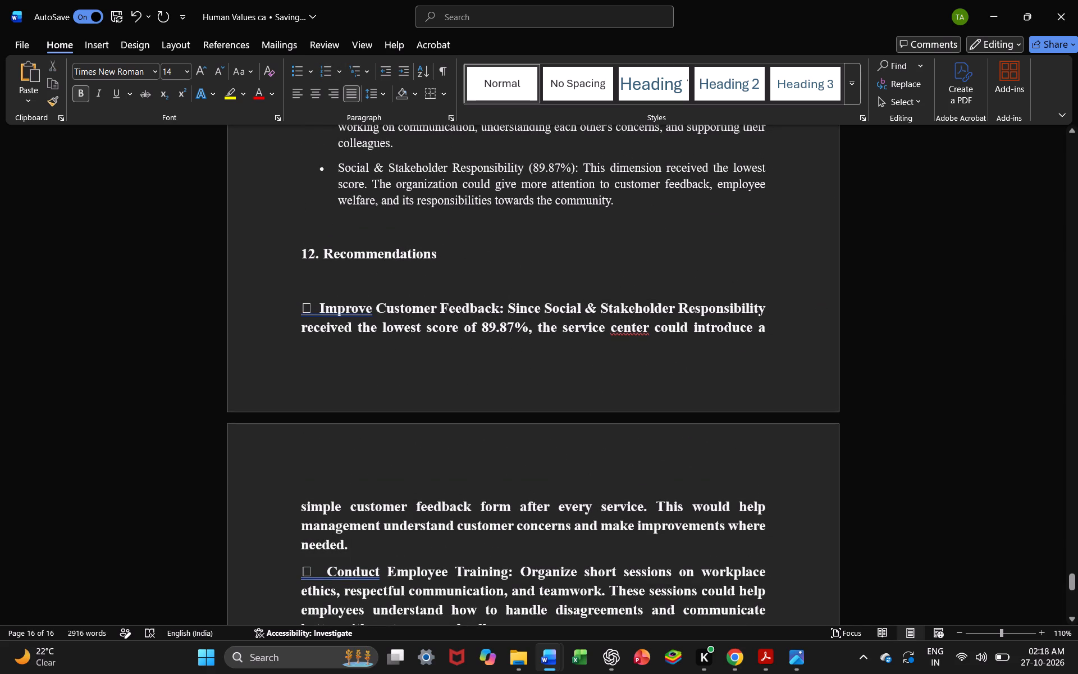
click(307, 308)
click(299, 304)
drag(299, 304, 586, 369)
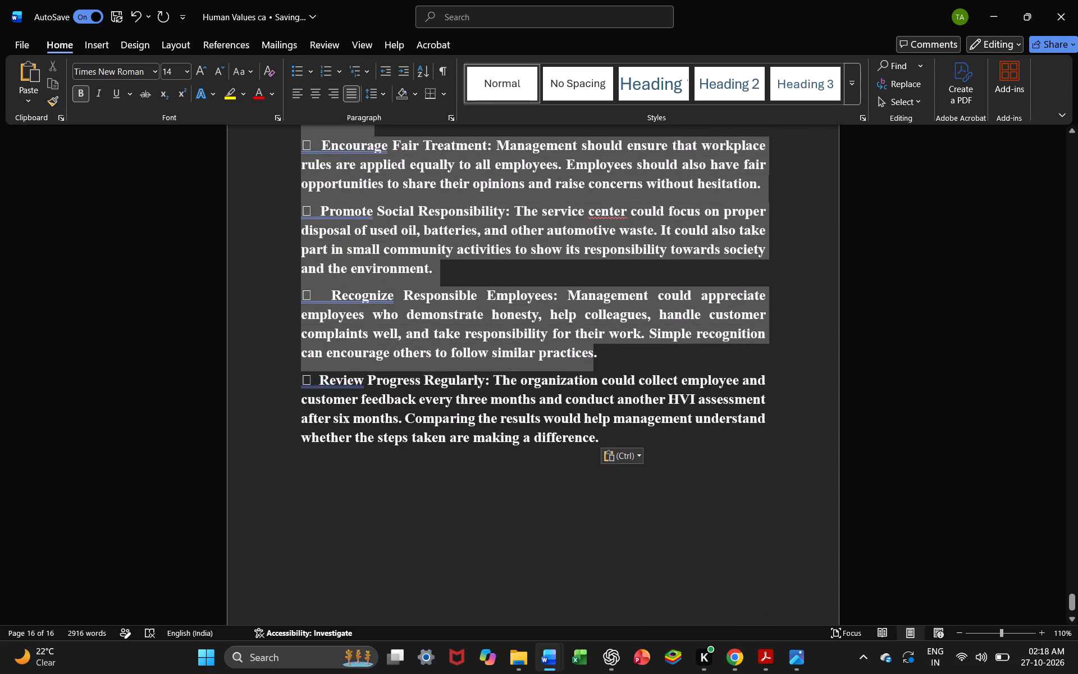
drag(586, 369, 615, 440)
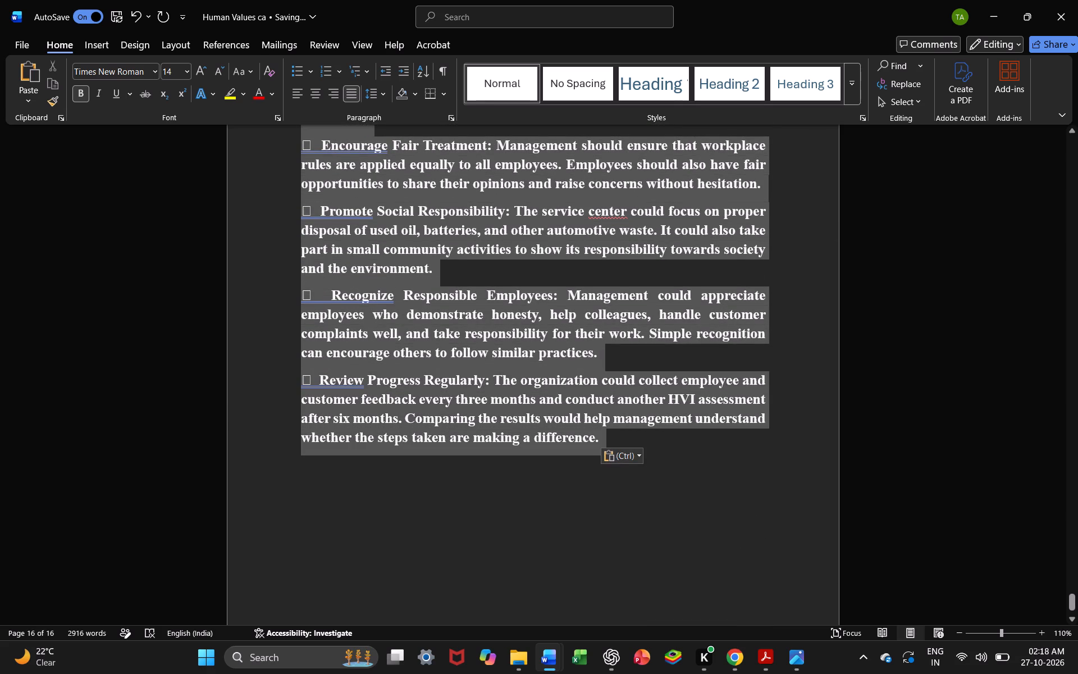
drag(615, 440, 616, 441)
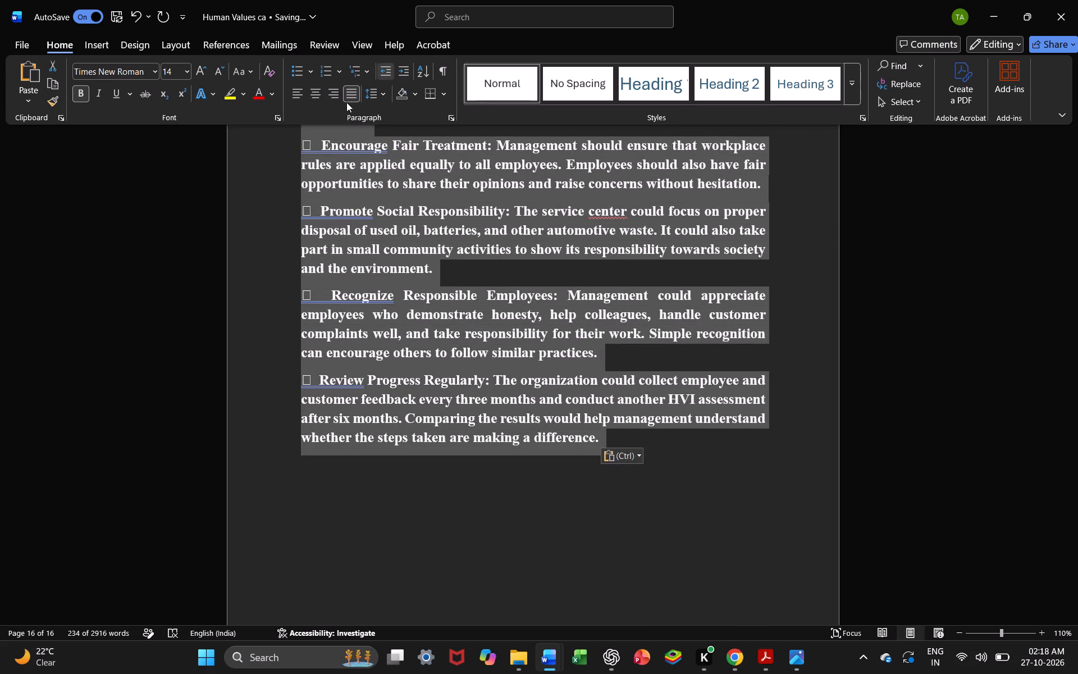
click(86, 92)
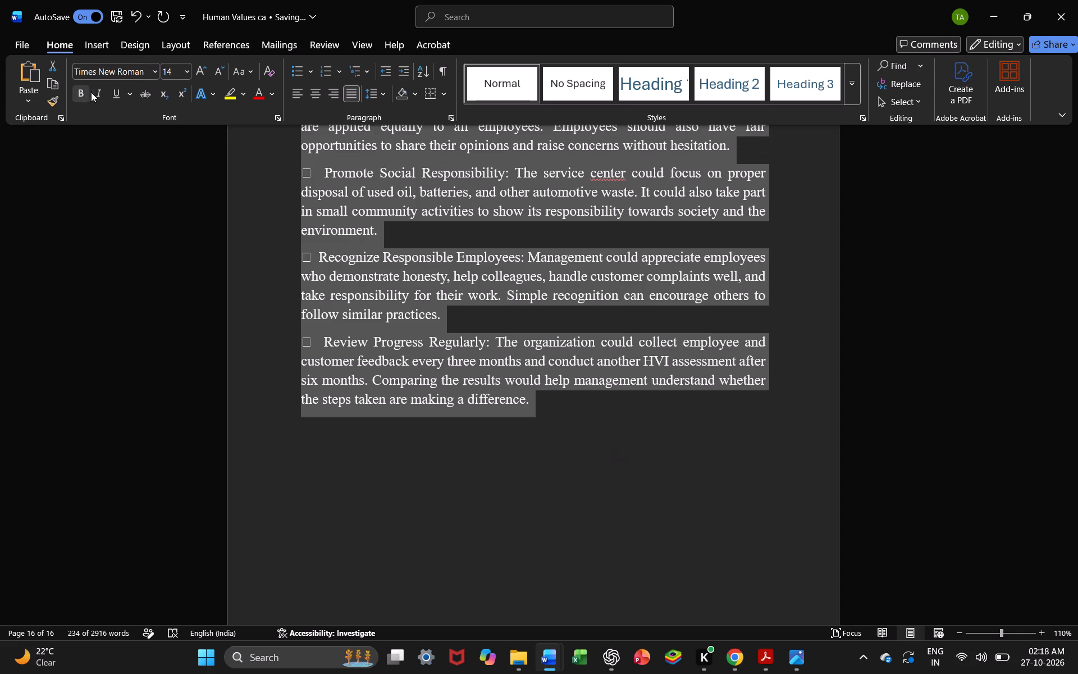
click(214, 73)
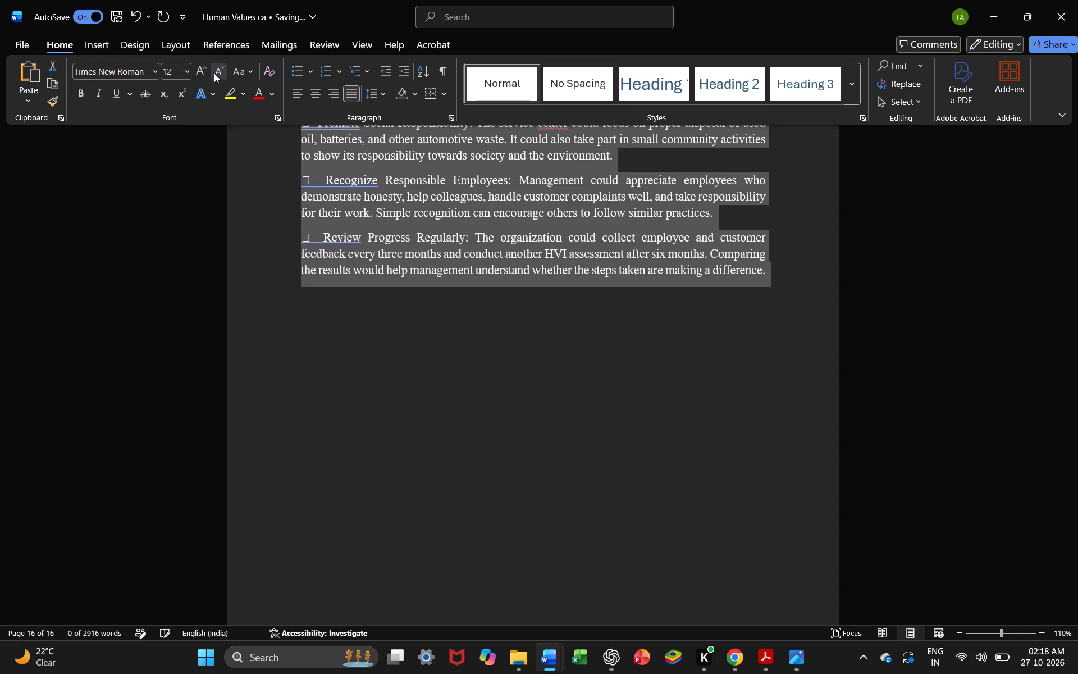
click(370, 240)
Replace the box symbol before "Improve Customer Feedback" with the list number 1.
scroll(370, 240, up, 6)
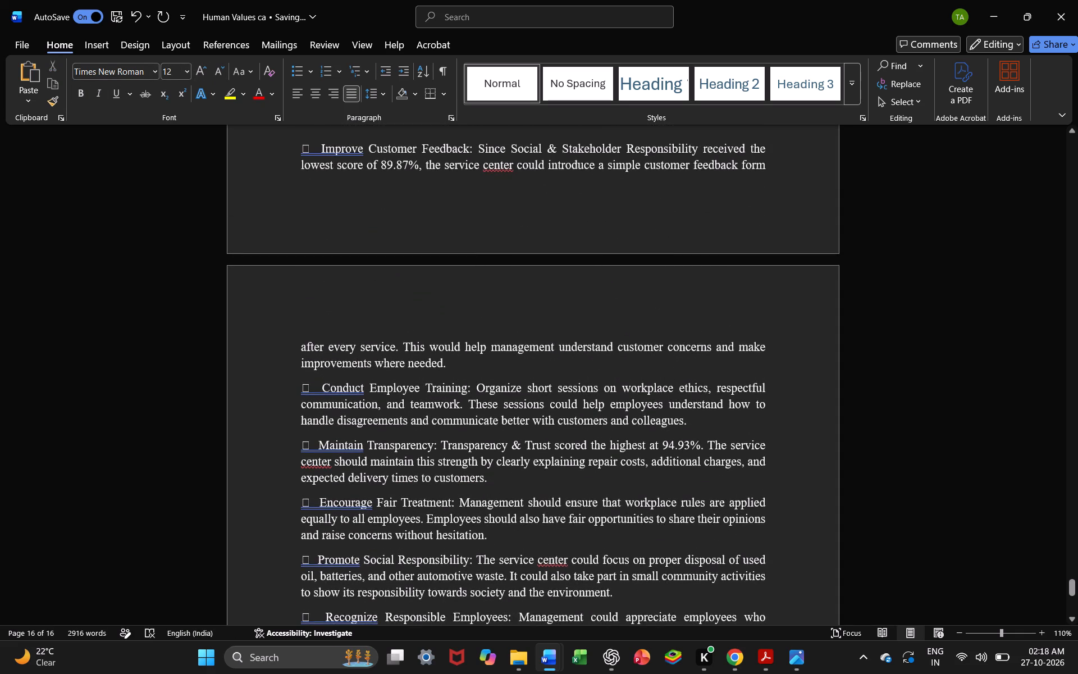
scroll(370, 240, up, 1)
click(324, 226)
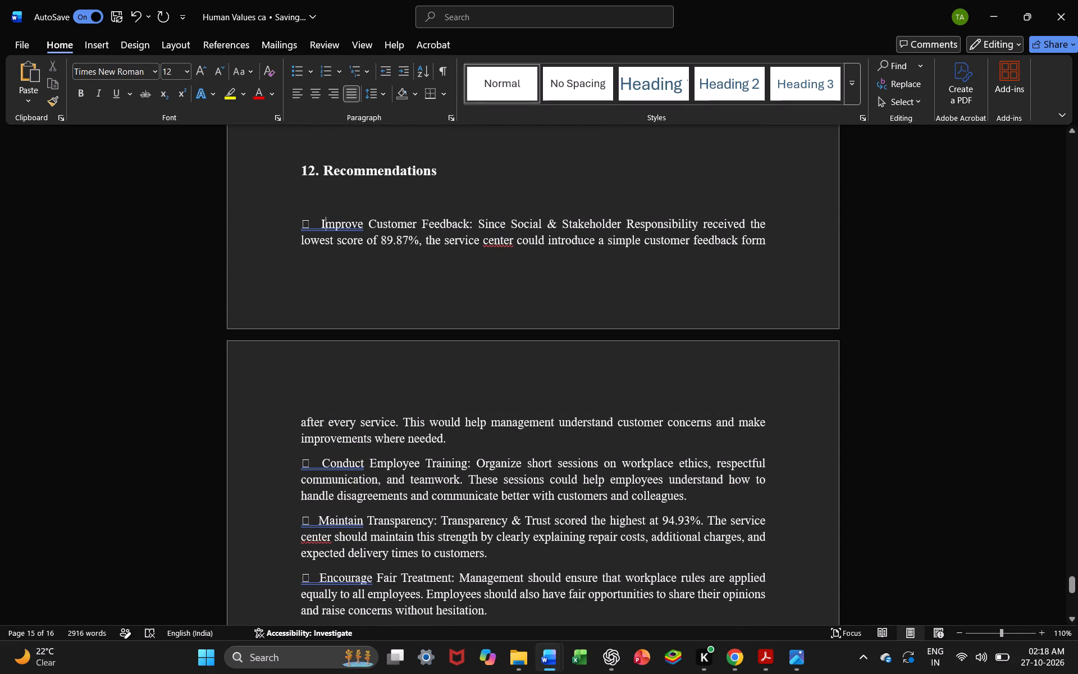
key(Left)
key(backslash)
key(BackSpace)
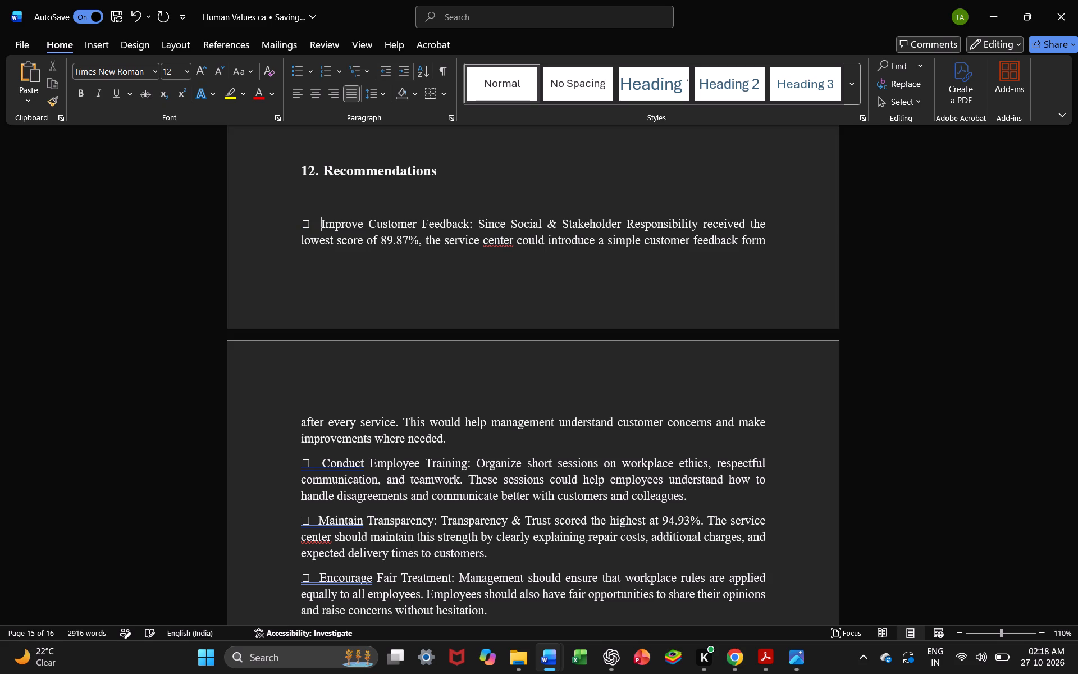
key(BackSpace)
key(BackSpace)
key(BackSpace)
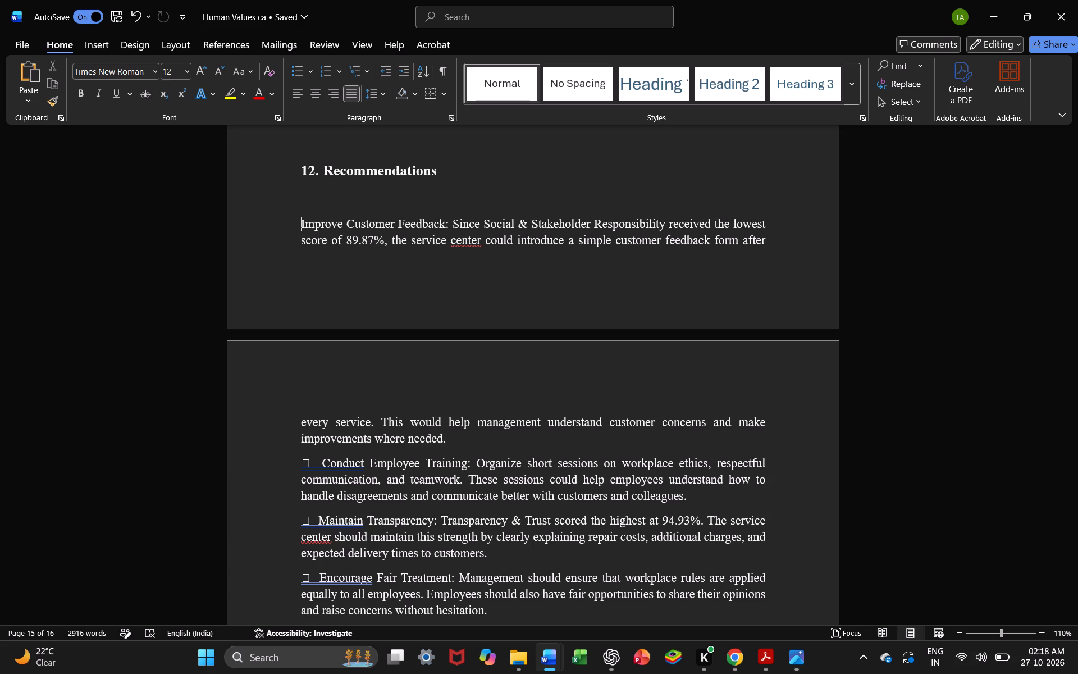
text(1.)
key(space)
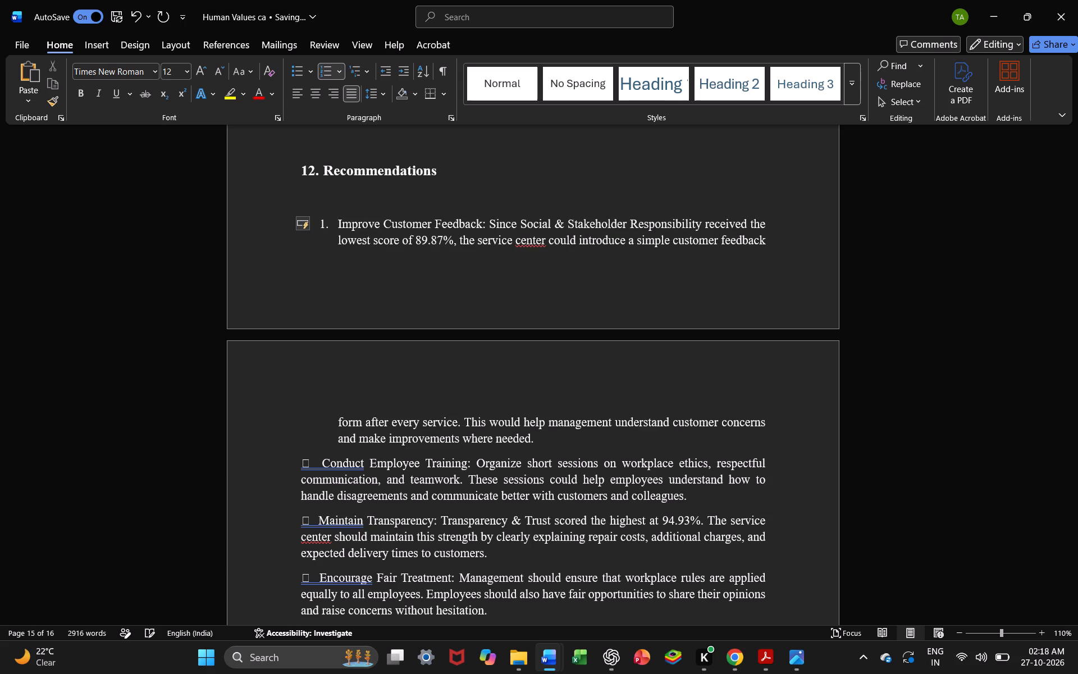
Correct the spelling of "center" to "centre" in the Improve Customer Feedback recommendation.
click(538, 242)
key(Right)
key(BackSpace)
key(Right)
key(e)
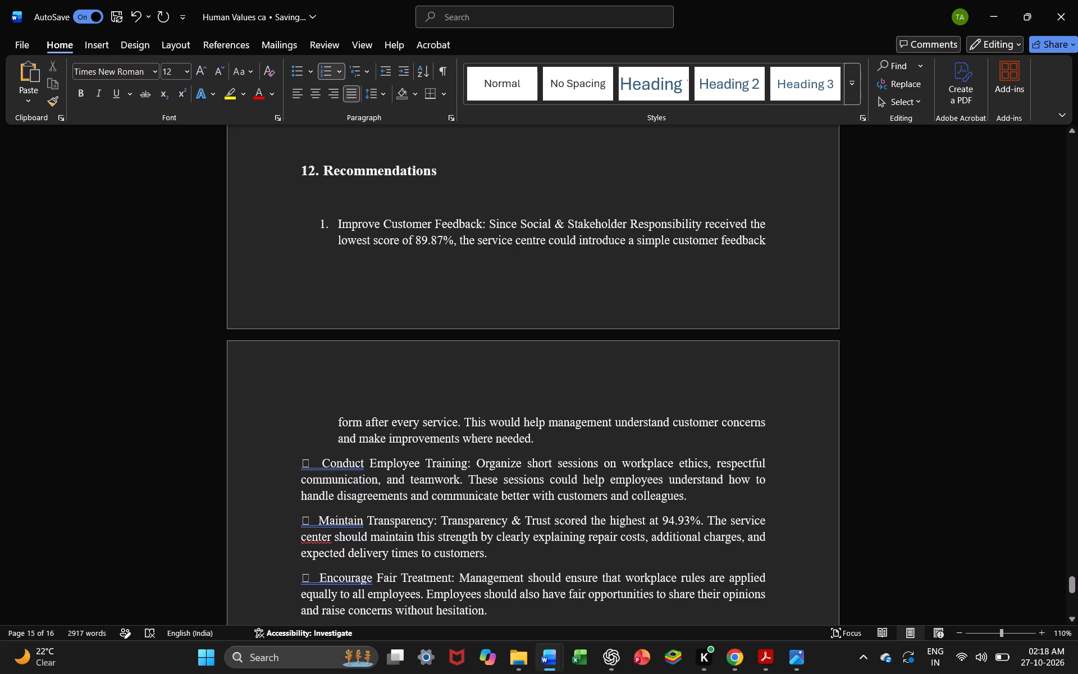
Replace the box symbol before "Conduct Employee Training" with the list number 2.
click(325, 460)
key(BackSpace)
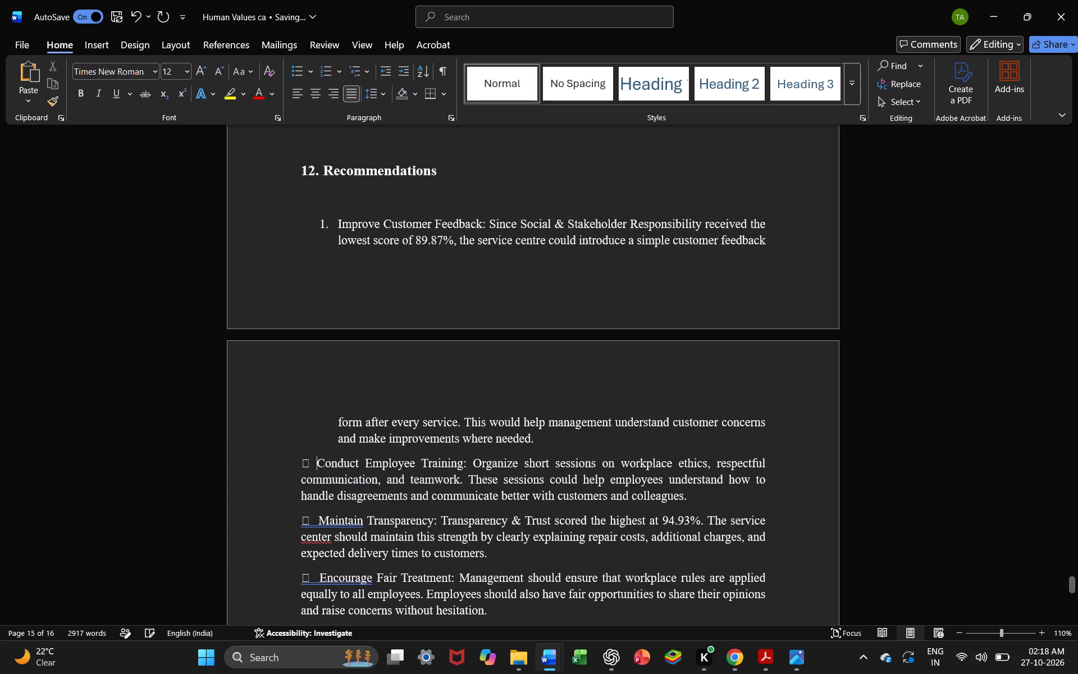
key(BackSpace)
key(BackSpace)
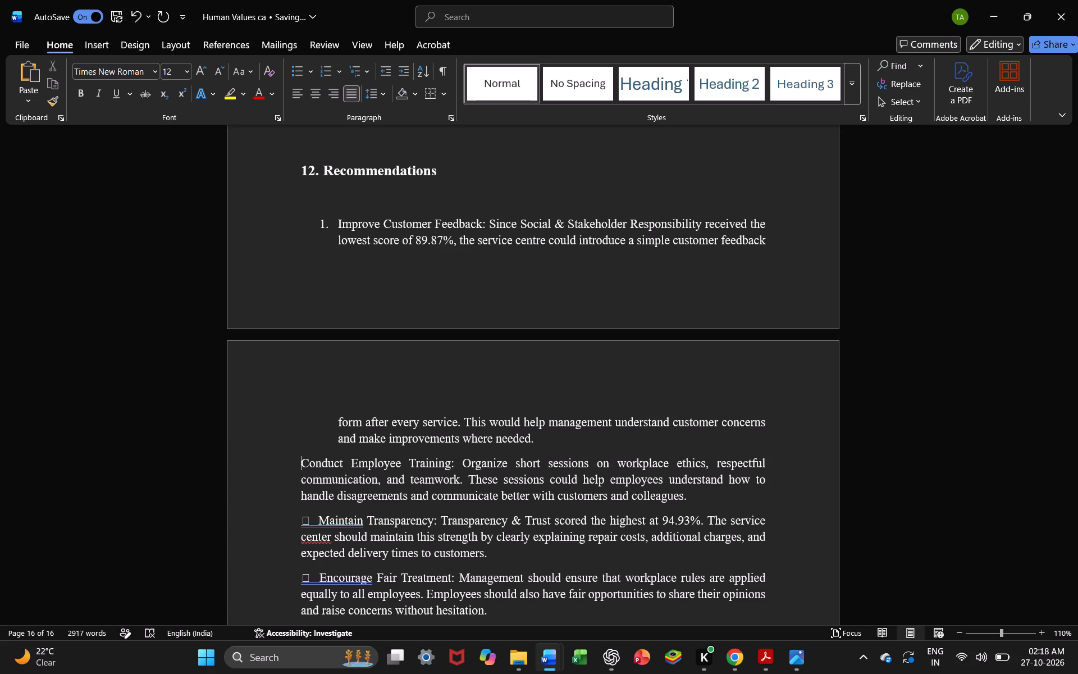
text(2.)
key(space)
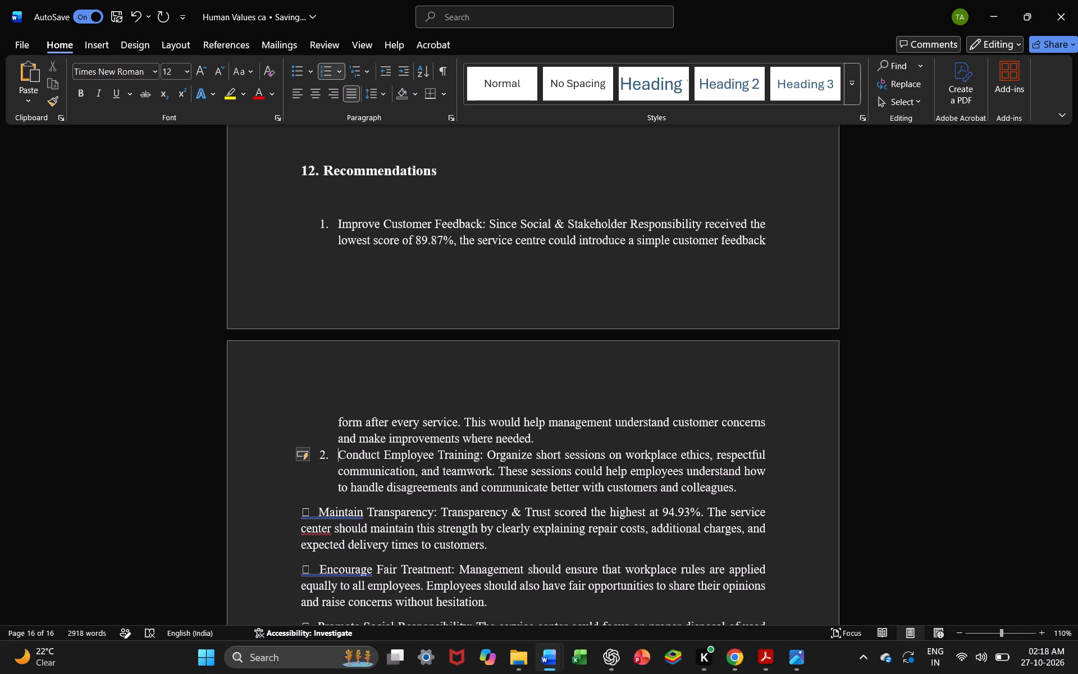
Replace the box symbol before "Maintain Transparency" with the list number 3.
click(316, 512)
key(BackSpace)
key(BackSpace)
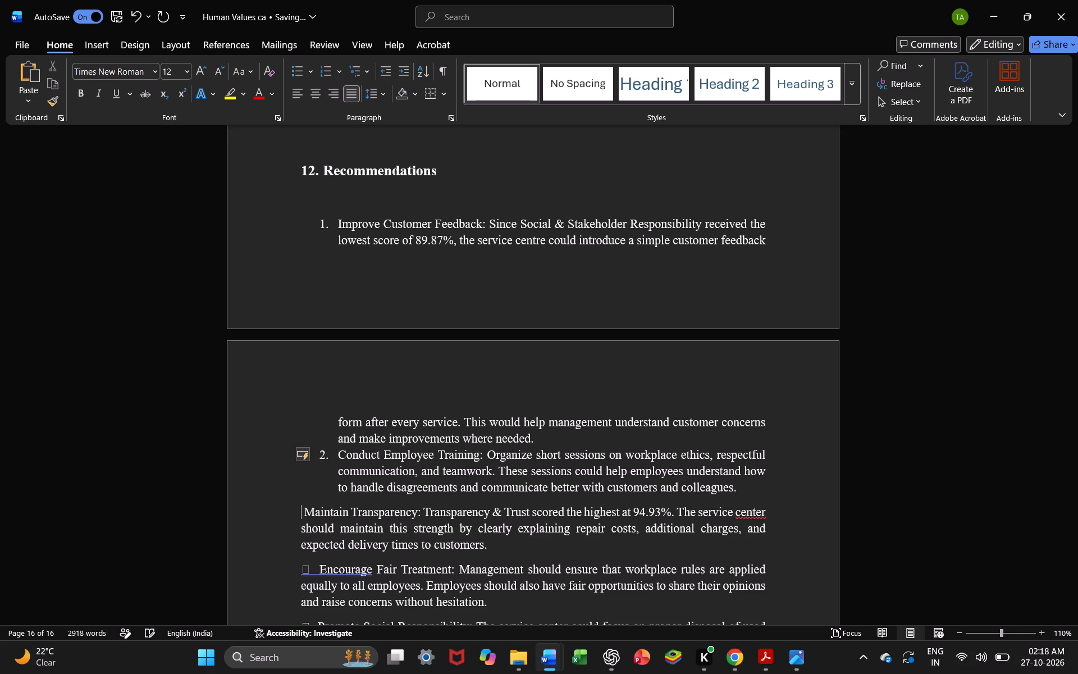
key(3)
text(.)
key(space)
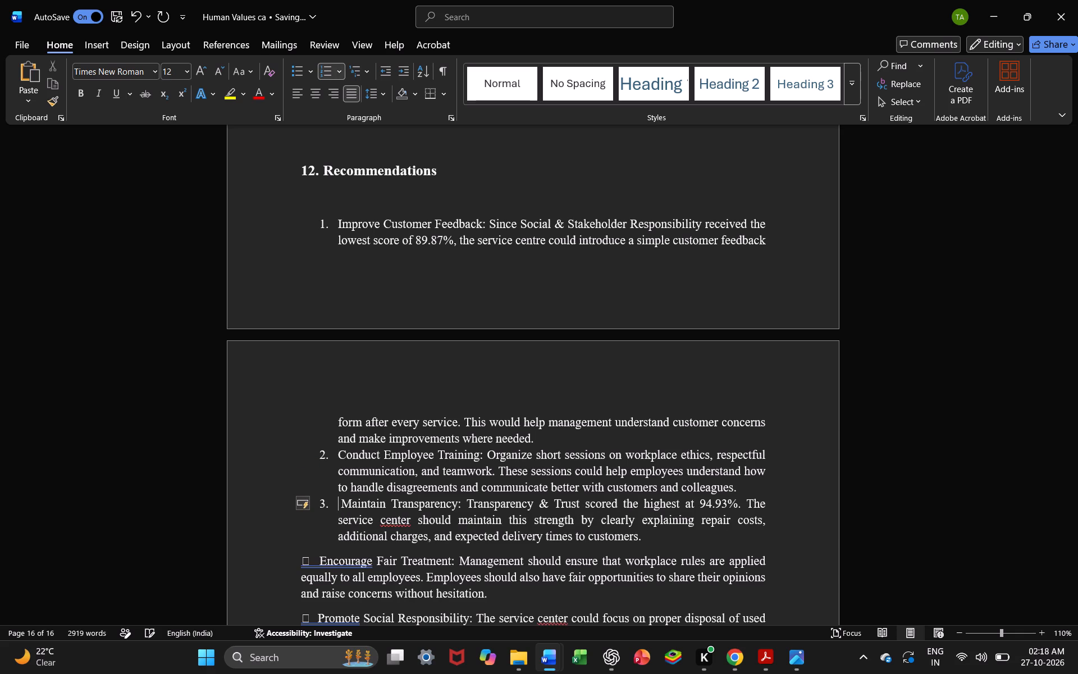
Replace the box symbol before "Encourage Fair Treatment" with the list number 4.
click(321, 563)
key(BackSpace)
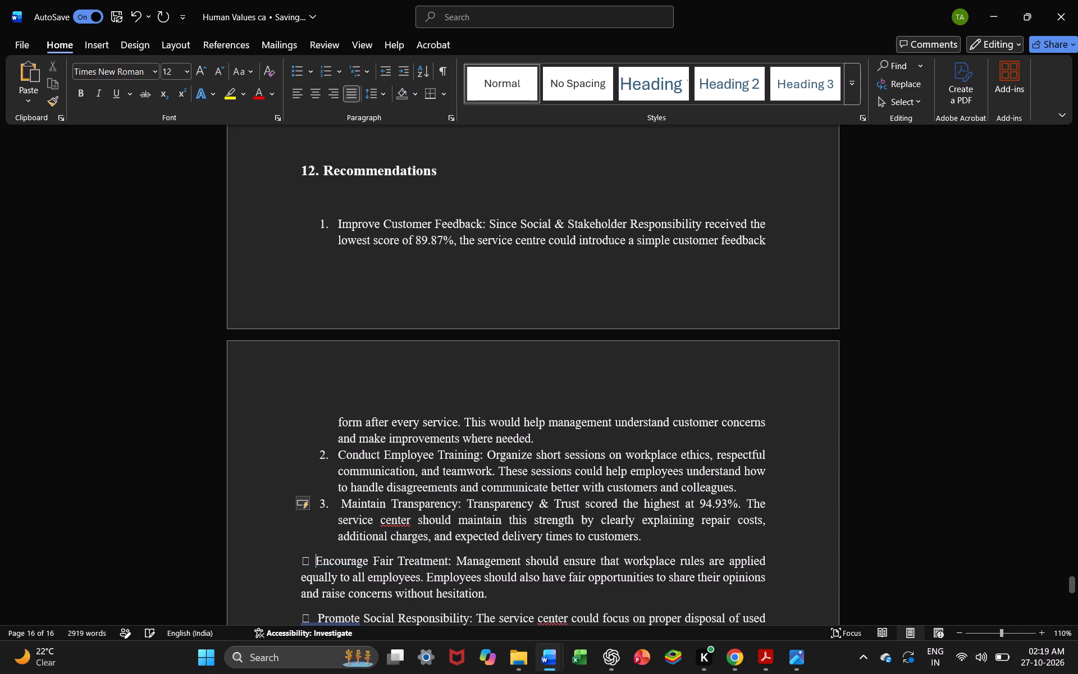
key(BackSpace)
key(BackSpace)
text(4.)
key(space)
scroll(321, 563, down, 1)
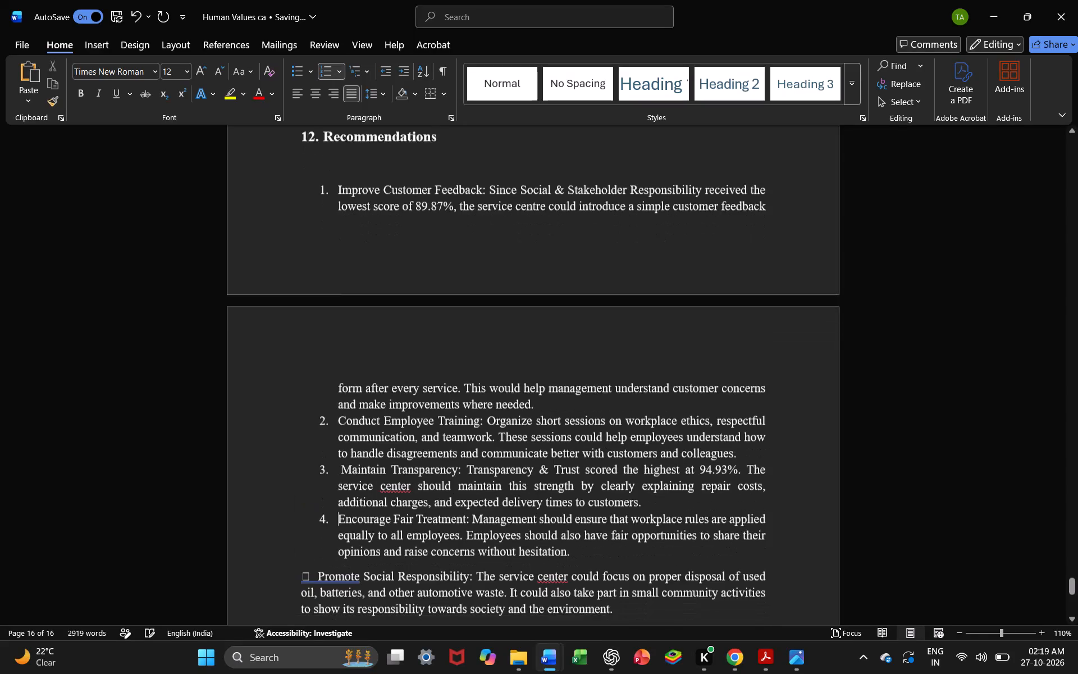
Replace the box symbol before "Promote Social Responsibility" with the list number 5.
scroll(321, 563, down, 1)
click(316, 560)
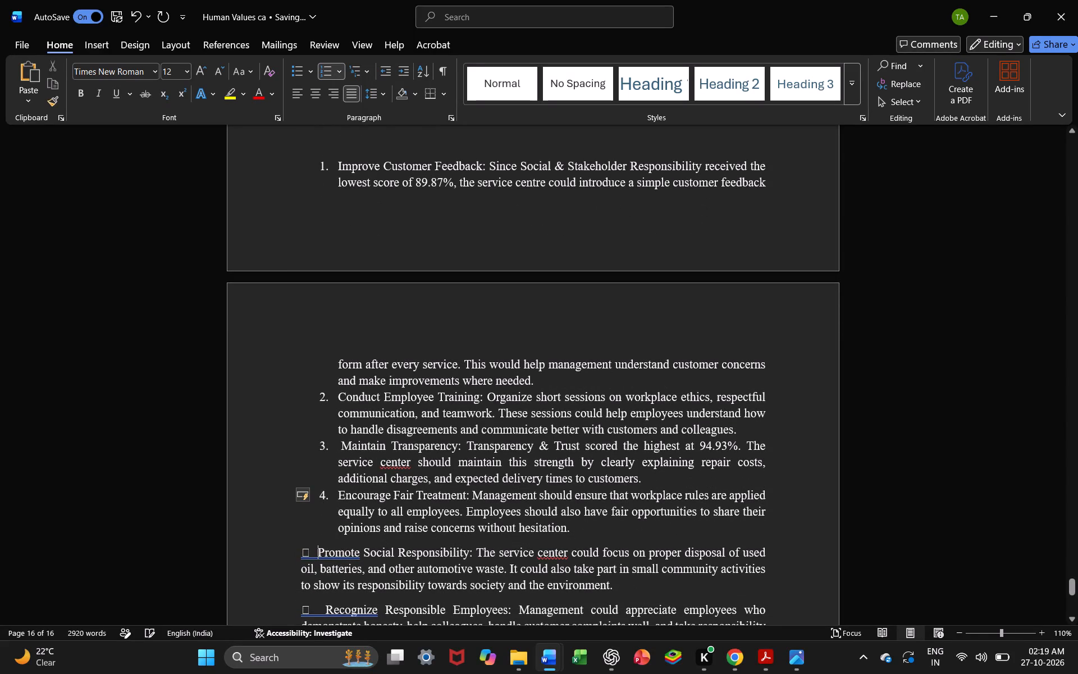
key(BackSpace)
key(BackSpace)
key(BackSpace)
text(5.)
key(space)
Replace the box symbol before "Recognize Responsible Employees" with the list number 6.
scroll(316, 560, down, 1)
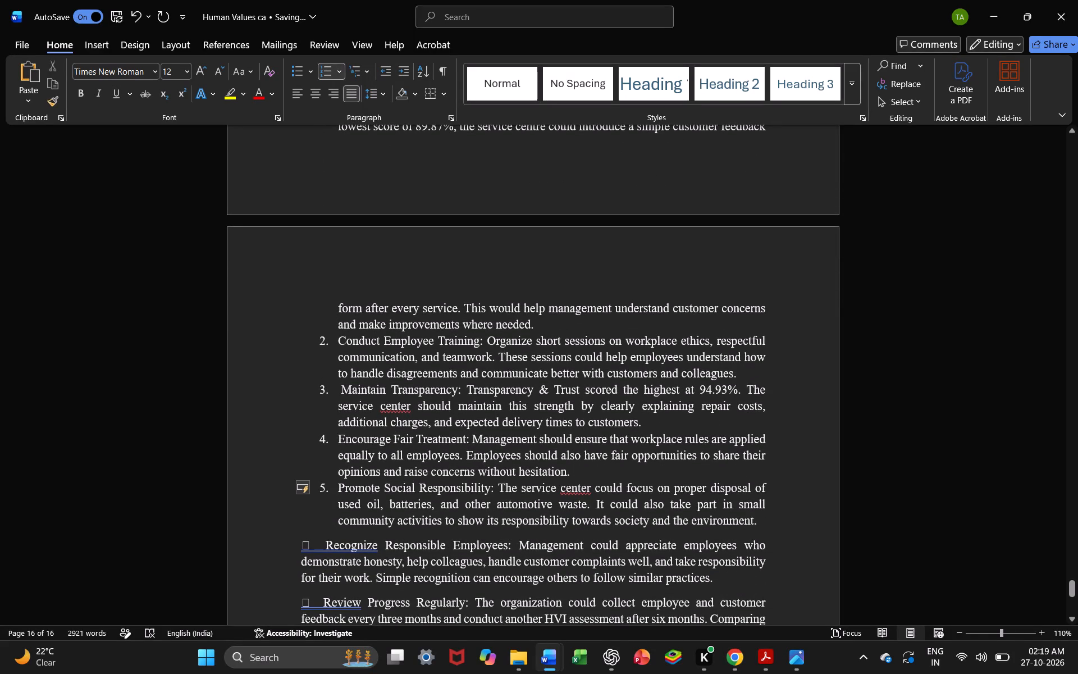
click(326, 545)
key(BackSpace)
key(BackSpace)
key(BackSpace)
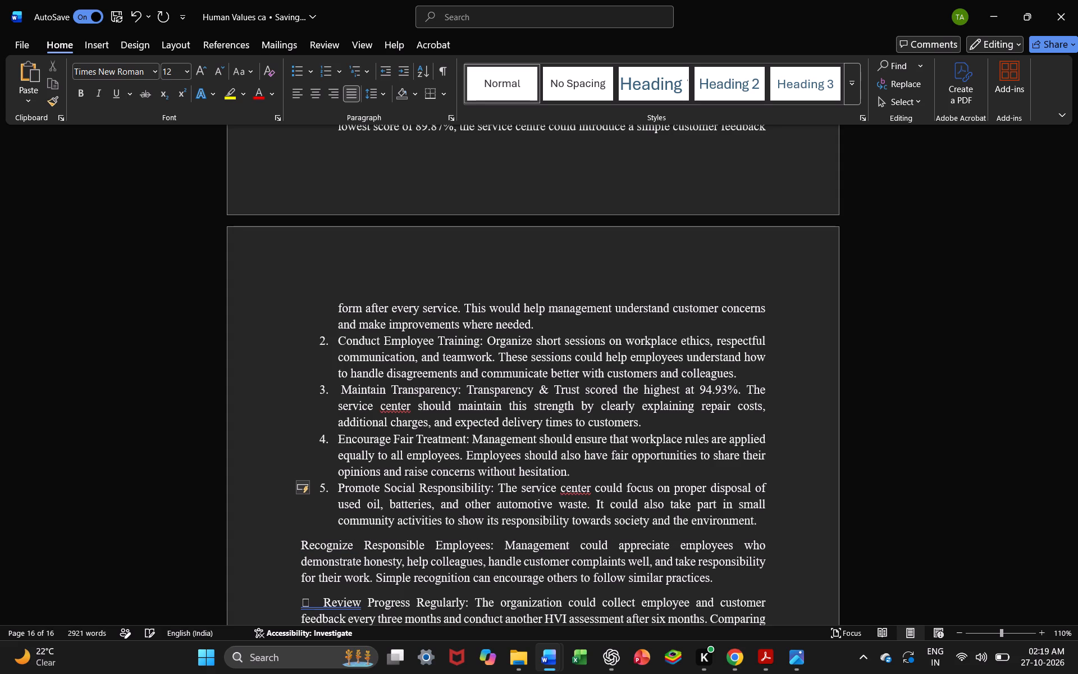
key(6)
text(.)
key(space)
Replace the box symbol before "Review Progress Regularly" with the list number 7.
scroll(327, 545, down, 1)
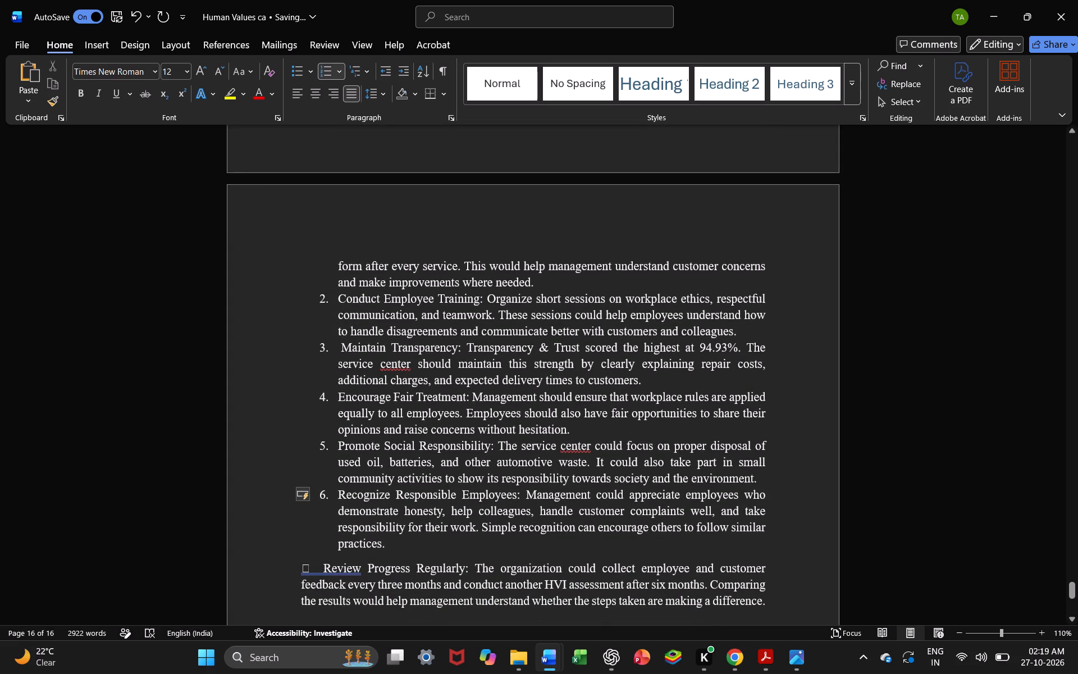
click(319, 568)
click(323, 566)
key(BackSpace)
key(BackSpace)
key(BackSpace)
key(7)
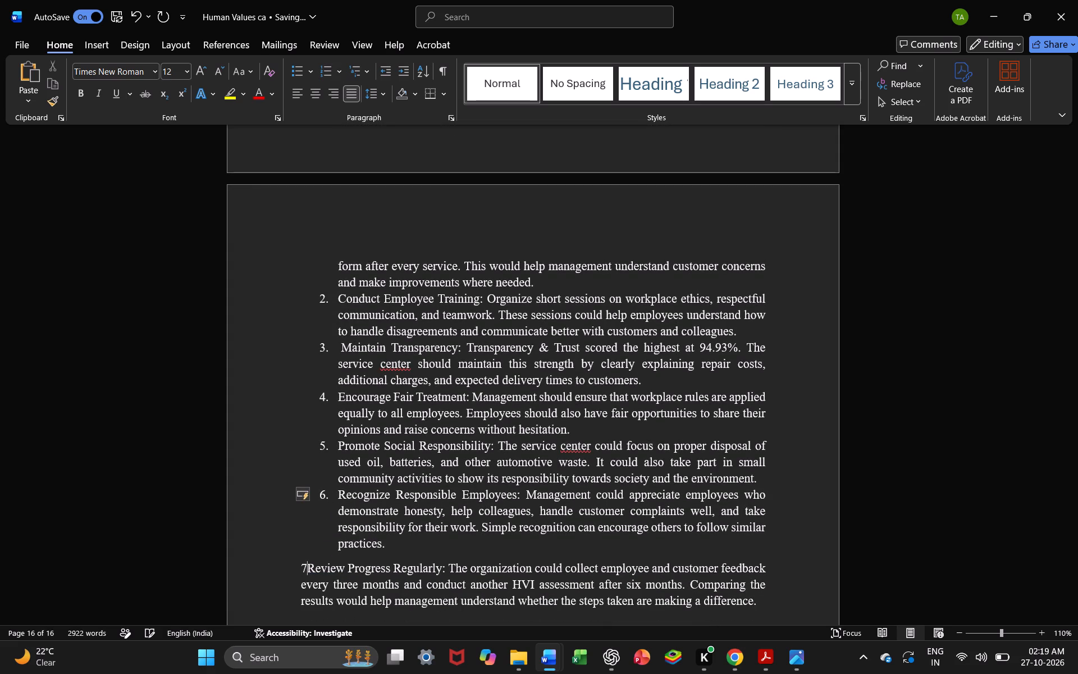
text(.)
key(space)
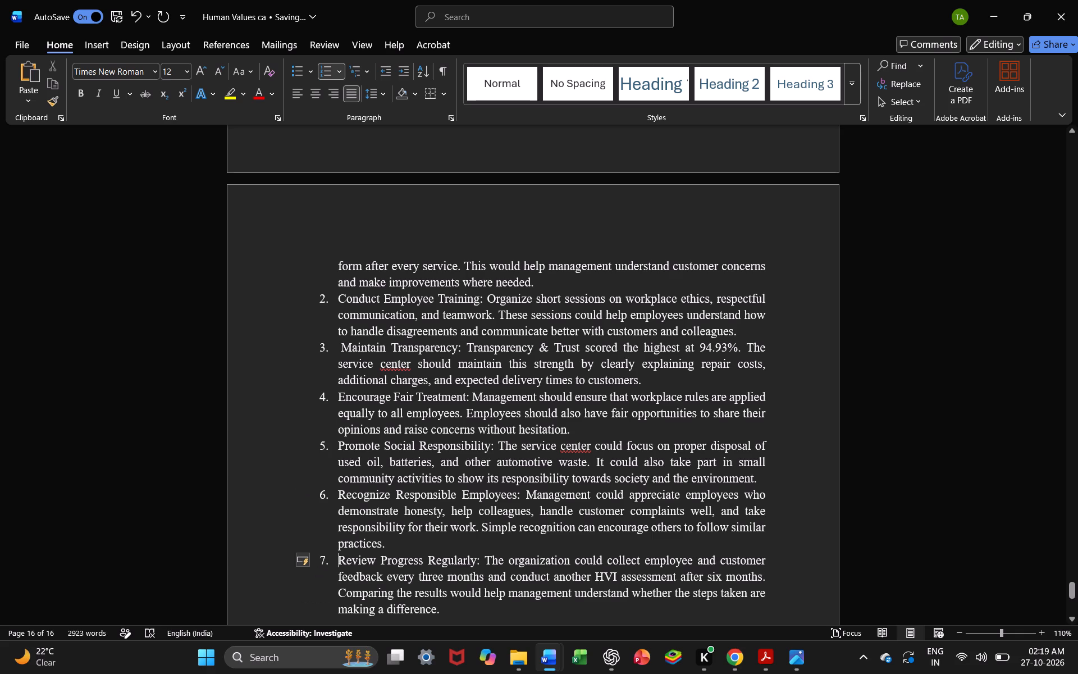
Correct the spelling of "center" to "centre" in the Maintain Transparency and Promote Social Responsibility recommendations.
right_click(403, 370)
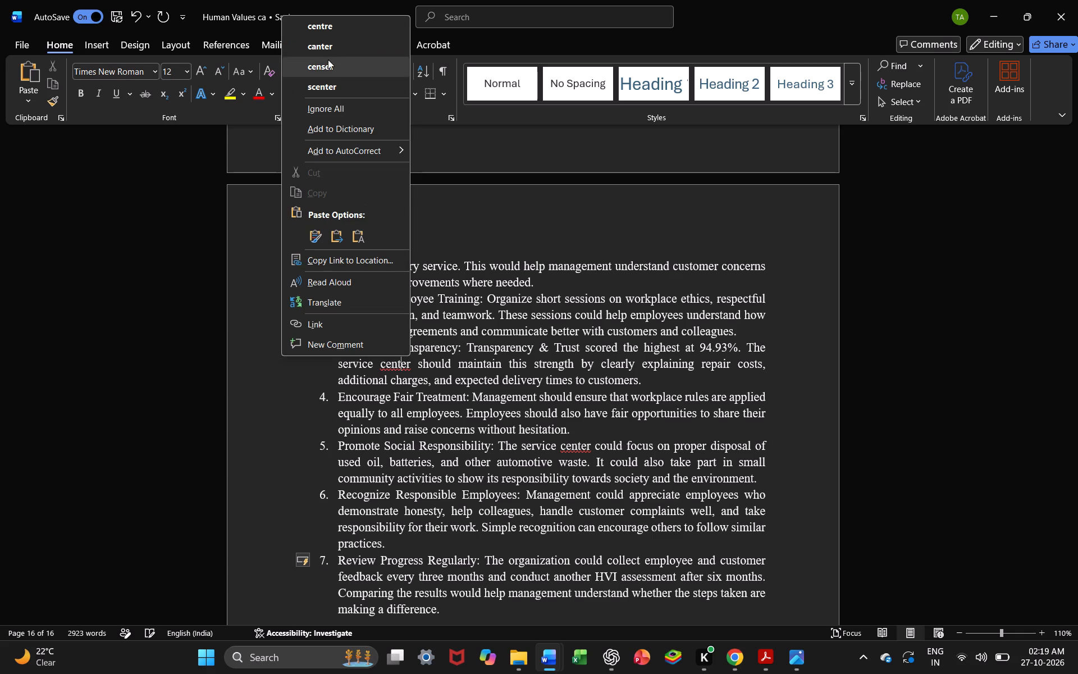
click(319, 33)
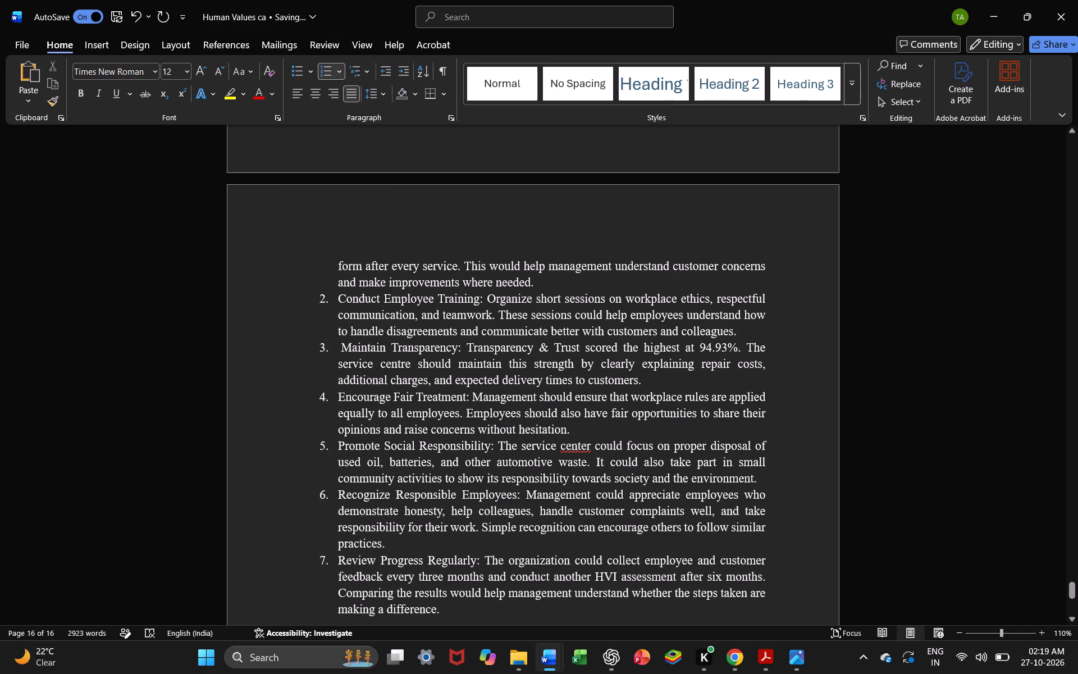
right_click(575, 444)
click(512, 107)
Set the line spacing of all seven numbered recommendations to a multiple of 1.3.
scroll(391, 500, down, 2)
scroll(391, 500, up, 4)
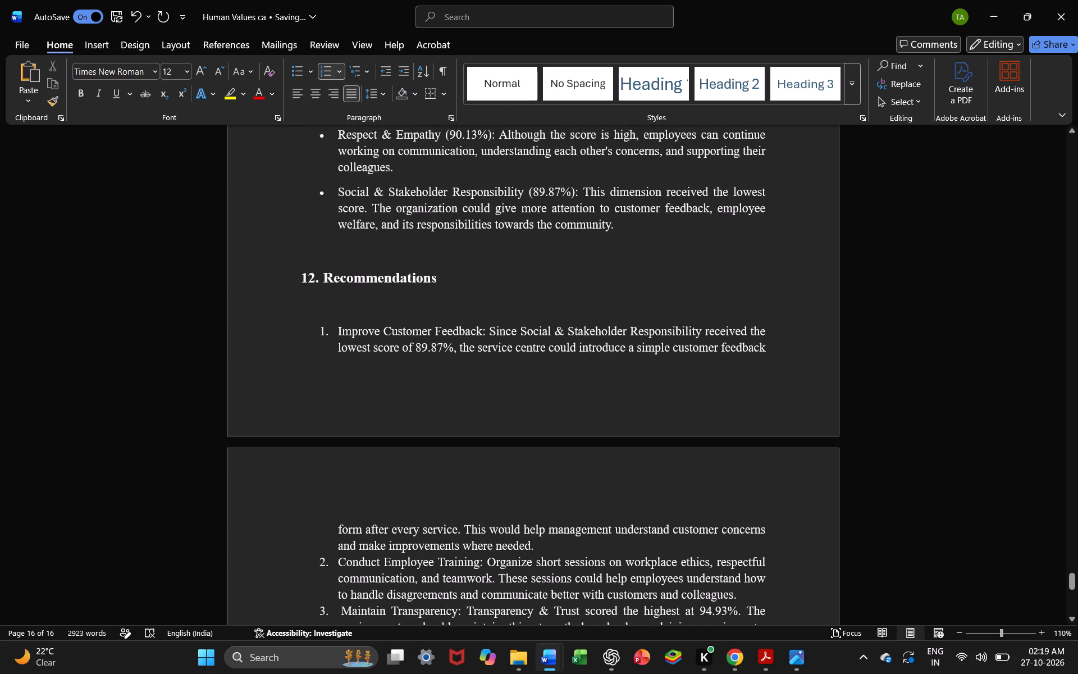
drag(317, 331, 455, 630)
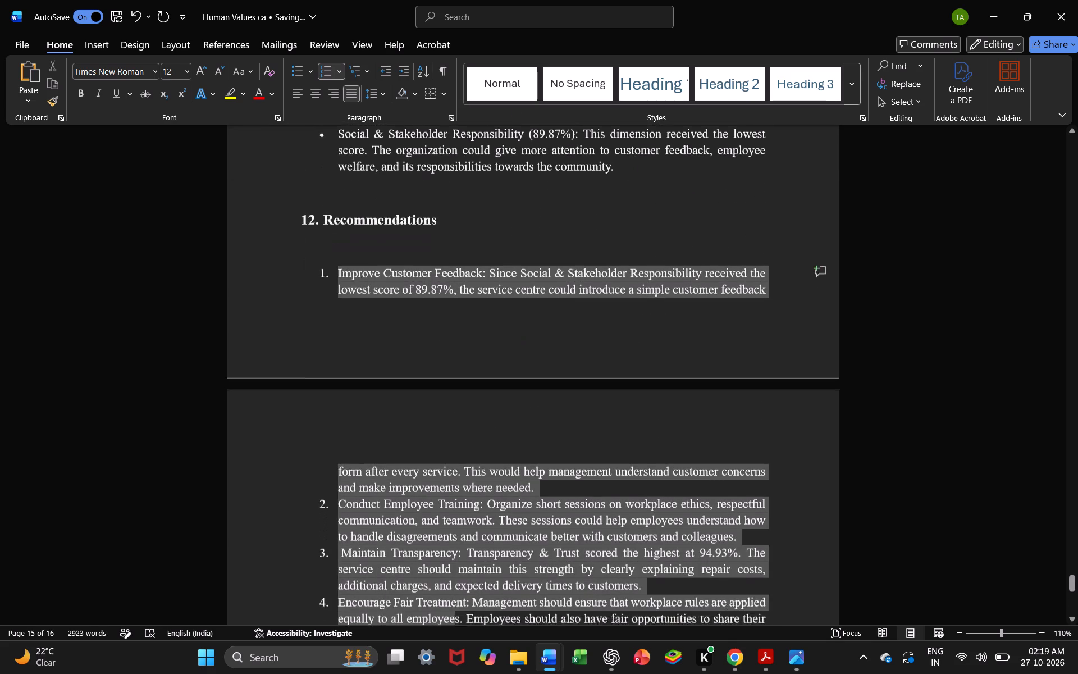
drag(455, 630, 507, 614)
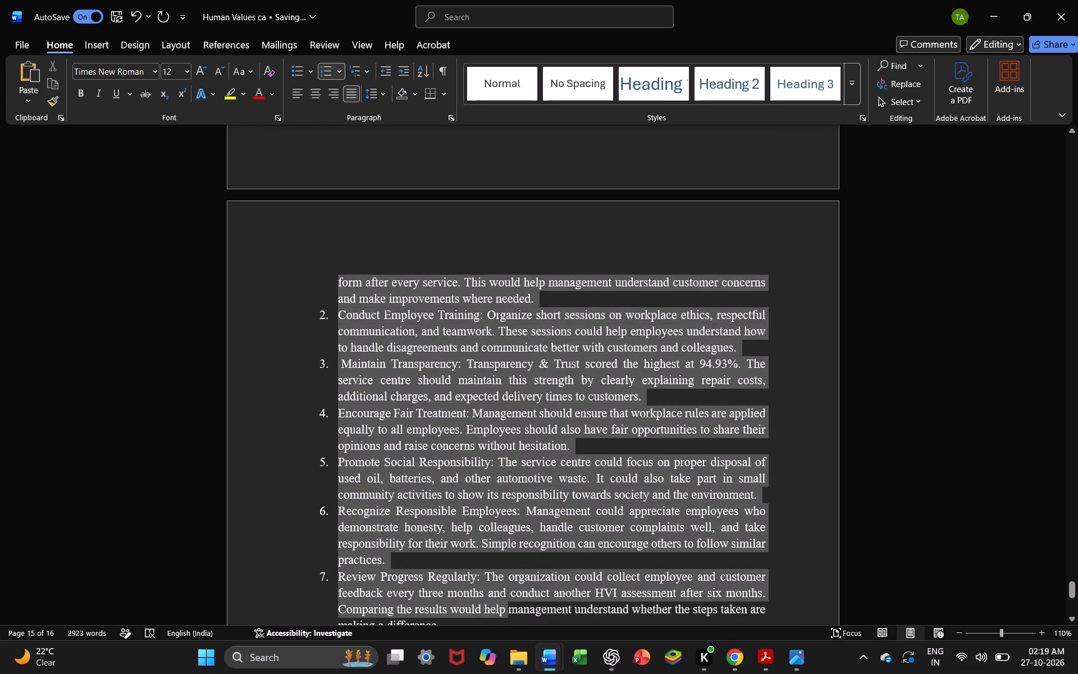
drag(507, 614, 450, 578)
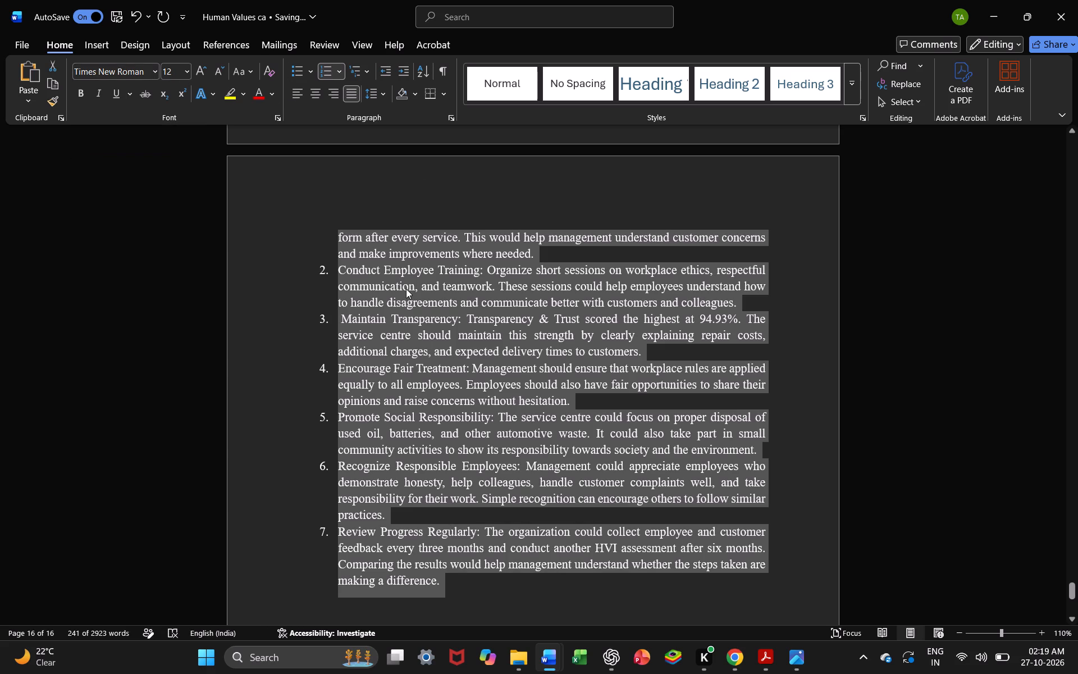
click(380, 97)
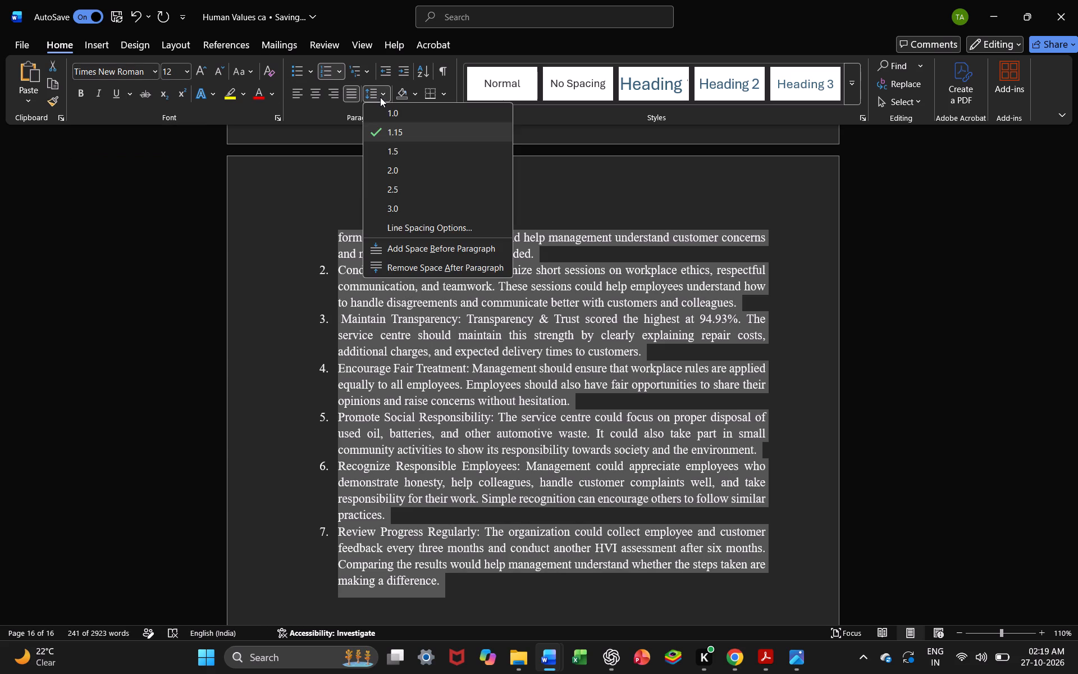
click(406, 229)
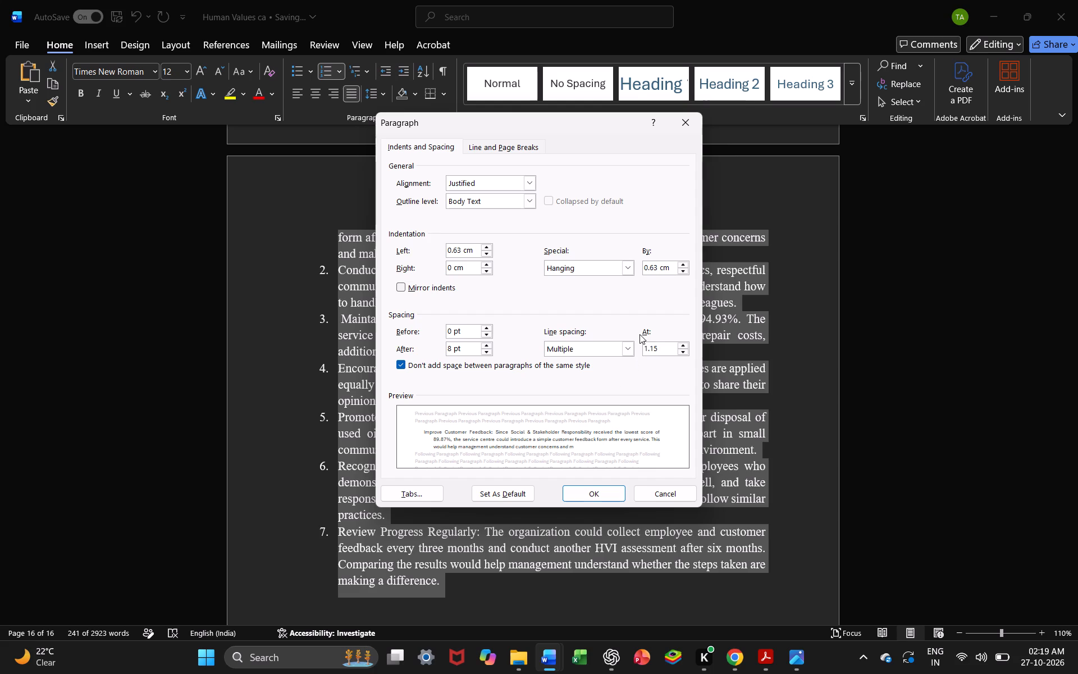
click(664, 345)
key(BackSpace)
key(BackSpace)
key(3)
key(Return)
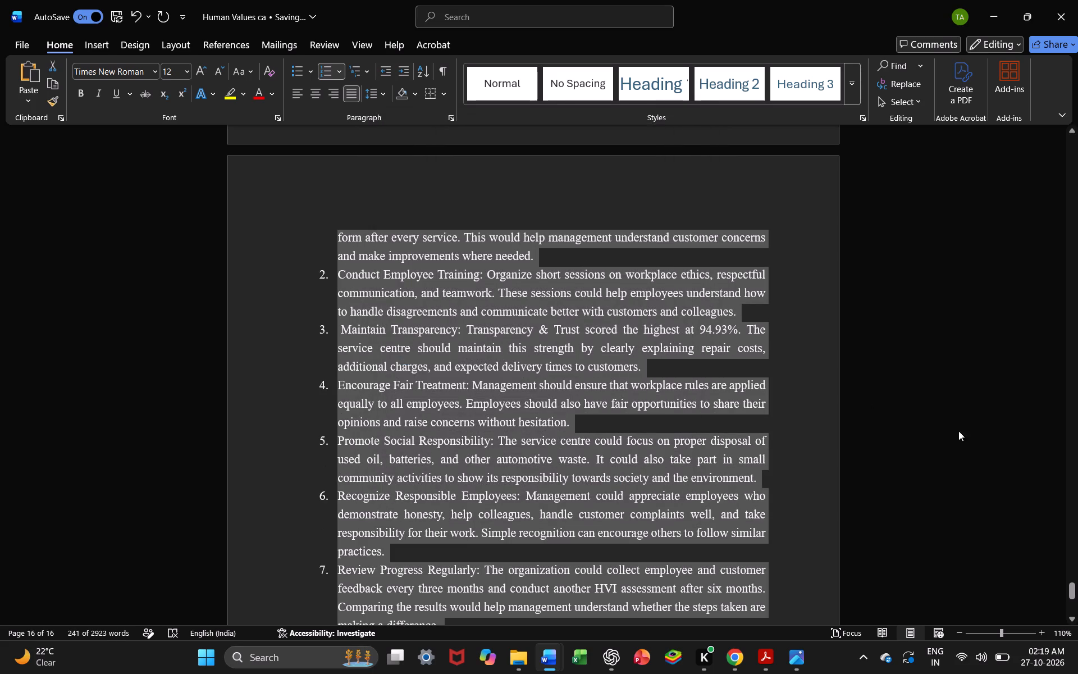
click(976, 438)
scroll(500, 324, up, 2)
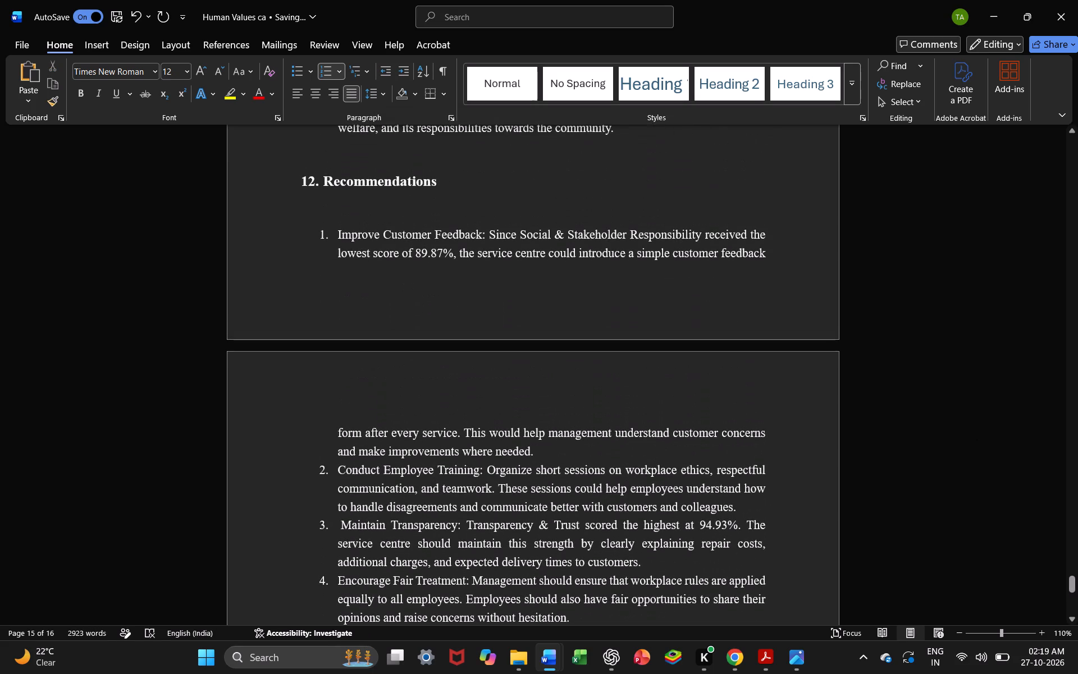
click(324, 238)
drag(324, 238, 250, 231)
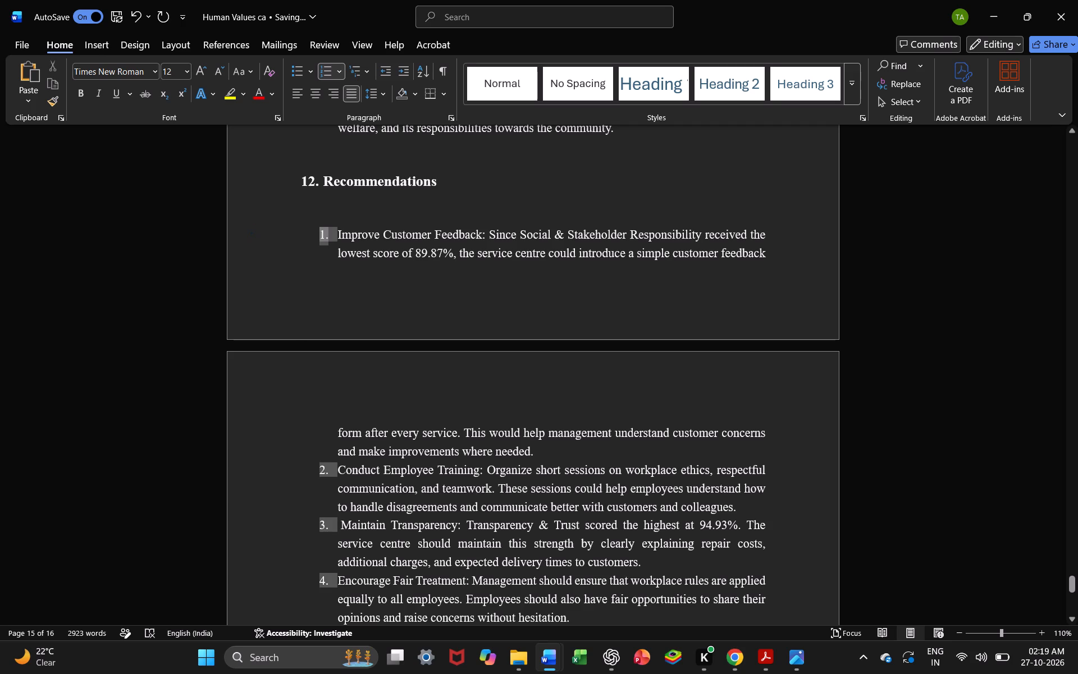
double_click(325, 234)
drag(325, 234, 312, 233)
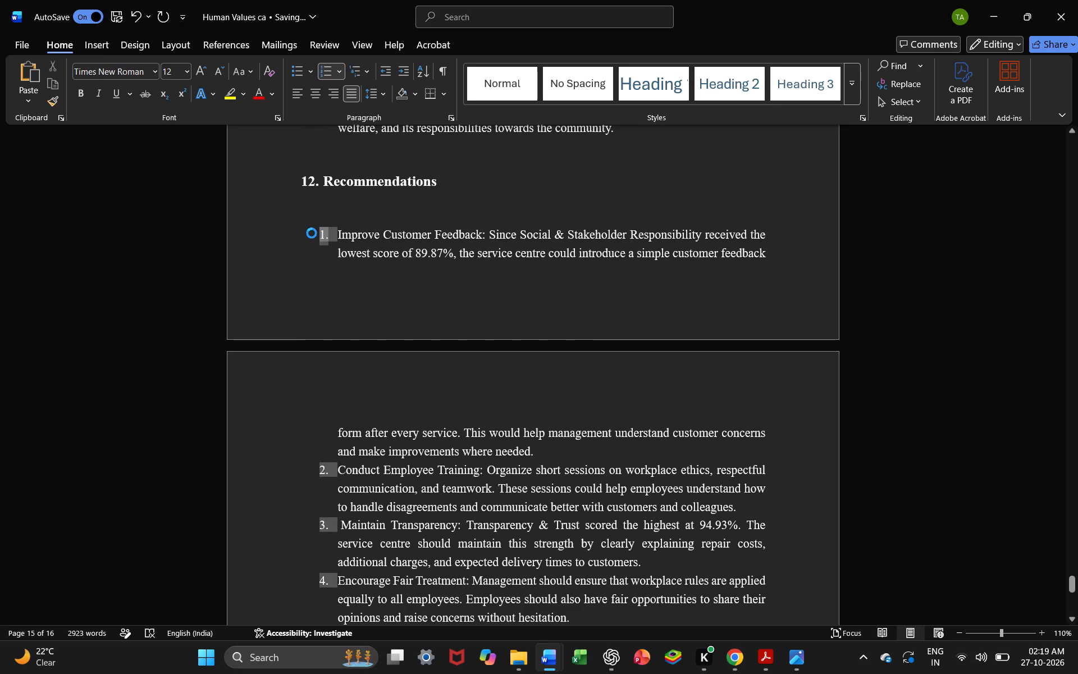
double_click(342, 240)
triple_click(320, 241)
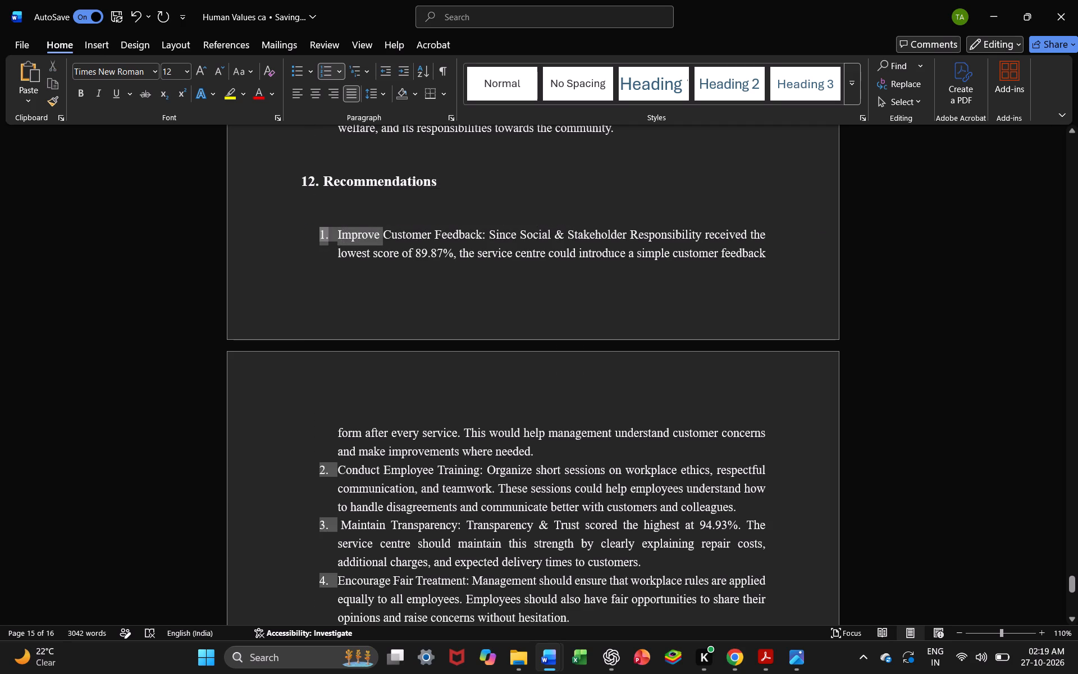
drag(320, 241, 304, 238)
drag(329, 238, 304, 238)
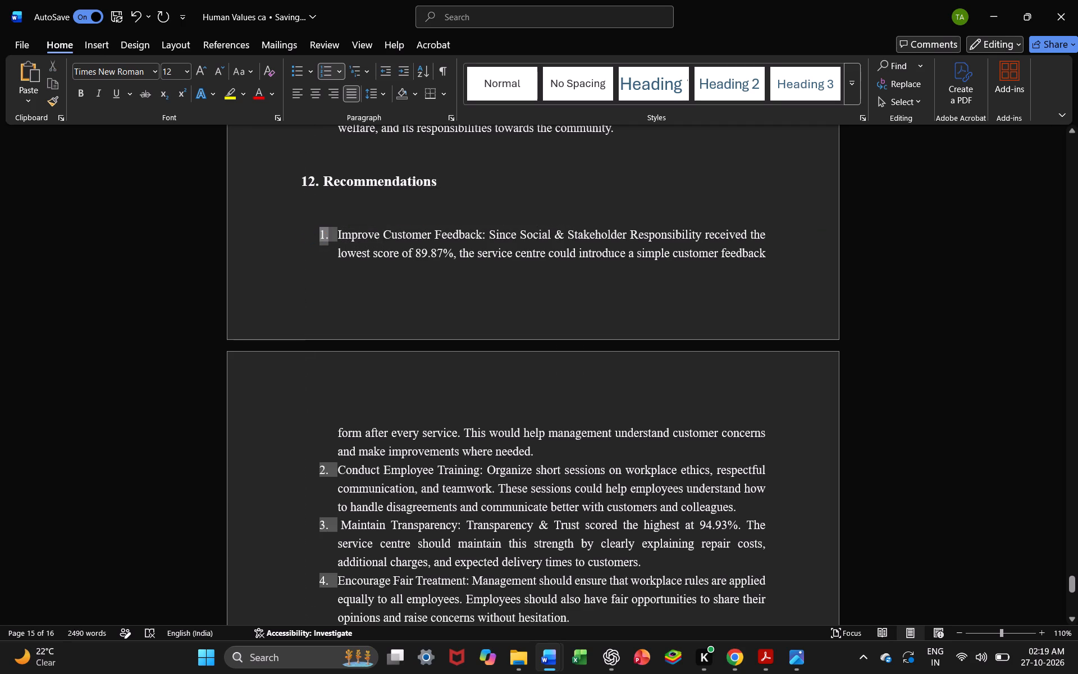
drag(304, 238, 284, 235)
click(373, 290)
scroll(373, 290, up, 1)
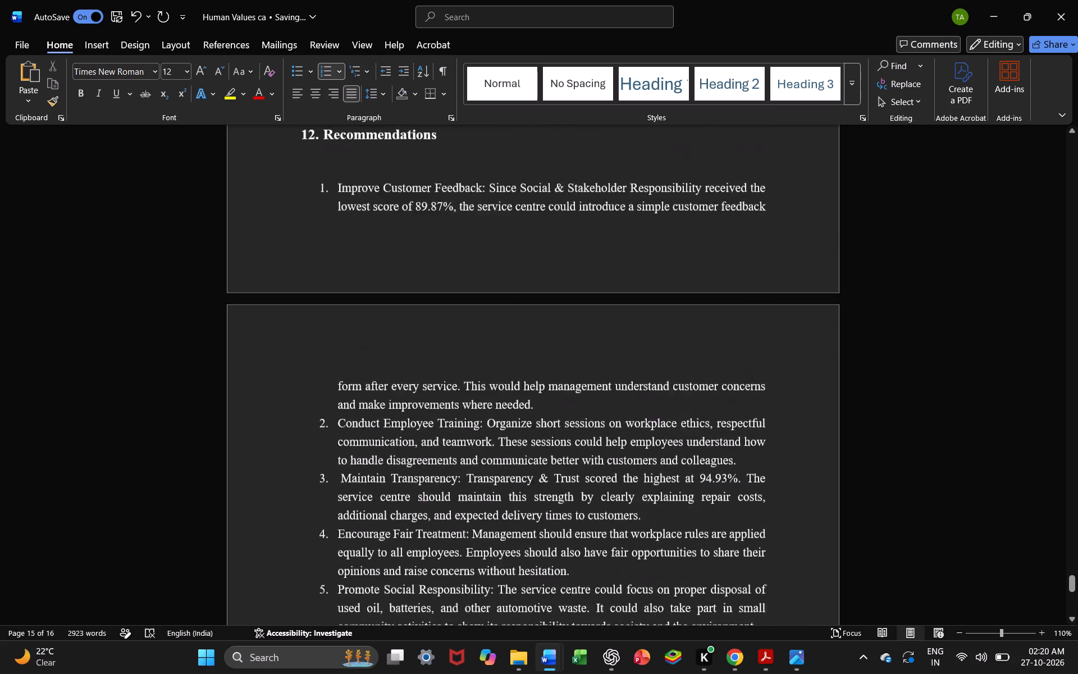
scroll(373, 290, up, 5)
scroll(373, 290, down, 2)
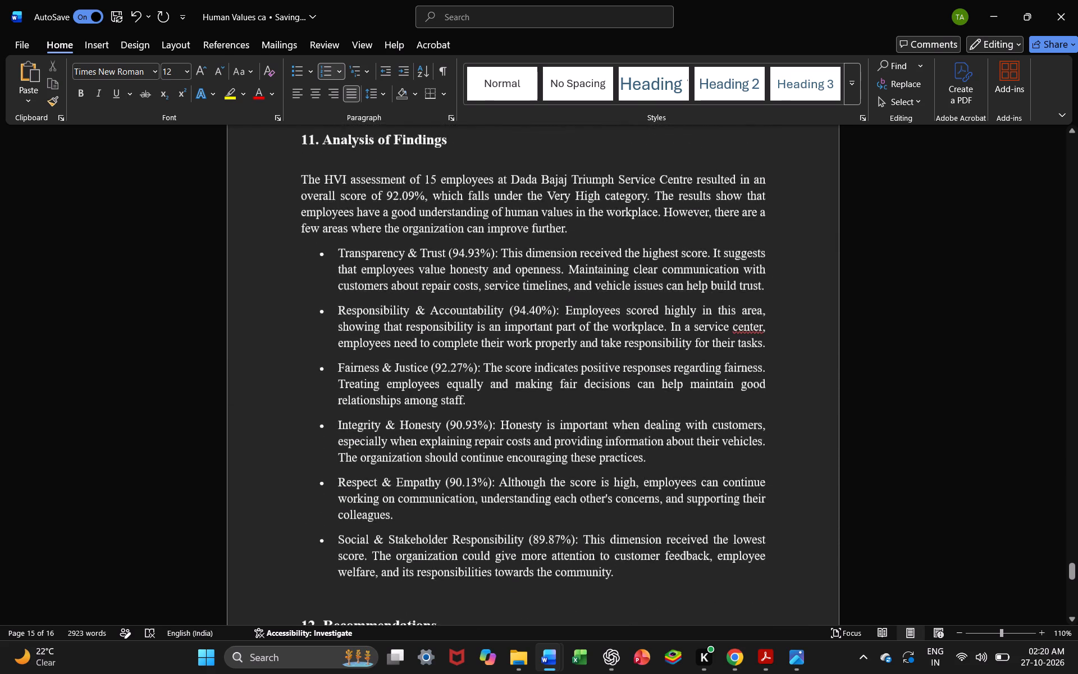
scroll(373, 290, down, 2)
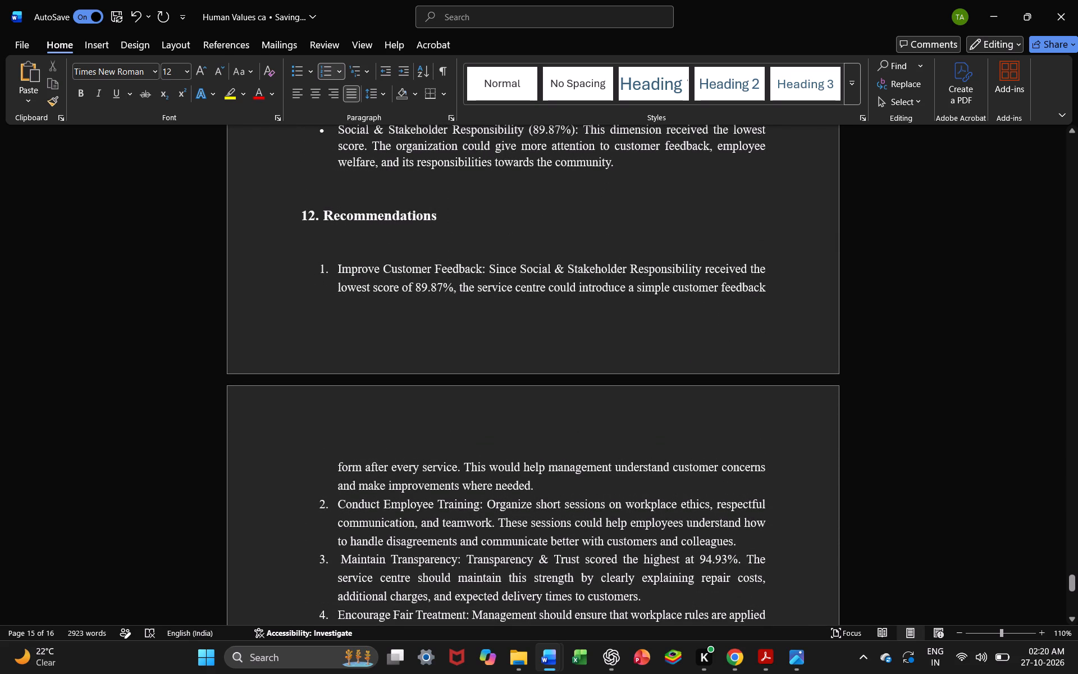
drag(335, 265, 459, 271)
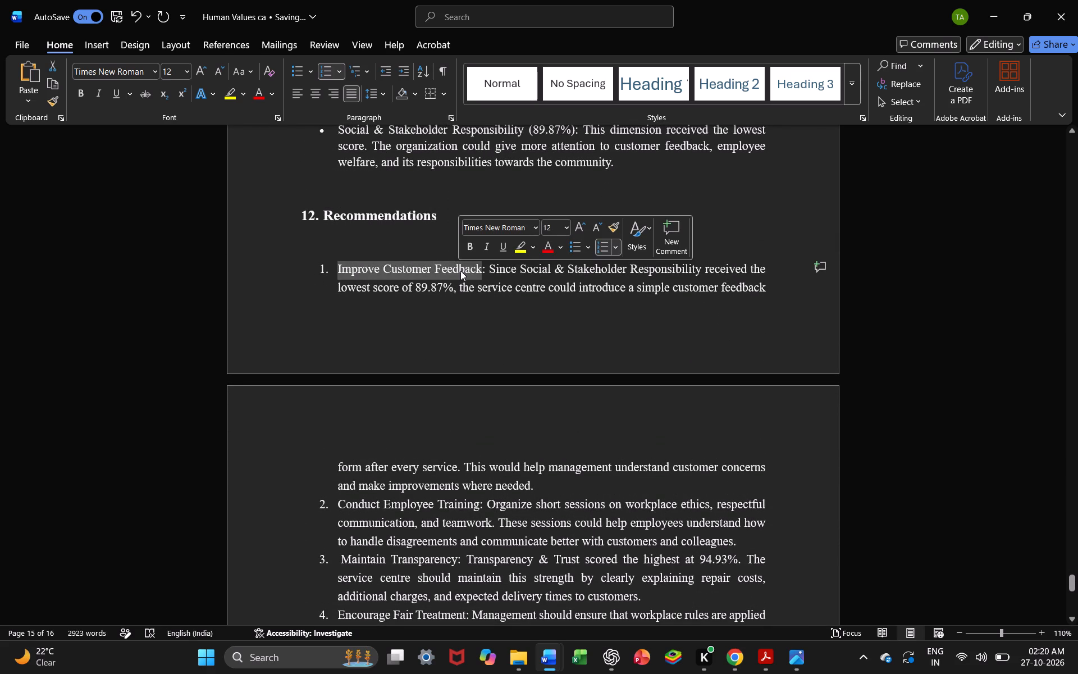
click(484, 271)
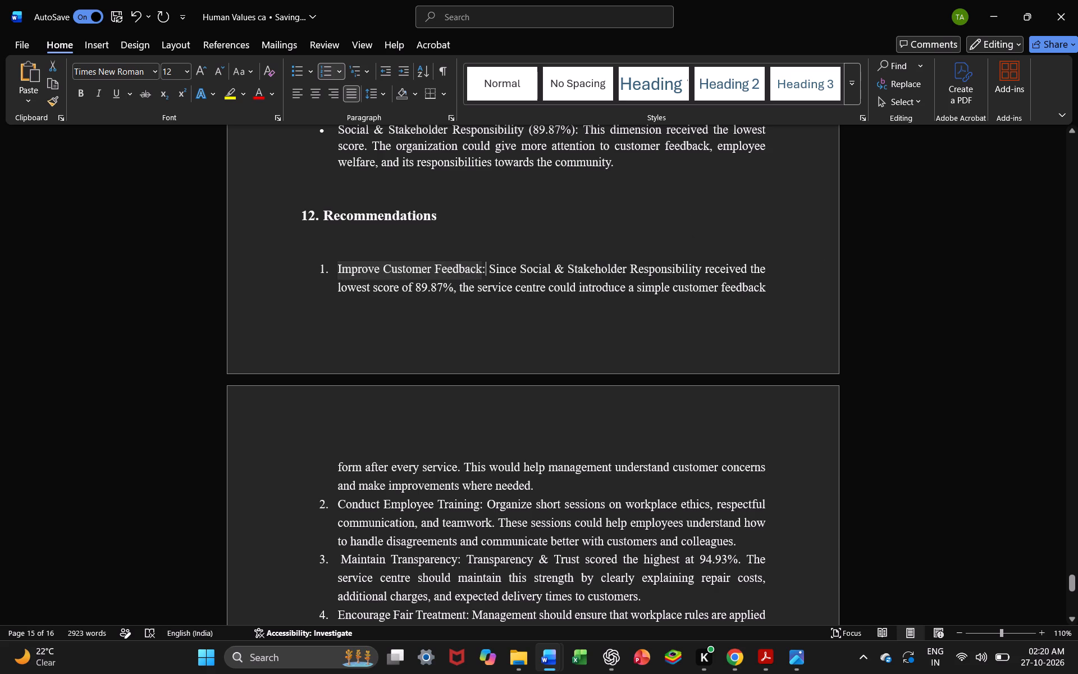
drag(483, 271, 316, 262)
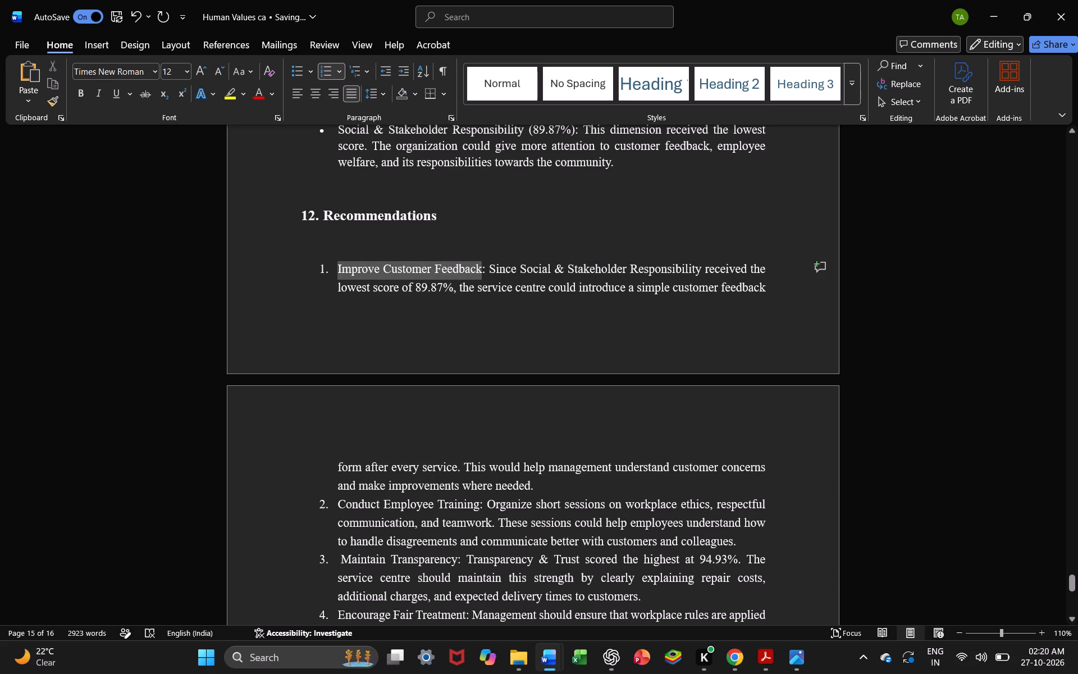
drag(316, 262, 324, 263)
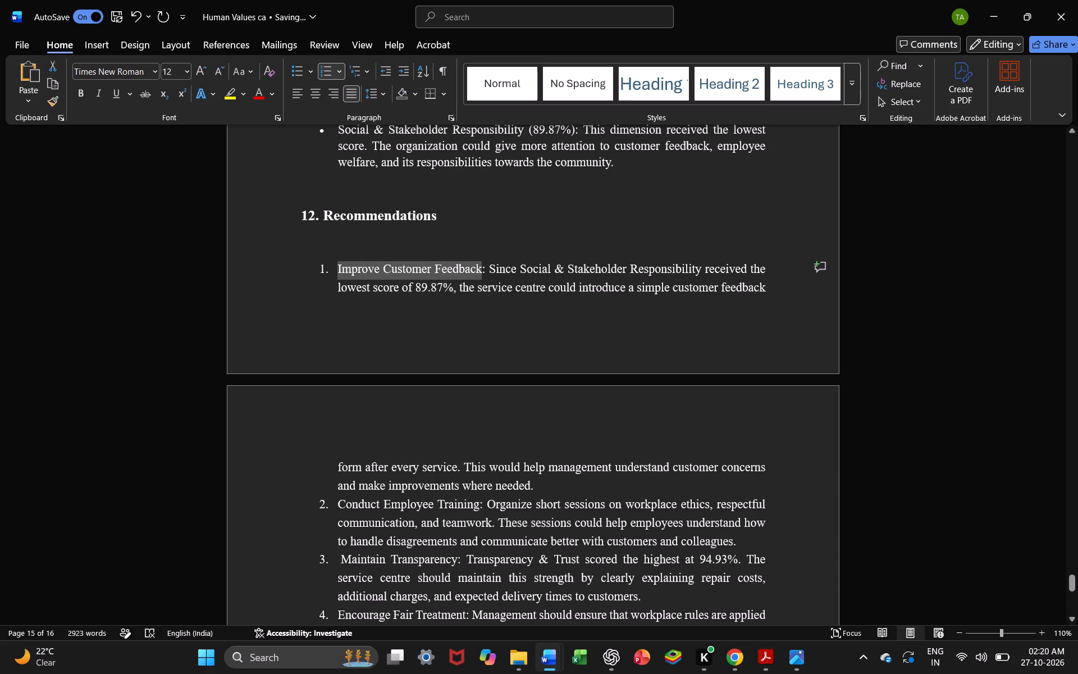
Delete the blank line between the "12. Recommendations" heading and the first recommendation.
click(316, 258)
click(316, 258)
key(BackSpace)
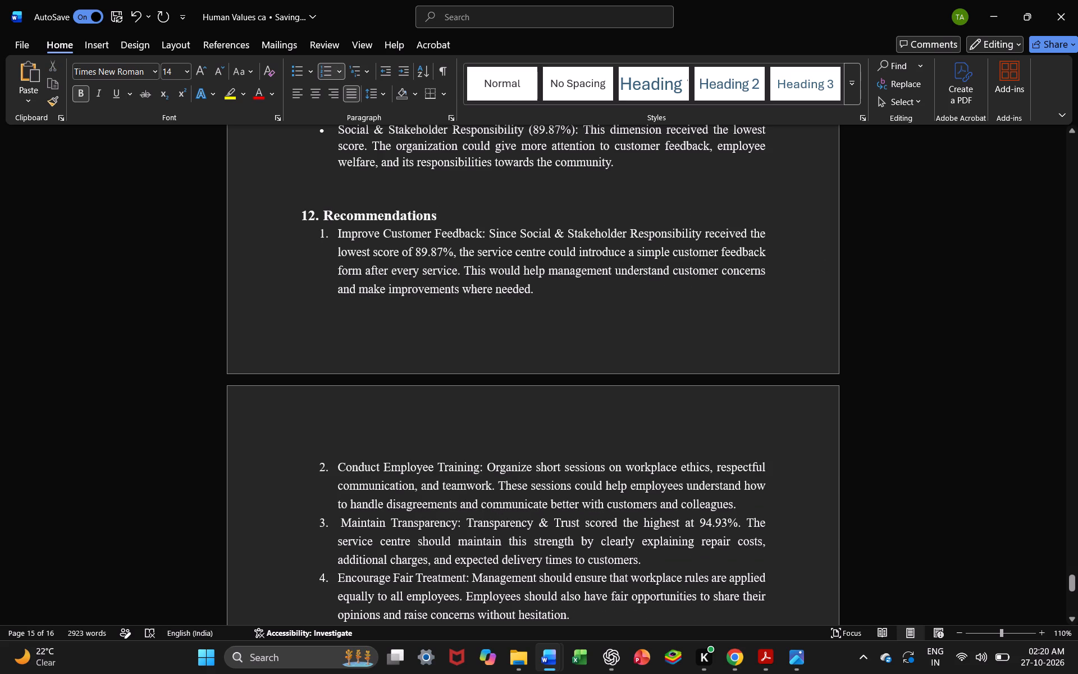
Set the line spacing of the "12. Recommendations" heading and the blank line above it to 2.0.
drag(438, 213, 291, 206)
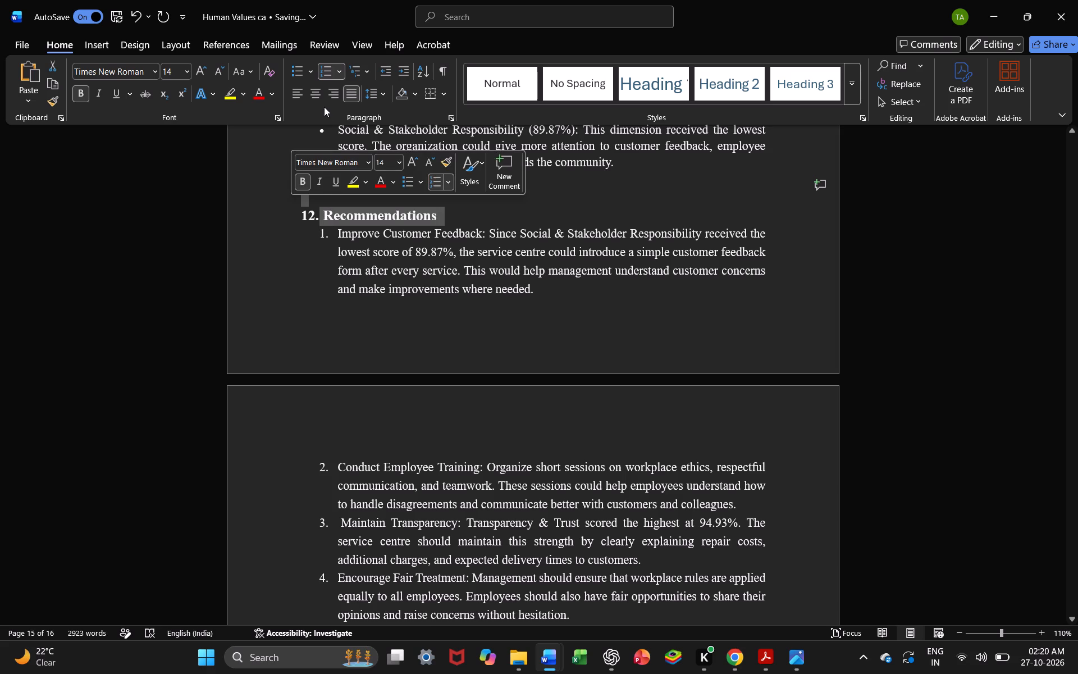
click(380, 90)
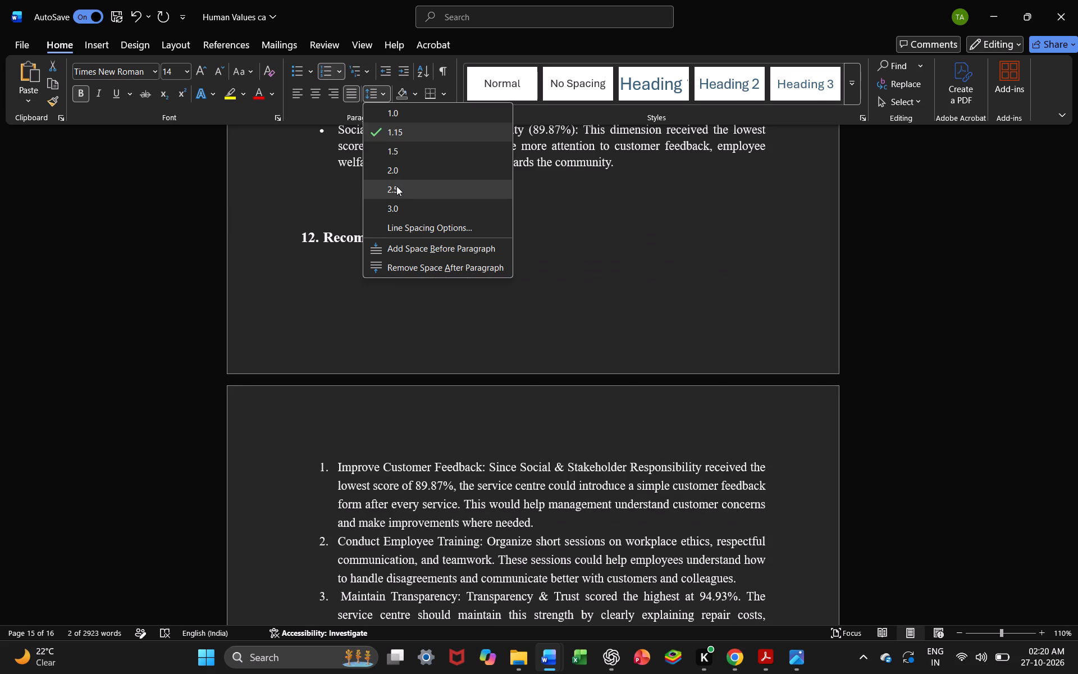
click(399, 171)
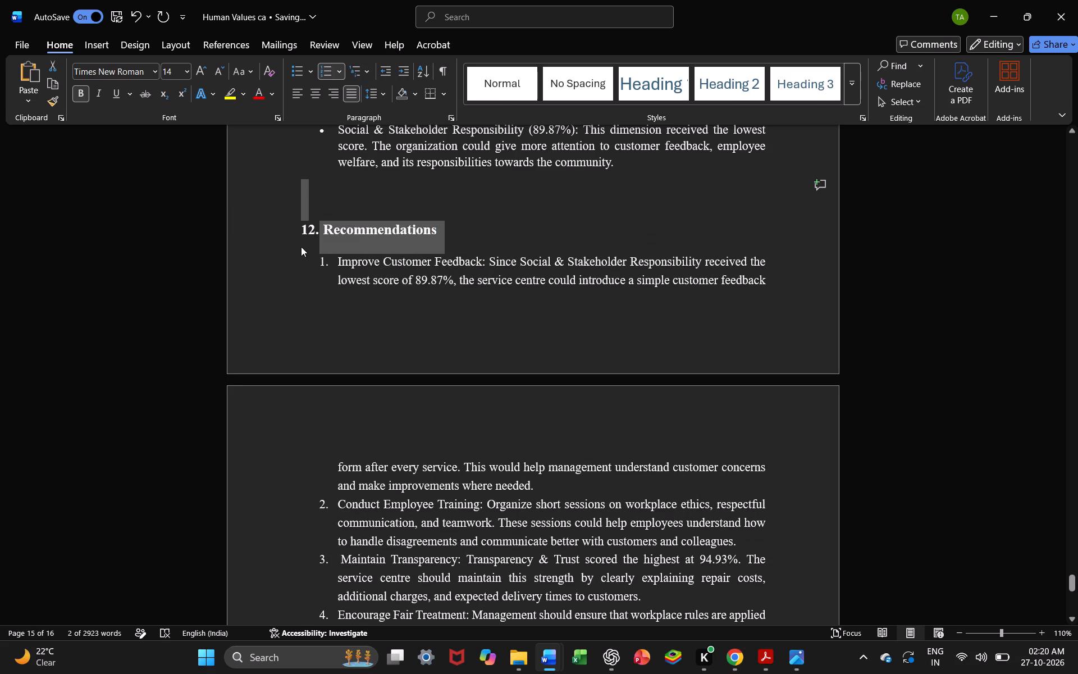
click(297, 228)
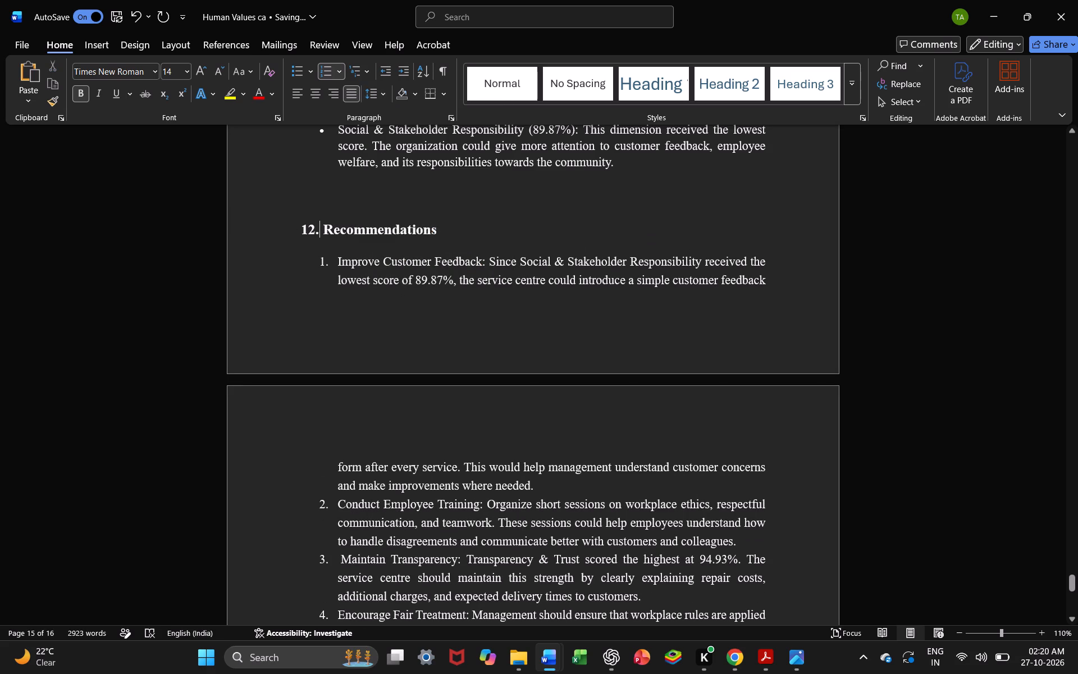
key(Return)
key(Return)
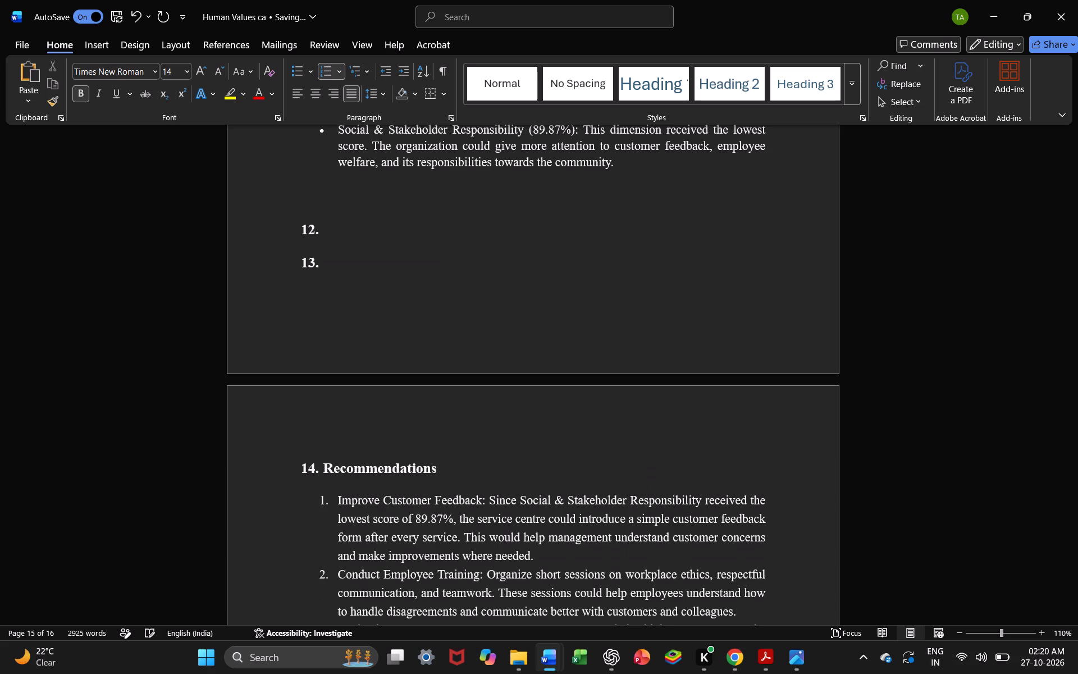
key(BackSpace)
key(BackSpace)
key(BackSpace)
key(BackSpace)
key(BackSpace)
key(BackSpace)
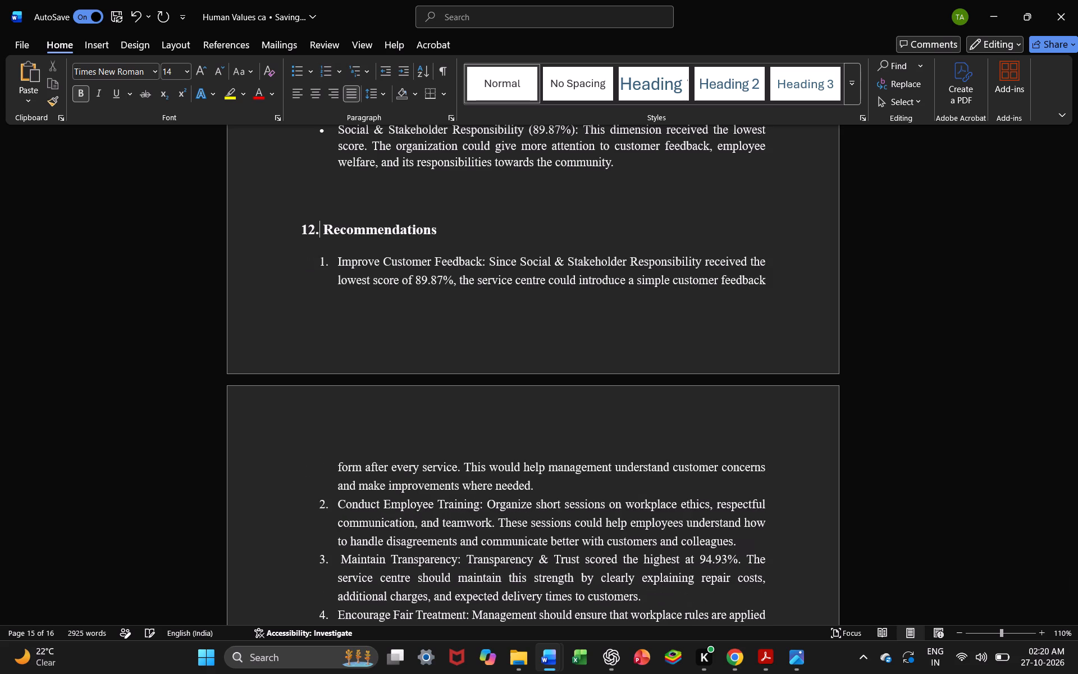
Push the "Recommendations" heading onto the next page with blank lines above it and re-enter its number as "12.".
key(BackSpace)
key(BackSpace)
key(Return)
key(Return)
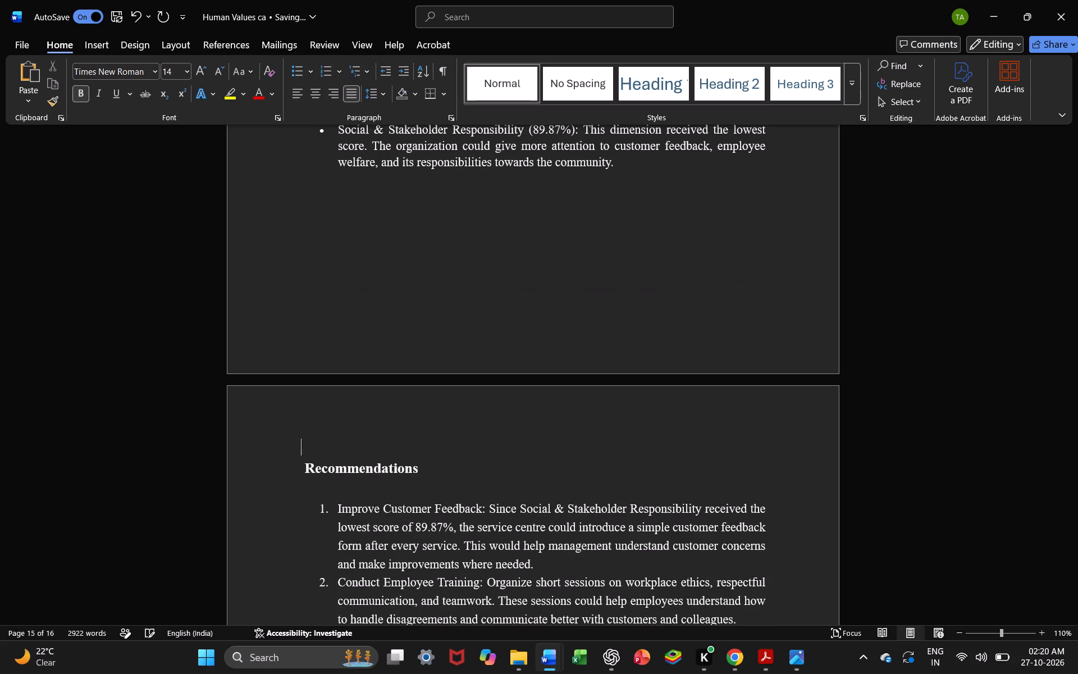
text(12.)
key(space)
key(space)
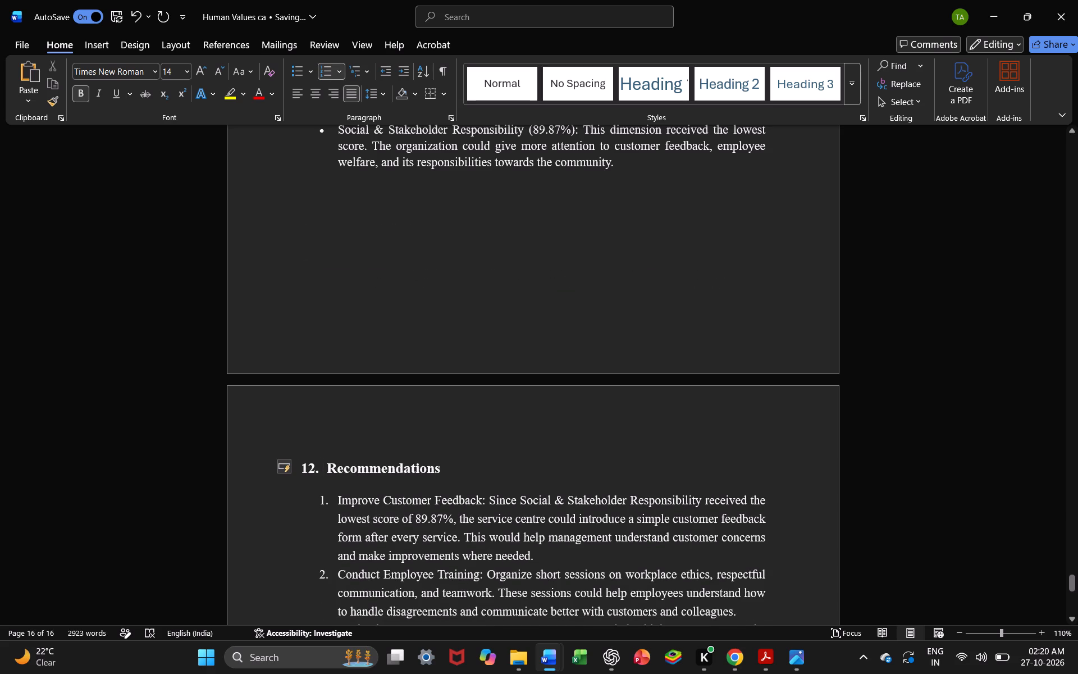
Apply 2.0 line spacing to the "12. Recommendations" heading.
click(464, 474)
drag(451, 471, 309, 461)
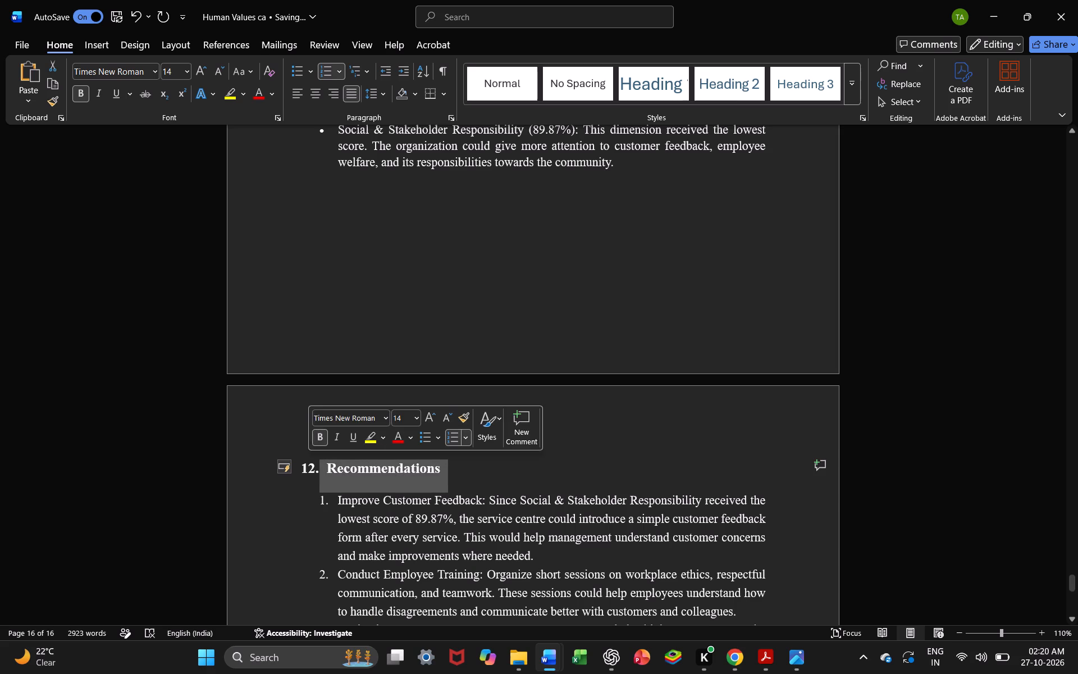
click(381, 99)
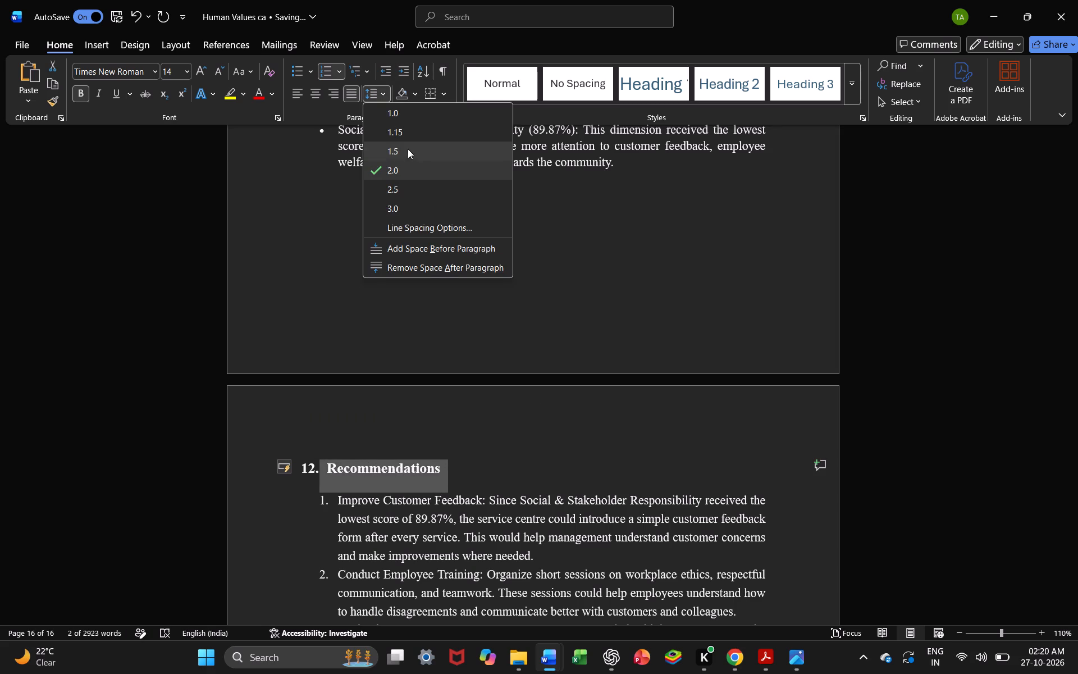
click(409, 172)
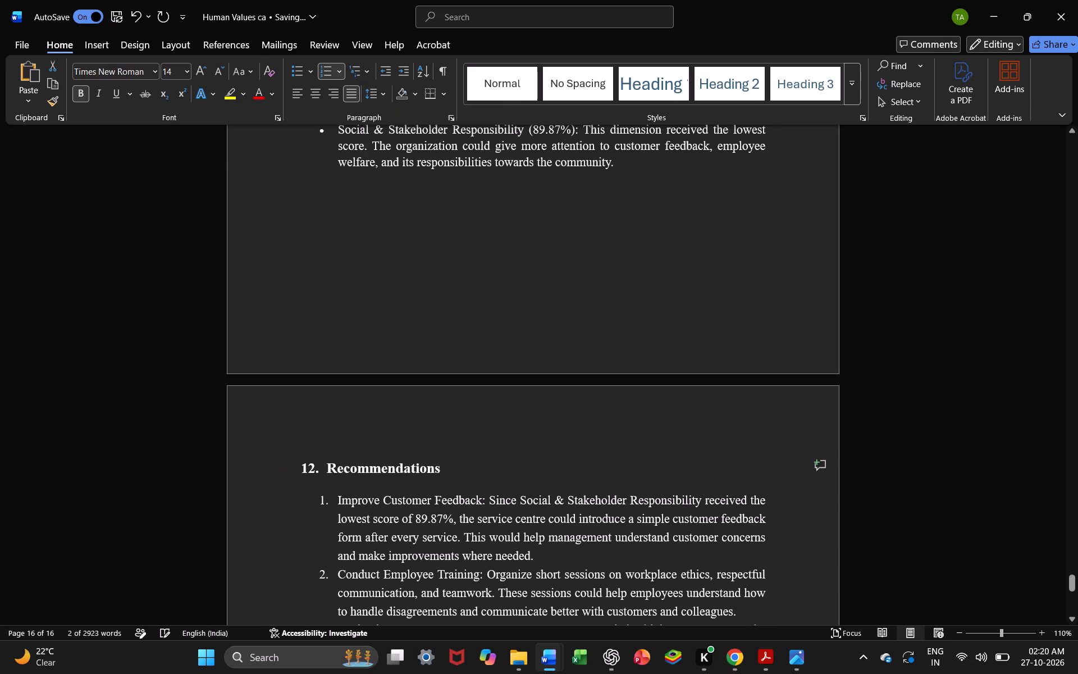
click(460, 471)
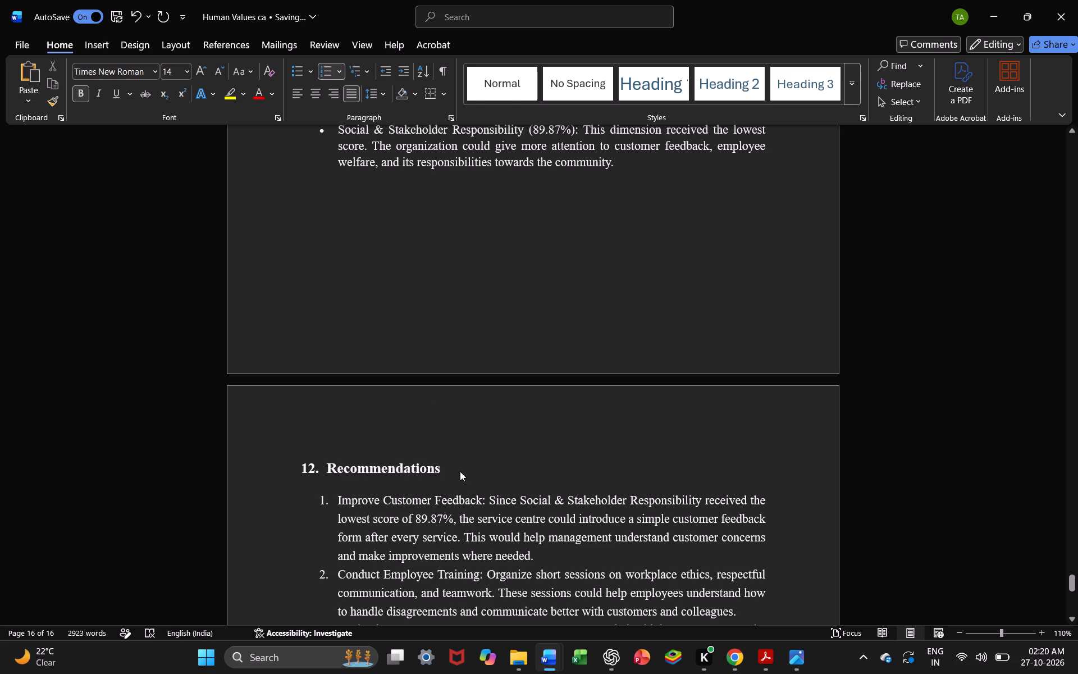
Apply a multiple line spacing of 1.3 to all seven numbered recommendations.
scroll(460, 471, down, 5)
scroll(460, 471, up, 1)
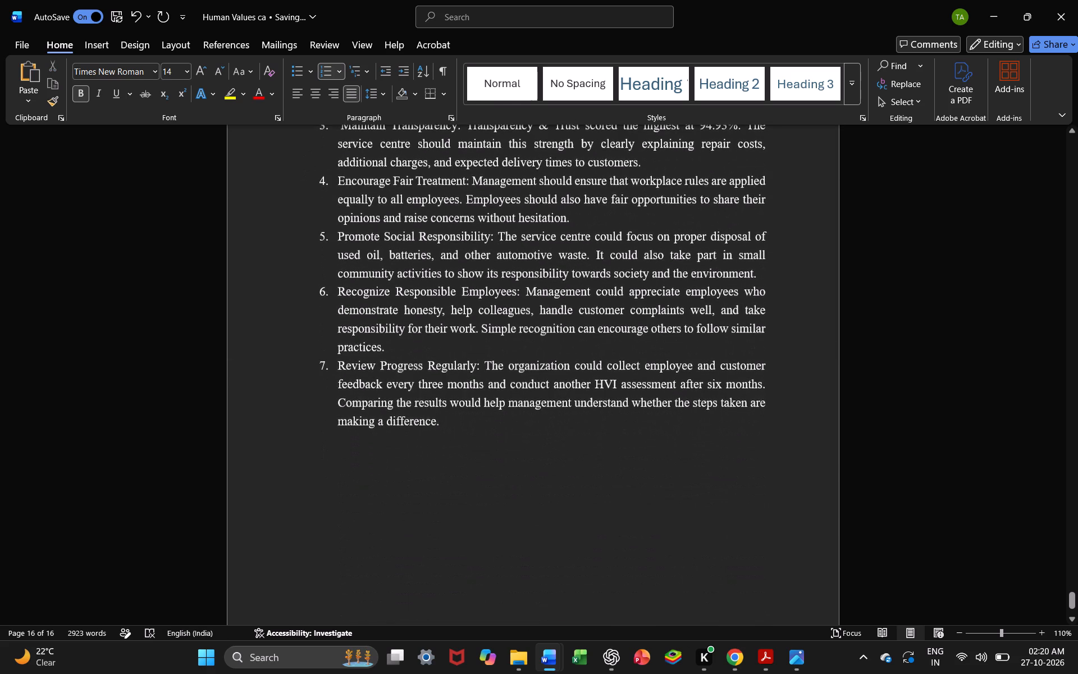
scroll(460, 471, up, 3)
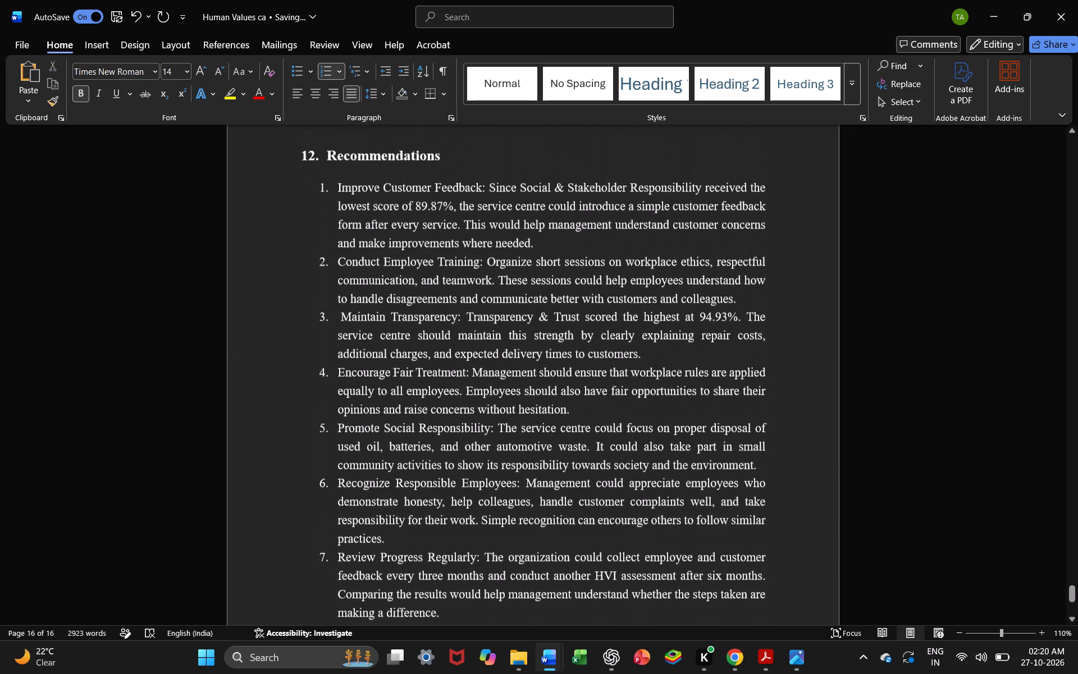
drag(335, 186, 429, 607)
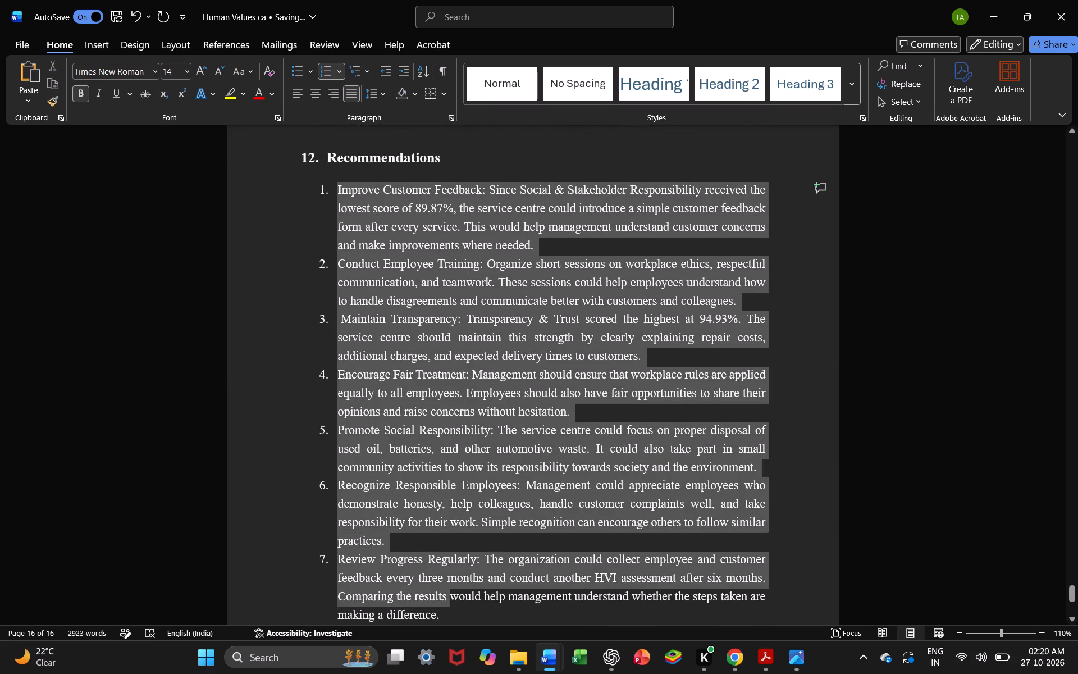
drag(429, 607, 447, 556)
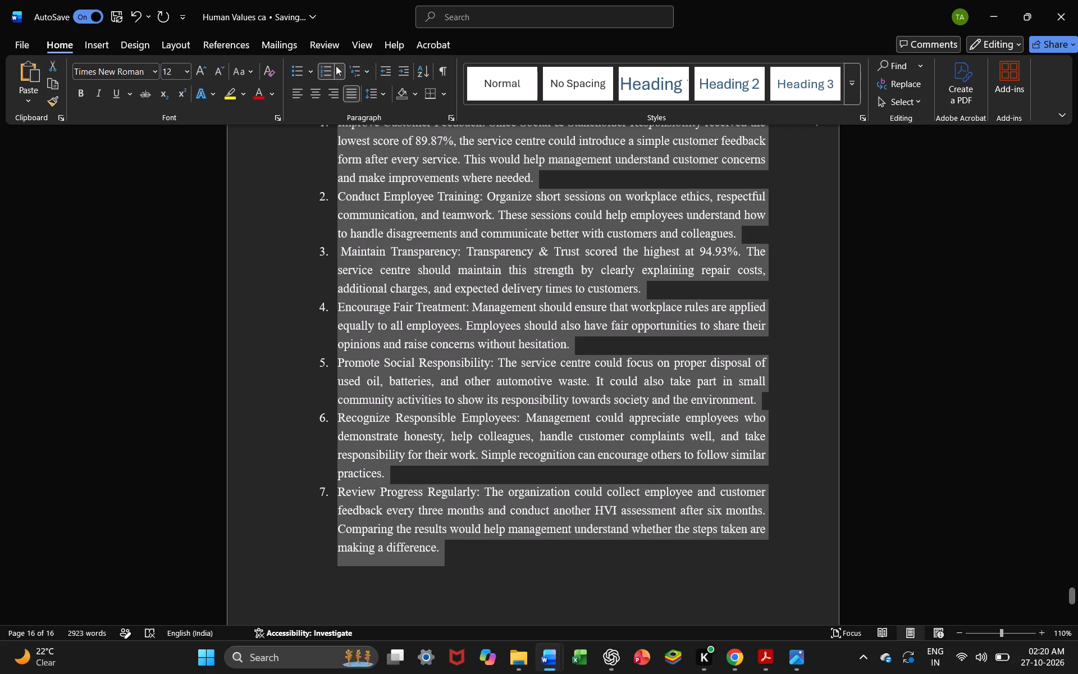
click(376, 93)
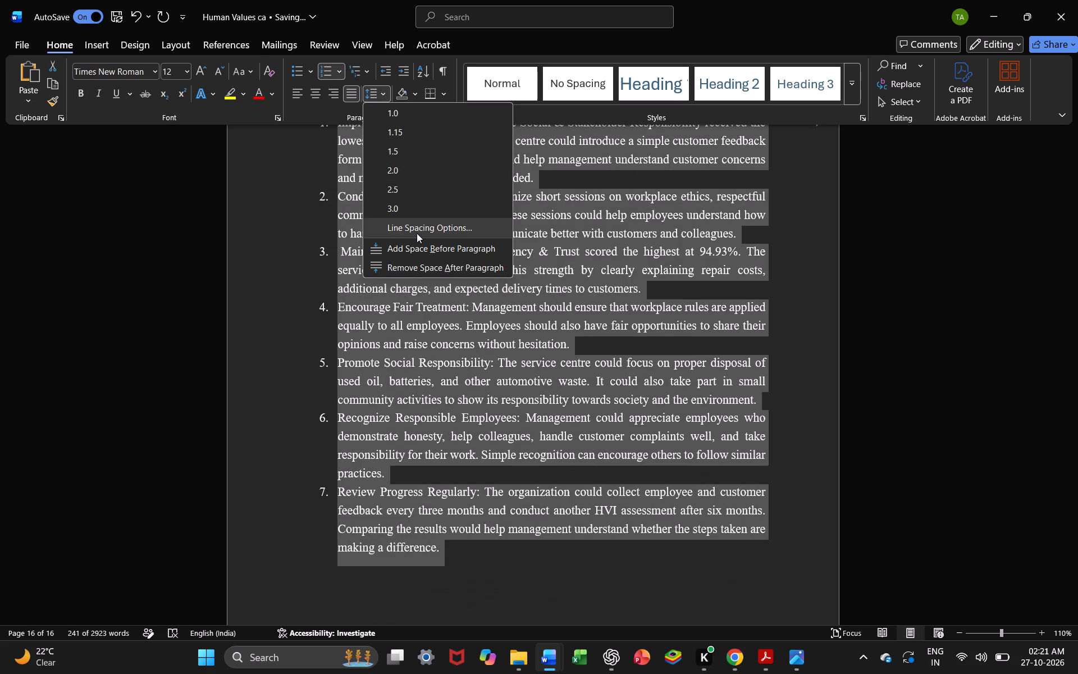
click(417, 233)
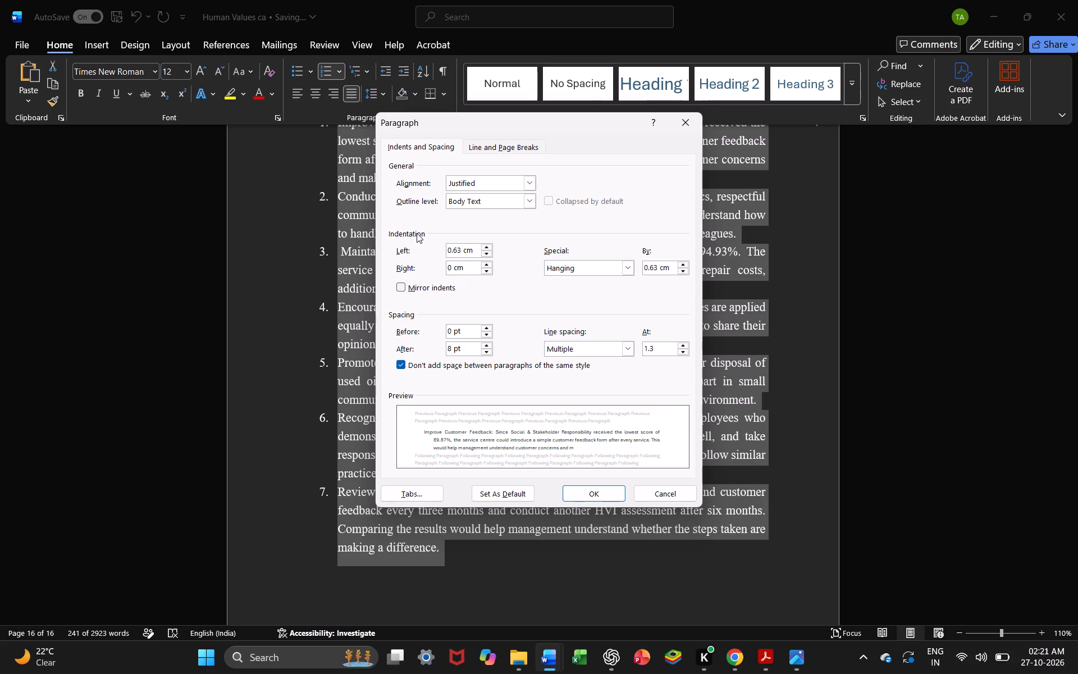
click(593, 486)
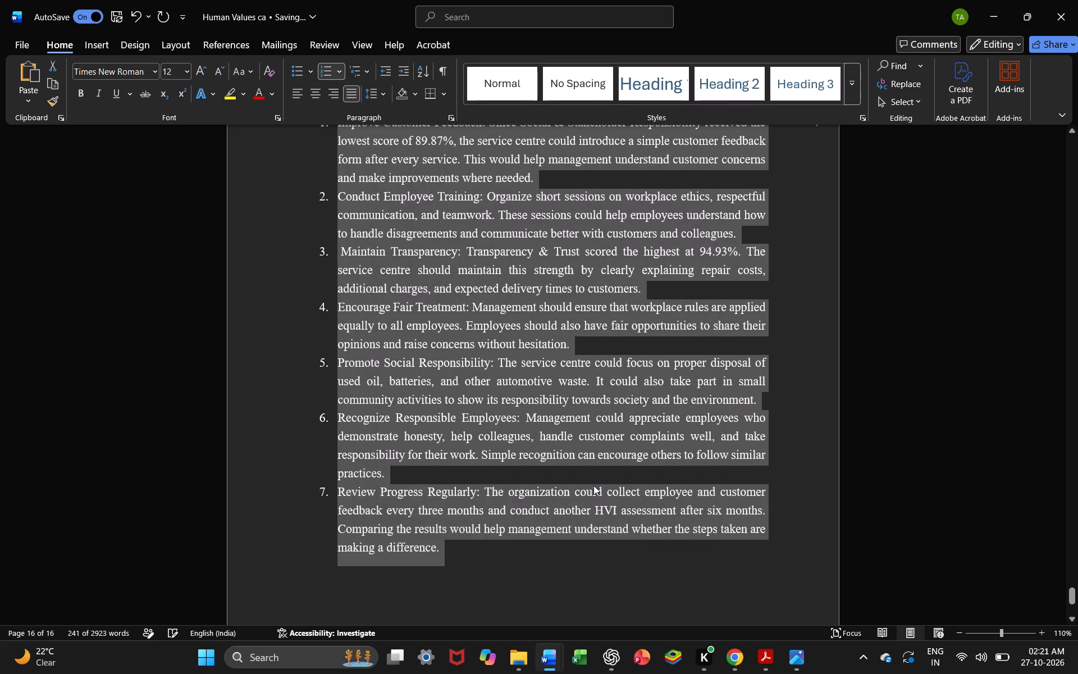
scroll(598, 324, up, 1)
click(840, 320)
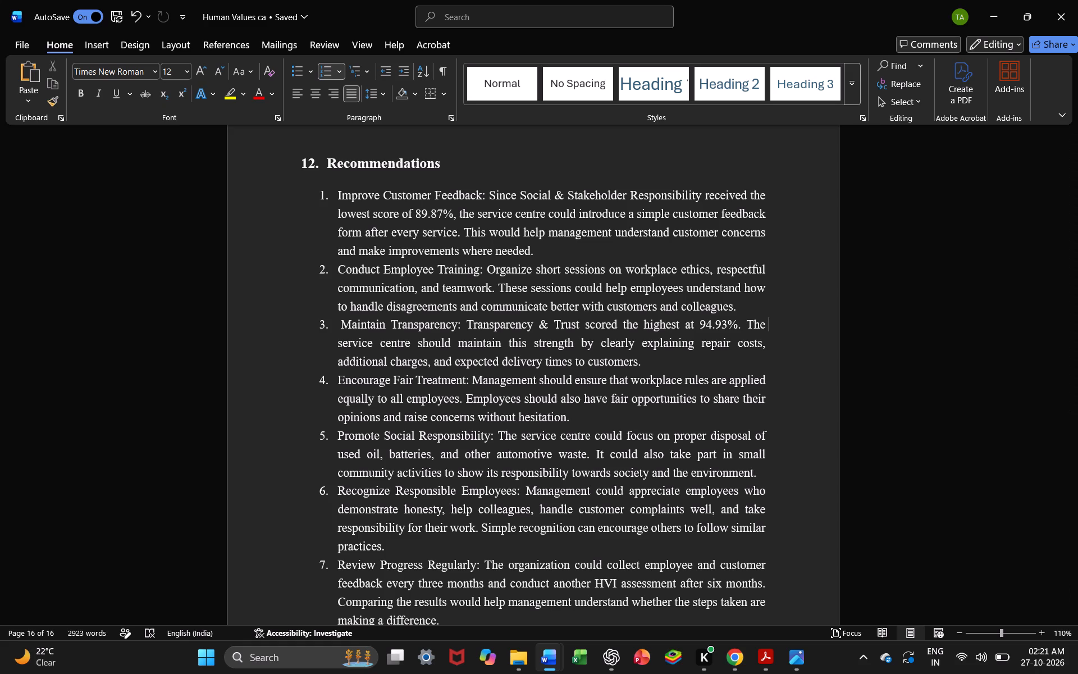
Underline the titles "Improve Customer Feedback" and "Conduct Employee Training" in the first two recommendations.
drag(338, 197, 458, 183)
drag(458, 183, 479, 193)
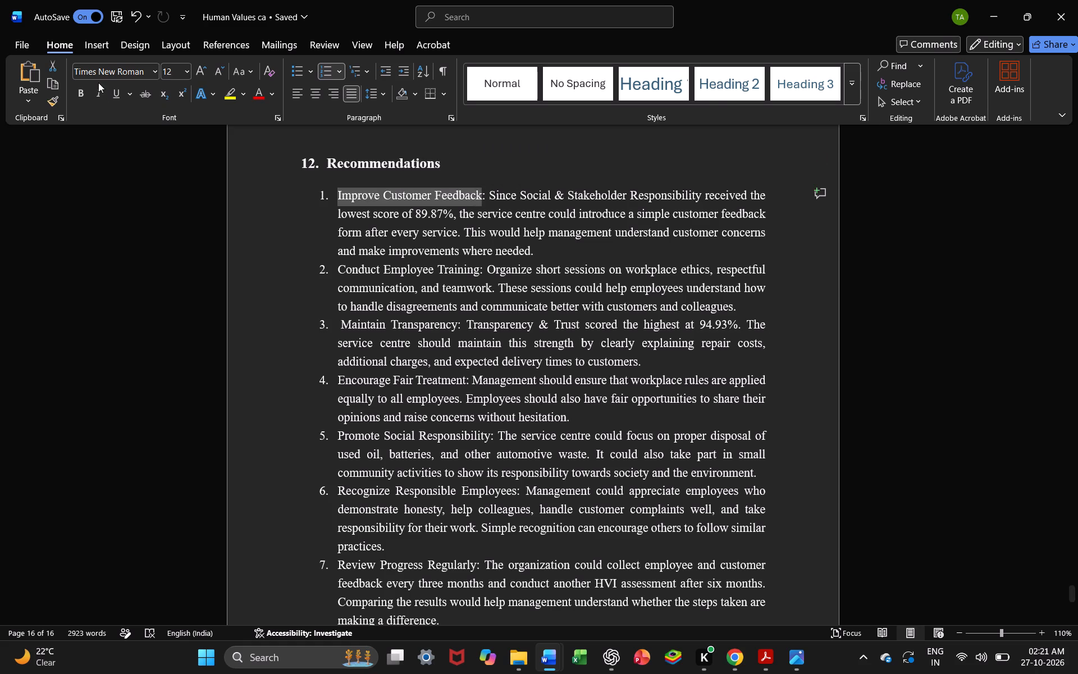
click(118, 92)
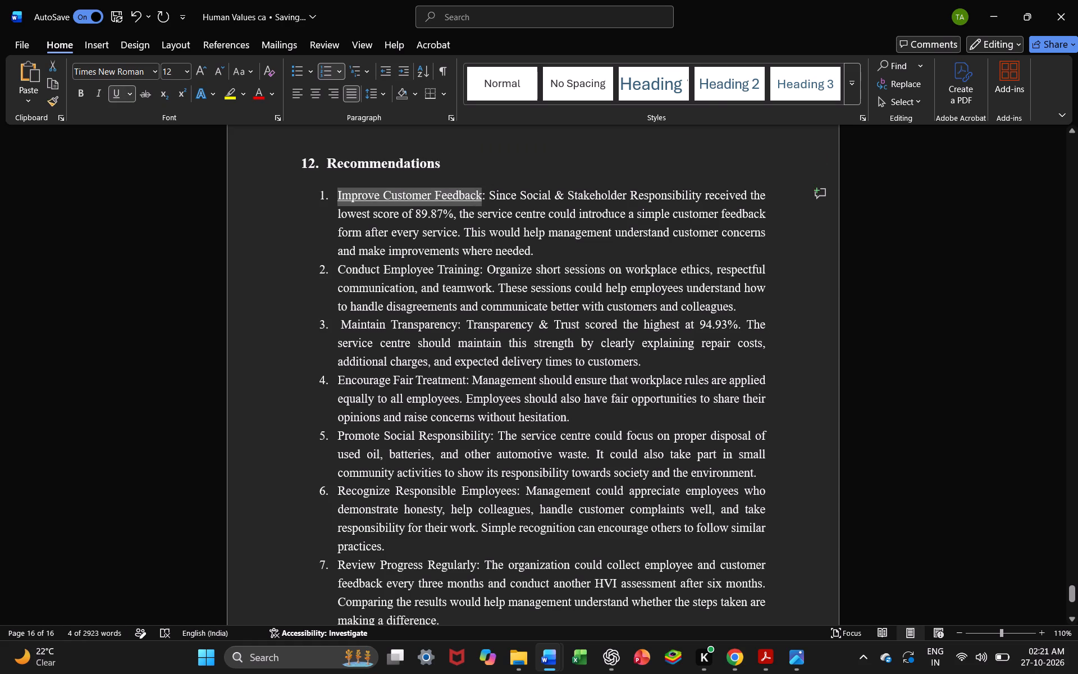
click(343, 267)
drag(340, 267, 412, 266)
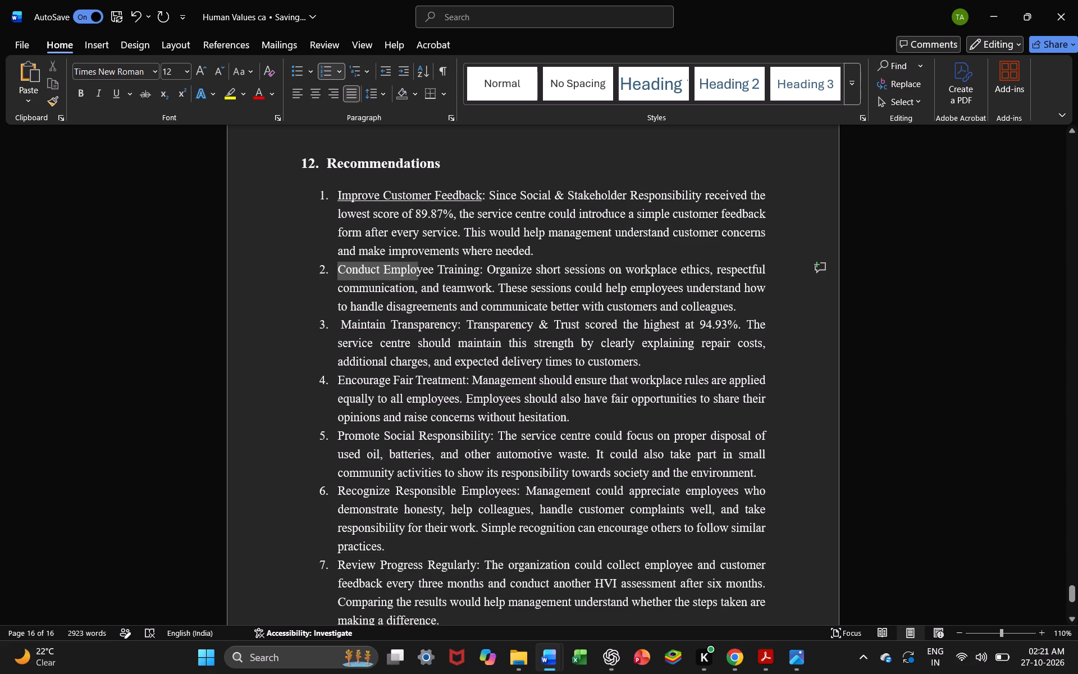
drag(412, 266, 466, 266)
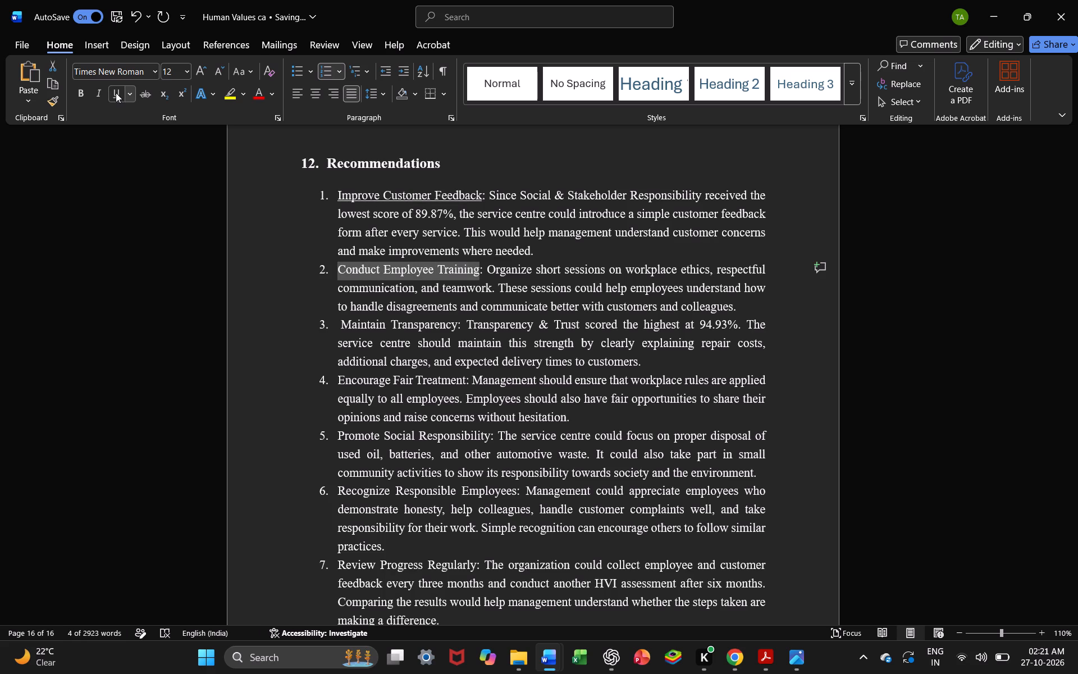
click(116, 93)
Delete the extra space before "Maintain Transparency" at the start of the third recommendation.
drag(340, 320, 348, 324)
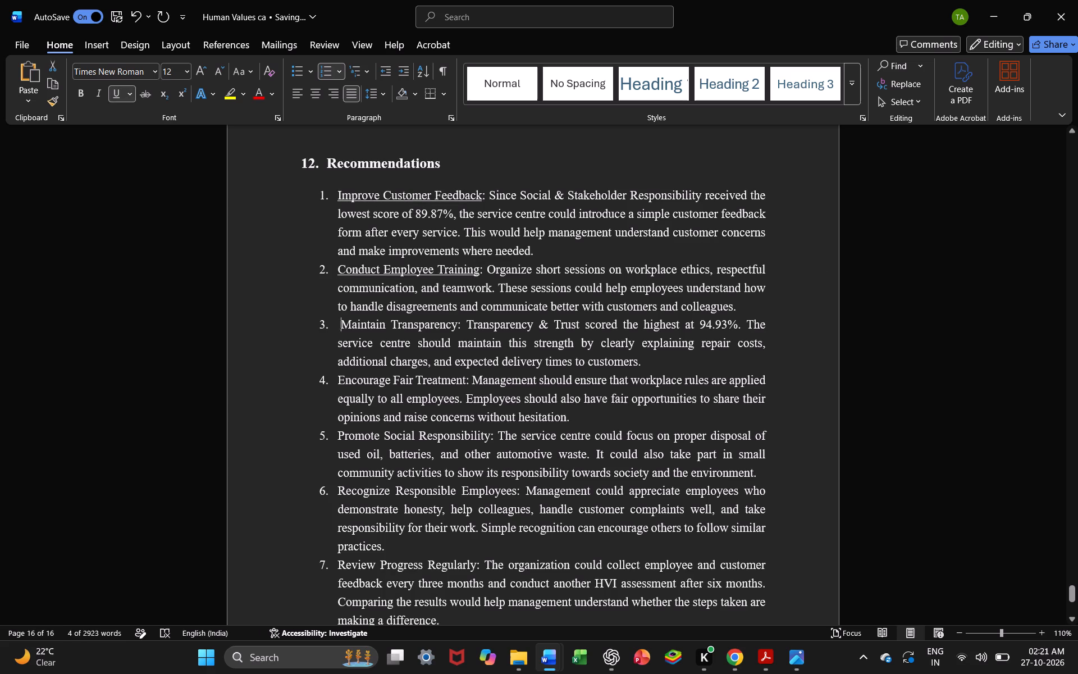
drag(348, 324, 354, 325)
click(334, 318)
click(336, 321)
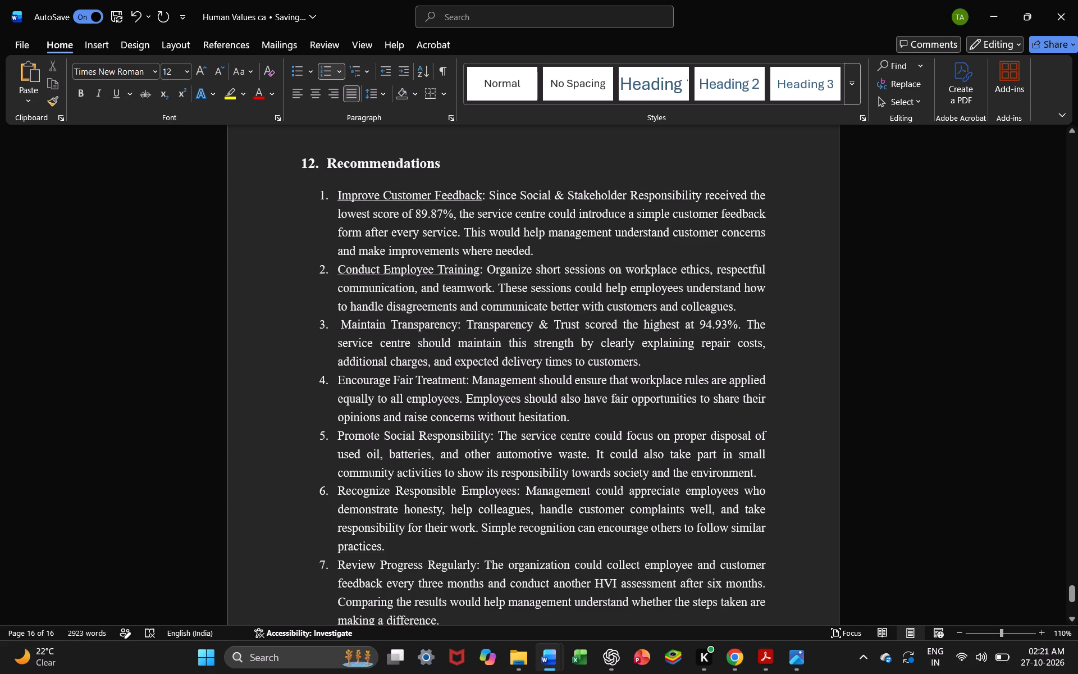
click(341, 325)
key(BackSpace)
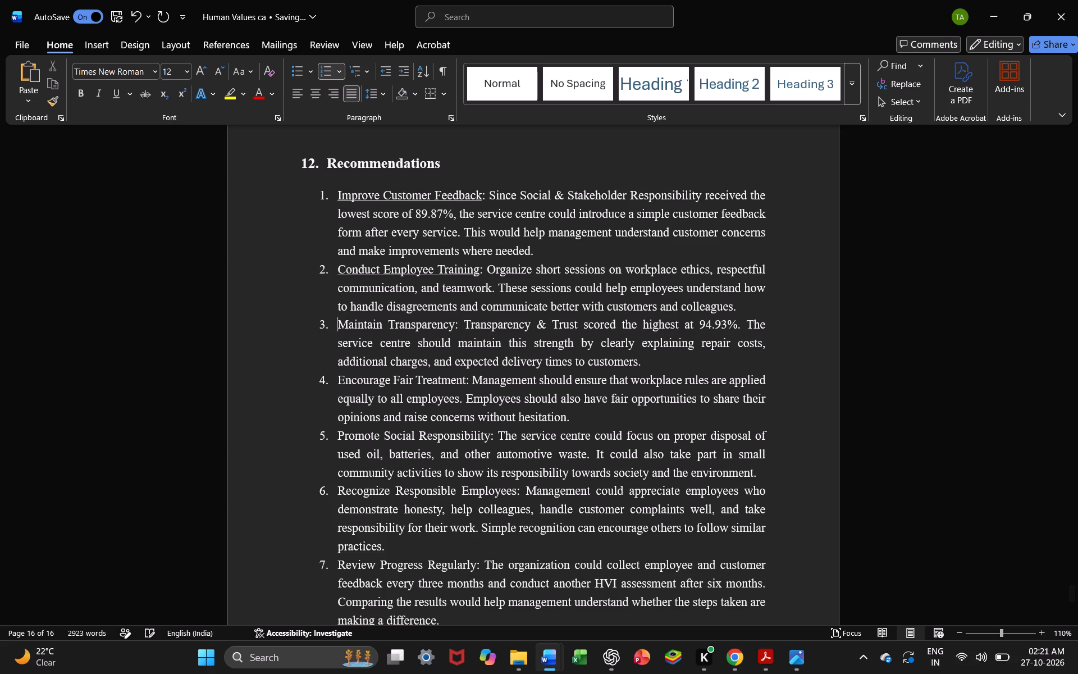
Underline the titles of recommendations 3 to 7, from "Maintain Transparency" through "Review Progress Regularly", leaving out the colons.
drag(337, 324, 438, 323)
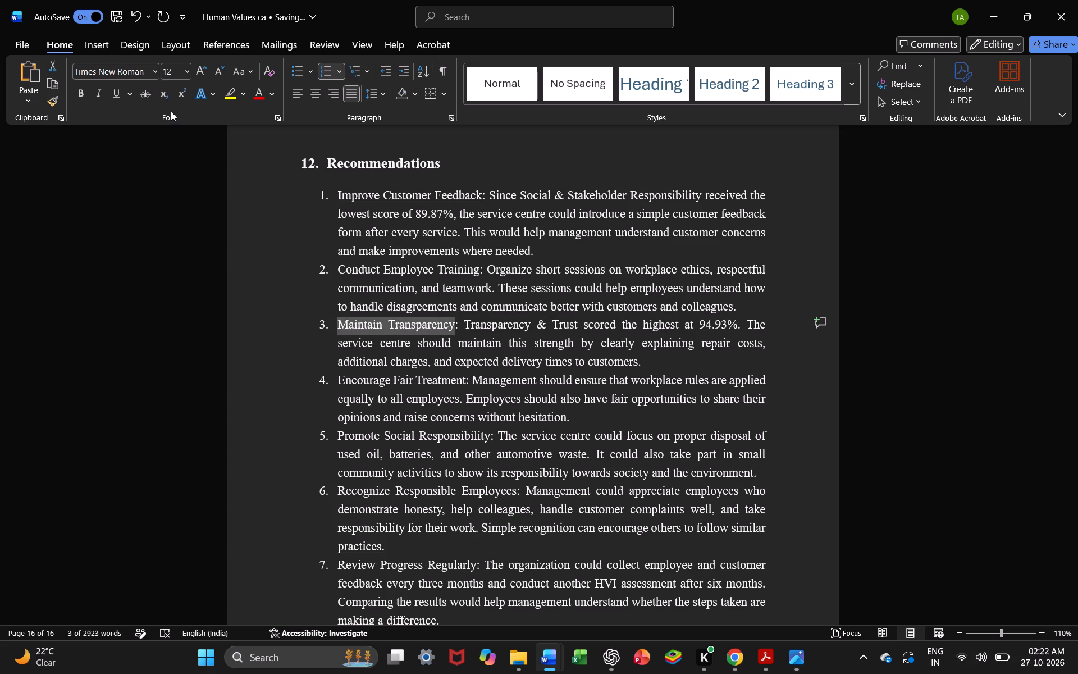
click(115, 96)
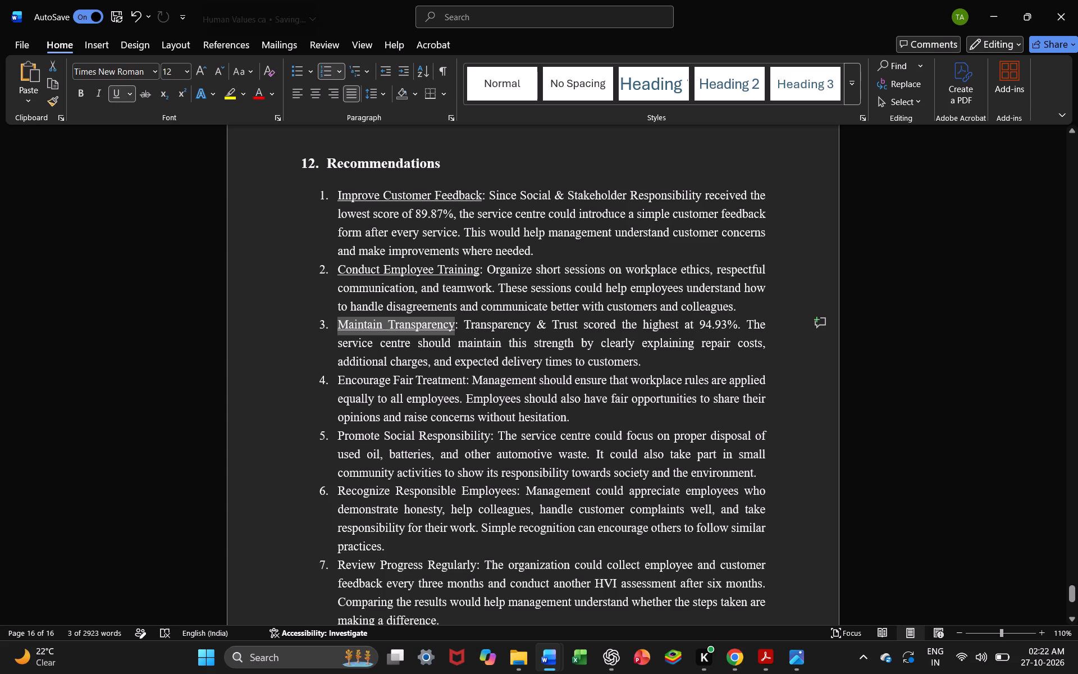
drag(337, 382, 453, 379)
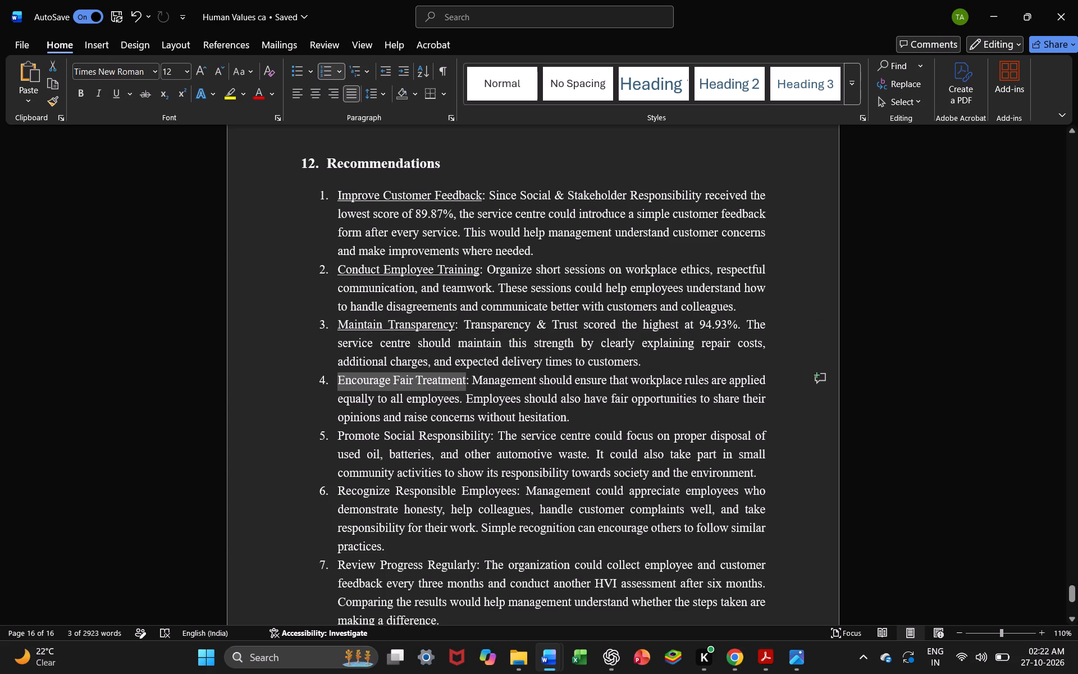
click(115, 94)
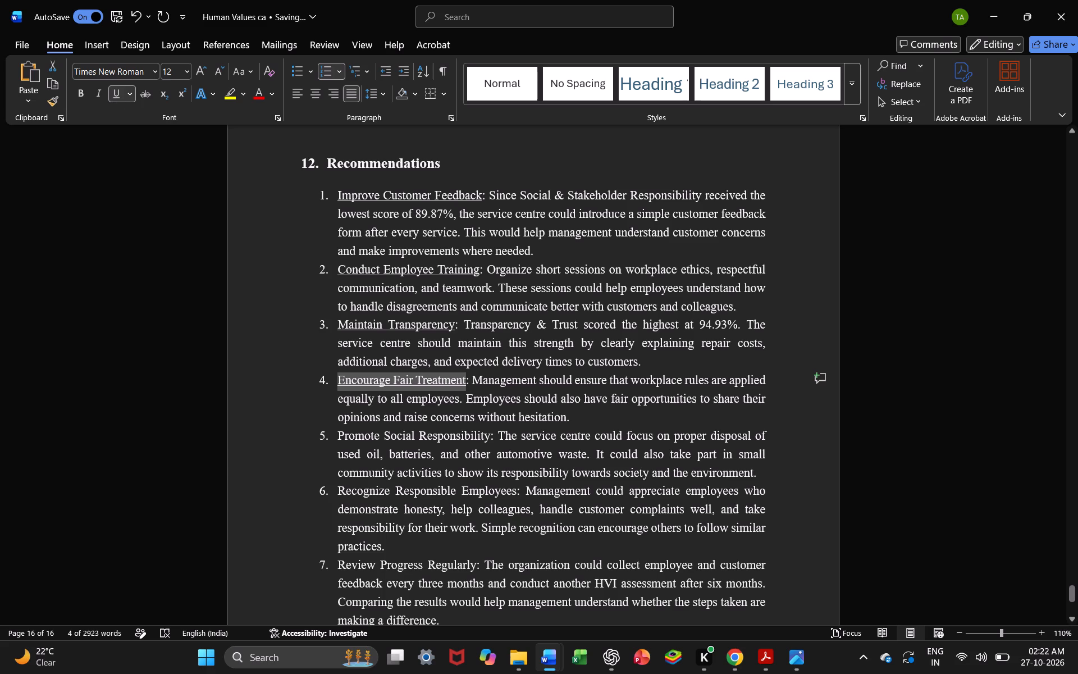
drag(339, 433, 473, 443)
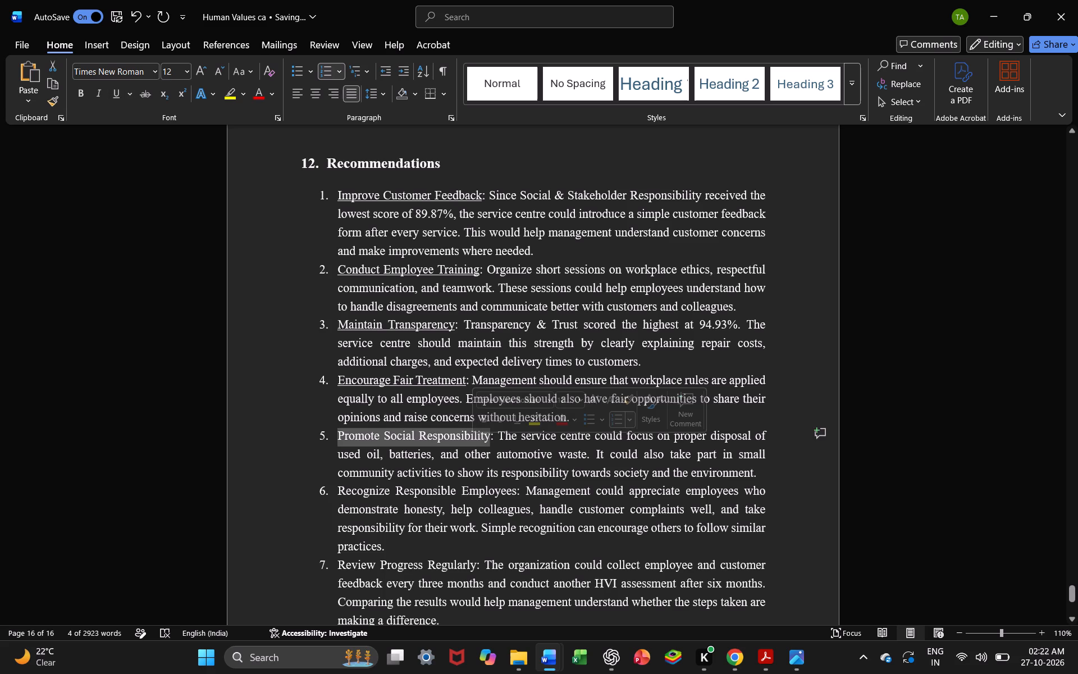
click(118, 95)
scroll(382, 375, down, 1)
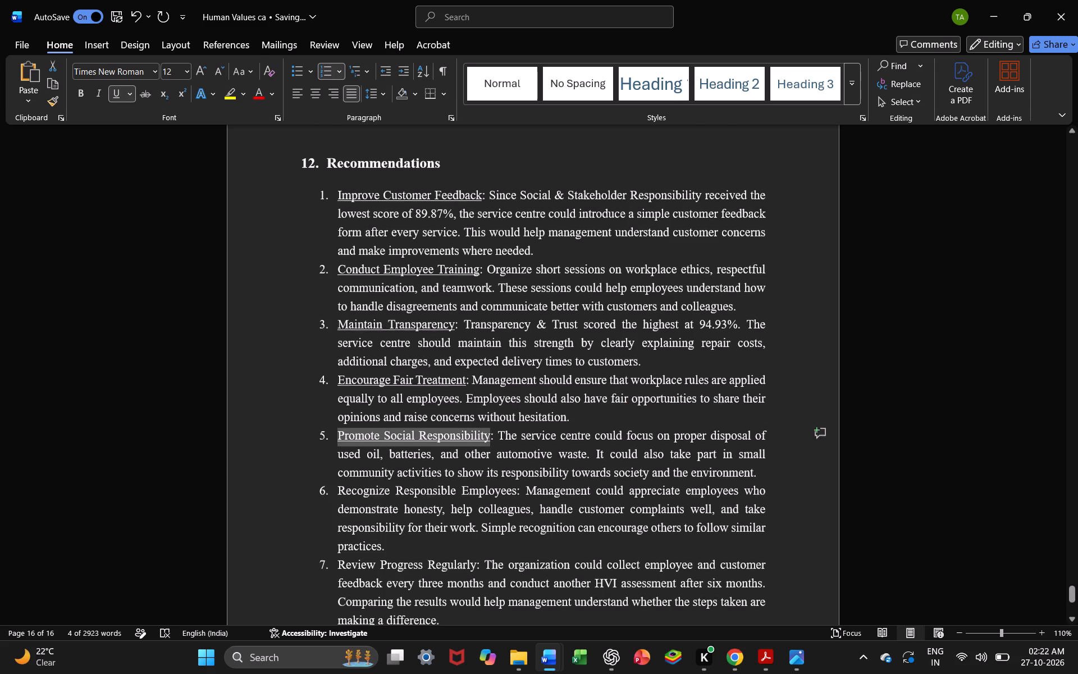
scroll(382, 375, down, 1)
drag(340, 394, 383, 394)
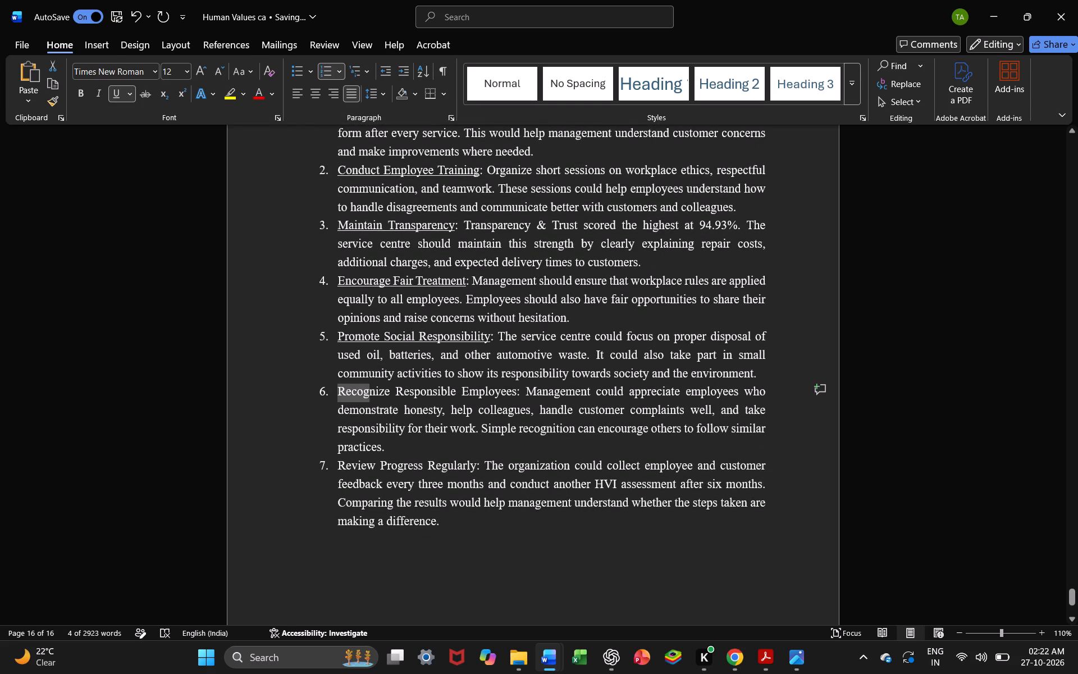
drag(383, 394, 491, 394)
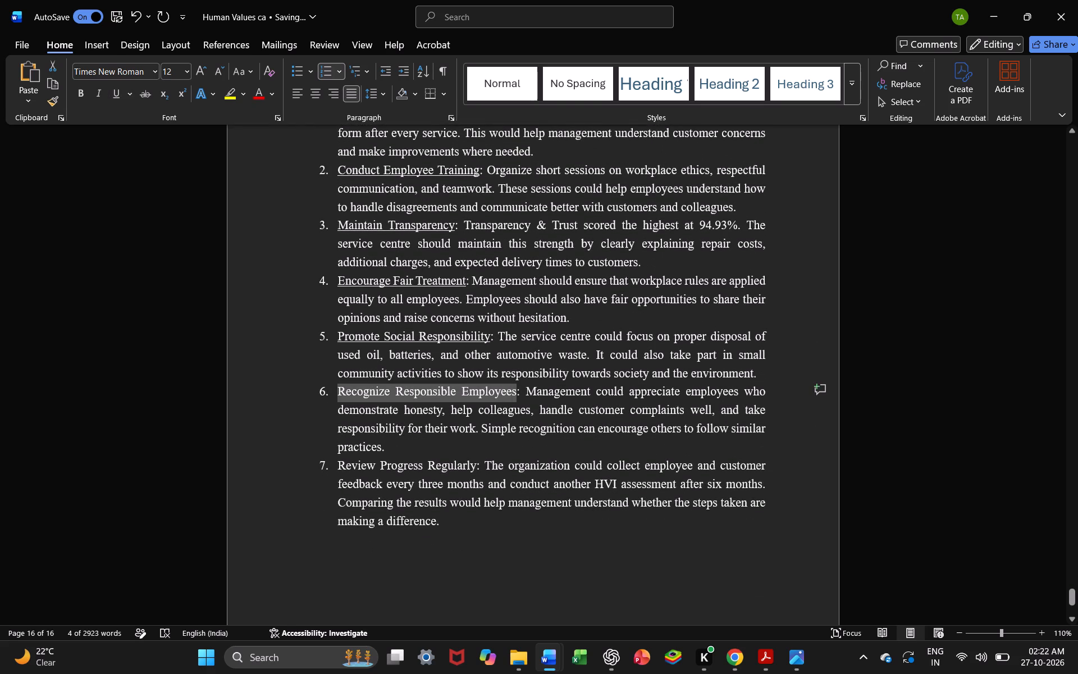
click(112, 94)
drag(340, 466, 472, 461)
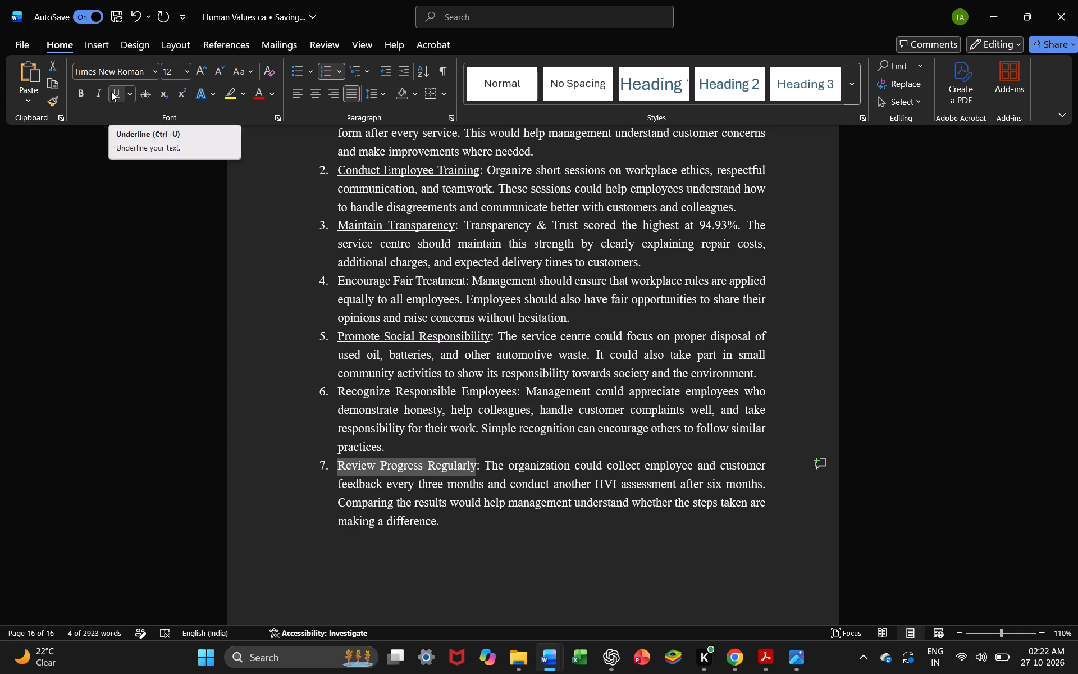
click(111, 92)
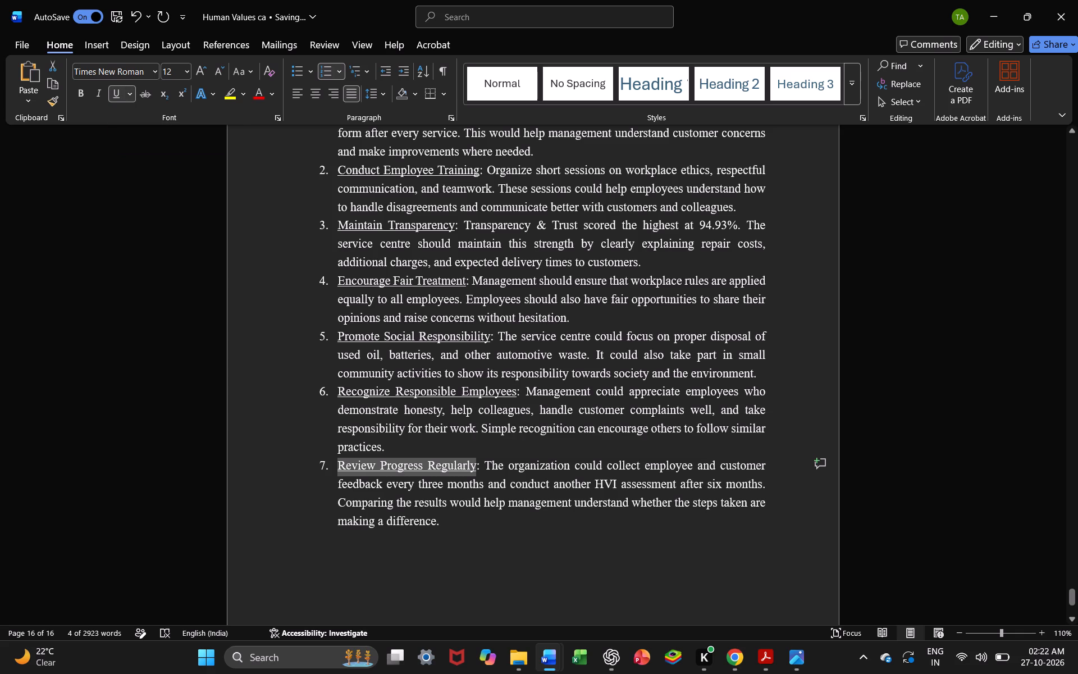
click(604, 479)
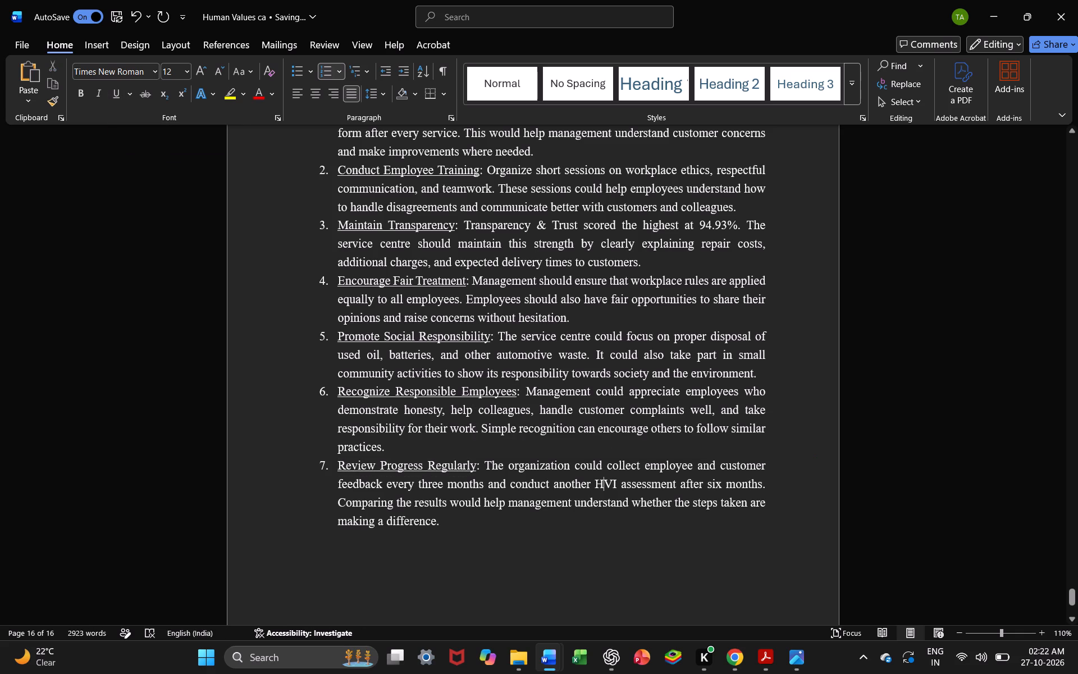
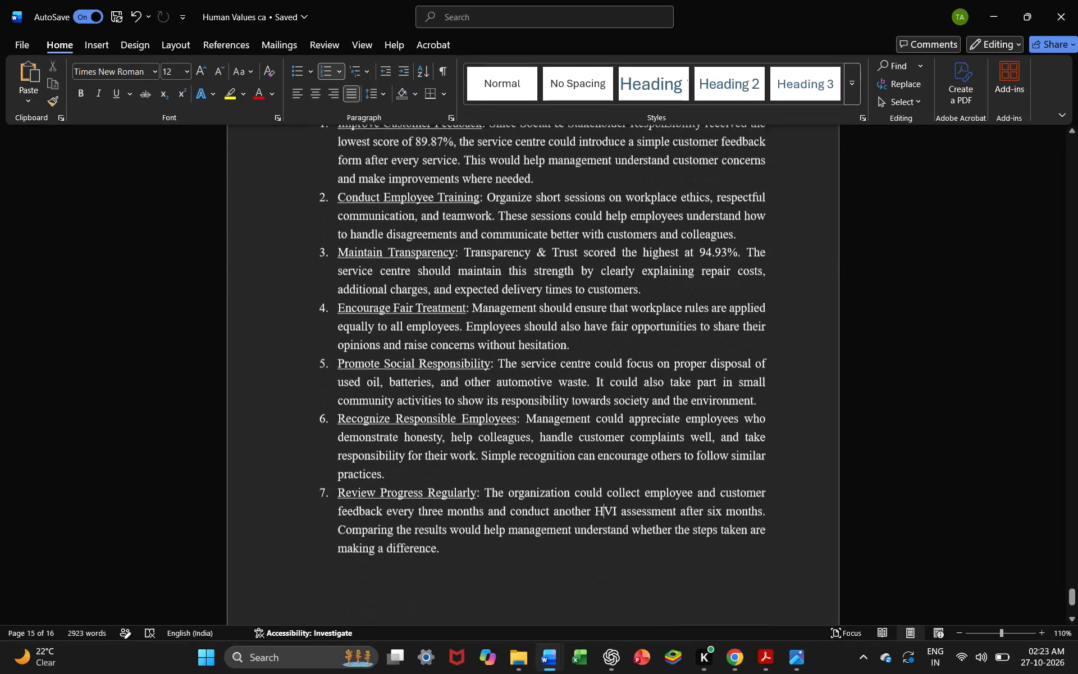
scroll(604, 479, down, 1)
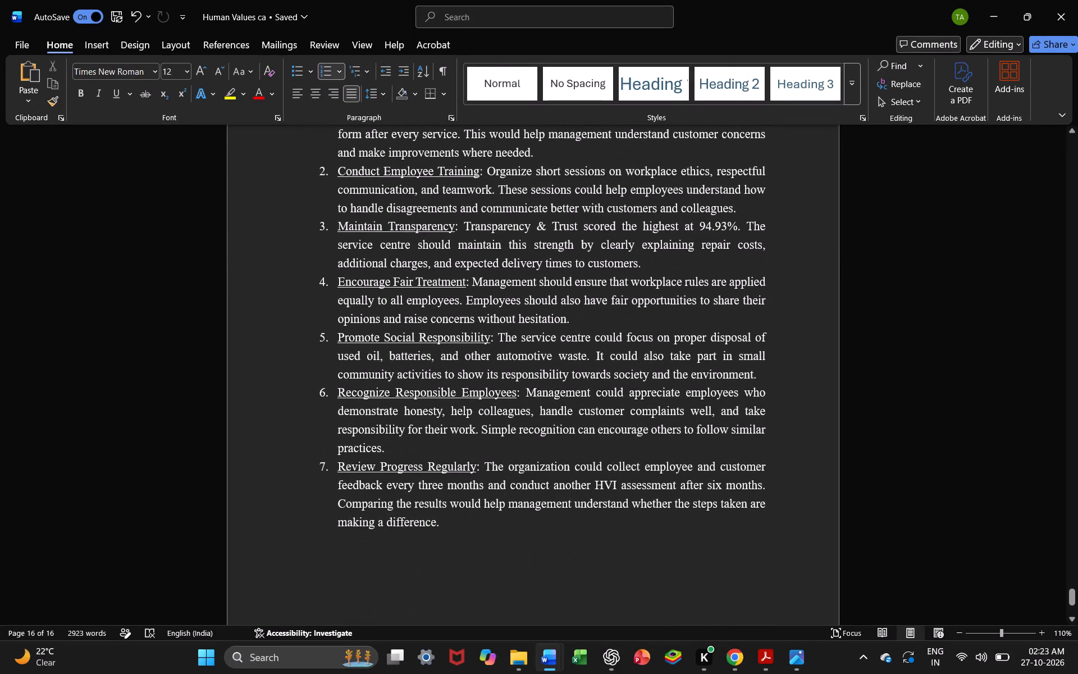
click(475, 467)
scroll(532, 329, up, 3)
scroll(532, 329, down, 1)
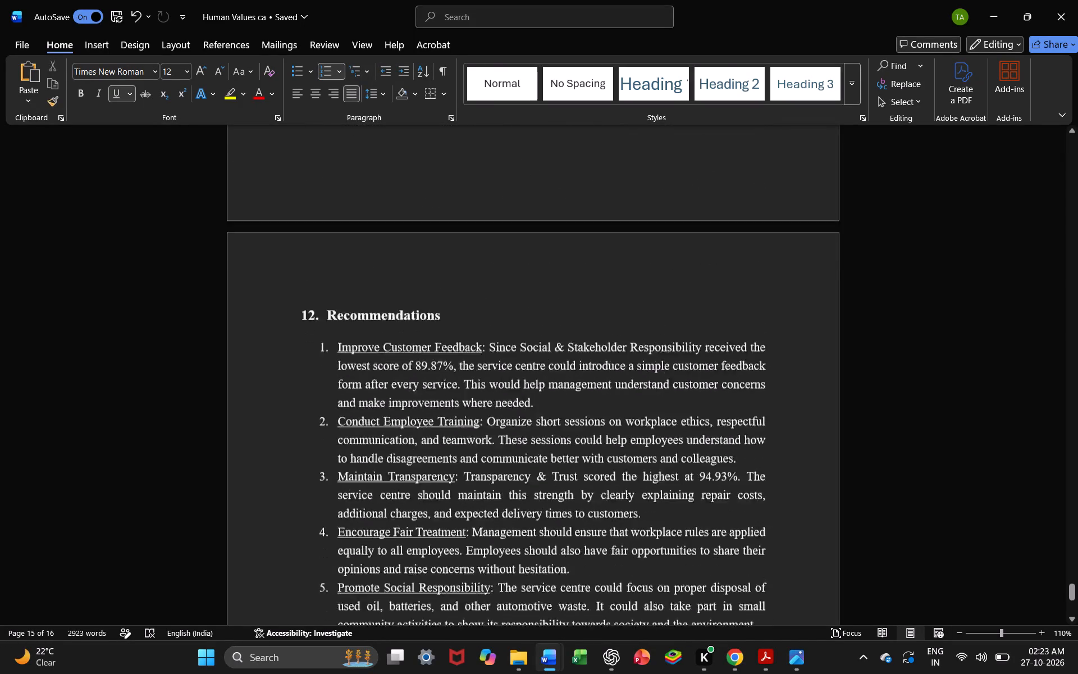
scroll(532, 329, down, 2)
scroll(532, 329, up, 1)
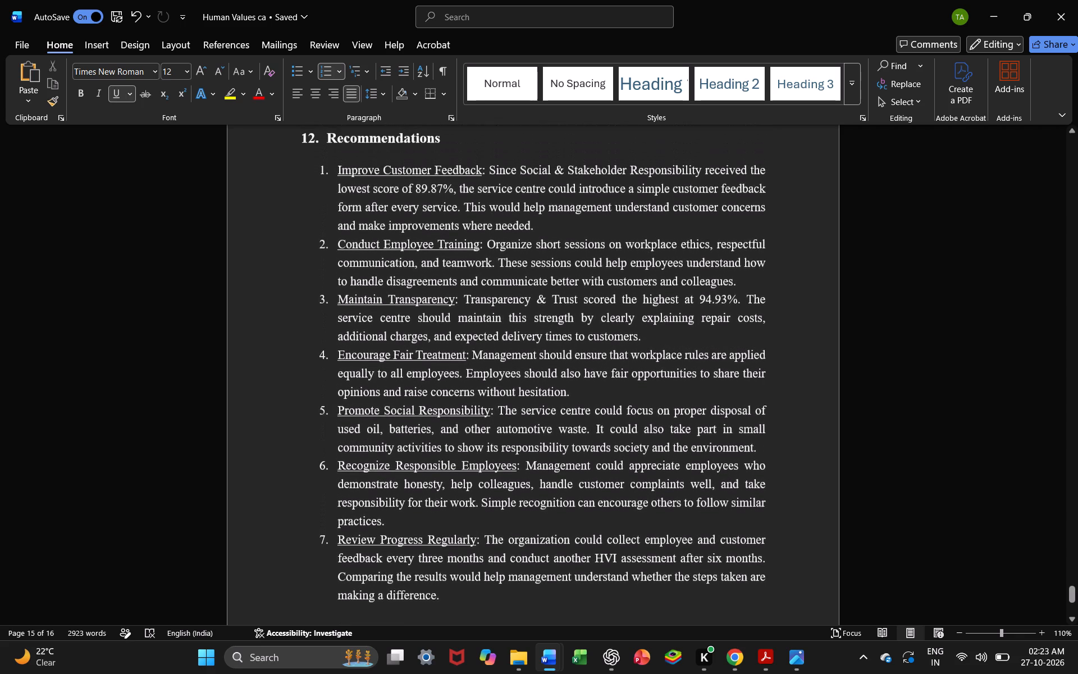
scroll(532, 329, up, 1)
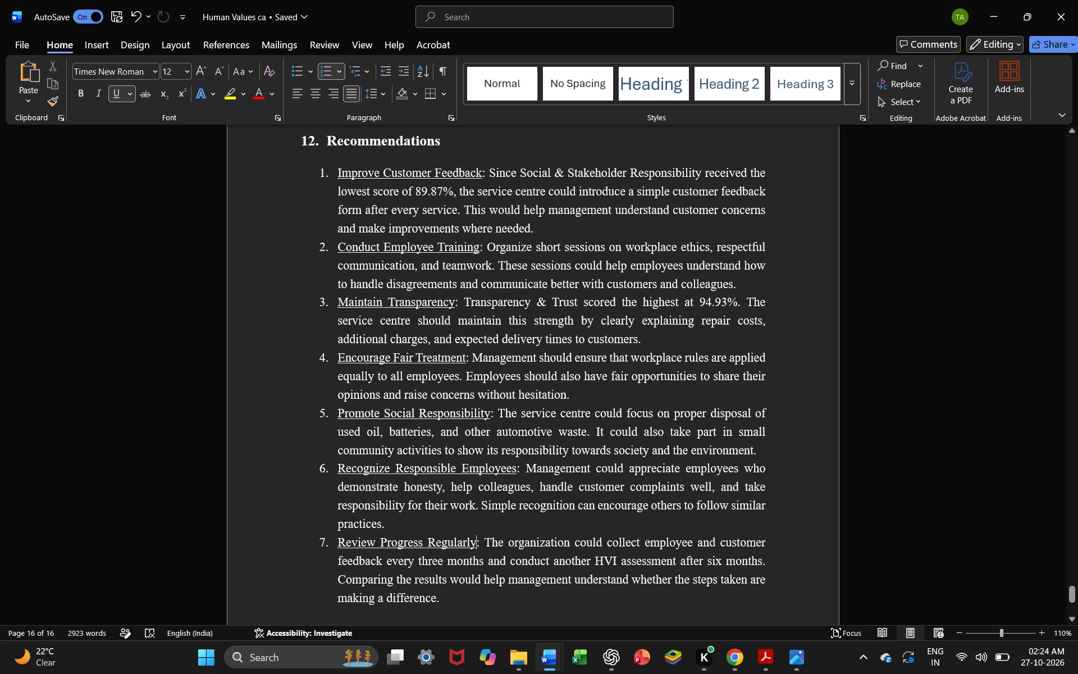
scroll(508, 341, down, 1)
scroll(508, 341, up, 3)
scroll(508, 341, down, 1)
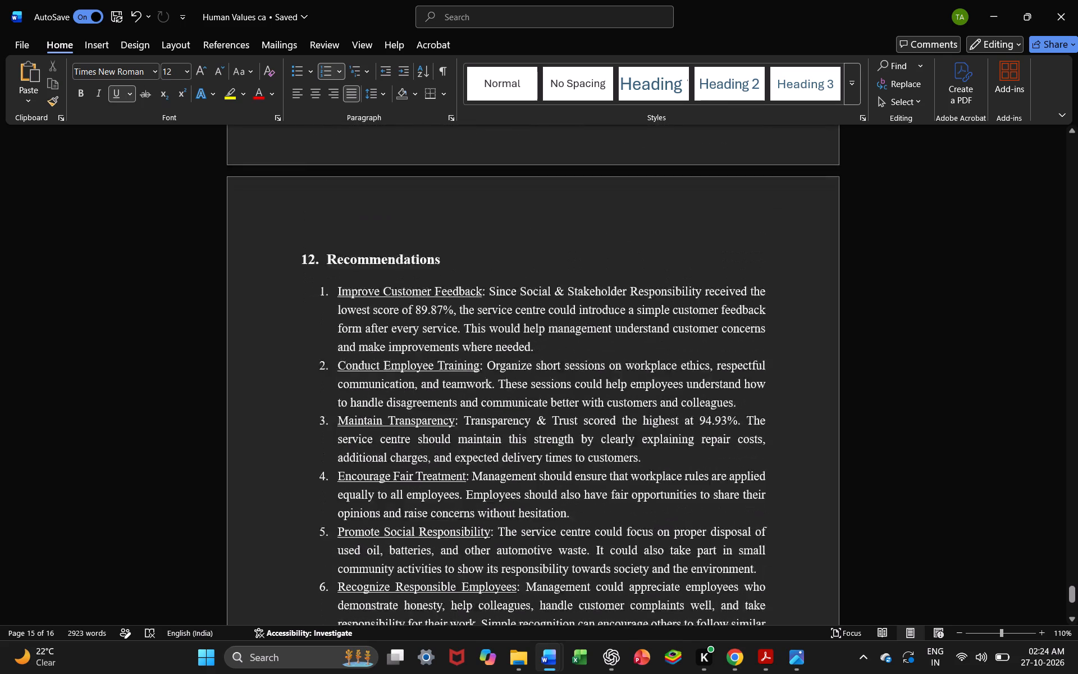
scroll(508, 341, down, 2)
click(319, 516)
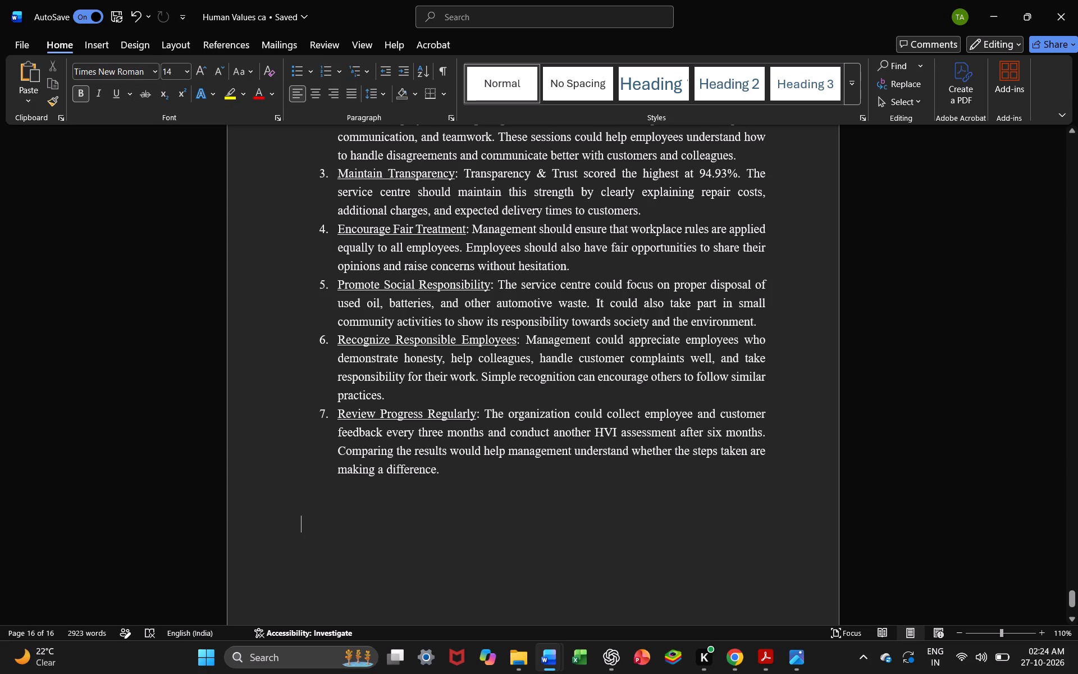
click(319, 516)
click(331, 512)
click(342, 526)
scroll(342, 524, up, 4)
scroll(342, 524, down, 5)
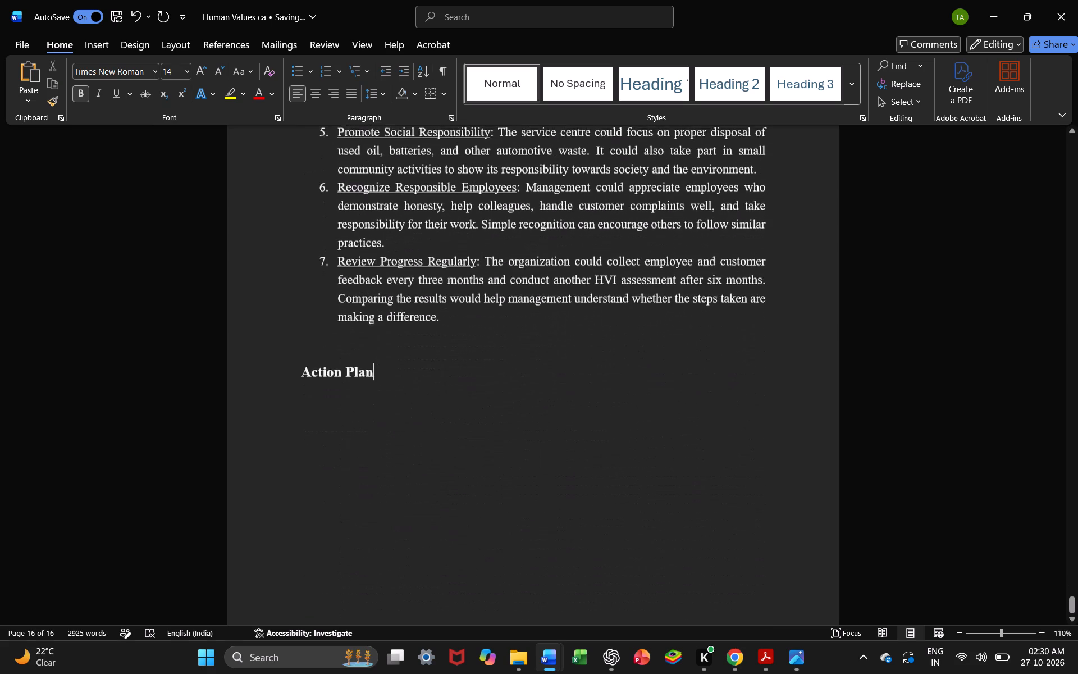
click(295, 344)
text(13.)
key(space)
key(space)
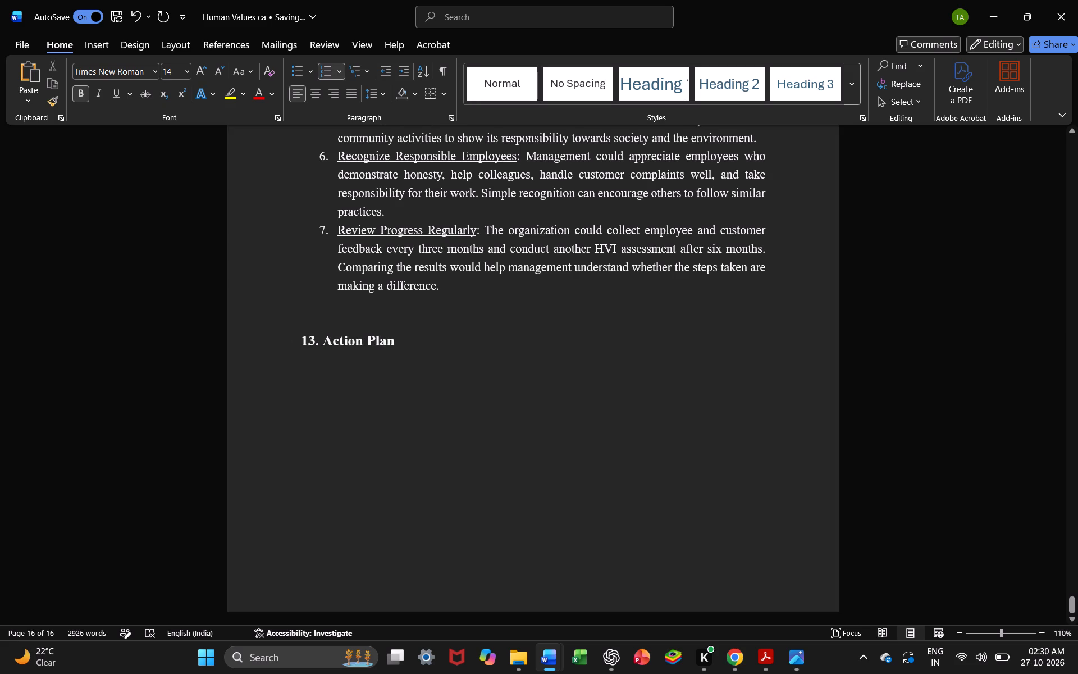
Paste the copied Action Plan content on a new line beneath the "13. Action Plan" heading.
click(392, 339)
key(Return)
key(ctrl+v)
Delete the duplicate pasted "Action Plan" heading and its number, leaving a blank line above the introductory paragraph.
scroll(392, 339, up, 2)
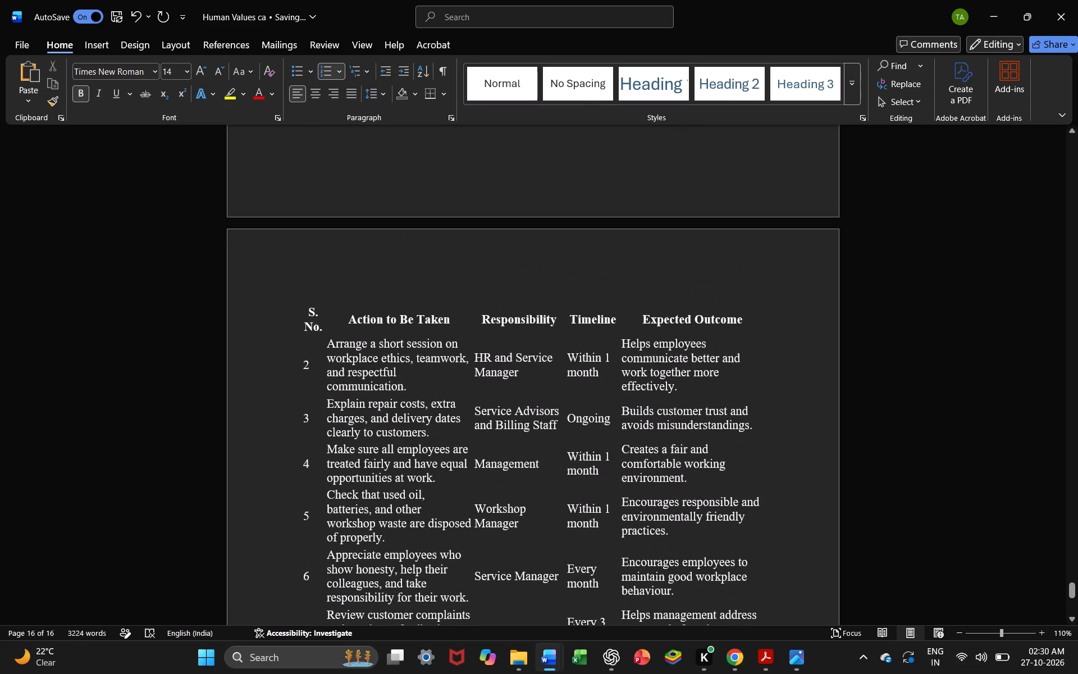
scroll(409, 265, up, 3)
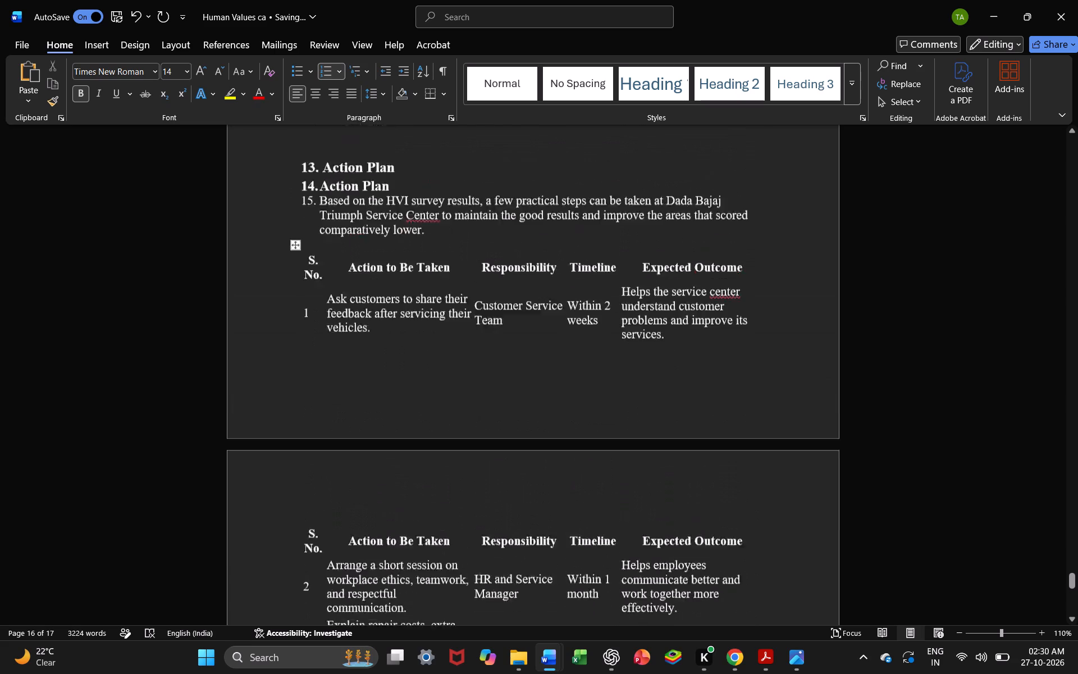
scroll(406, 228, up, 1)
drag(395, 313, 247, 319)
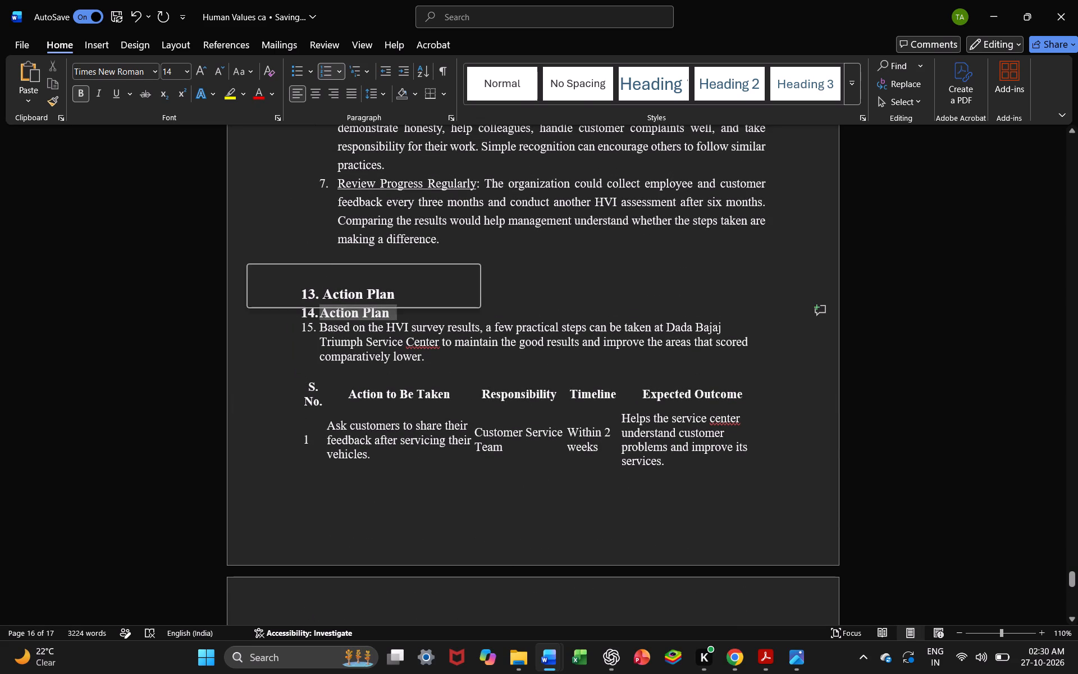
key(BackSpace)
key(BackSpace)
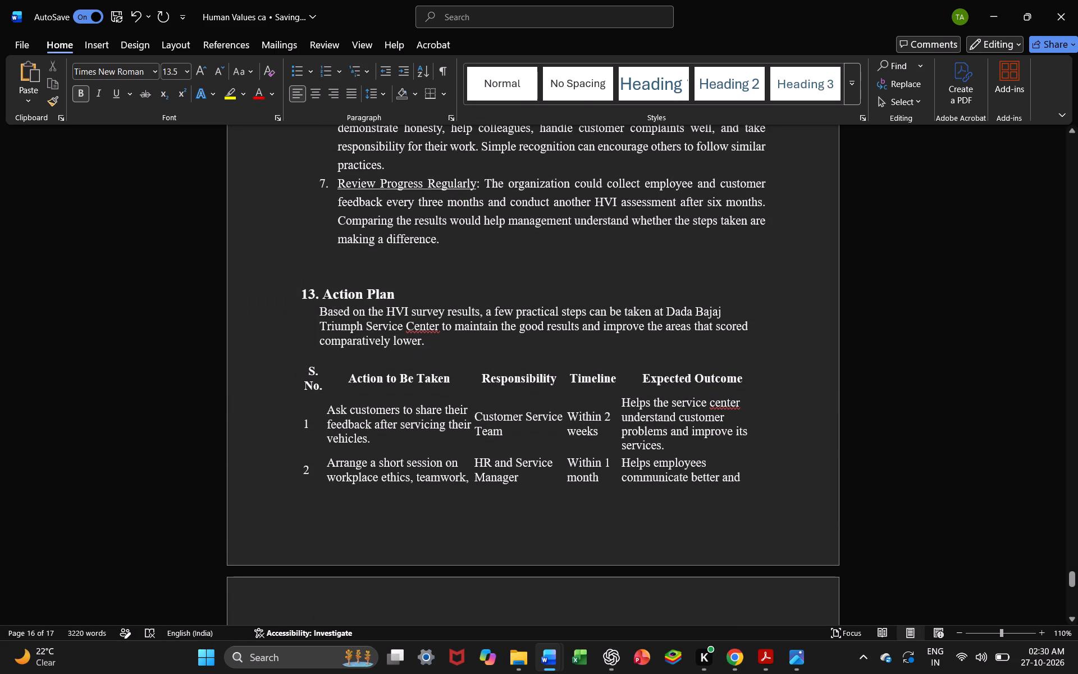
key(Return)
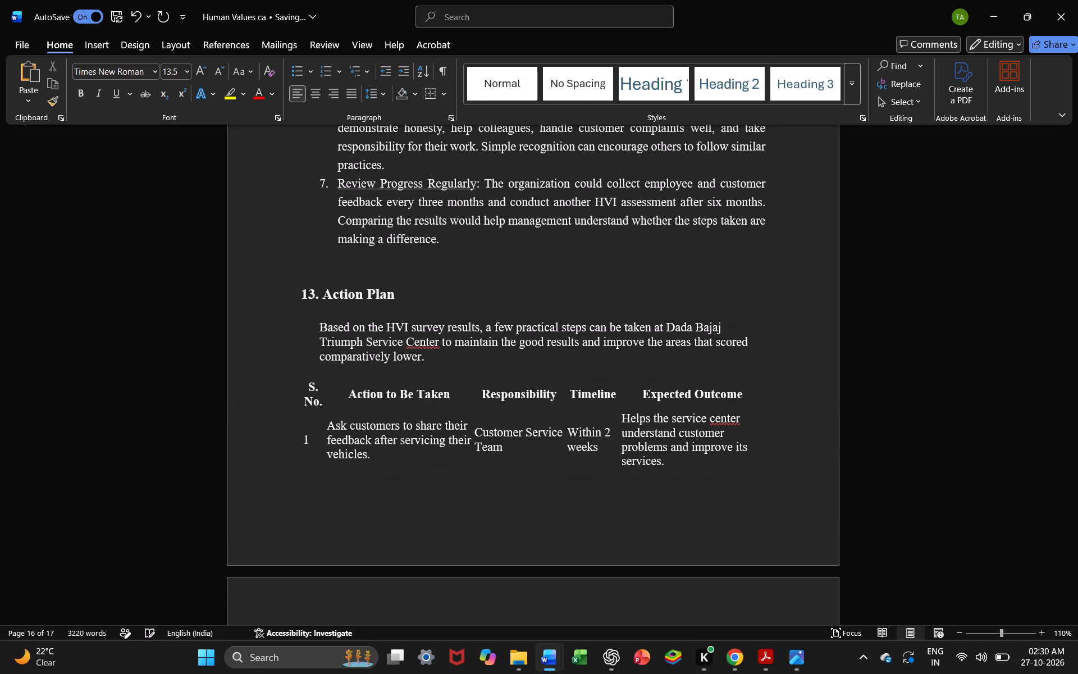
Delete the introductory "Based on the HVI survey results" paragraph and the gap above the table, keeping the section 13 heading intact.
drag(314, 322, 454, 364)
key(BackSpace)
key(BackSpace)
key(BackSpace)
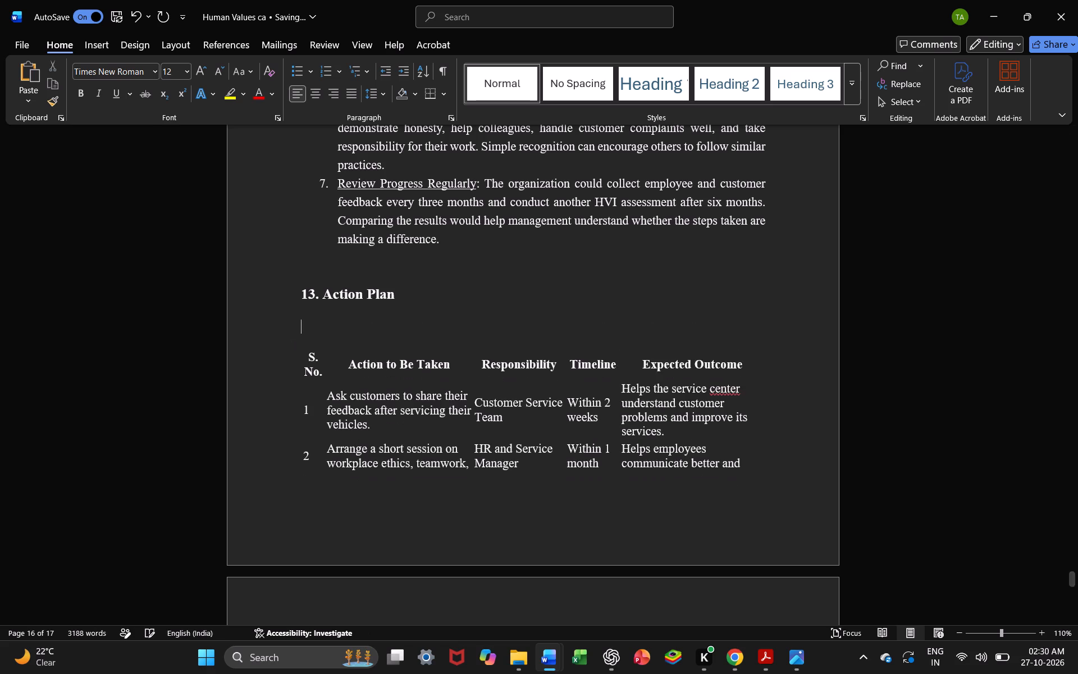
key(BackSpace)
key(BackSpace)
key(n)
Insert blank unnumbered lines below the "13. Action Plan" heading to push the action table onto a following page.
key(Return)
key(Return)
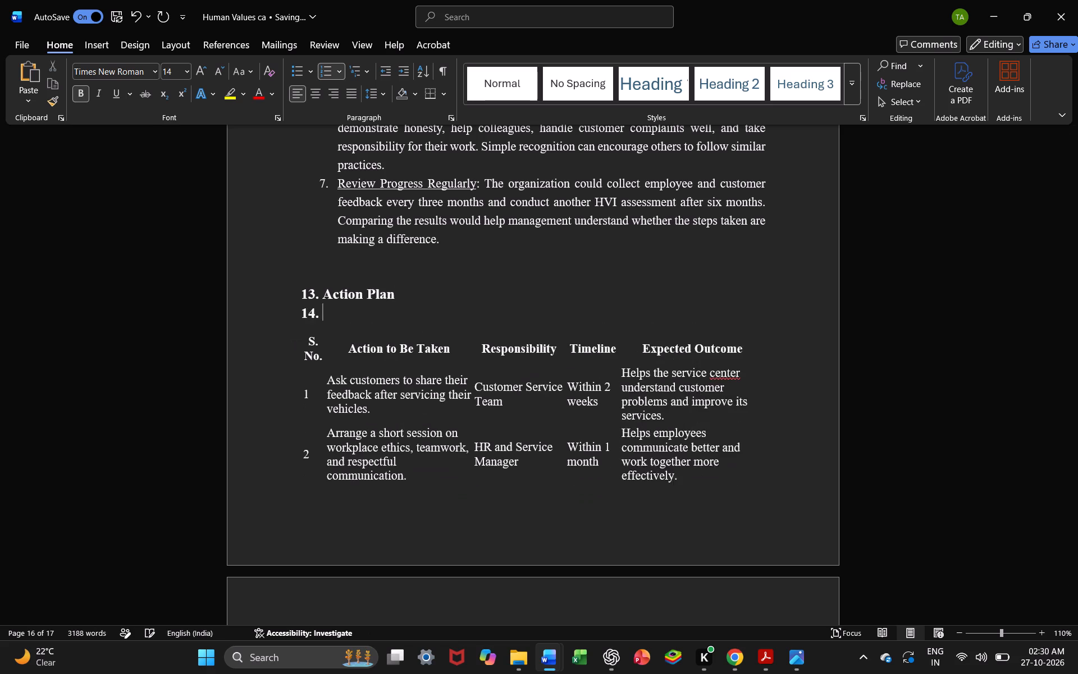
key(Return)
key(Return)
key(Return)
key(Return)
key(Return)
key(Return)
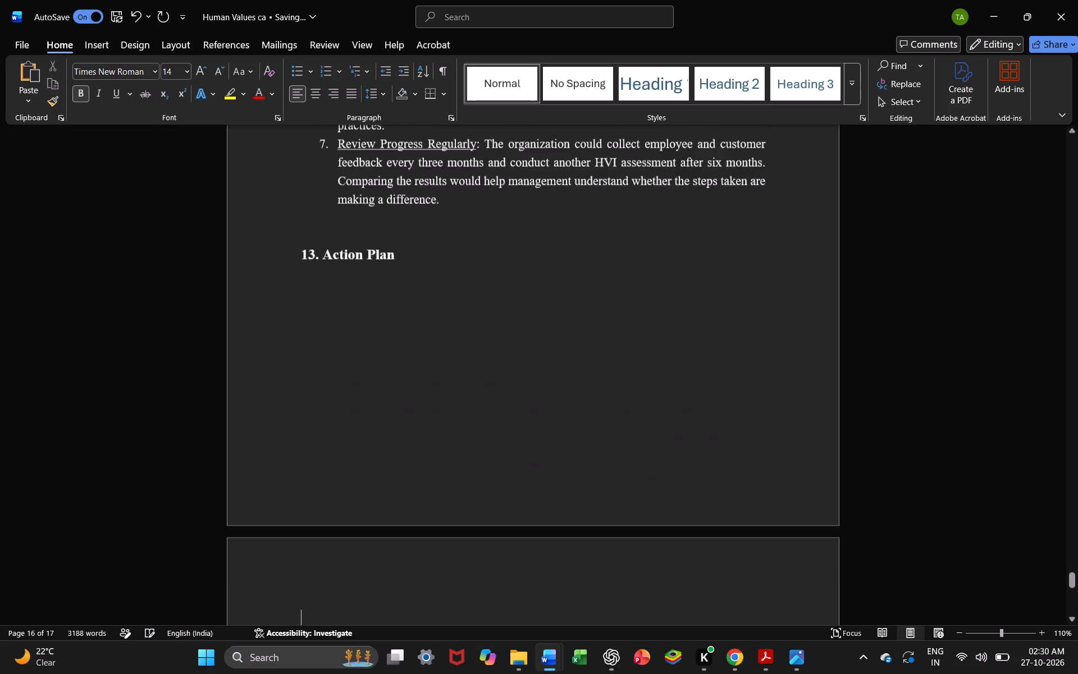
key(Return)
scroll(454, 364, down, 1)
key(Return)
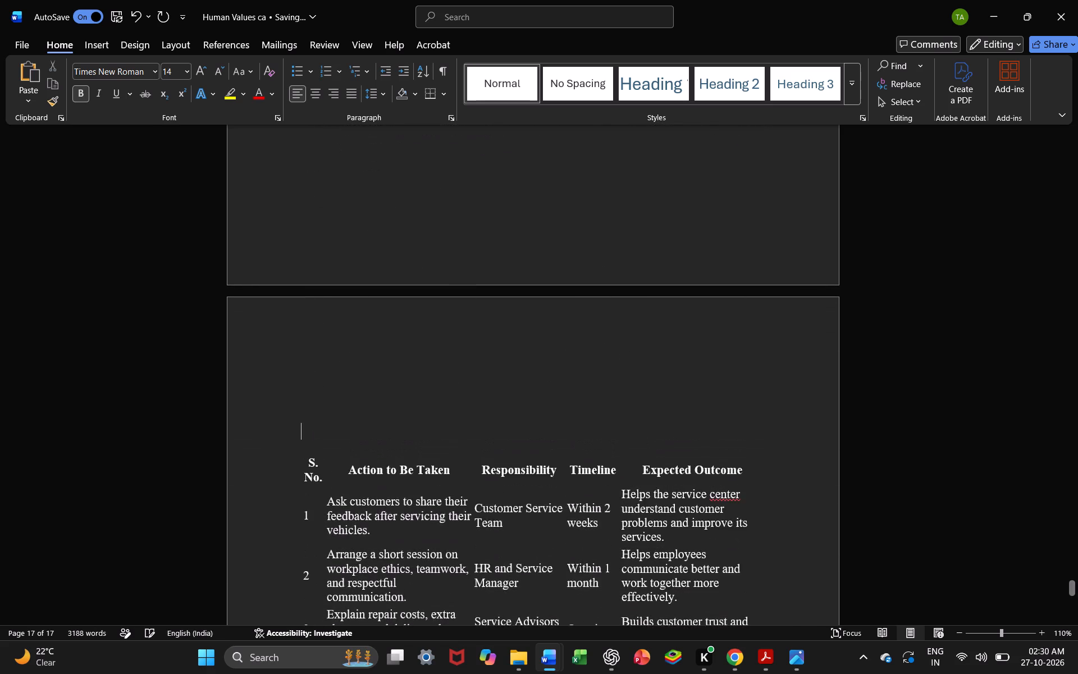
key(Return)
key(Return)
key(Return)
key(Return)
key(Return)
key(Return)
scroll(454, 364, up, 3)
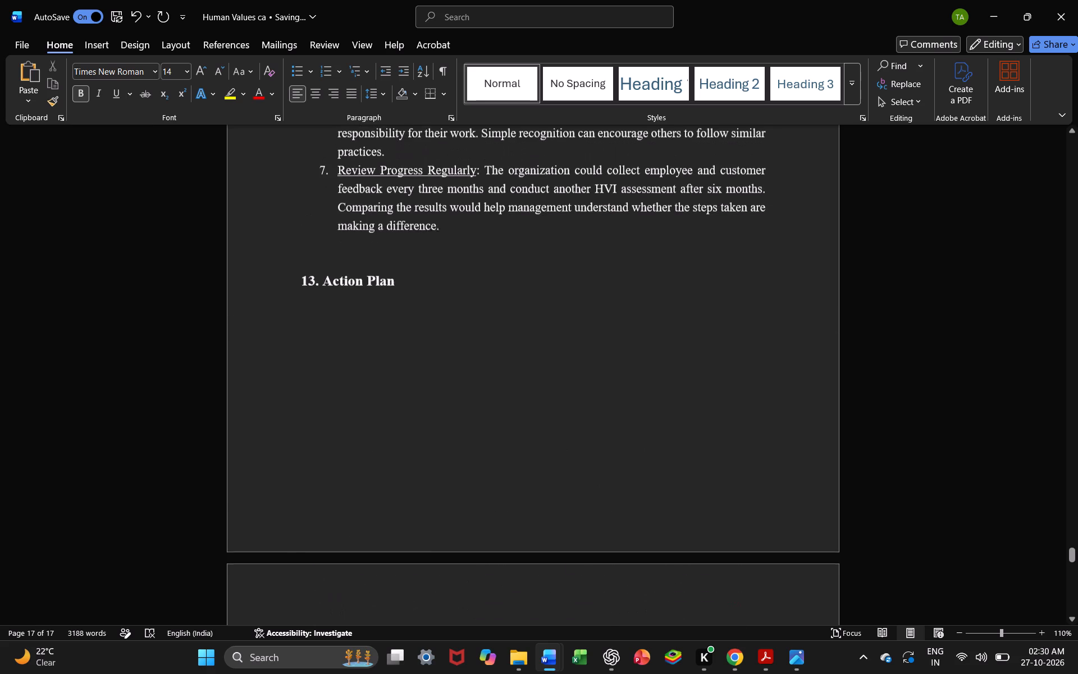
Add a blank unnumbered line directly beneath the "13. Action Plan" heading.
click(426, 276)
key(Return)
key(Return)
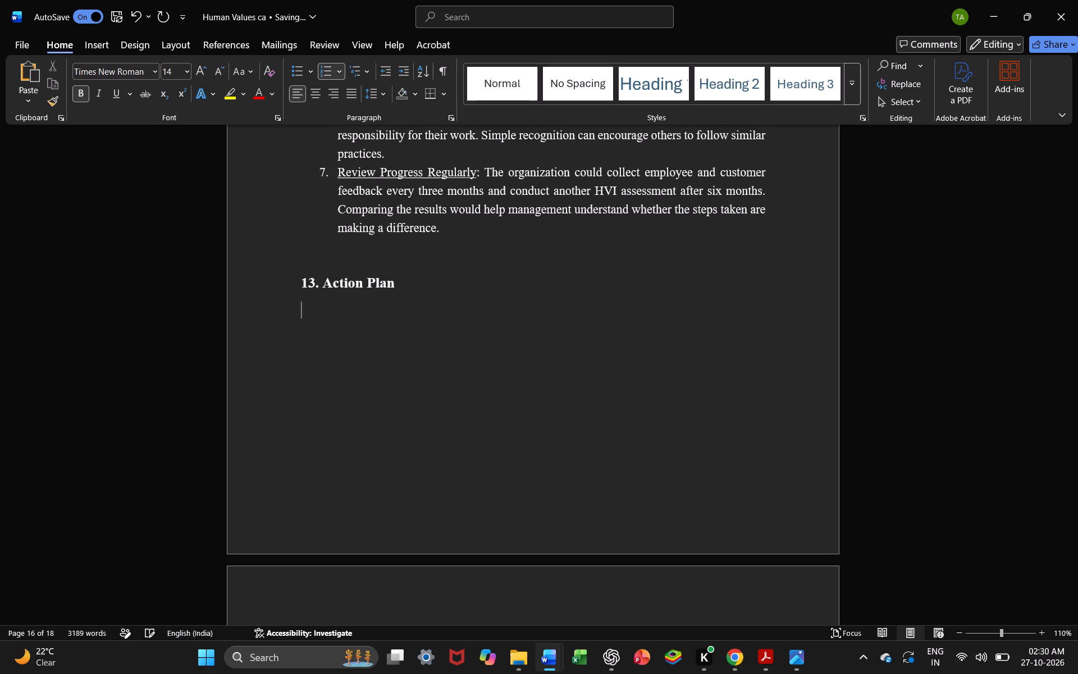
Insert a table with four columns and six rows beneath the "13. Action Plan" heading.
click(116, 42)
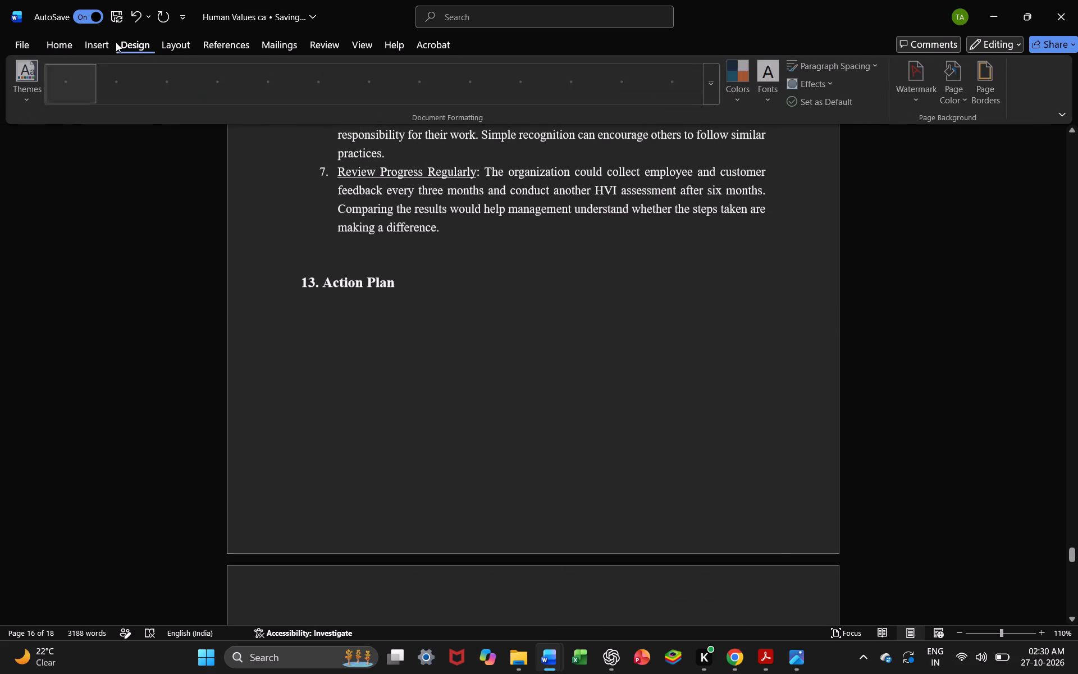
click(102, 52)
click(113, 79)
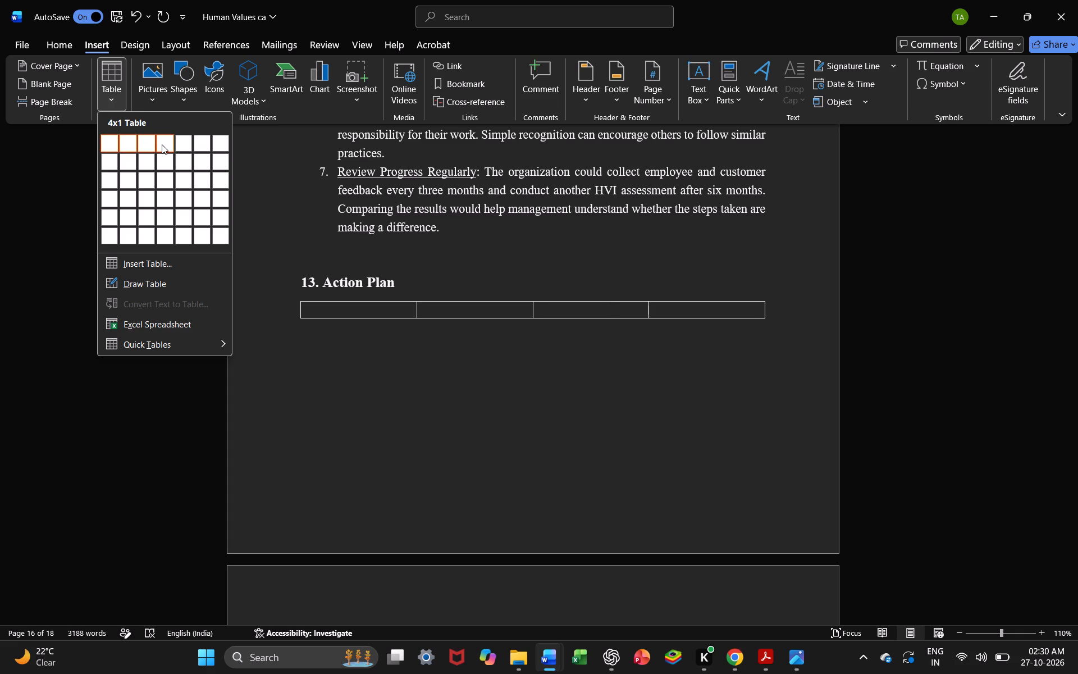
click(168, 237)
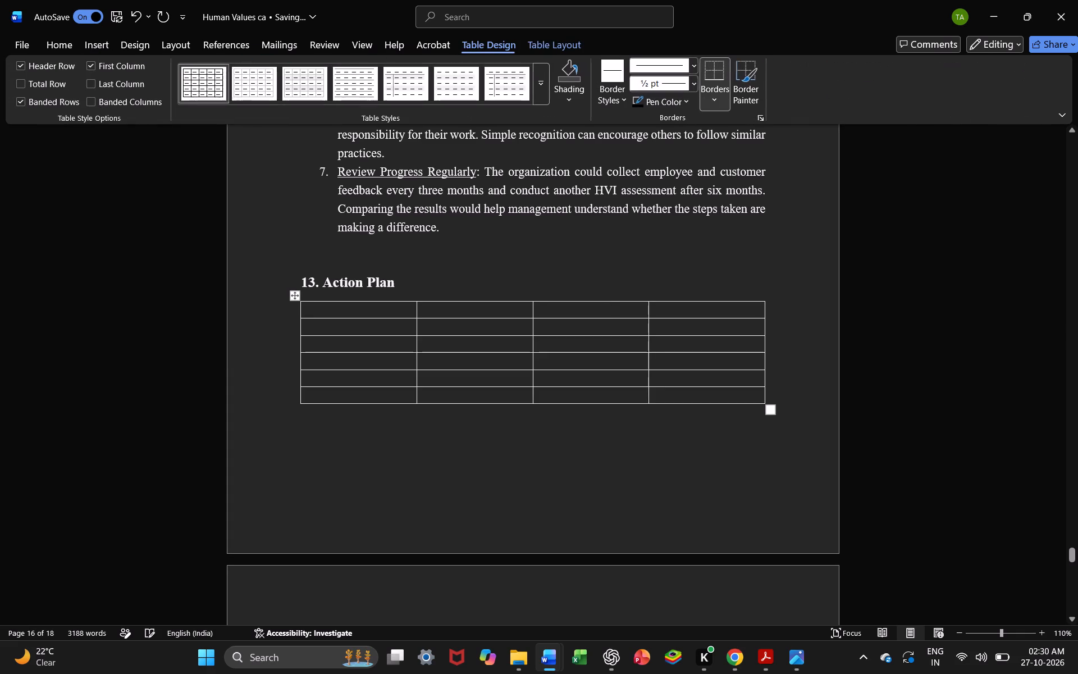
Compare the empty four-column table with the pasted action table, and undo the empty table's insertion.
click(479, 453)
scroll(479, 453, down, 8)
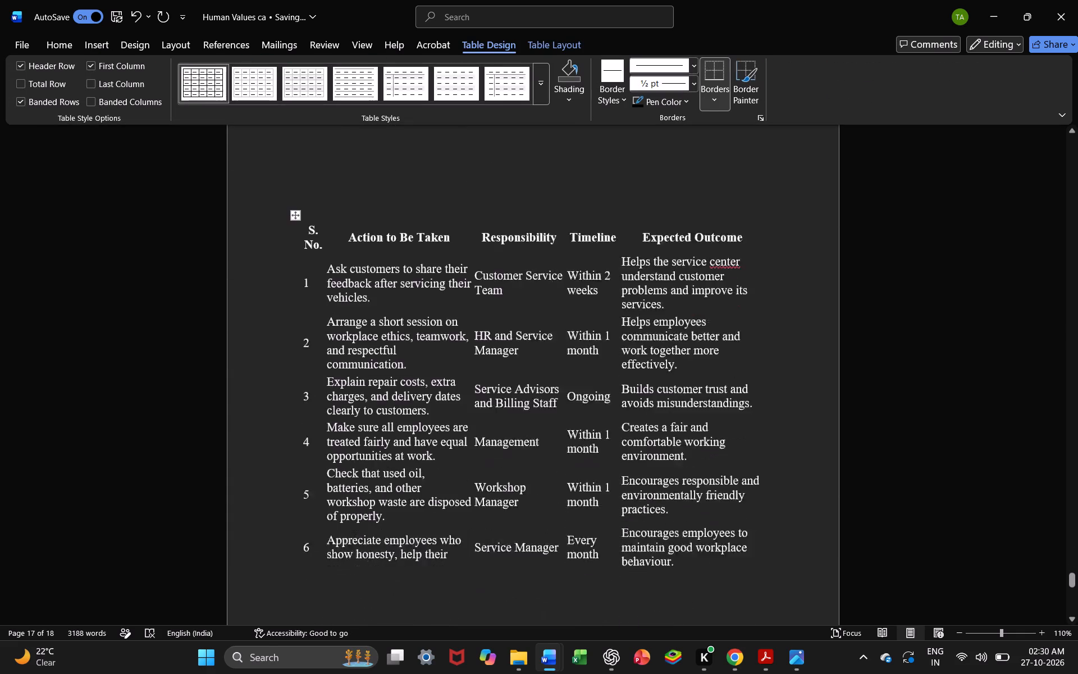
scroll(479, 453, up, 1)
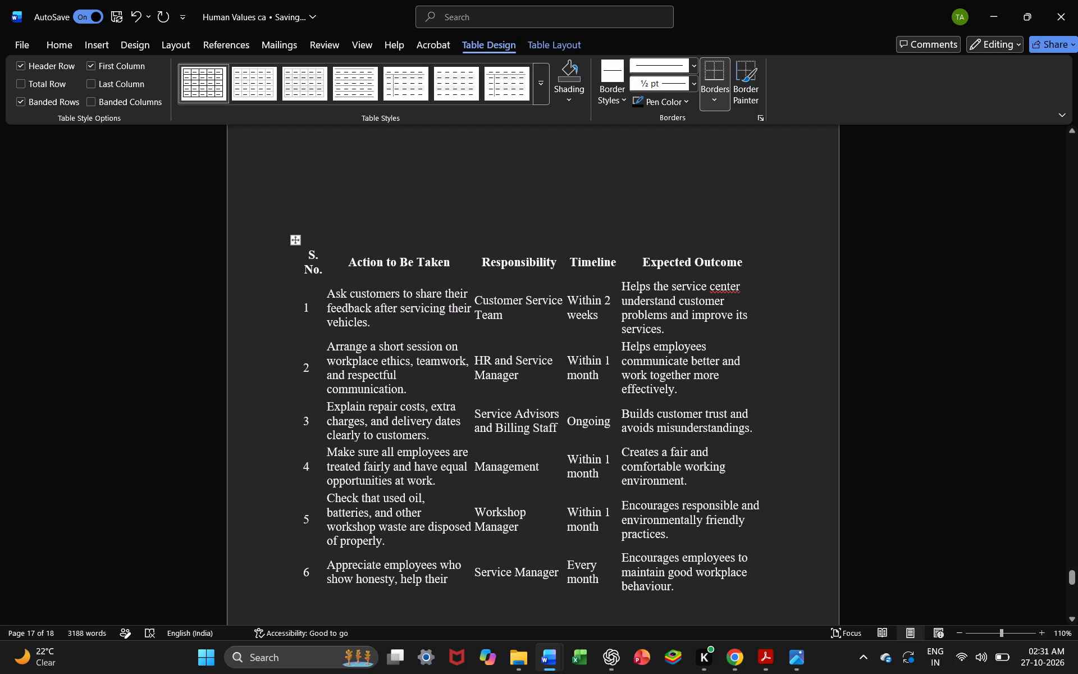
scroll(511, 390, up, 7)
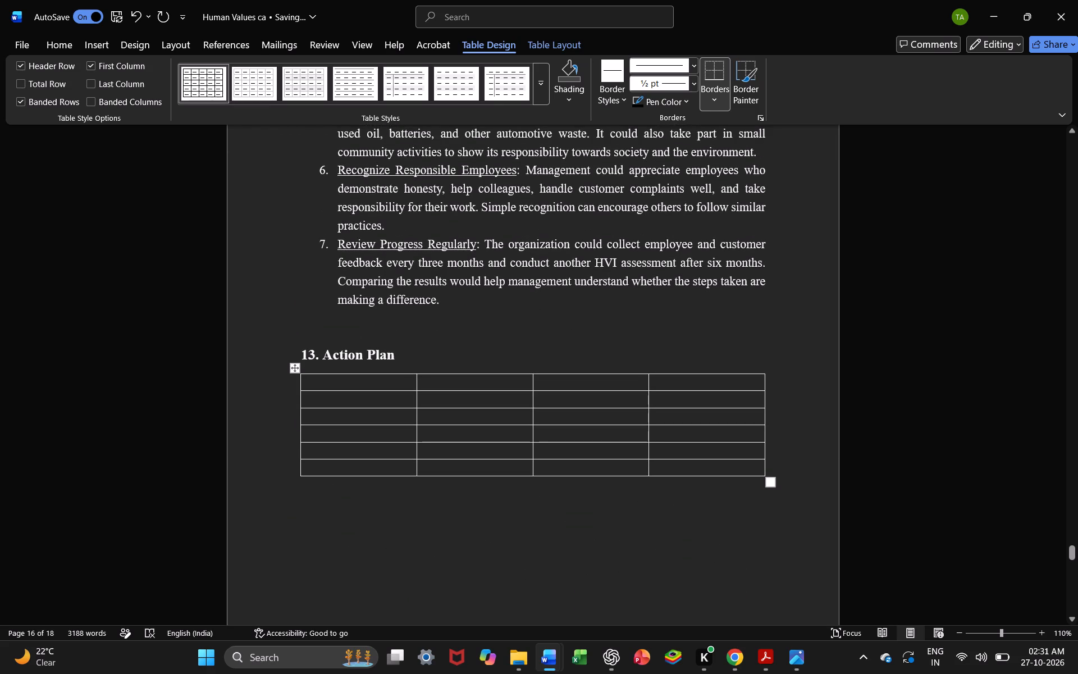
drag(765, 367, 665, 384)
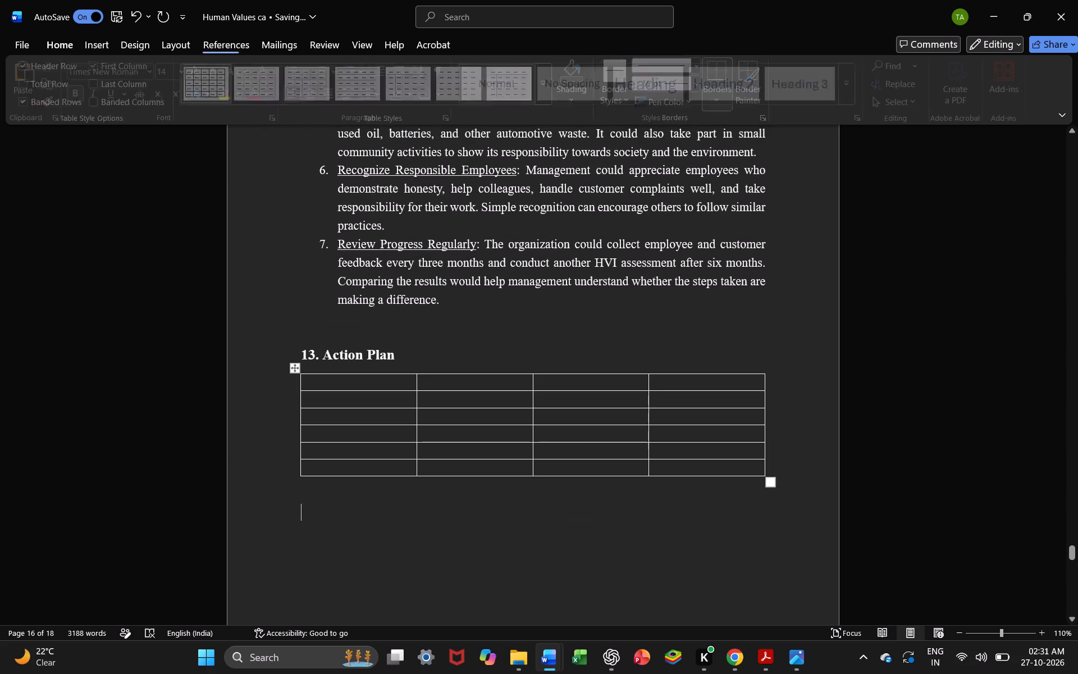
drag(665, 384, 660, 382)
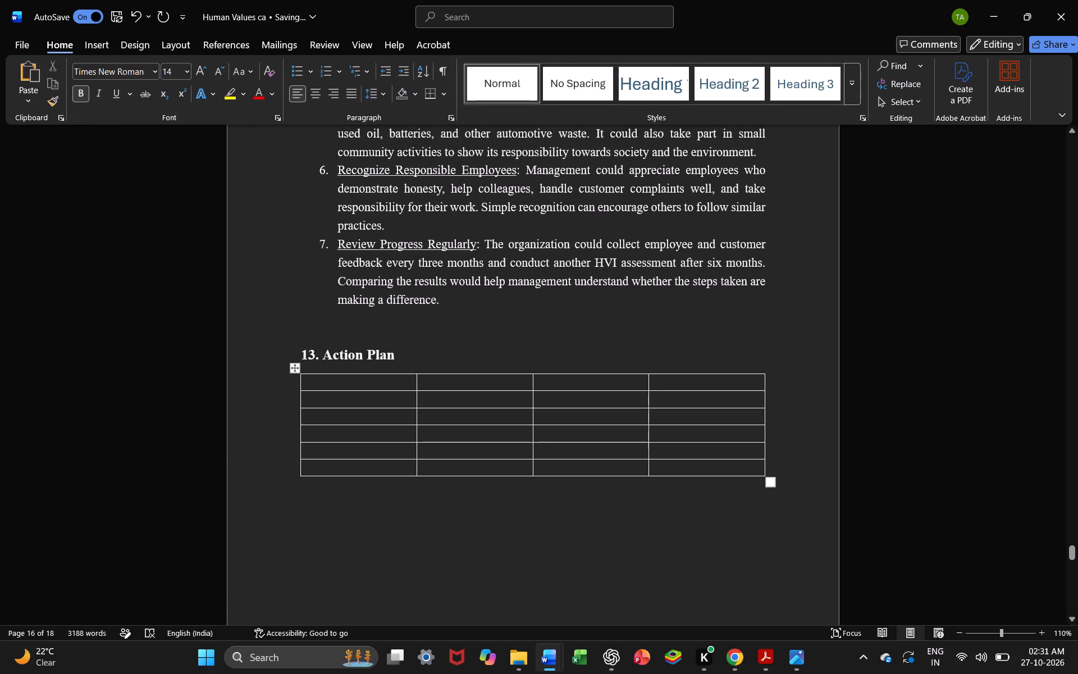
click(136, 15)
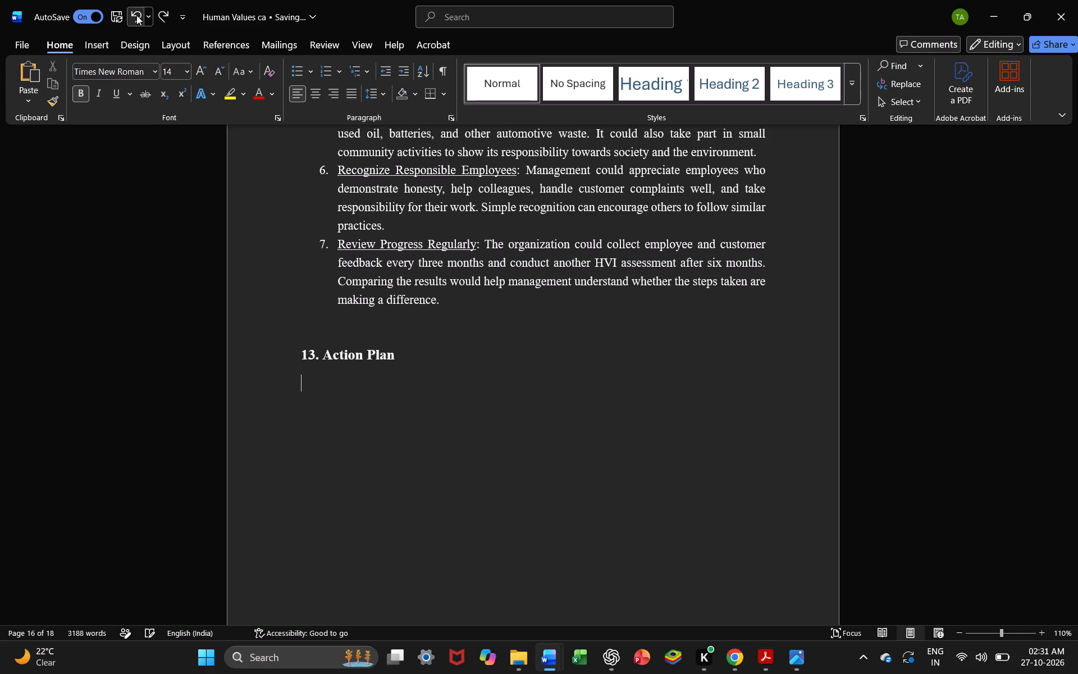
Insert a table with three columns and six rows beneath the "13. Action Plan" heading.
click(92, 43)
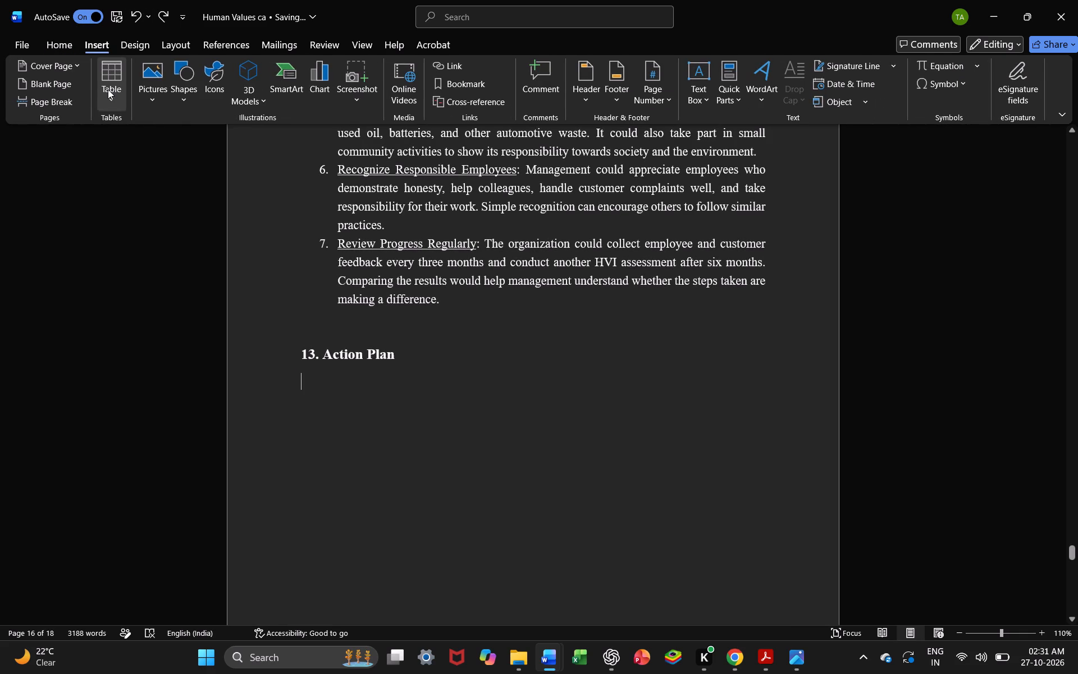
click(109, 92)
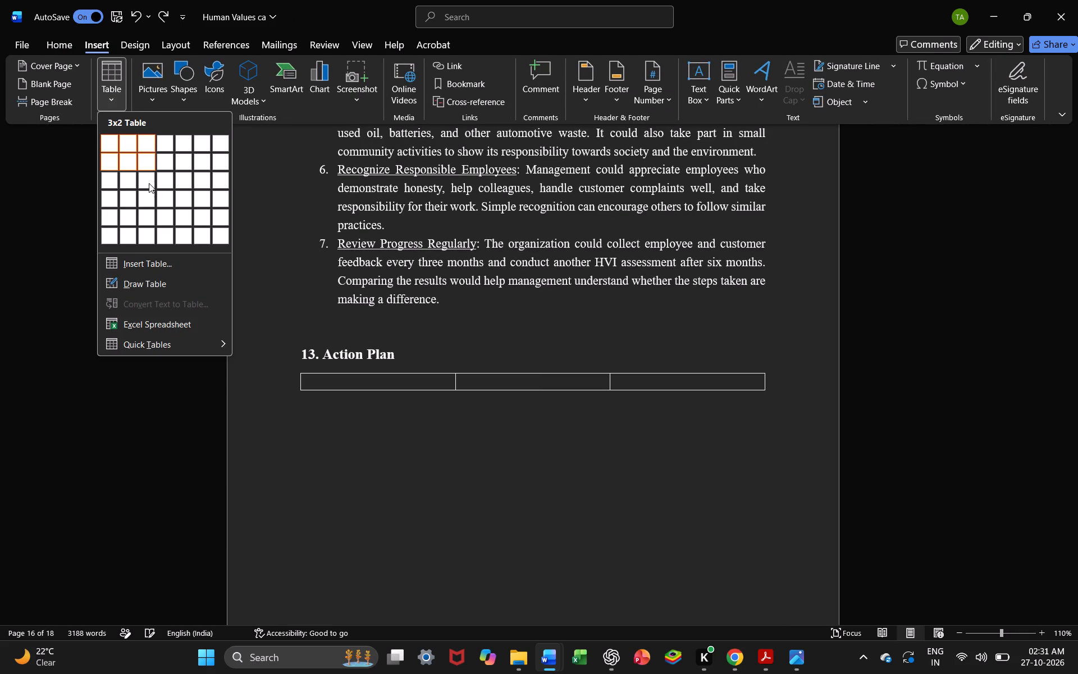
click(144, 237)
click(566, 498)
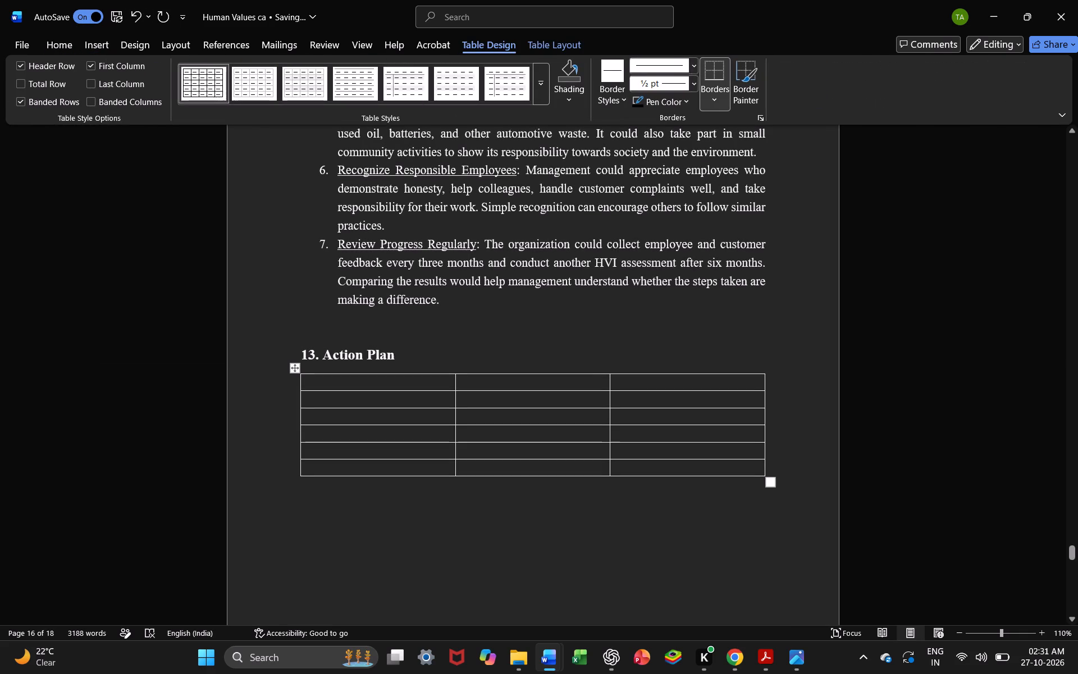
Increase the heights of the first, second and third rows of the empty three-column table.
drag(551, 391, 556, 411)
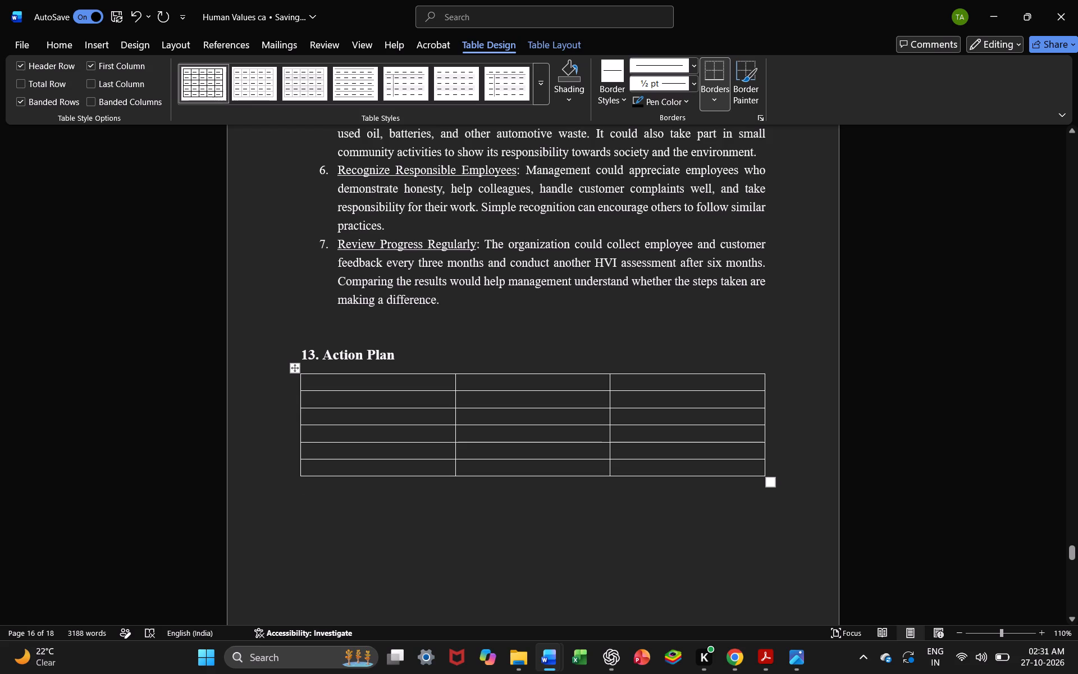
click(541, 389)
drag(555, 392, 562, 409)
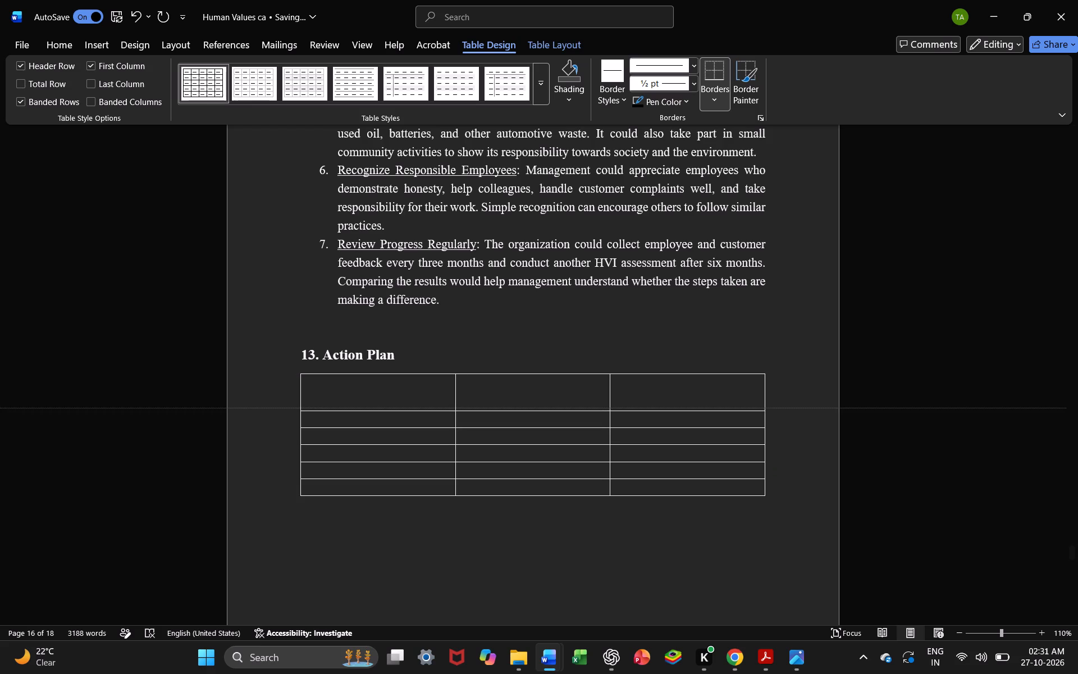
drag(562, 409, 561, 408)
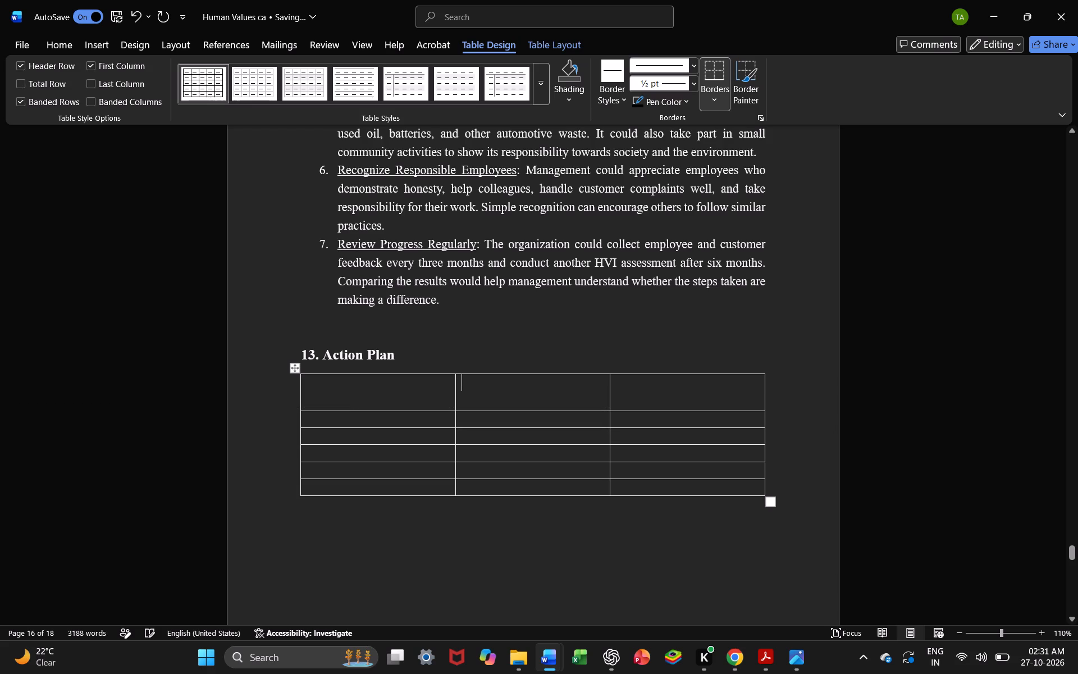
drag(561, 429, 565, 444)
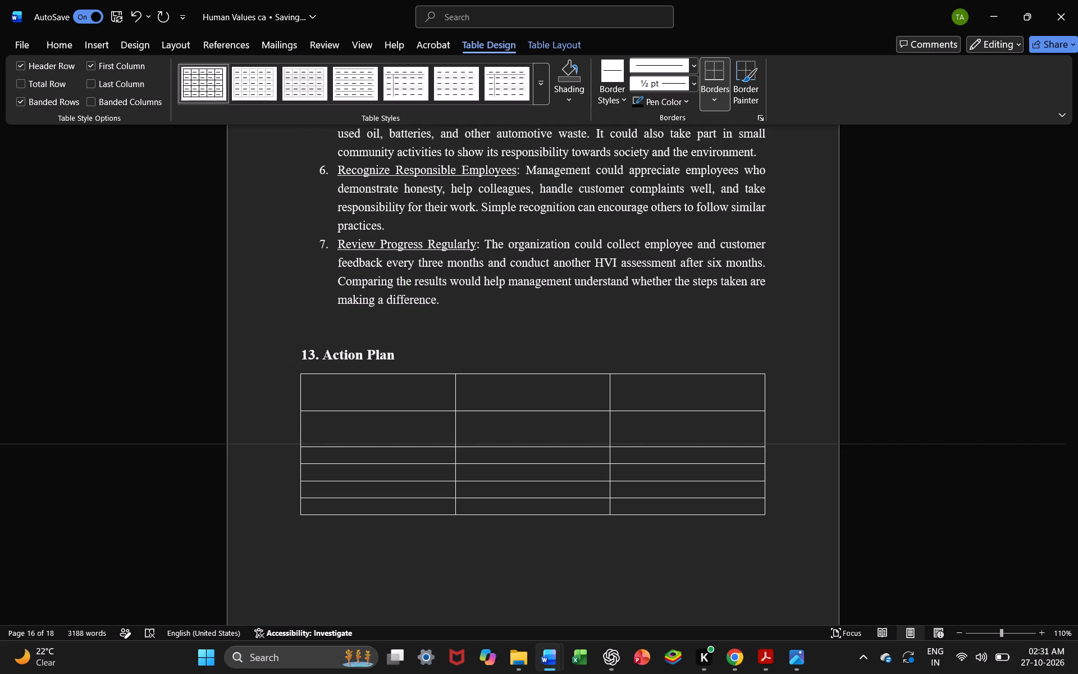
drag(565, 444, 564, 439)
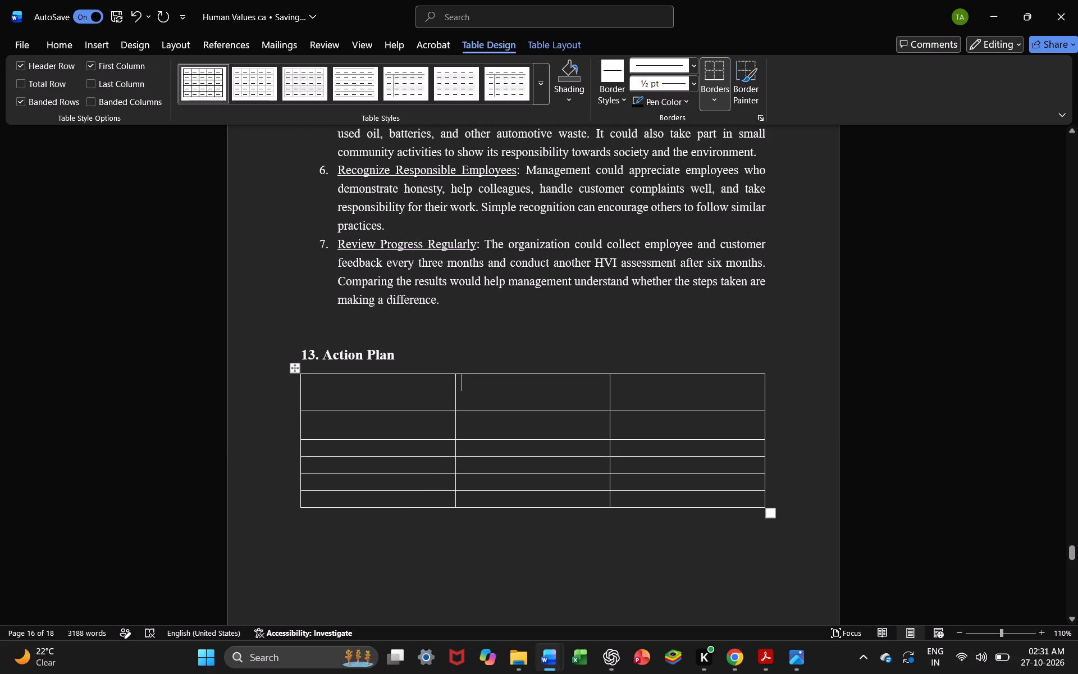
click(563, 456)
drag(561, 457, 565, 470)
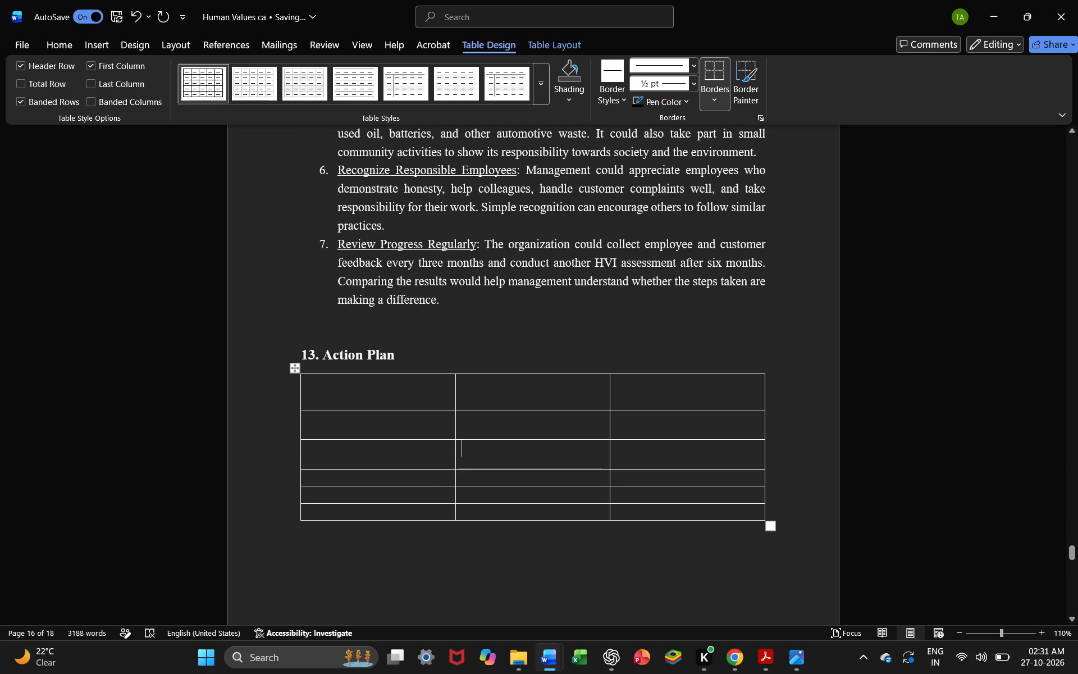
Increase the heights of the fourth, fifth and sixth rows of the empty table.
click(561, 489)
drag(560, 487, 560, 486)
drag(560, 486, 563, 502)
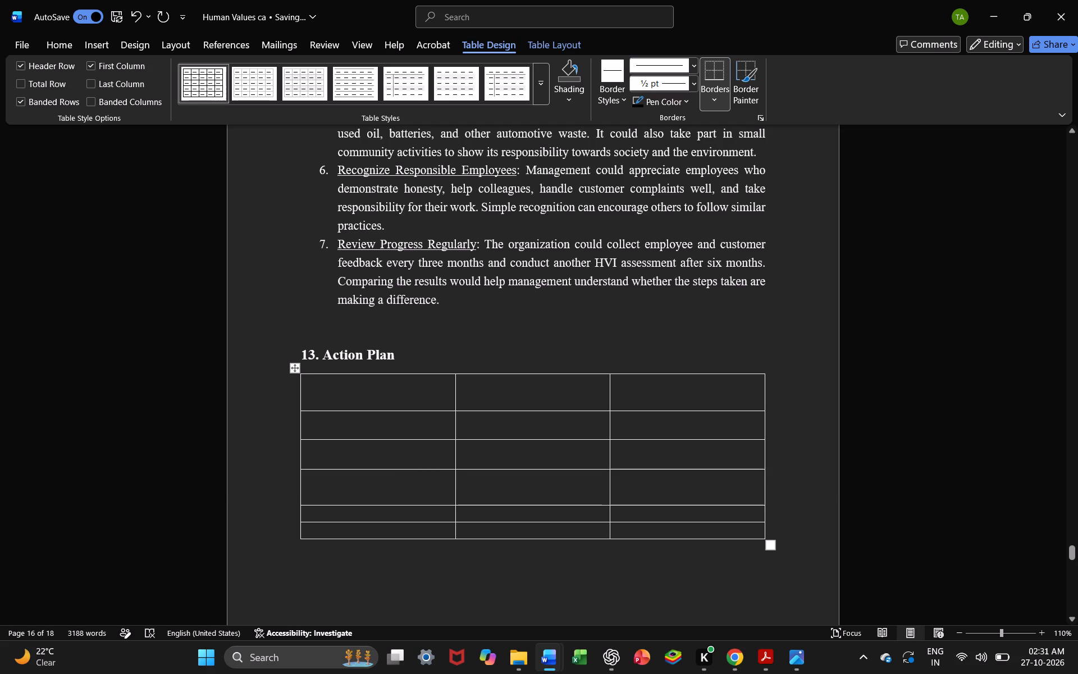
drag(561, 522, 565, 535)
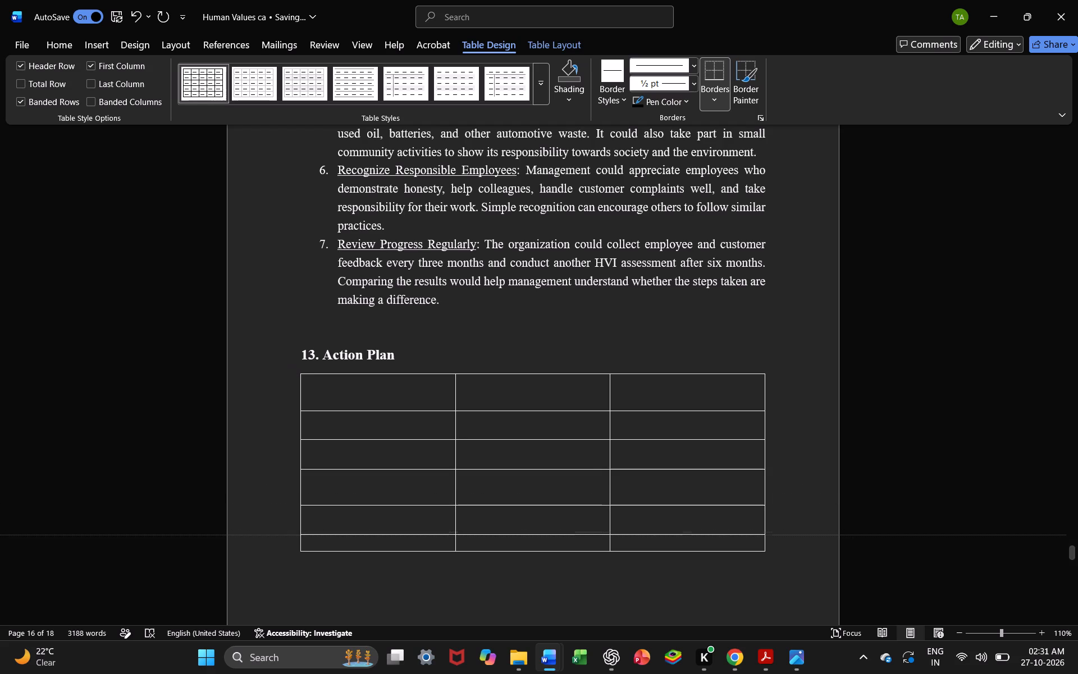
drag(565, 535, 565, 535)
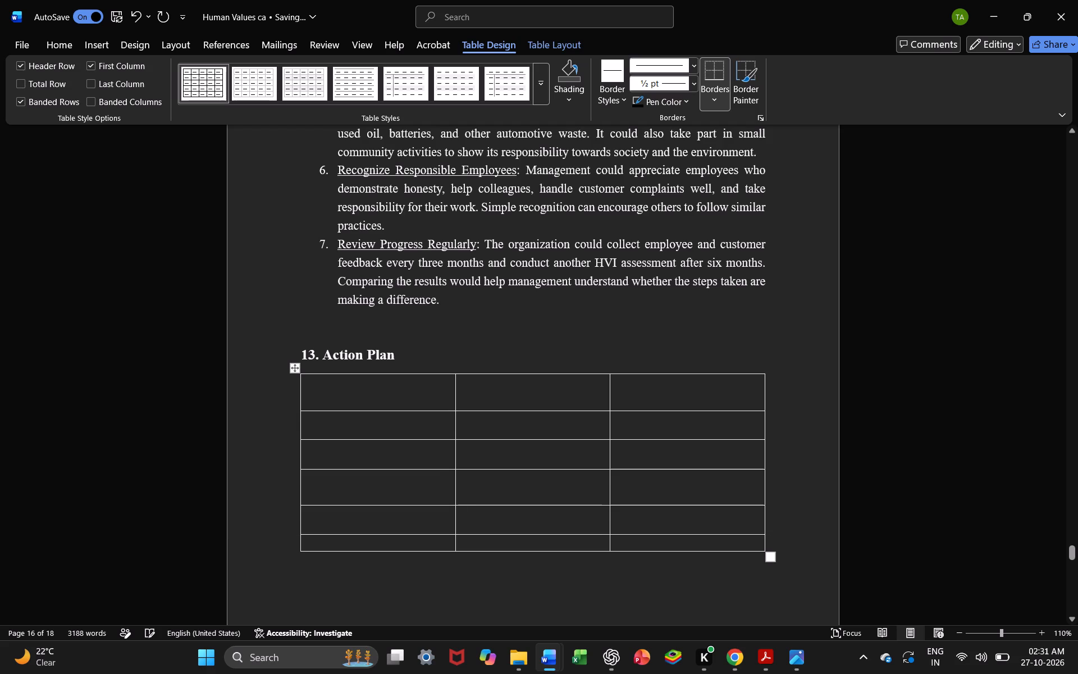
drag(563, 550, 563, 565)
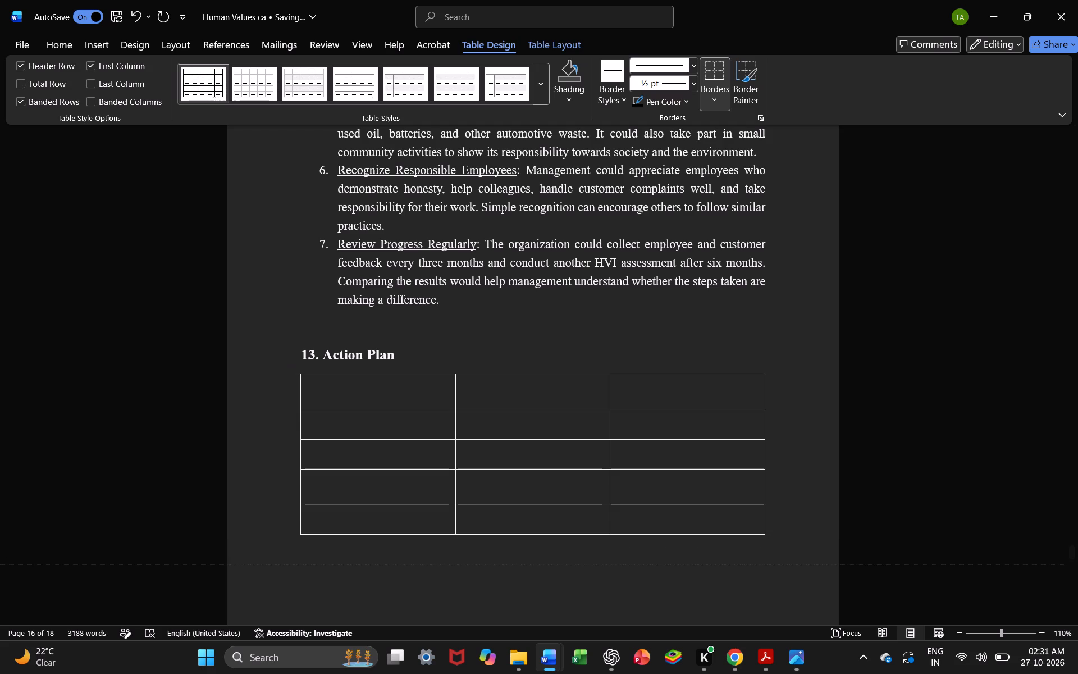
drag(563, 565, 566, 575)
Add three more rows at the bottom of the empty three-column table, below its sixth row.
scroll(566, 575, down, 2)
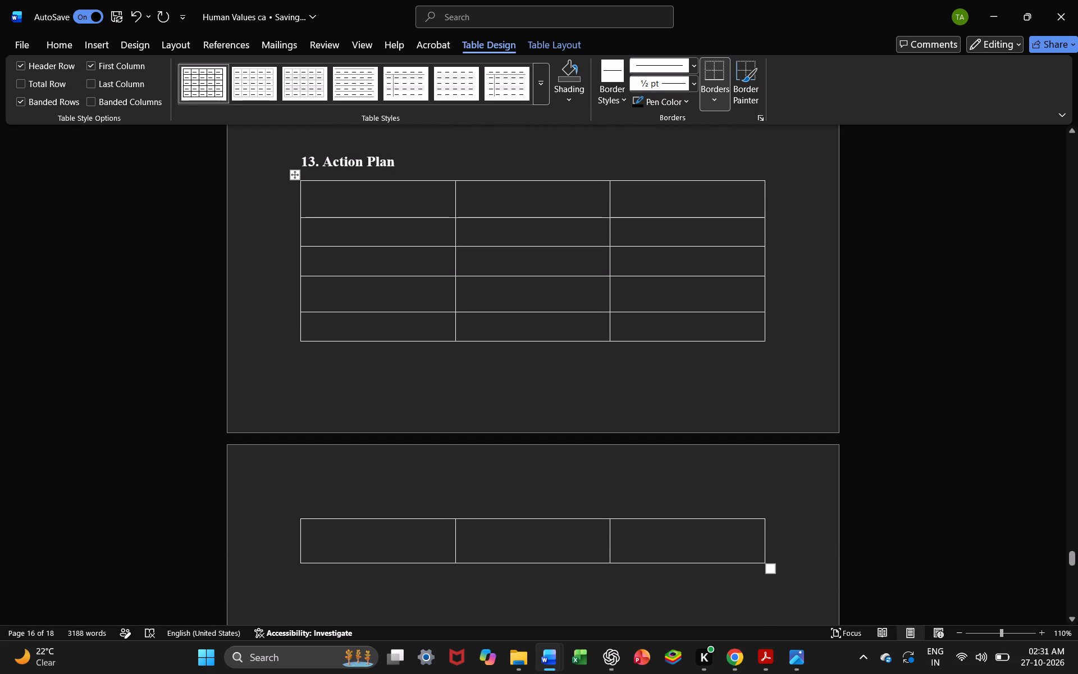
click(315, 578)
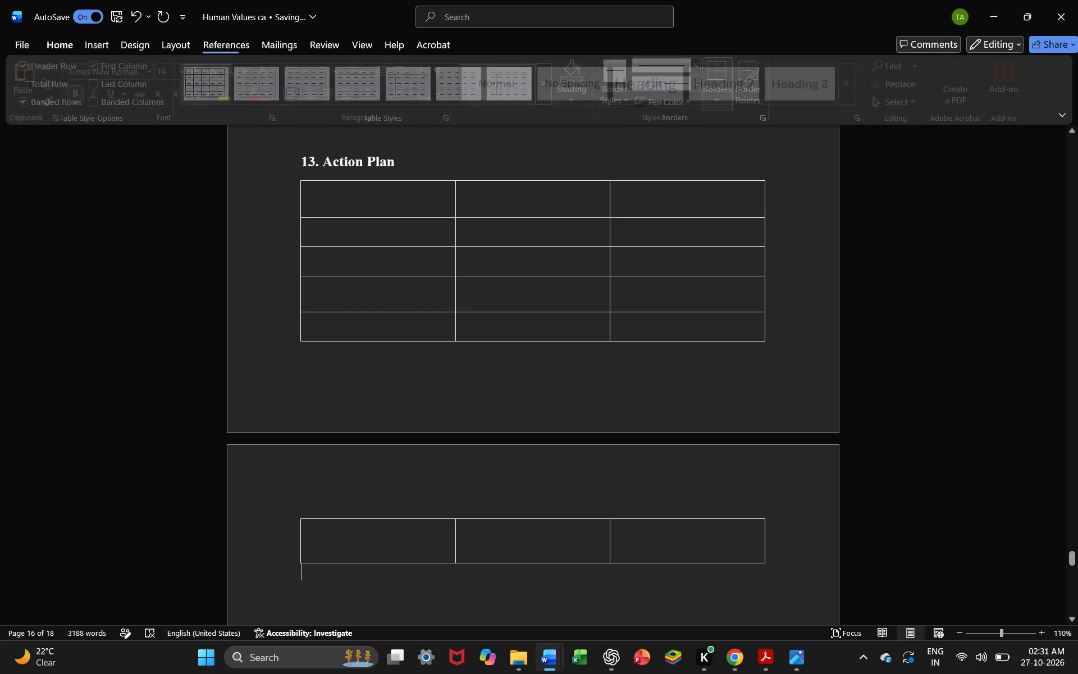
click(289, 558)
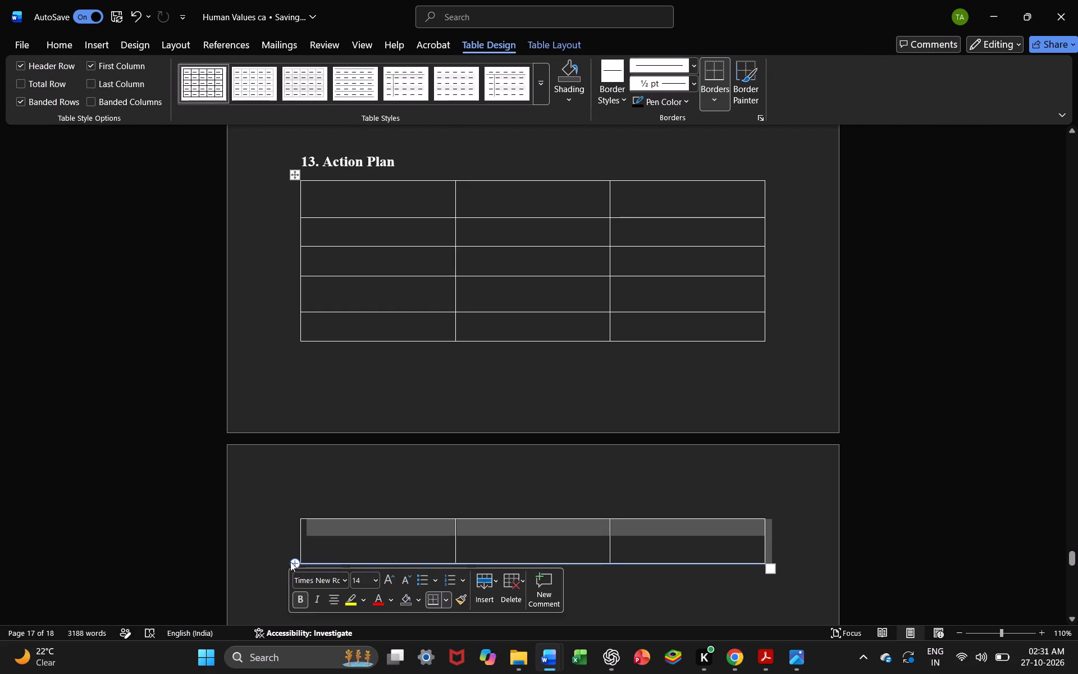
click(289, 561)
click(302, 566)
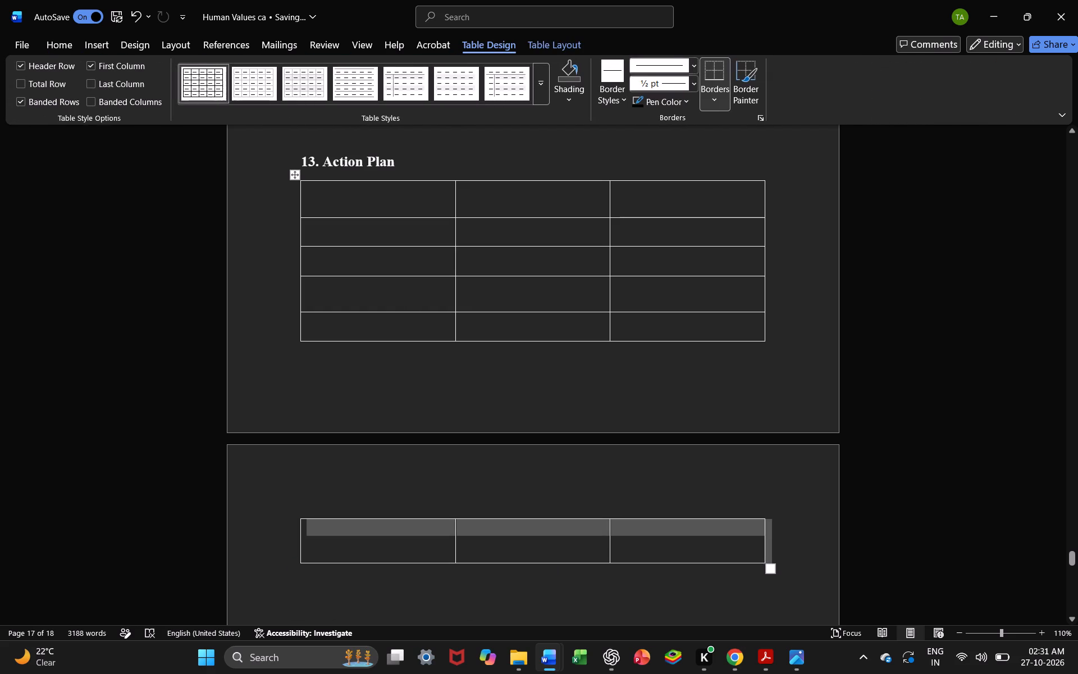
click(291, 563)
click(298, 564)
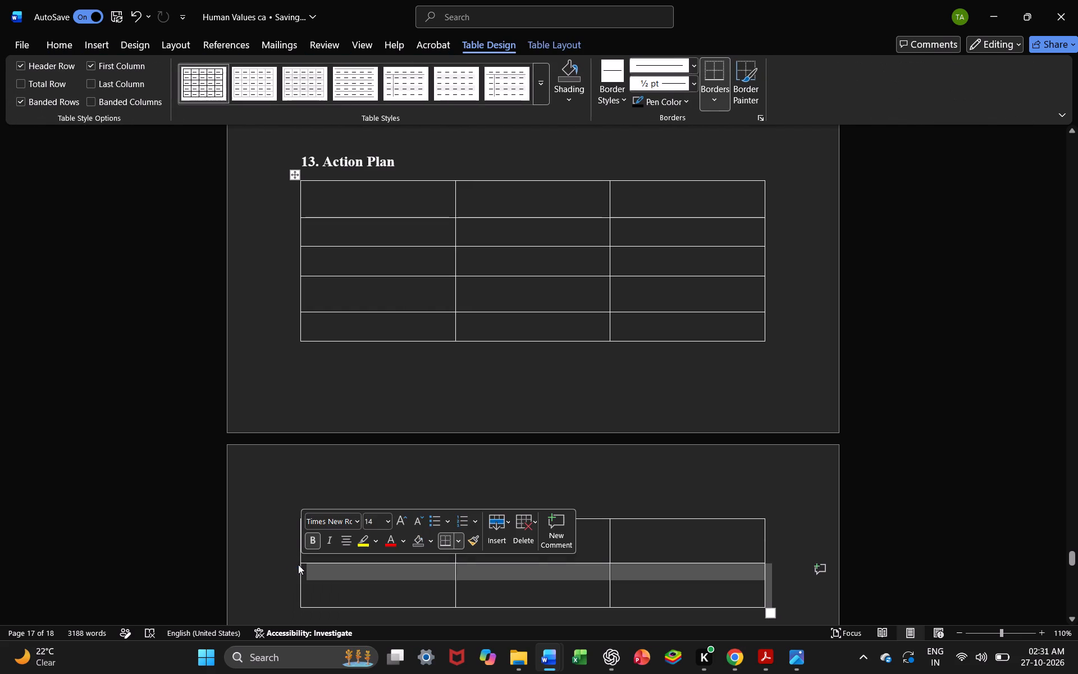
scroll(294, 596, down, 1)
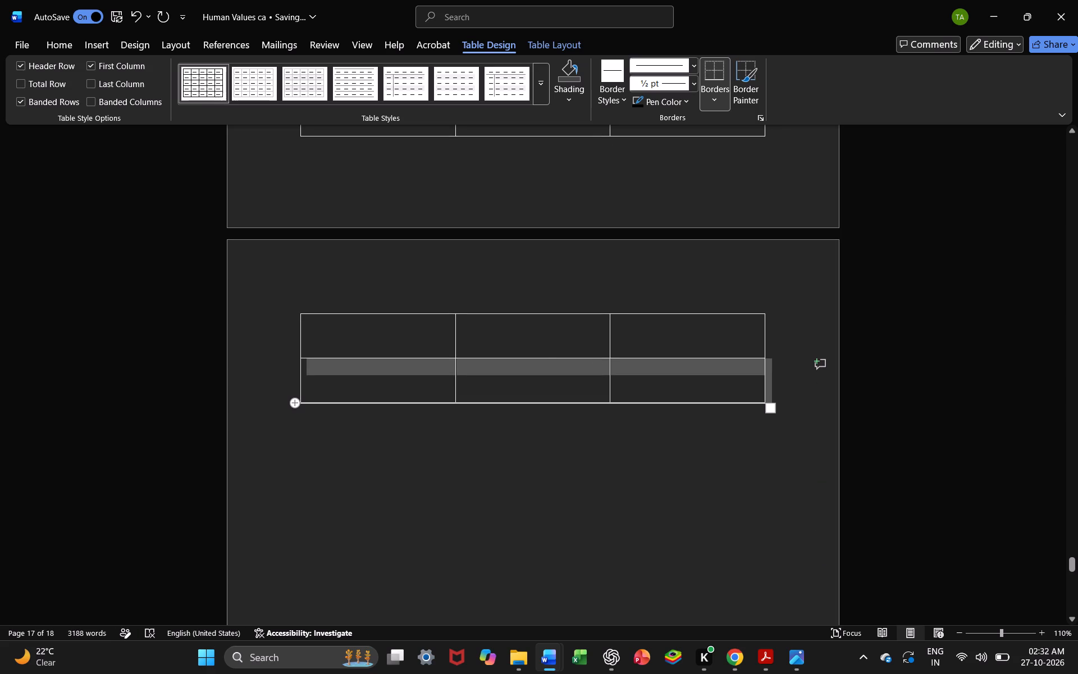
click(291, 404)
click(294, 448)
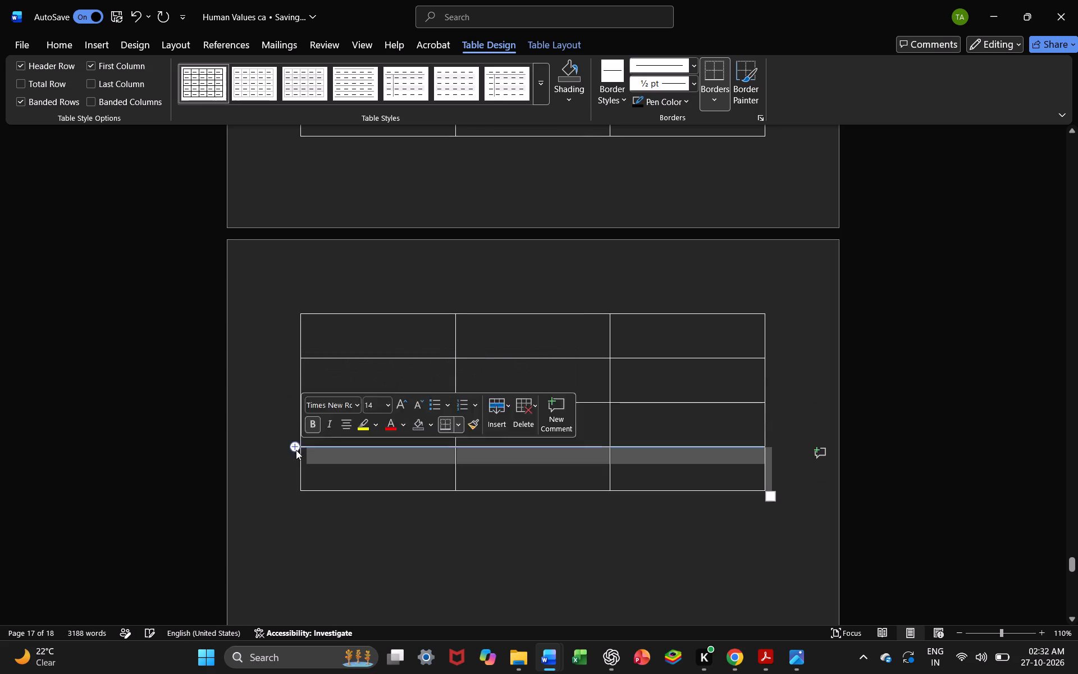
Copy the "Action to Be Taken" heading from the pasted action plan table into the first header cell of the new table.
click(468, 540)
scroll(468, 540, down, 3)
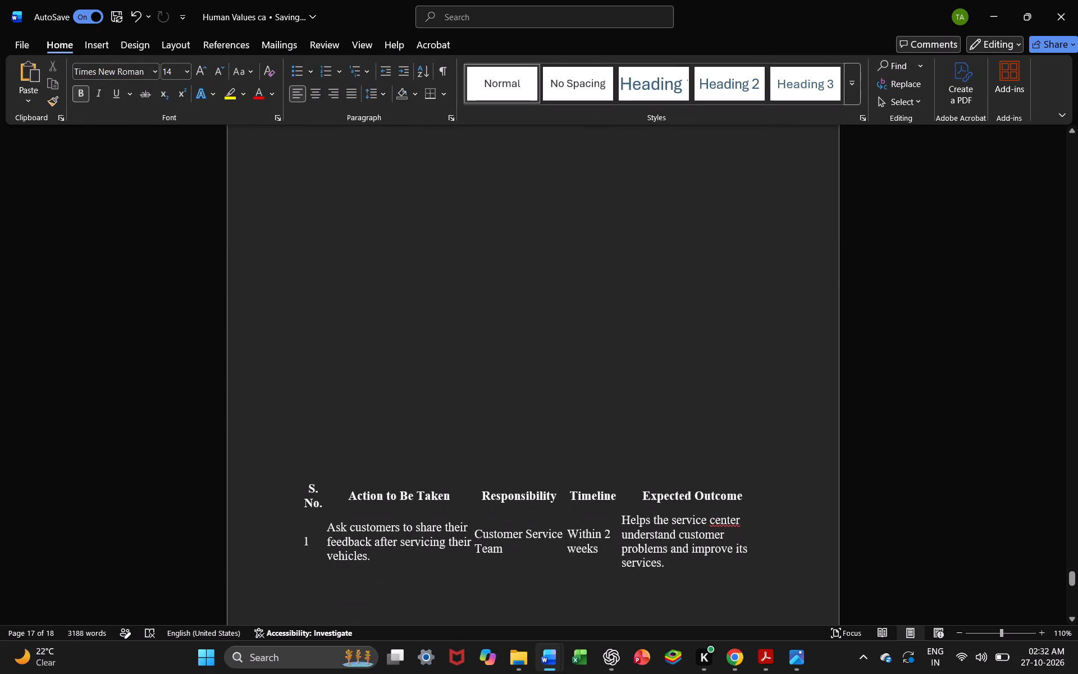
click(350, 495)
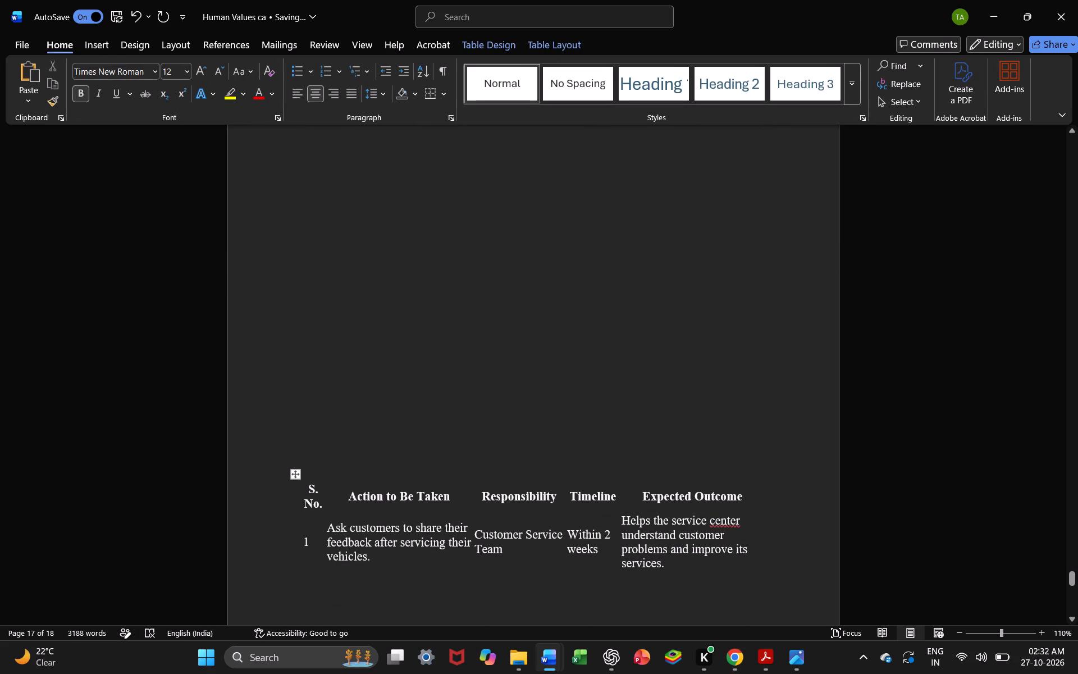
drag(446, 499, 360, 494)
key(ctrl+c)
click(559, 380)
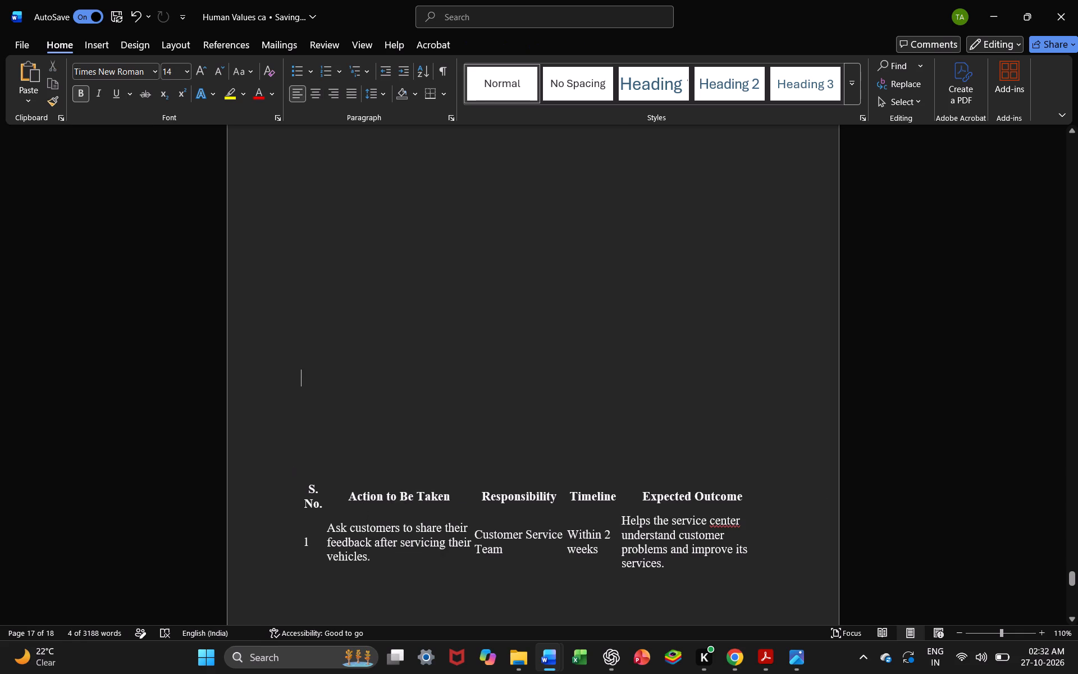
scroll(559, 380, up, 4)
scroll(413, 259, up, 5)
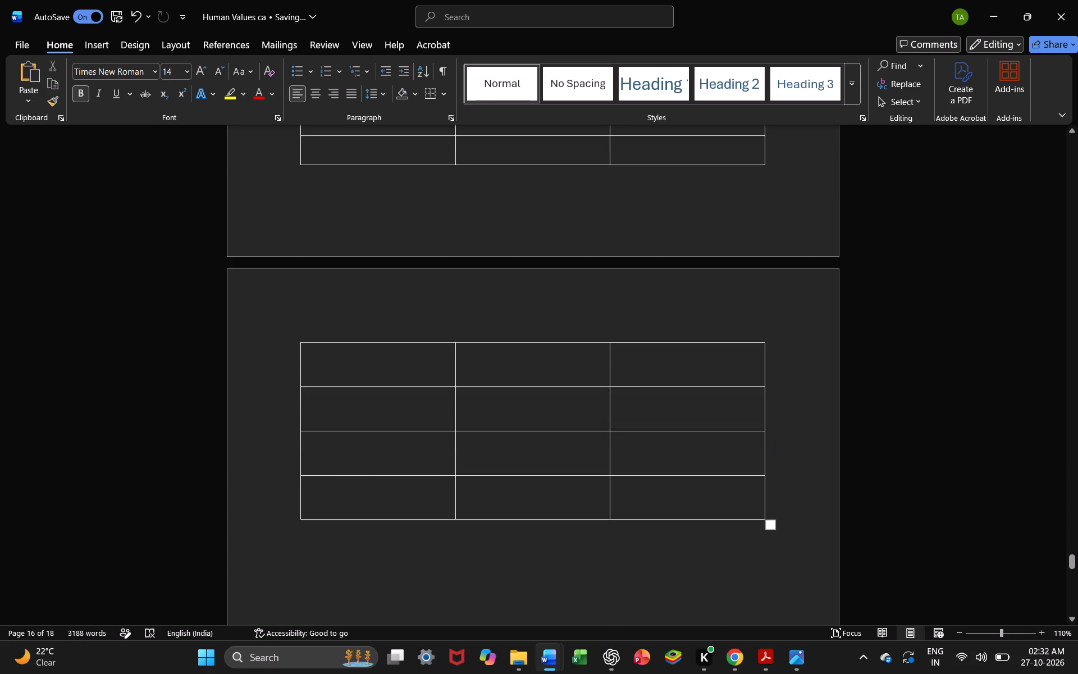
scroll(413, 259, up, 3)
click(369, 194)
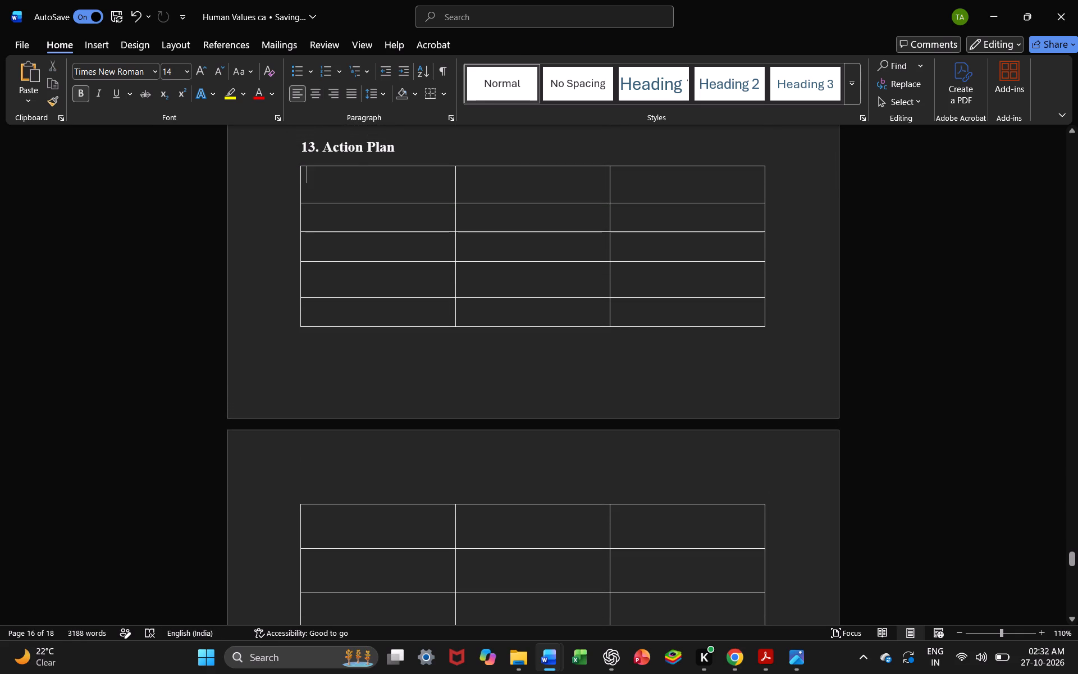
key(ctrl+v)
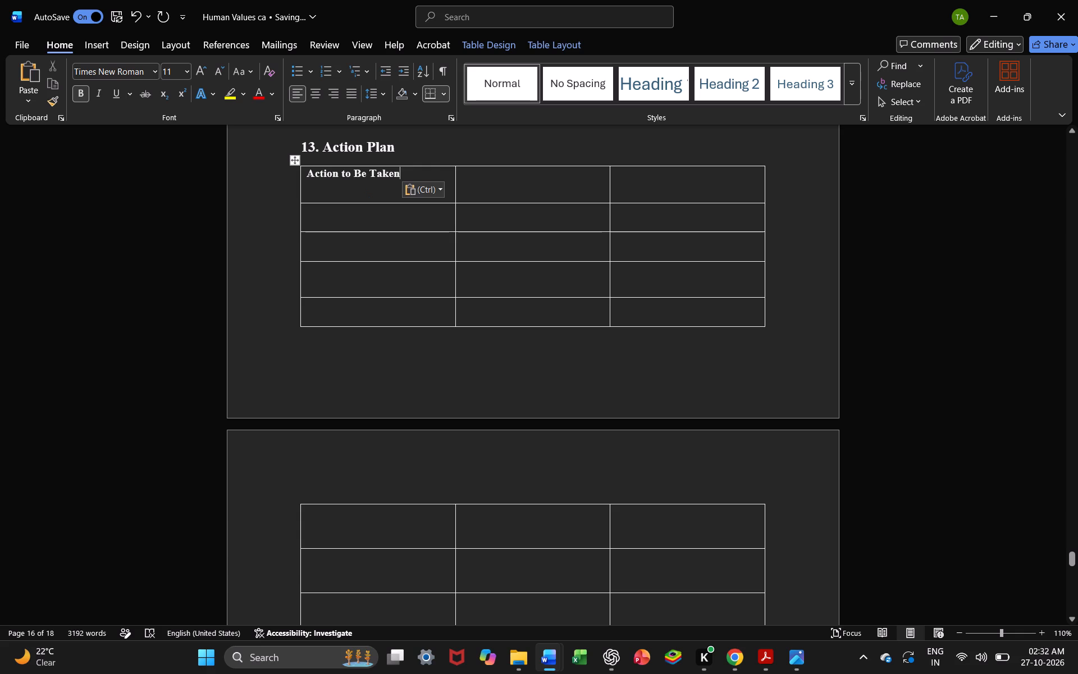
Format the "Action to Be Taken" header in the new table as 12 pt, non-bold and centred.
drag(308, 175, 401, 172)
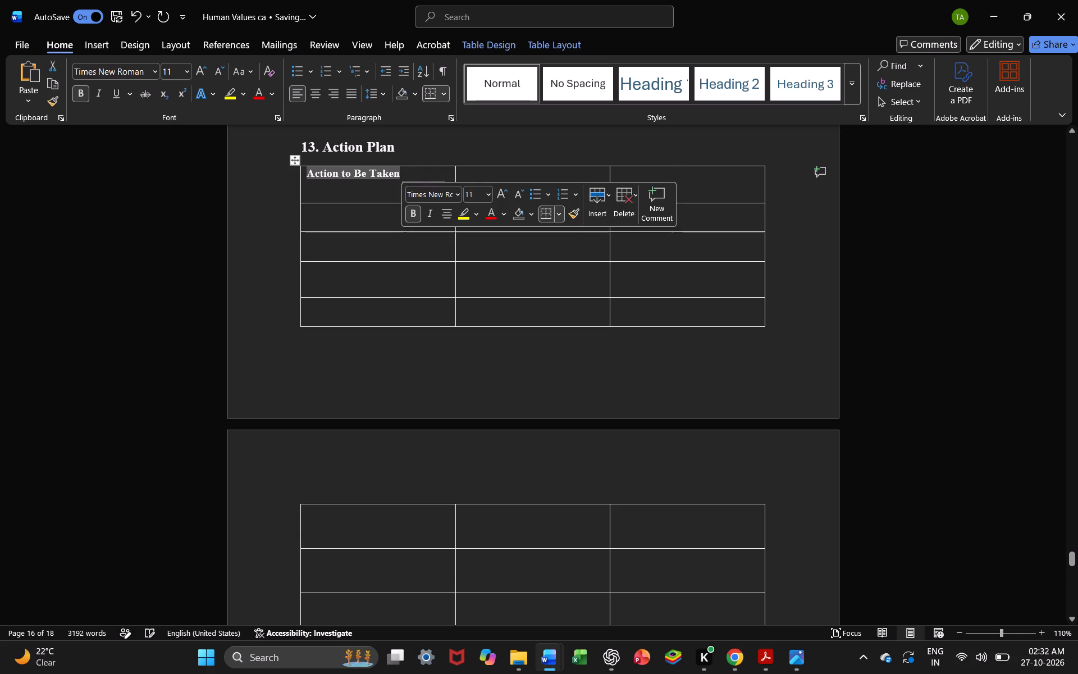
click(214, 72)
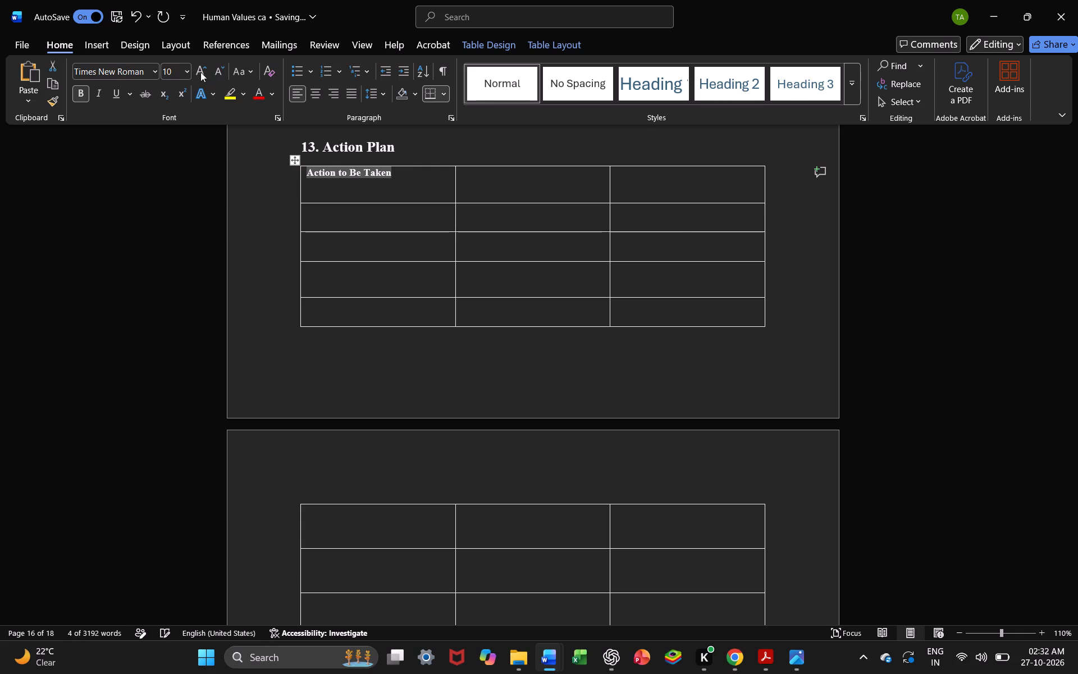
click(191, 72)
click(199, 73)
click(199, 73)
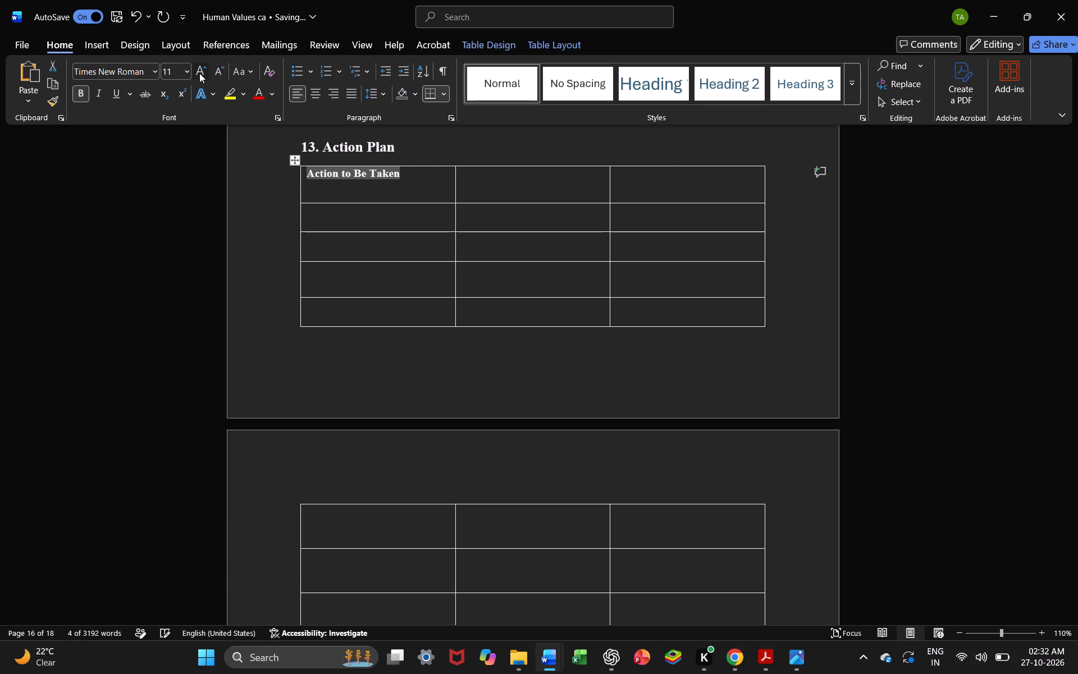
click(74, 97)
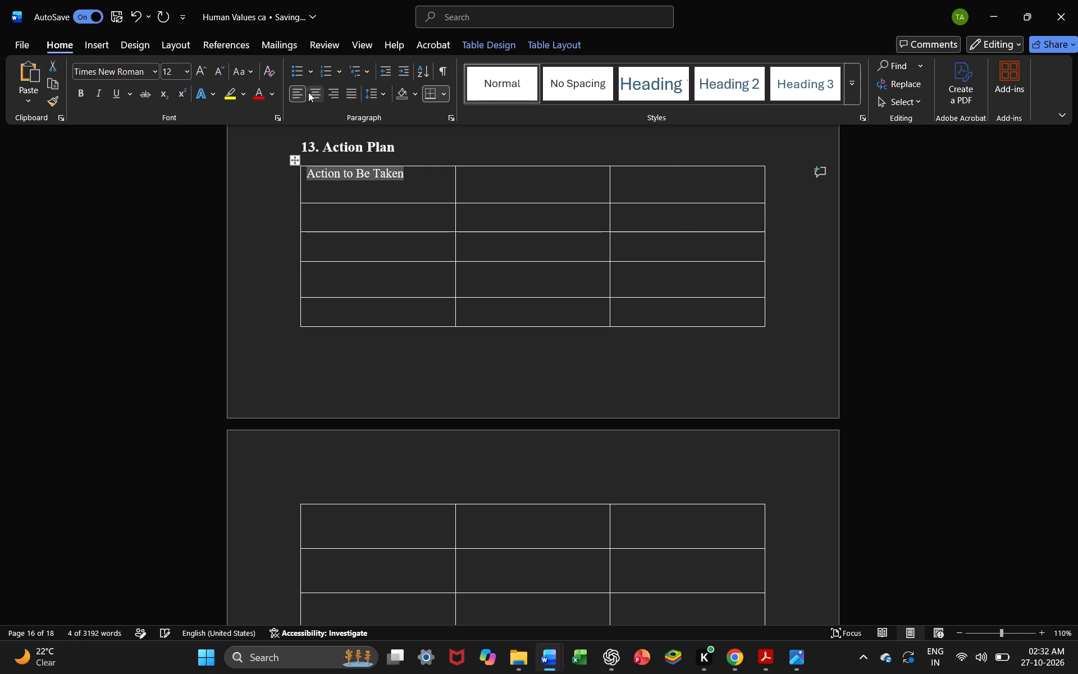
click(311, 94)
Copy the "Responsibility" heading from the pasted table into the second header cell of the new table.
click(527, 185)
scroll(527, 185, down, 7)
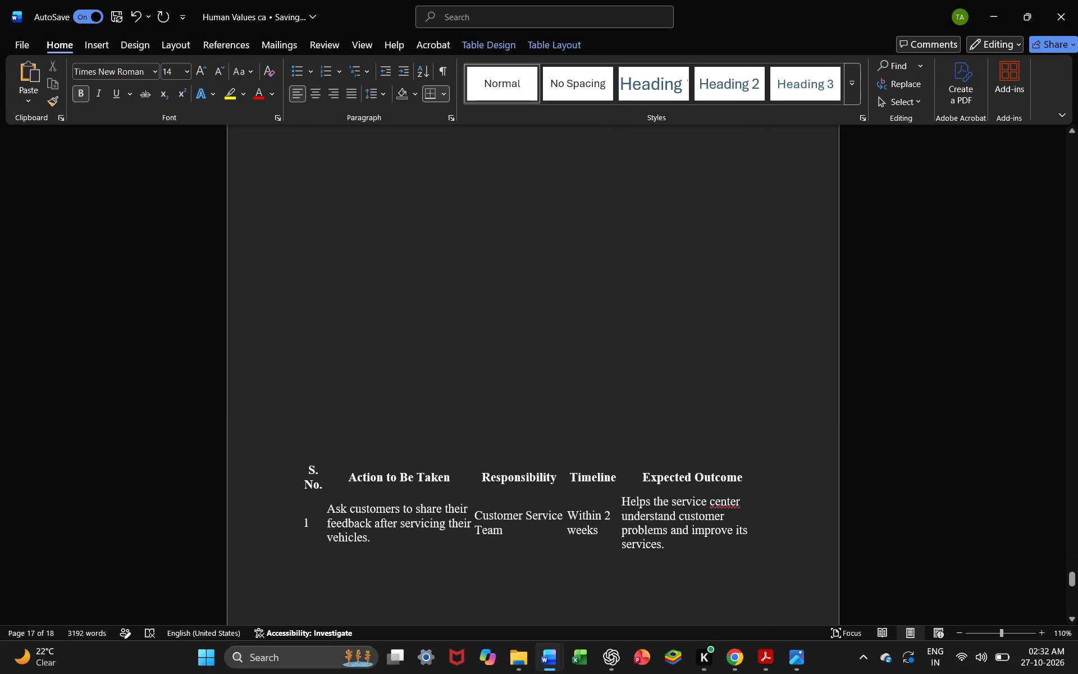
drag(483, 475, 544, 477)
drag(544, 477, 554, 480)
click(554, 480)
drag(554, 480, 484, 481)
key(ctrl+c)
scroll(484, 481, up, 5)
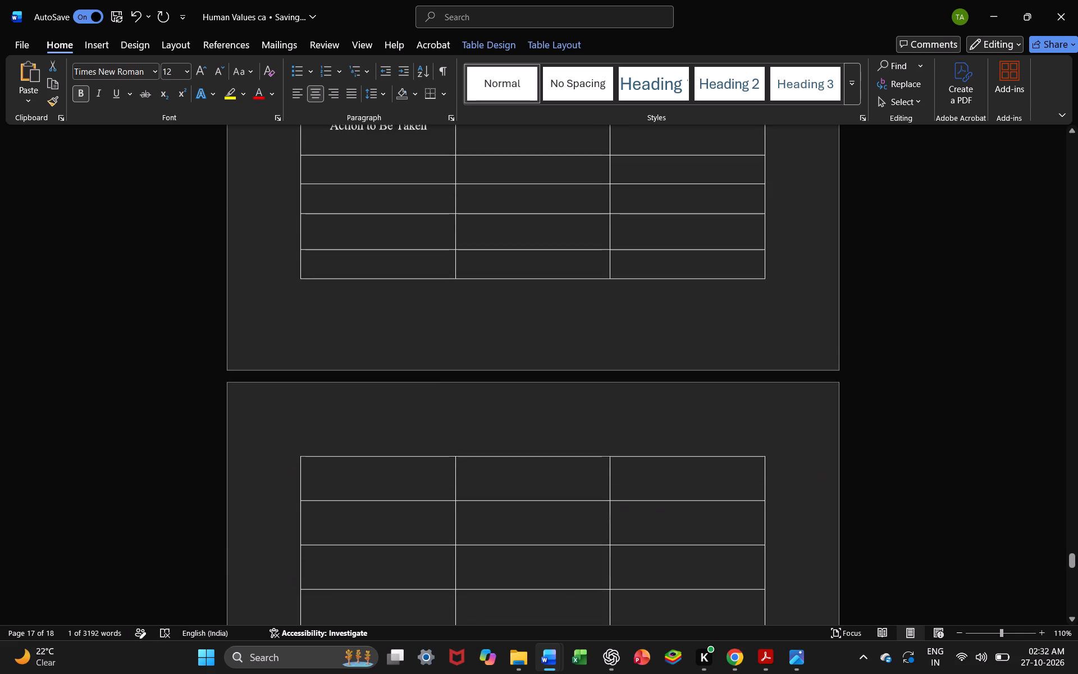
scroll(500, 236, up, 1)
click(510, 224)
key(ctrl+v)
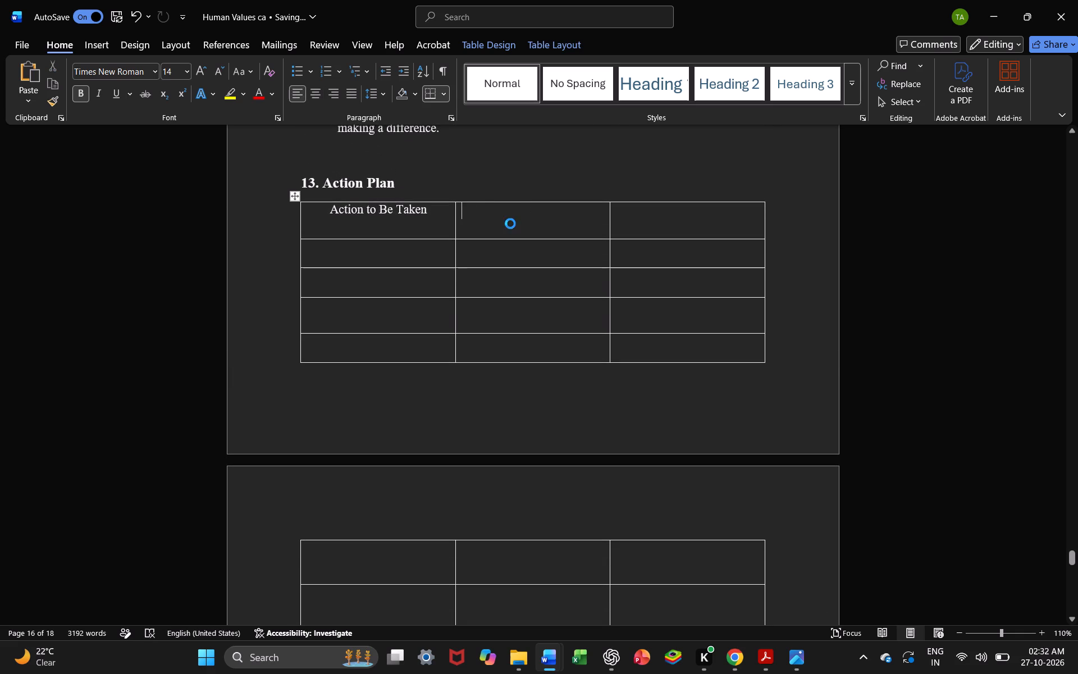
Copy the "Expected Outcome" heading from the pasted table into the third header cell of the new table.
scroll(510, 224, down, 6)
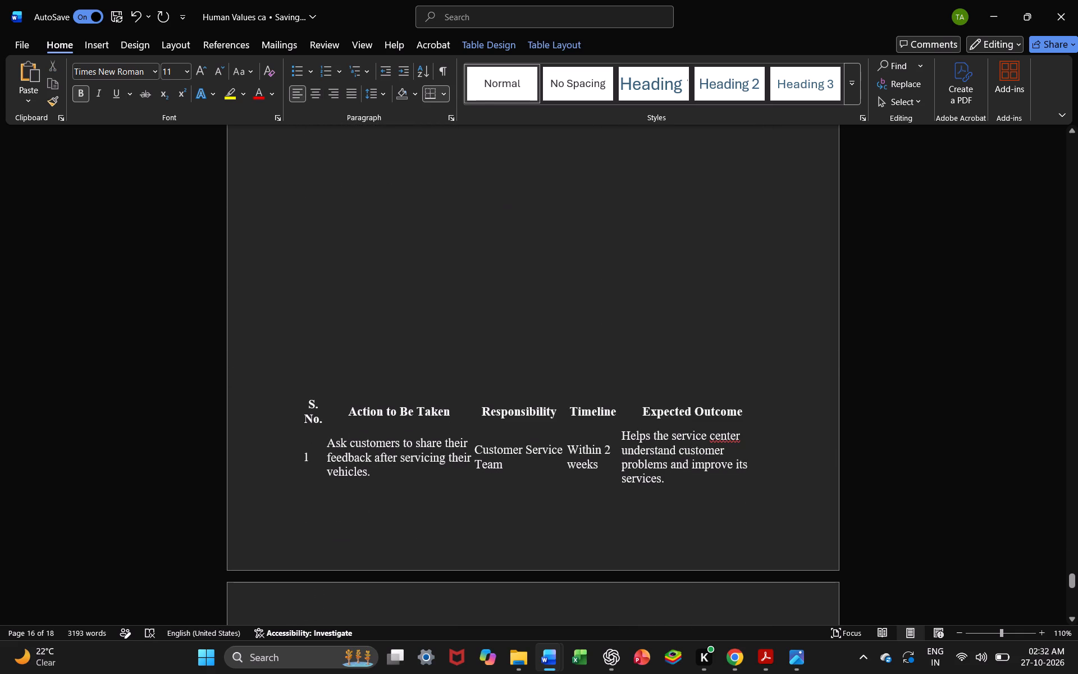
drag(643, 406, 724, 397)
click(737, 399)
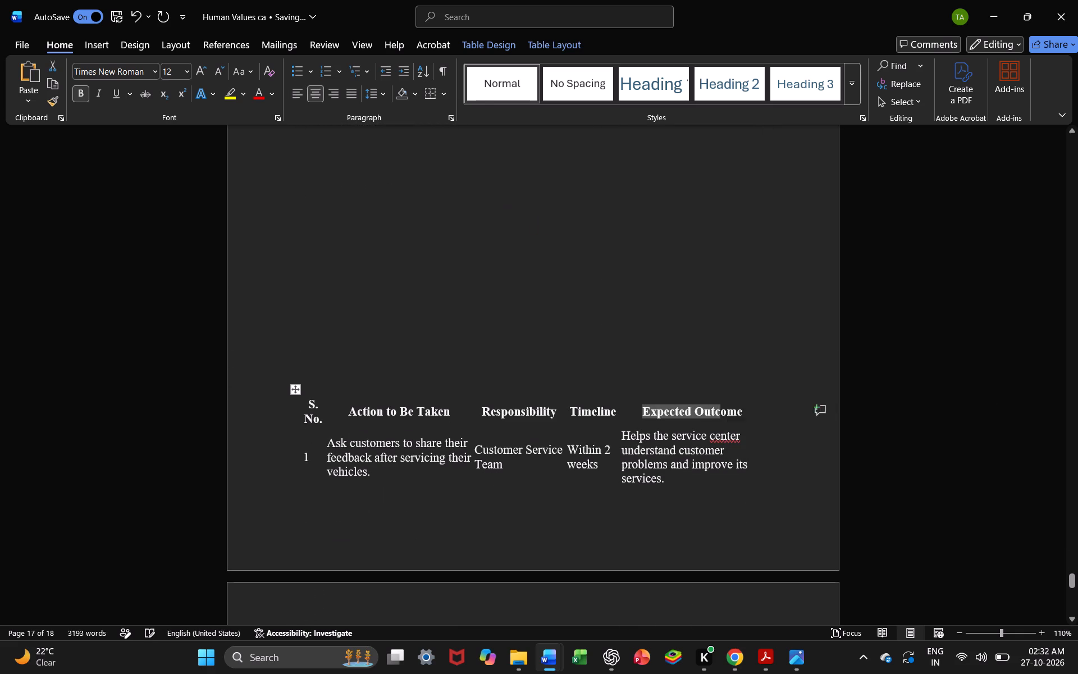
click(740, 415)
click(678, 406)
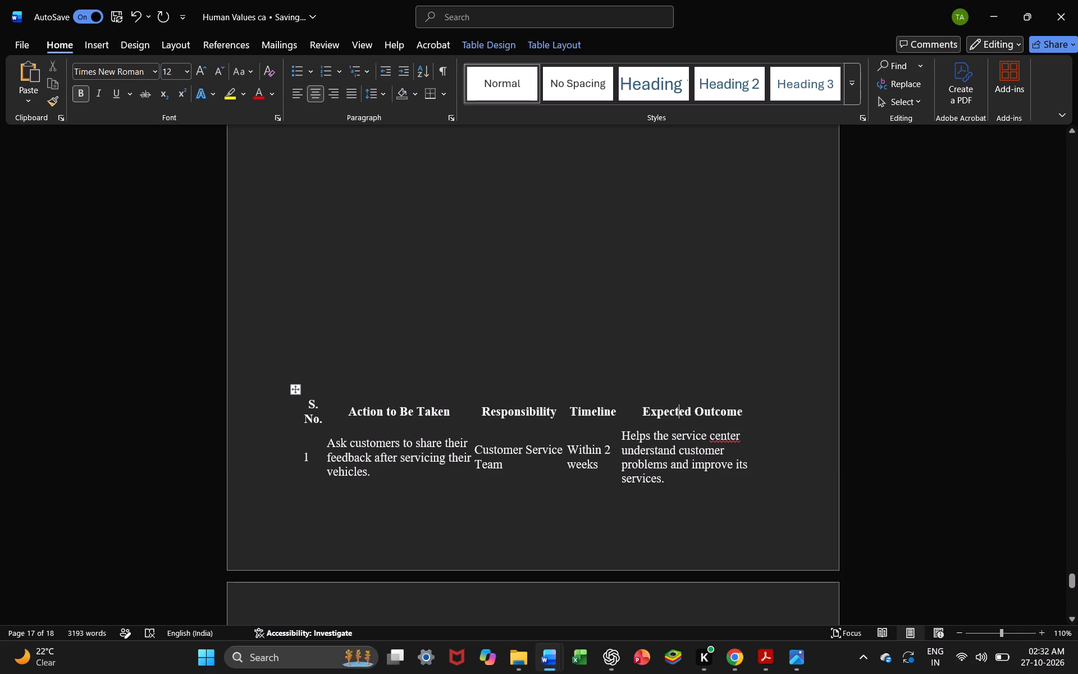
drag(644, 411, 752, 412)
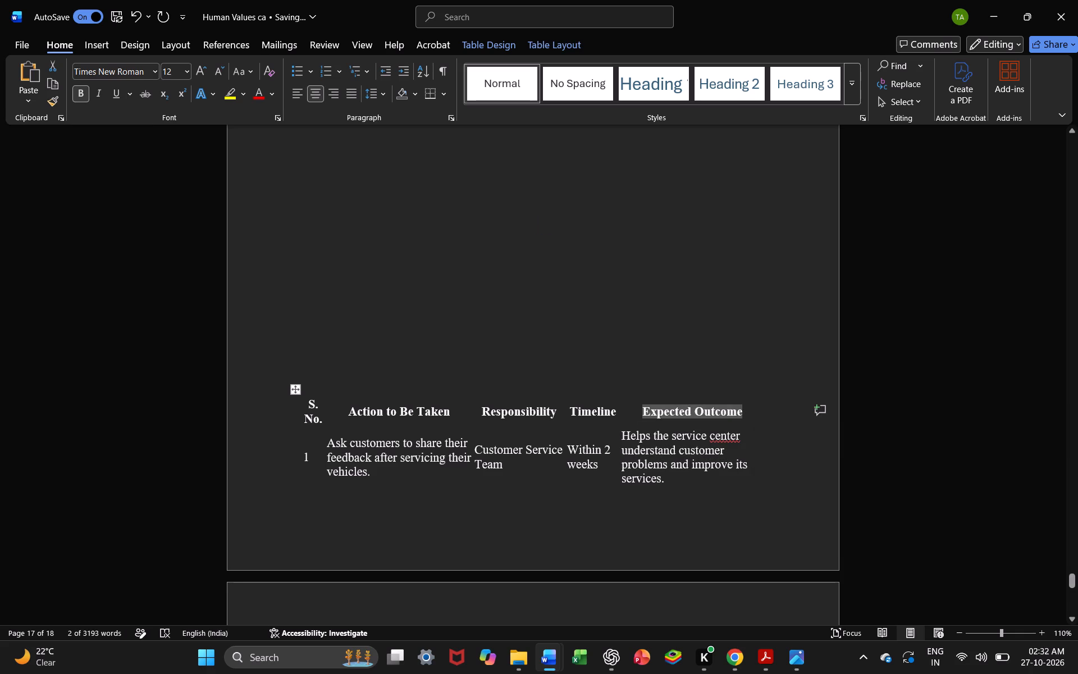
key(ctrl+c)
scroll(752, 412, up, 6)
scroll(641, 286, up, 1)
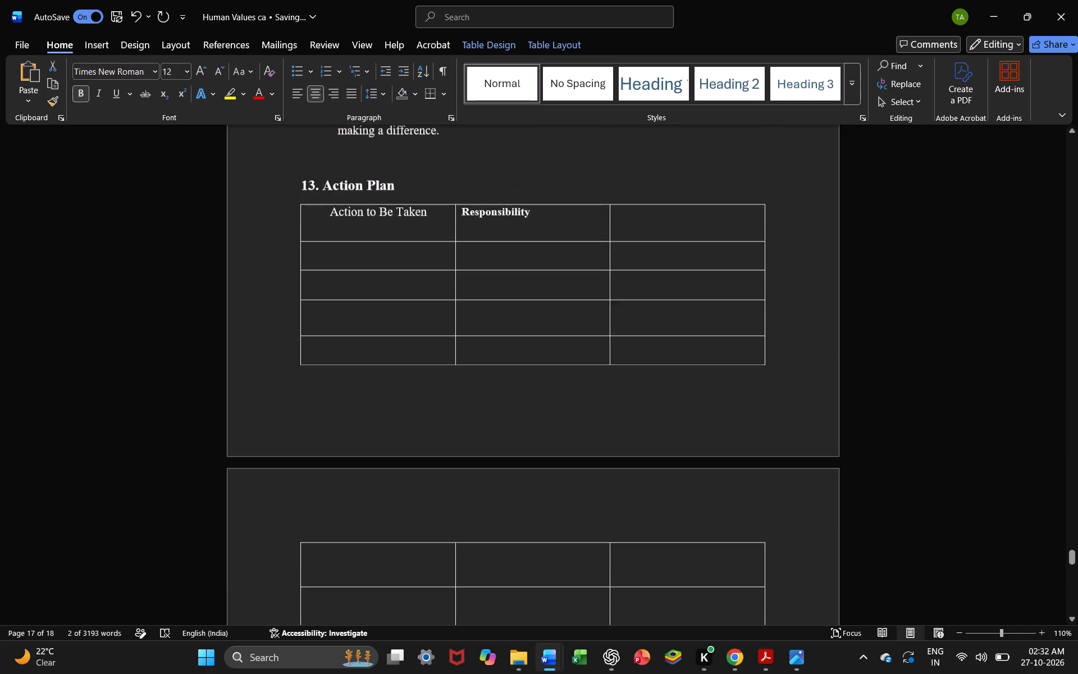
click(648, 238)
key(ctrl+v)
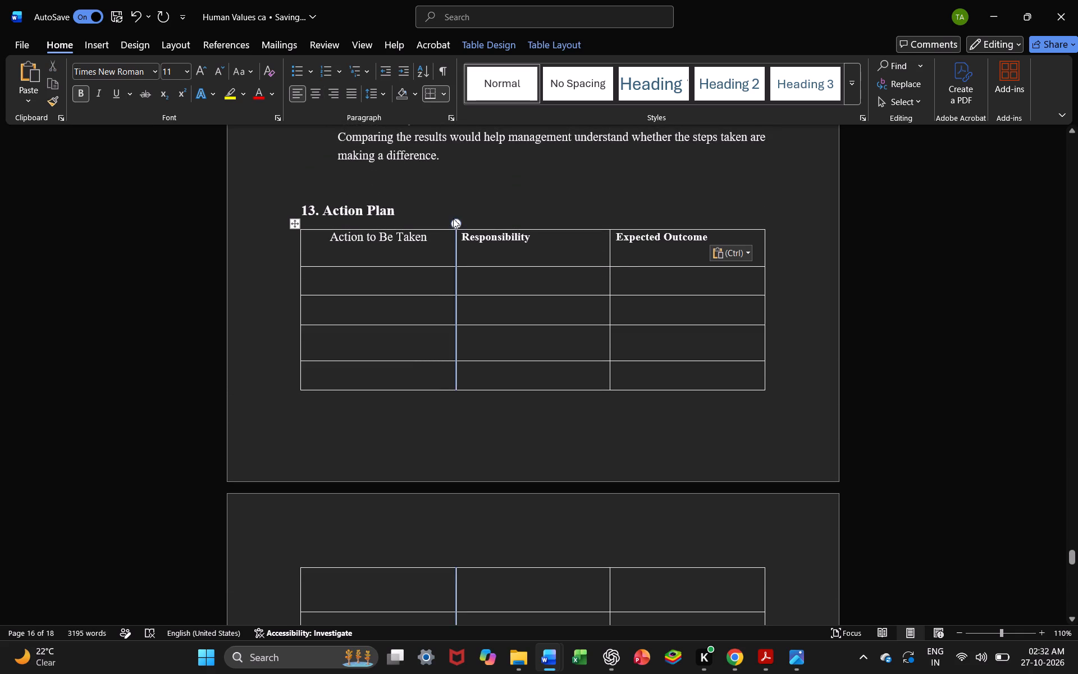
Format the "Responsibility" and "Expected Outcome" headers as 12 pt, non-bold and centred.
drag(461, 237, 670, 248)
click(199, 70)
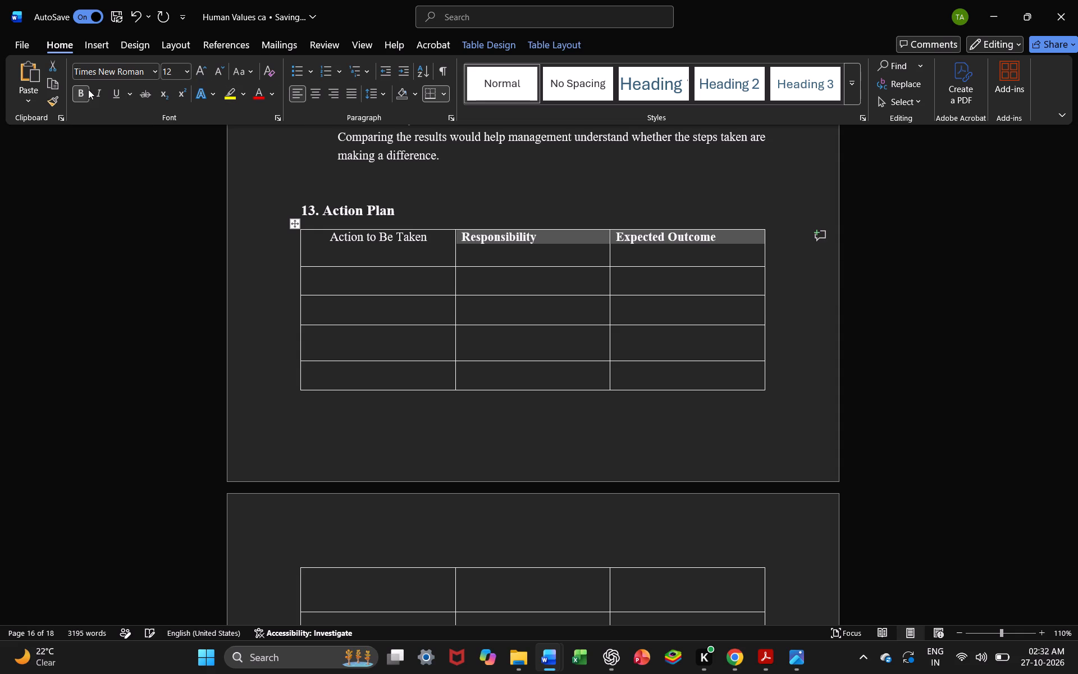
click(88, 89)
click(321, 90)
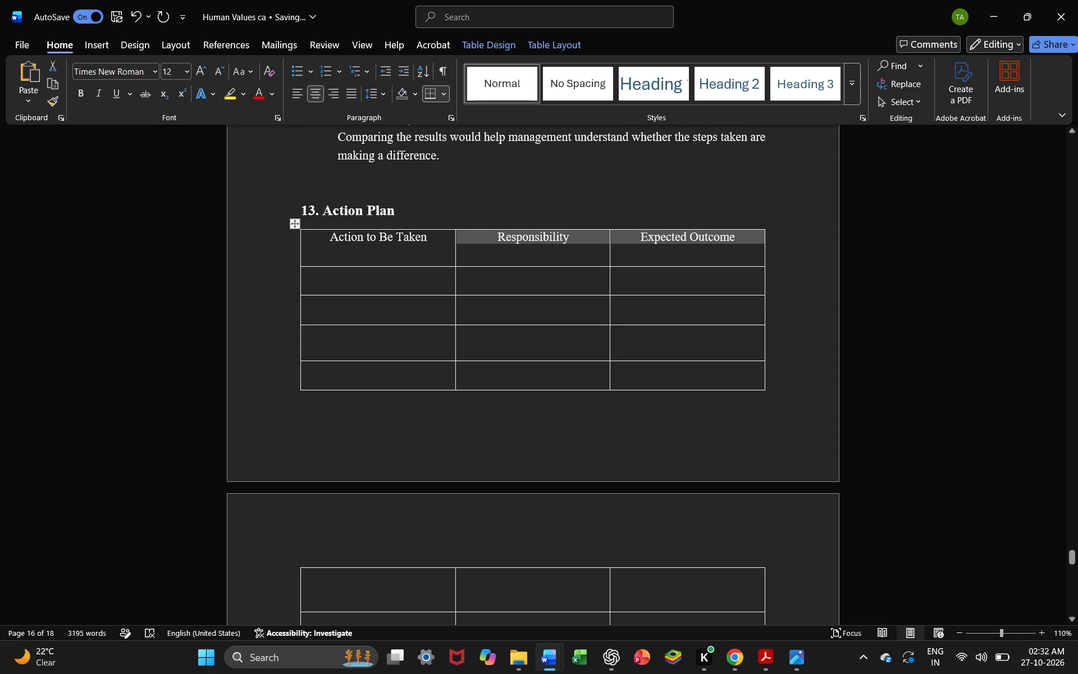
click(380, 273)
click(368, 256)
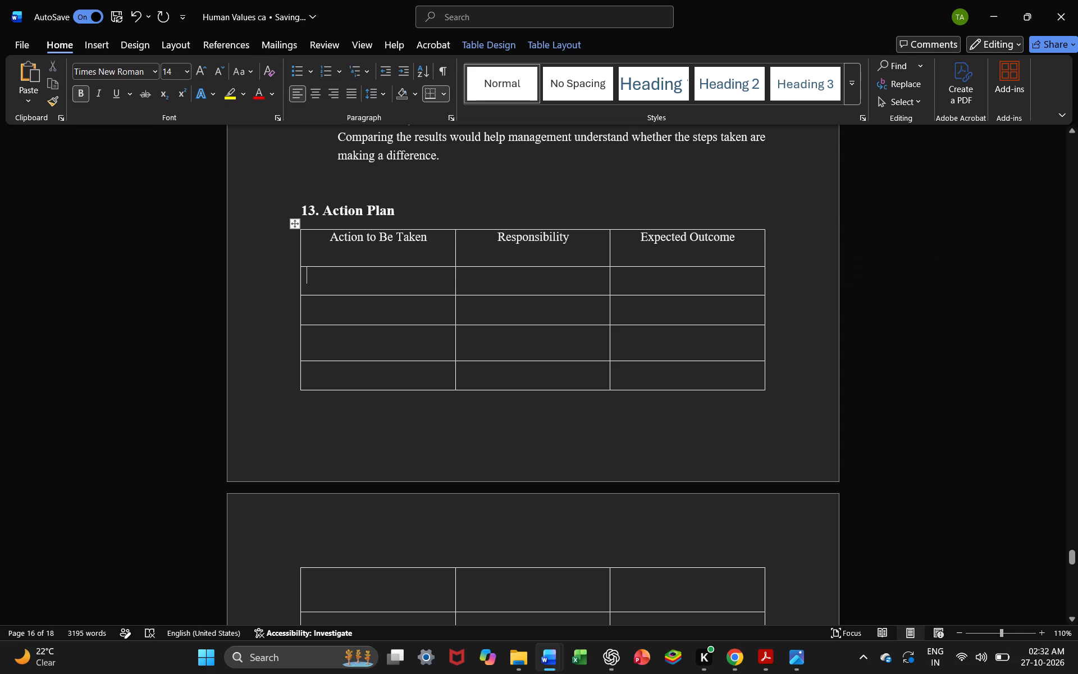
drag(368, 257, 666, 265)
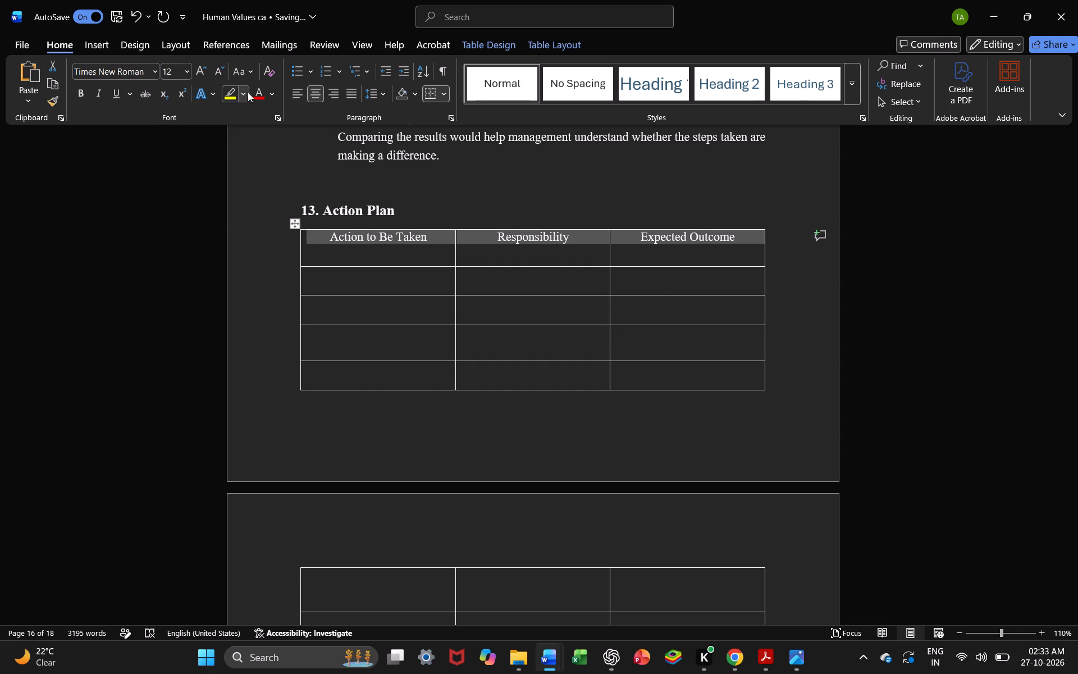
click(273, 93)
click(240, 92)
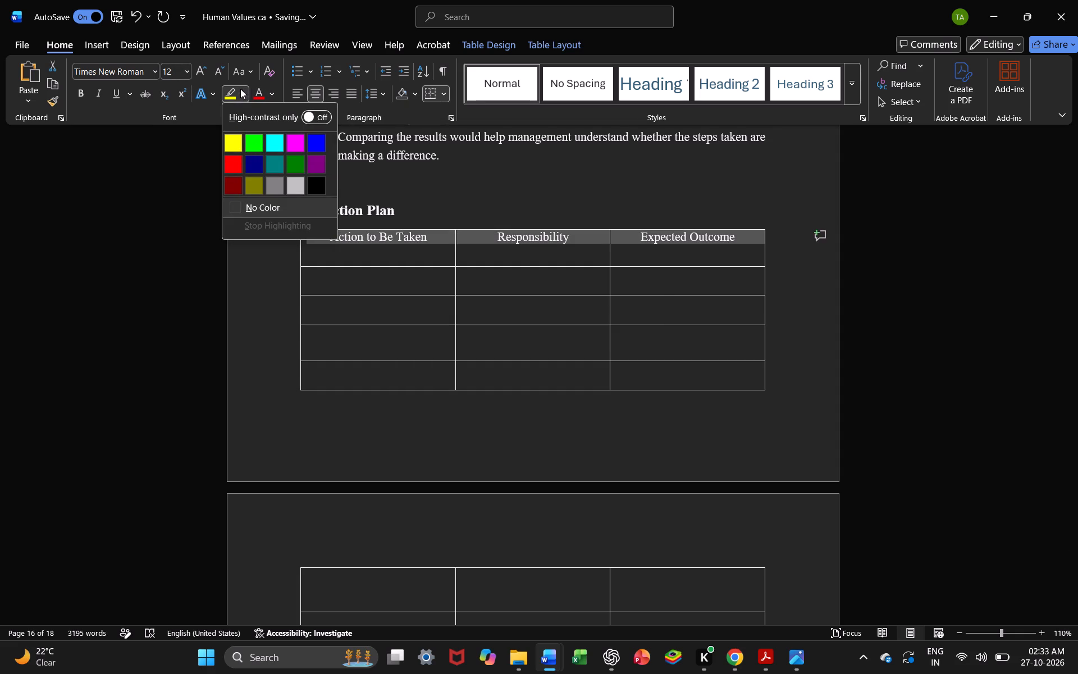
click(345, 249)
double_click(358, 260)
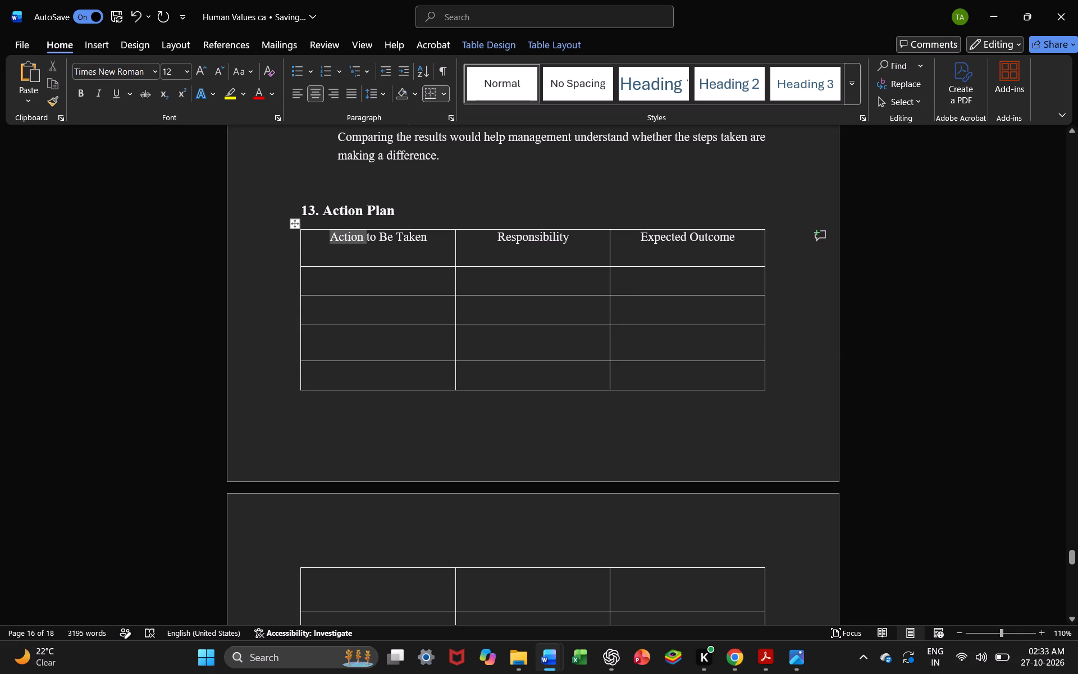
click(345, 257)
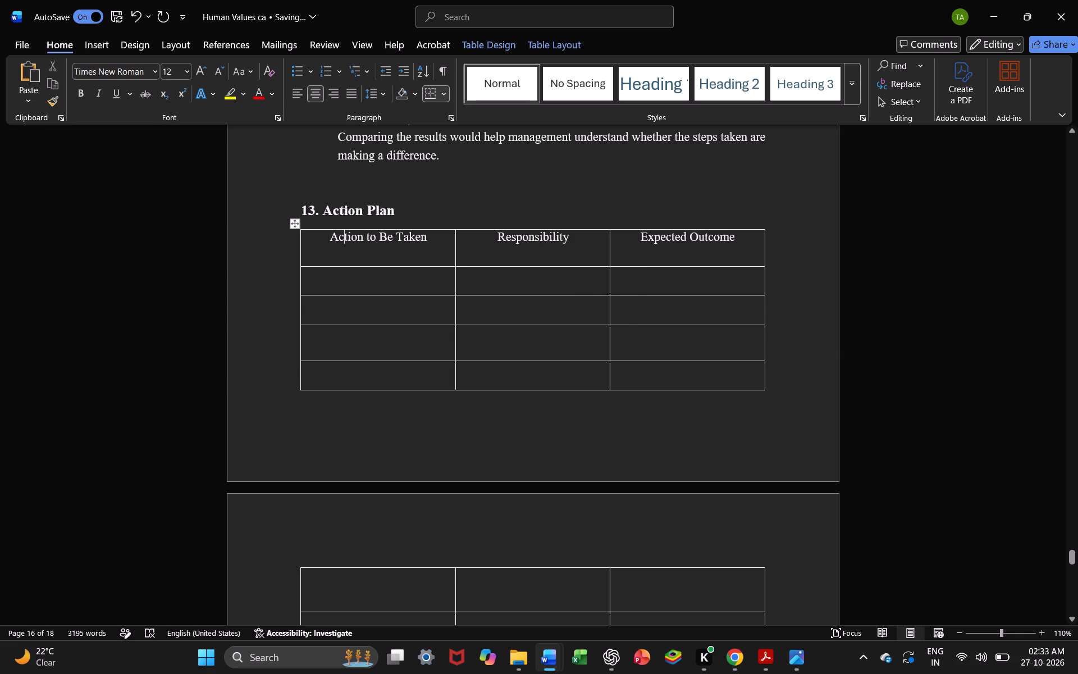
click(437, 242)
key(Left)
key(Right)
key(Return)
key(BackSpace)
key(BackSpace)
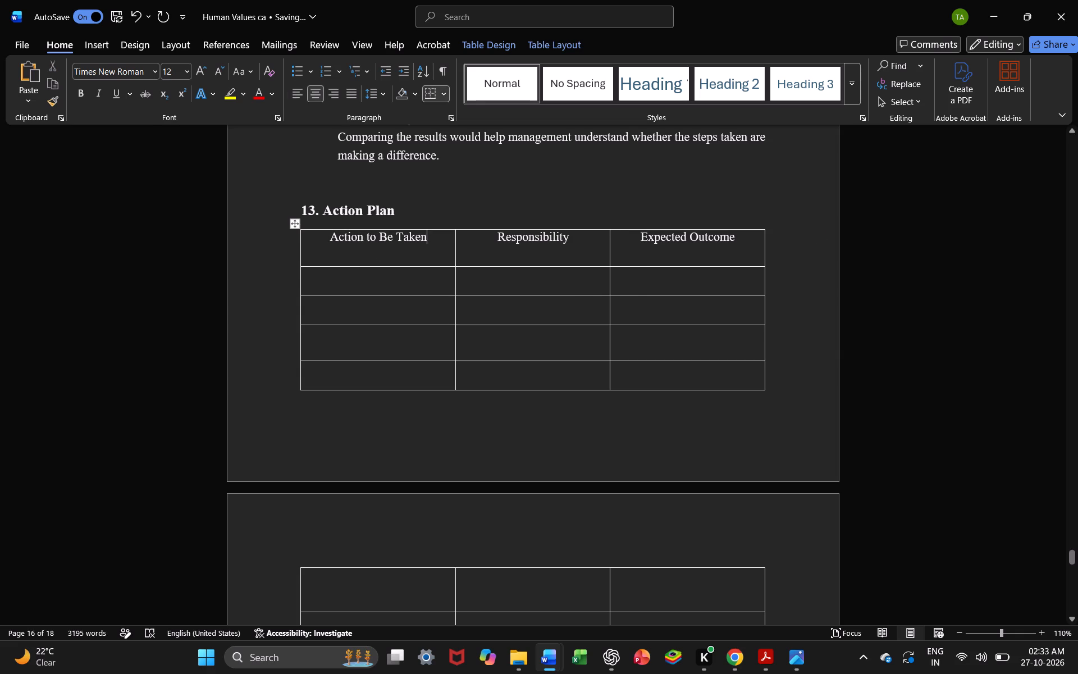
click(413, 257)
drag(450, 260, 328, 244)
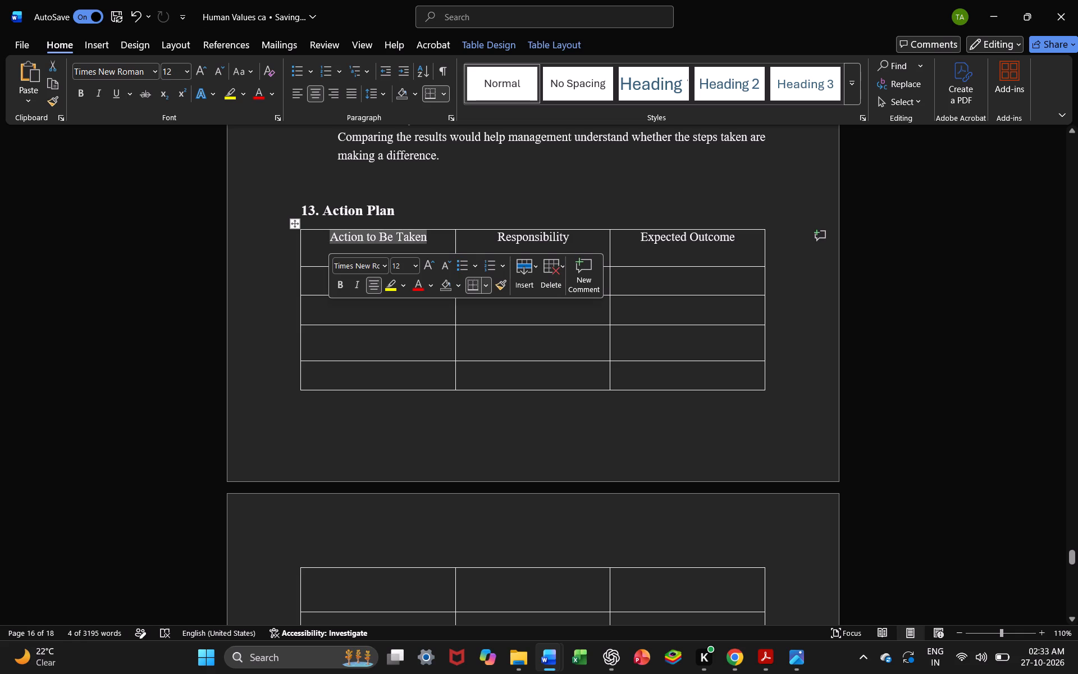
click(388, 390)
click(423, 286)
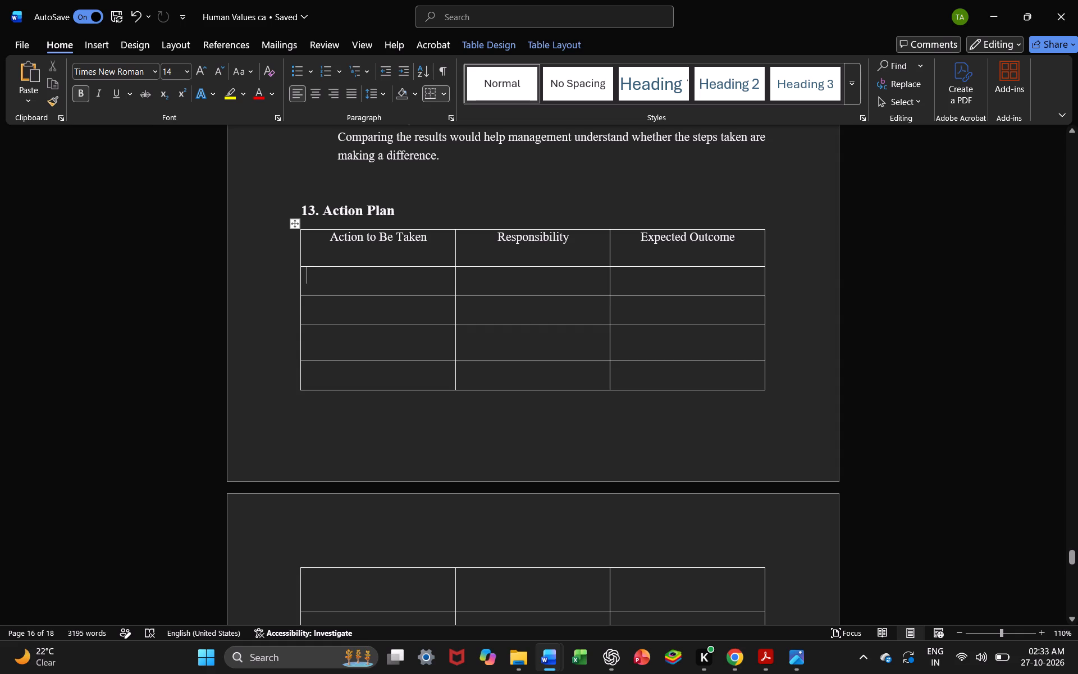
Increase the font size of the "Action to Be Taken", "Responsibility" and "Expected Outcome" table headers to 14 pt.
drag(329, 236, 423, 249)
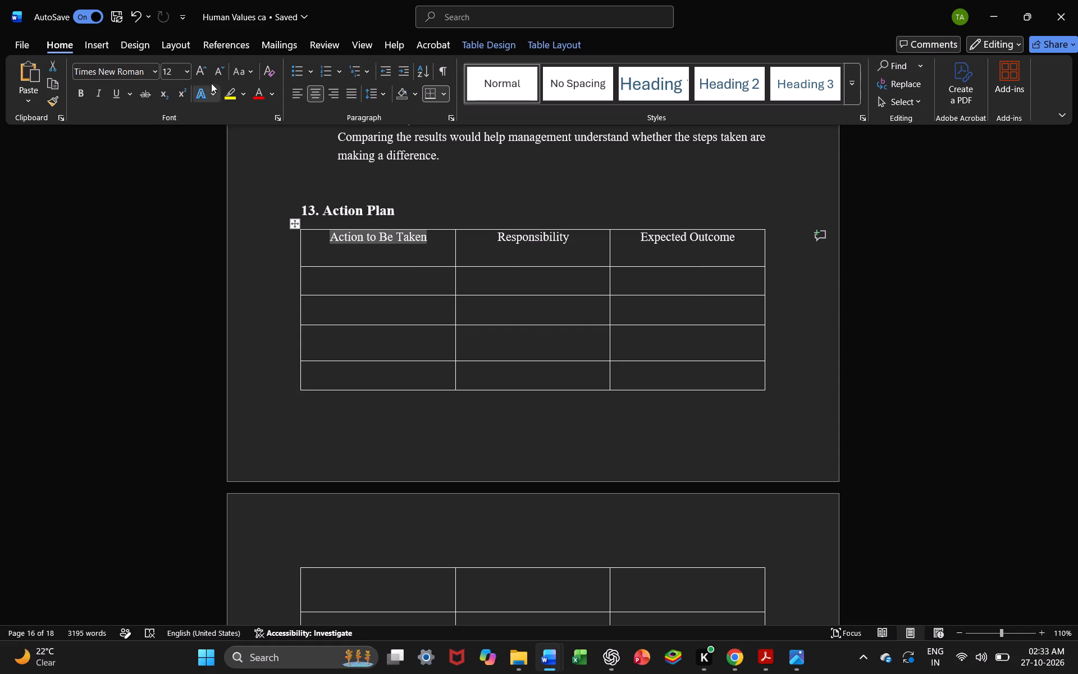
click(200, 73)
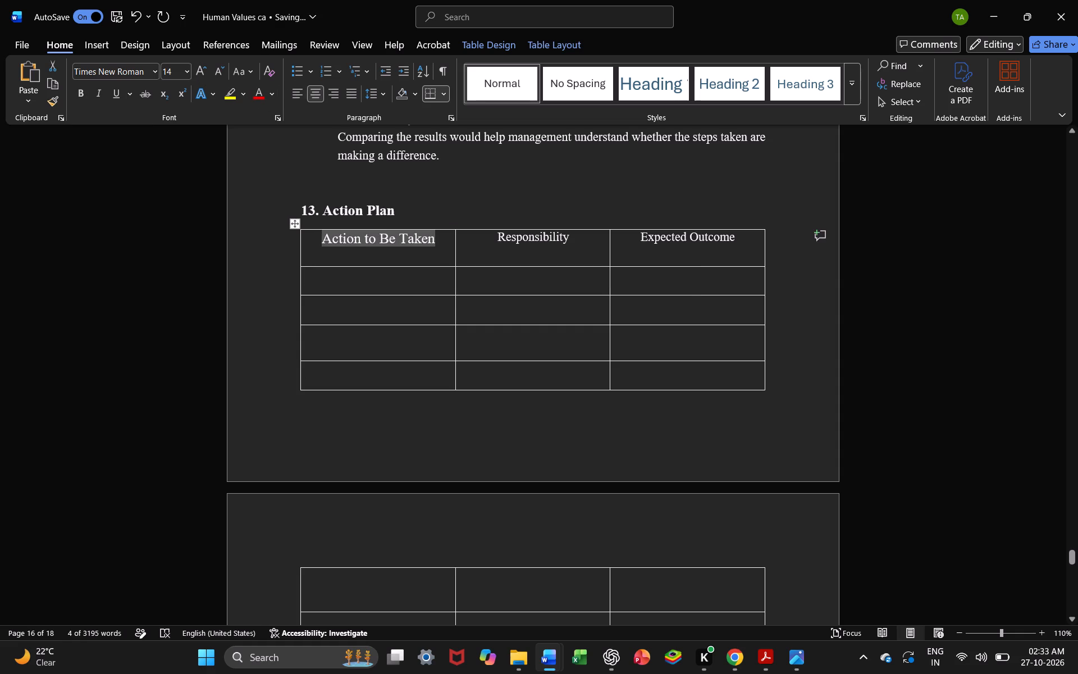
drag(497, 238, 579, 243)
click(198, 68)
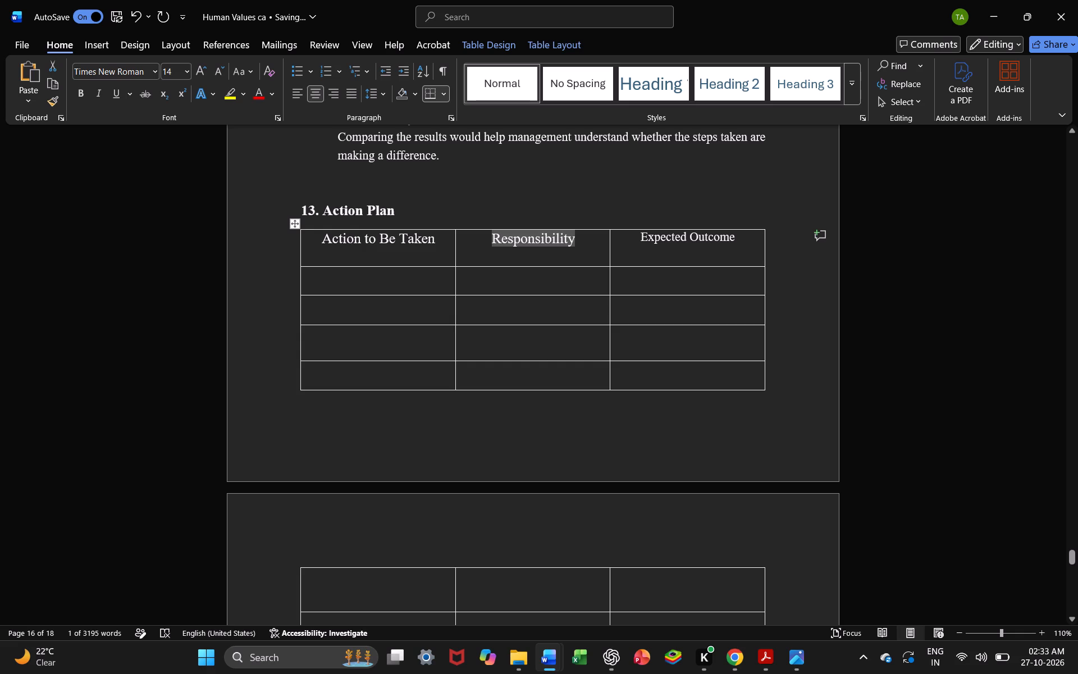
drag(641, 238, 737, 246)
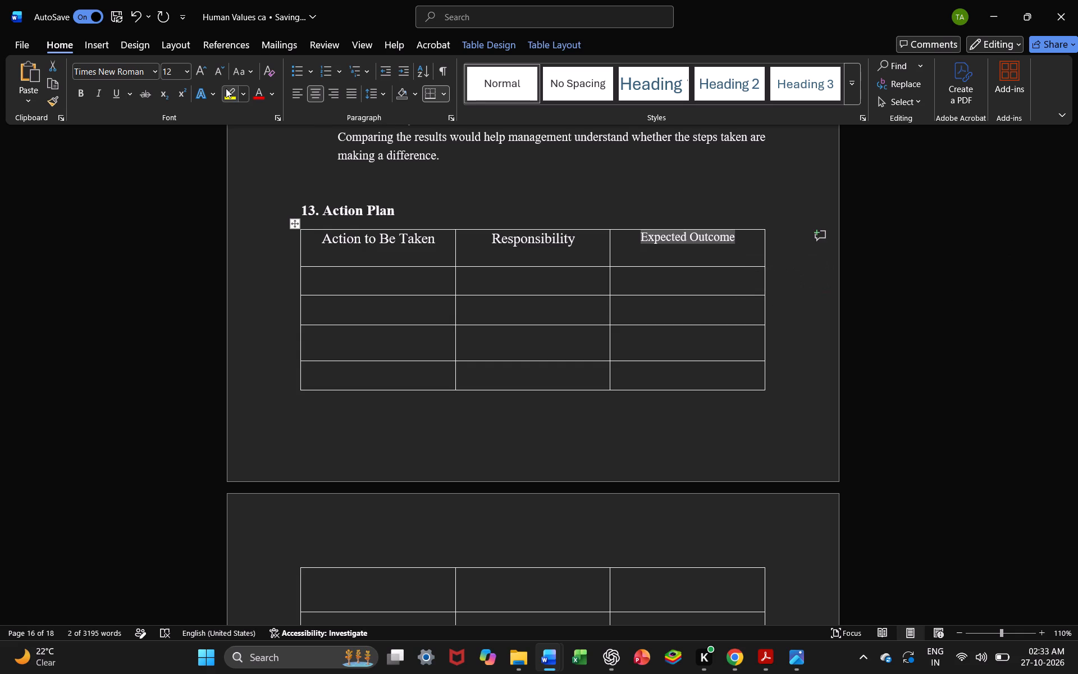
click(198, 72)
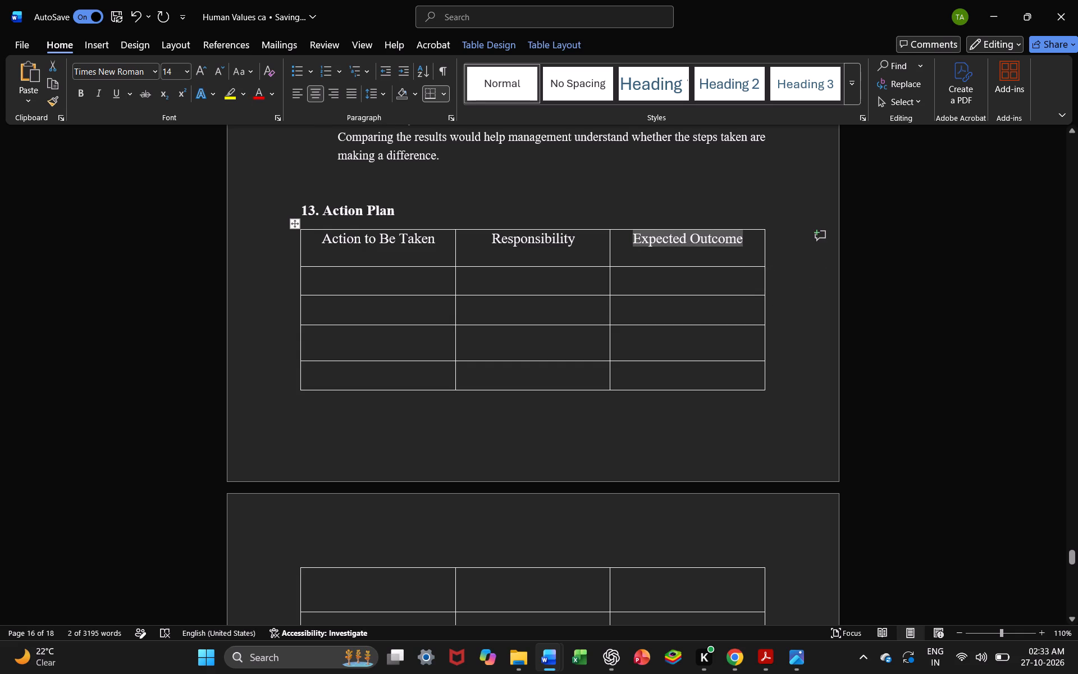
Copy the action about asking customers to share feedback after servicing into the new table's first cell under "Action to Be Taken".
click(380, 286)
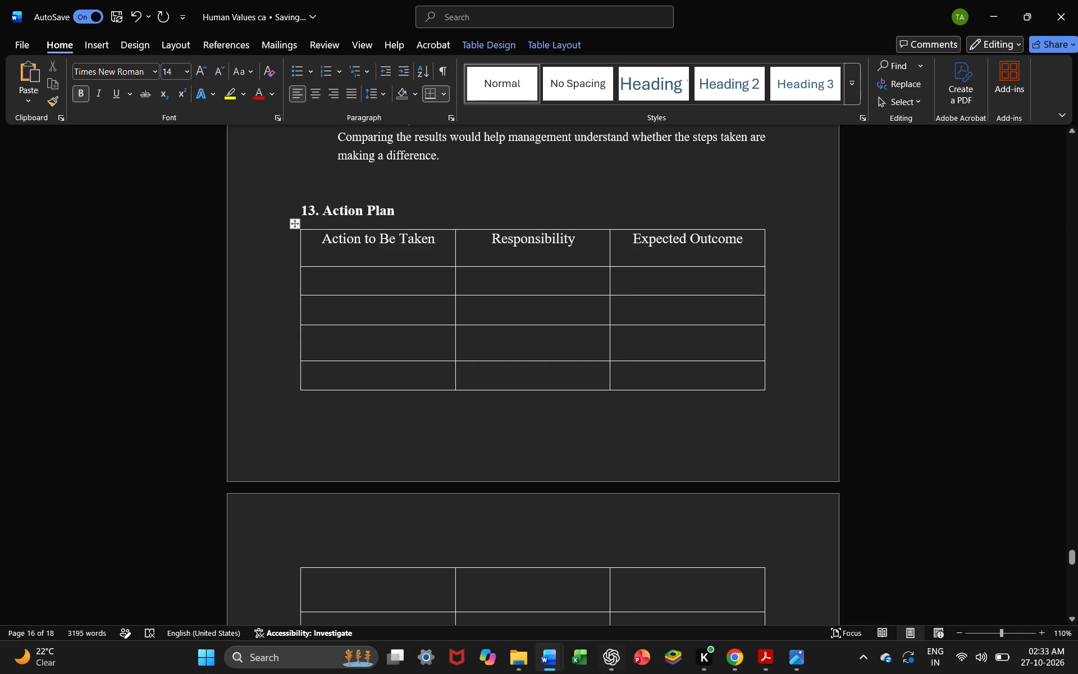
scroll(610, 482, down, 6)
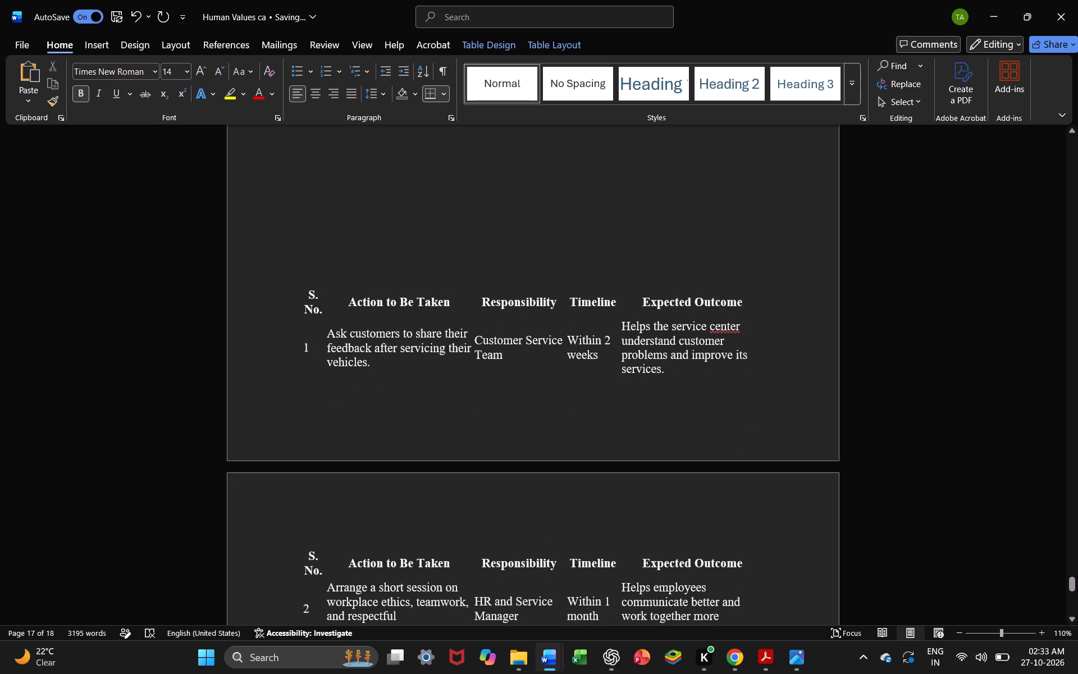
drag(328, 334, 378, 368)
key(ctrl+c)
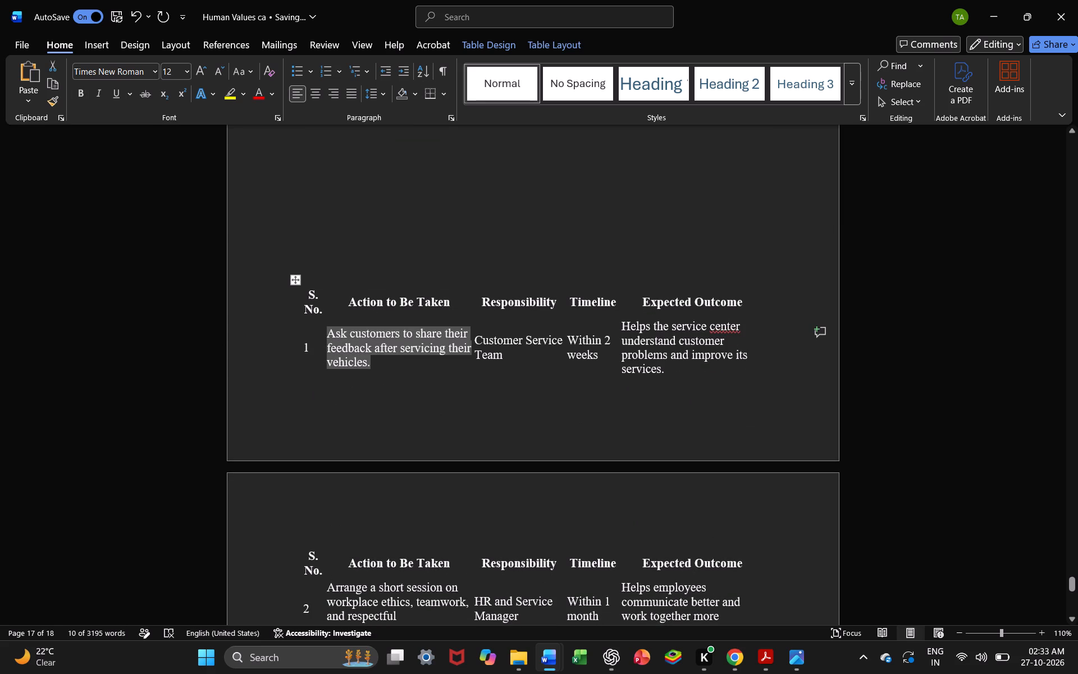
scroll(372, 370, up, 7)
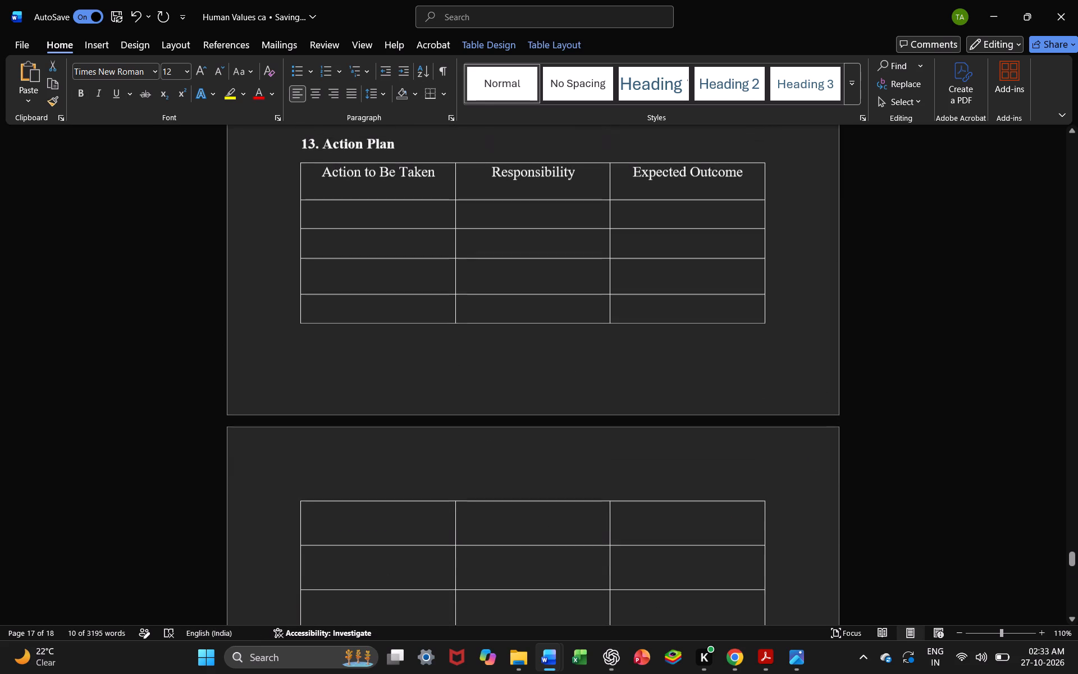
click(369, 223)
key(ctrl+v)
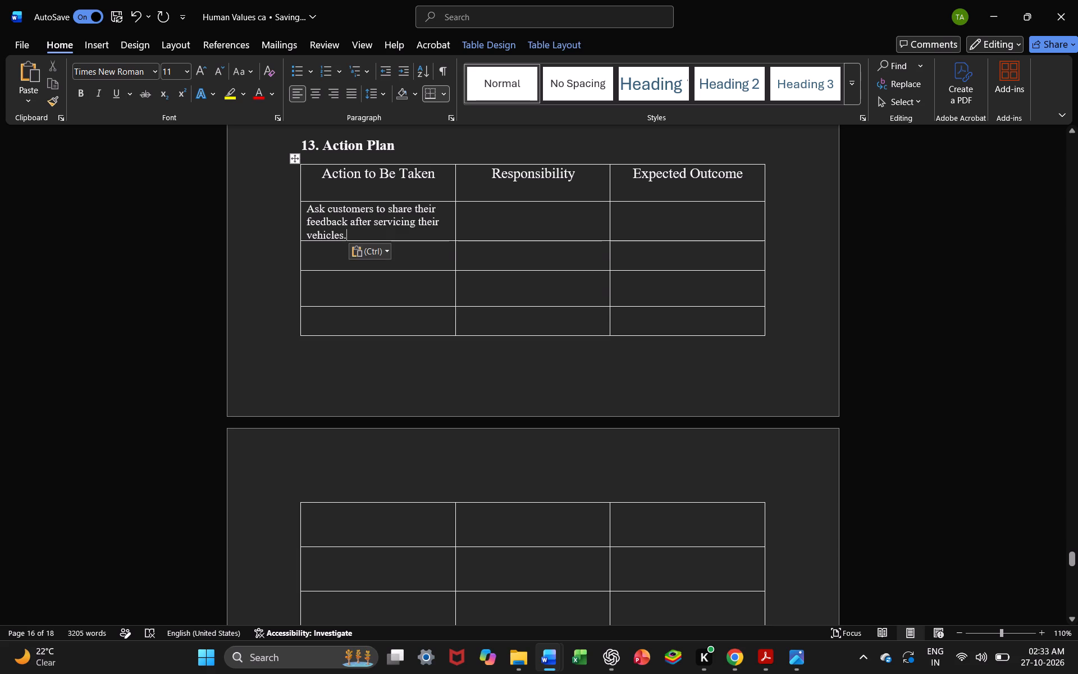
Make the customer feedback row of the new table slightly taller.
drag(431, 242, 437, 246)
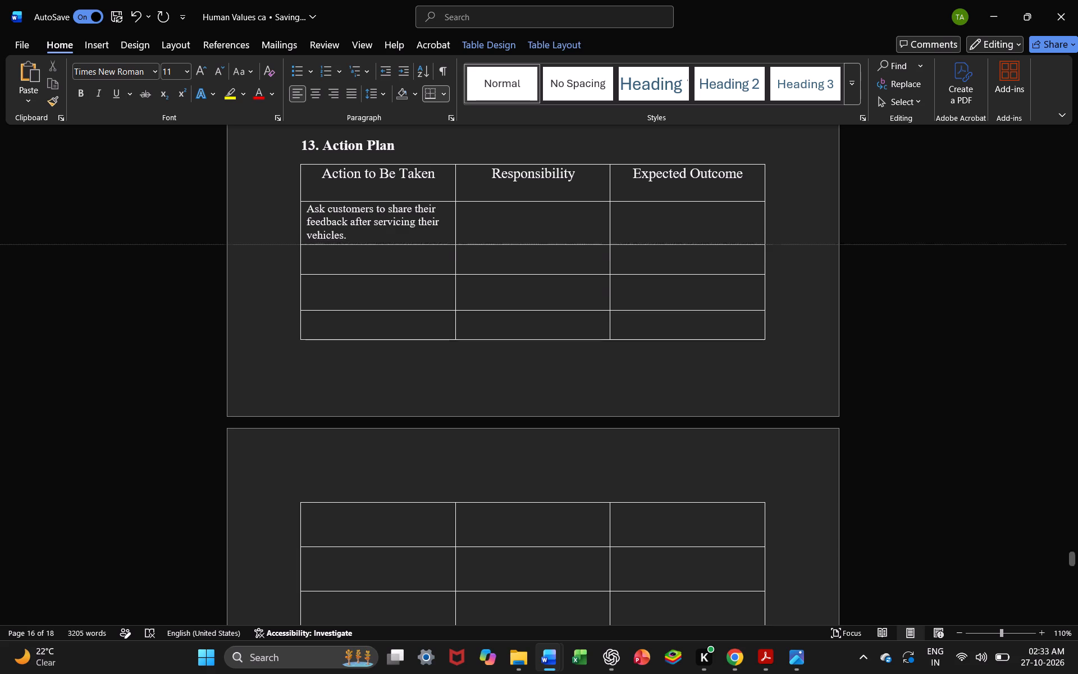
drag(437, 246, 441, 248)
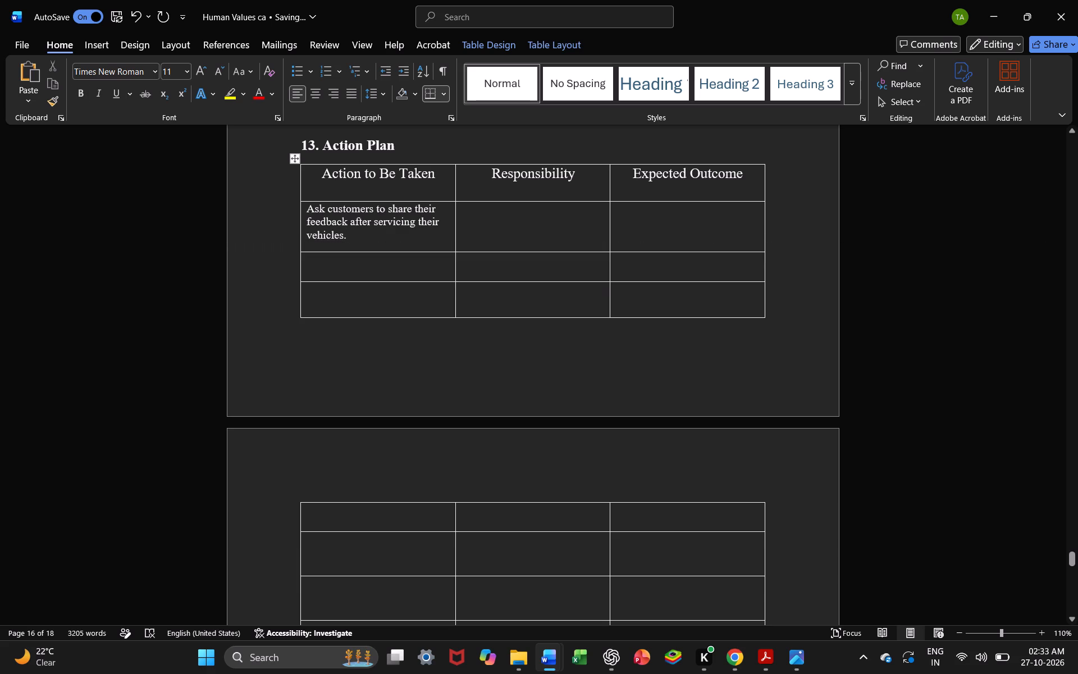
Copy "Customer Service Team" from the pasted table into the Responsibility cell of the customer feedback row.
click(523, 232)
scroll(523, 232, down, 6)
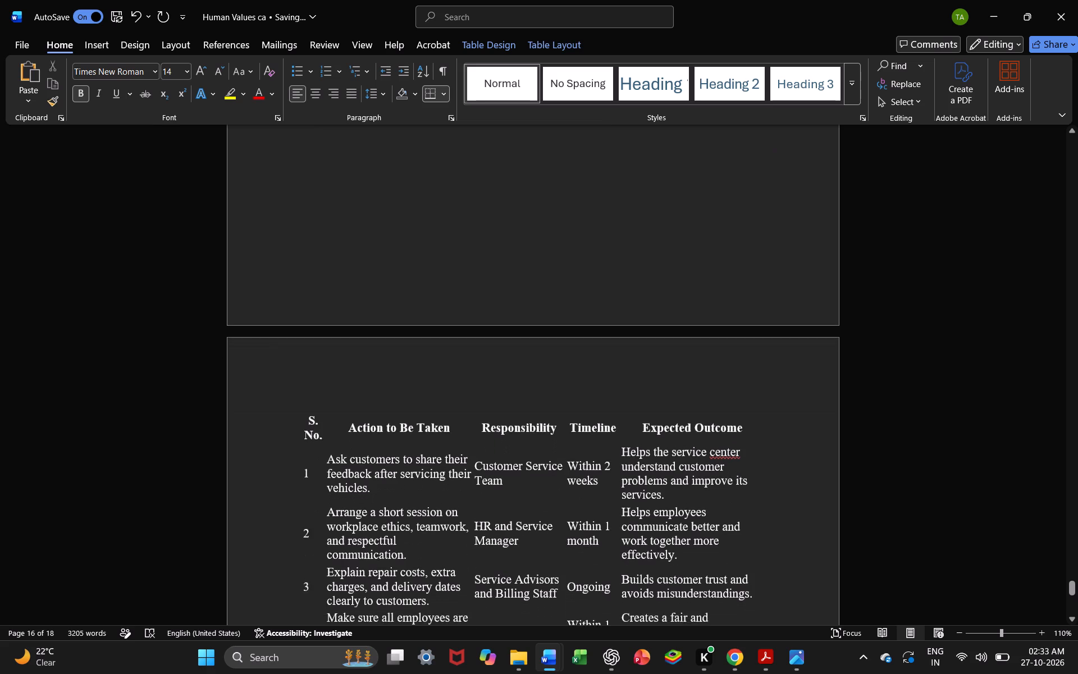
scroll(523, 232, down, 1)
drag(477, 425, 490, 437)
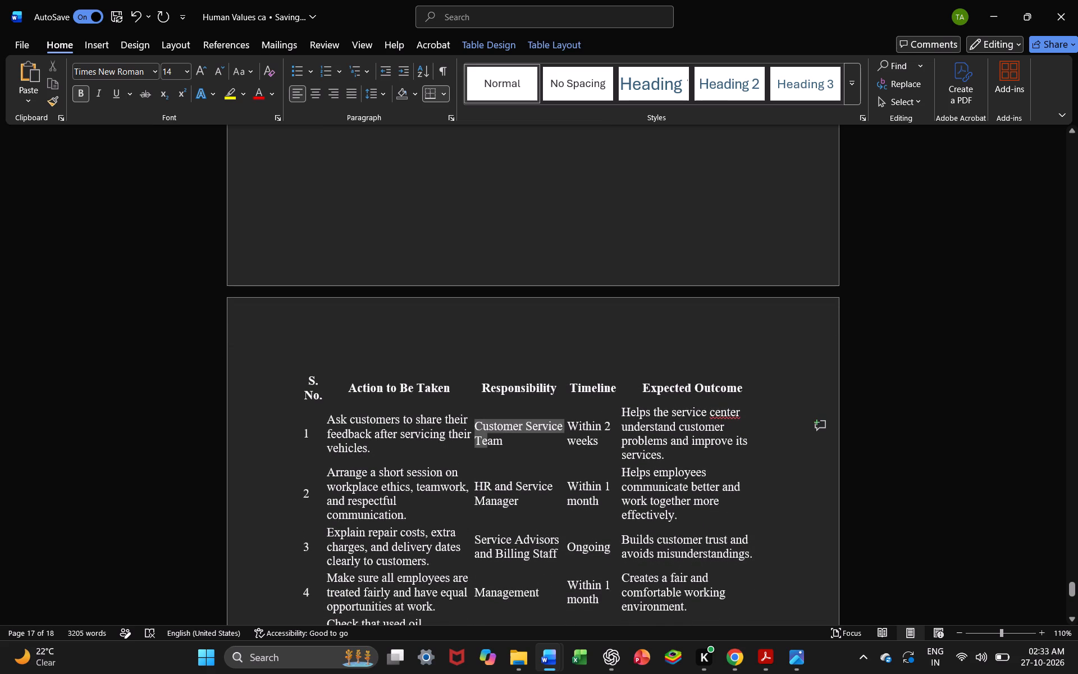
drag(490, 437, 500, 444)
key(ctrl+c)
scroll(488, 444, up, 8)
click(500, 424)
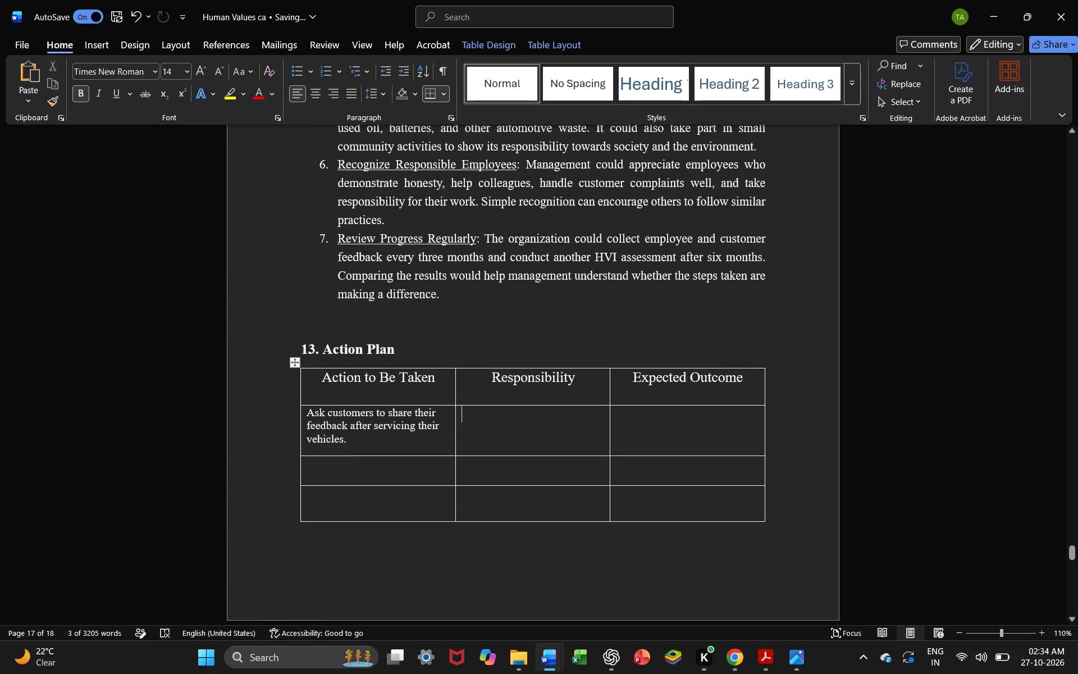
key(ctrl+c)
ctrl+click(500, 424)
key(ctrl+v)
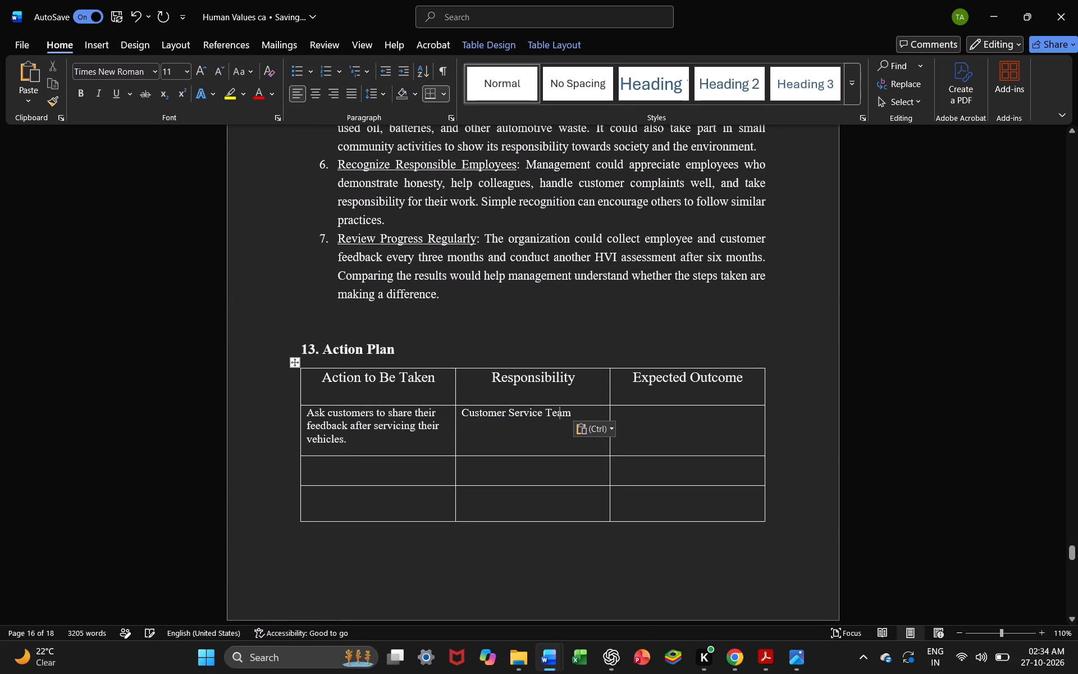
Copy the outcome "Helps the service center understand customer problems and improve its services." into the customer feedback row's Expected Outcome cell.
click(677, 434)
scroll(677, 434, down, 7)
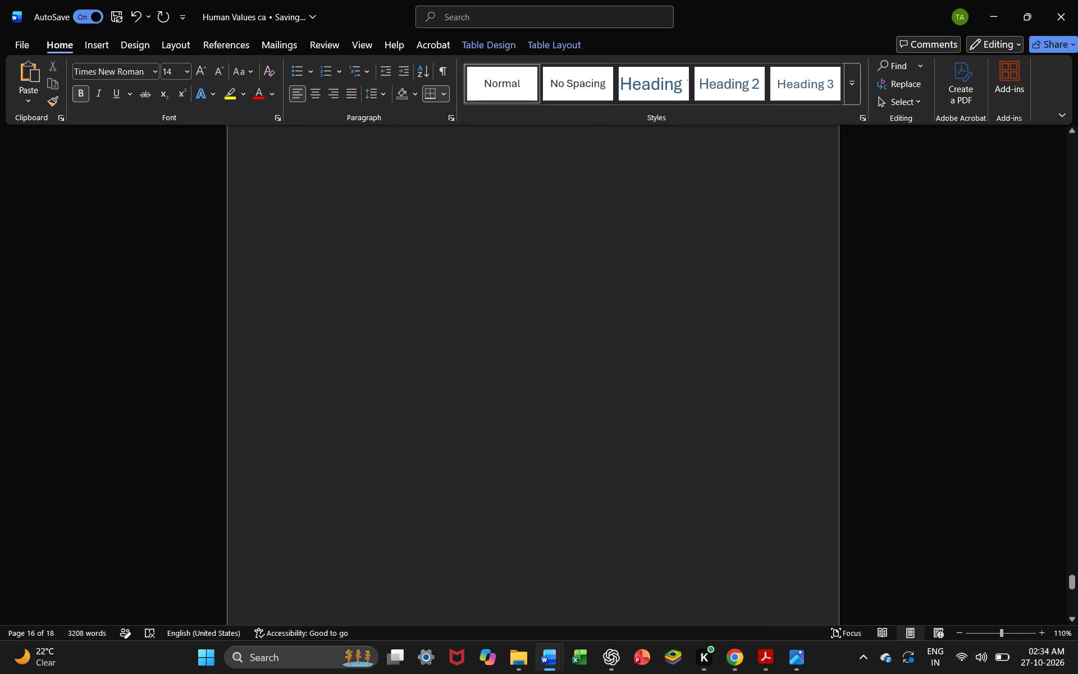
scroll(677, 434, down, 2)
drag(619, 407, 657, 449)
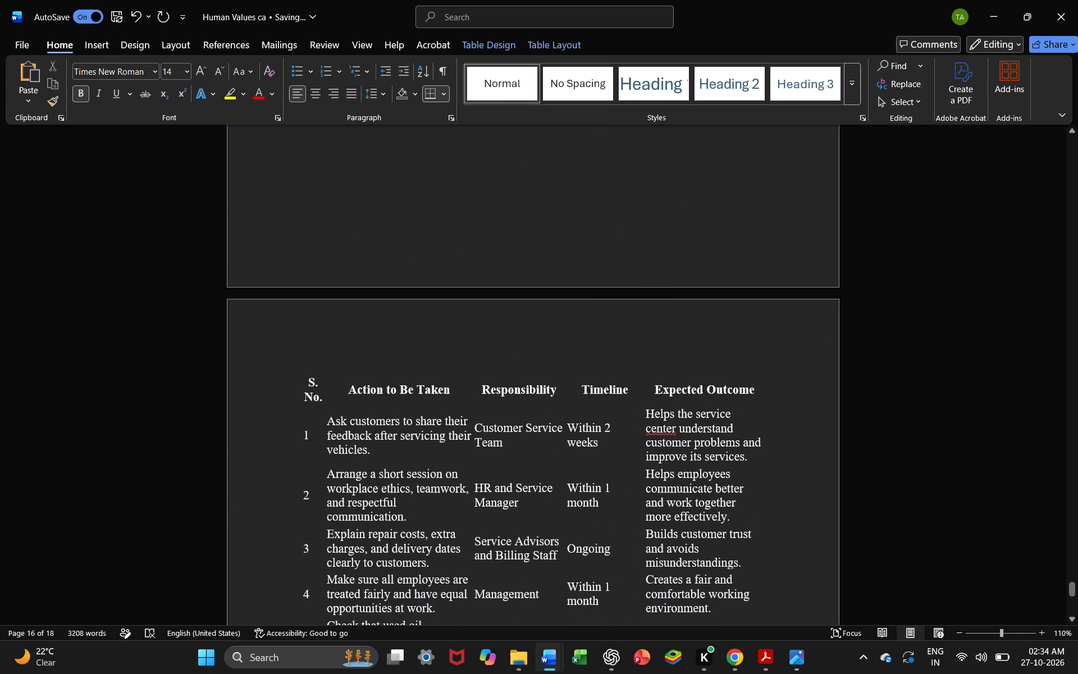
drag(647, 416, 746, 462)
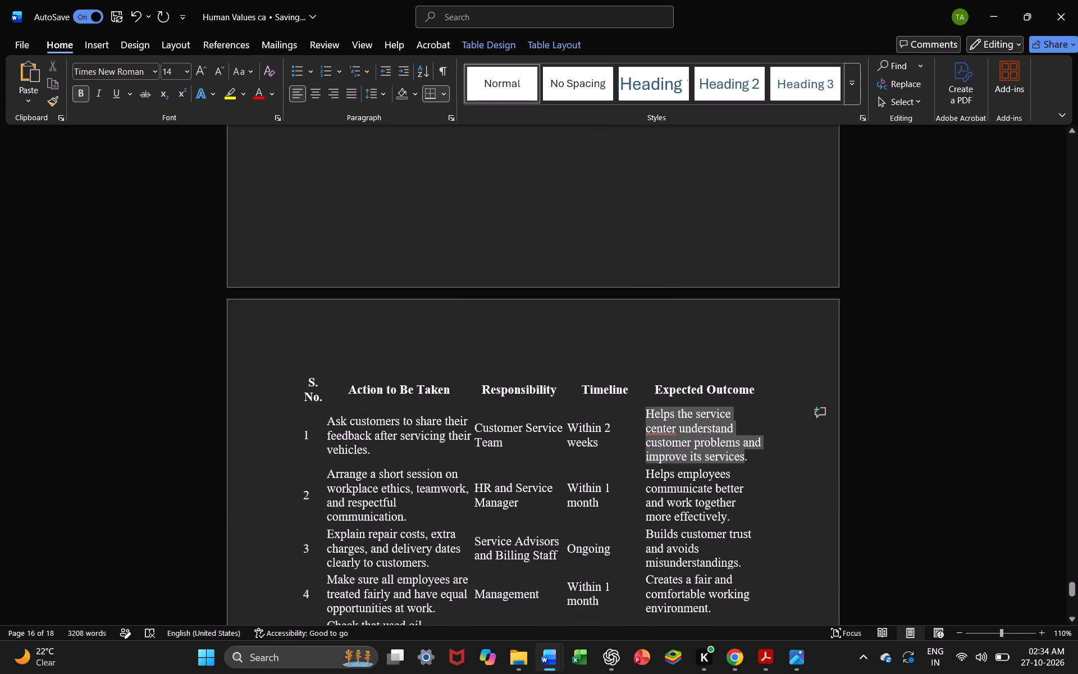
drag(746, 462, 752, 462)
key(ctrl+c)
scroll(752, 462, up, 5)
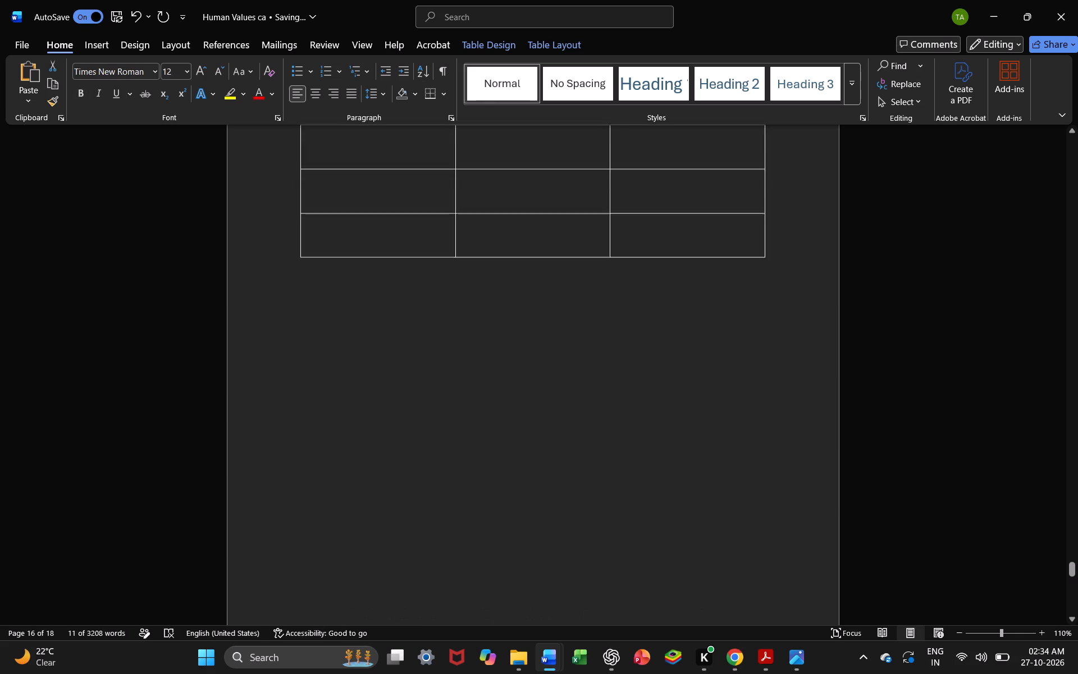
scroll(752, 462, up, 4)
scroll(673, 495, down, 1)
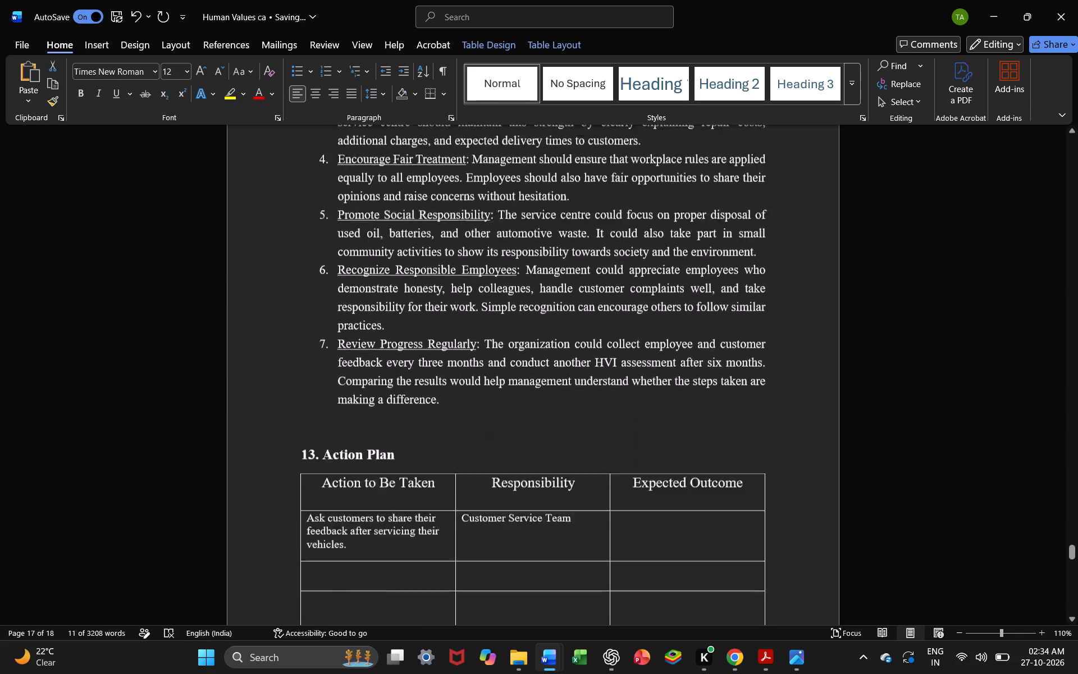
scroll(673, 495, down, 1)
click(644, 408)
key(ctrl+v)
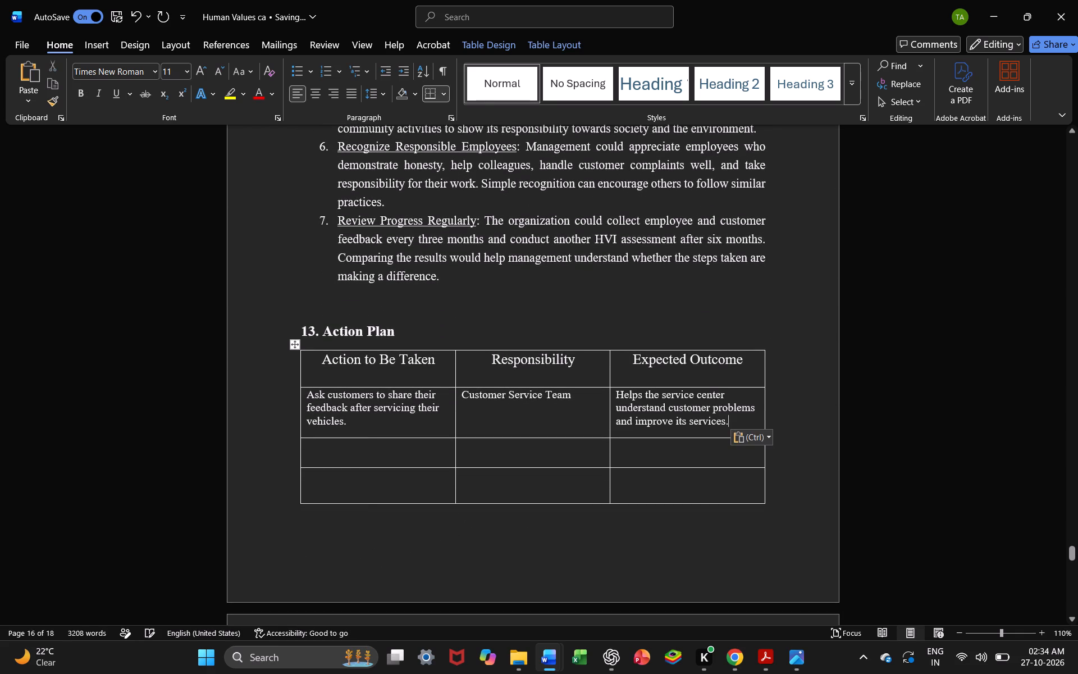
Increase the line spacing of the "13. Action Plan" heading to leave more room above the table.
click(435, 328)
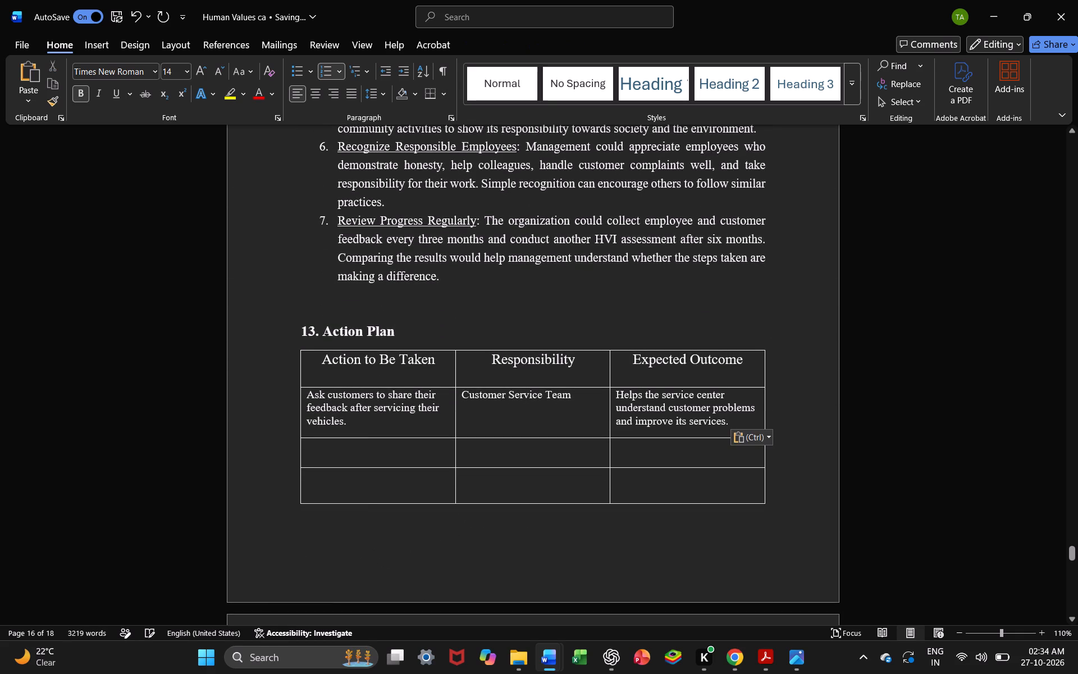
drag(412, 333, 304, 329)
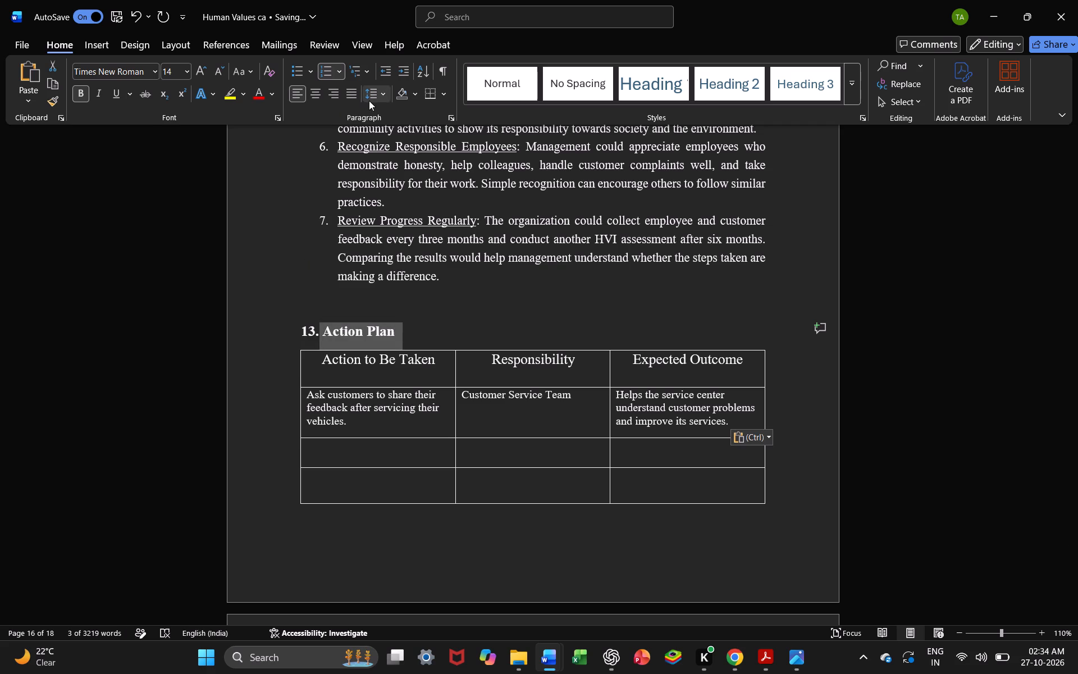
click(372, 101)
click(386, 175)
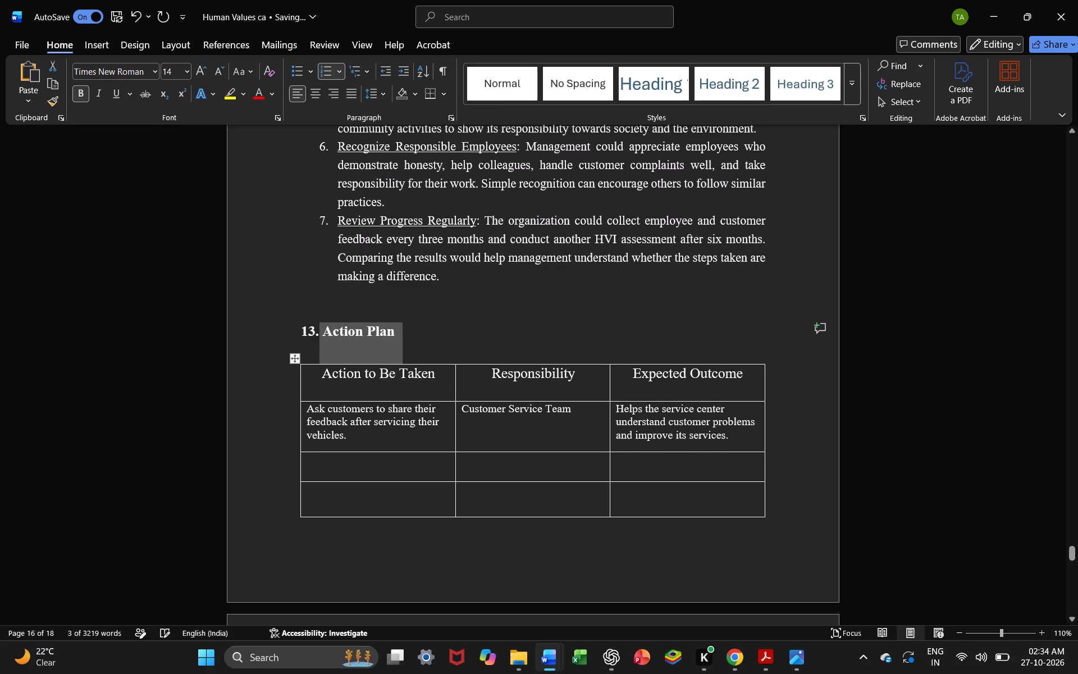
click(437, 336)
Make the empty row below the customer feedback row of the new table taller.
click(392, 471)
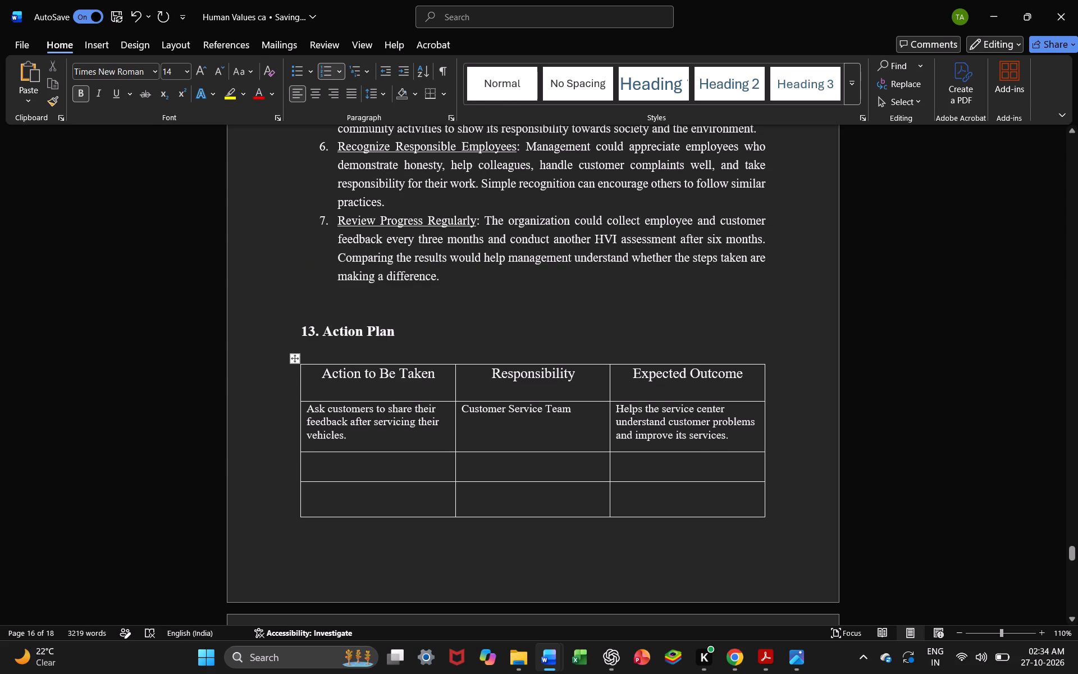
scroll(392, 471, down, 3)
scroll(392, 471, up, 4)
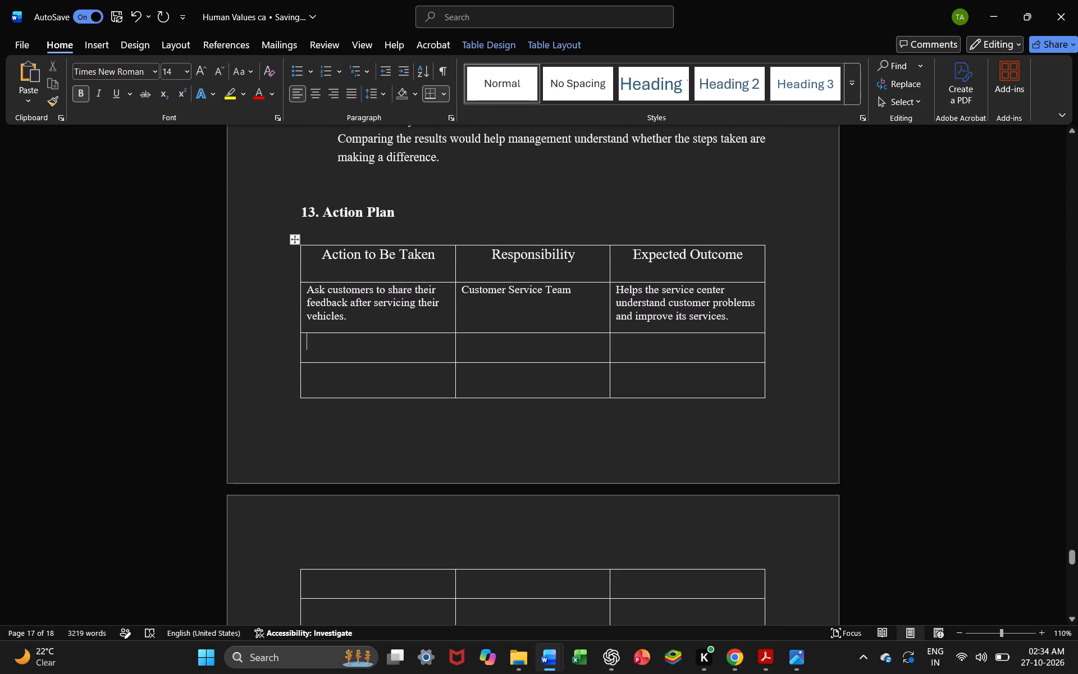
drag(399, 363, 408, 375)
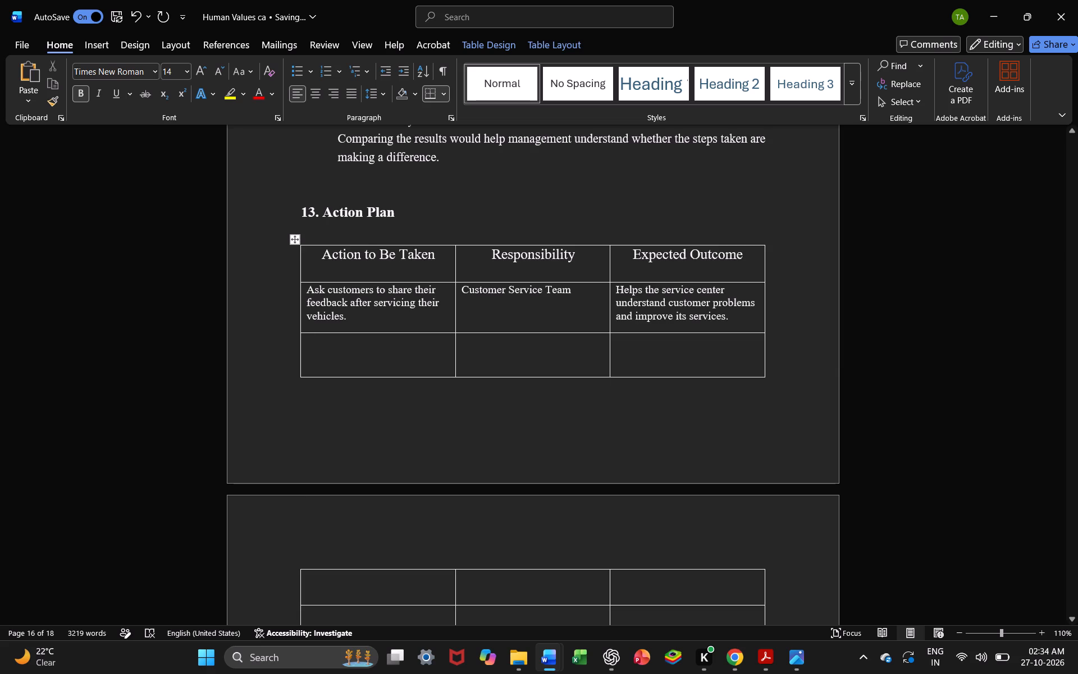
Copy the action about arranging a session on workplace ethics, teamwork, and respectful communication into the second body row under "Action to Be Taken".
click(390, 350)
scroll(390, 350, down, 5)
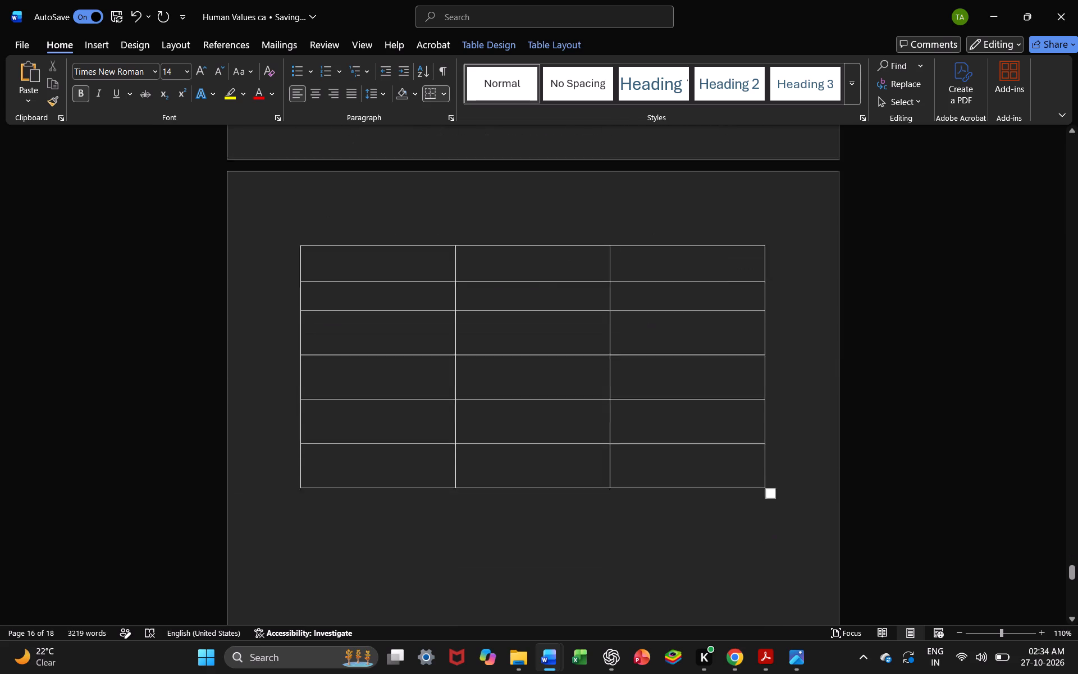
scroll(390, 350, down, 4)
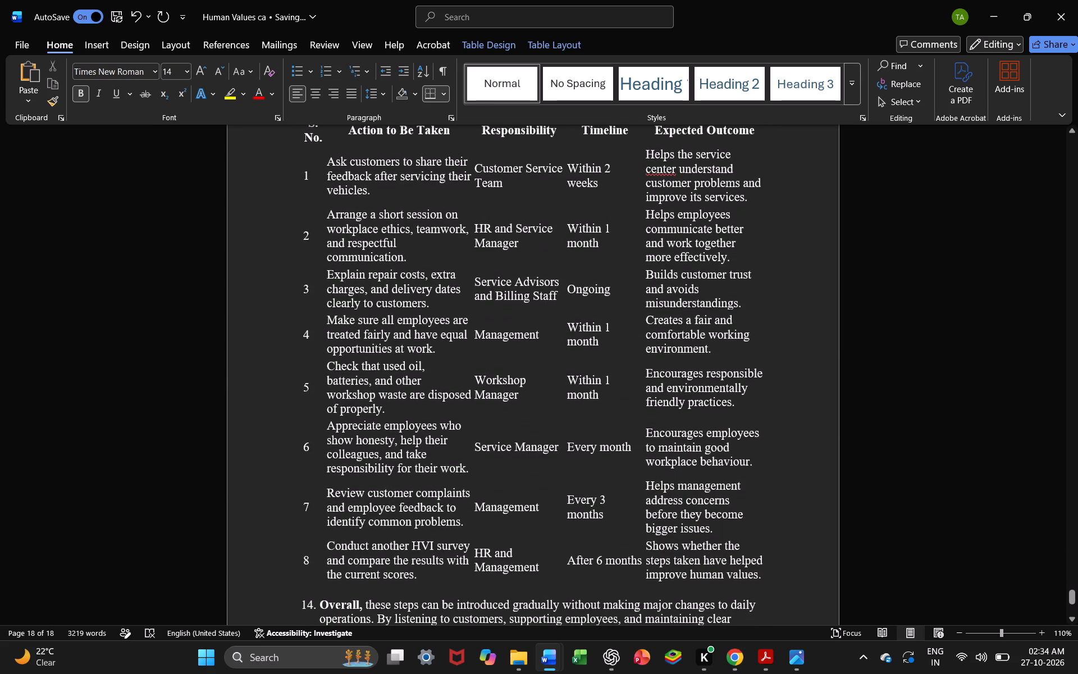
drag(329, 215, 403, 251)
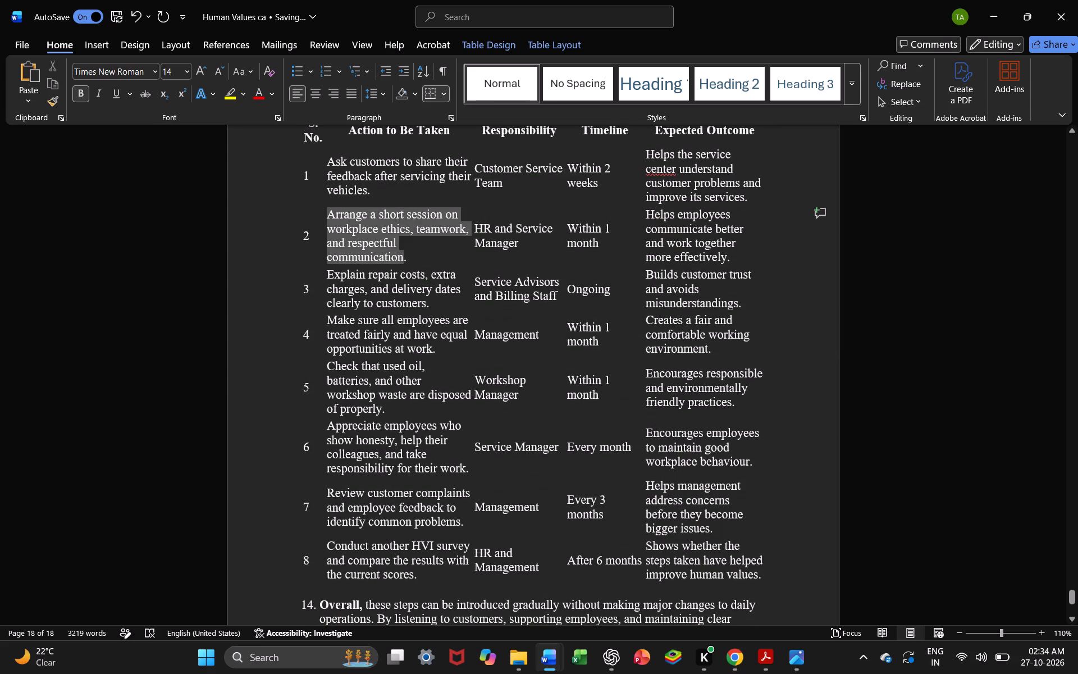
drag(403, 251, 417, 256)
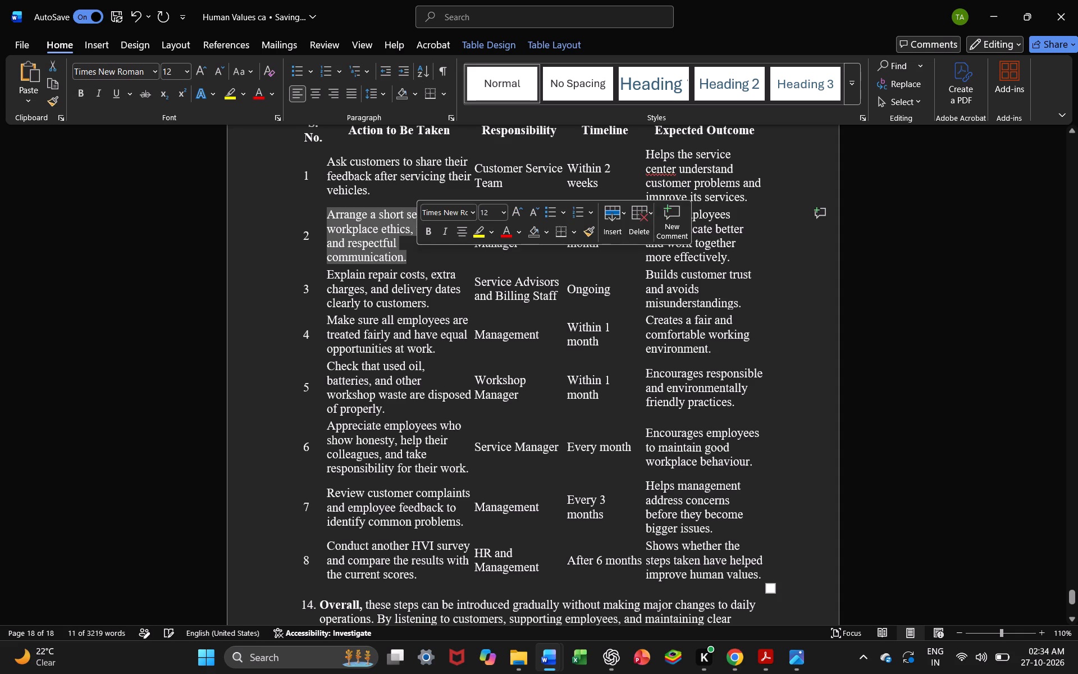
key(ctrl+c)
scroll(446, 288, up, 4)
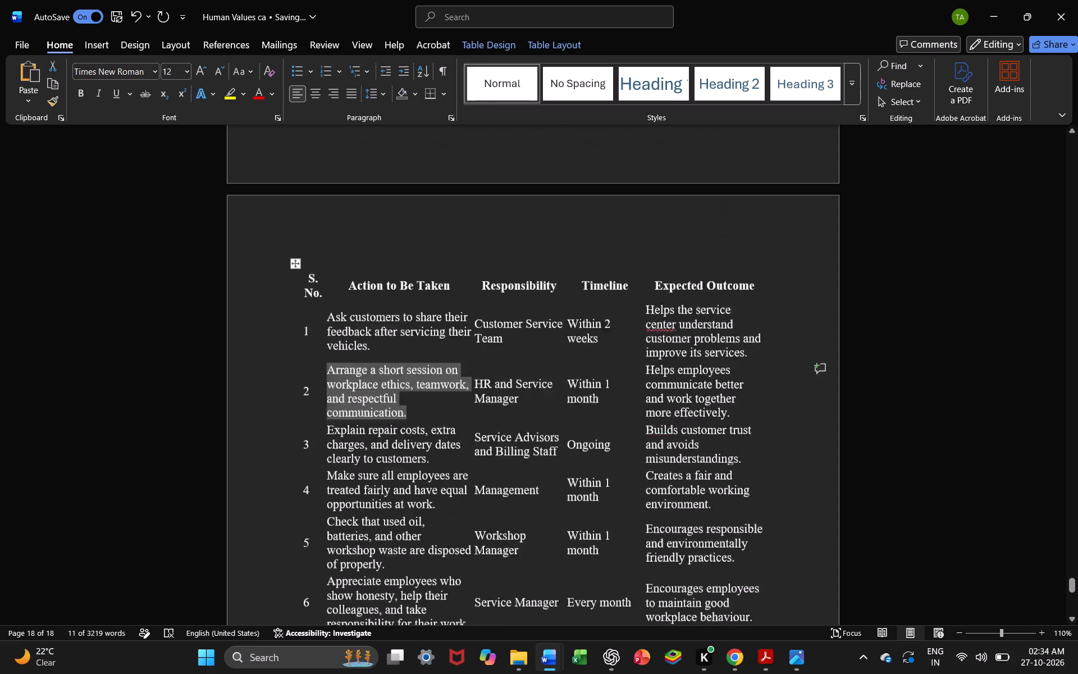
scroll(446, 288, up, 7)
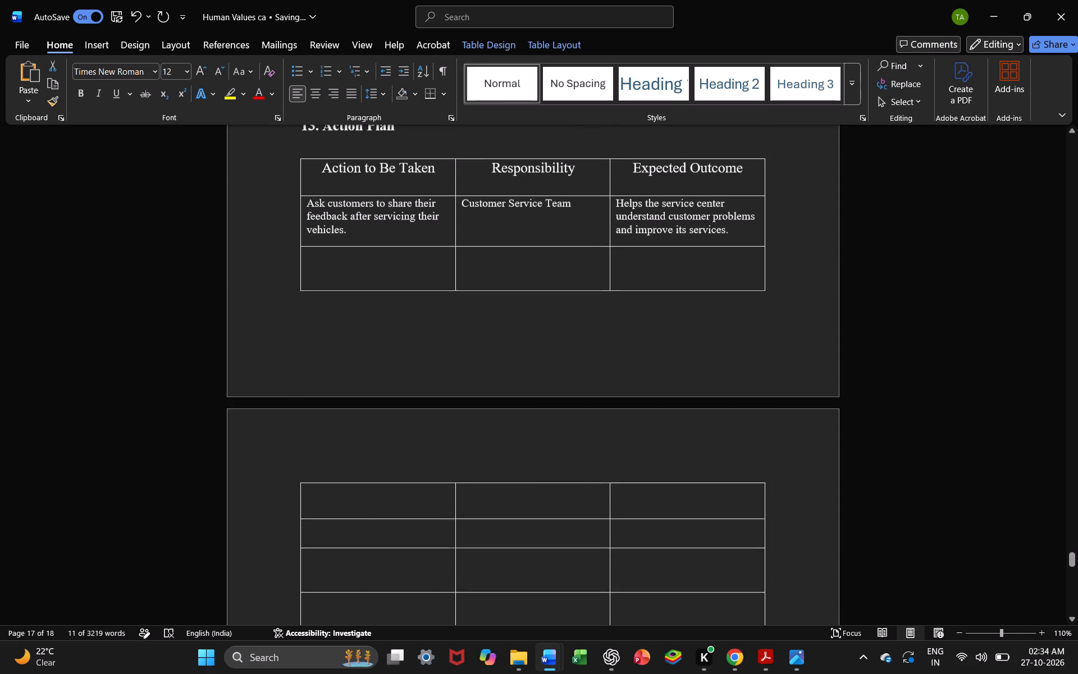
click(387, 274)
key(ctrl+v)
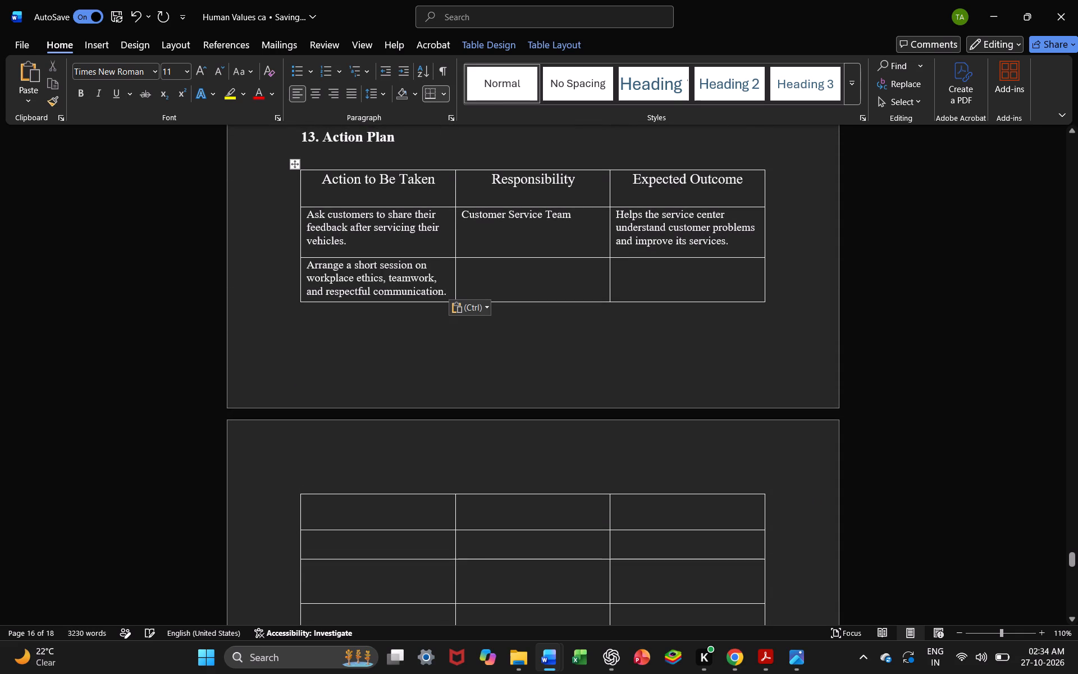
Copy "HR and Service Manager" from the pasted action plan into the workplace ethics session row's Responsibility cell.
click(492, 269)
scroll(492, 269, down, 6)
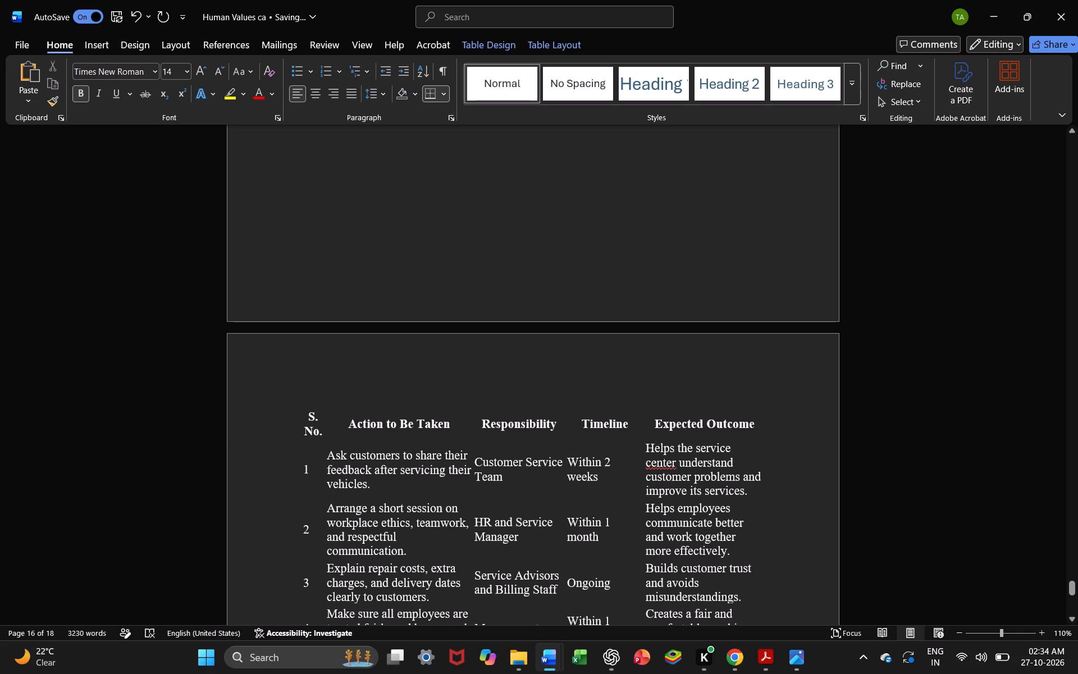
drag(476, 520, 527, 534)
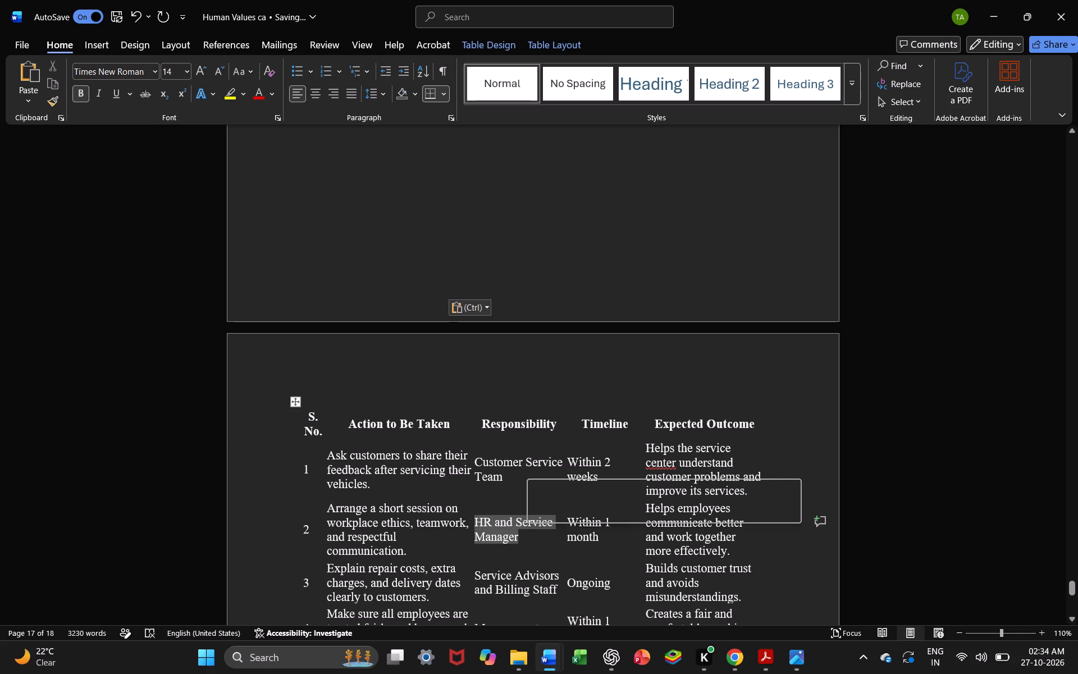
key(ctrl+c)
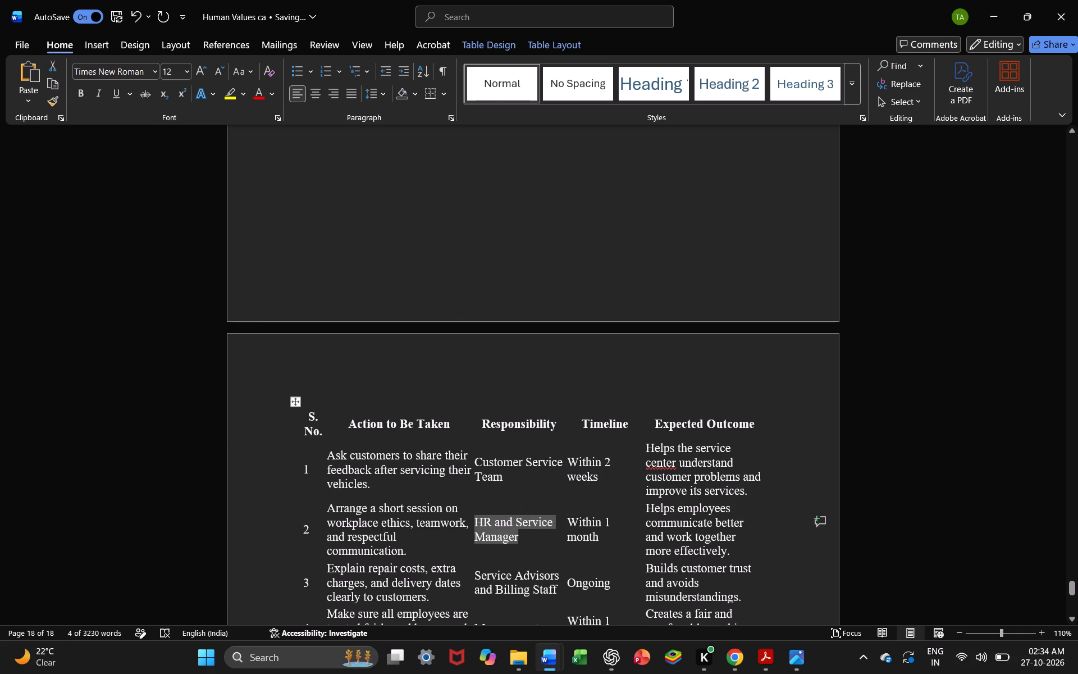
scroll(527, 534, up, 6)
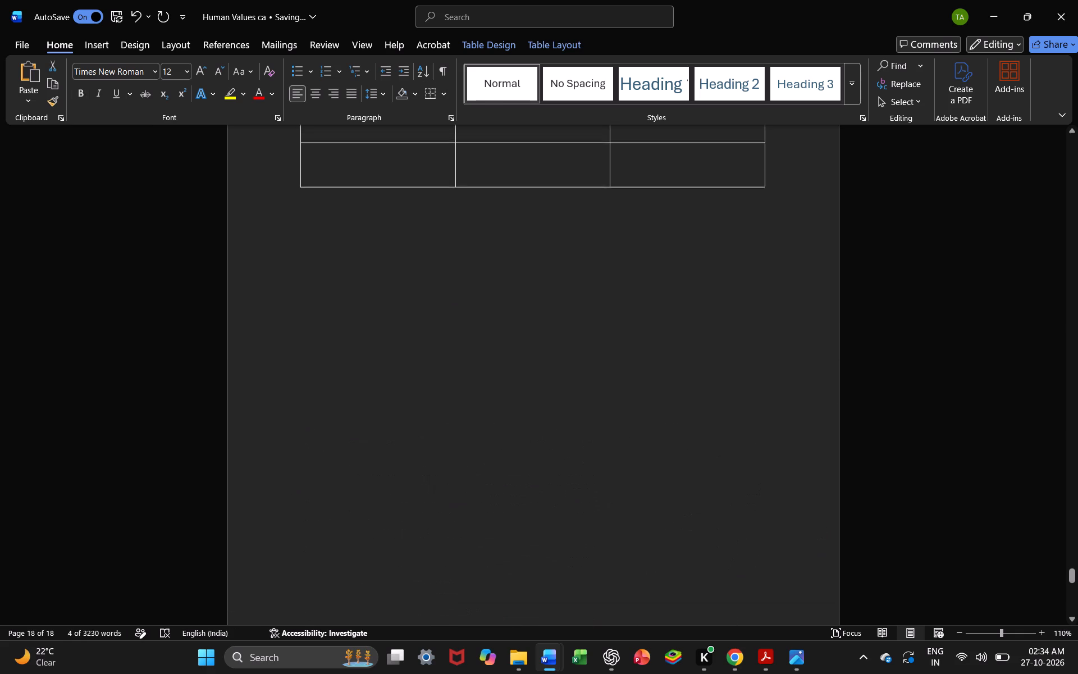
scroll(527, 534, up, 4)
click(500, 495)
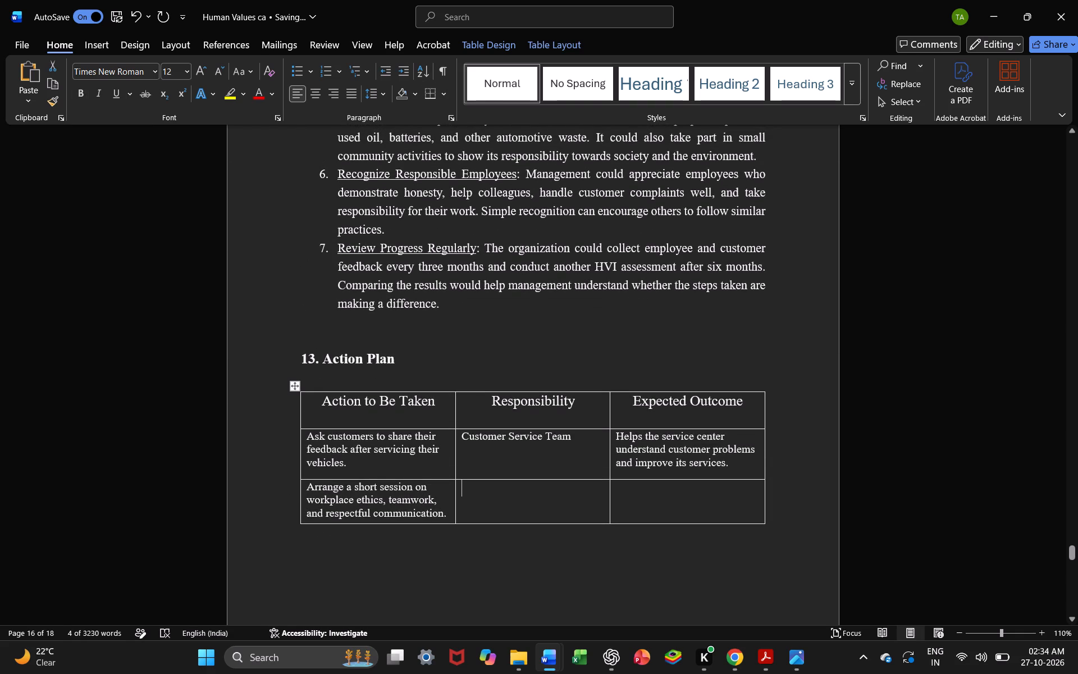
key(ctrl+v)
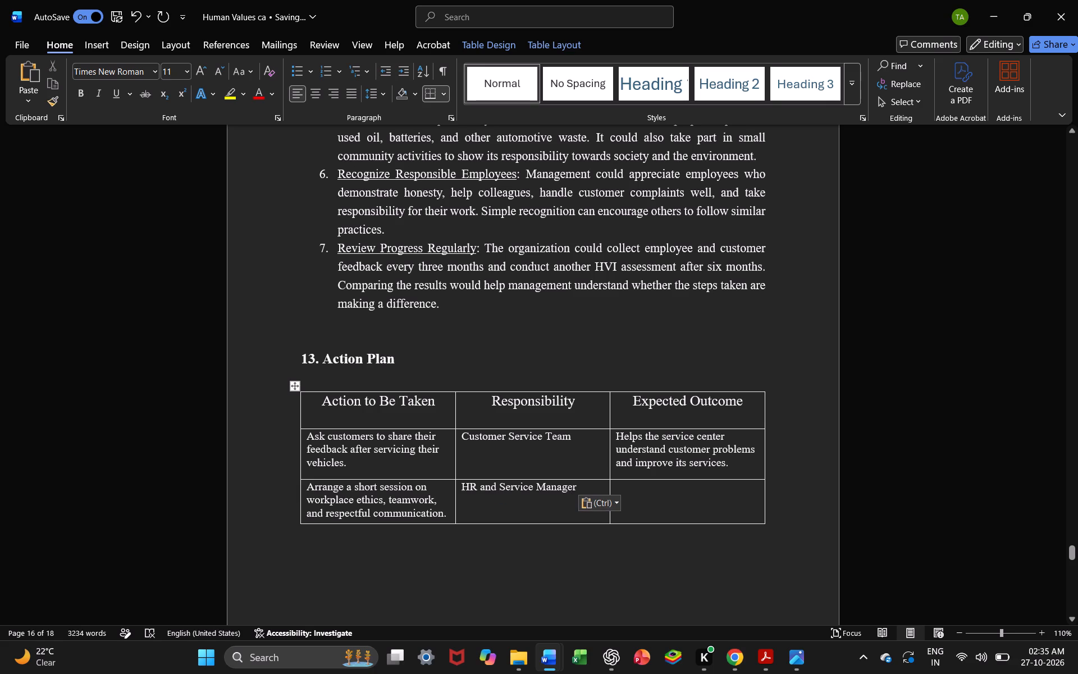
Replace "HR and Service" with "Branch" so the workplace ethics session row's responsibility reads "Branch Manager".
drag(535, 491, 462, 485)
key(BackSpace)
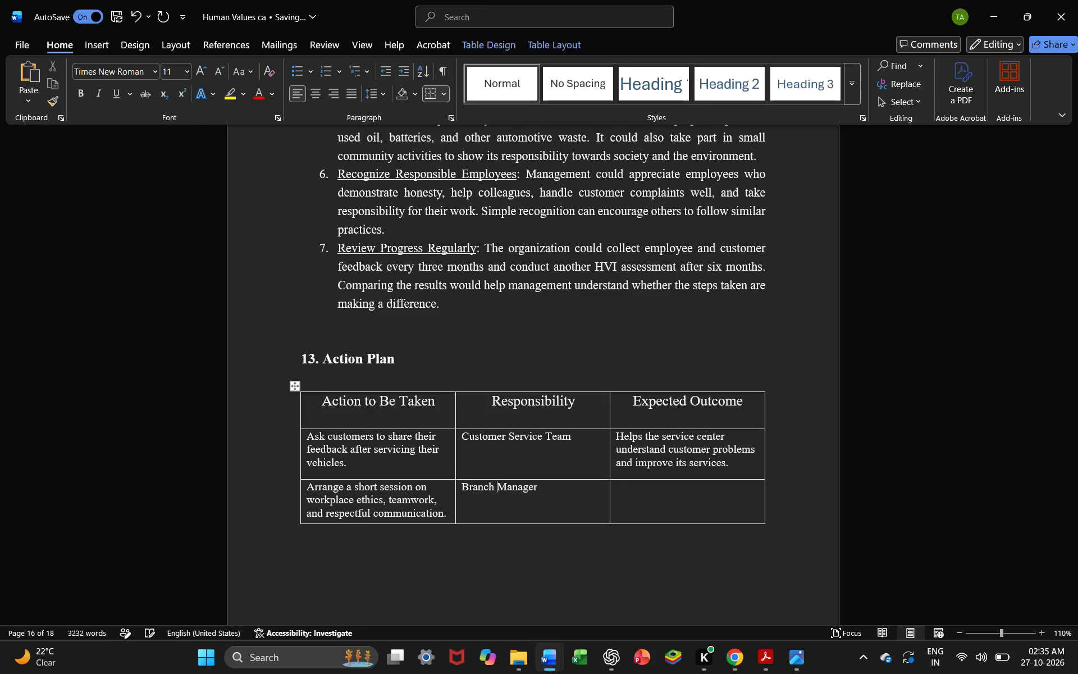
Copy the outcome "Helps employees communicate better and work together more effectively." into the workplace ethics session row's Expected Outcome cell.
click(657, 485)
scroll(657, 485, down, 10)
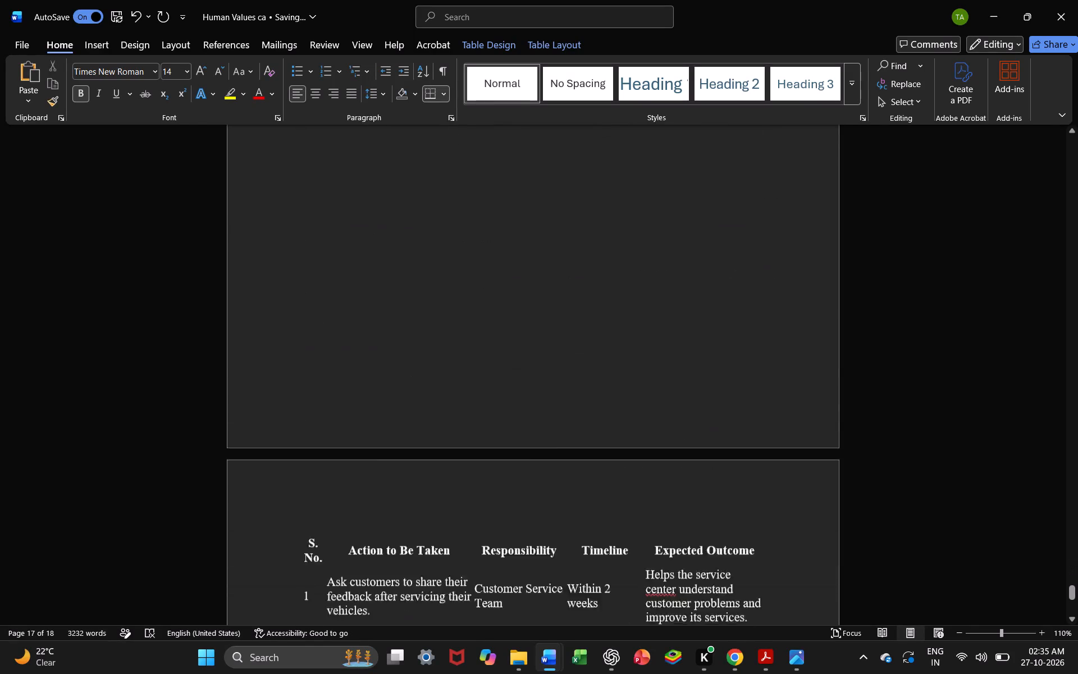
scroll(657, 485, down, 1)
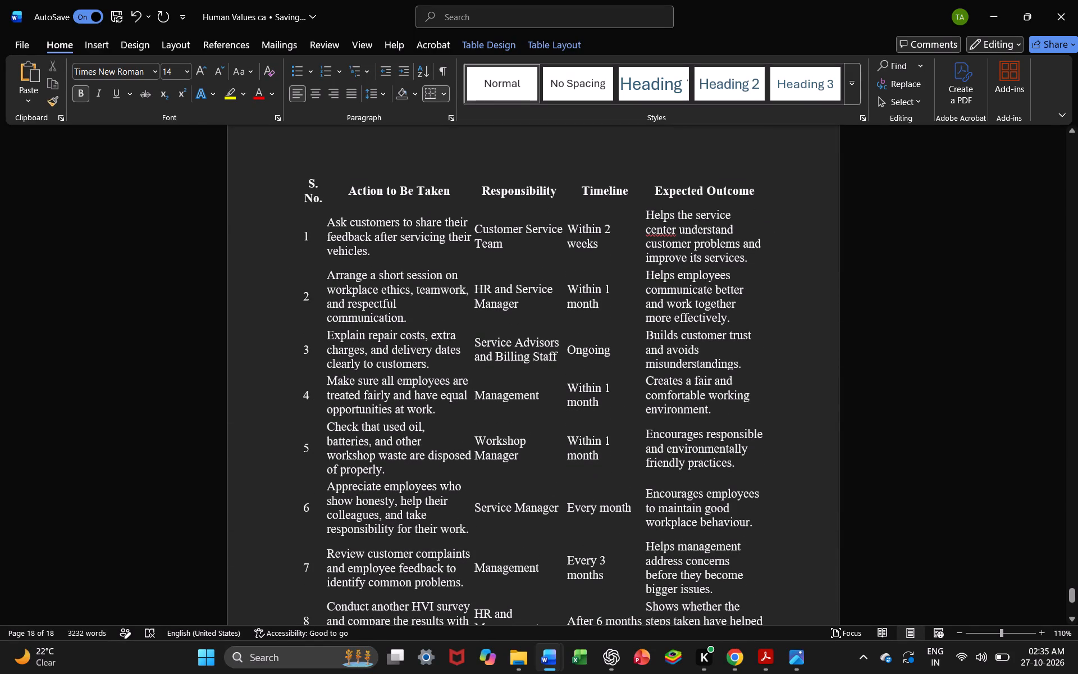
drag(646, 274, 737, 320)
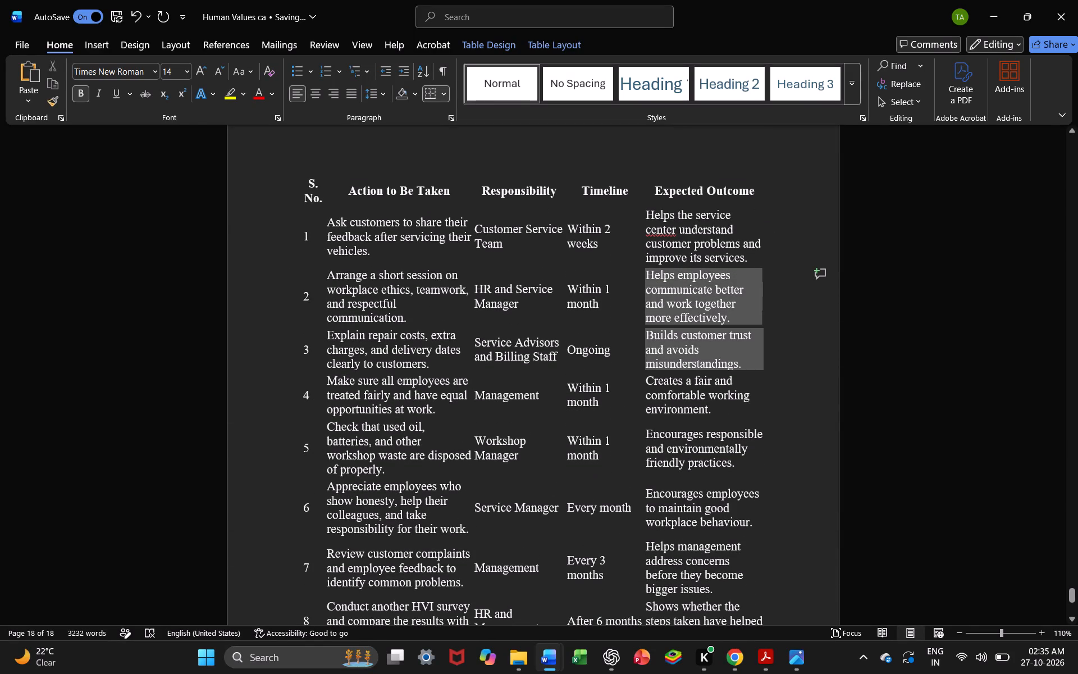
drag(737, 320, 738, 320)
key(ctrl+c)
scroll(738, 320, up, 8)
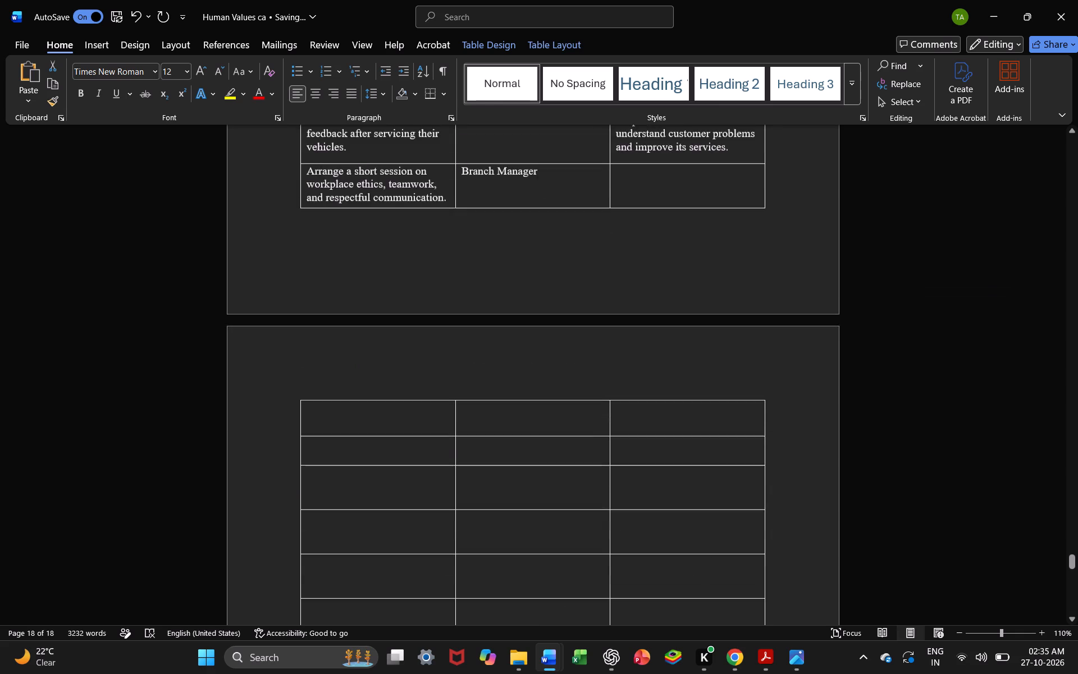
scroll(738, 320, up, 1)
click(667, 329)
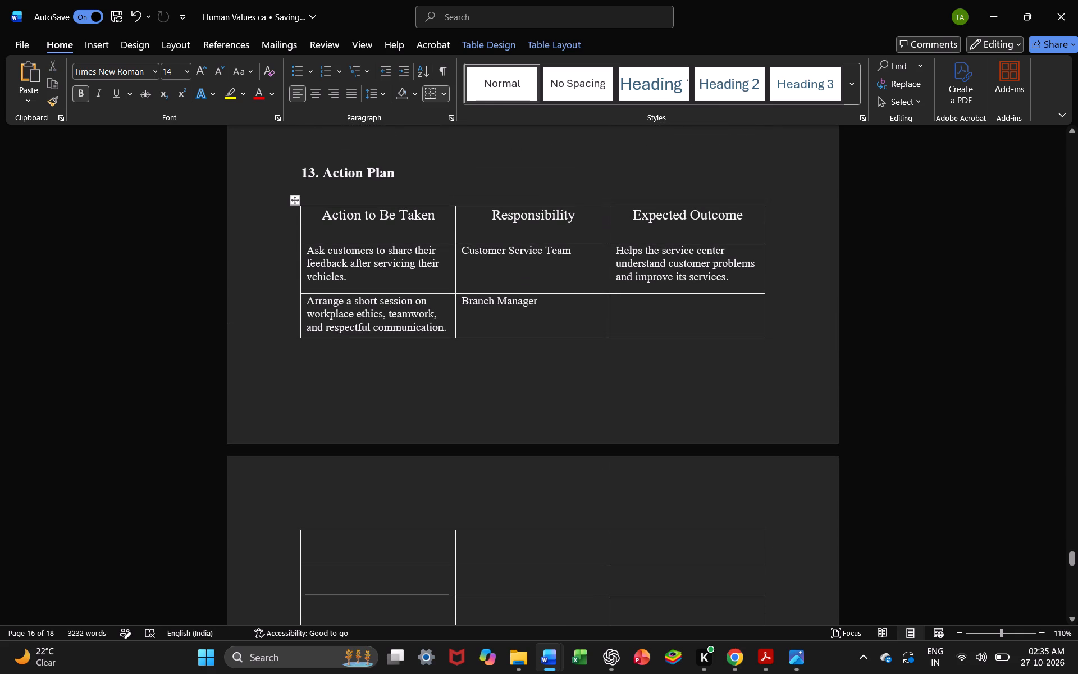
key(ctrl+v)
click(765, 367)
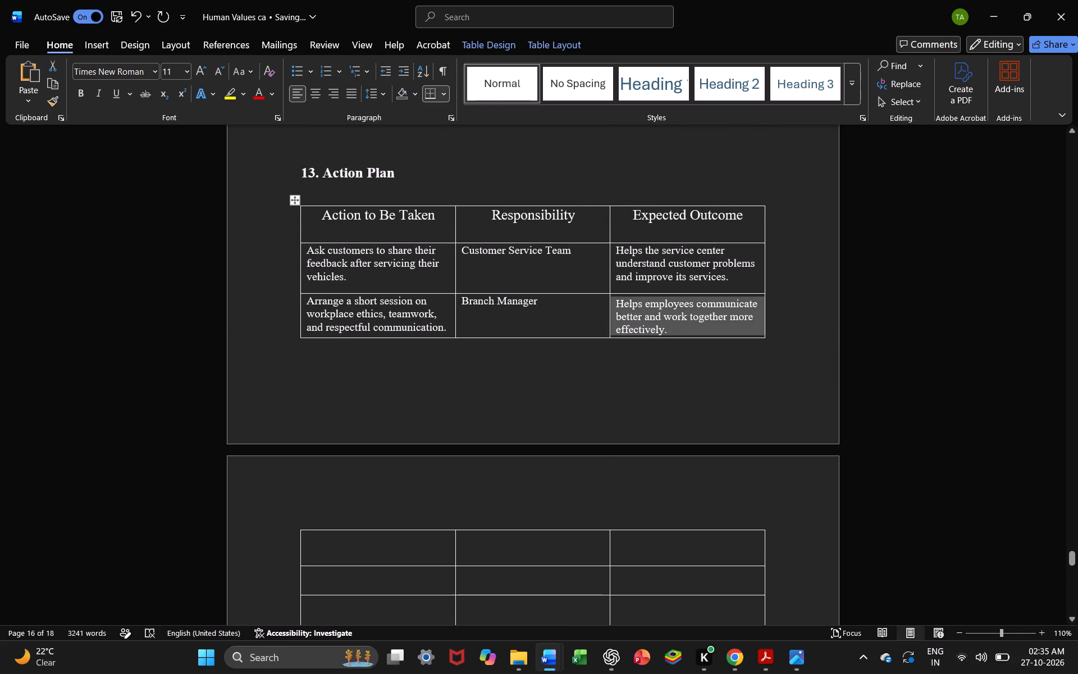
Increase the font size of all text in the two filled body rows to 12.
drag(308, 249, 720, 336)
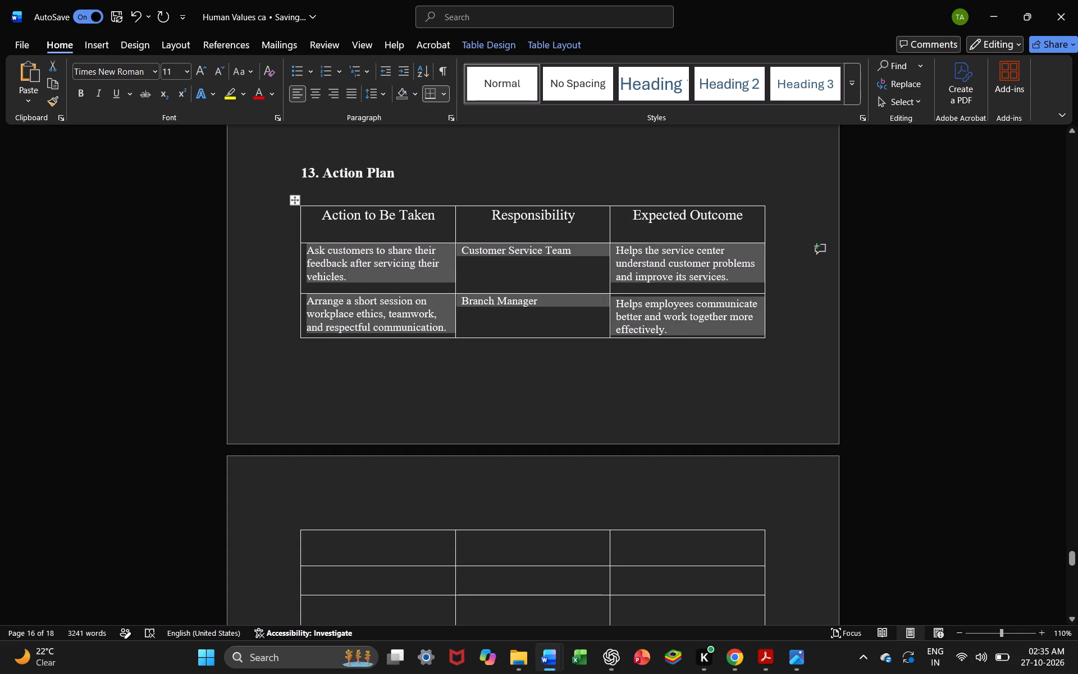
click(202, 68)
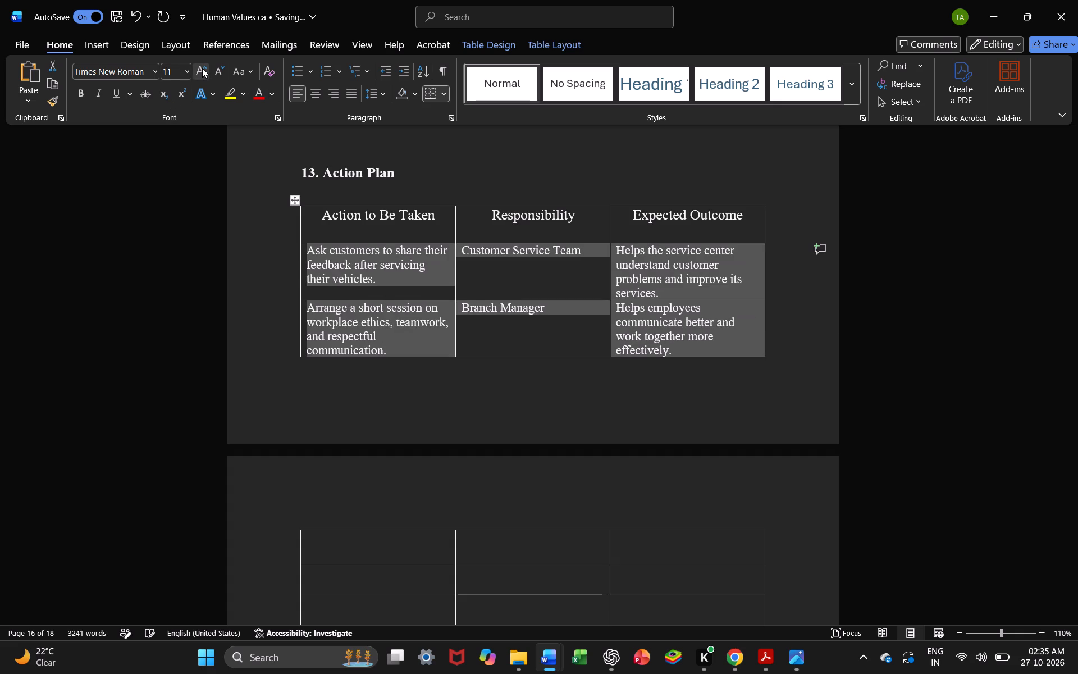
click(427, 384)
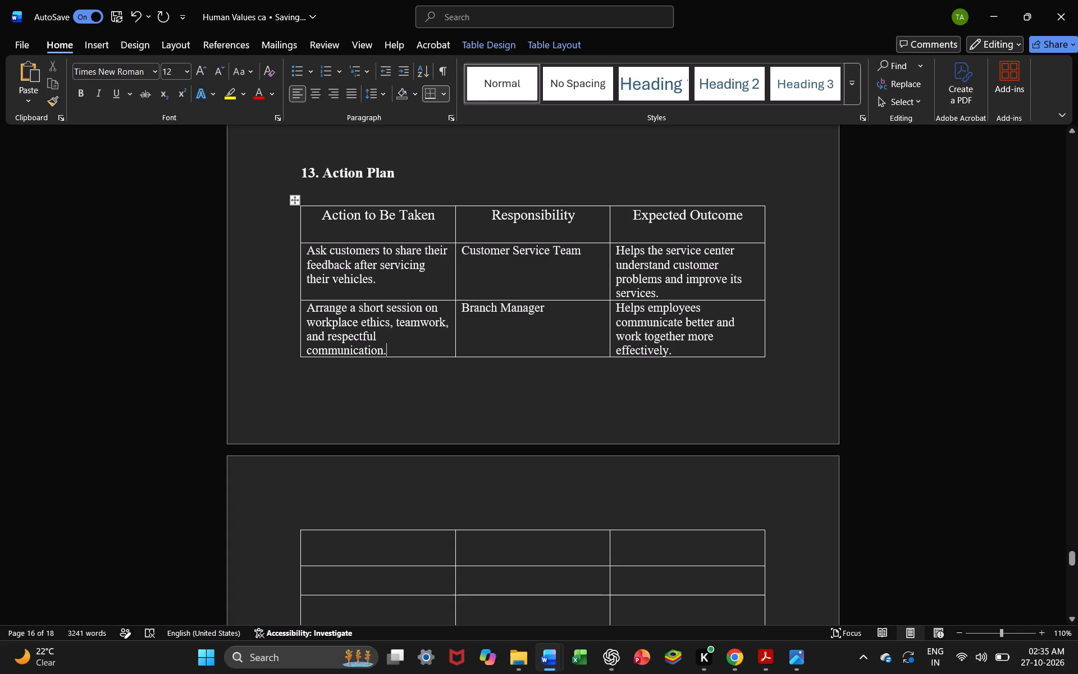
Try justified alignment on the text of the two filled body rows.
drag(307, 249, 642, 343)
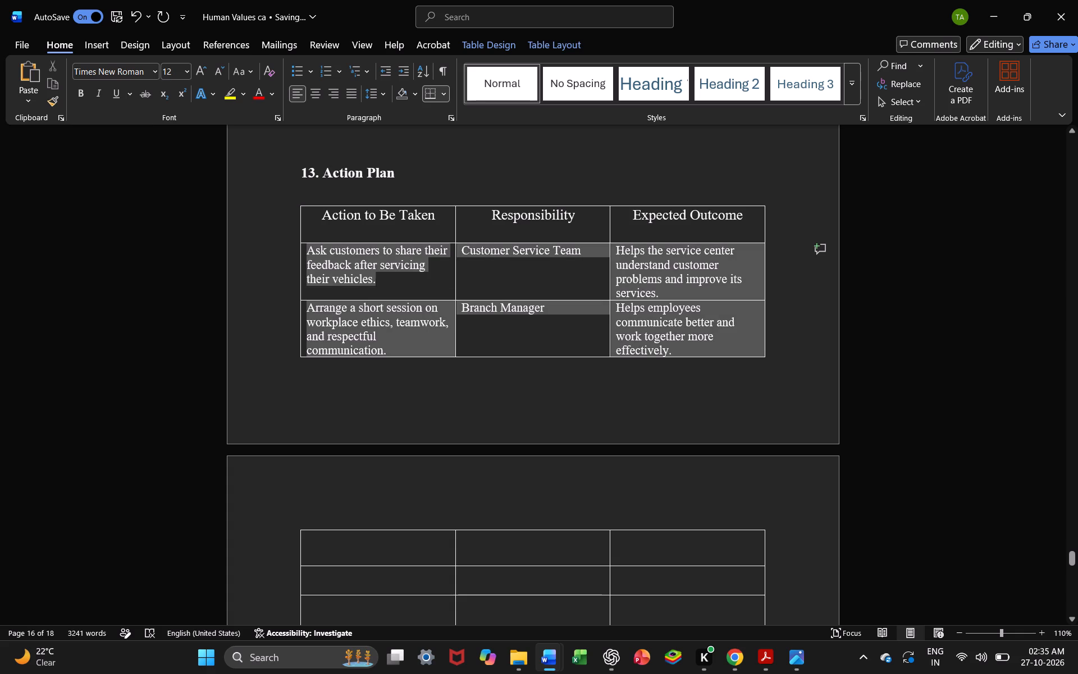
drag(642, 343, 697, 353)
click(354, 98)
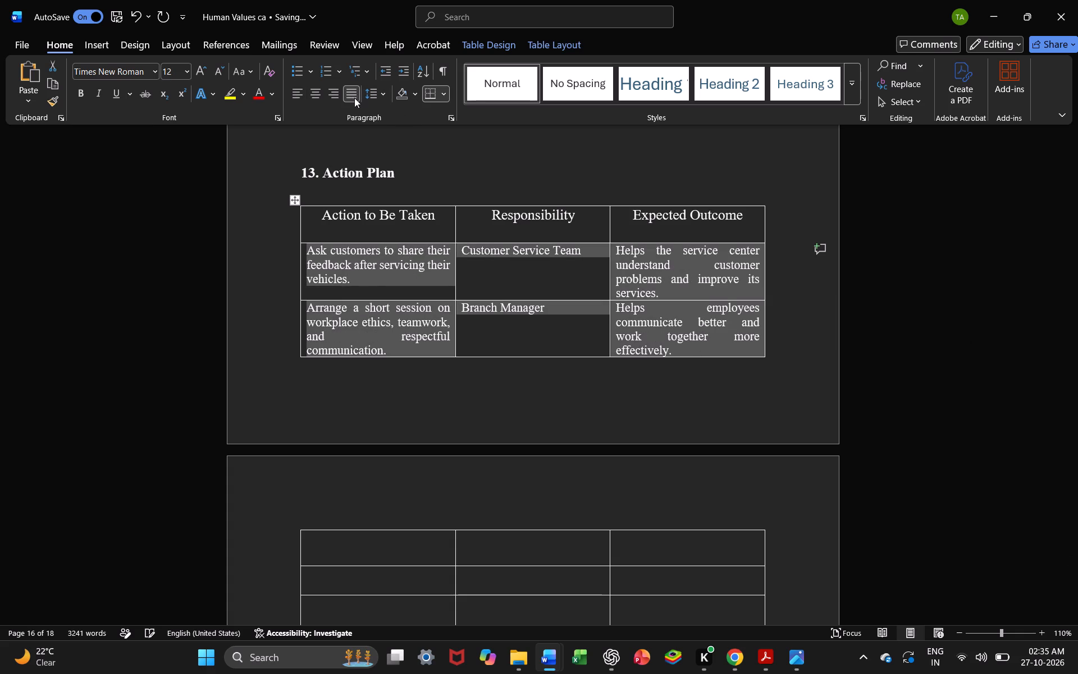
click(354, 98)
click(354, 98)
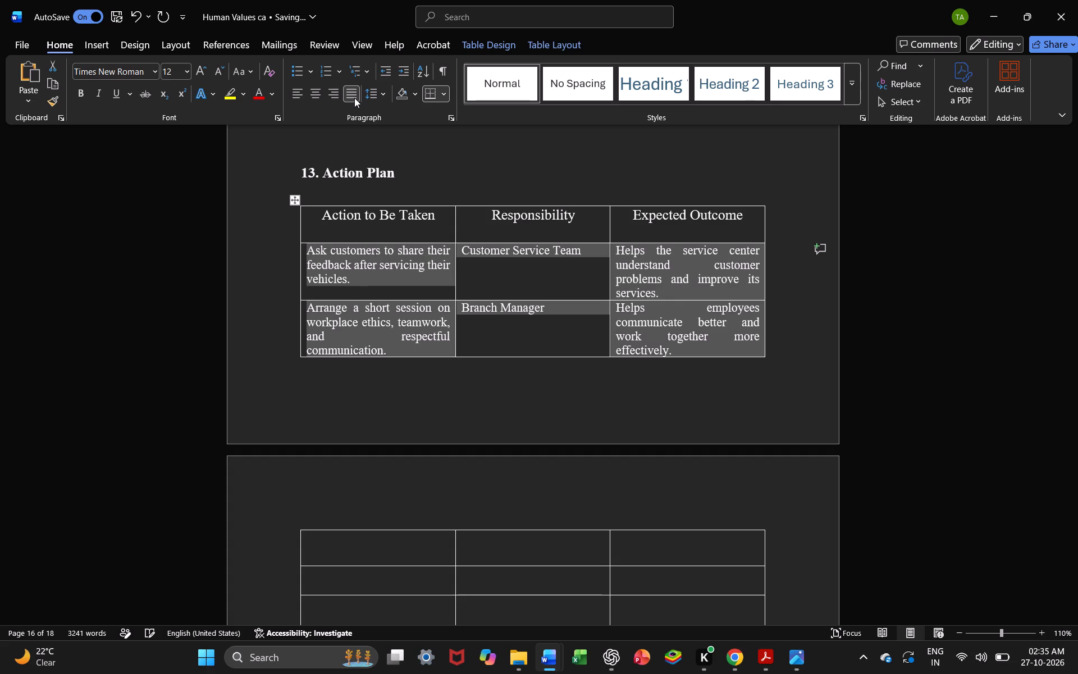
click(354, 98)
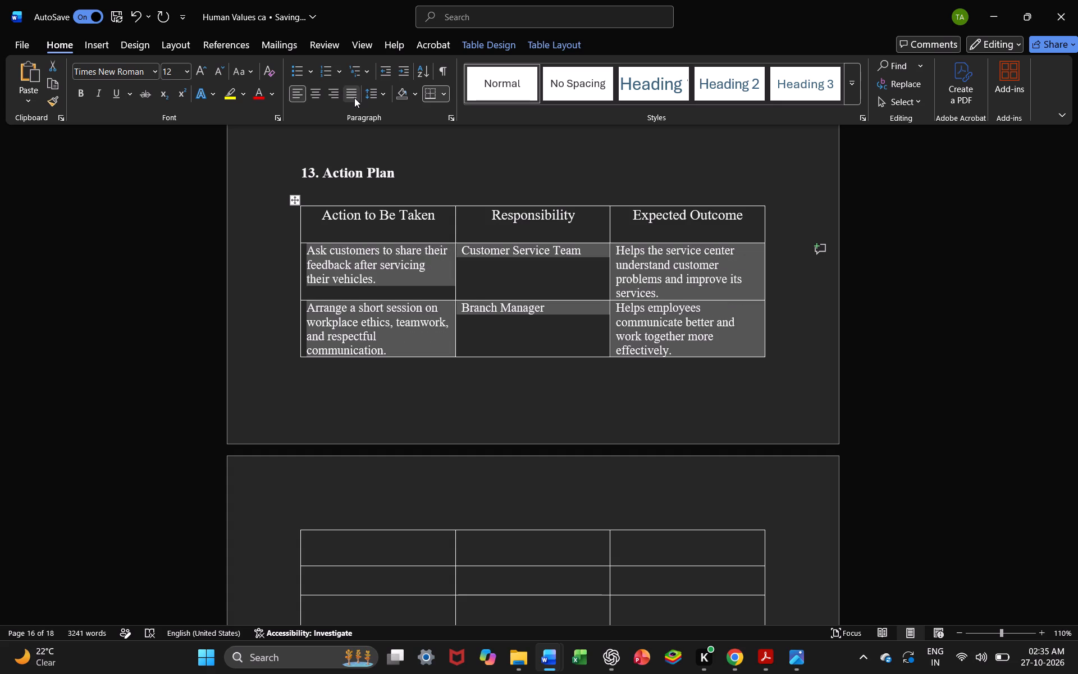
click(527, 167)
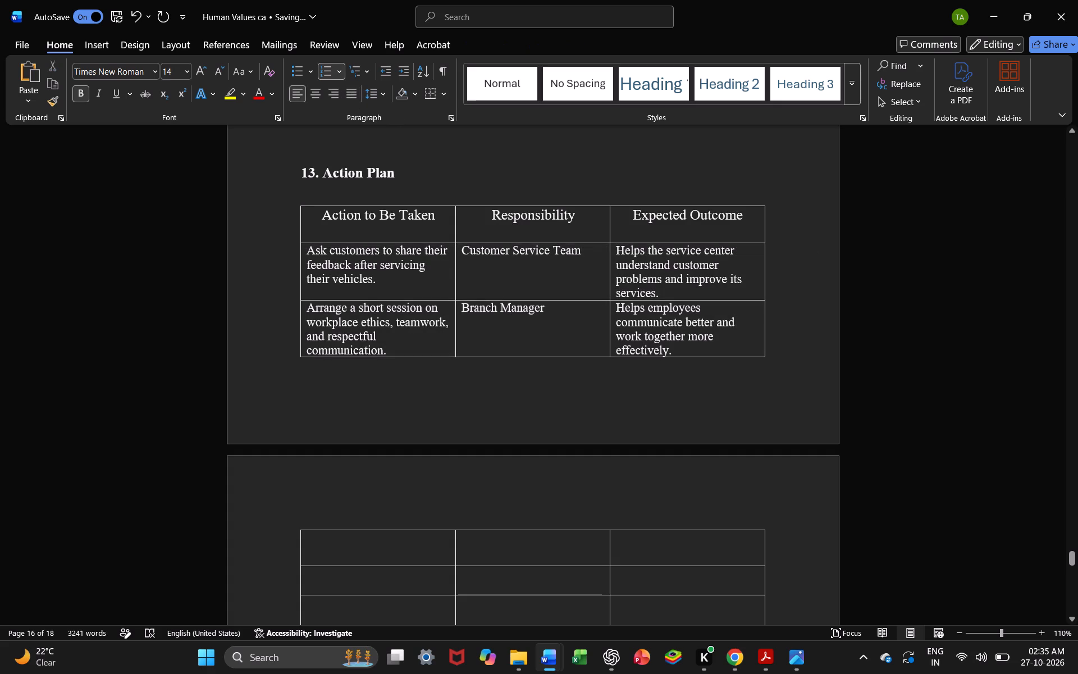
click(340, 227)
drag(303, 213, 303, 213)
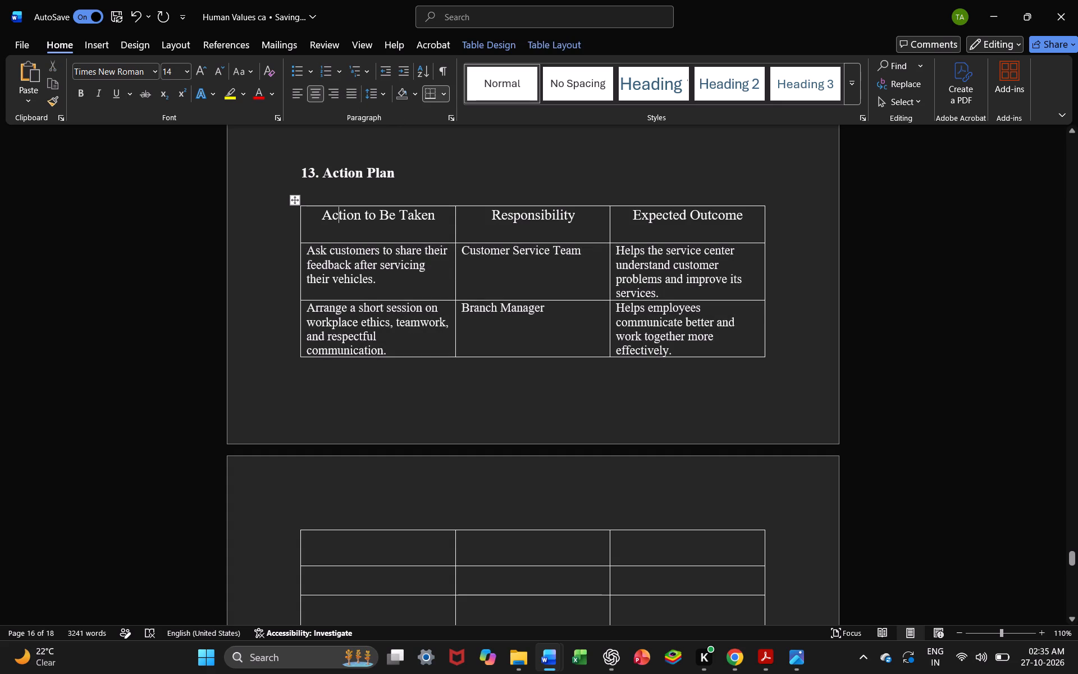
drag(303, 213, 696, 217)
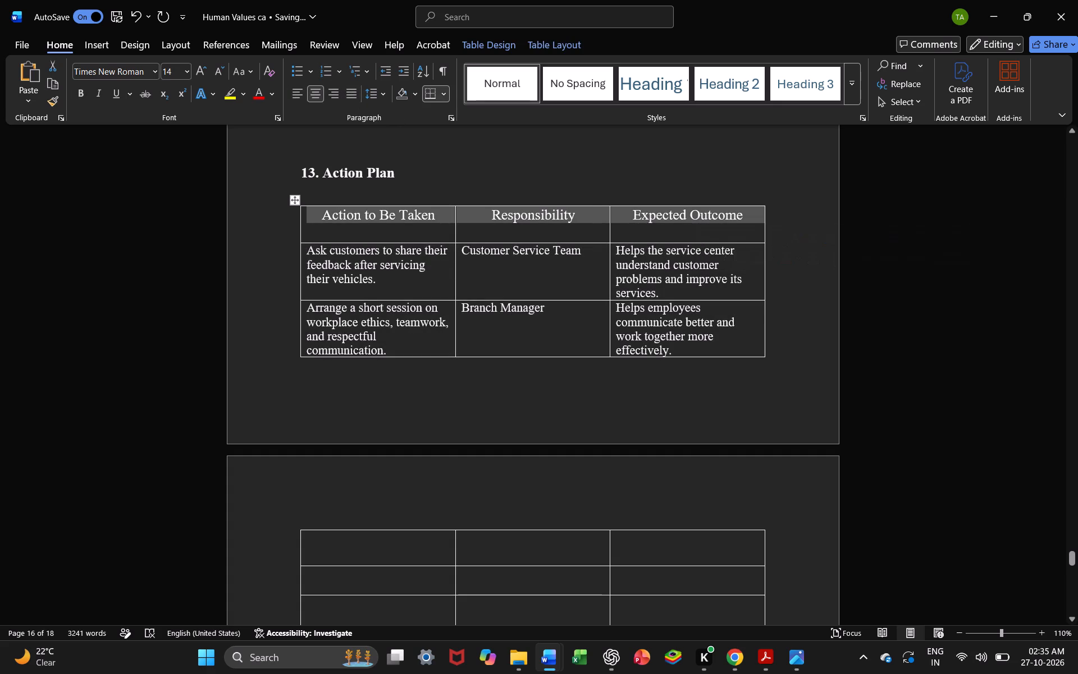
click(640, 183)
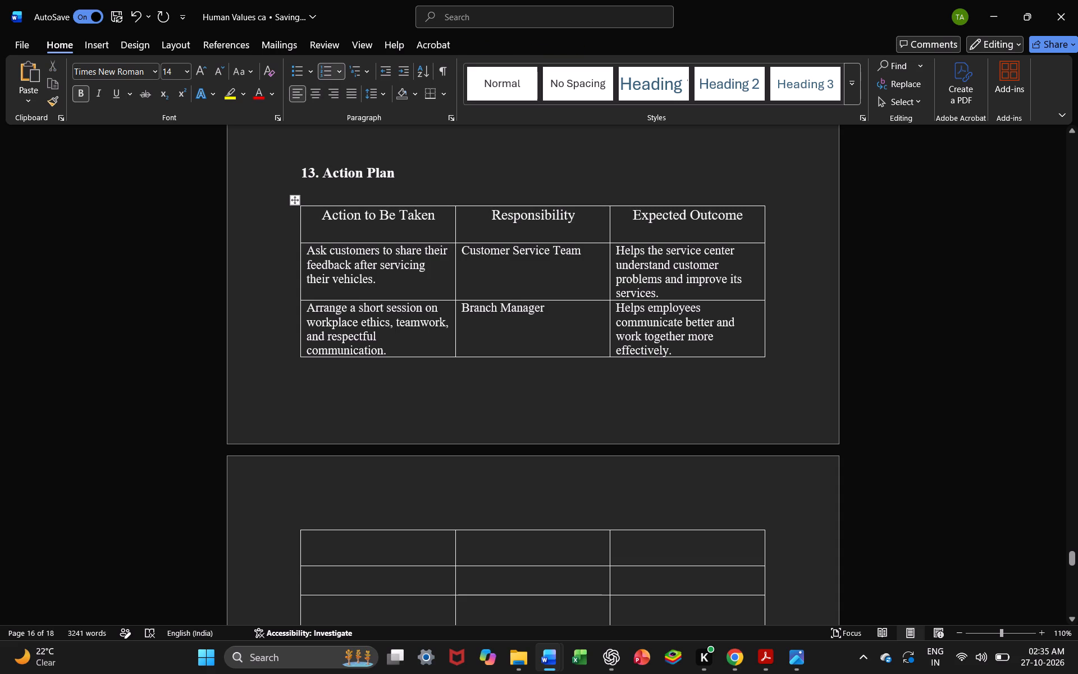
Reduce the height of the new table's header row, keeping a little space below the headings.
drag(595, 244, 631, 238)
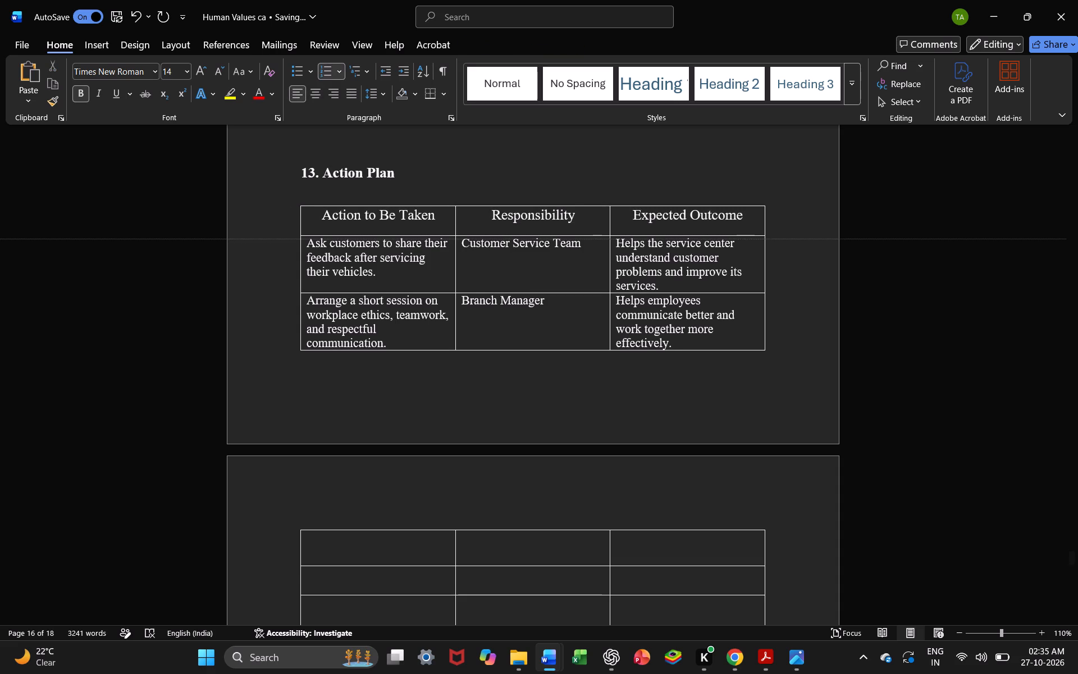
drag(631, 238, 688, 225)
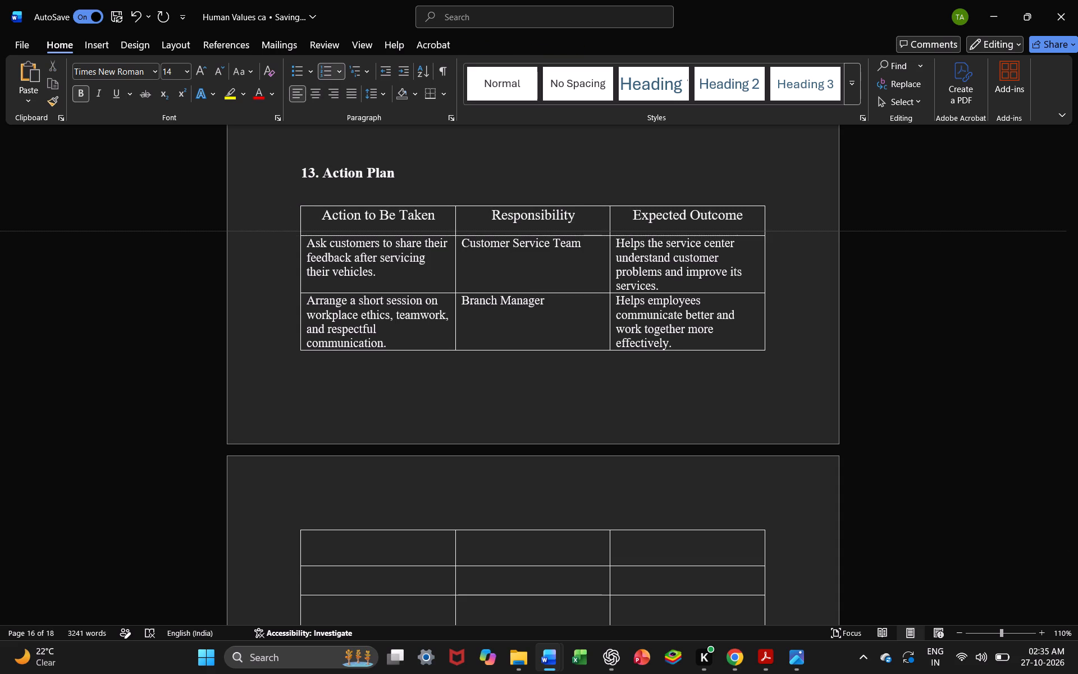
drag(688, 225, 687, 235)
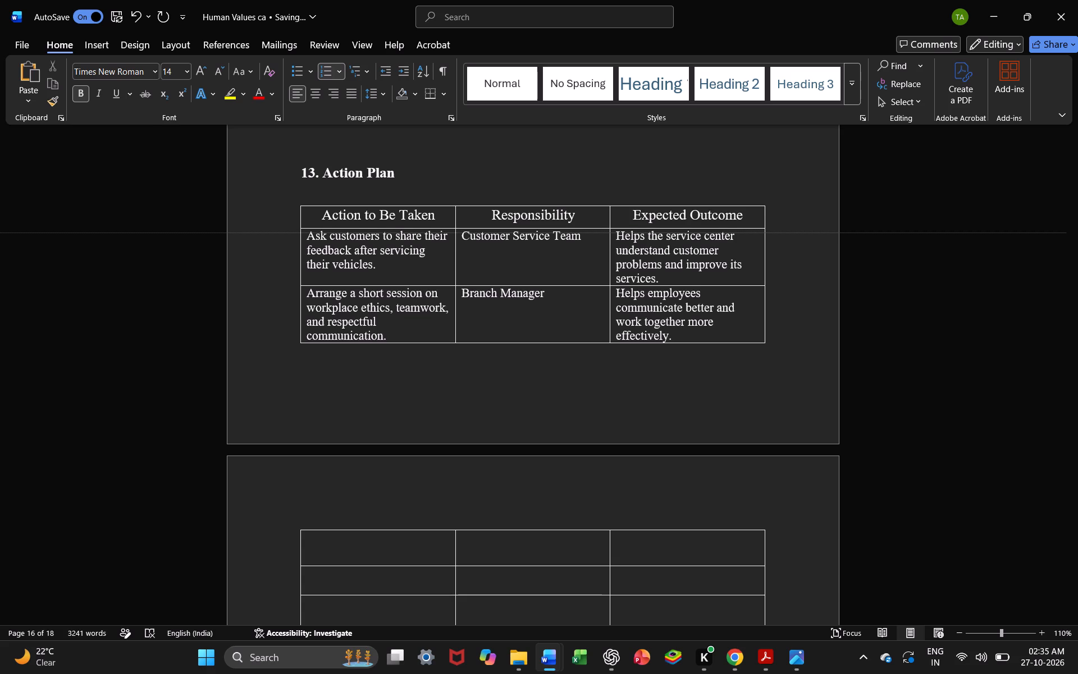
drag(687, 235, 687, 234)
click(825, 199)
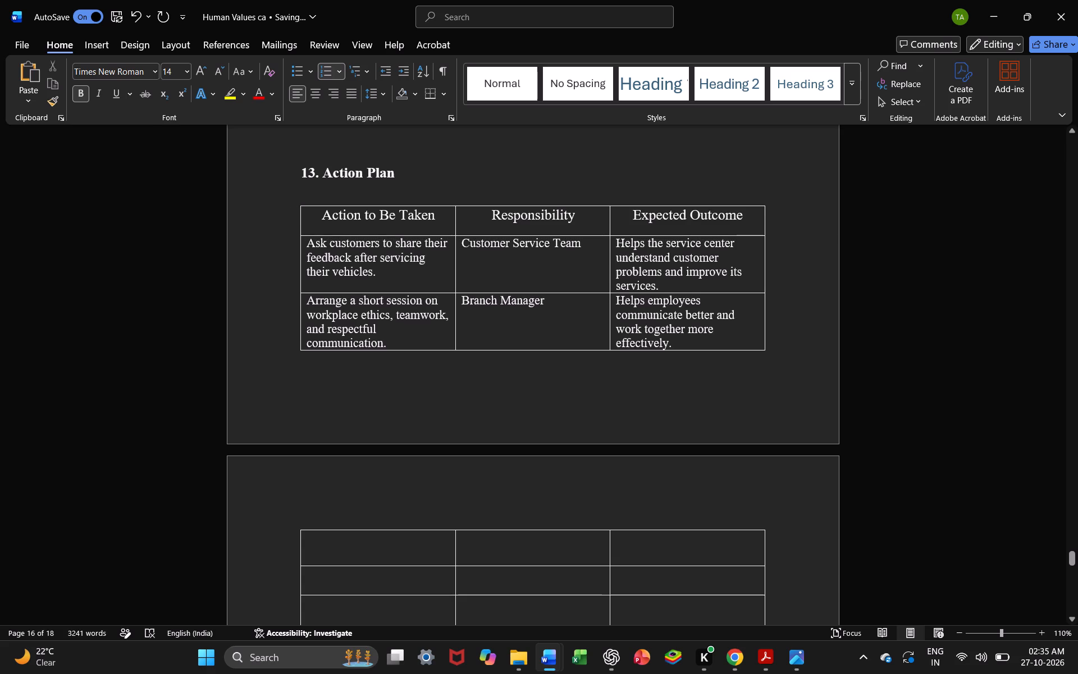
Format the three column headings of the new table as left-aligned, bold text at size 12.
drag(325, 216, 740, 223)
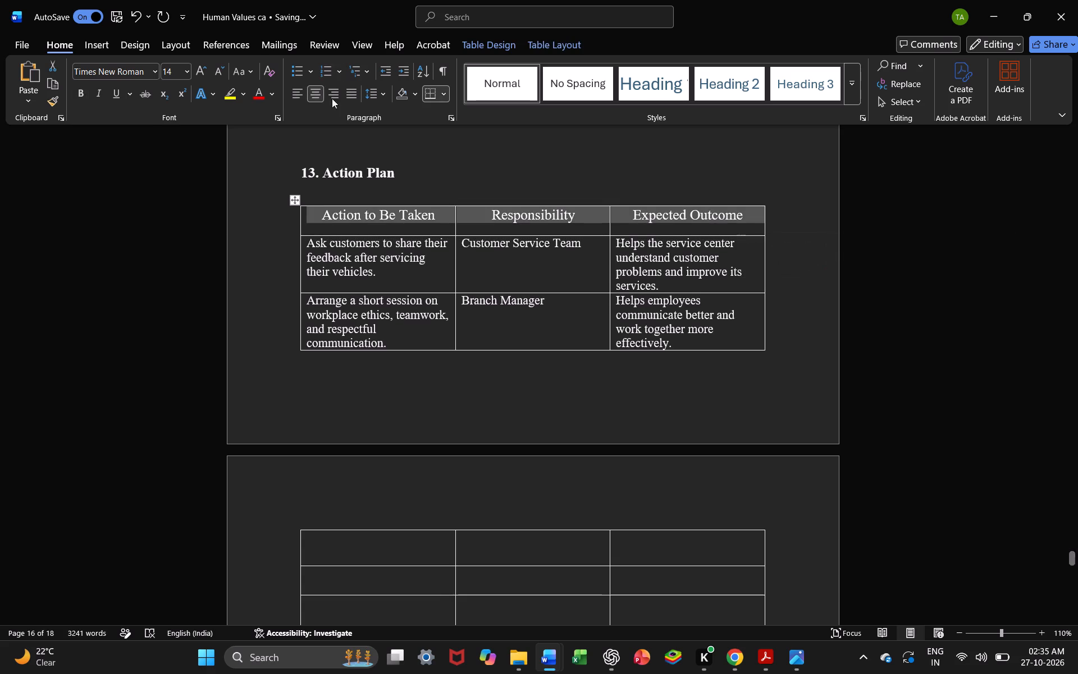
click(293, 96)
click(573, 148)
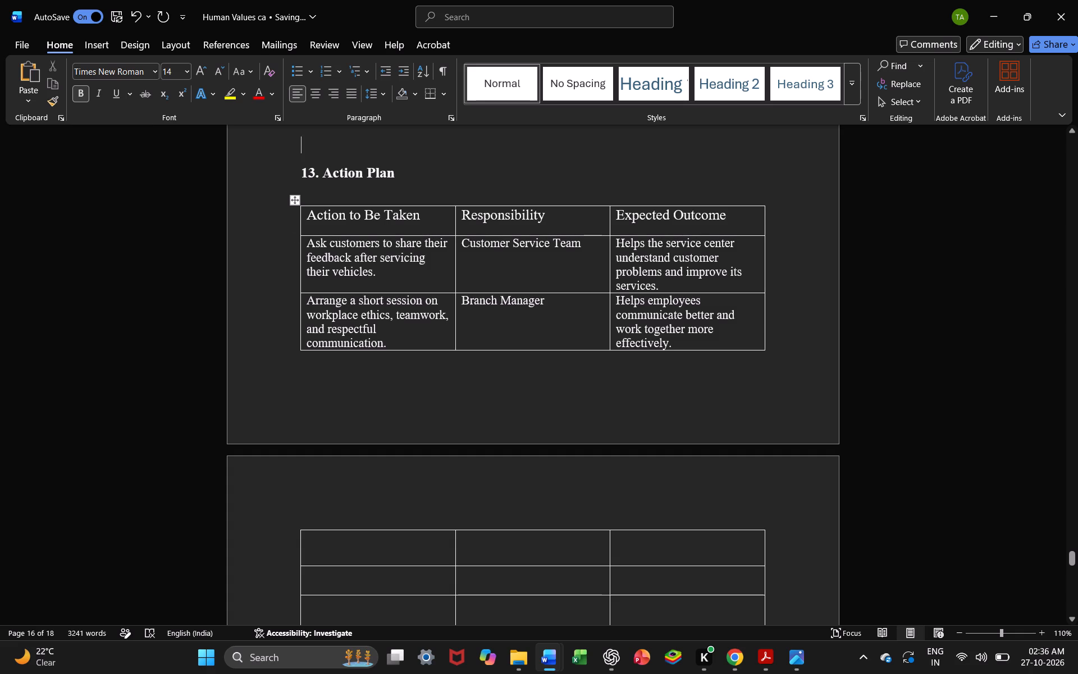
drag(307, 218, 734, 218)
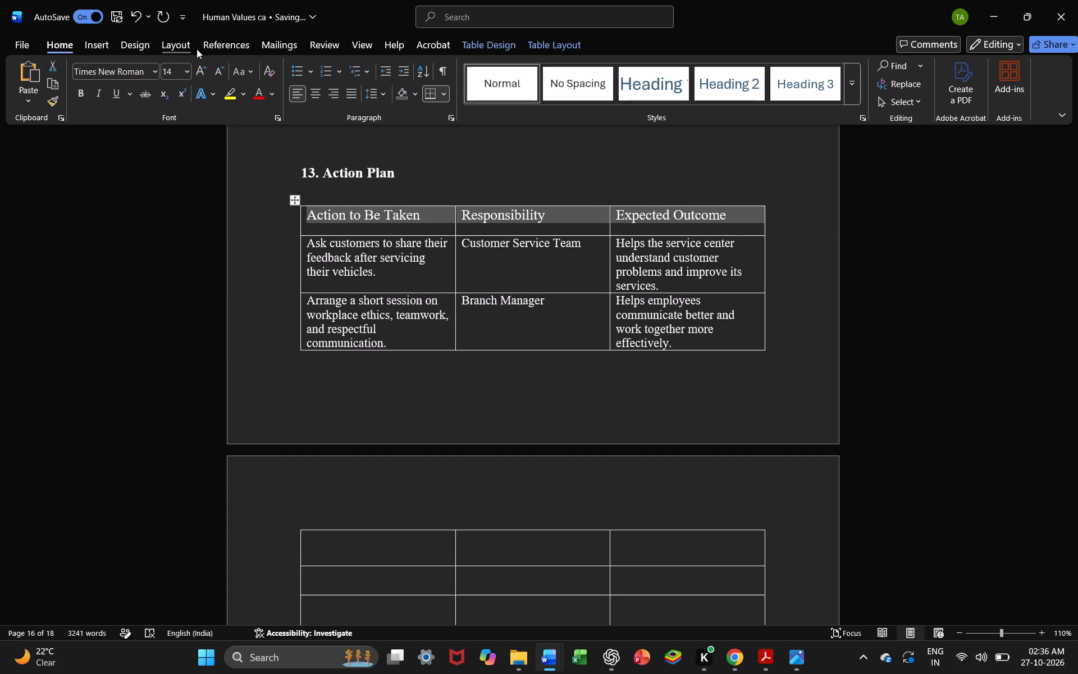
click(218, 71)
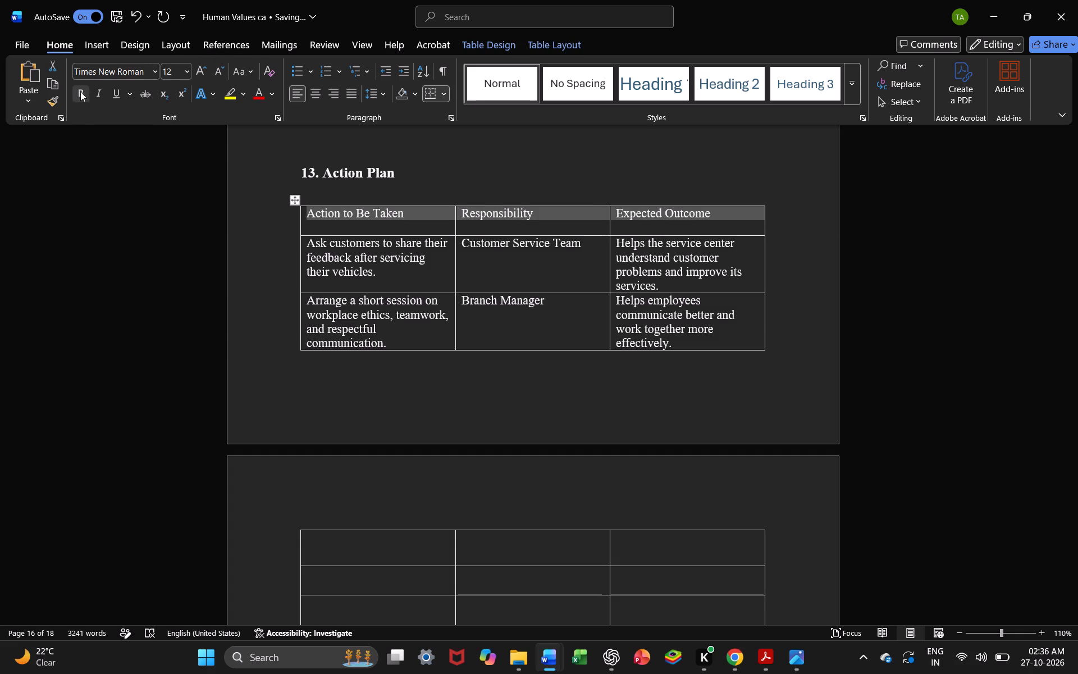
click(80, 92)
click(535, 158)
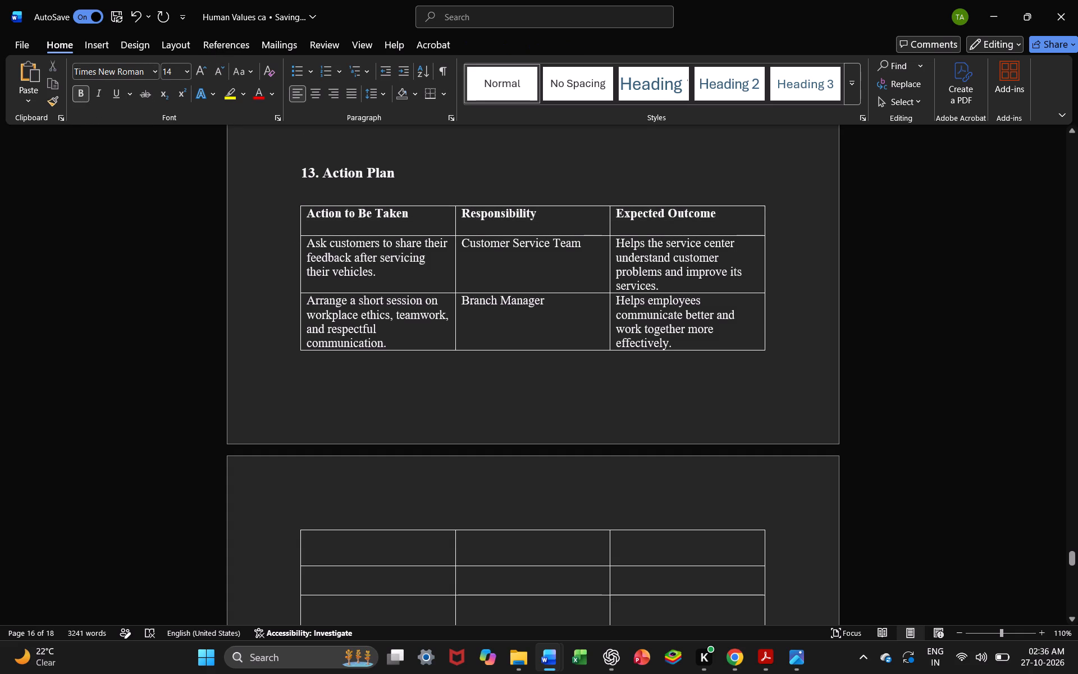
Increase the heights of the first two empty rows on the new table's second page to match the rows below.
click(920, 331)
scroll(920, 331, down, 1)
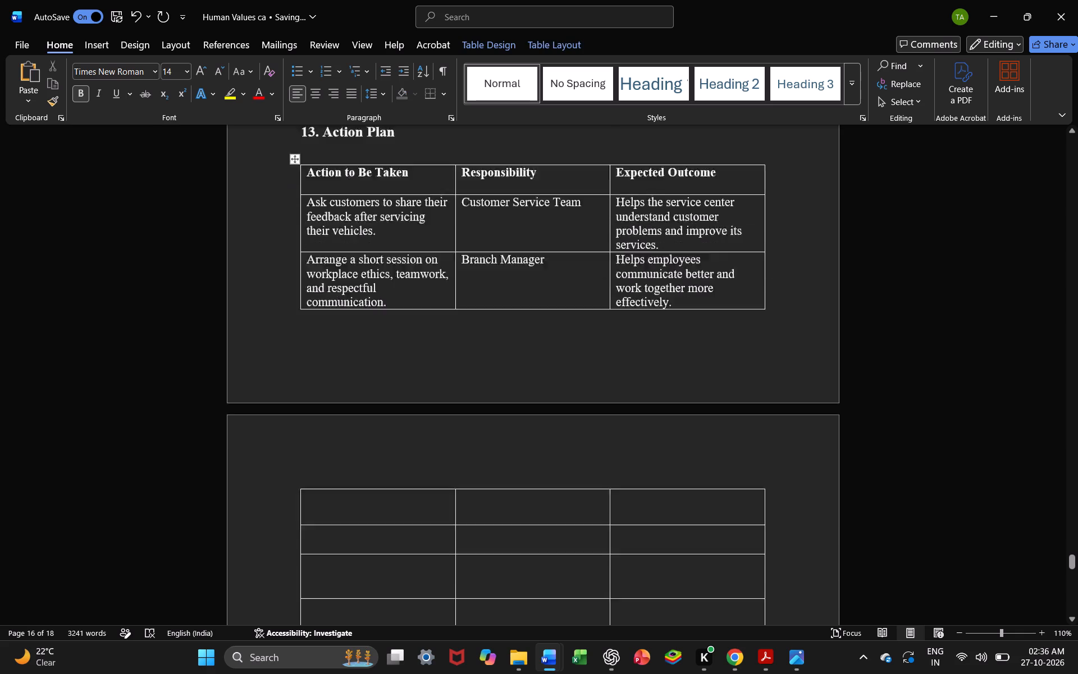
scroll(920, 331, down, 1)
click(407, 398)
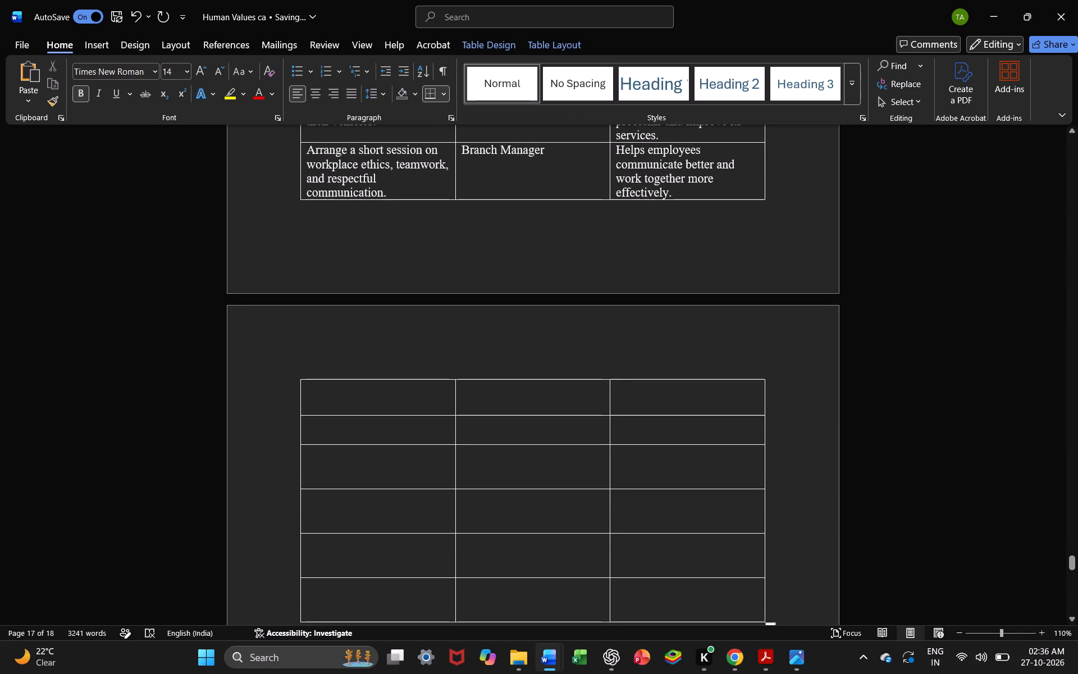
drag(423, 445, 445, 462)
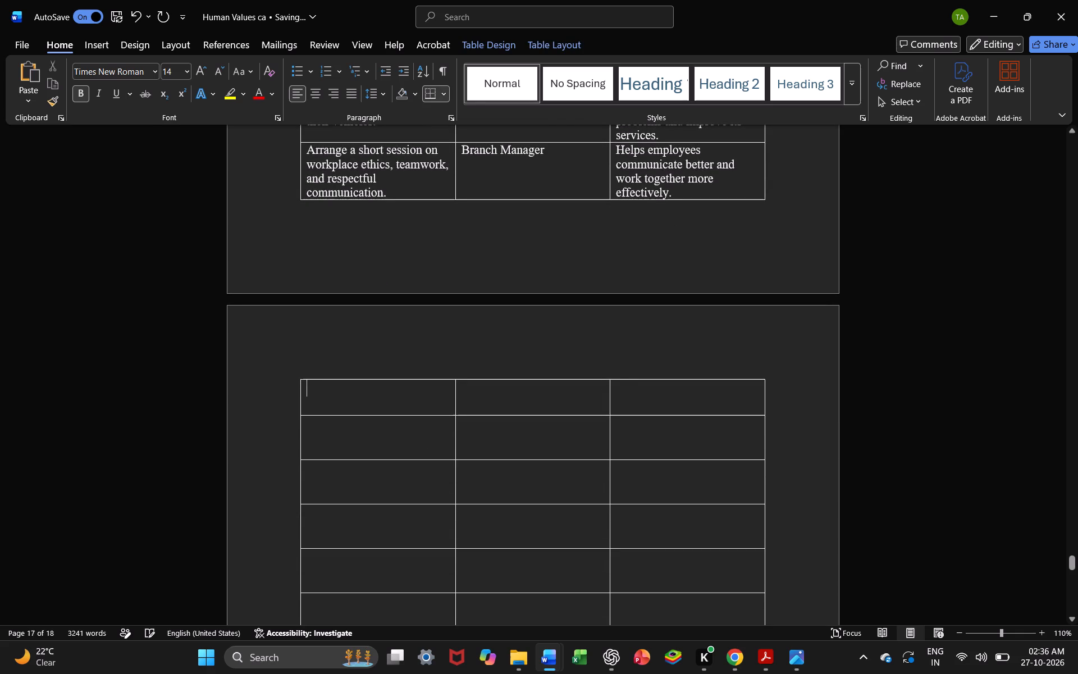
drag(418, 416, 437, 423)
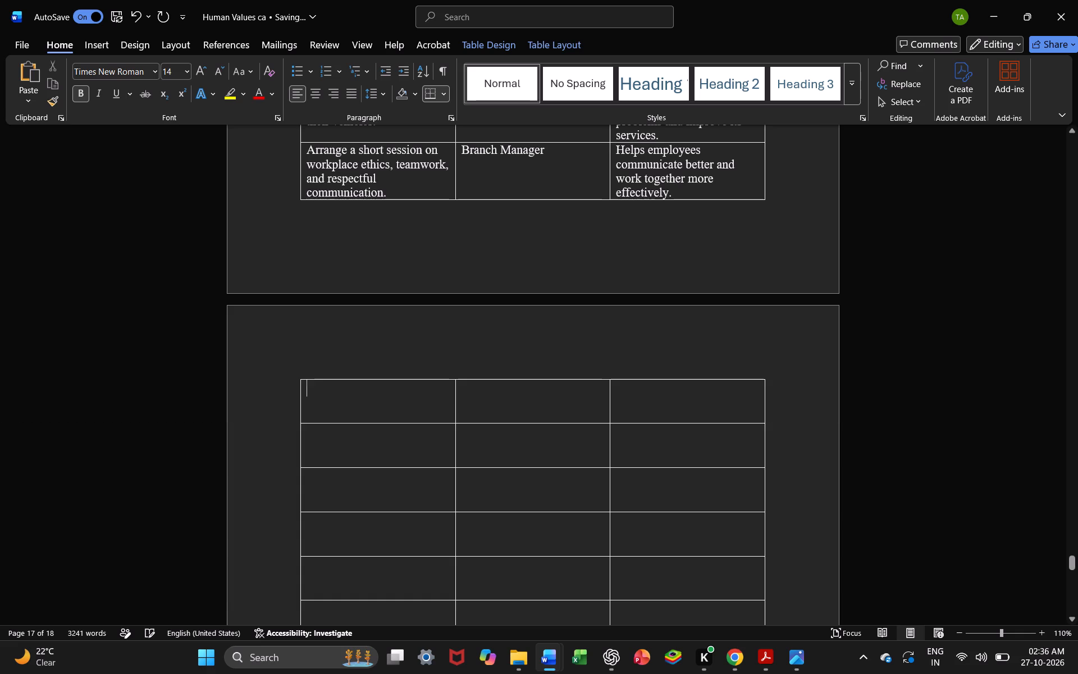
Copy source row 3's action, "Explain repair costs, extra charges, and delivery dates clearly to customers.", into the new table's first empty Action cell.
scroll(437, 423, down, 8)
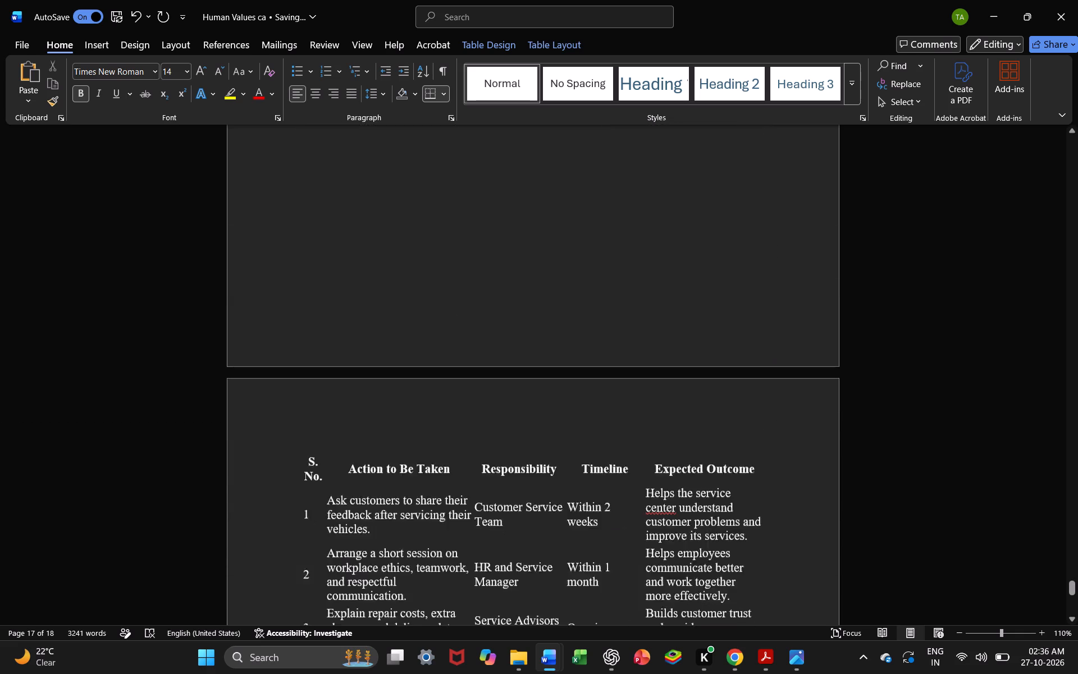
scroll(437, 423, down, 1)
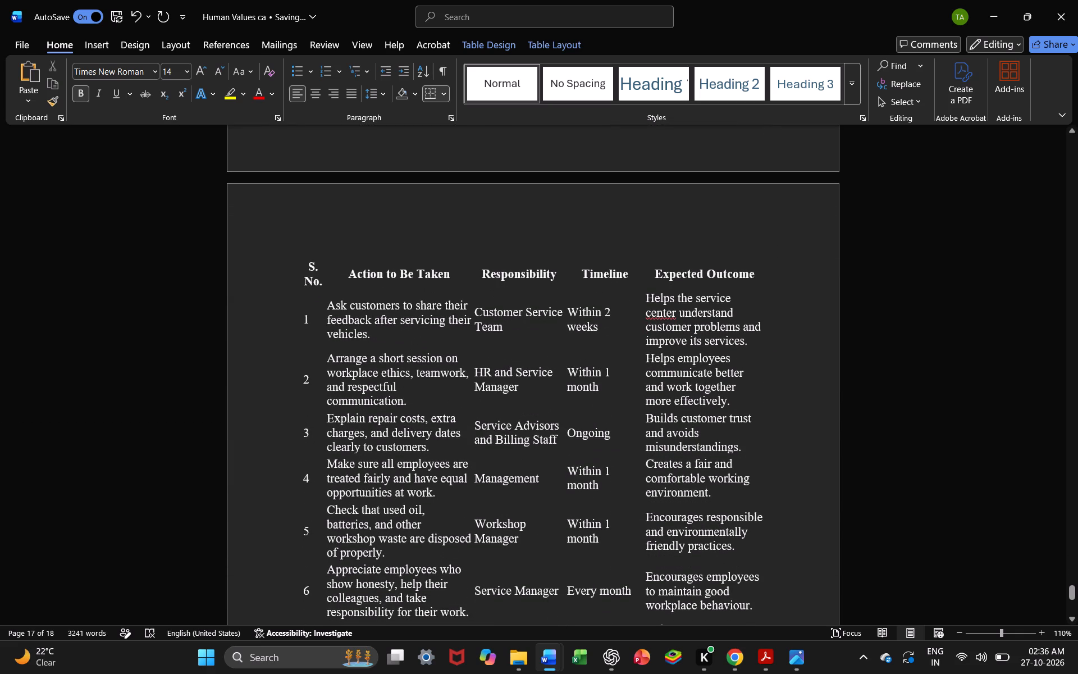
drag(327, 419, 437, 444)
key(ctrl+c)
scroll(437, 444, up, 7)
click(369, 359)
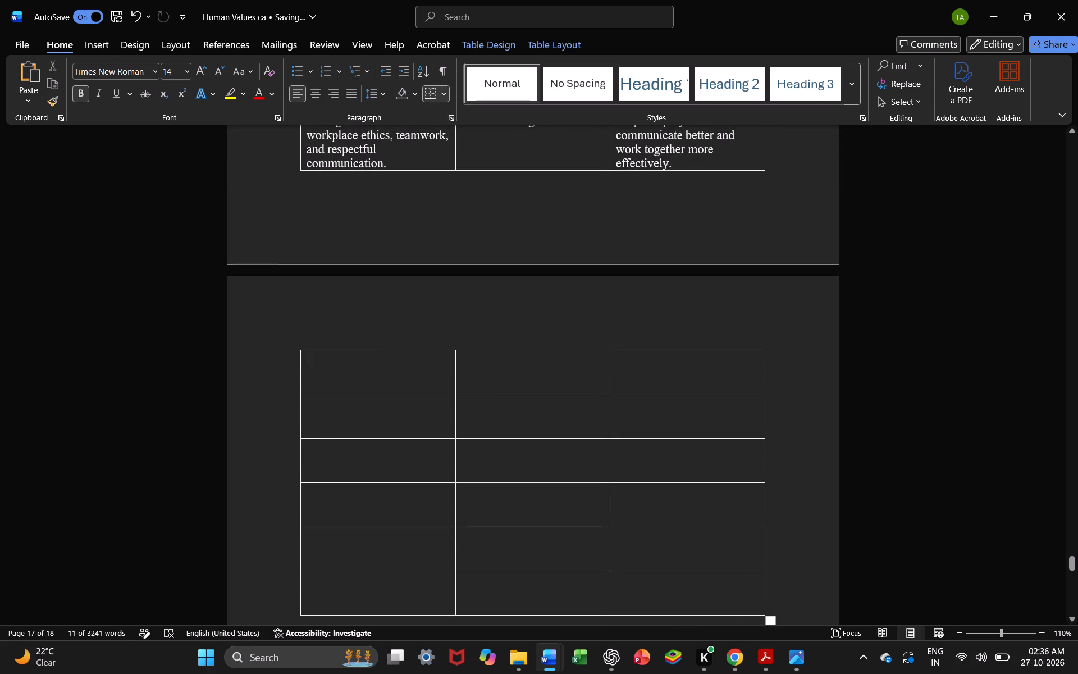
key(ctrl+v)
Copy "Service Advisors and Billing Staff" from source row 3 into the Responsibility cell of the repair costs row.
click(501, 377)
scroll(501, 377, down, 9)
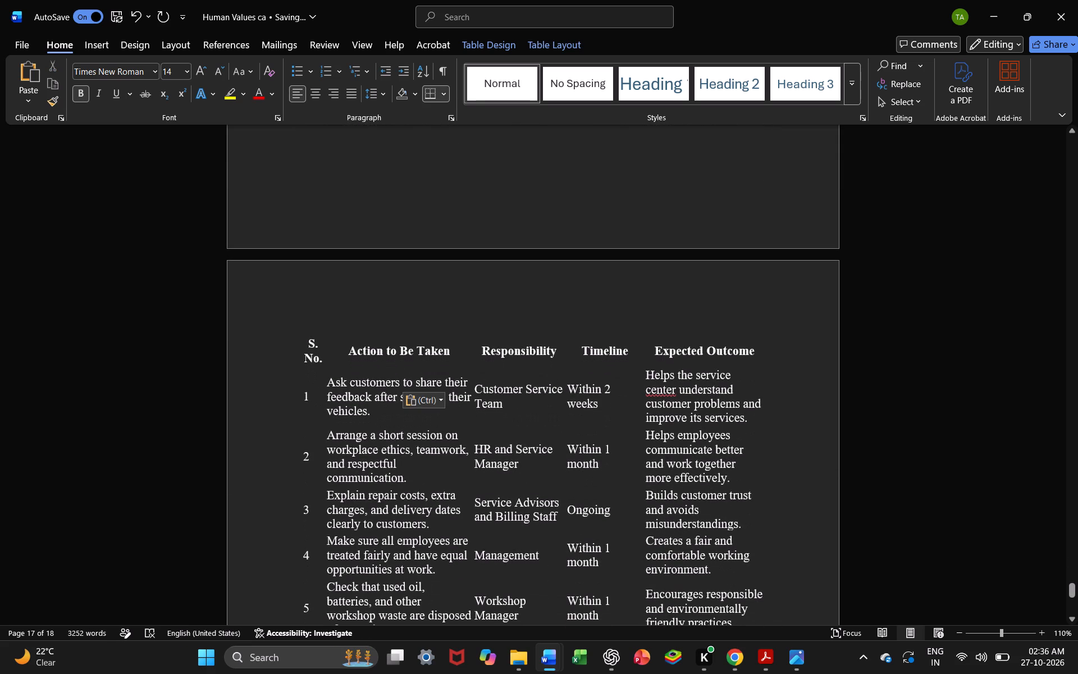
drag(476, 503, 563, 514)
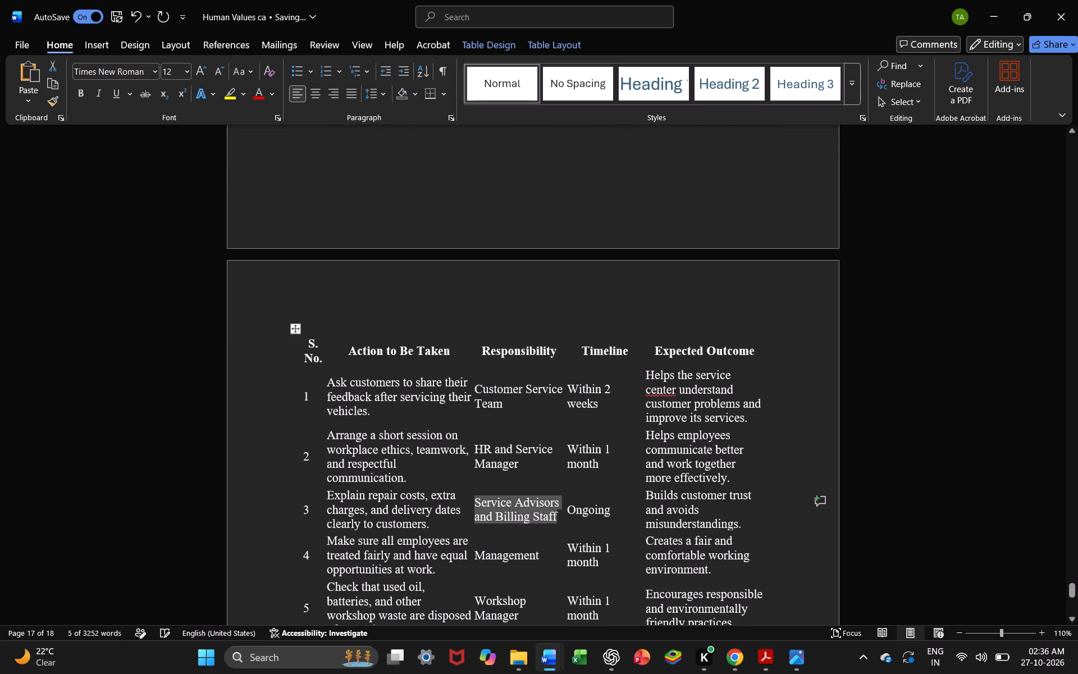
key(ctrl+c)
scroll(563, 514, up, 7)
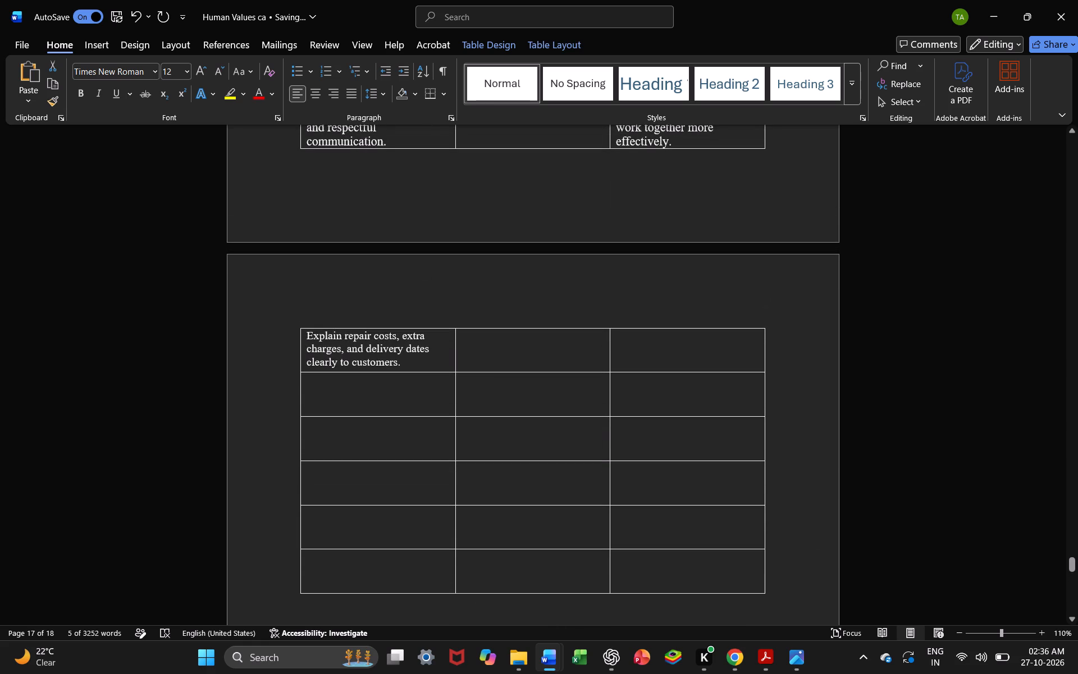
click(488, 347)
key(ctrl+v)
Copy "Builds customer trust and avoids misunderstandings." from source row 3 into the Expected Outcome cell of the repair costs row.
scroll(488, 347, down, 5)
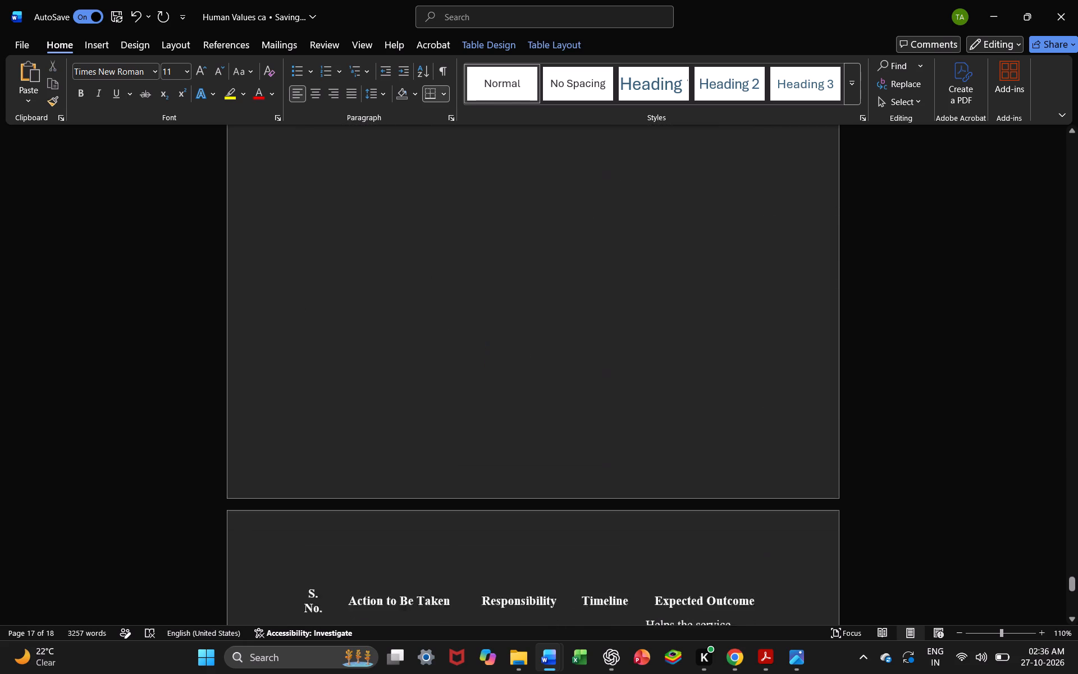
scroll(488, 347, down, 2)
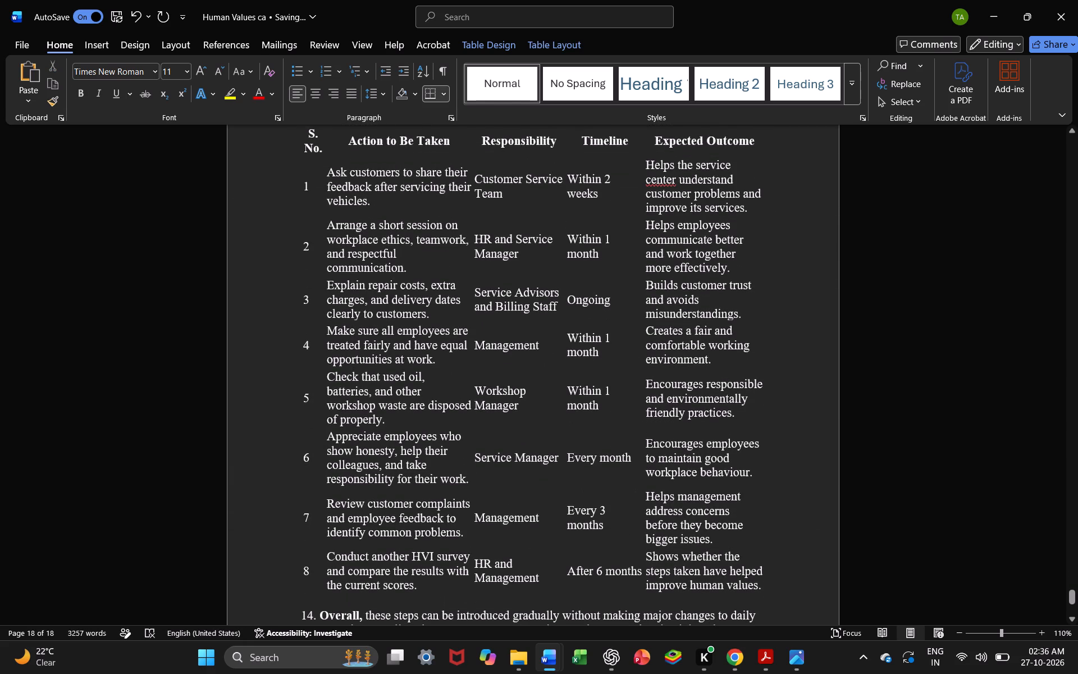
drag(646, 284, 750, 317)
key(ctrl+c)
scroll(750, 317, up, 9)
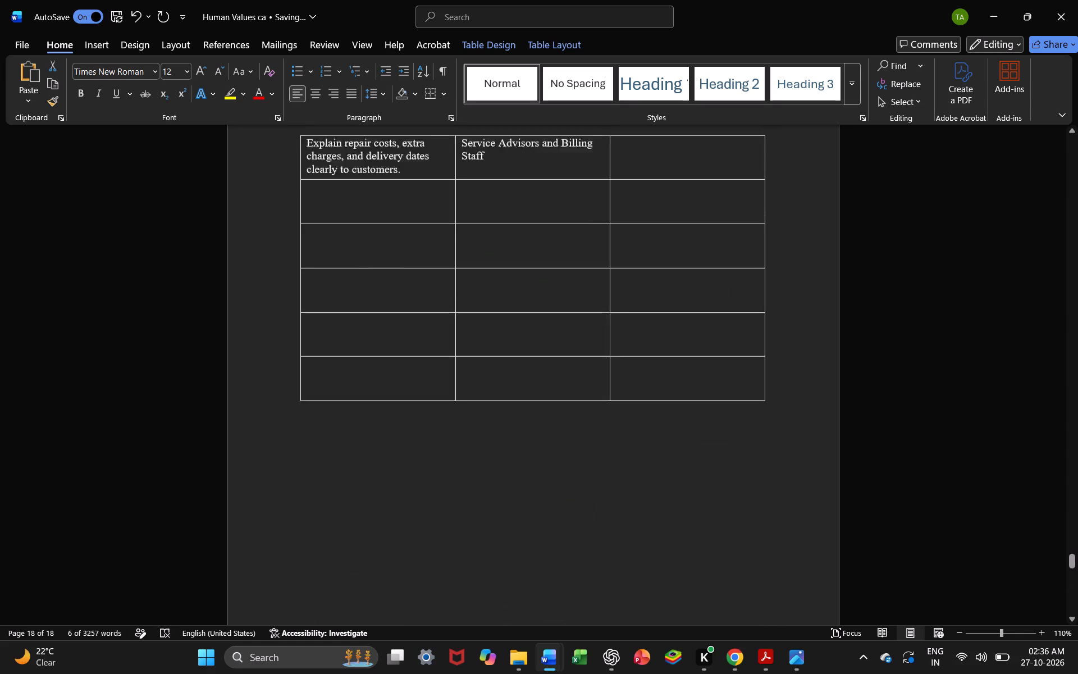
scroll(750, 317, up, 1)
scroll(659, 462, down, 1)
click(638, 431)
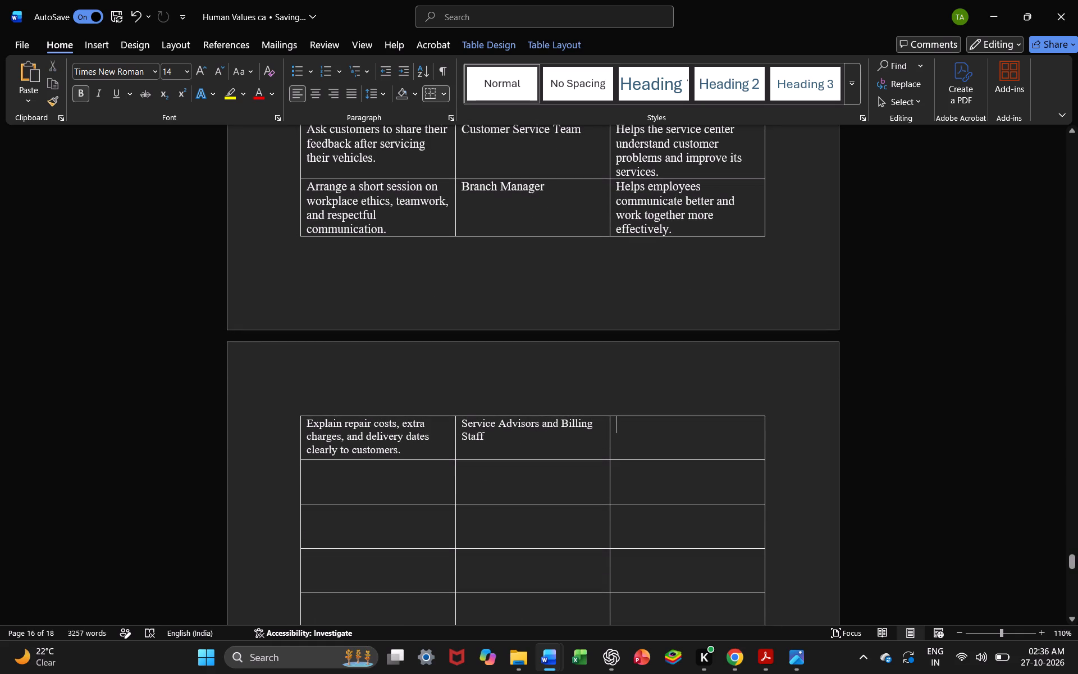
key(ctrl+v)
Copy source row 4's action, "Make sure all employees are treated fairly and have equal opportunities at work.", into the next empty Action cell.
click(408, 482)
scroll(408, 482, down, 7)
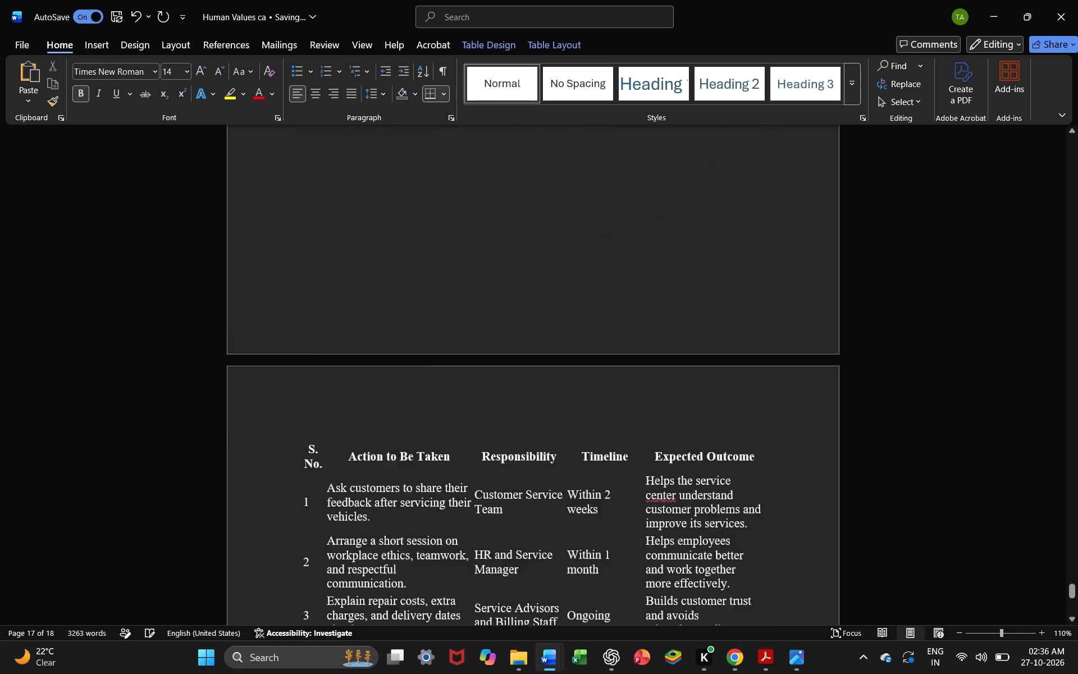
scroll(406, 477, down, 1)
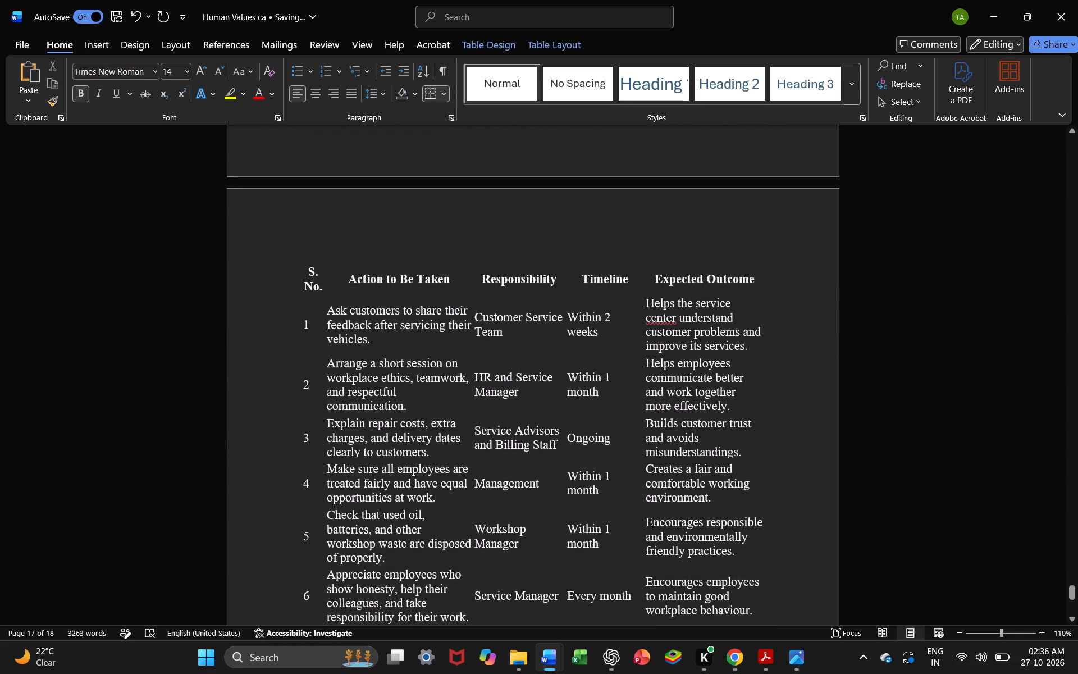
drag(328, 473, 447, 496)
key(ctrl+c)
scroll(447, 496, up, 2)
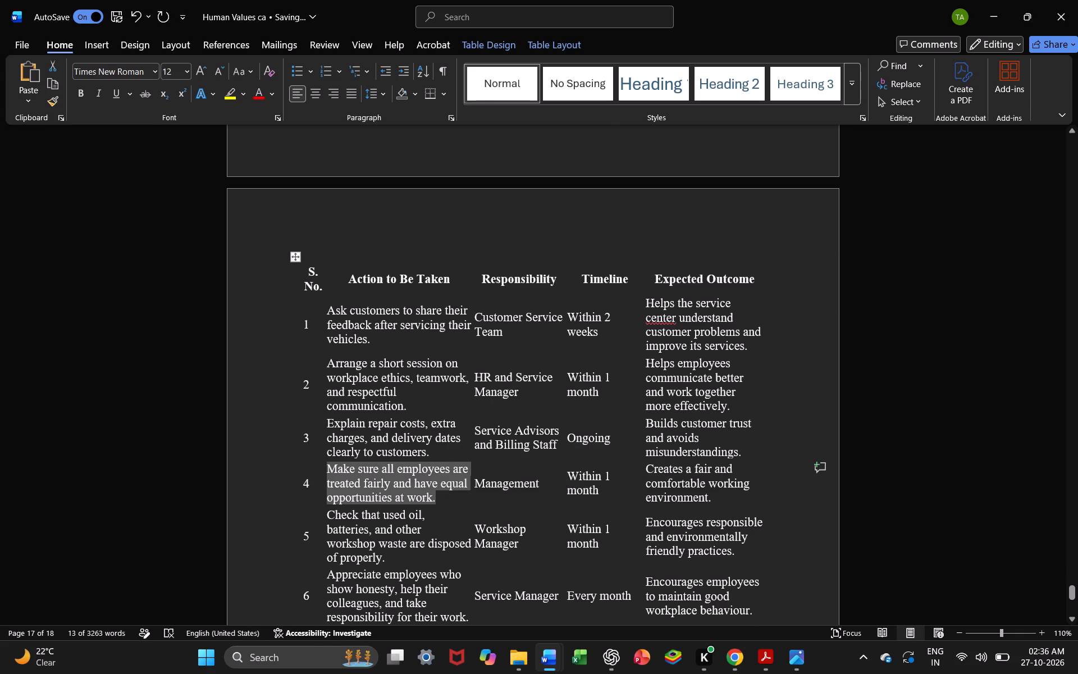
scroll(447, 496, up, 7)
click(373, 522)
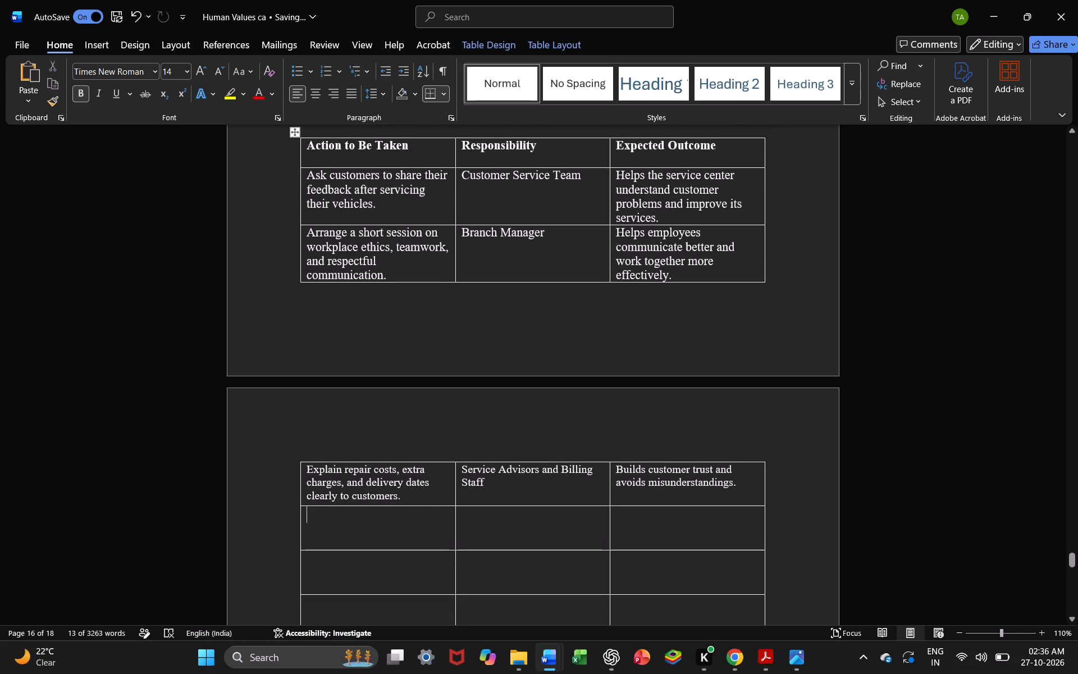
key(ctrl+v)
Copy "Management" from source row 4 into the Responsibility cell of the fair treatment row.
scroll(373, 522, down, 9)
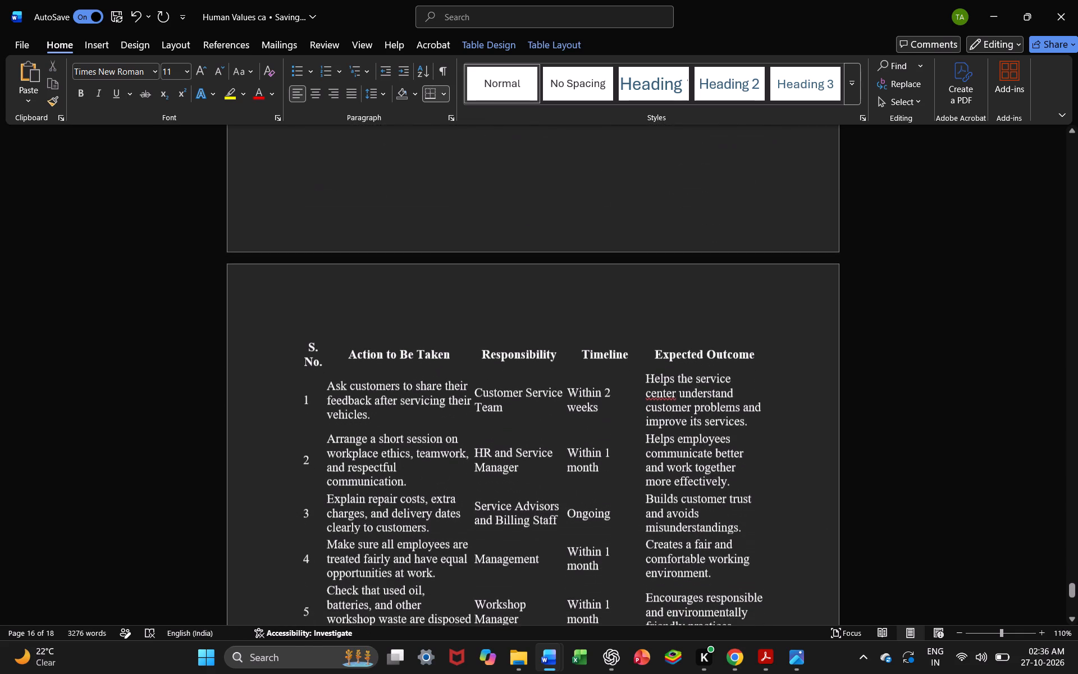
drag(477, 554, 540, 557)
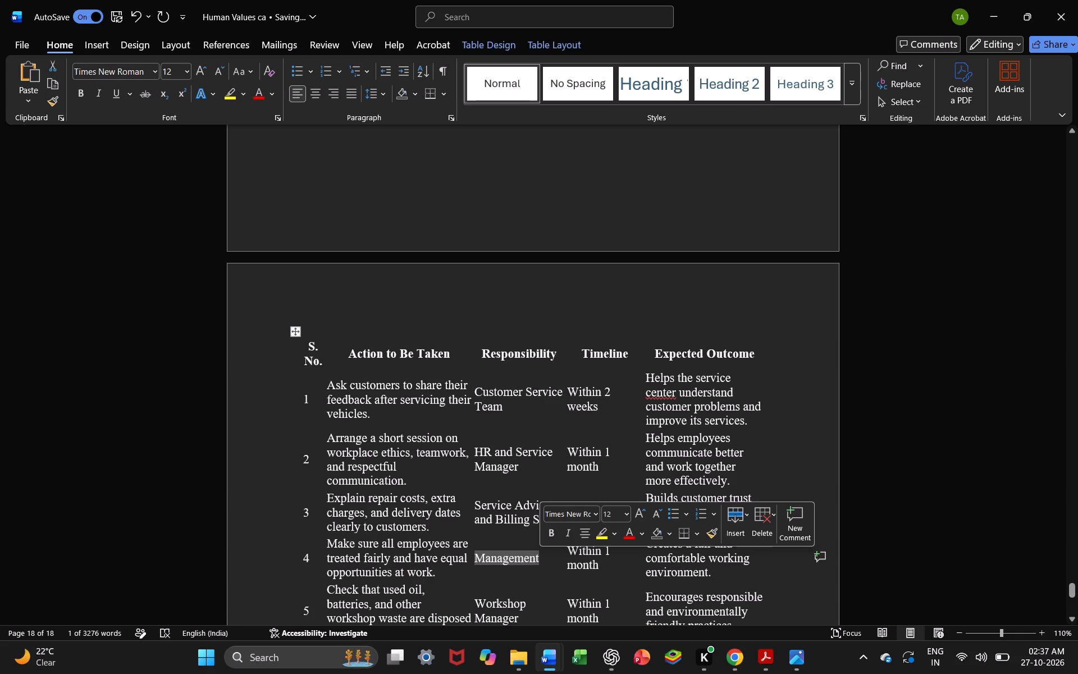
key(ctrl+c)
scroll(540, 557, up, 7)
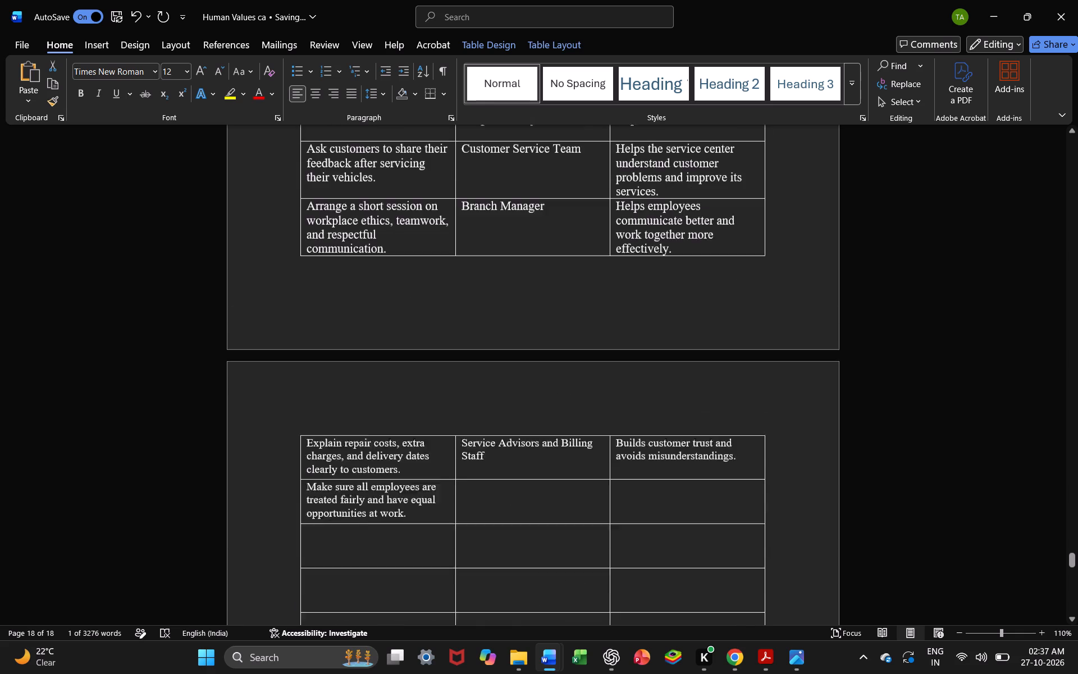
click(498, 522)
key(ctrl+v)
Copy "Creates a fair and comfortable working environment." from source row 4 into the Expected Outcome cell of the fair treatment row.
scroll(498, 522, down, 9)
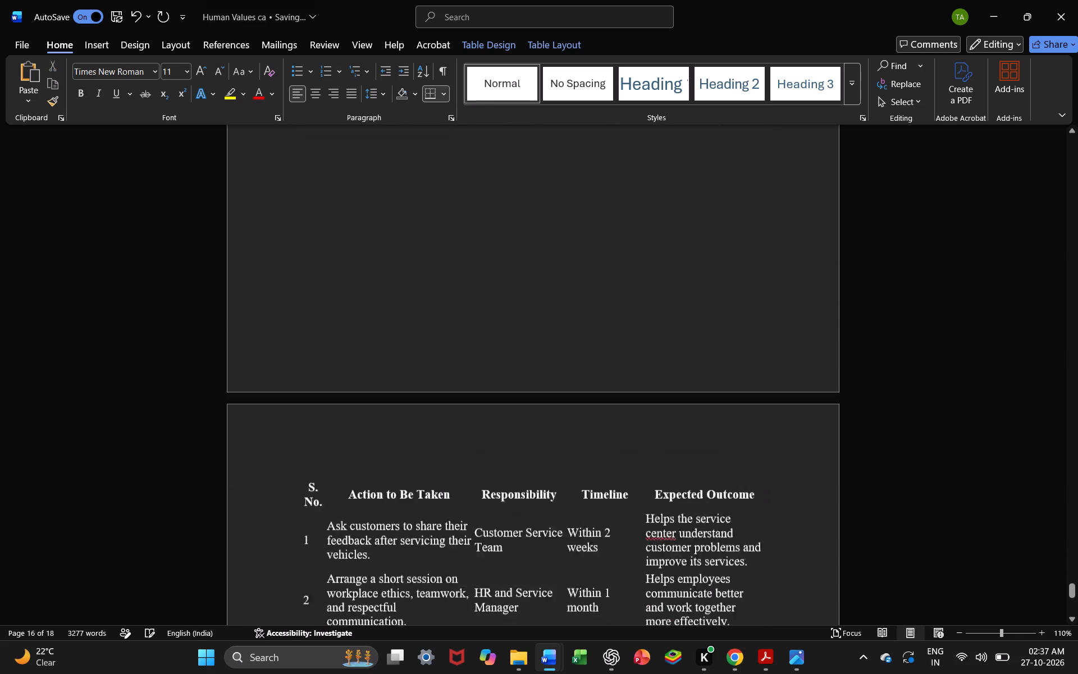
drag(646, 523, 717, 545)
key(ctrl+c)
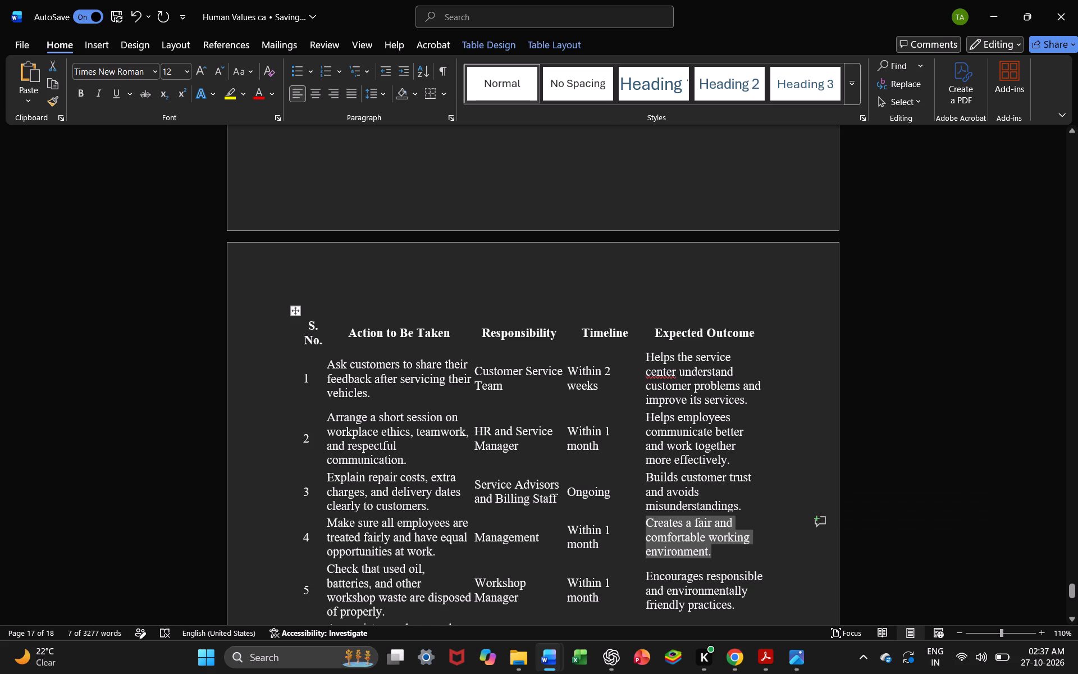
scroll(743, 564, up, 6)
click(653, 271)
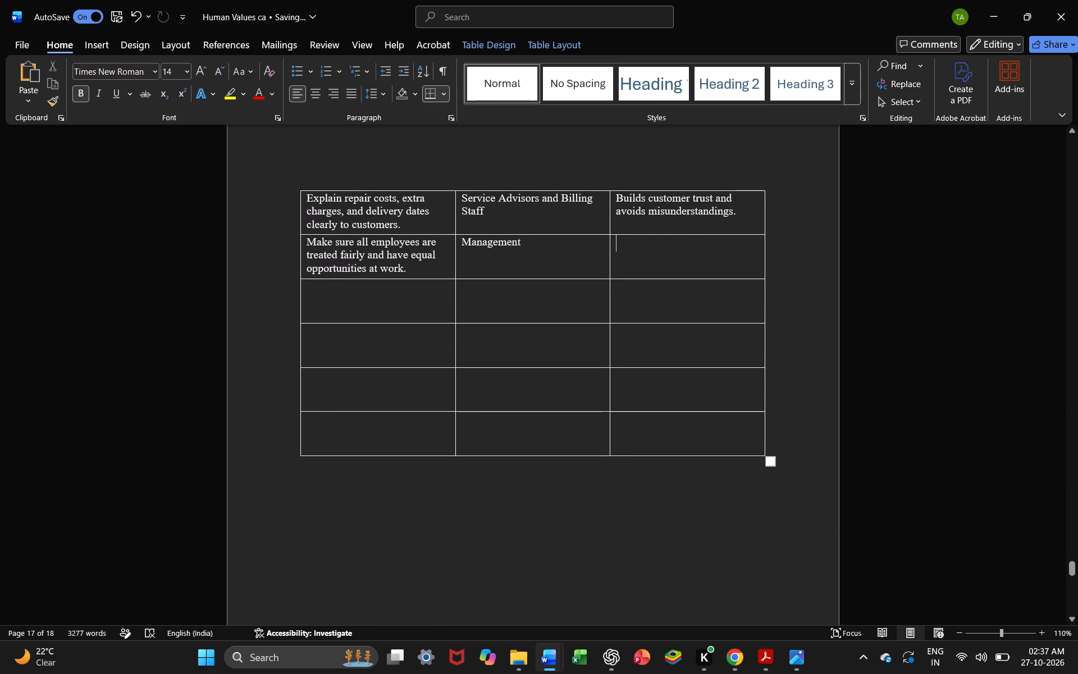
key(ctrl+v)
Copy source row 5's action about properly disposing of used oil, batteries, and other workshop waste into the next empty Action cell.
scroll(653, 271, down, 7)
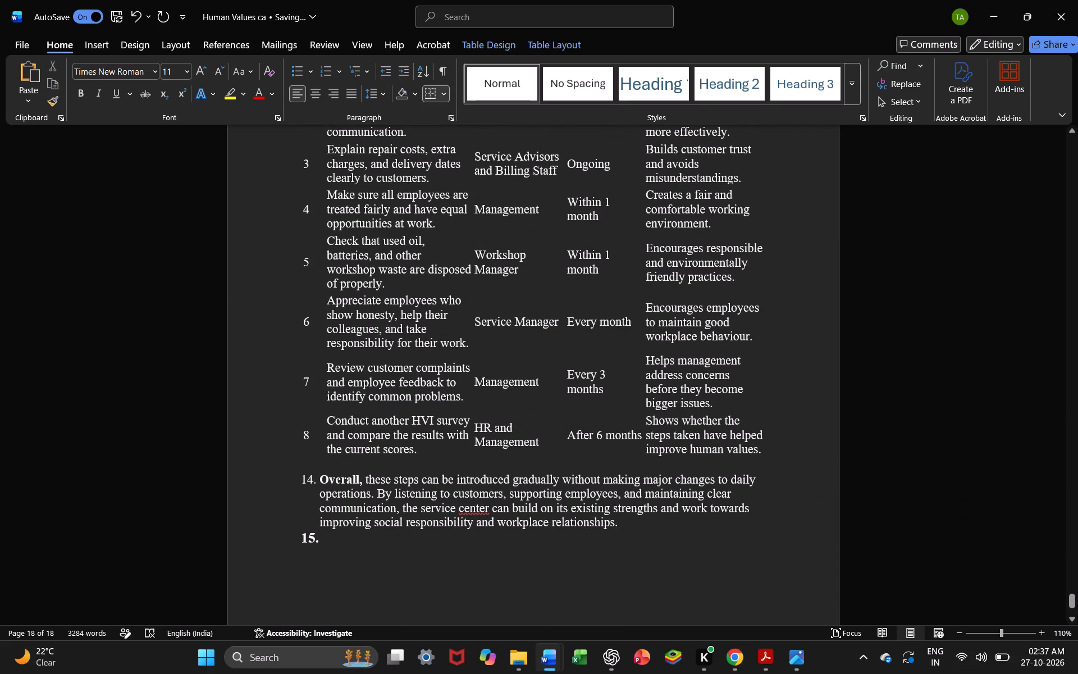
drag(327, 245, 412, 283)
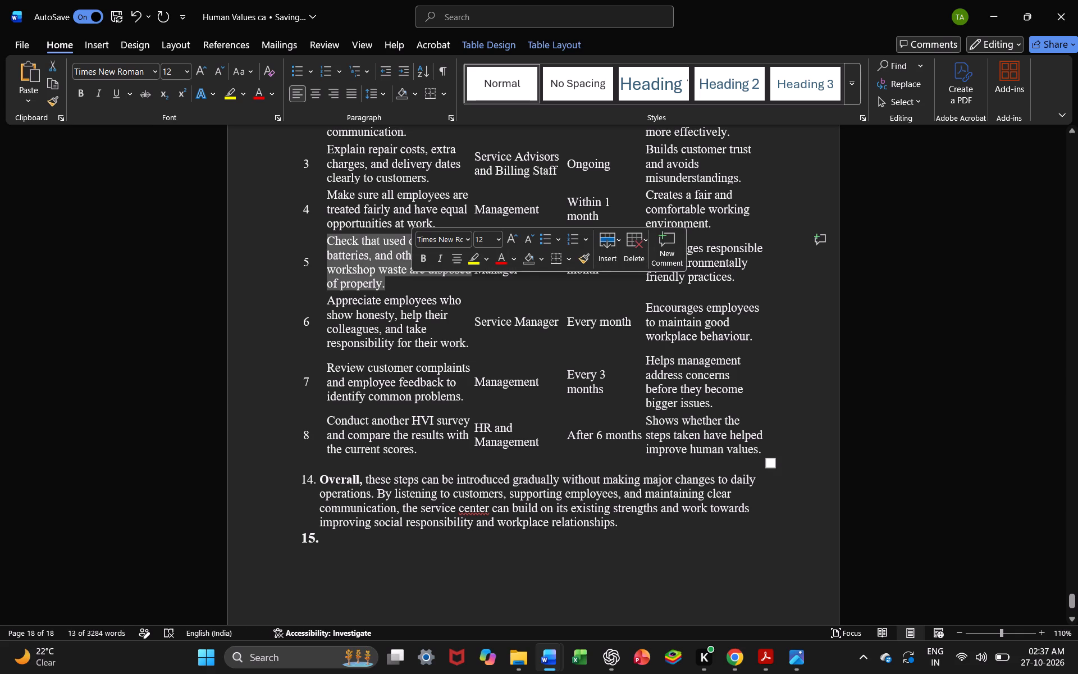
key(ctrl+c)
ctrl+click(415, 283)
scroll(415, 283, up, 7)
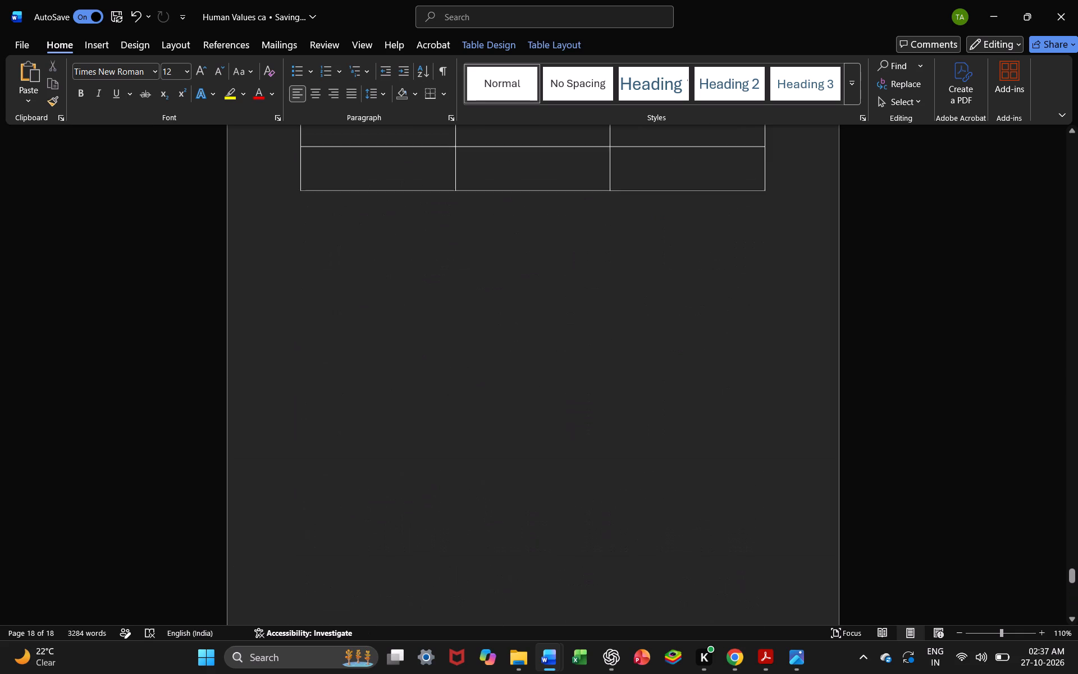
scroll(415, 283, up, 3)
click(358, 434)
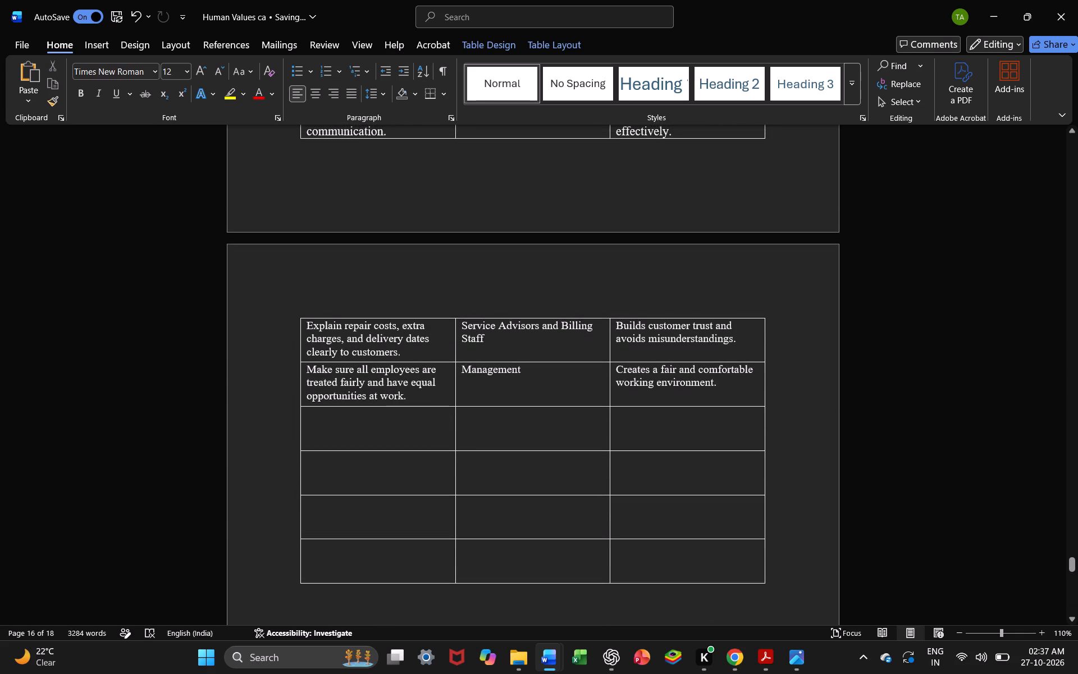
key(ctrl+v)
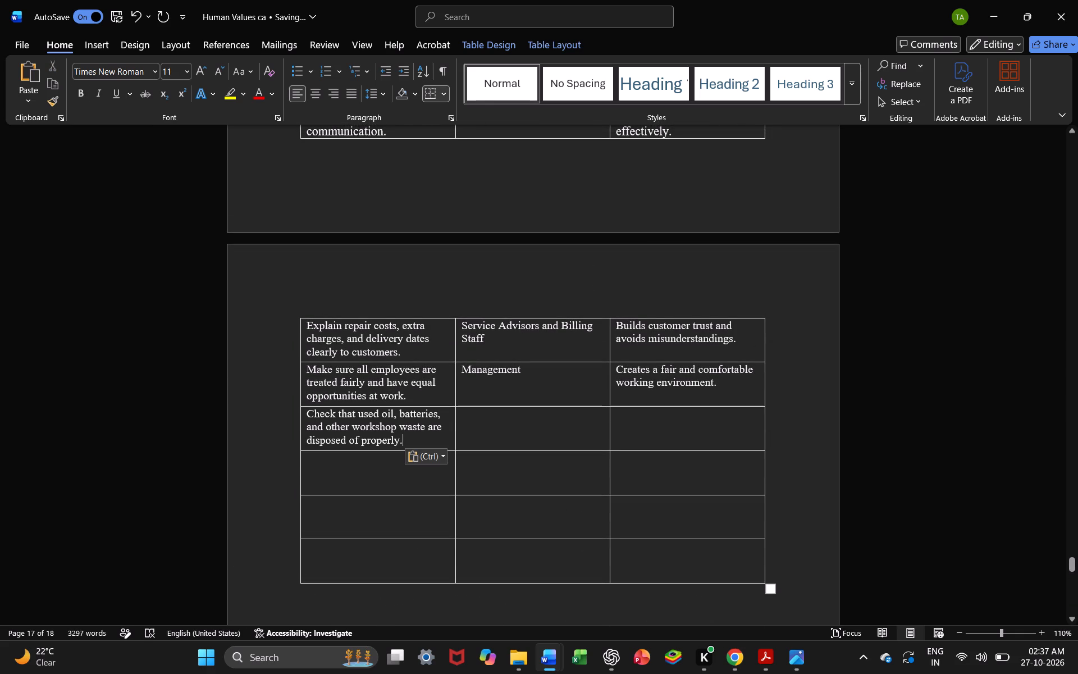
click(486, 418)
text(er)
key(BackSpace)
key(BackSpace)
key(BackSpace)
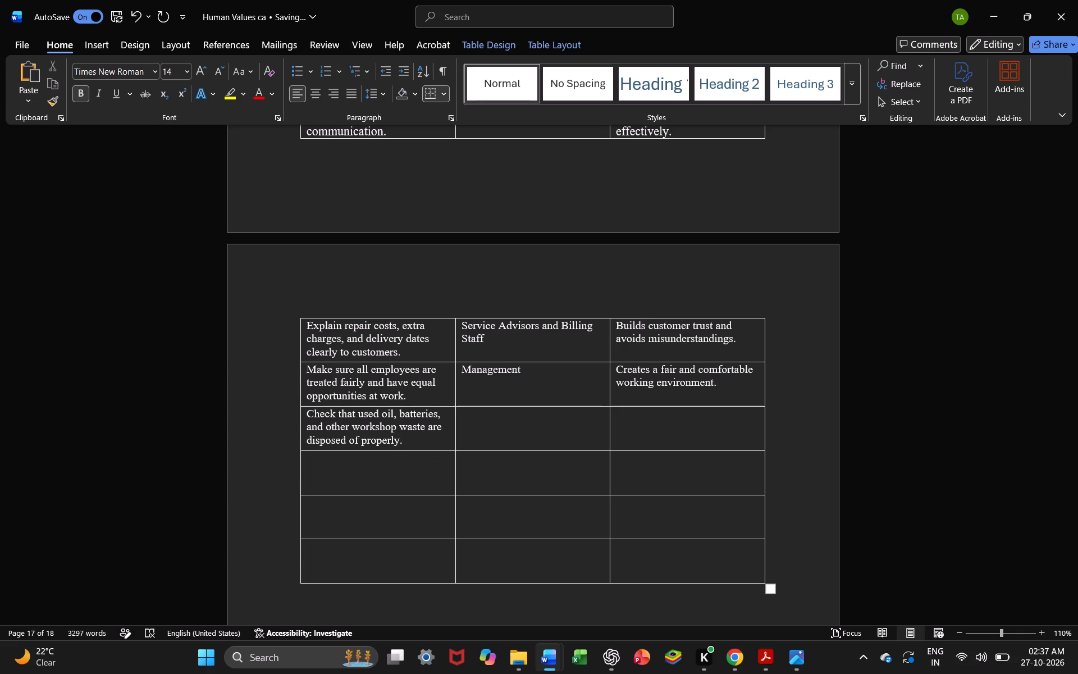
Look up the job designations in the Organizational Structure table of section 4.3.
scroll(486, 418, up, 14)
scroll(486, 418, up, 10)
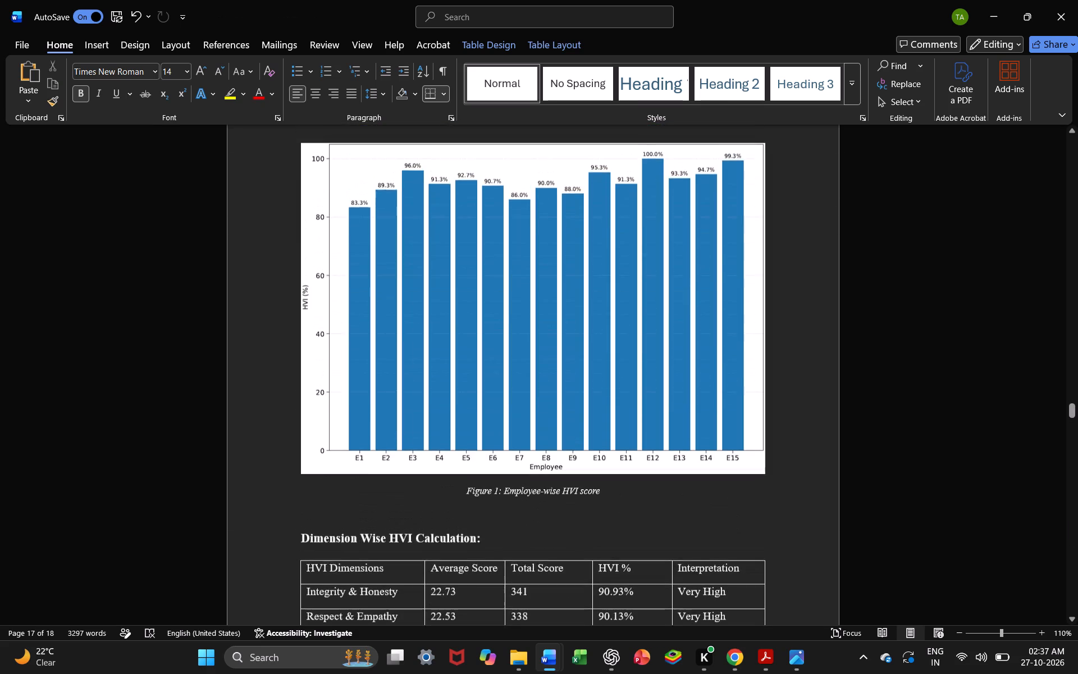
scroll(486, 418, up, 15)
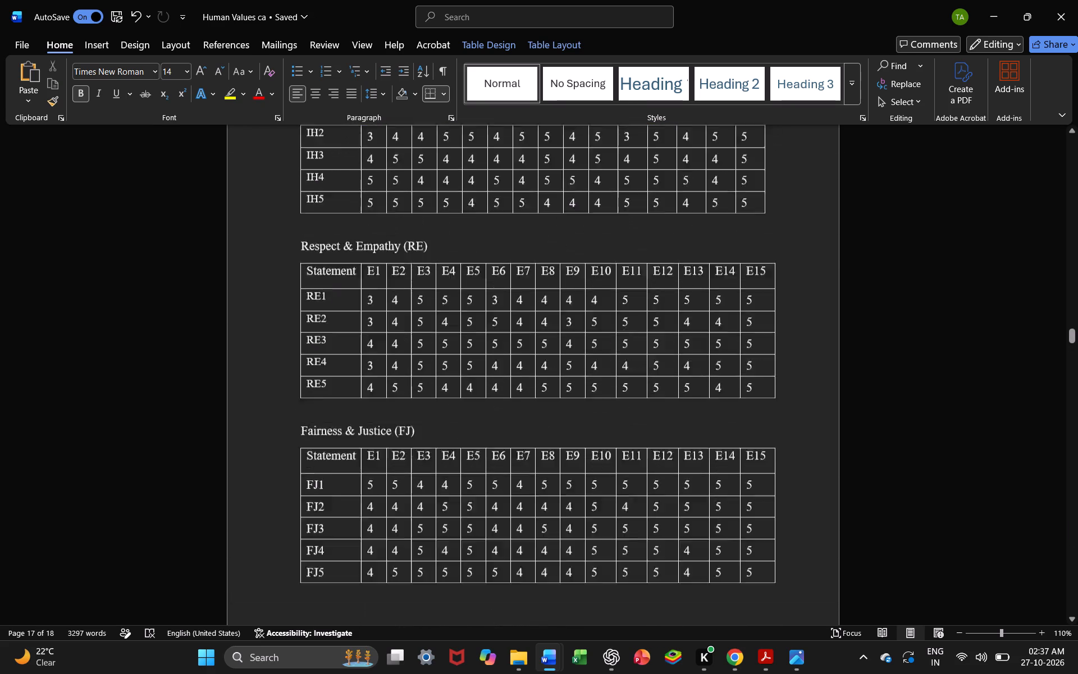
scroll(486, 418, up, 3)
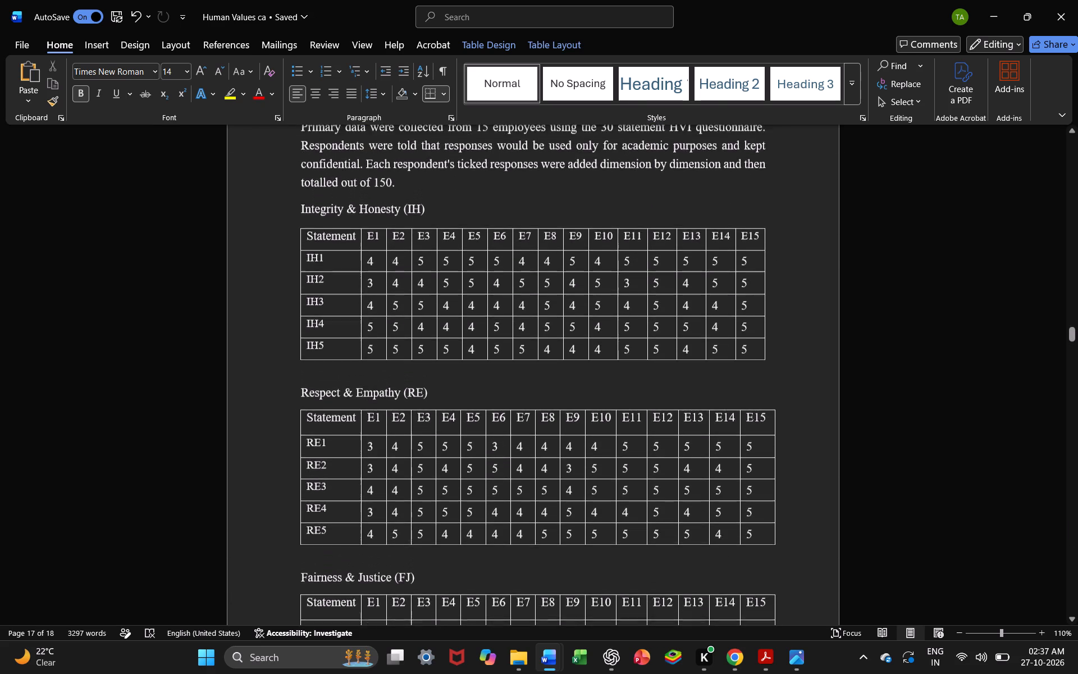
scroll(486, 418, up, 9)
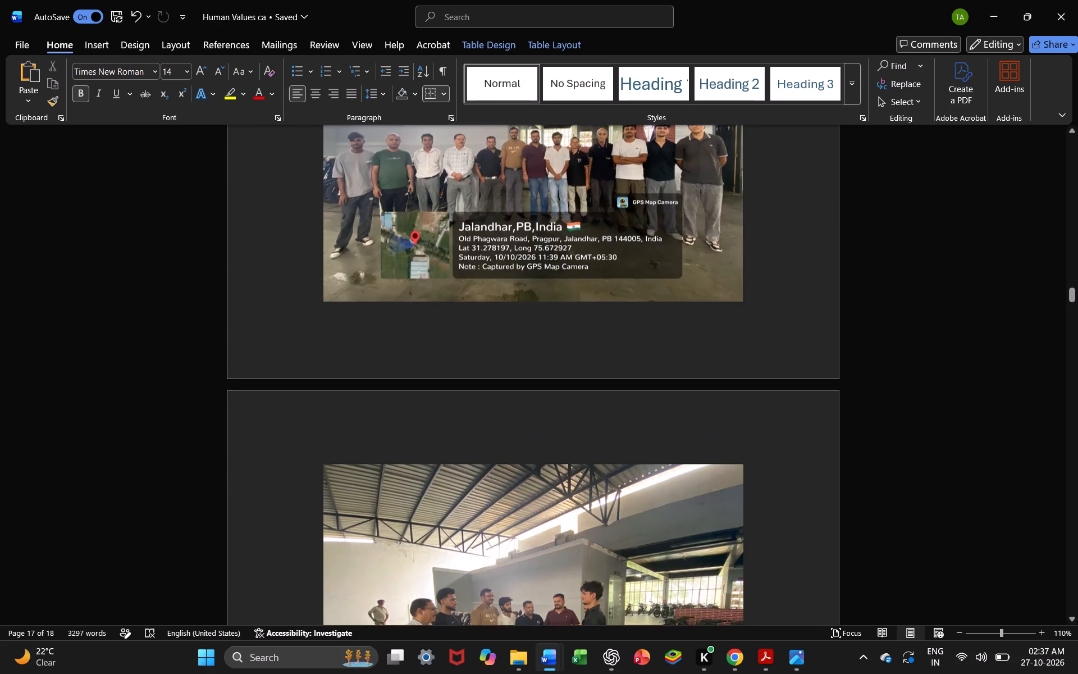
scroll(486, 418, down, 9)
scroll(486, 418, up, 8)
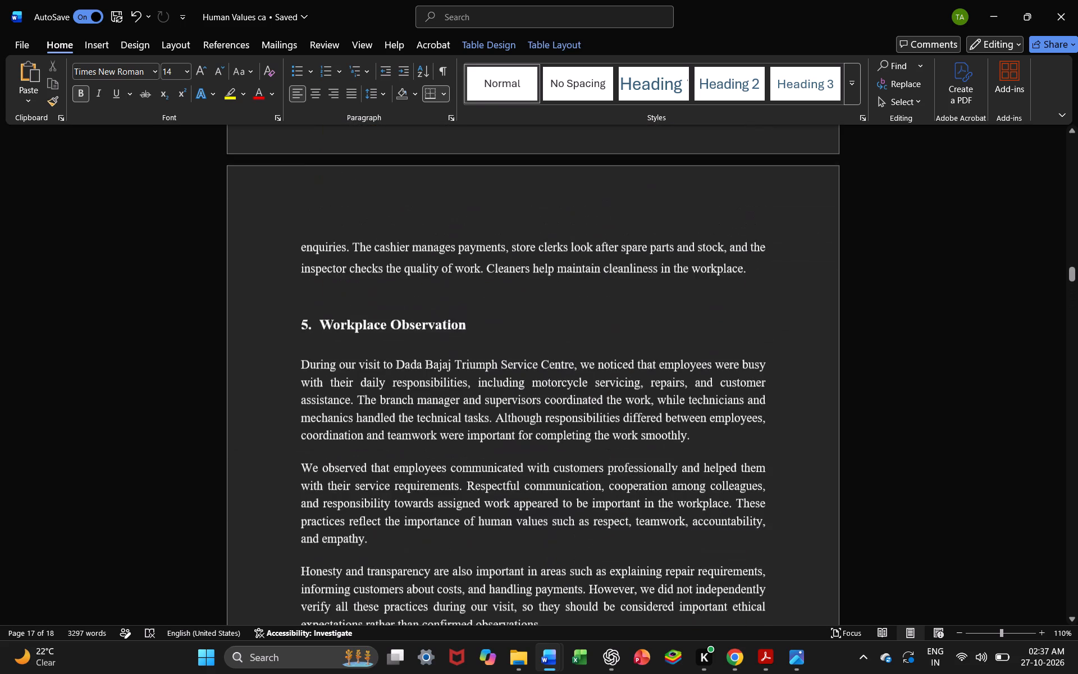
scroll(486, 418, up, 9)
scroll(486, 418, down, 11)
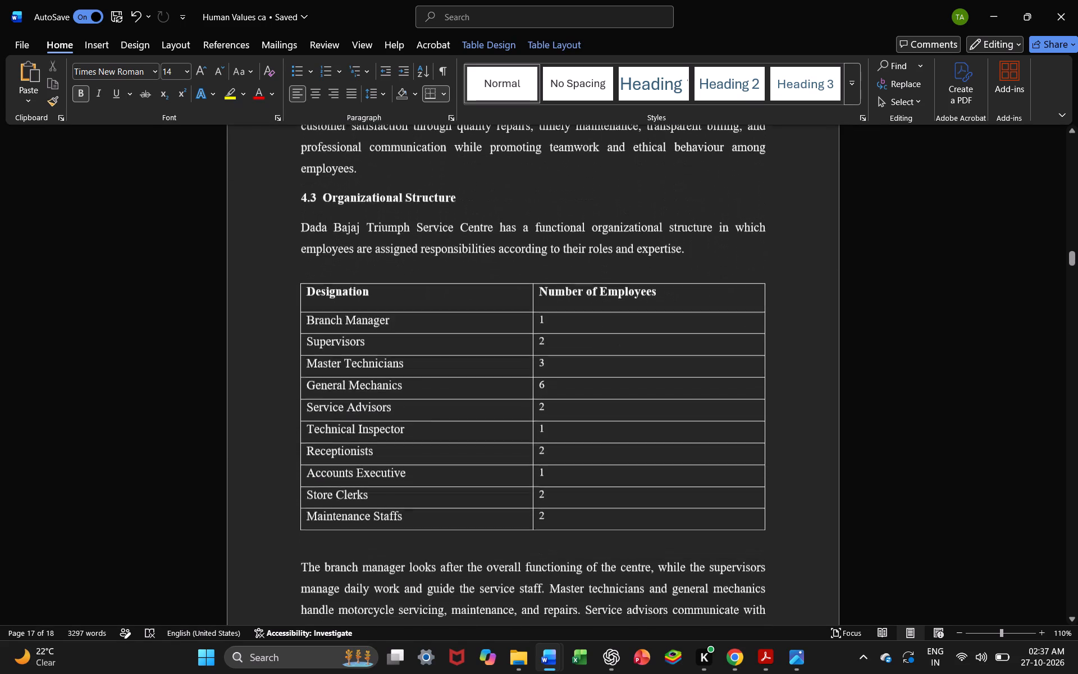
Enter "Store clerks" in the Responsibility cell of the used oil and workshop waste row of the Action Plan table.
scroll(486, 418, down, 16)
scroll(486, 418, down, 5)
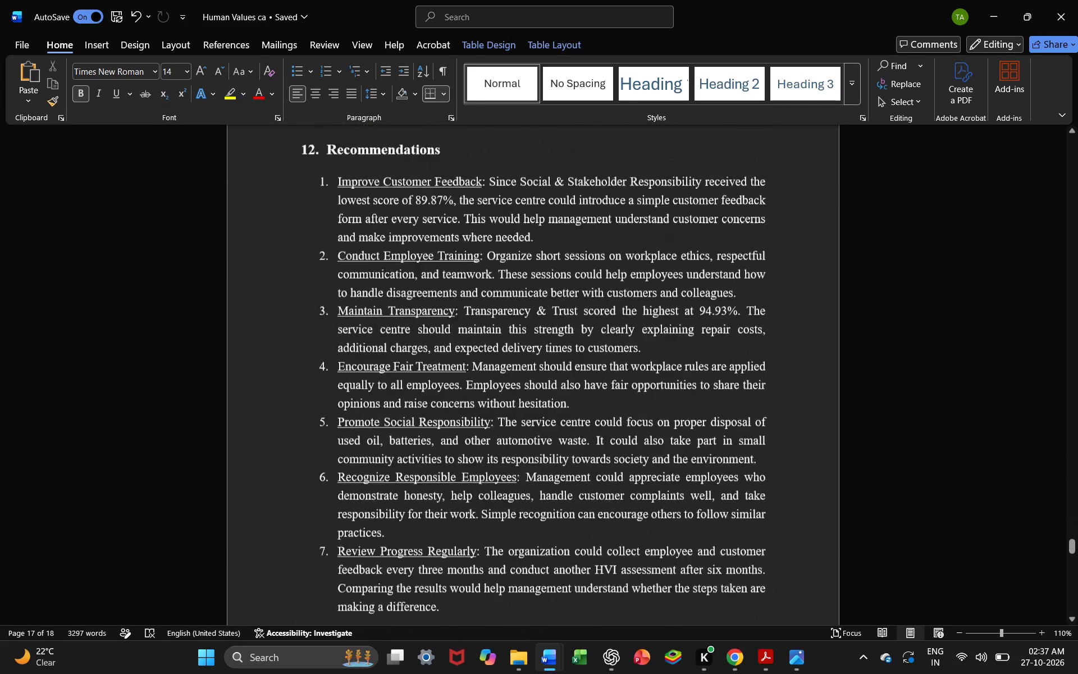
scroll(486, 418, down, 3)
scroll(486, 418, up, 4)
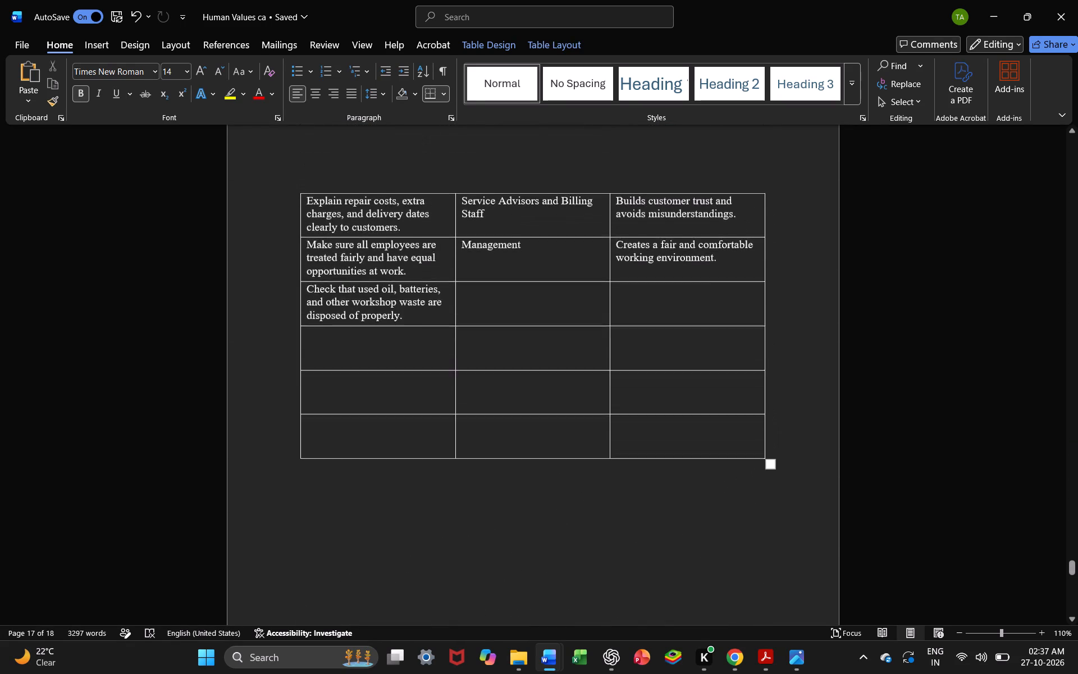
scroll(486, 418, up, 1)
text(tore clerks)
Copy "Encourages responsible and environmentally friendly practices." from source row 5 into the Expected Outcome cell of the workshop waste row.
click(637, 329)
scroll(637, 329, down, 5)
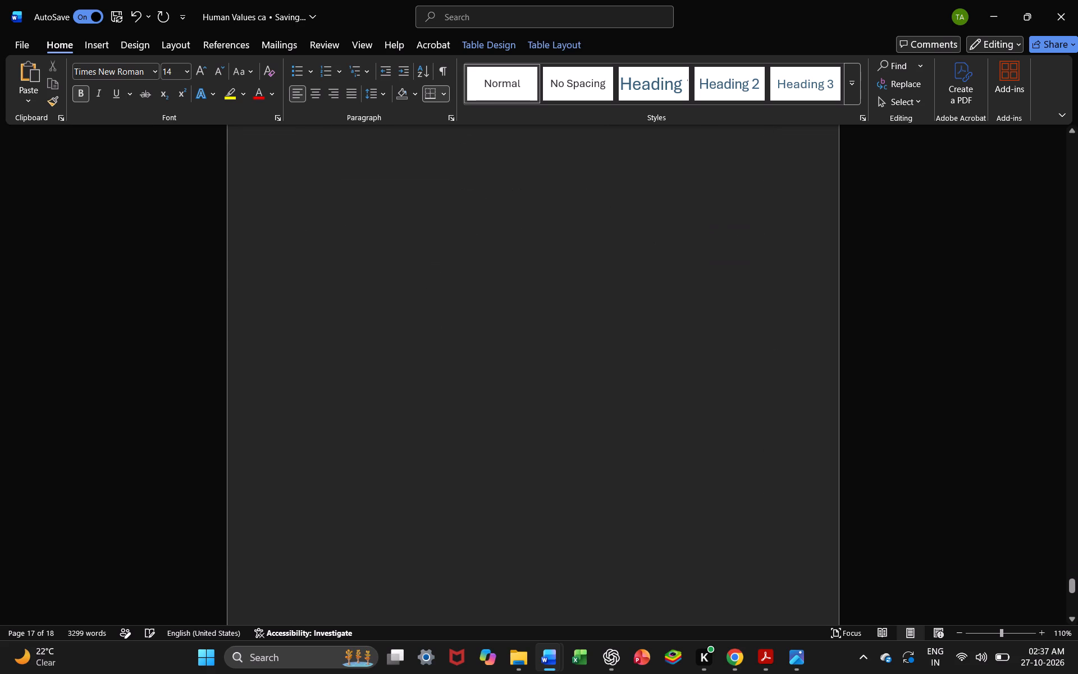
scroll(637, 329, down, 2)
scroll(637, 329, up, 1)
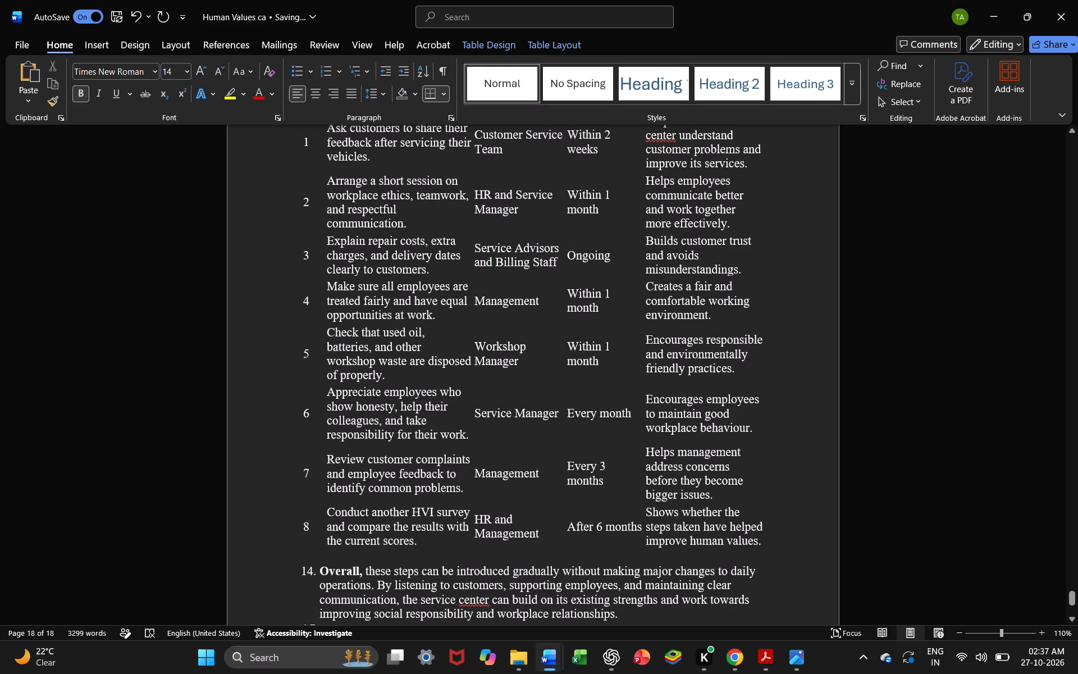
drag(648, 339, 746, 375)
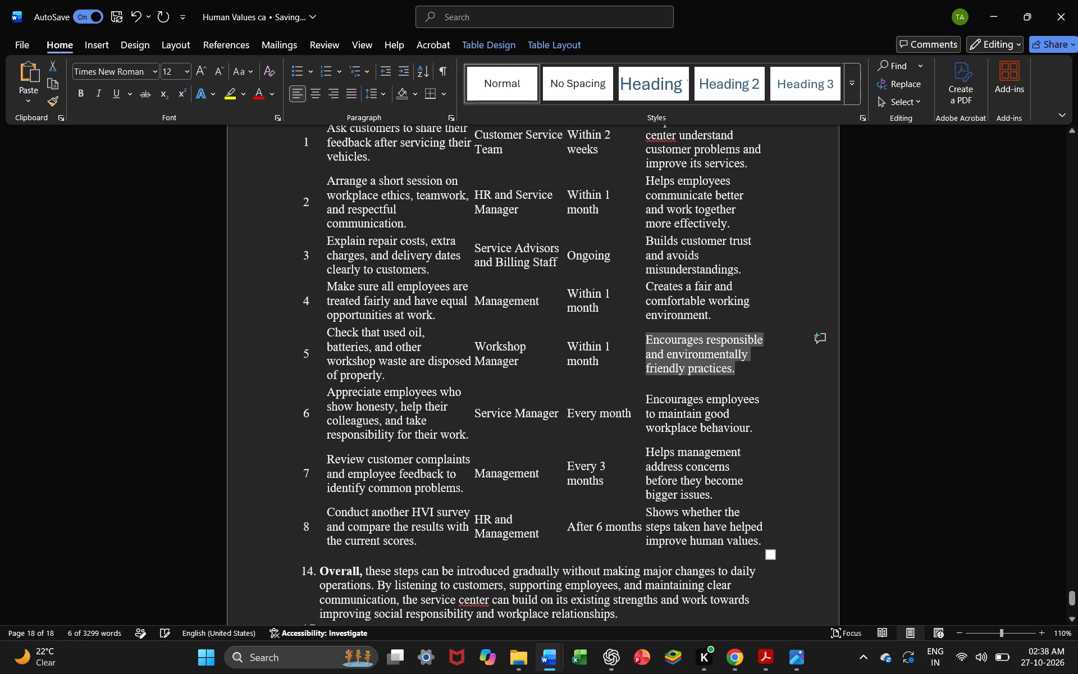
key(ctrl+c)
scroll(746, 375, up, 7)
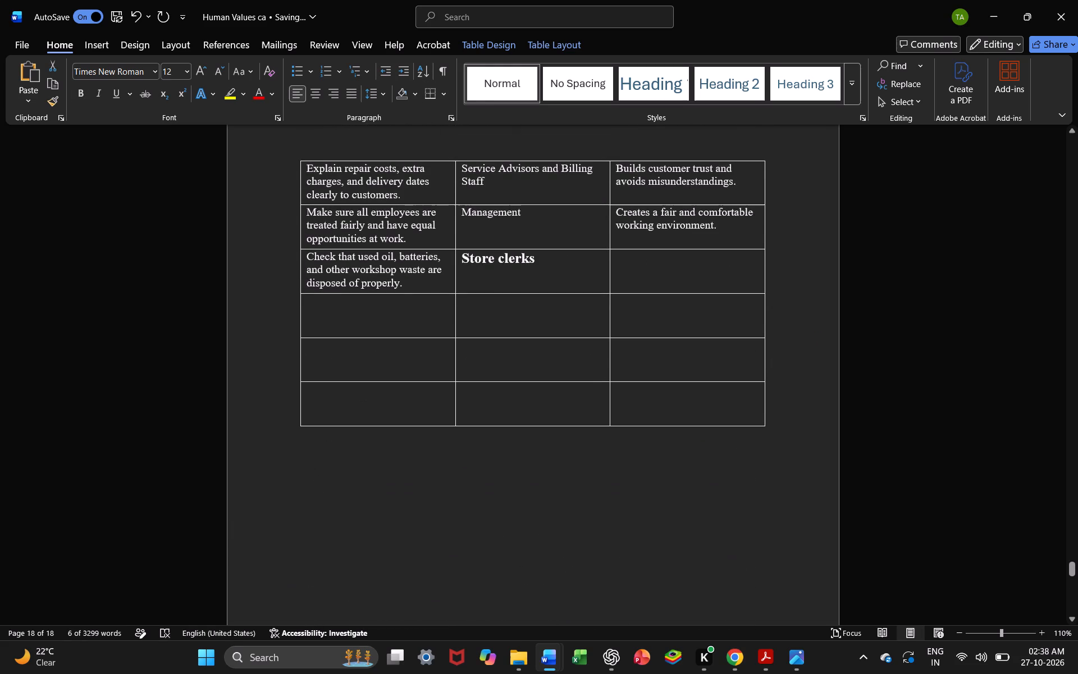
click(675, 254)
key(ctrl+v)
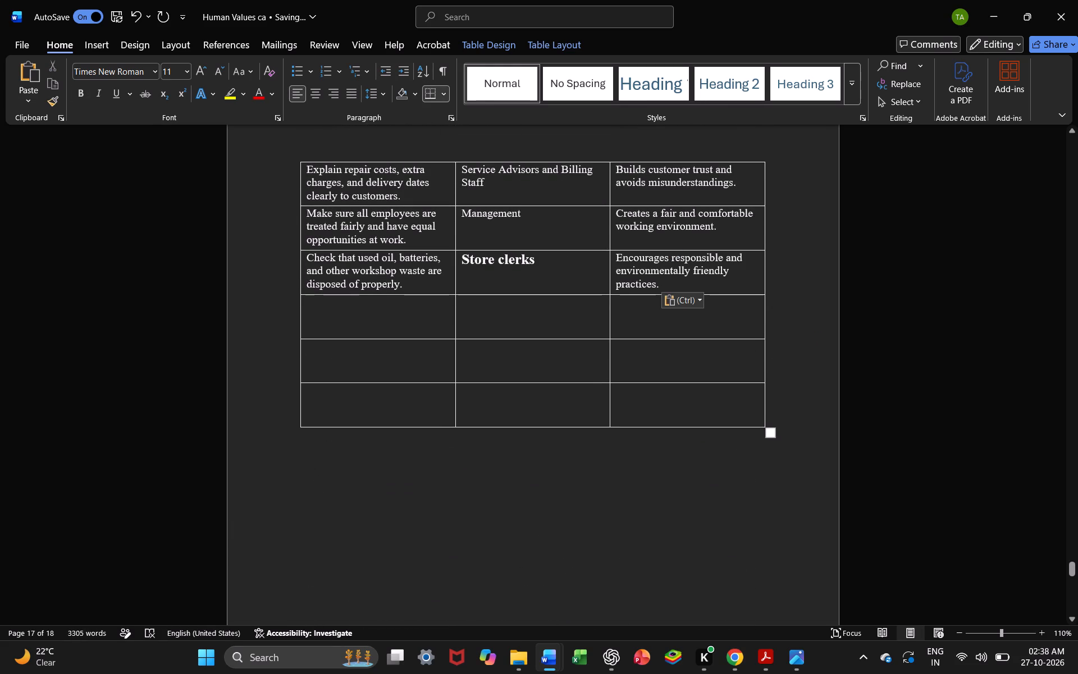
Copy source row 6's action about appreciating employees who show honesty, help colleagues, and take responsibility into the next empty Action cell.
click(405, 308)
scroll(405, 308, down, 7)
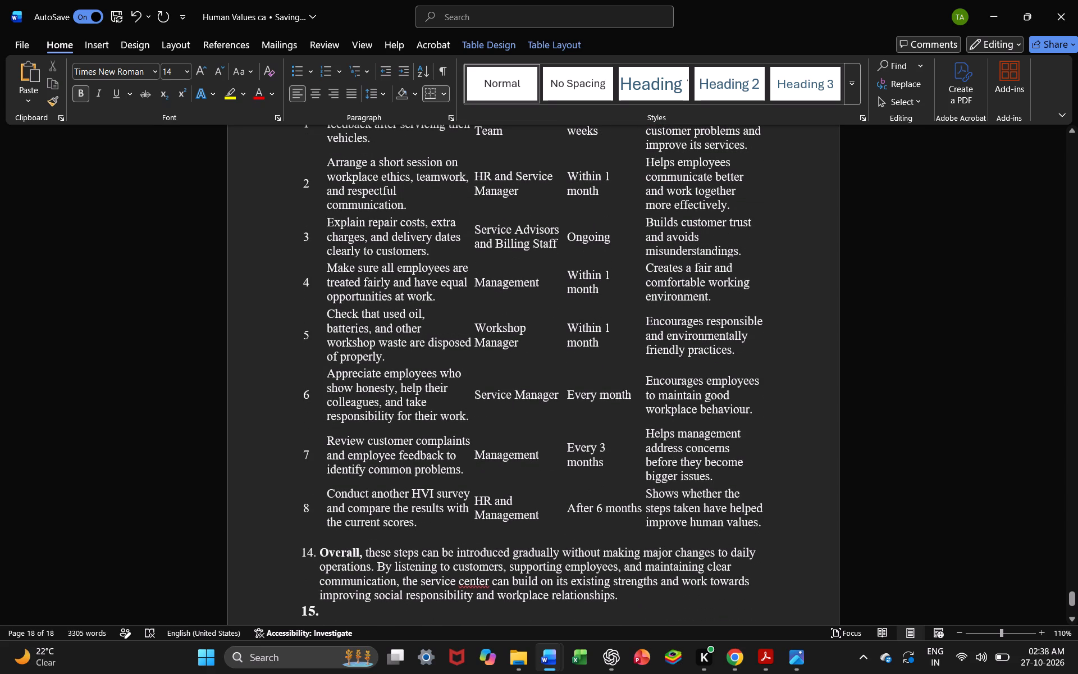
drag(328, 377, 468, 420)
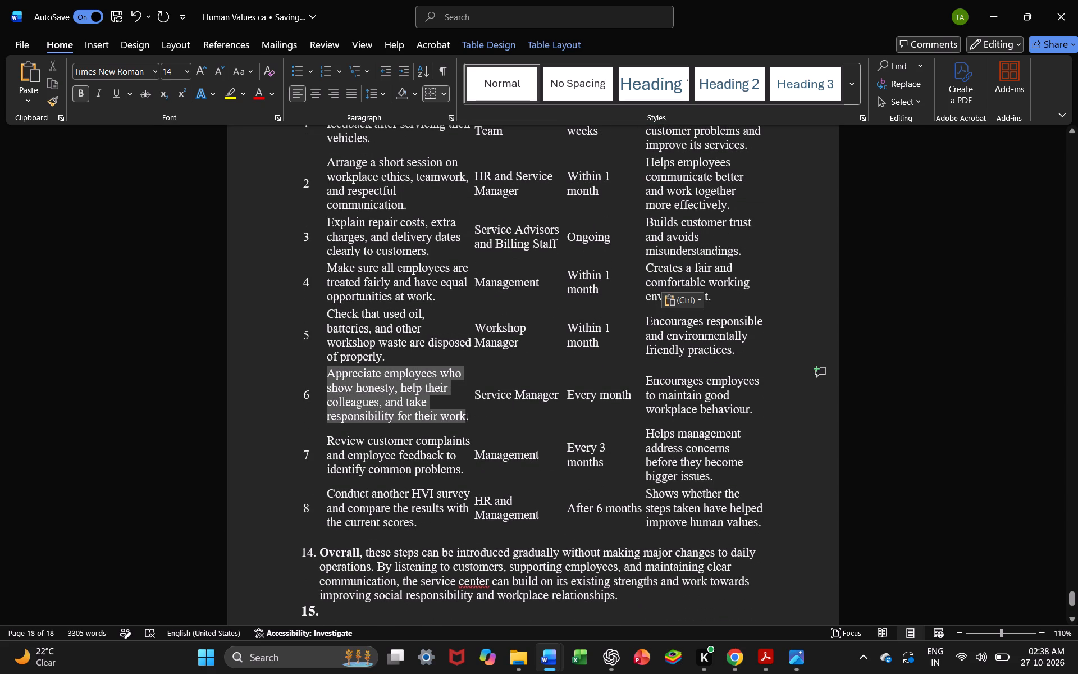
drag(468, 420, 472, 421)
key(ctrl+c)
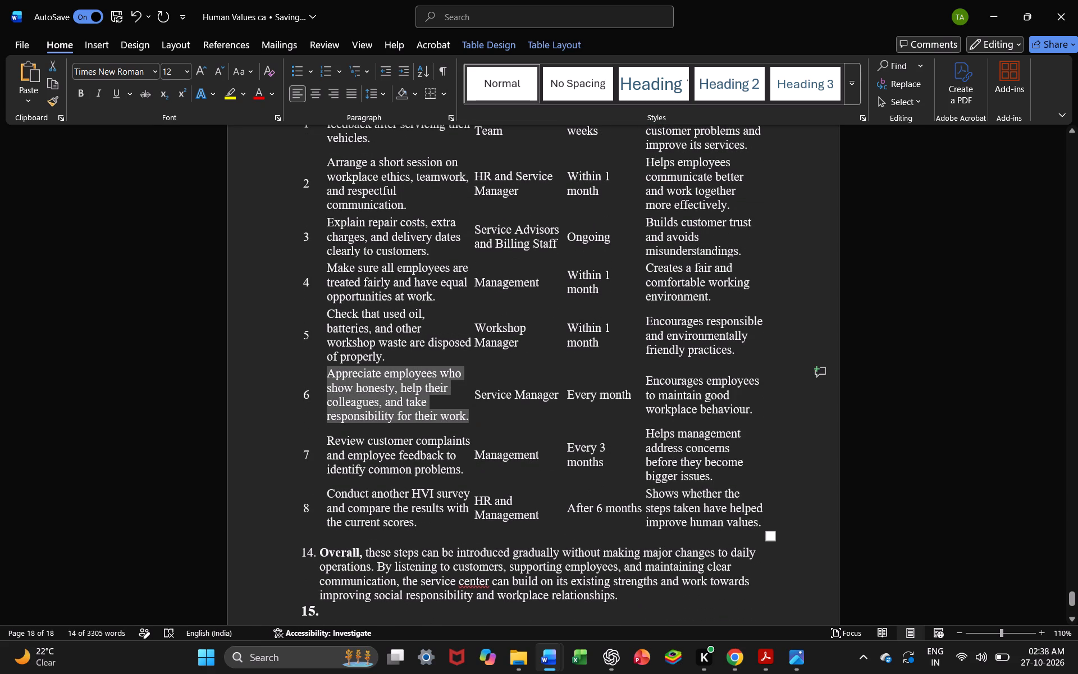
scroll(472, 421, up, 7)
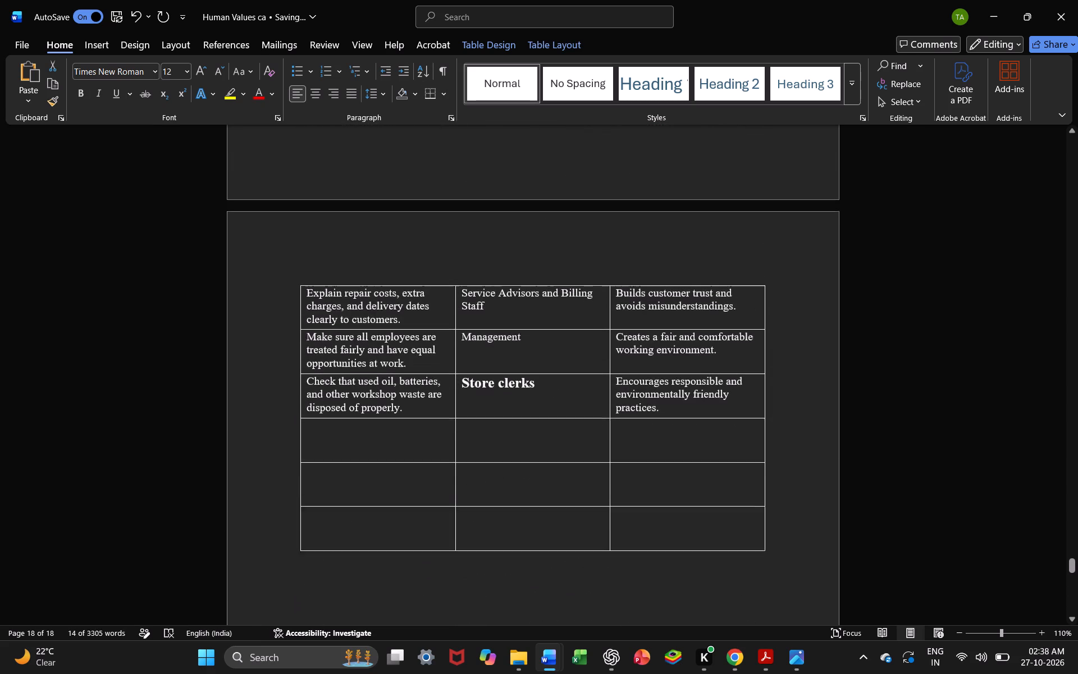
click(415, 413)
click(406, 431)
key(ctrl+v)
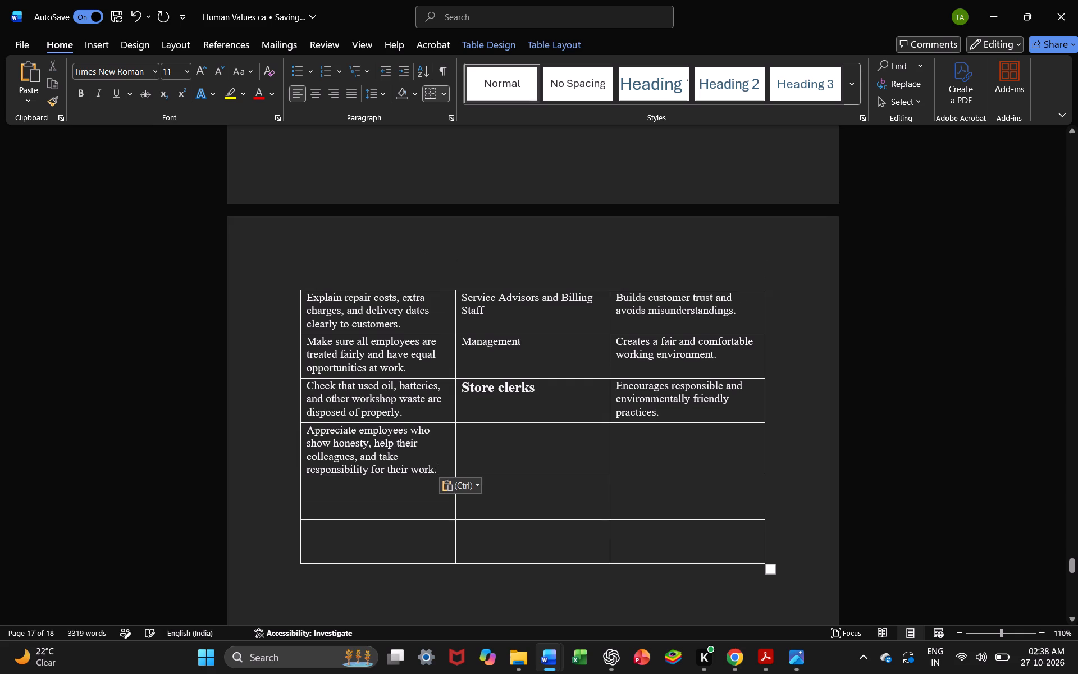
Enter "Branch Manager and Supervisors" in the Responsibility cell of the employee appreciation row.
click(513, 440)
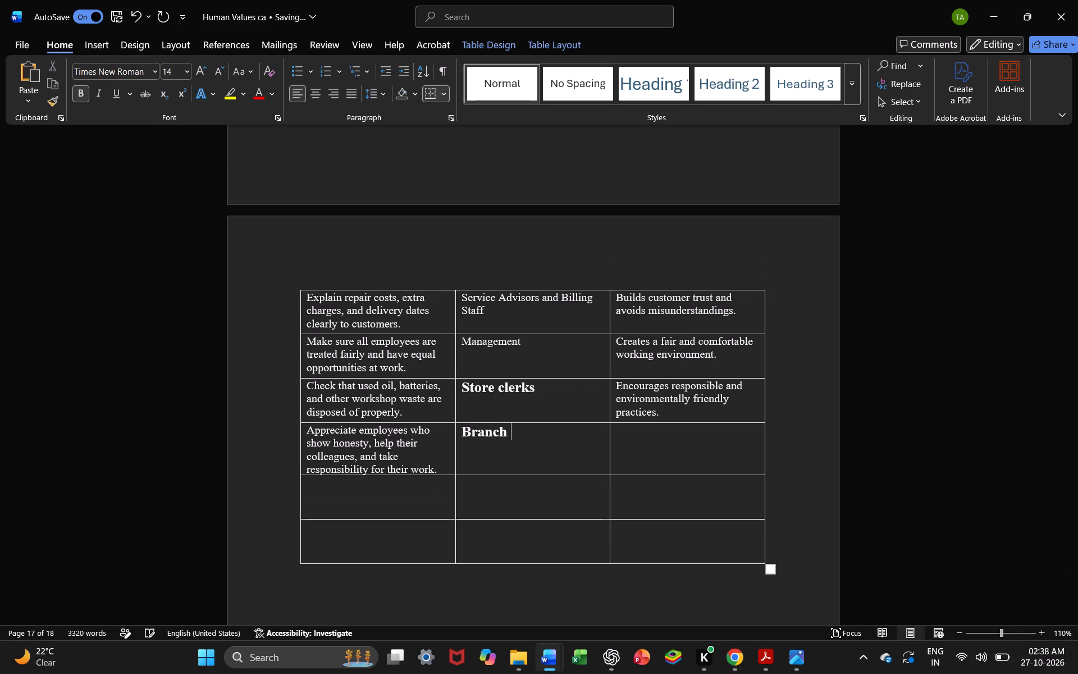
key(BackSpace)
key(BackSpace)
key(BackSpace)
text(anagers and)
key(BackSpace)
key(BackSpace)
key(BackSpace)
key(BackSpace)
key(BackSpace)
key(space)
text(and)
key(space)
key(s)
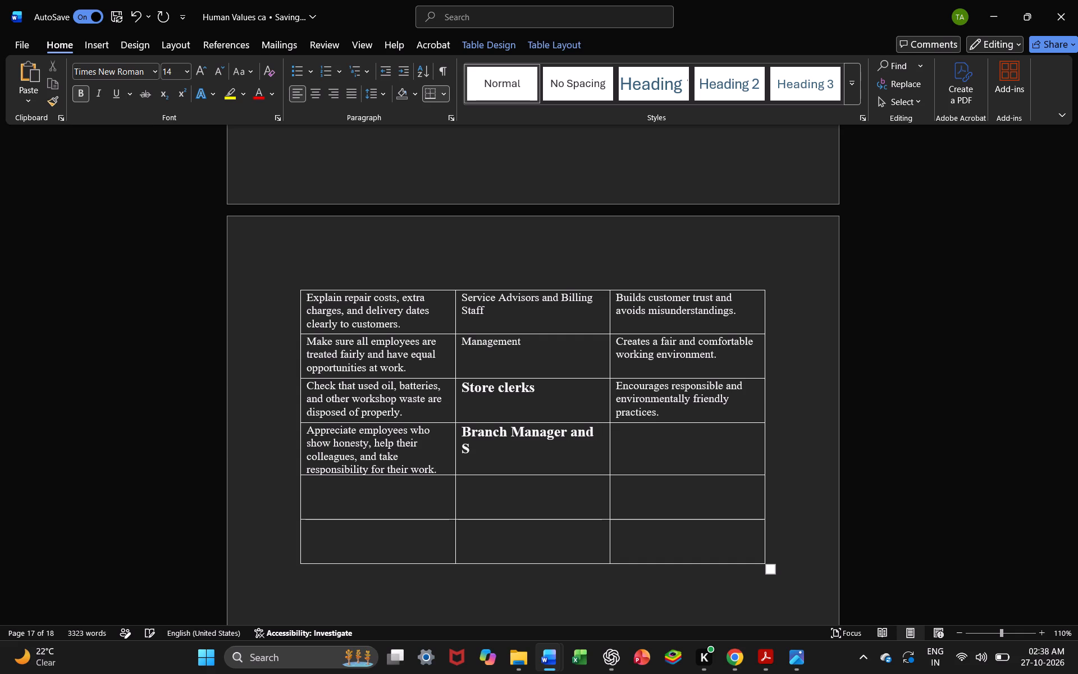
text(uoe)
key(BackSpace)
key(BackSpace)
text(pervisors)
Copy "Encourages employees to maintain good workplace behaviour." from source row 6 into the Expected Outcome cell of the employee appreciation row.
click(643, 450)
scroll(643, 450, down, 8)
click(643, 450)
scroll(643, 450, down, 1)
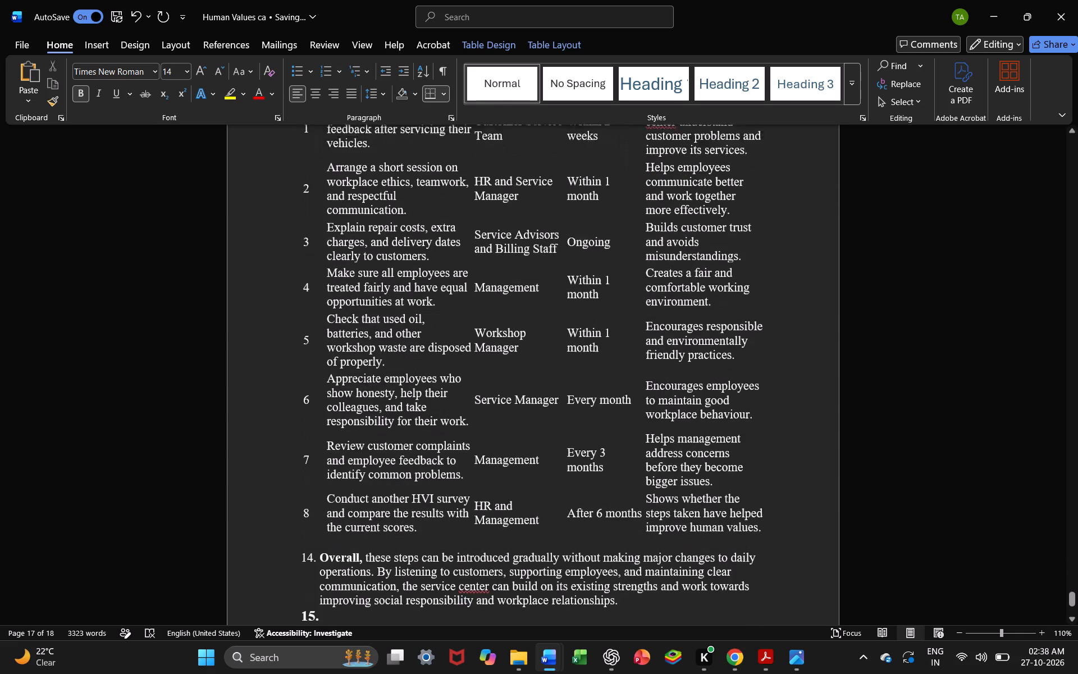
scroll(643, 450, down, 1)
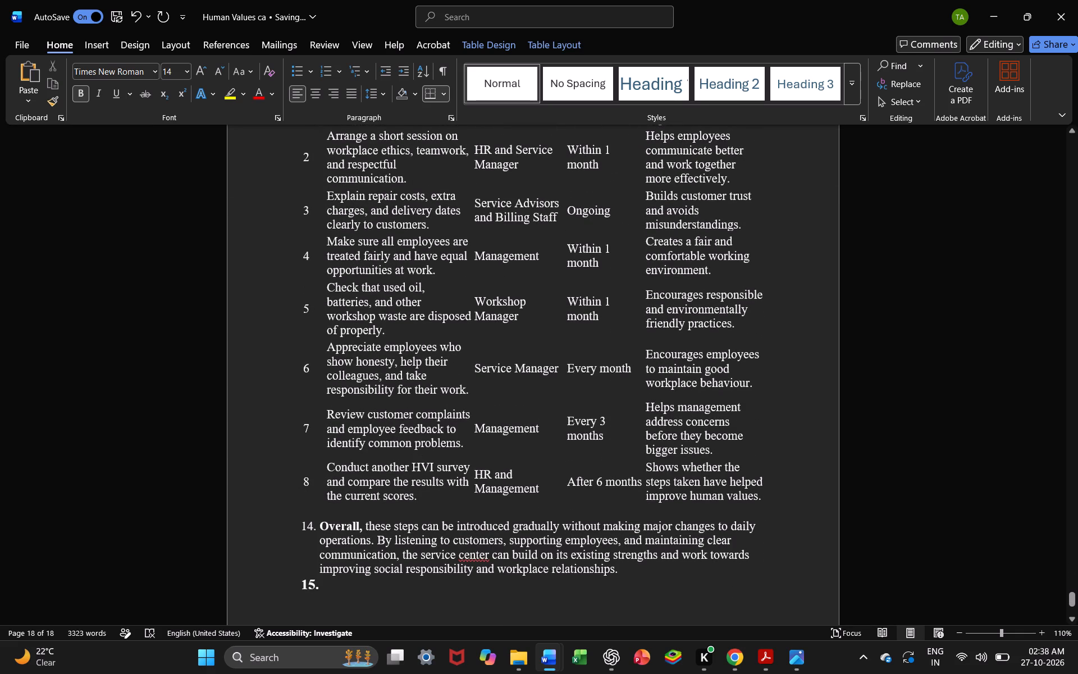
drag(640, 357, 760, 381)
click(757, 384)
drag(648, 354, 765, 386)
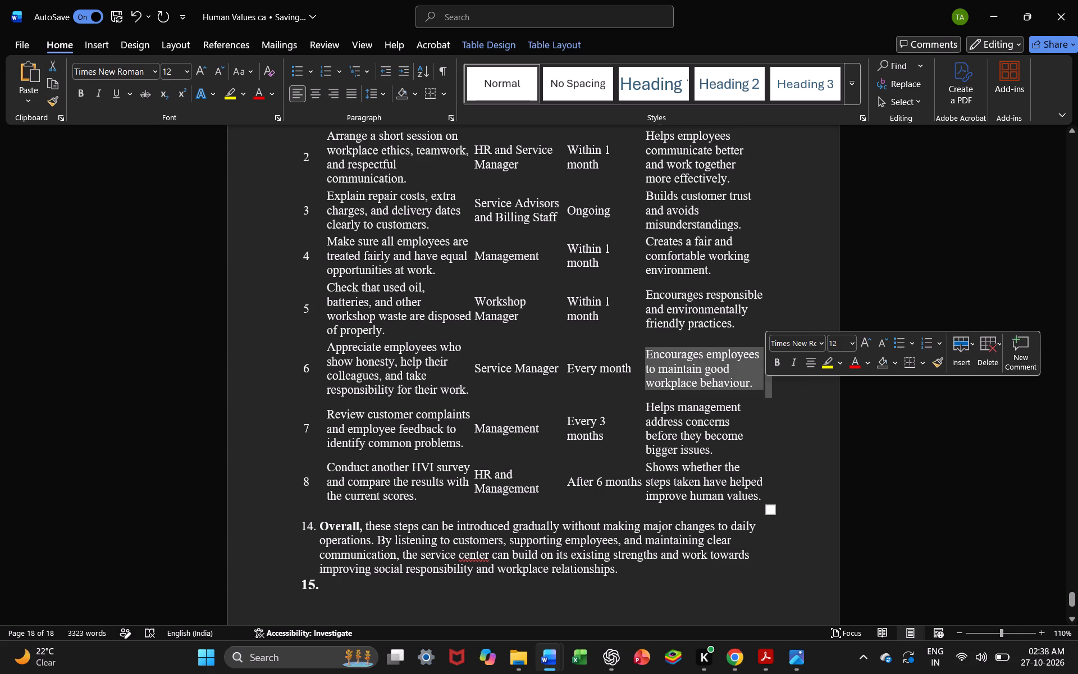
click(765, 386)
click(653, 360)
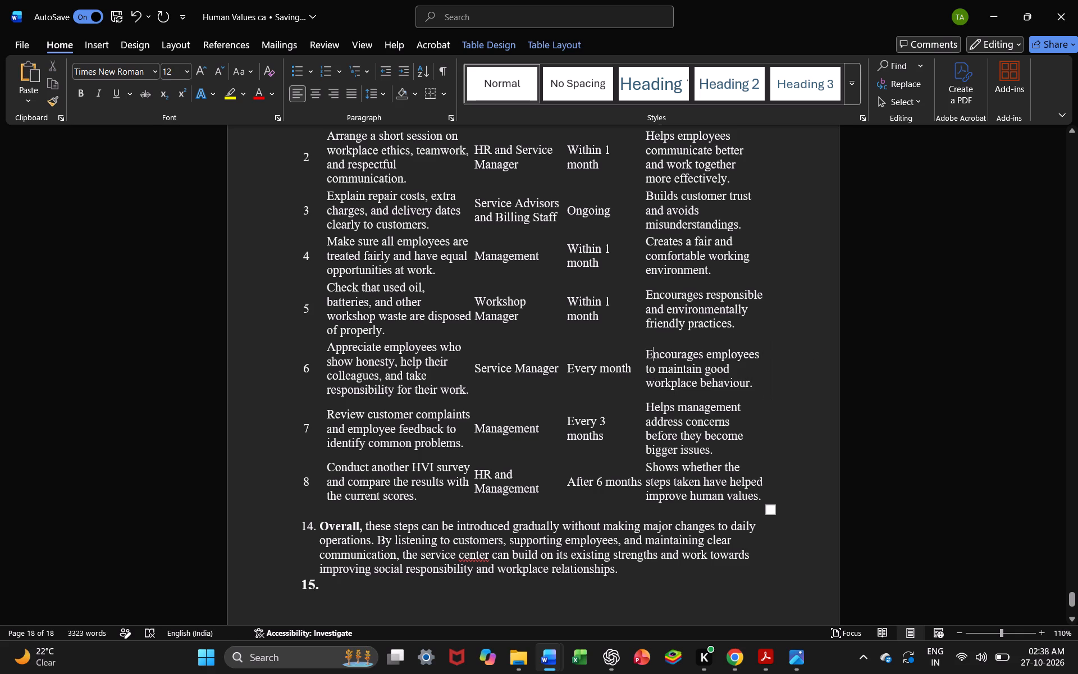
drag(646, 353, 759, 382)
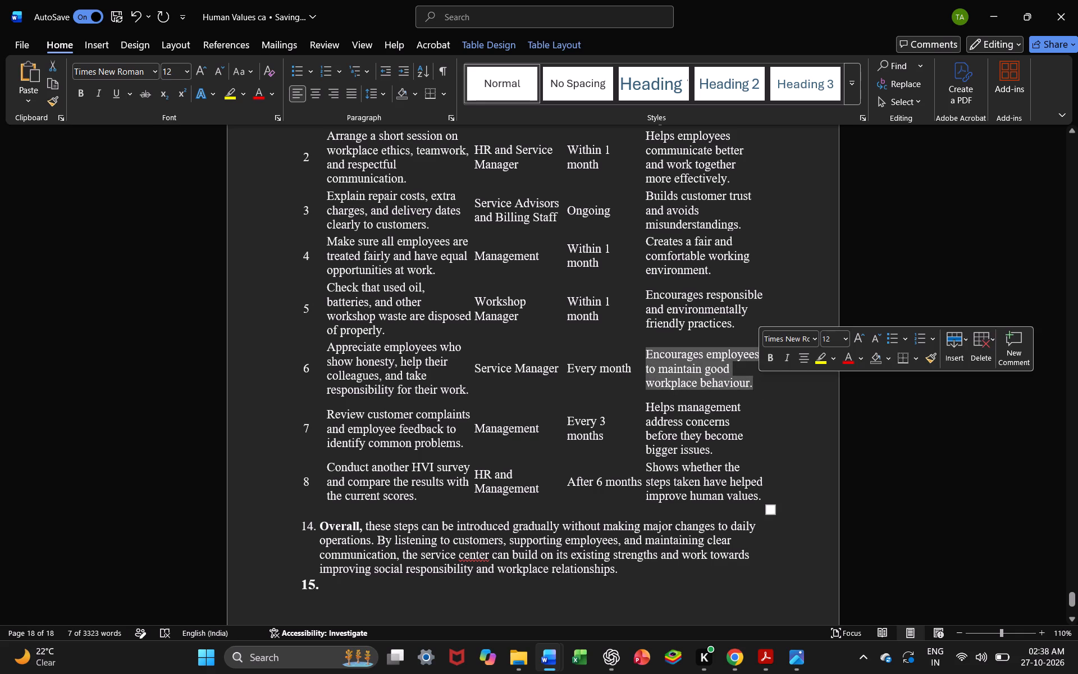
key(ctrl+c)
scroll(759, 382, up, 6)
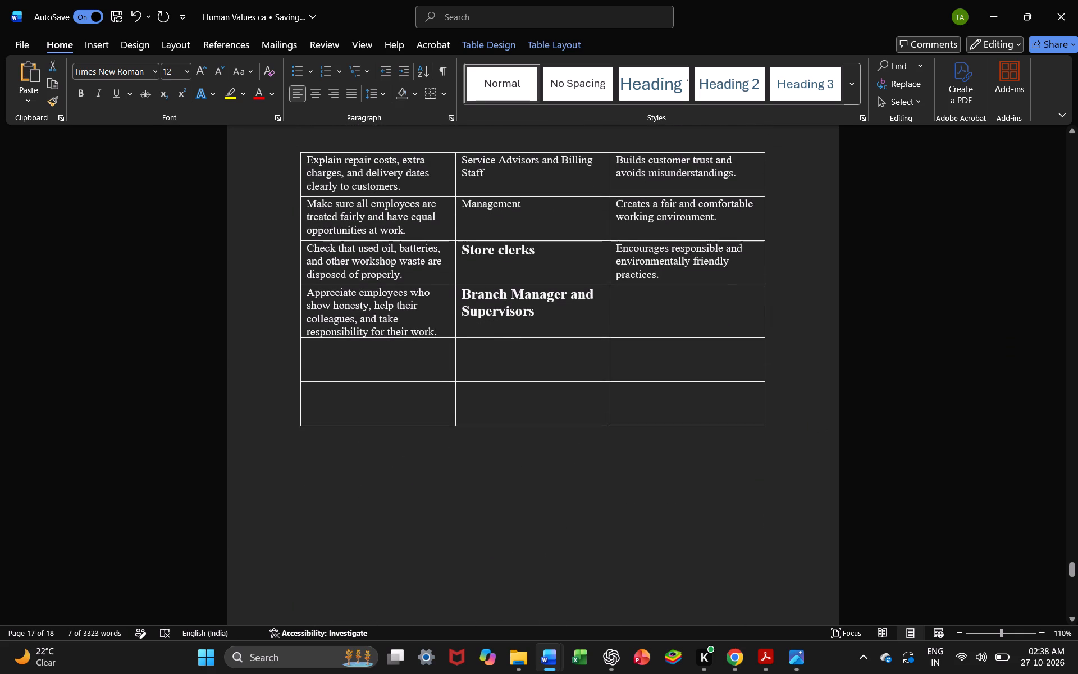
click(655, 300)
key(ctrl+v)
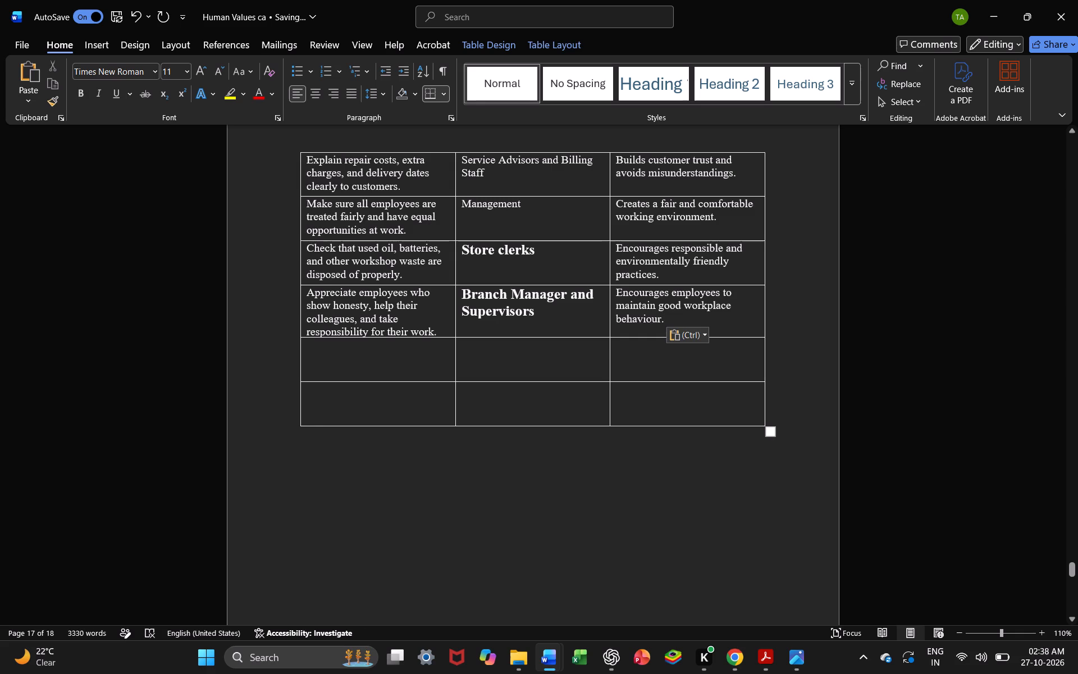
Make the employee appreciation row slightly taller by lowering its bottom border.
drag(442, 338, 453, 344)
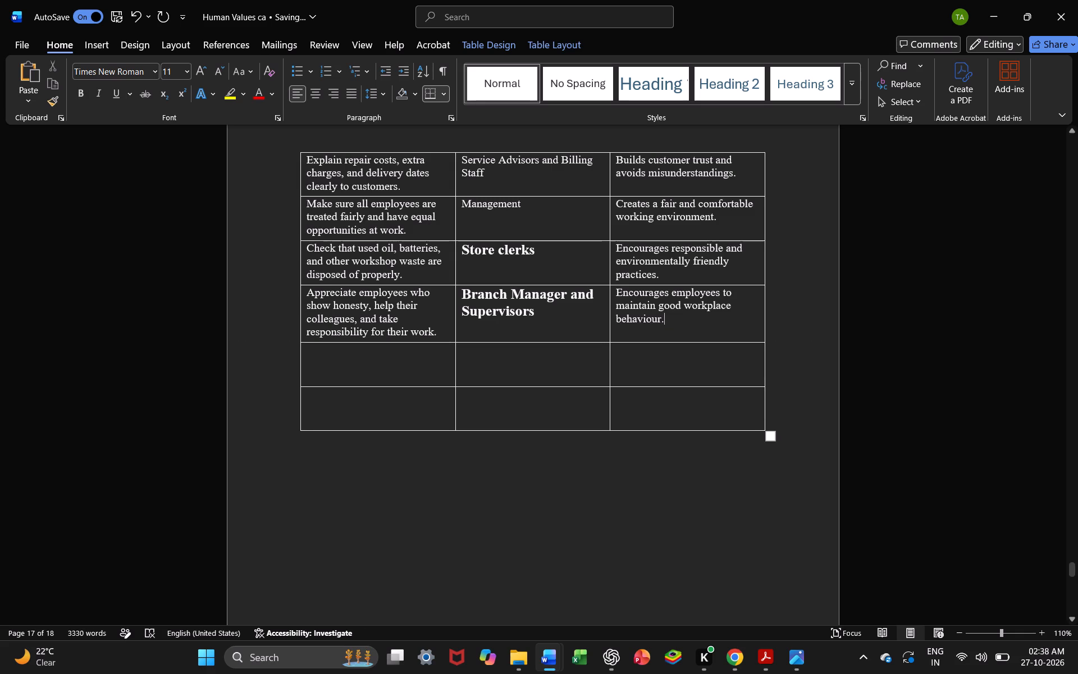
Copy source row 7's action about reviewing customer complaints and employee feedback into the next empty Action cell.
click(430, 374)
scroll(430, 374, down, 7)
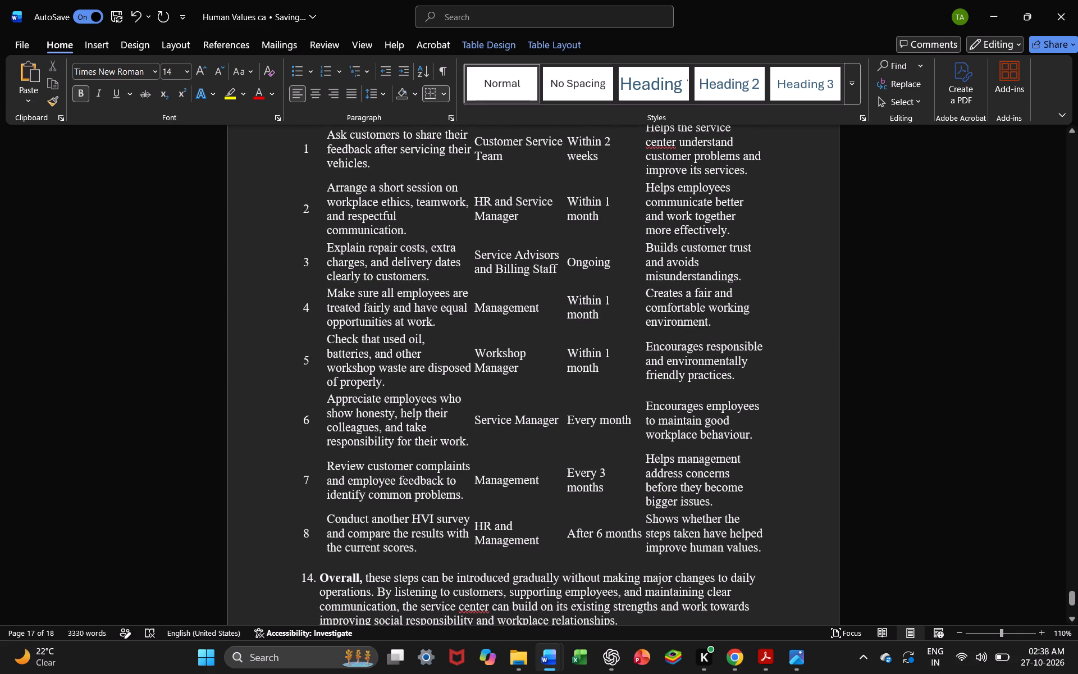
drag(330, 464, 349, 467)
drag(349, 467, 464, 494)
key(ctrl+c)
scroll(464, 494, up, 1)
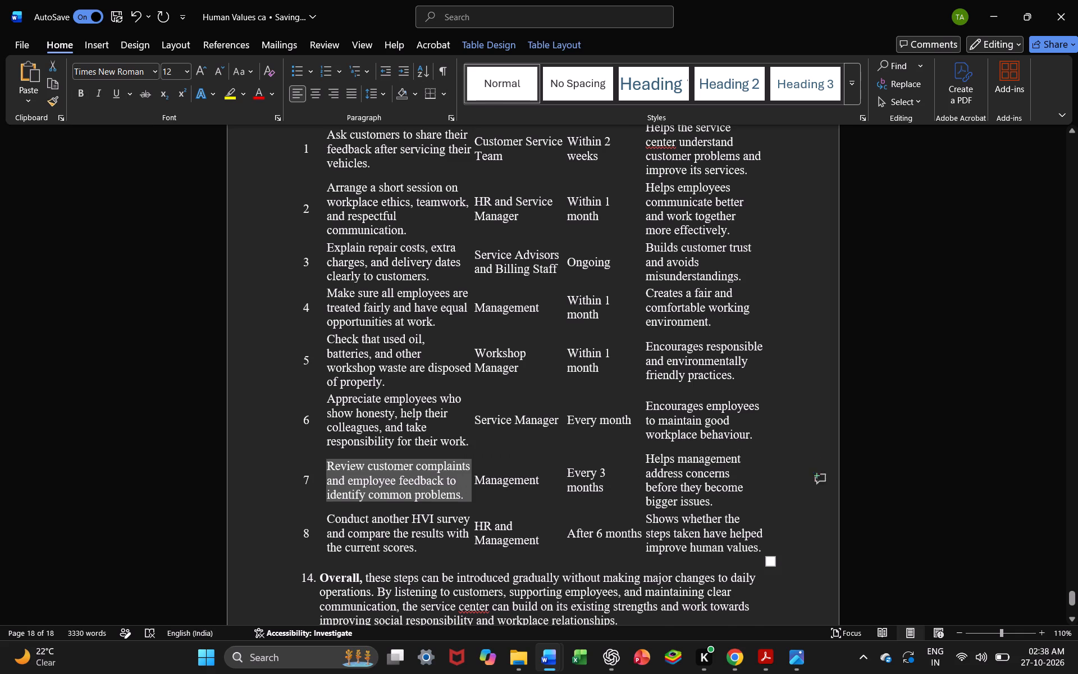
scroll(464, 494, up, 5)
click(379, 301)
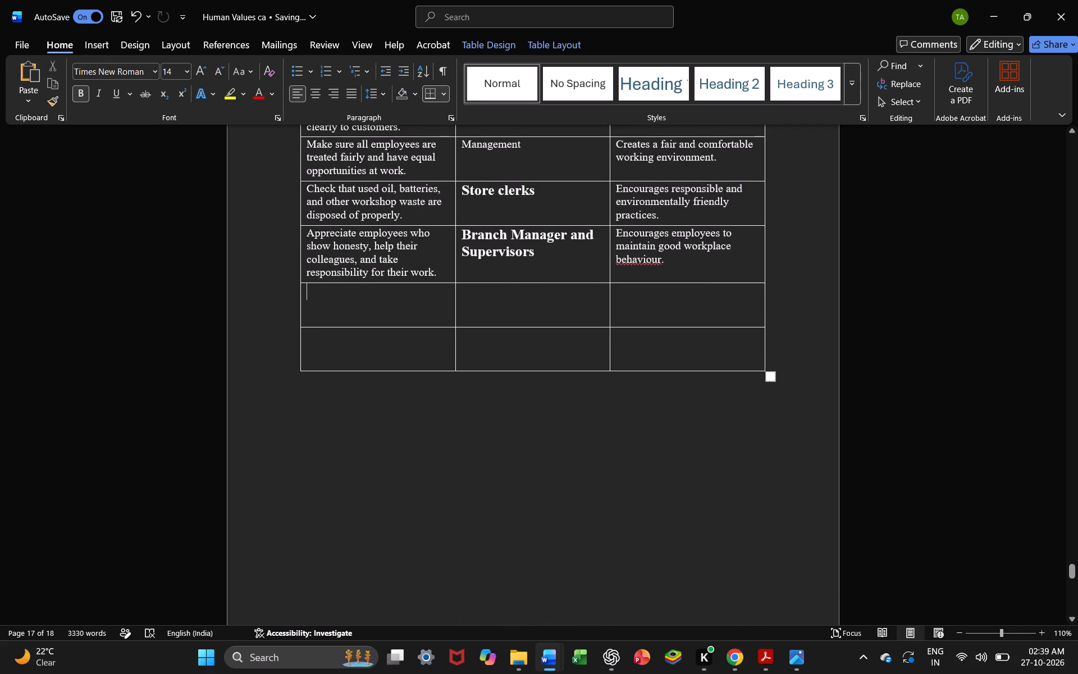
key(ctrl+v)
ctrl+click(379, 301)
Copy "Management" from source row 7 into the Responsibility cell of the customer complaints row.
click(524, 305)
scroll(524, 305, down, 8)
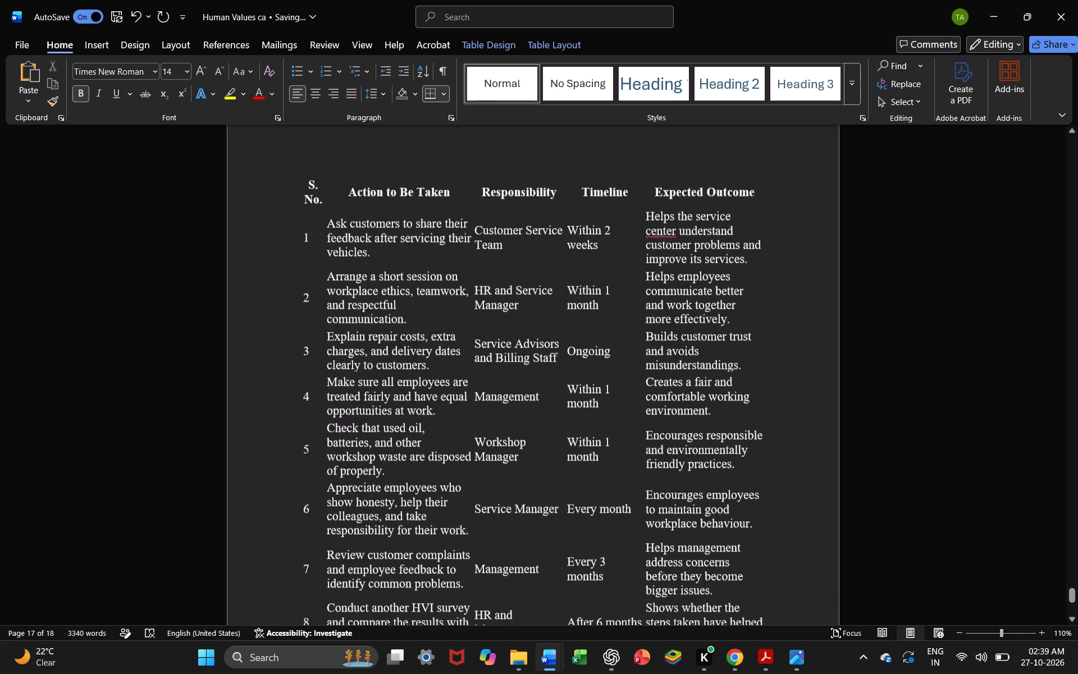
scroll(489, 567, down, 1)
drag(477, 465, 537, 468)
key(ctrl+c)
scroll(537, 468, up, 5)
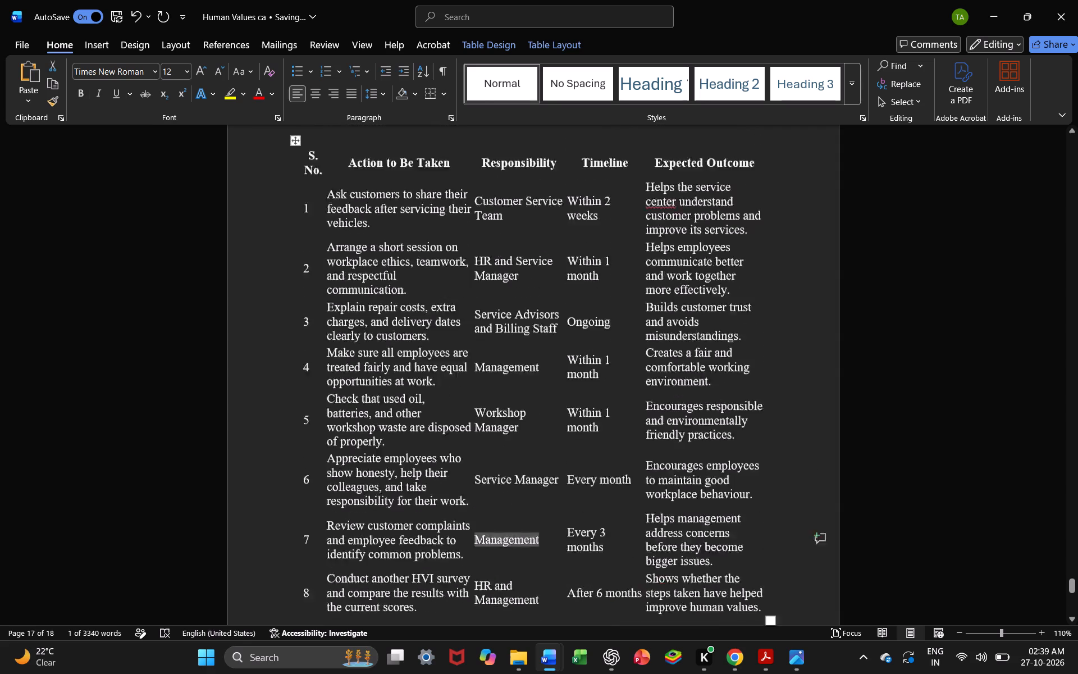
scroll(537, 468, up, 4)
scroll(506, 529, down, 1)
click(499, 526)
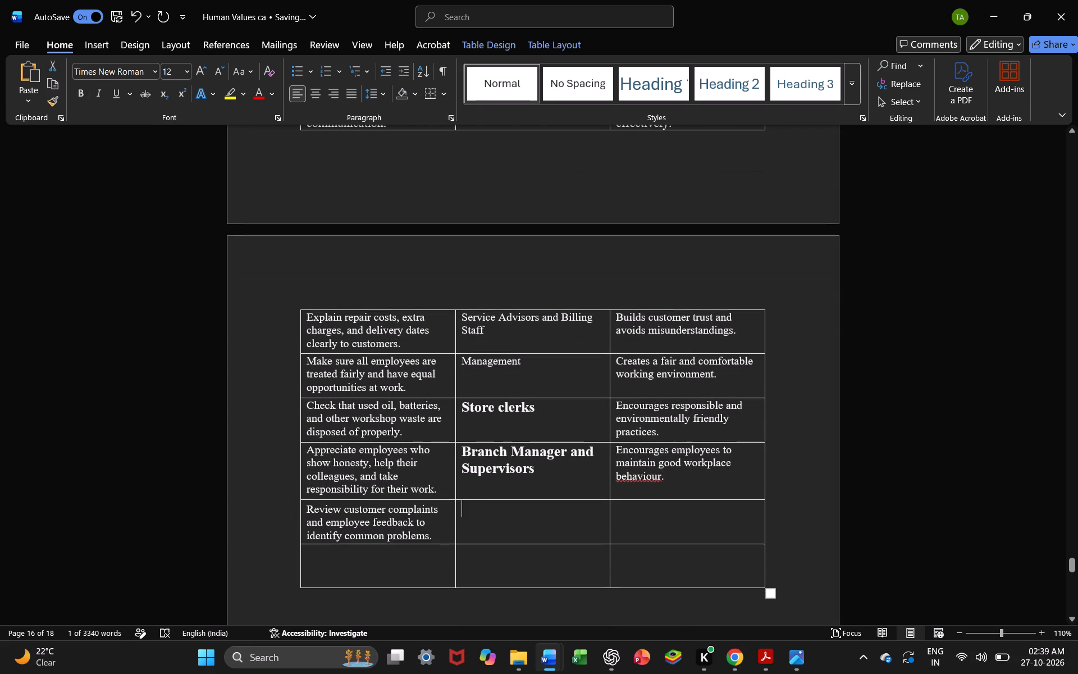
key(ctrl+v)
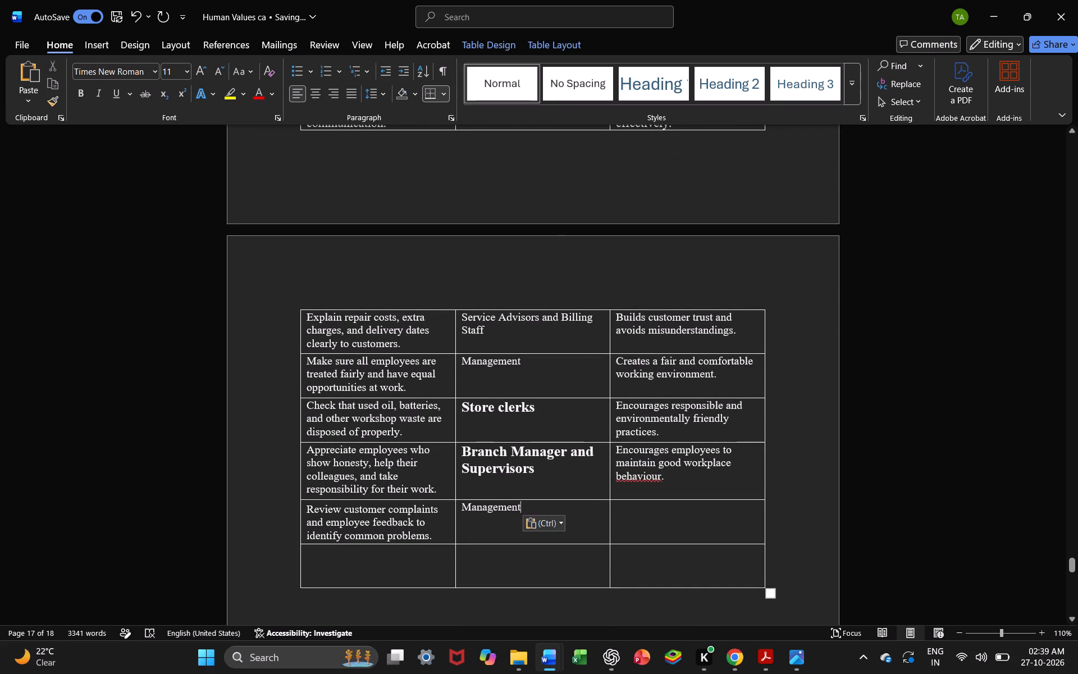
Correct the spelling of "behaviour" to "behavior" in the employee appreciation row's Expected Outcome cell.
right_click(640, 483)
click(583, 179)
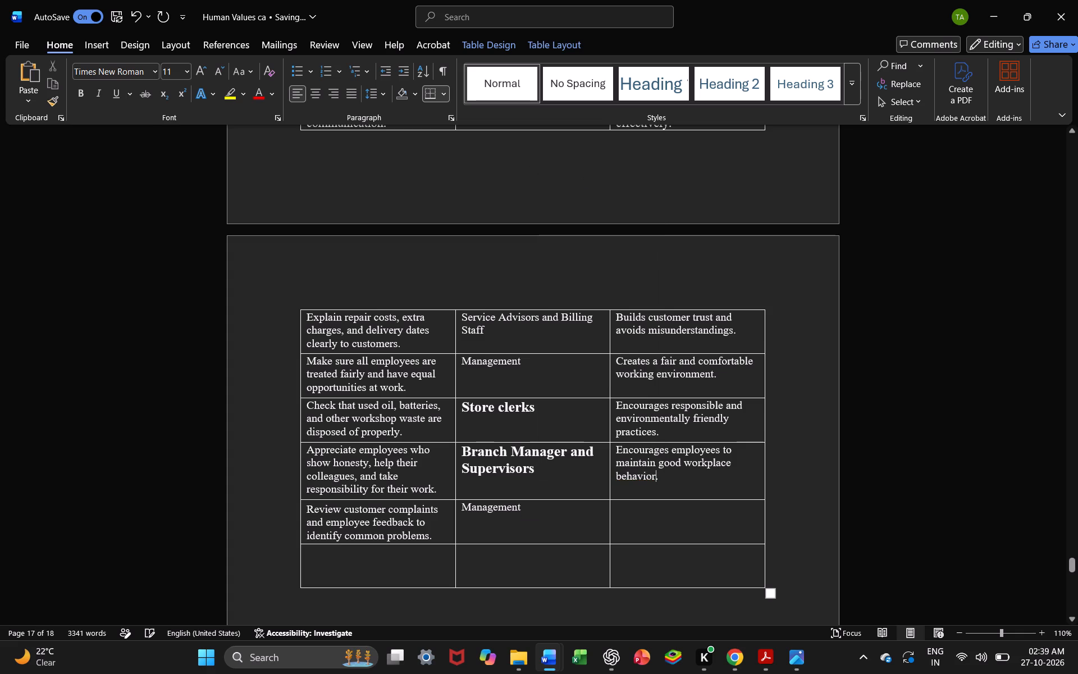
Copy "Helps management address concerns before they become bigger issues." from source row 7 into the customer complaints row's Expected Outcome cell.
click(674, 511)
scroll(674, 511, down, 8)
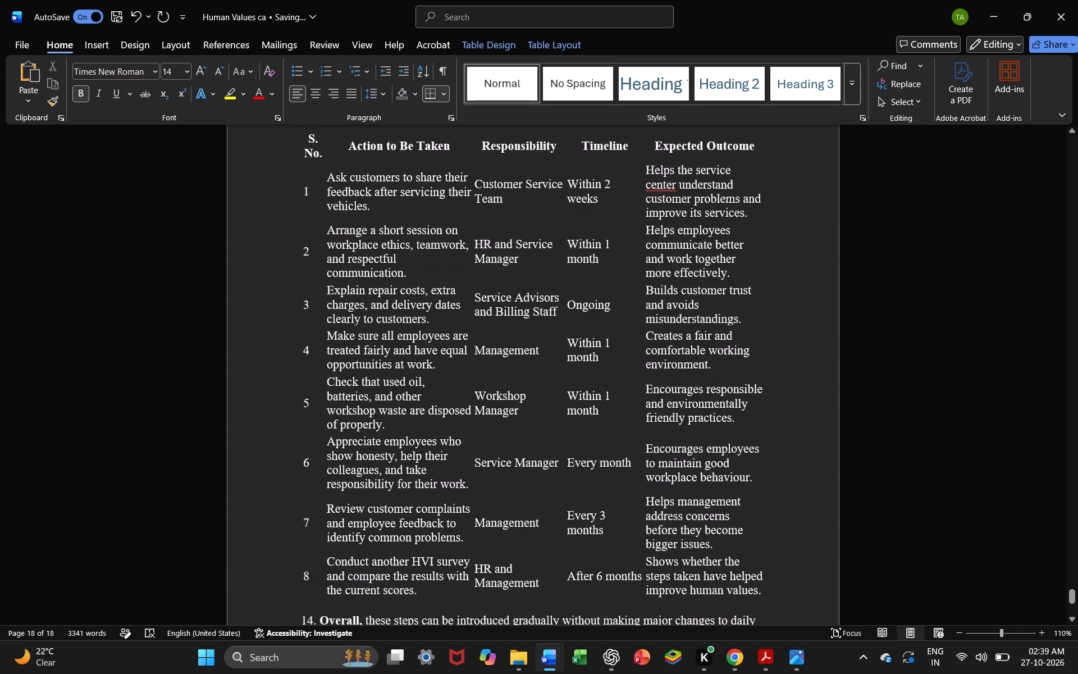
drag(649, 499, 729, 556)
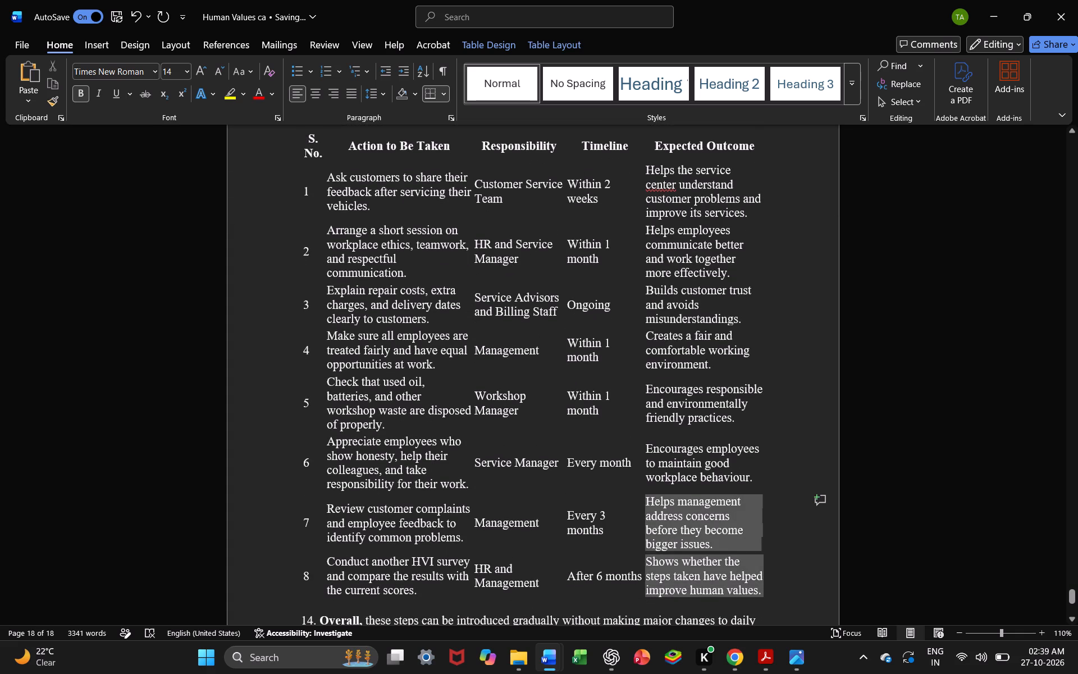
drag(729, 556, 712, 546)
key(ctrl+c)
scroll(712, 546, up, 3)
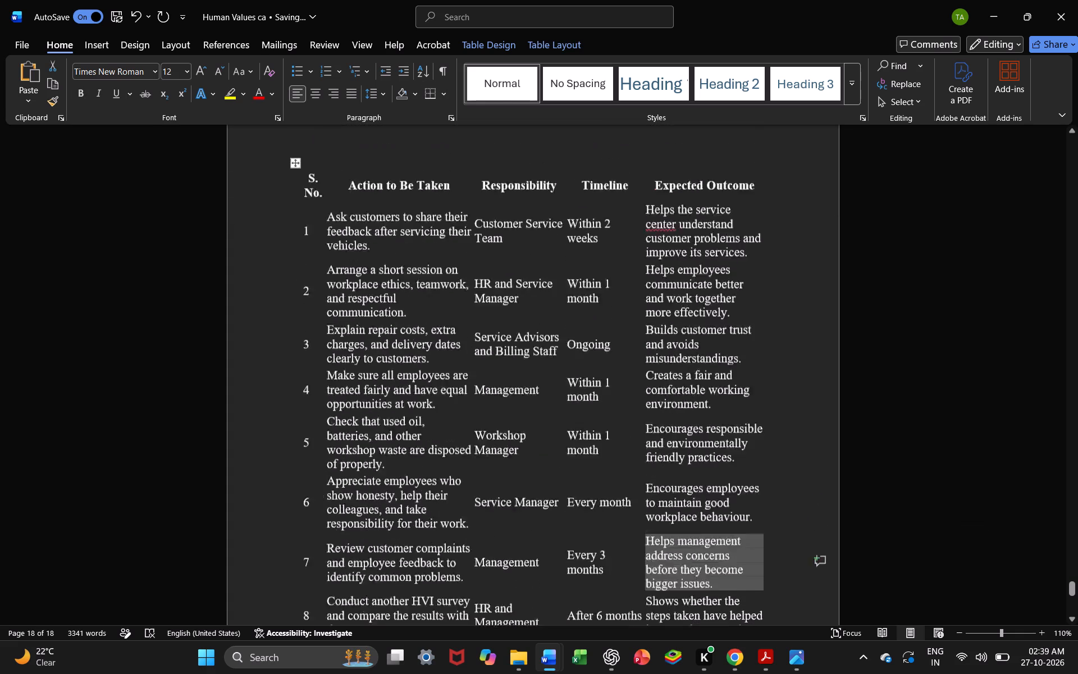
scroll(712, 546, up, 5)
click(647, 367)
key(ctrl+v)
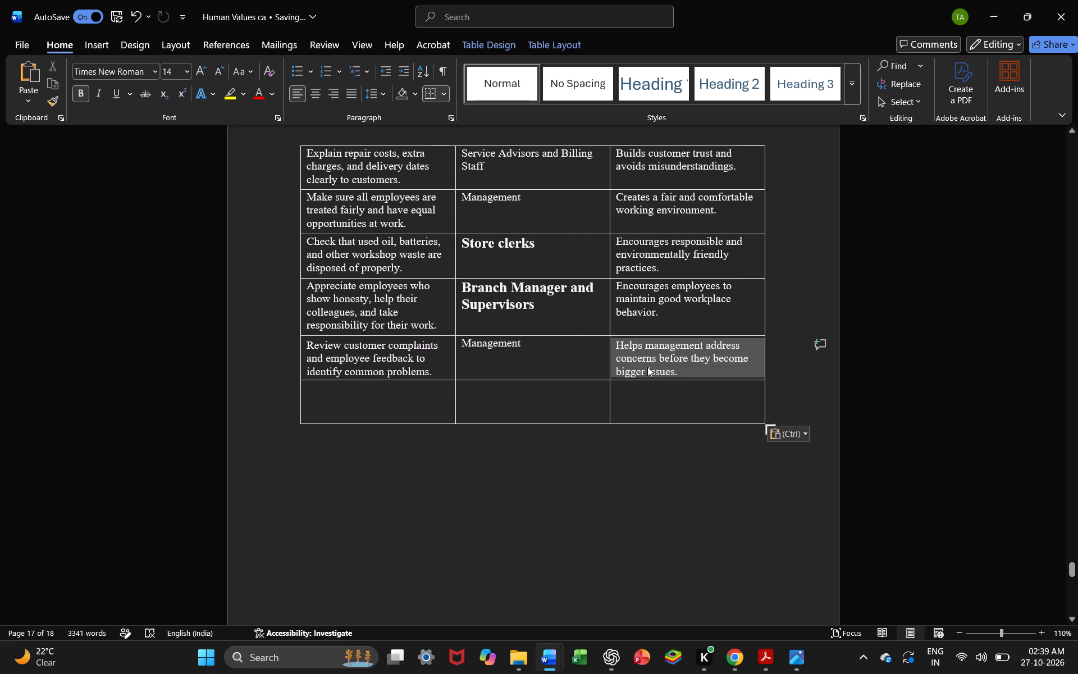
Copy source row 8's action about conducting another HVI survey into the last empty Action cell.
scroll(647, 367, down, 6)
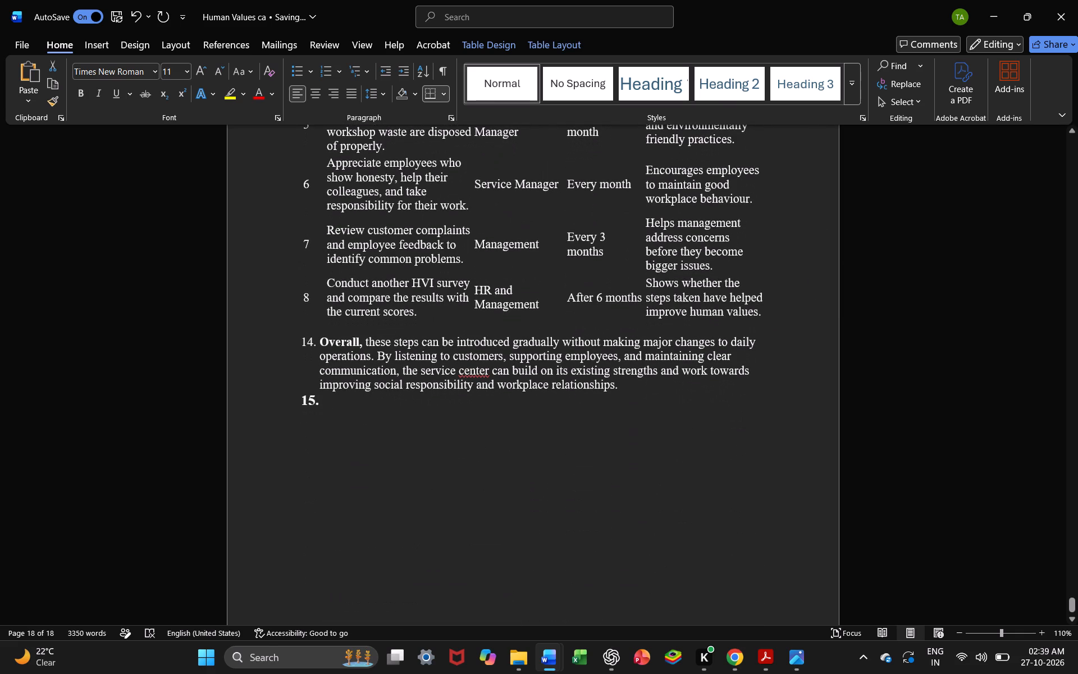
drag(330, 279, 418, 312)
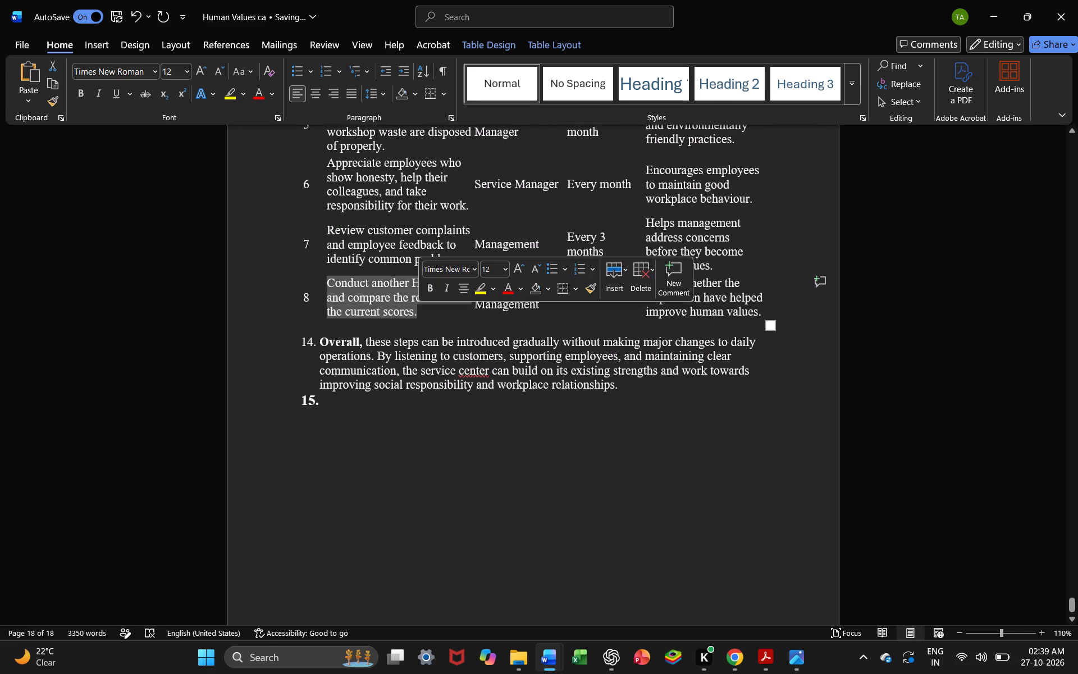
key(ctrl+c)
scroll(418, 312, up, 5)
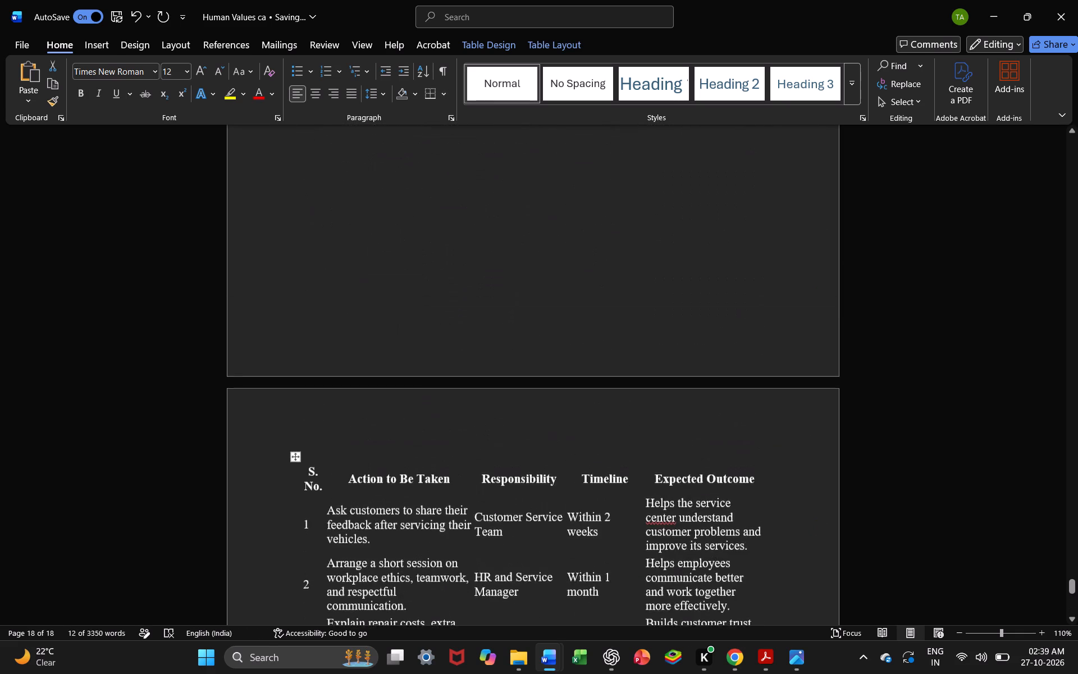
scroll(418, 312, up, 2)
click(378, 208)
key(ctrl+v)
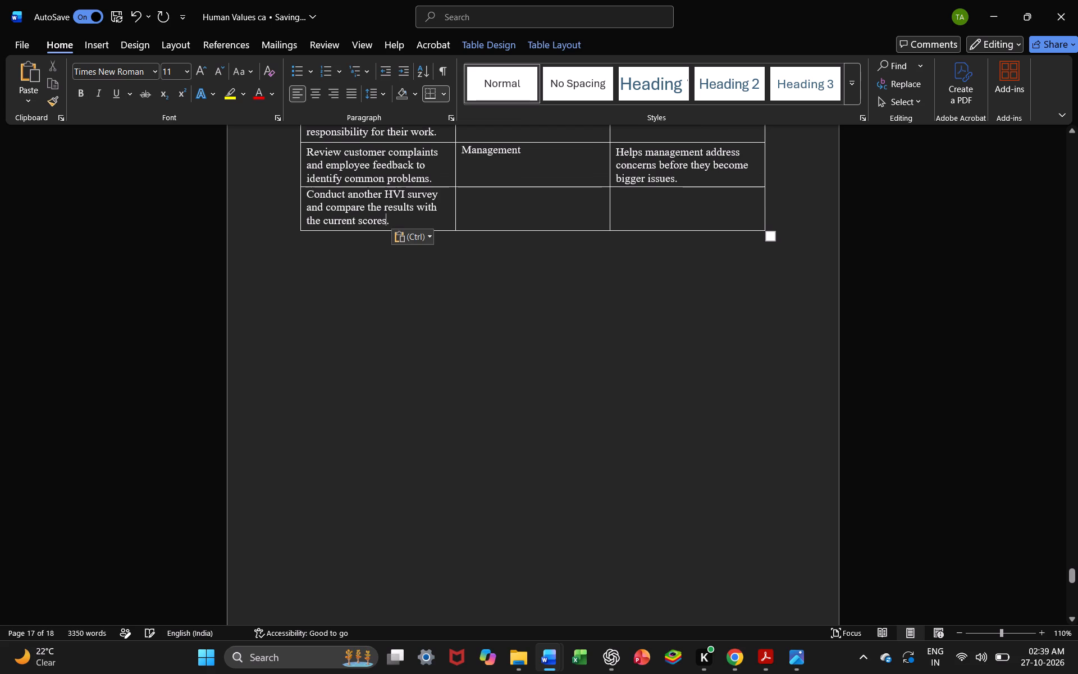
Copy "Management" from the customer complaints row into the Responsibility cell of the HVI survey row.
click(546, 211)
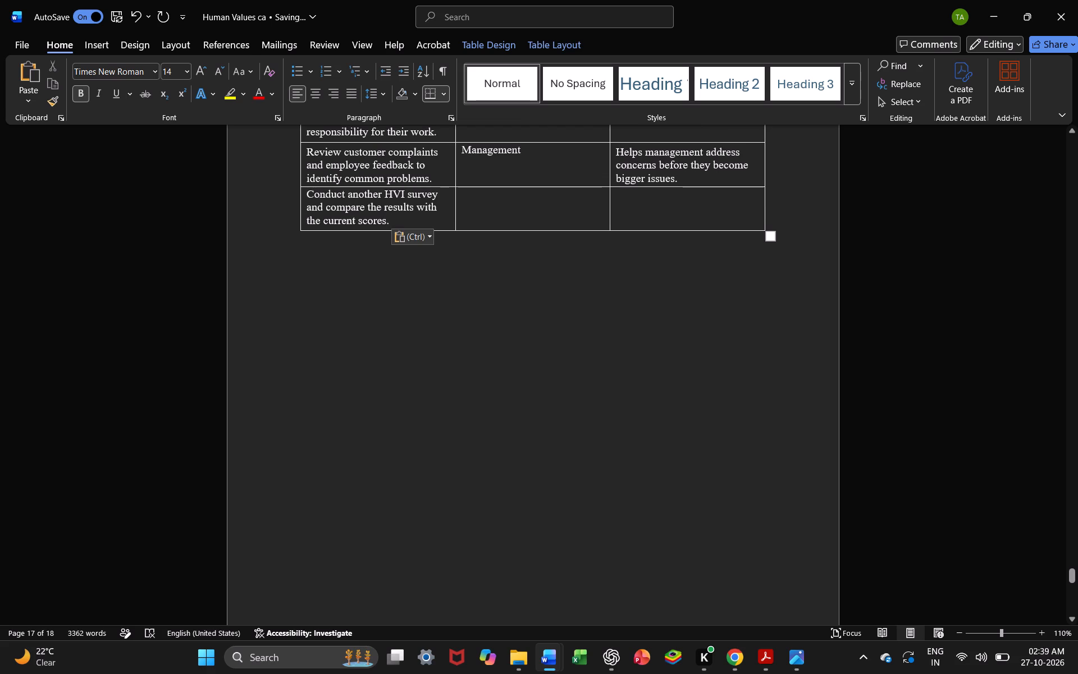
drag(463, 152, 526, 155)
key(ctrl+c)
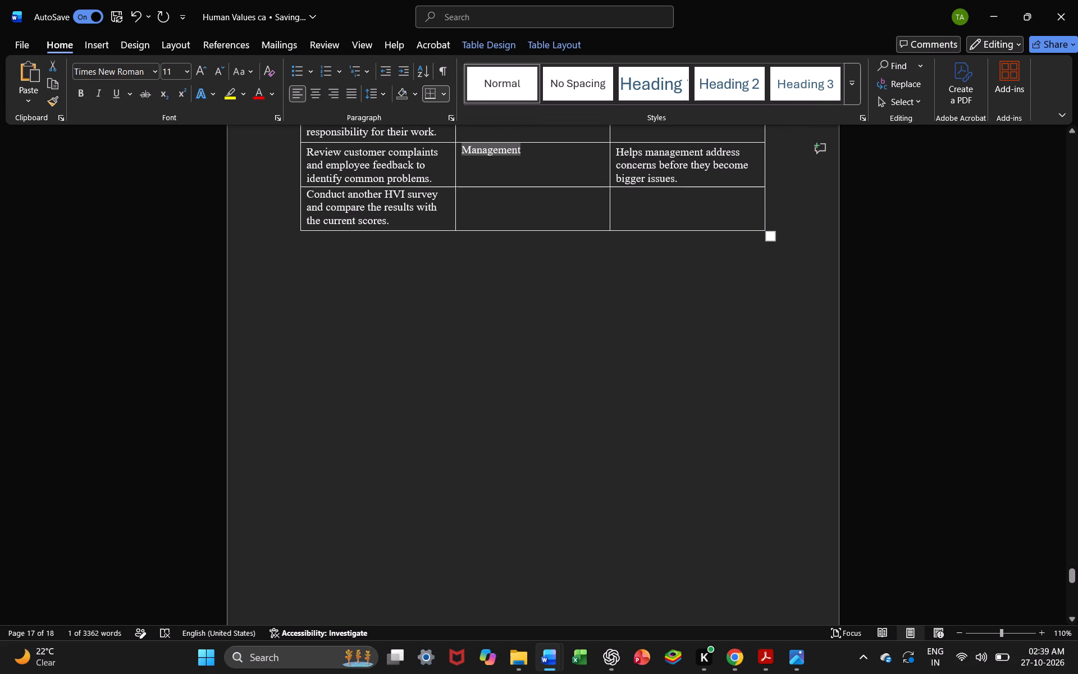
click(506, 204)
key(ctrl+v)
Copy "Shows whether the steps taken have helped improve human values." from source row 8 into the HVI survey row's Expected Outcome cell.
scroll(506, 204, down, 9)
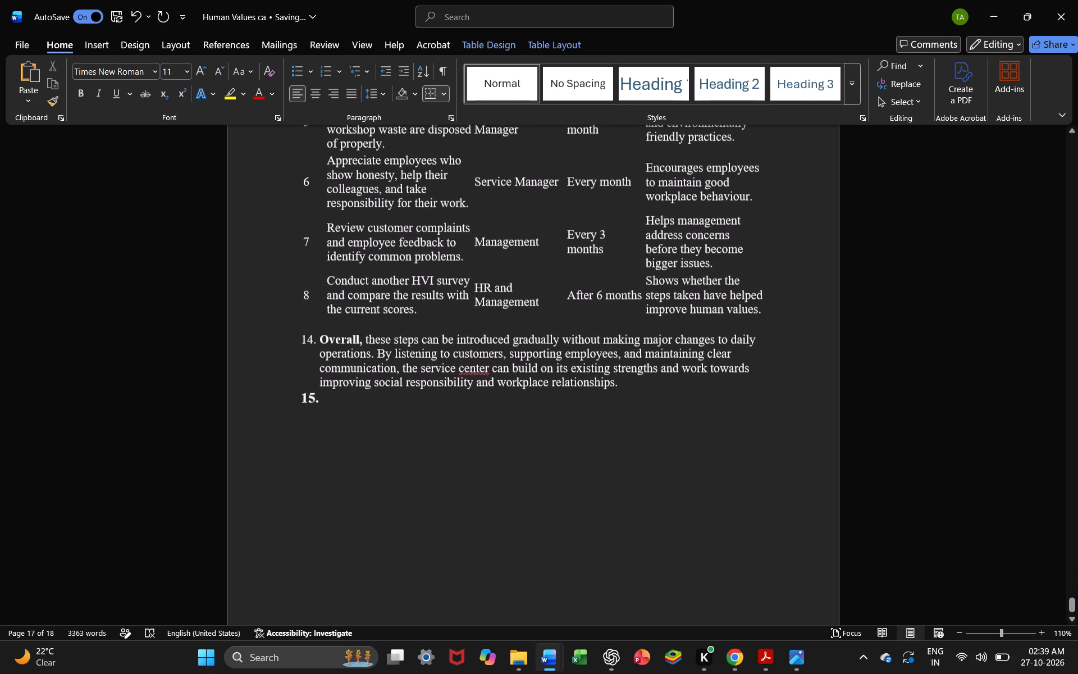
drag(647, 280, 783, 307)
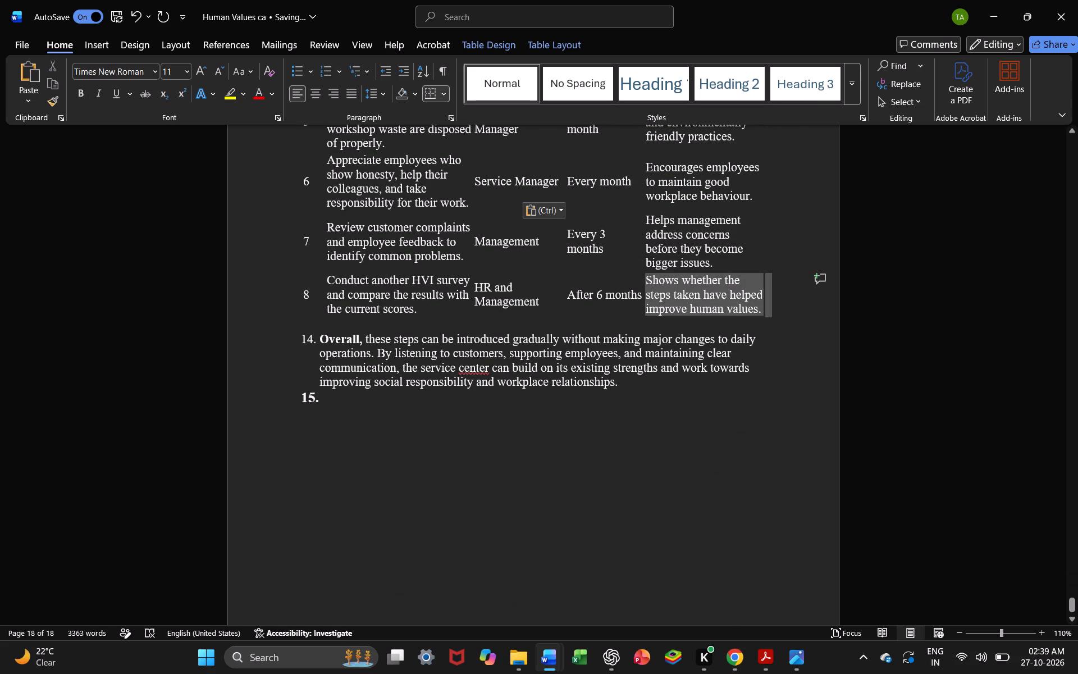
drag(783, 307, 761, 304)
key(ctrl+c)
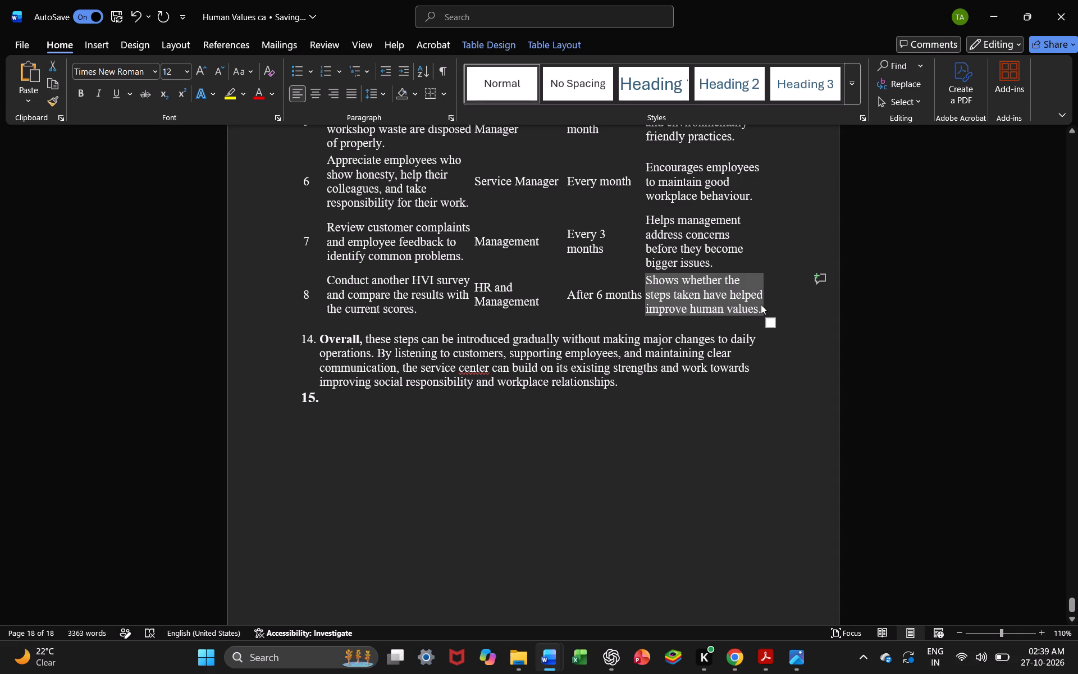
scroll(761, 304, up, 8)
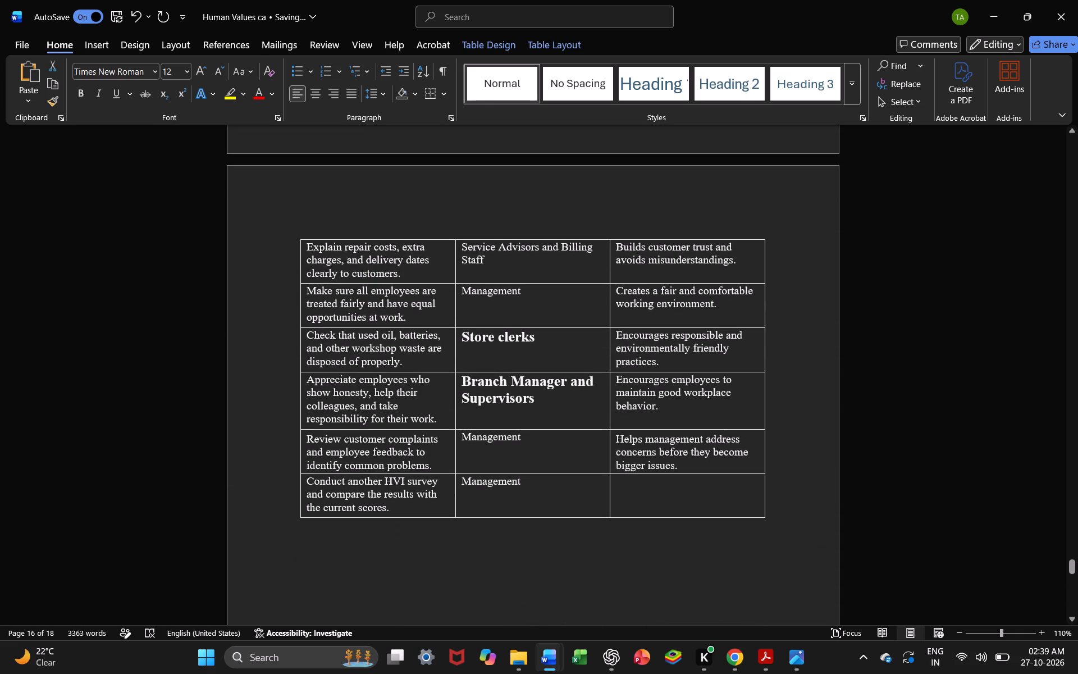
click(650, 500)
key(ctrl+v)
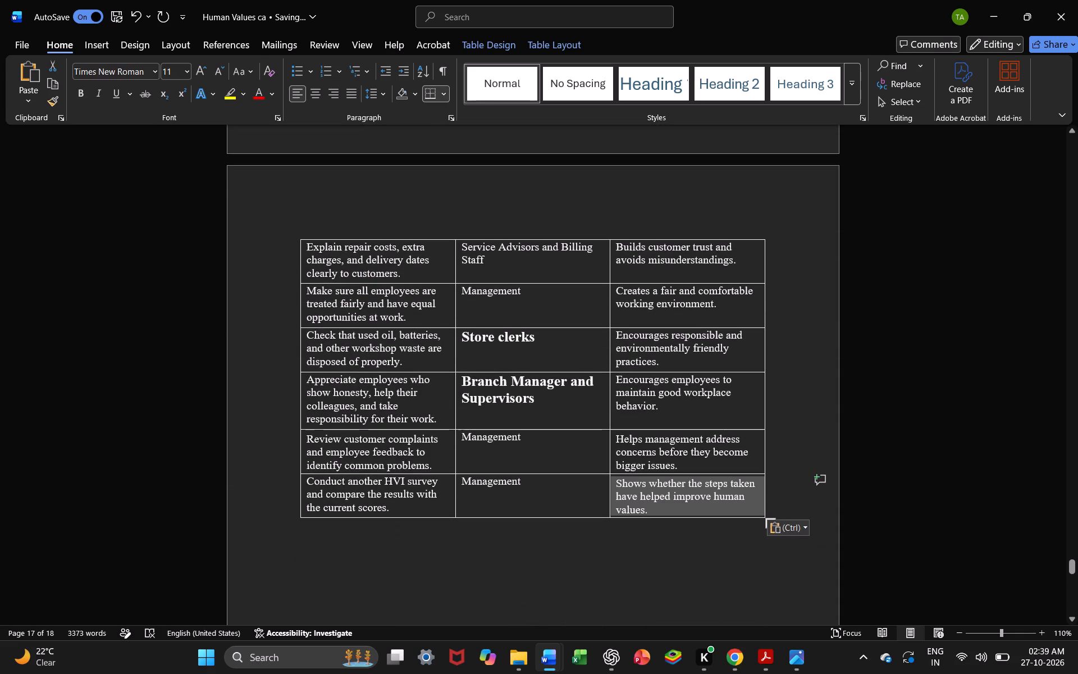
Make the customer complaints row slightly taller by lowering its bottom border.
click(445, 473)
click(445, 475)
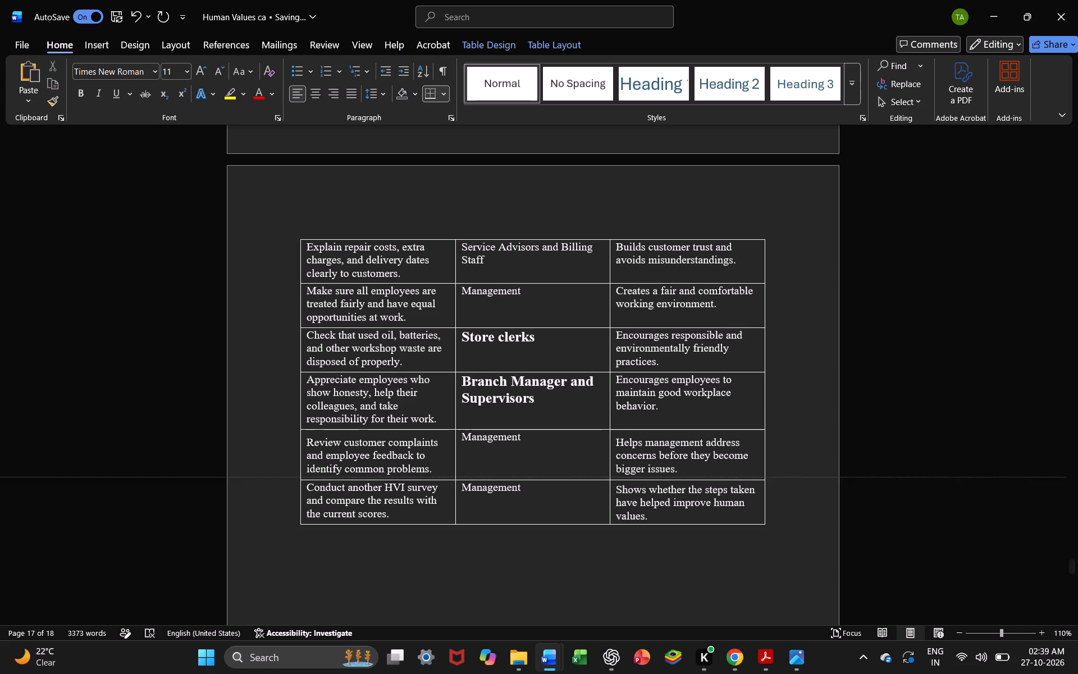
Set all the bordered table's text on this page to font size 12 and remove its bold formatting.
drag(306, 247, 476, 339)
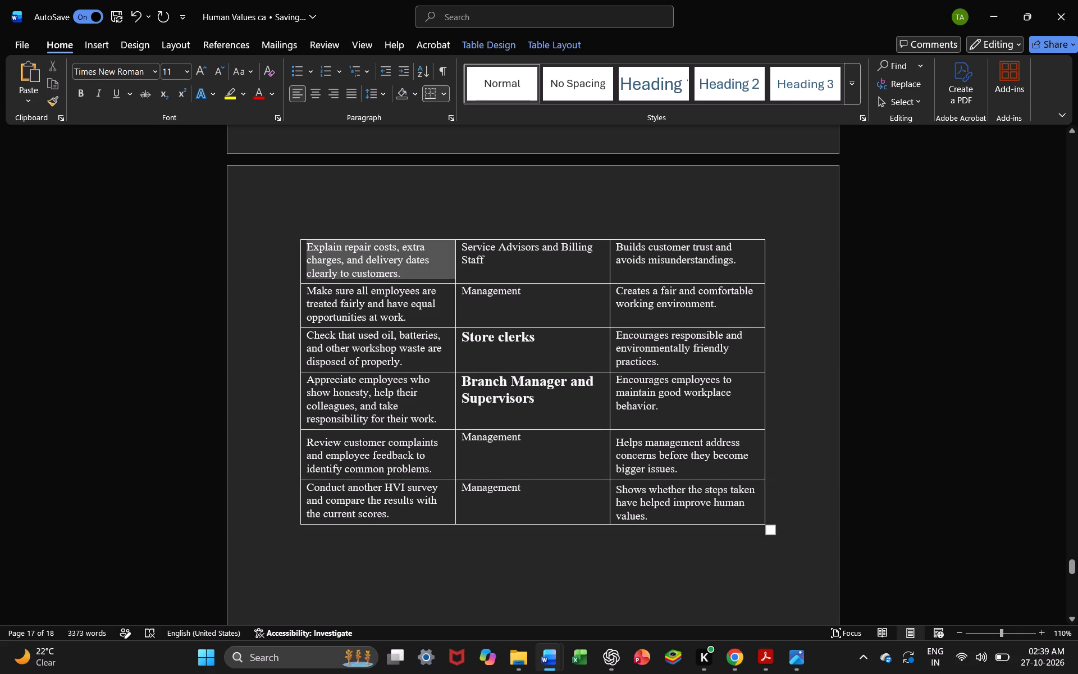
drag(476, 339, 710, 491)
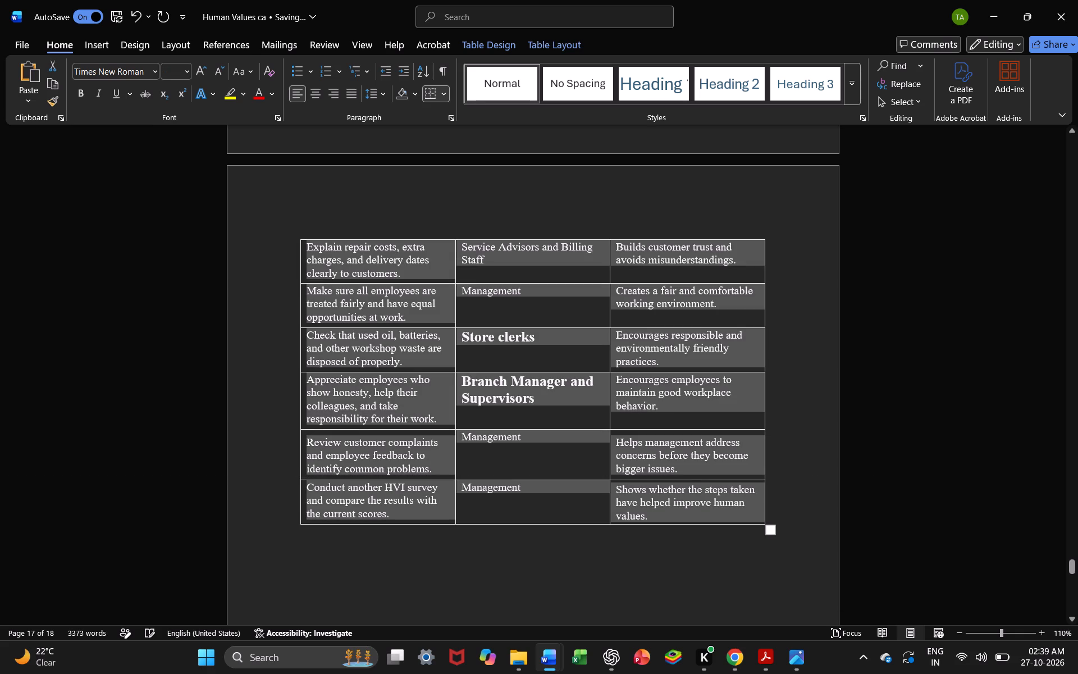
click(189, 67)
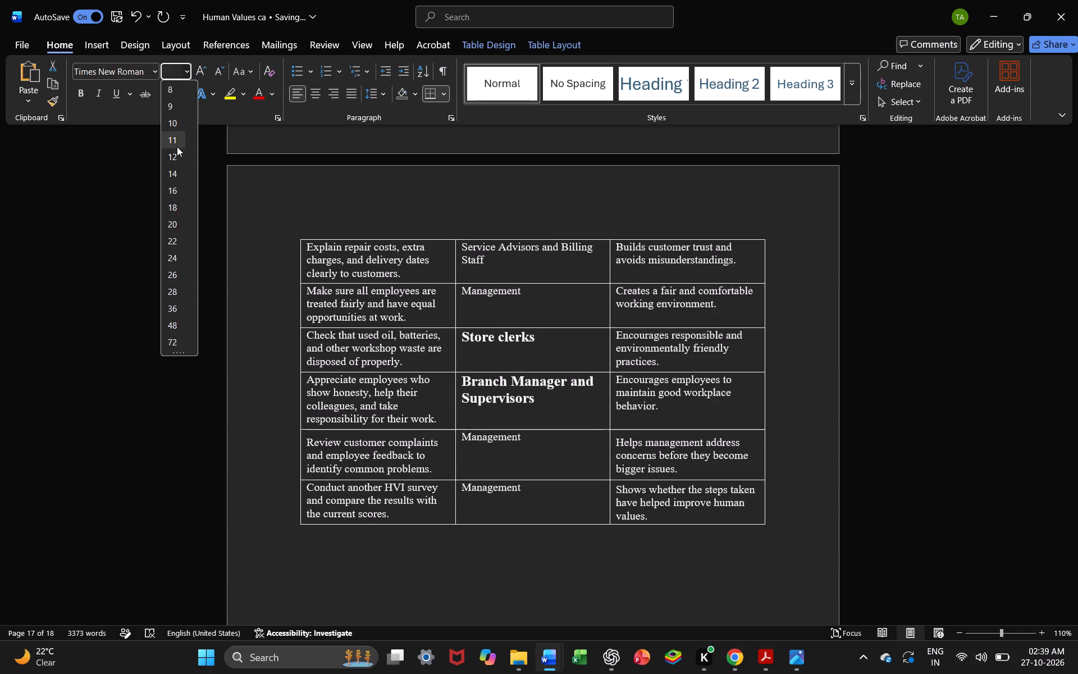
click(175, 158)
double_click(80, 90)
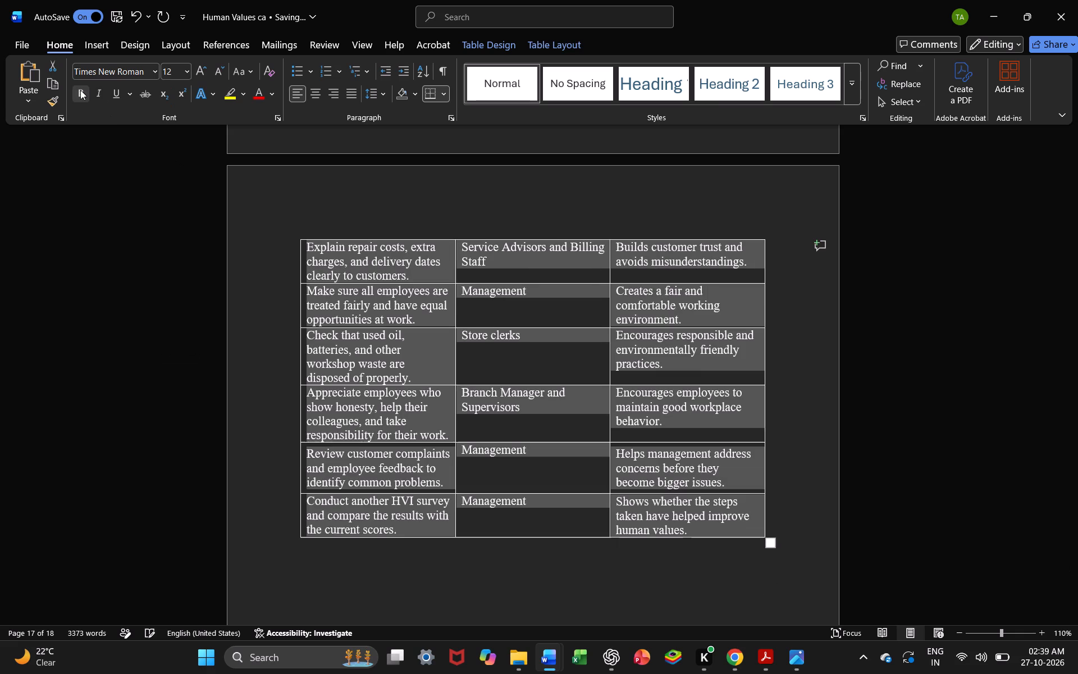
click(584, 195)
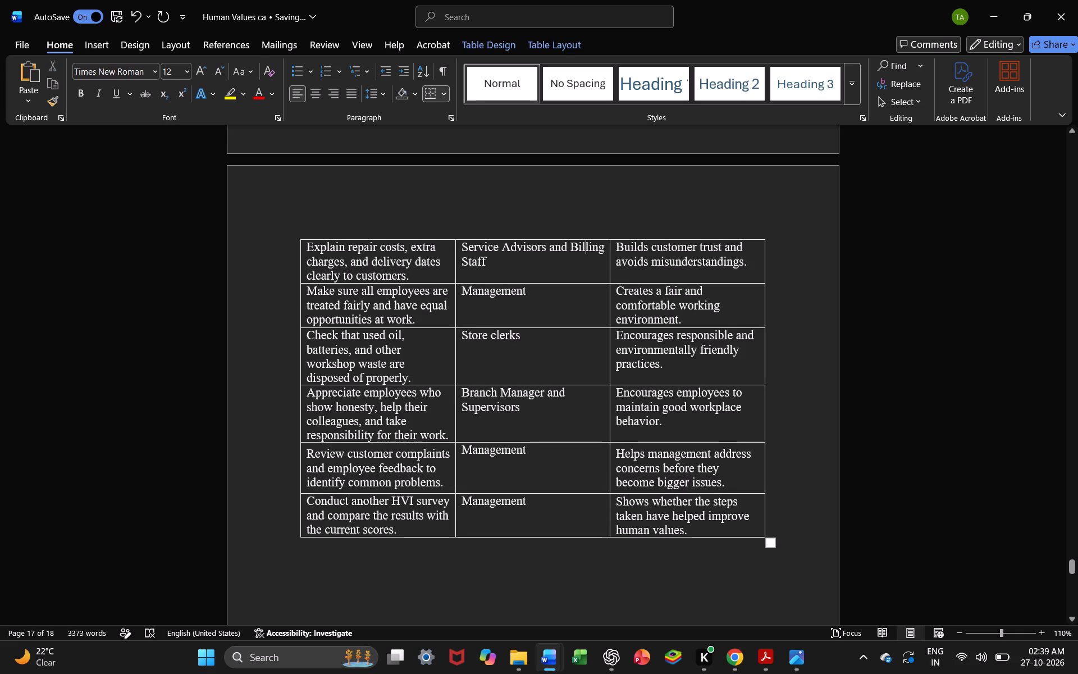
Make the workshop waste disposal row slightly taller by lowering its bottom border.
drag(449, 386, 460, 393)
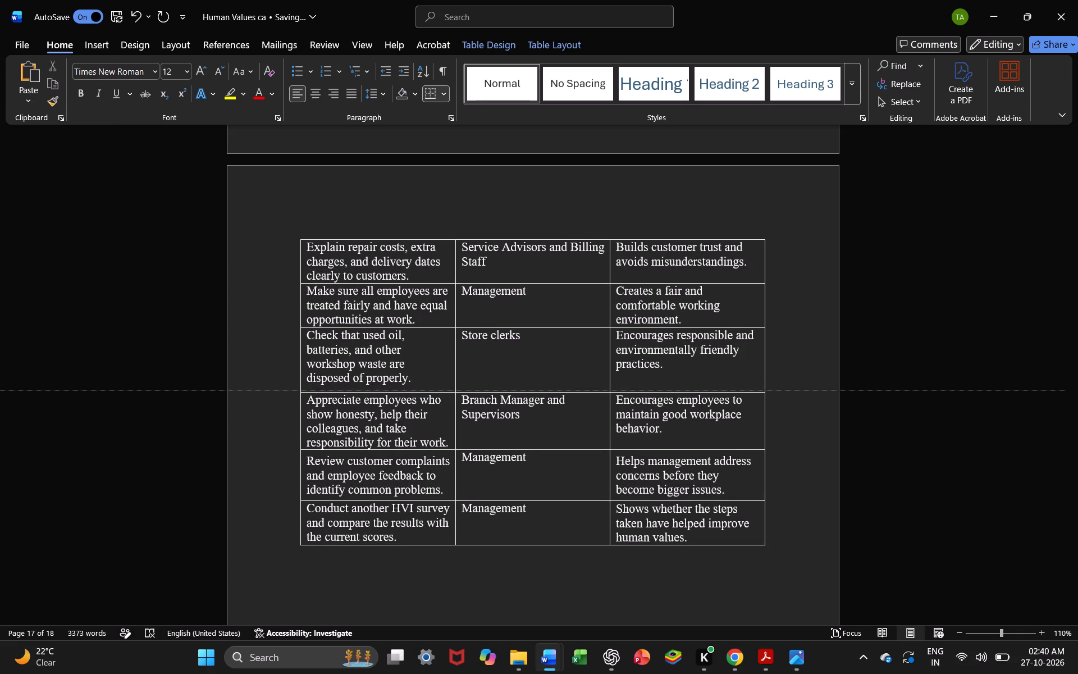
drag(460, 393, 460, 391)
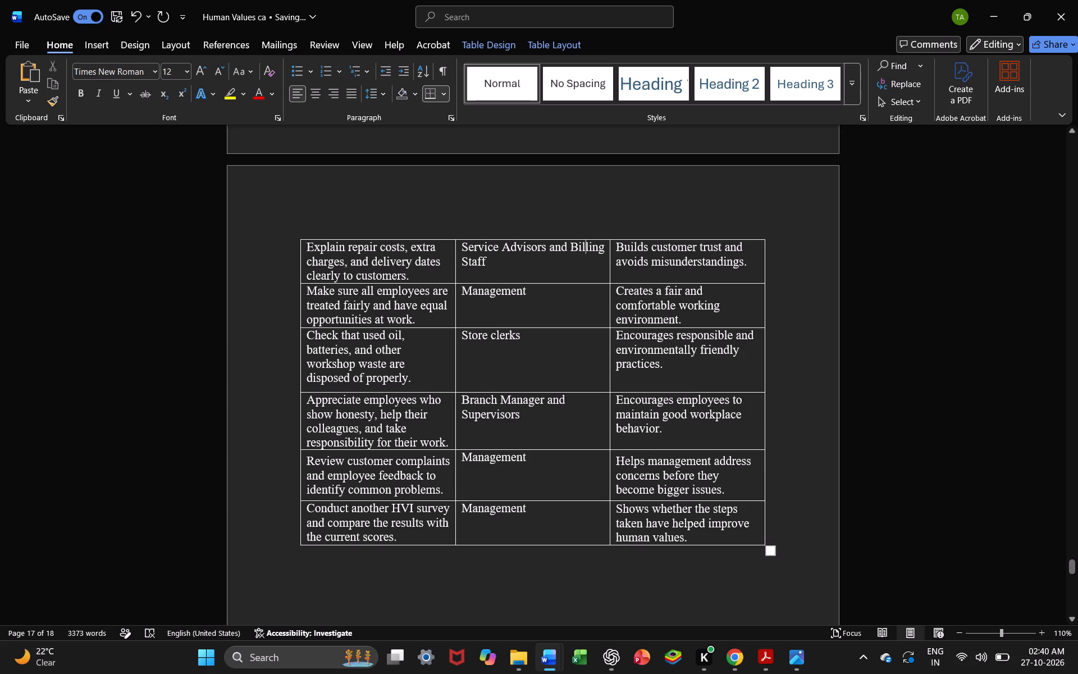
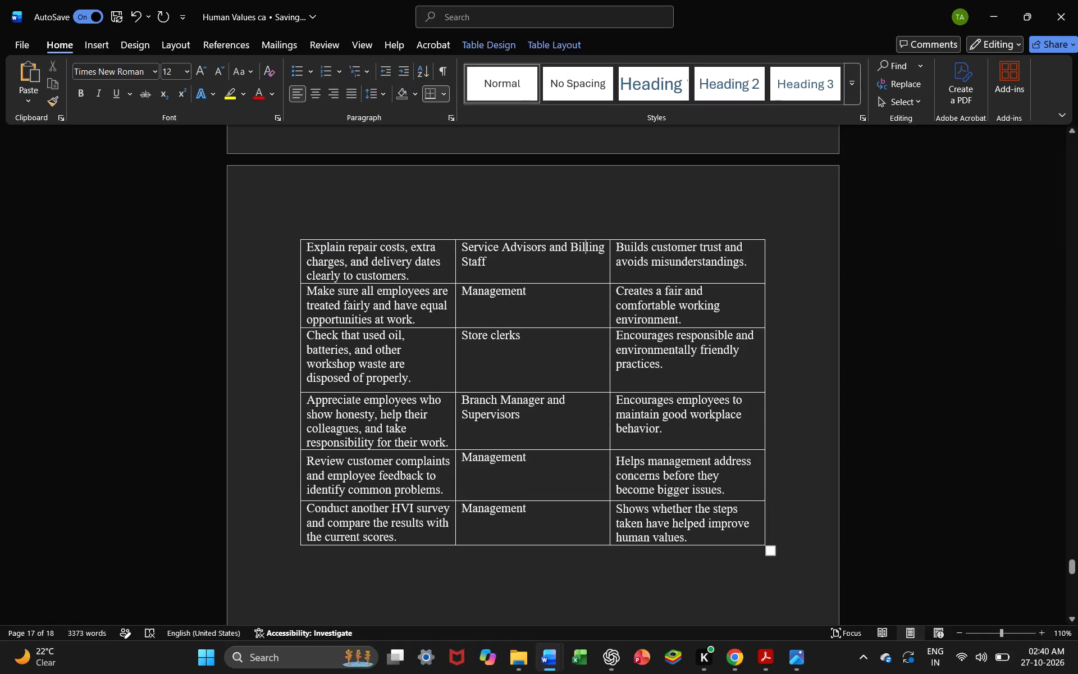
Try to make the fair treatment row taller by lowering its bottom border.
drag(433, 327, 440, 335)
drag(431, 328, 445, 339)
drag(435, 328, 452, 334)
Review the text and row spacing of the Action Plan table across both of its pages.
click(866, 416)
scroll(866, 416, up, 1)
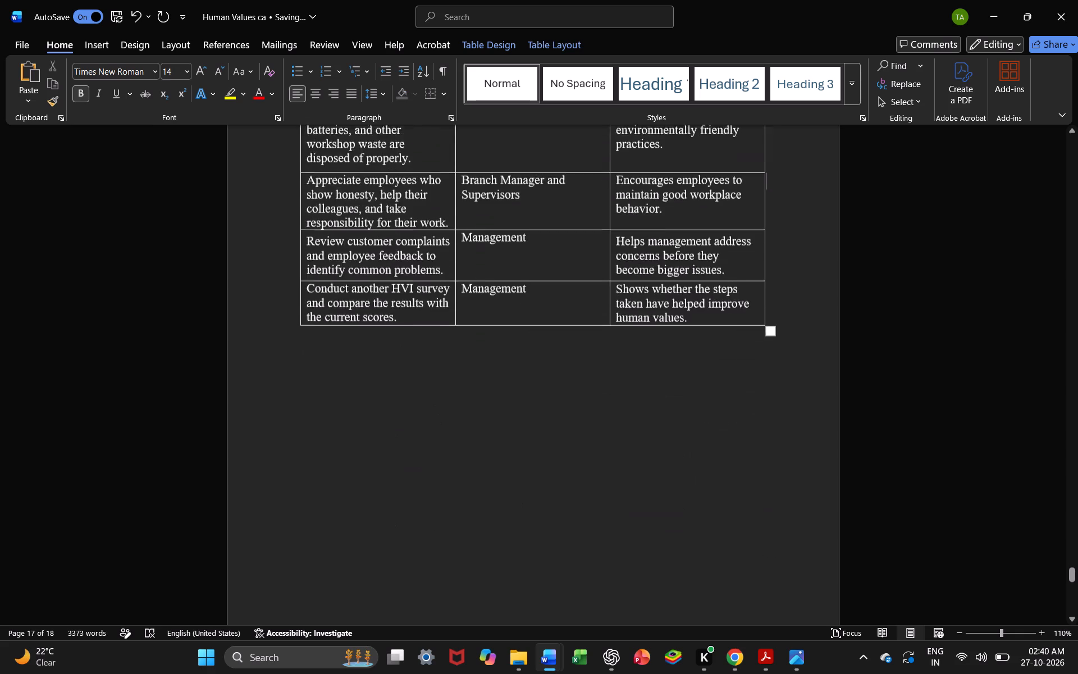
scroll(866, 416, up, 3)
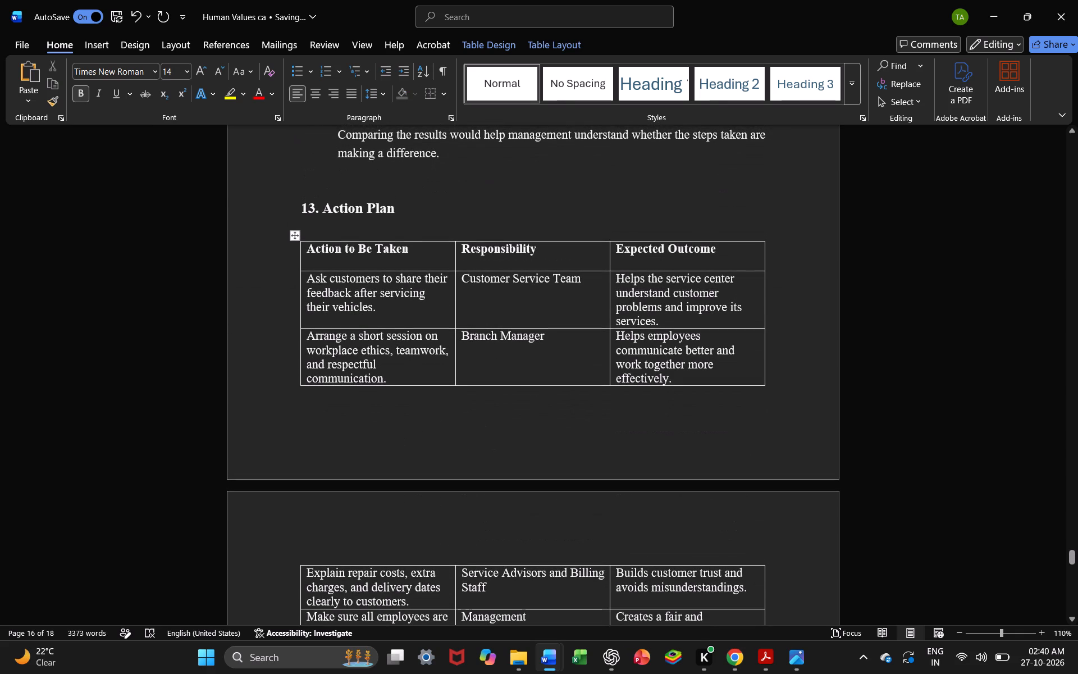
click(346, 298)
click(394, 367)
scroll(394, 367, down, 2)
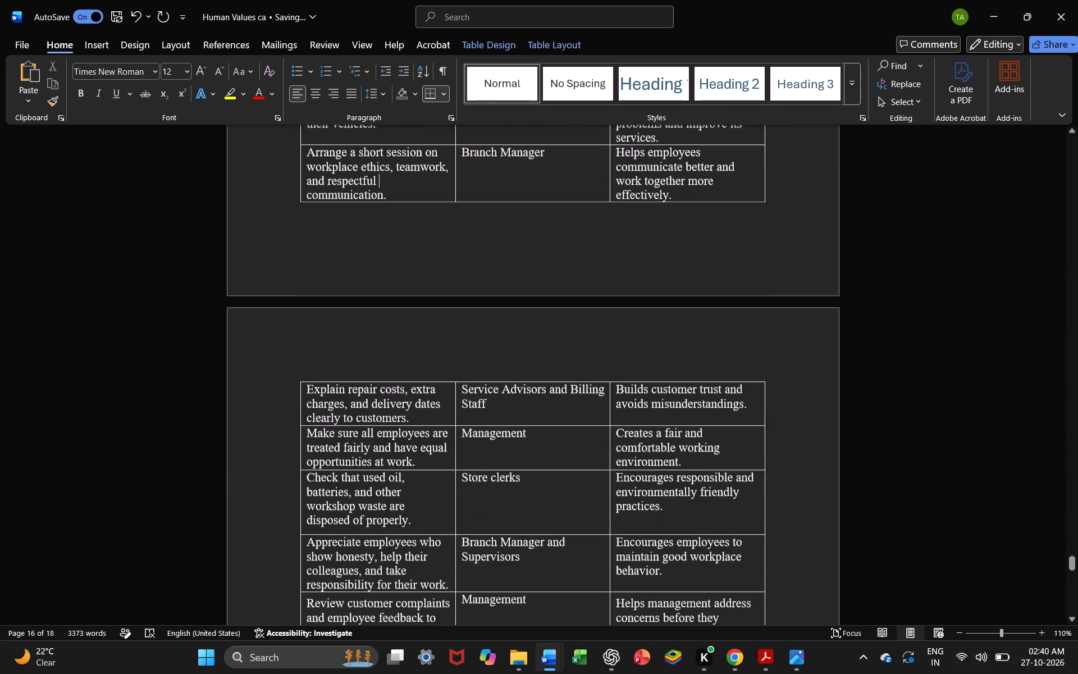
click(386, 410)
click(385, 518)
scroll(385, 518, down, 1)
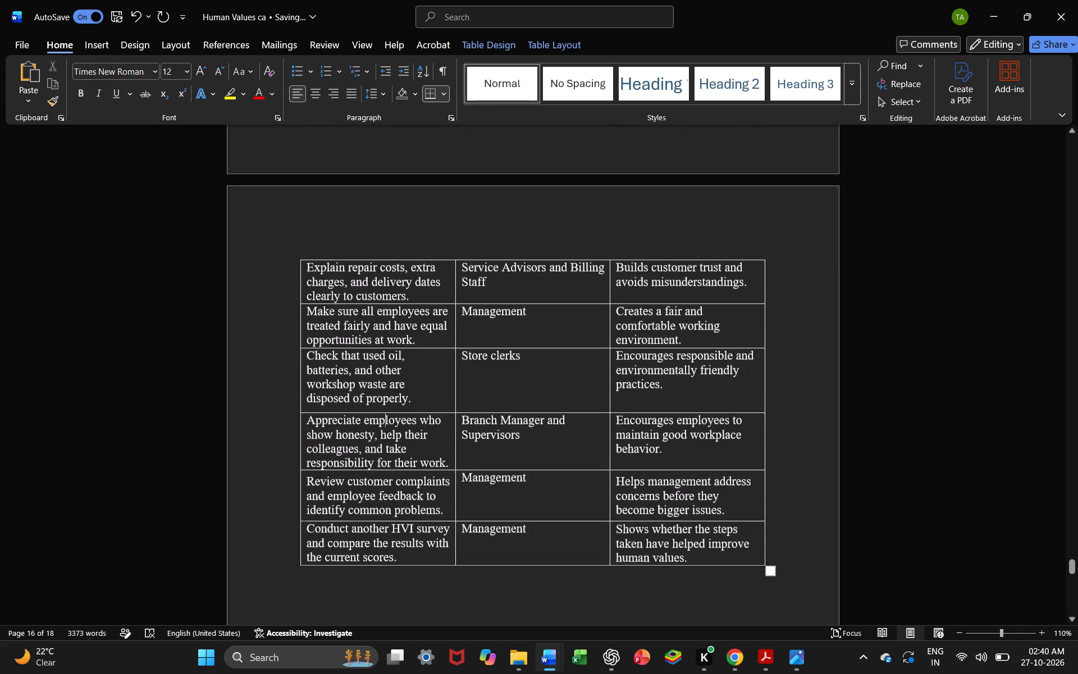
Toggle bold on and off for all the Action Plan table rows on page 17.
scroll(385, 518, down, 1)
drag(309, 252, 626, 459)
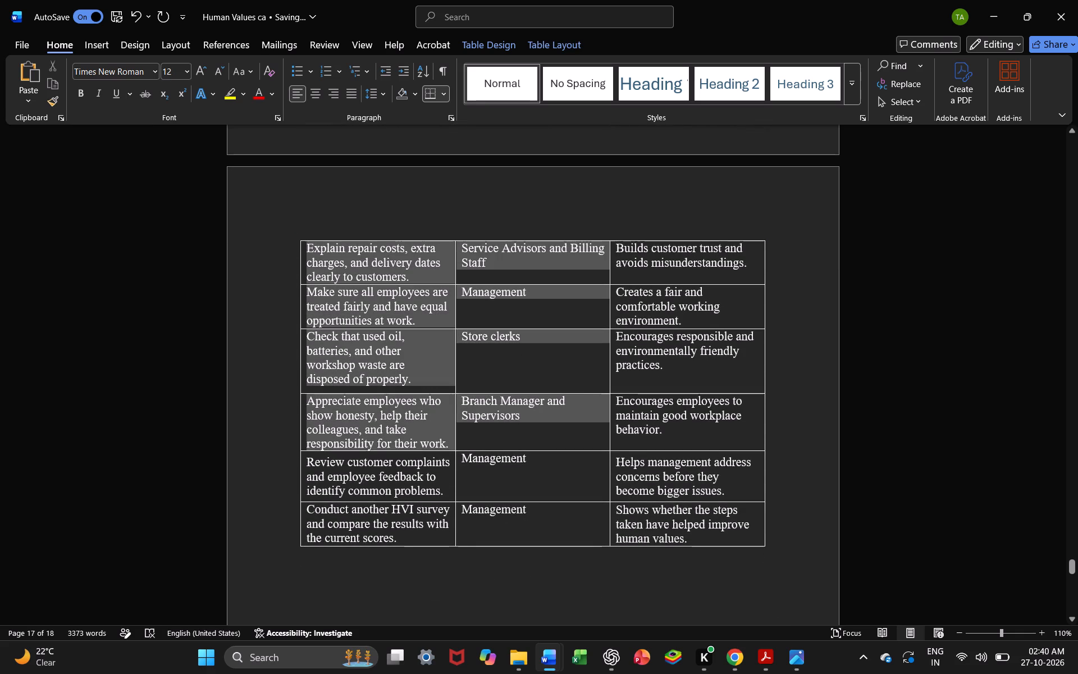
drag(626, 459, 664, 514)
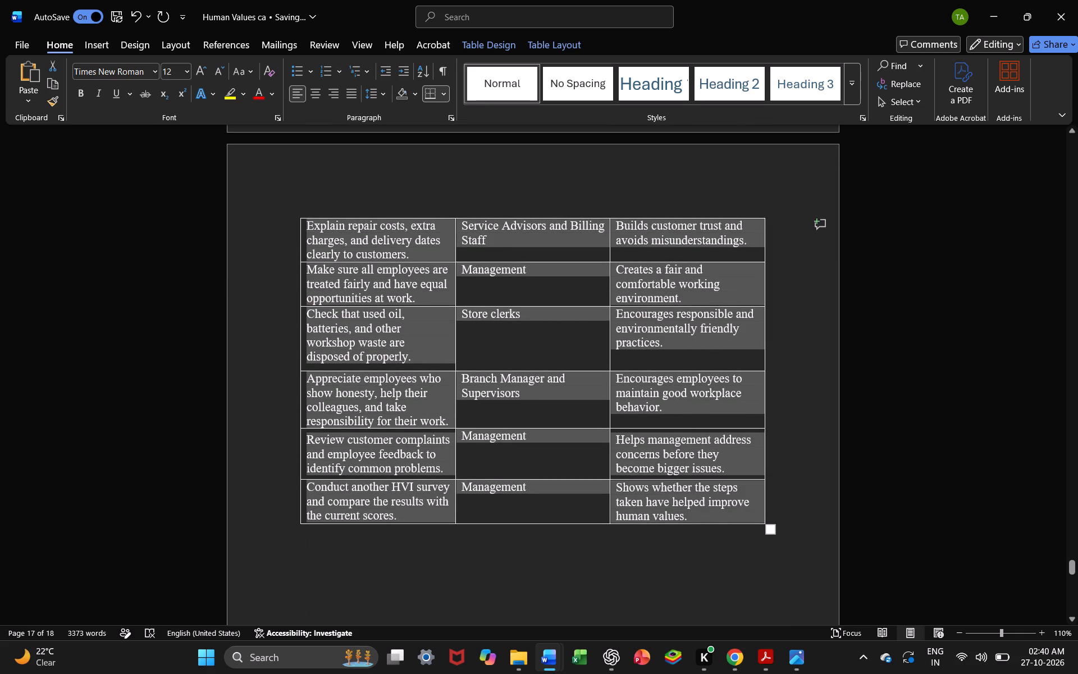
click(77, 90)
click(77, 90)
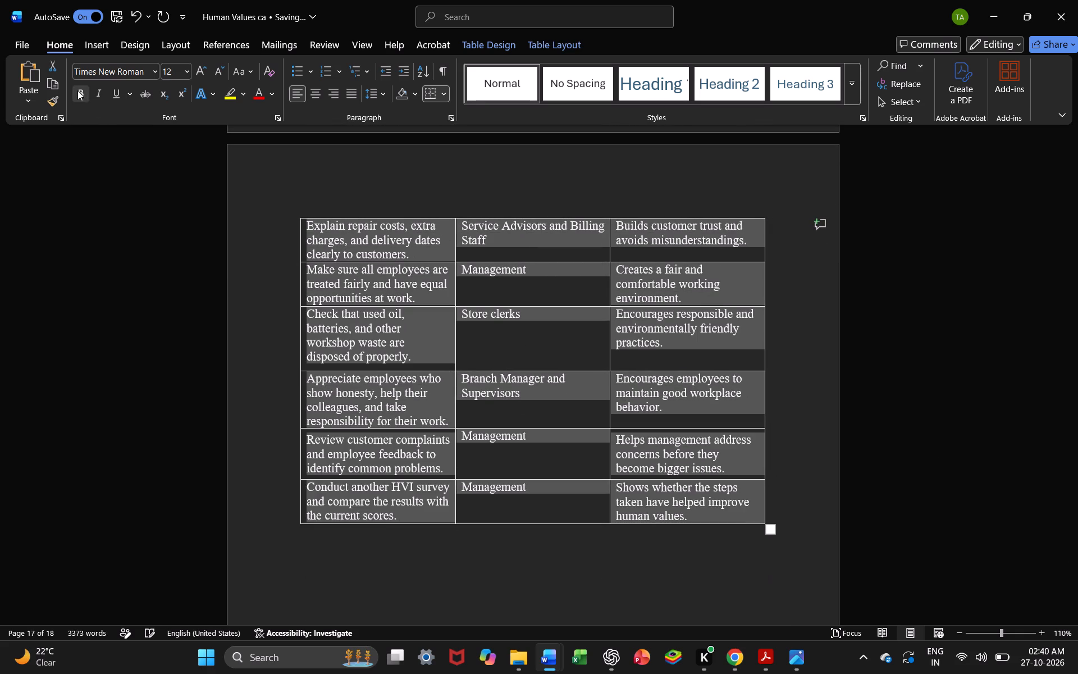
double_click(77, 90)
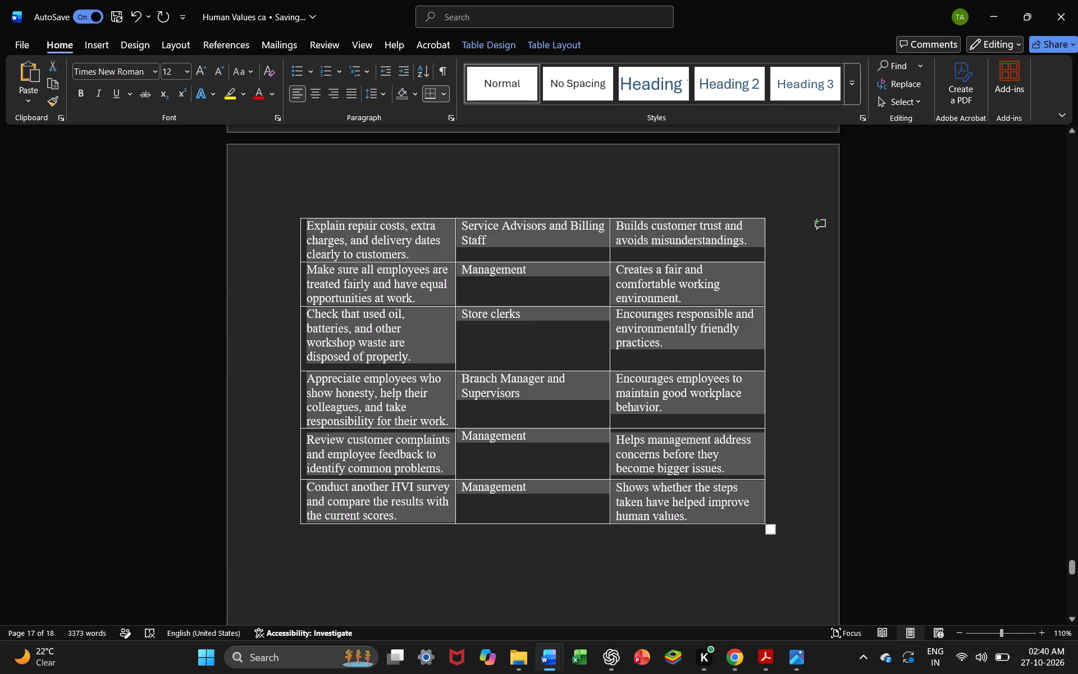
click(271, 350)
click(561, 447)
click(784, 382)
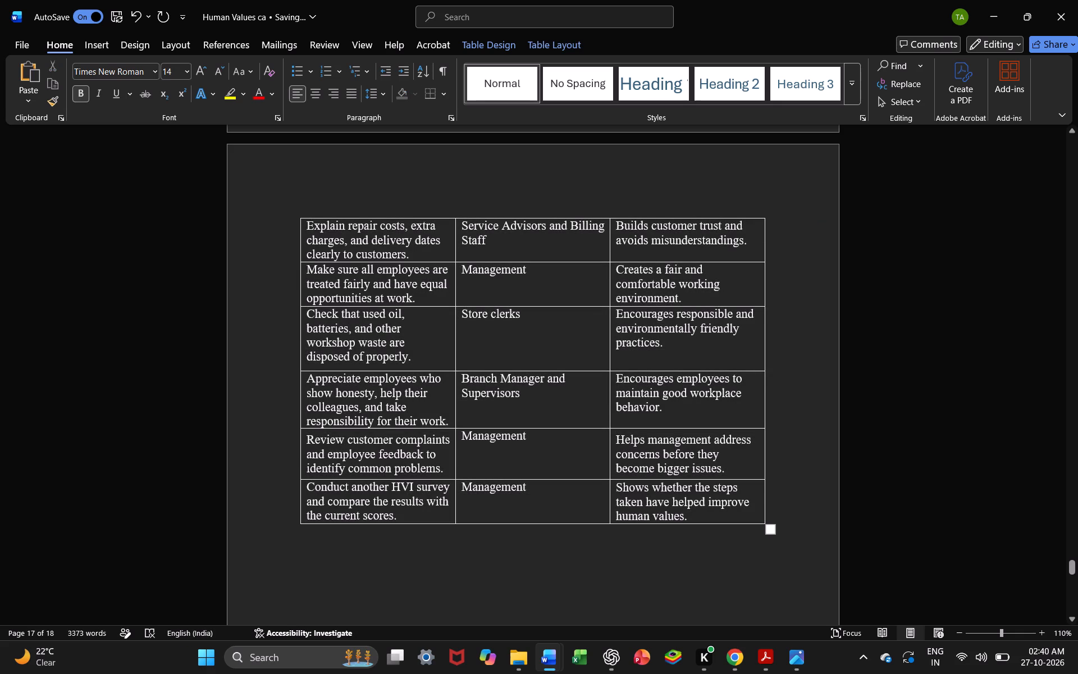
Make the fair treatment row slightly taller by lowering its bottom border.
drag(433, 307, 467, 311)
drag(460, 306, 537, 308)
drag(533, 308, 536, 315)
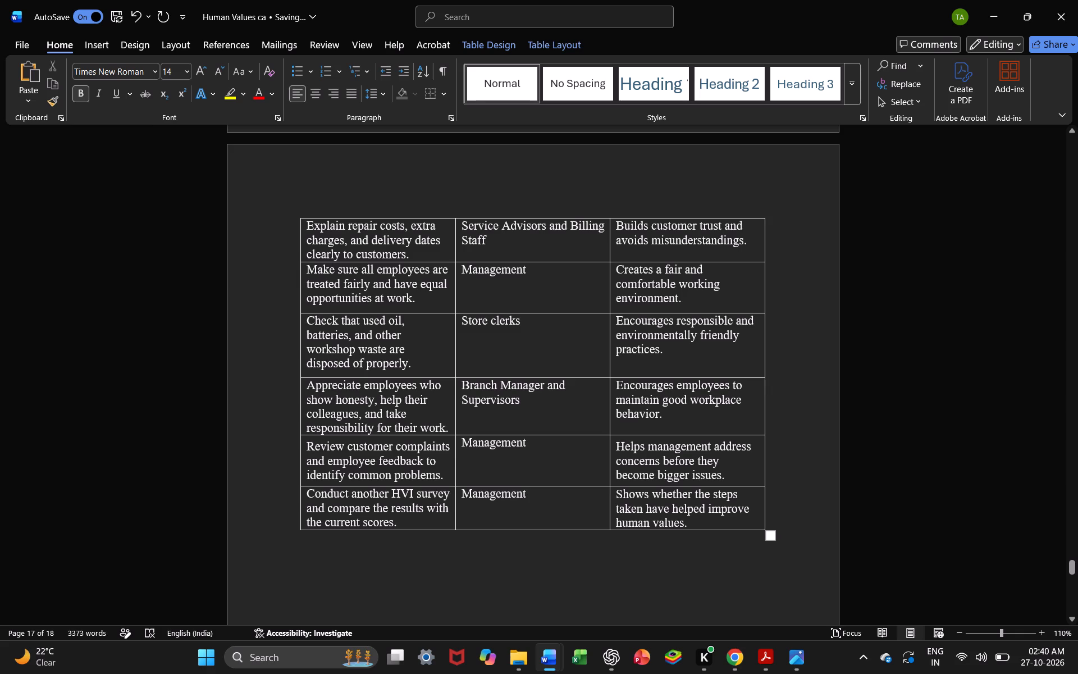
Make the repair costs row slightly taller by lowering its bottom border.
drag(559, 262, 568, 267)
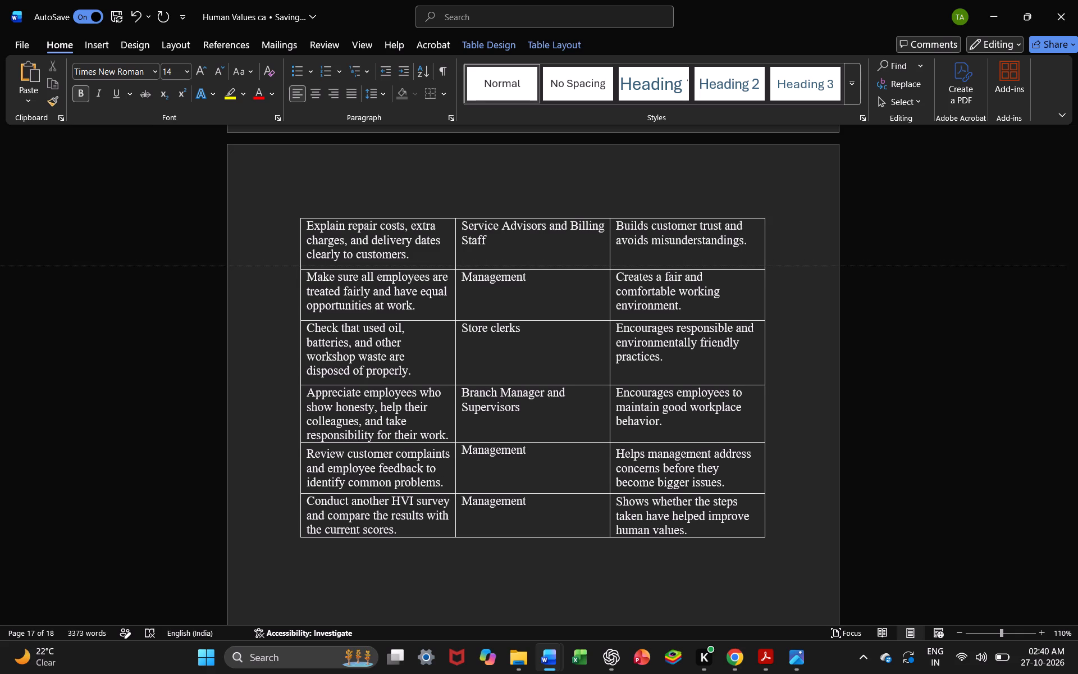
drag(568, 267, 599, 267)
click(797, 263)
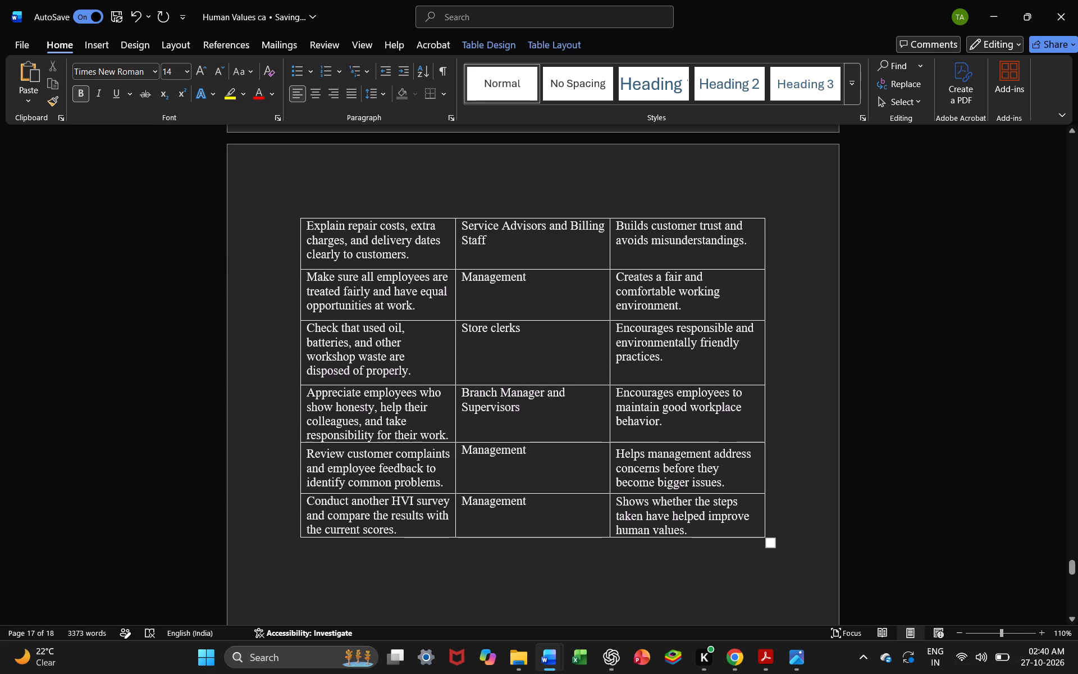
Make the employee appreciation row slightly taller by adjusting its bottom border.
scroll(537, 428, up, 3)
scroll(537, 428, down, 1)
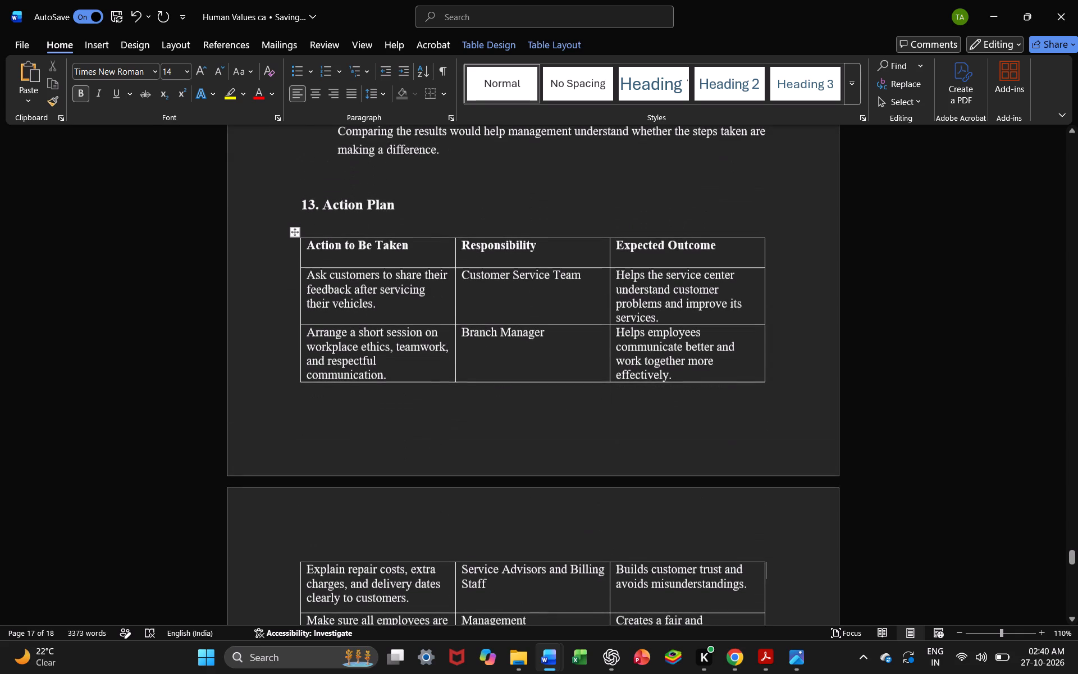
scroll(537, 428, down, 2)
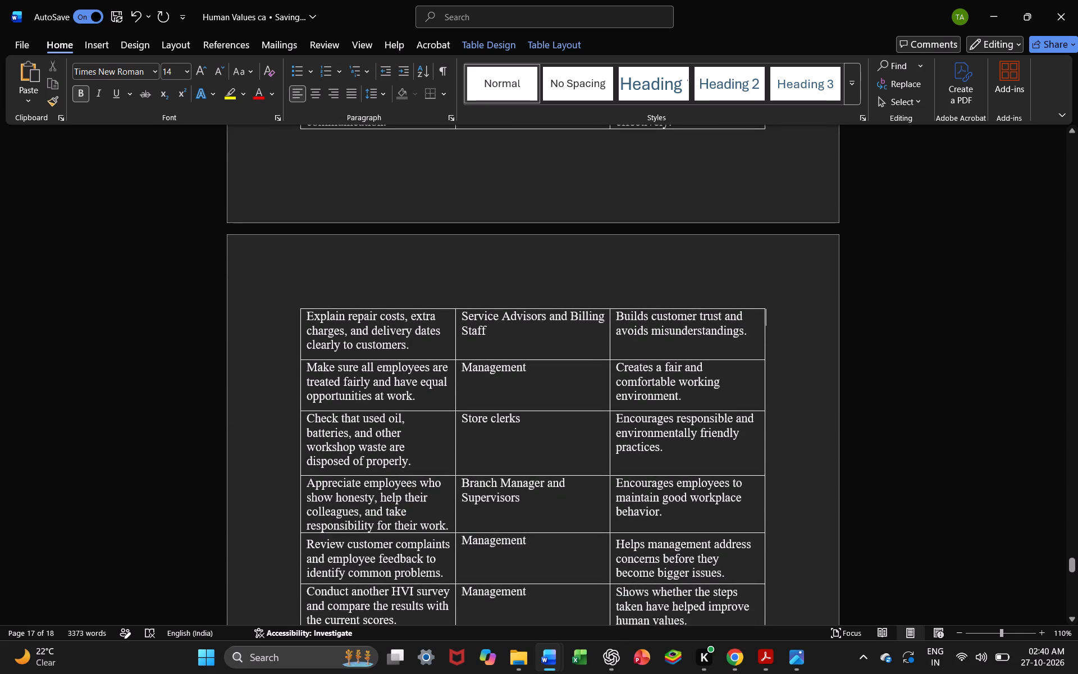
drag(547, 534, 567, 543)
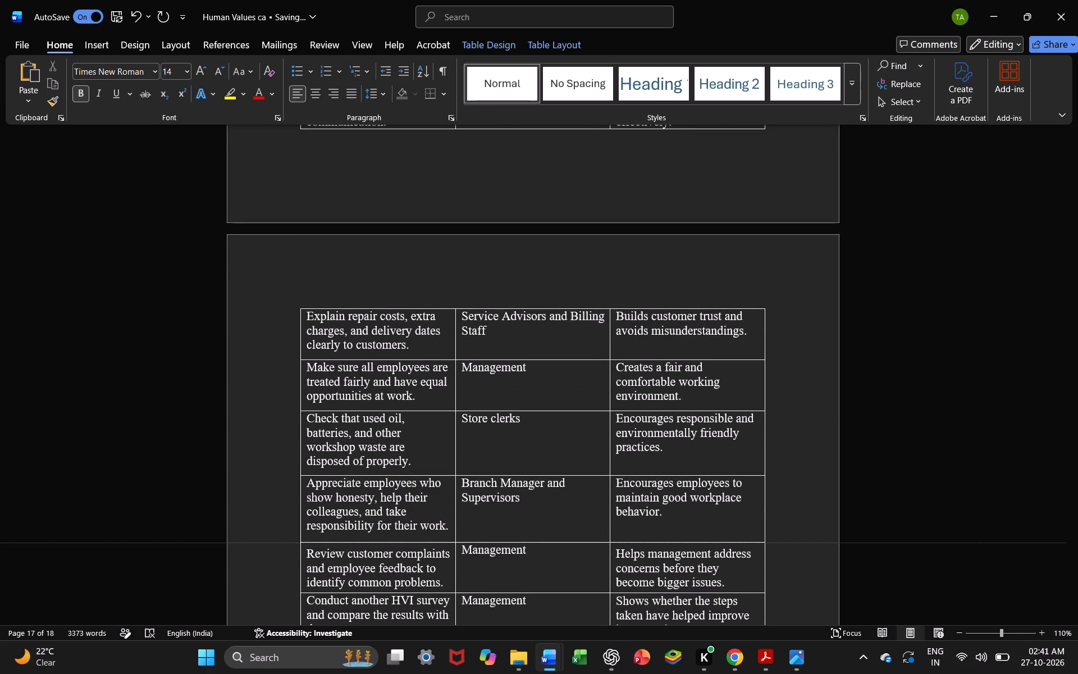
drag(567, 543, 575, 538)
Make the customer complaints row slightly taller by lowering its bottom border.
scroll(575, 538, down, 1)
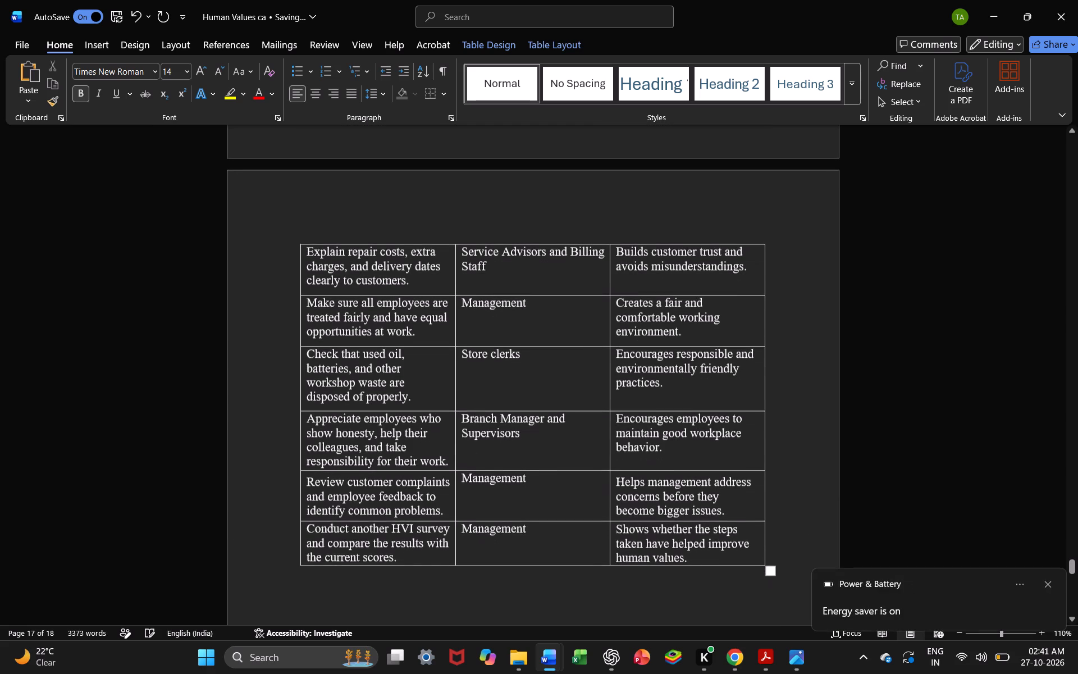
drag(556, 521, 572, 526)
click(839, 414)
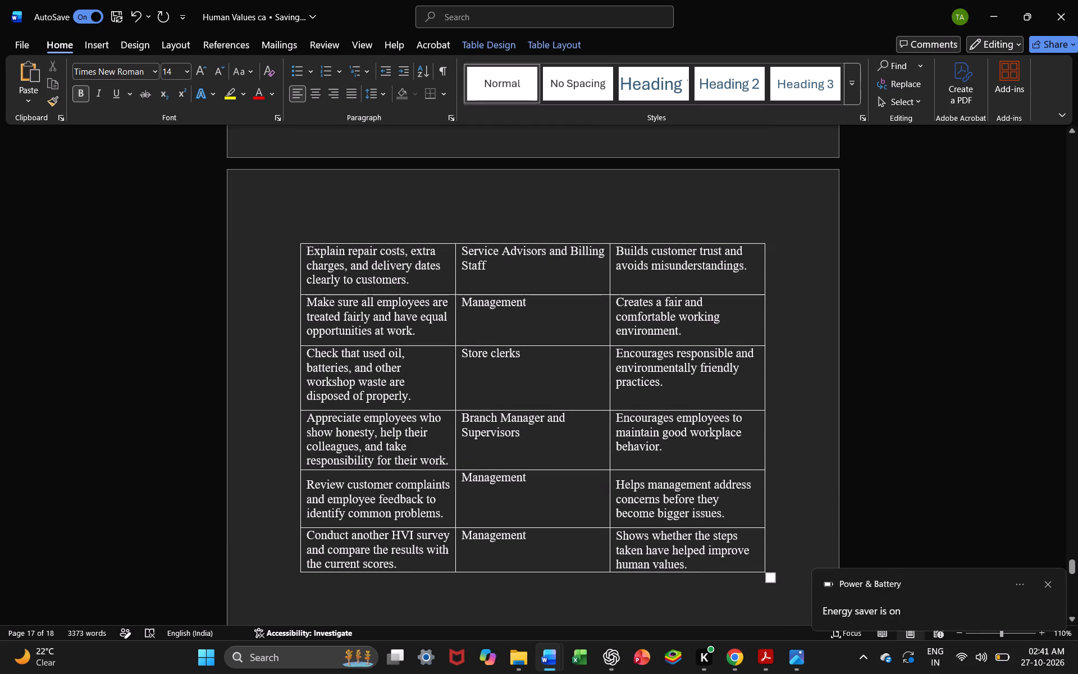
click(808, 432)
Review section 13's heading, the recommendations above it and the layout of the Action Plan table.
scroll(808, 432, up, 3)
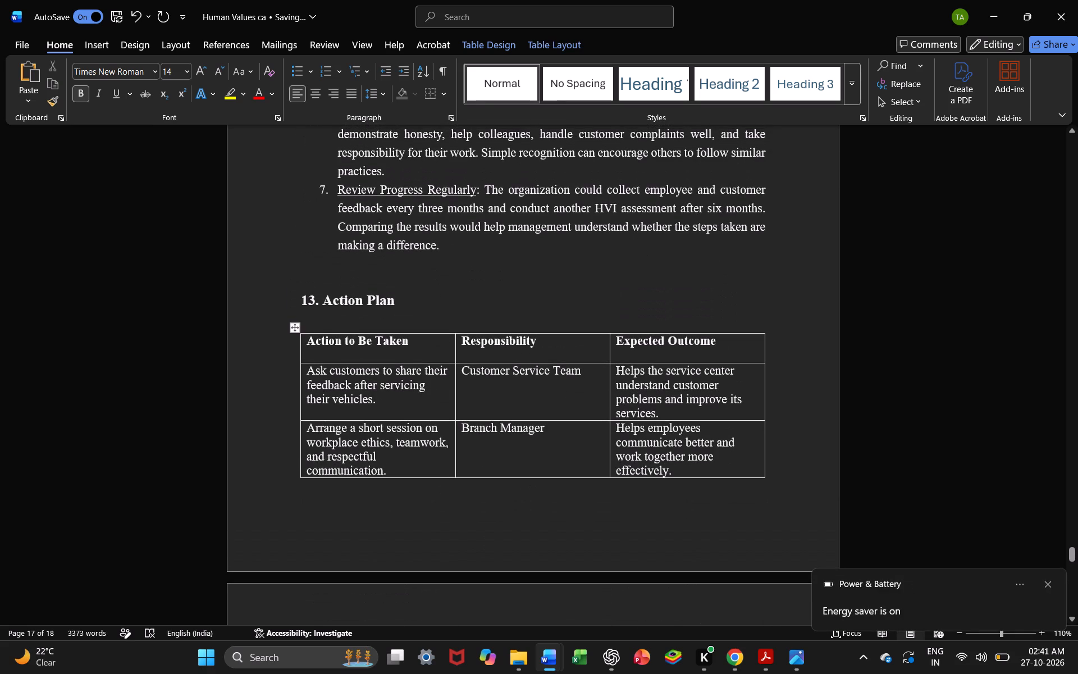
click(534, 317)
scroll(534, 317, down, 3)
scroll(534, 317, up, 4)
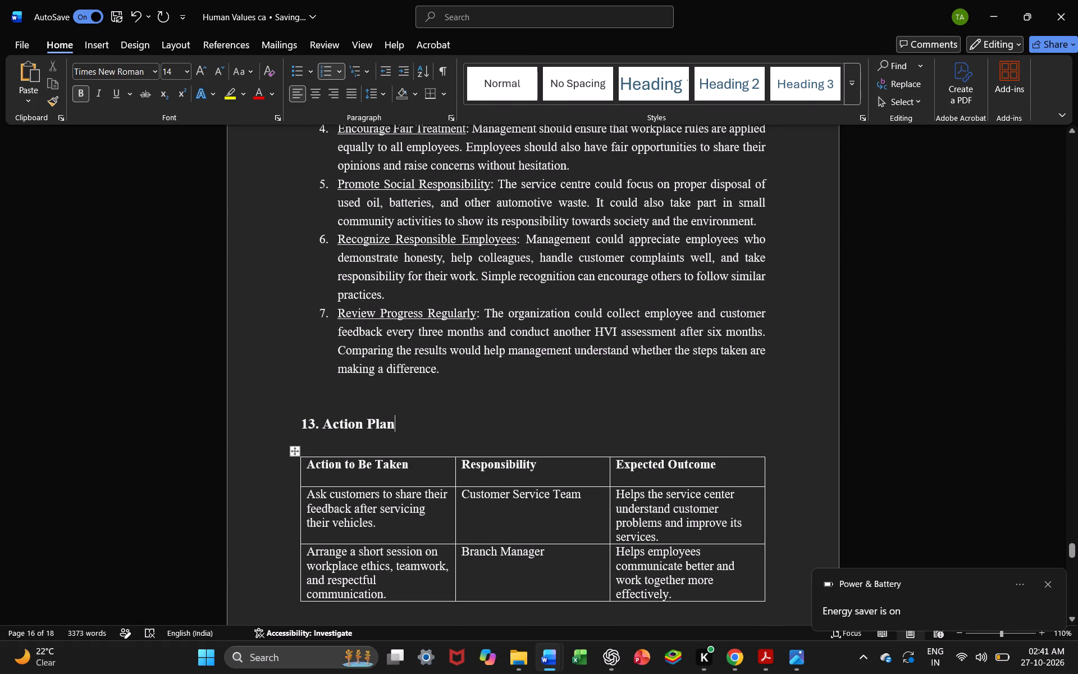
click(380, 467)
click(473, 423)
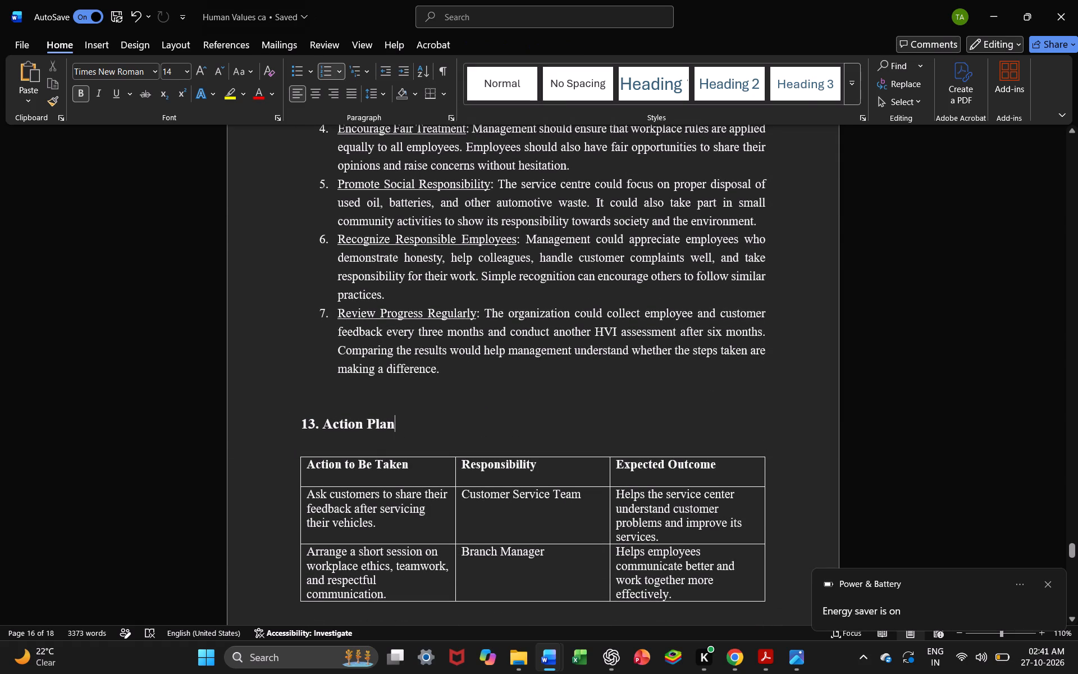
scroll(473, 423, up, 4)
scroll(473, 423, down, 5)
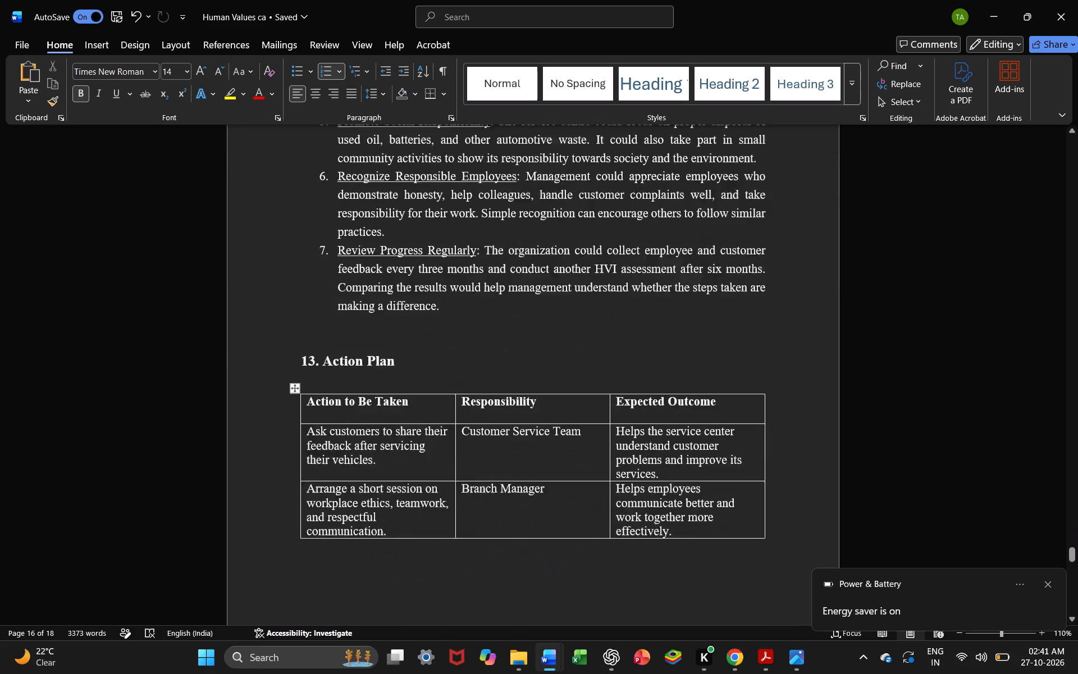
scroll(473, 423, down, 4)
scroll(473, 423, up, 1)
Place the cursor on the first empty line below the Action Plan table.
click(343, 341)
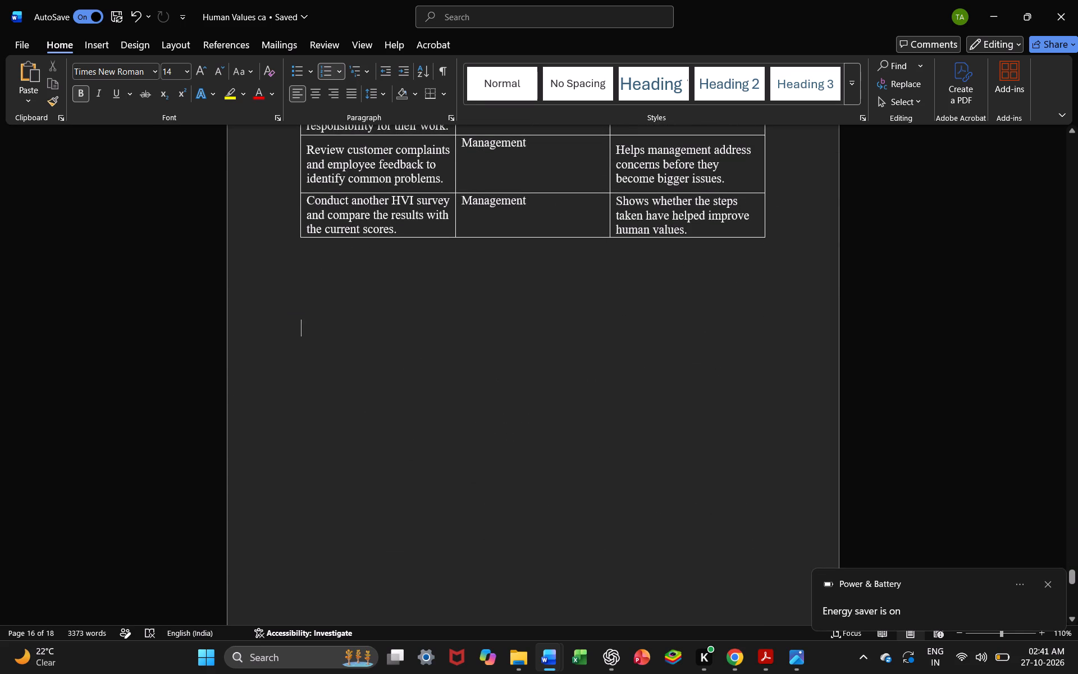
click(400, 289)
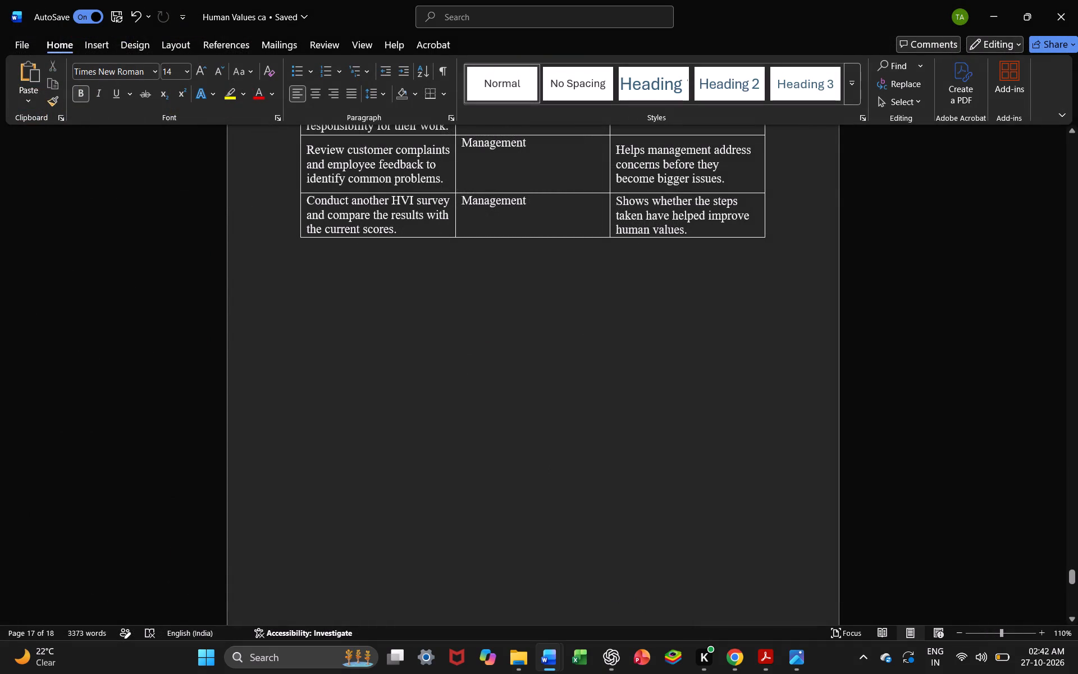
key(space)
key(BackSpace)
key(Return)
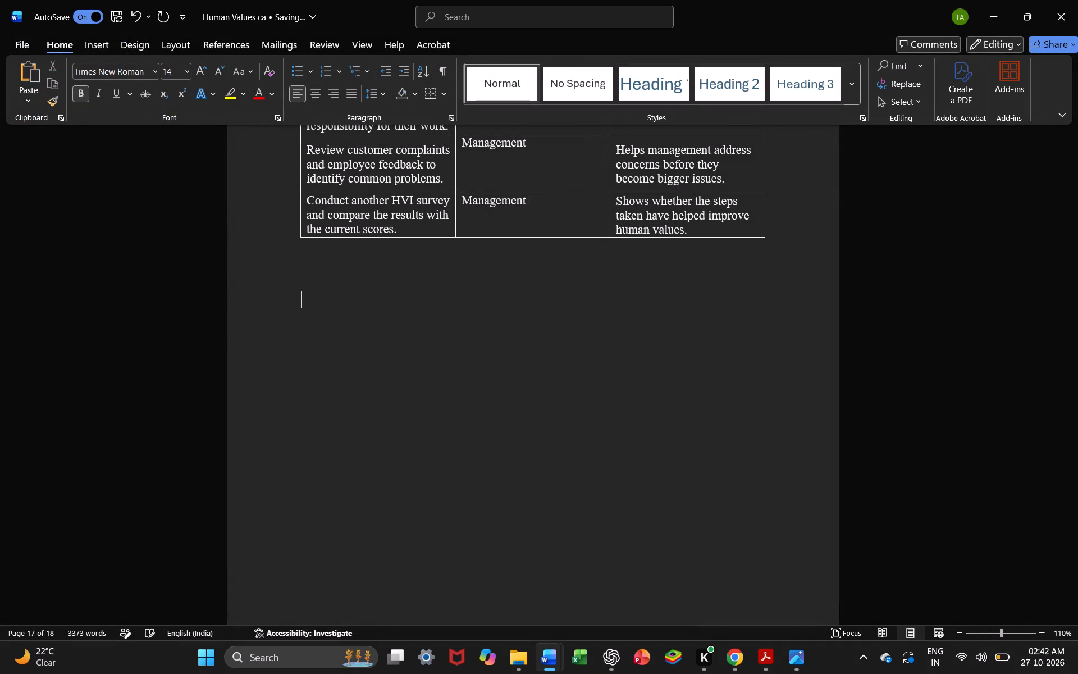
key(c)
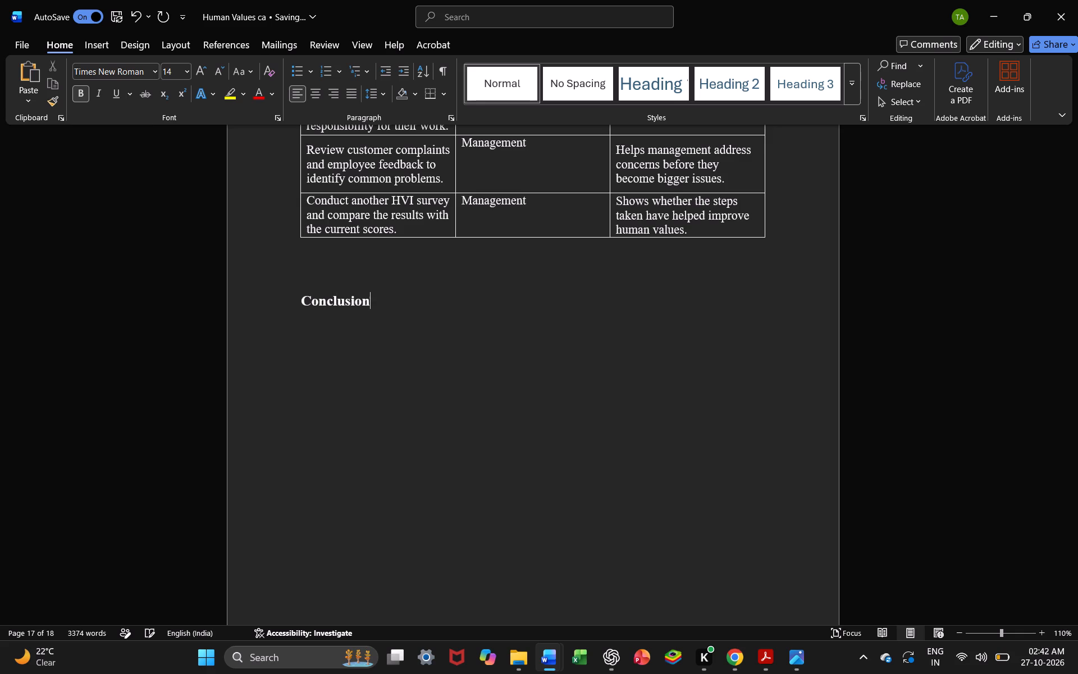
key(Return)
Delete the leftover five-column action plan table, the "Overall" paragraph and the empty numbered item from the report's last page.
scroll(388, 313, up, 4)
scroll(388, 313, down, 3)
scroll(388, 313, up, 1)
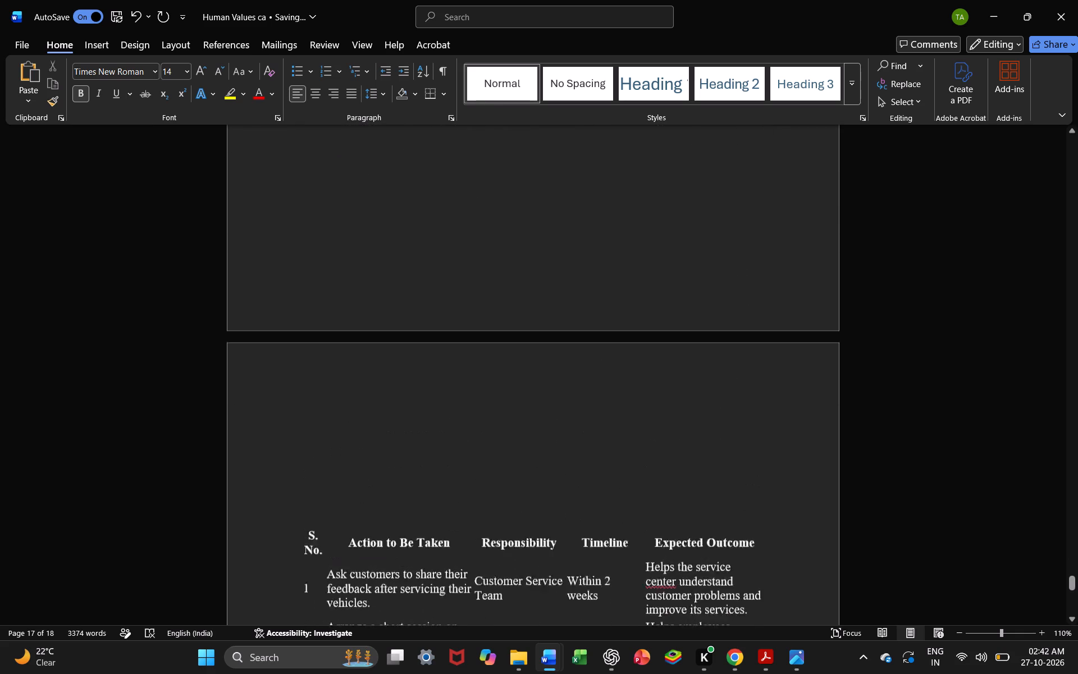
scroll(388, 313, up, 1)
scroll(388, 313, down, 3)
drag(287, 515, 504, 631)
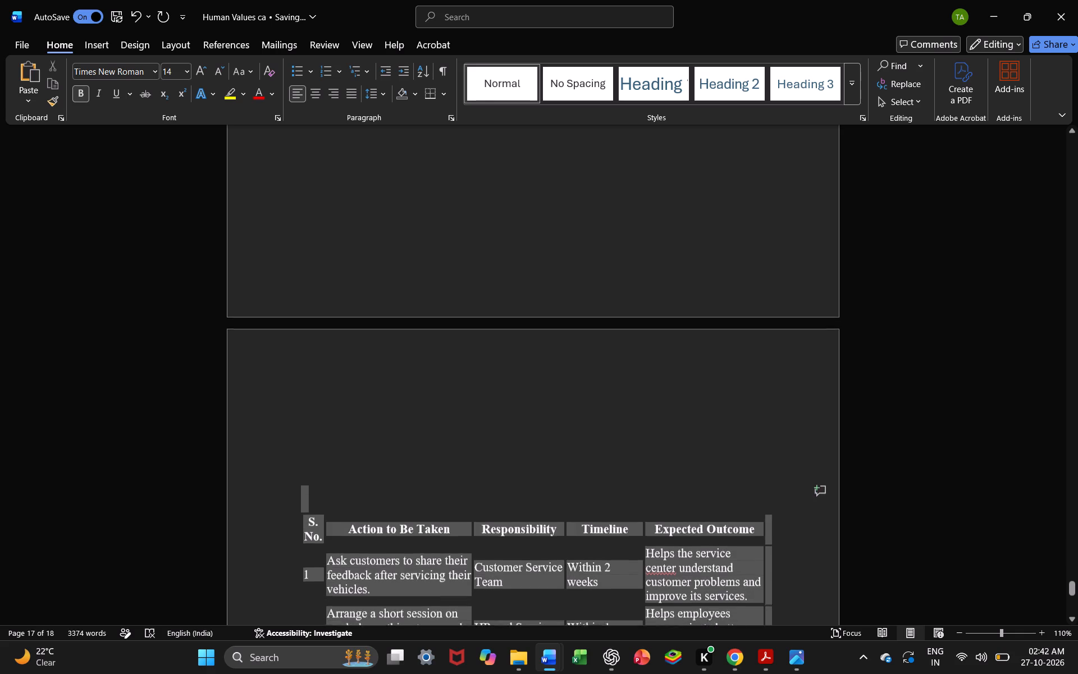
drag(504, 631, 505, 632)
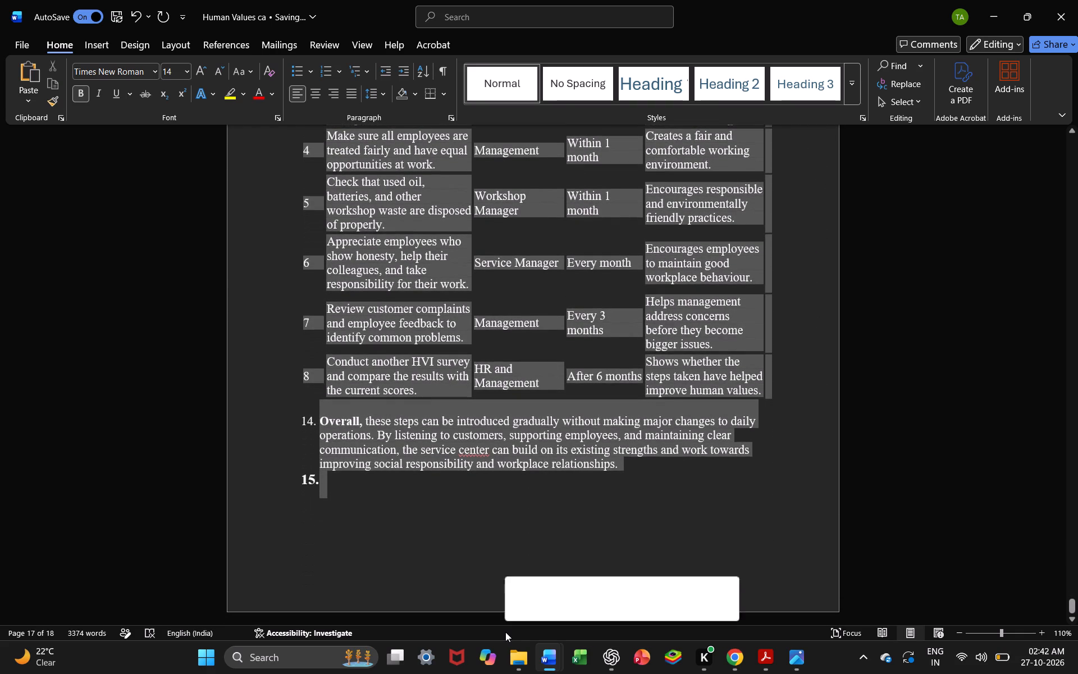
key(BackSpace)
scroll(505, 632, down, 4)
scroll(505, 632, up, 1)
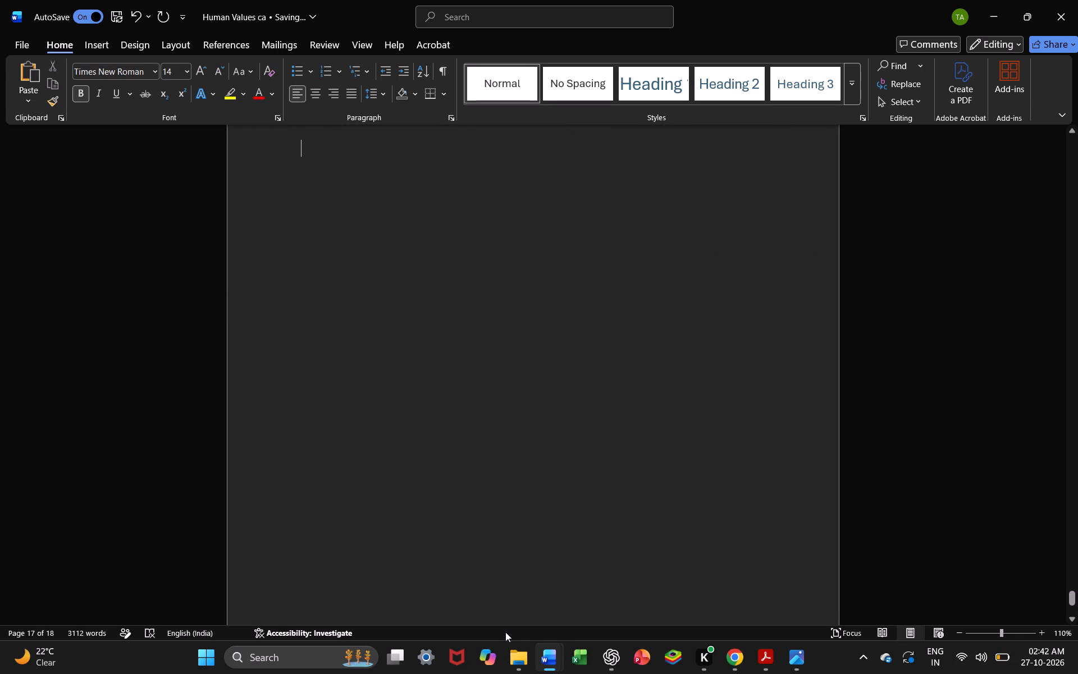
Remove the empty lines at the top of the blank last page, back toward the Conclusion heading.
scroll(505, 632, up, 7)
scroll(475, 446, up, 2)
scroll(475, 446, down, 7)
click(459, 494)
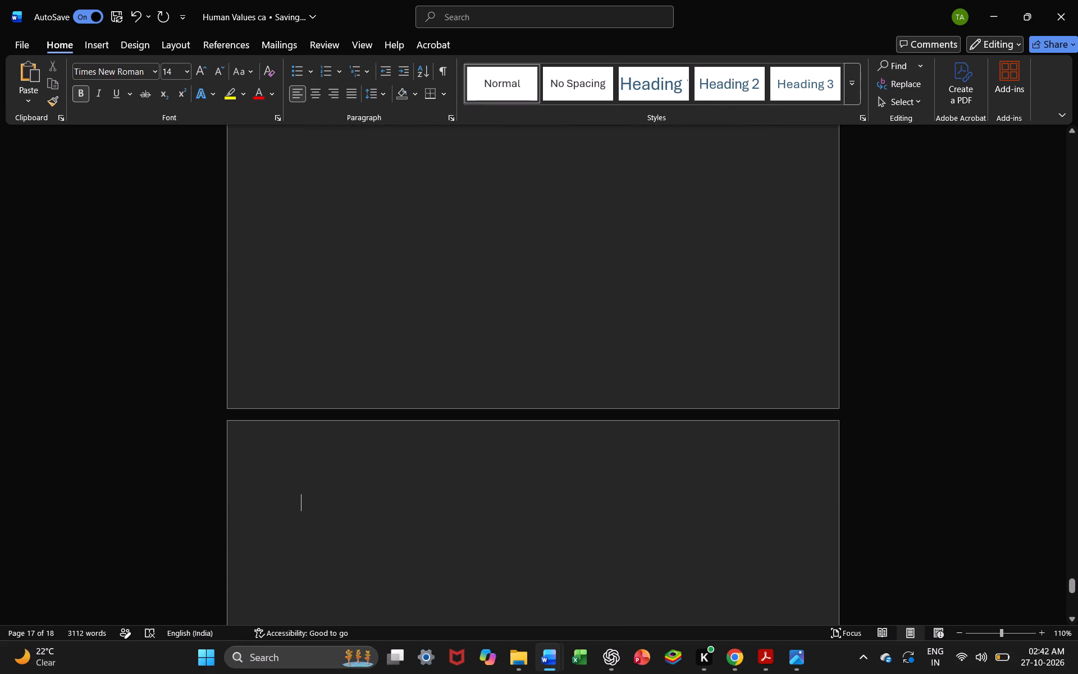
key(BackSpace)
key(BackSpace)
key(BackSpace)
key(BackSpace)
key(BackSpace)
scroll(459, 494, down, 5)
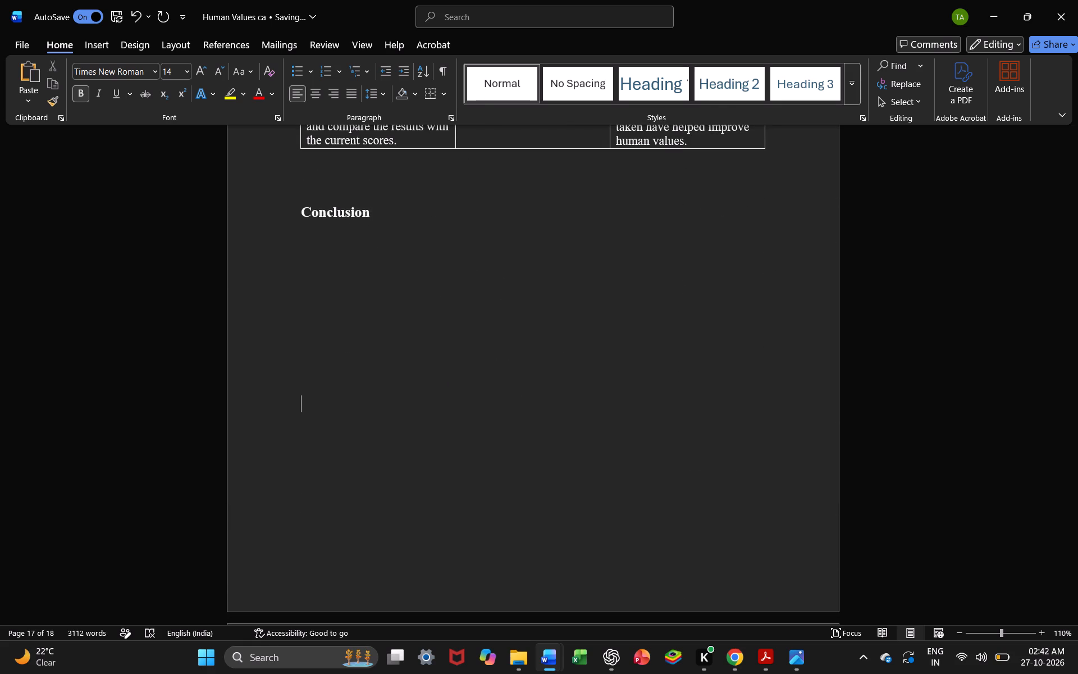
Review the whole report in a zoomed-out multi-page view, from the Conclusion page back to the cover page.
scroll(459, 494, down, 7)
scroll(459, 494, up, 5)
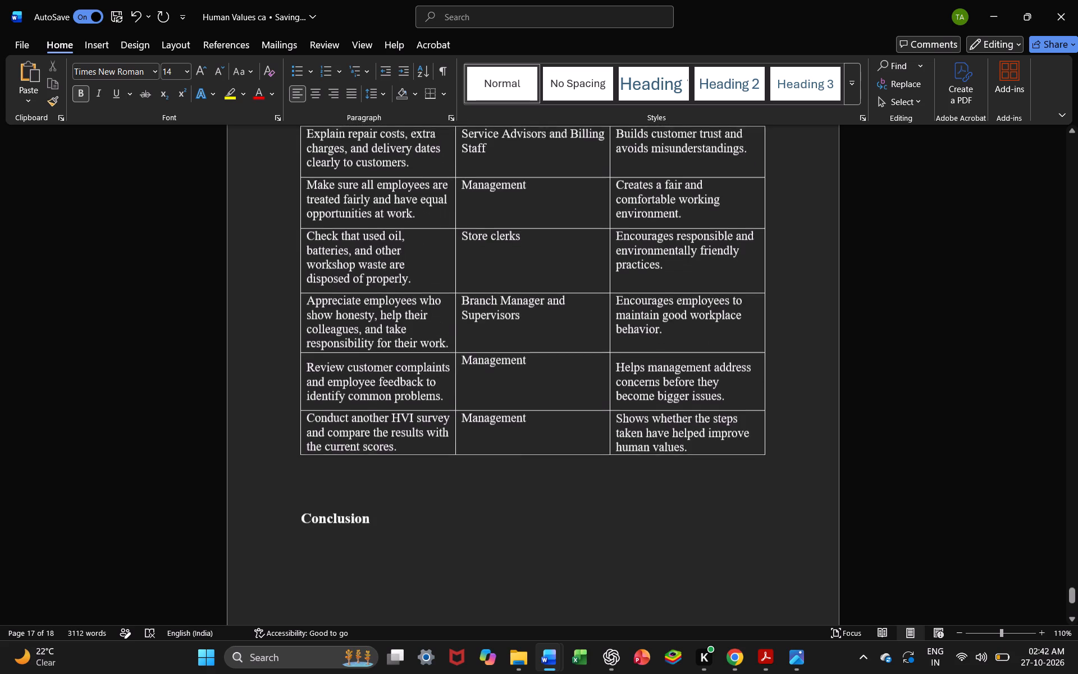
scroll(459, 494, up, 6)
scroll(459, 494, right, 1)
ctrl+scroll(459, 494, down, 6)
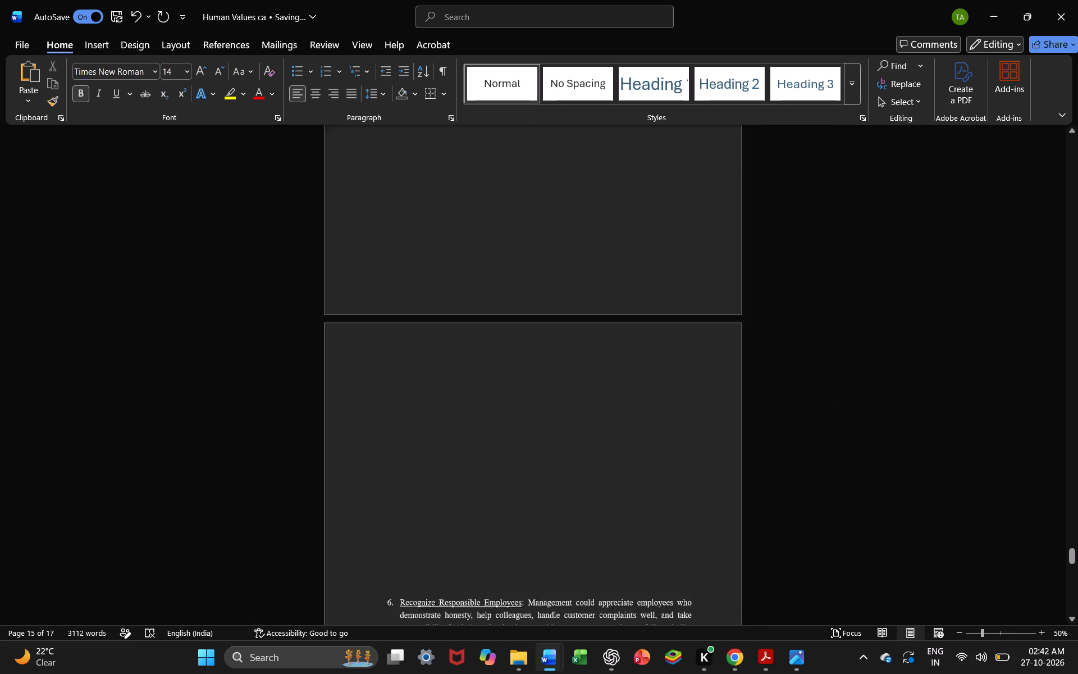
ctrl+scroll(459, 494, down, 5)
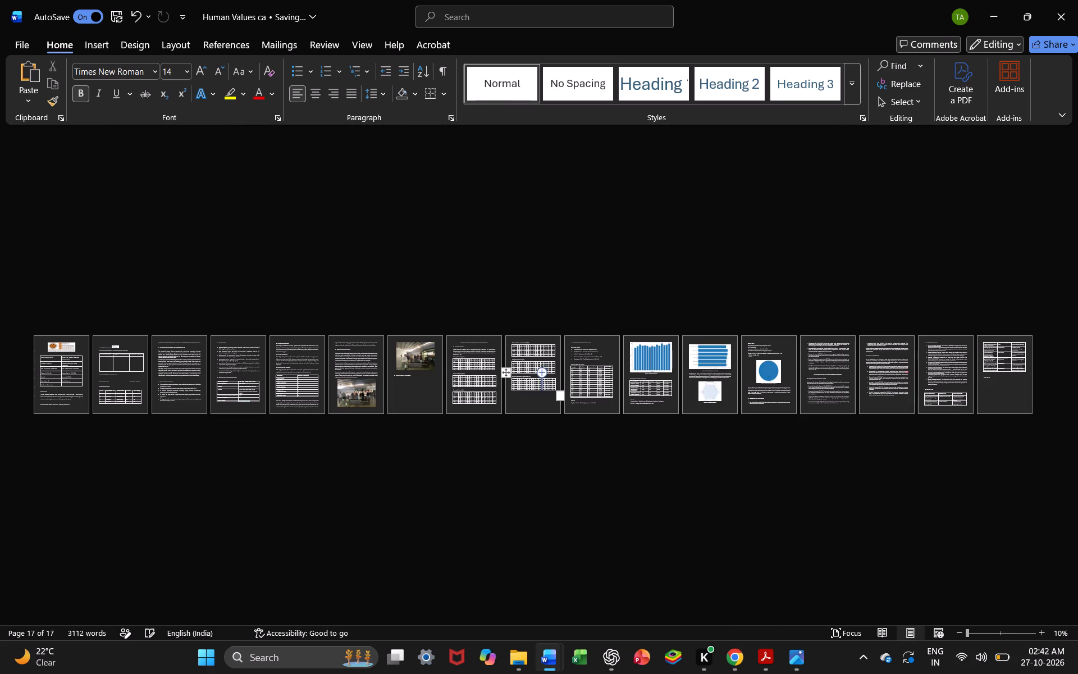
ctrl+scroll(571, 345, up, 3)
scroll(571, 345, up, 3)
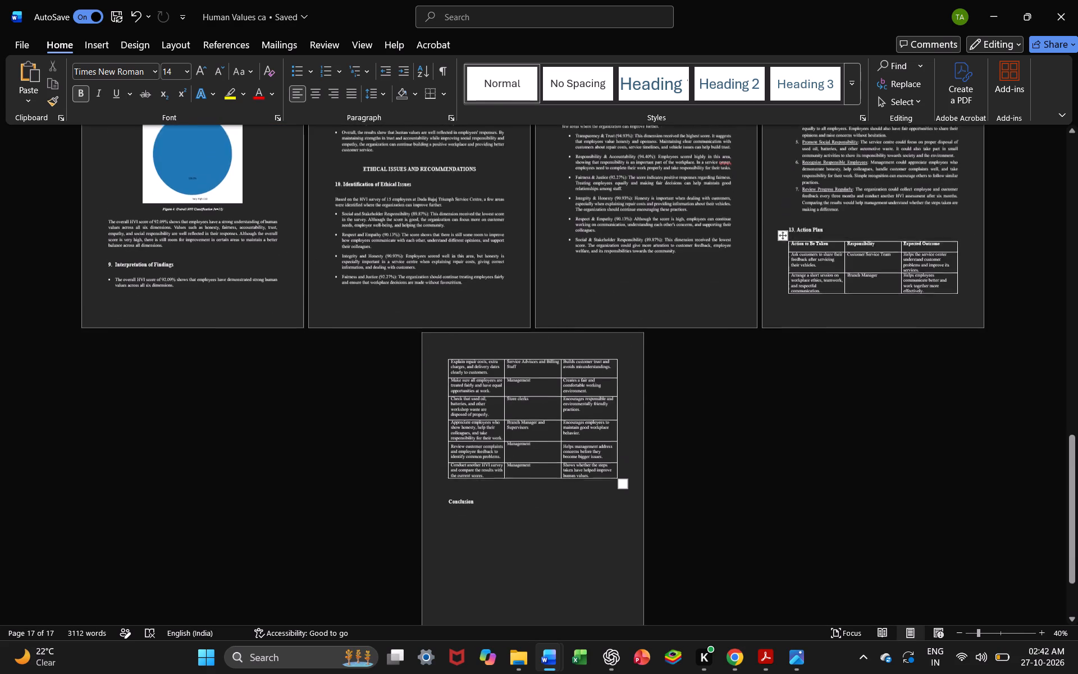
scroll(571, 345, up, 6)
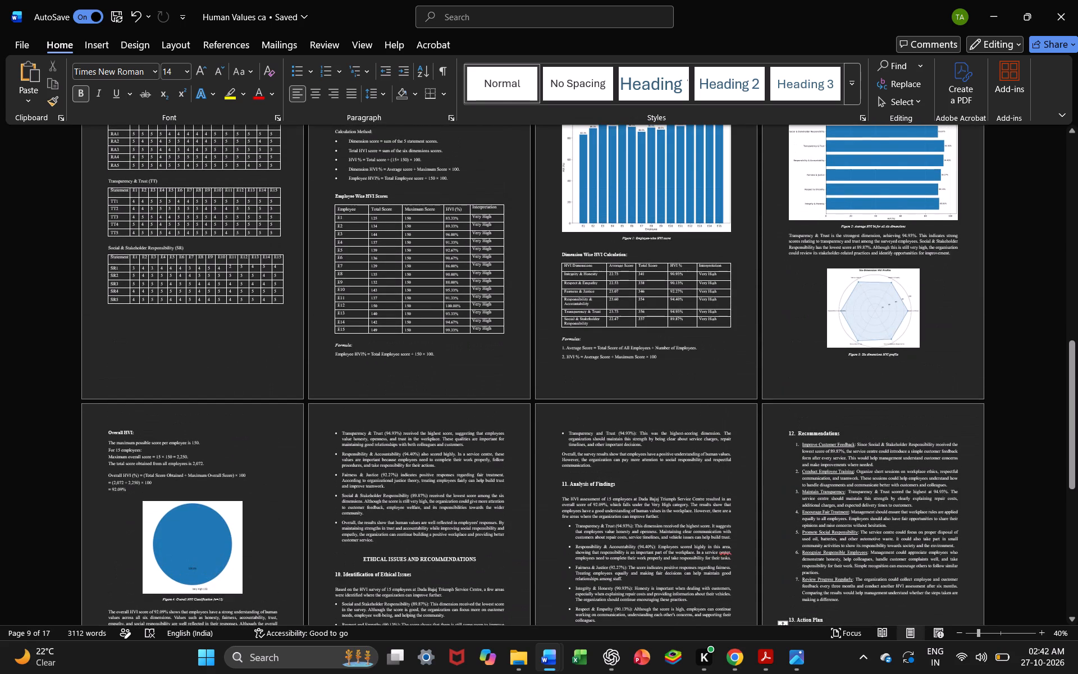
scroll(571, 345, up, 3)
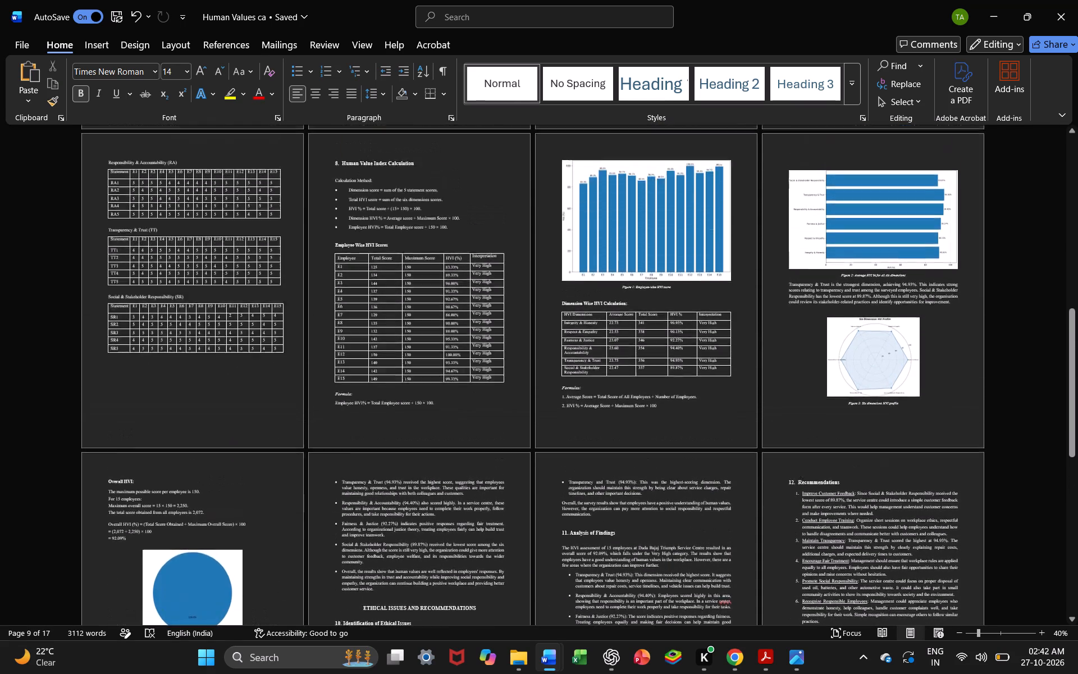
scroll(571, 345, up, 9)
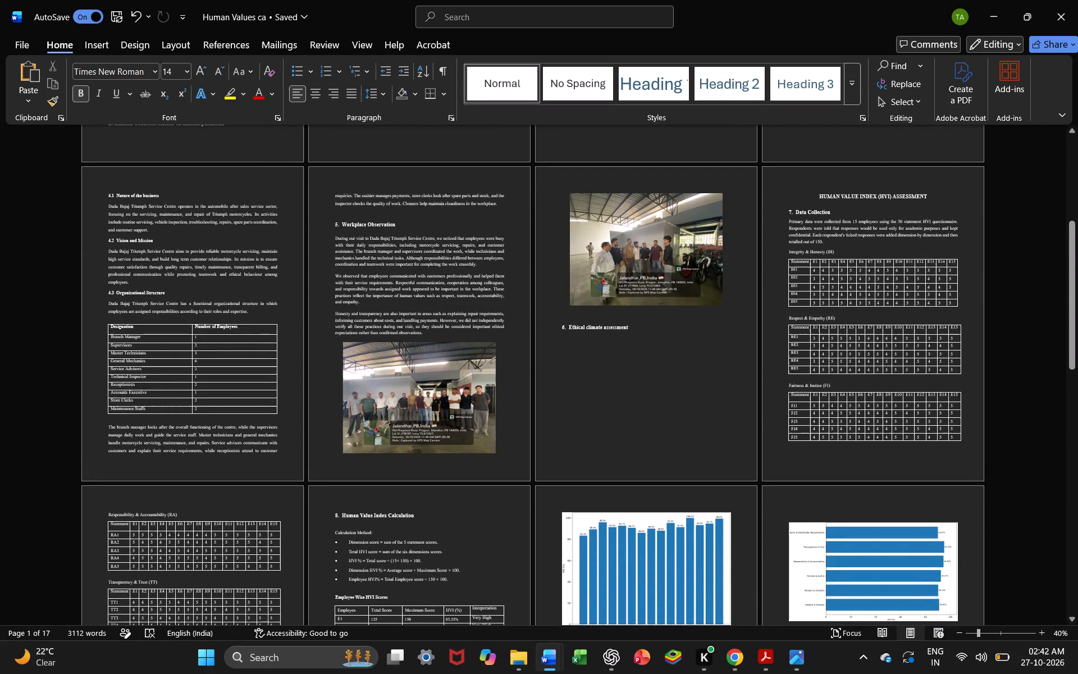
scroll(571, 345, up, 7)
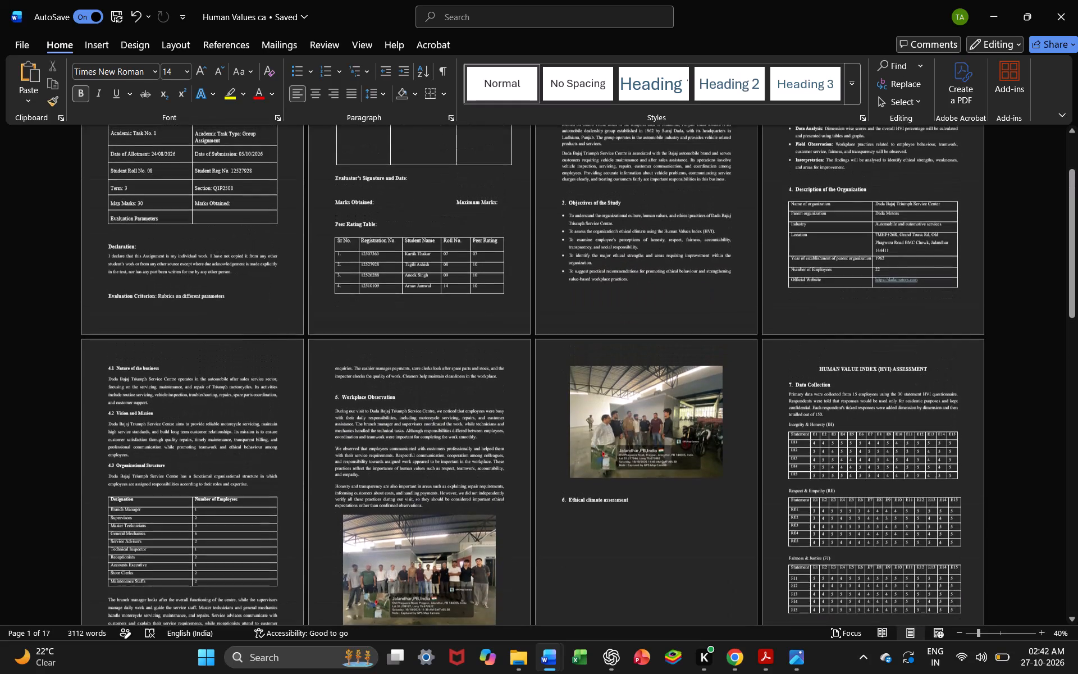
scroll(571, 345, up, 1)
scroll(571, 345, down, 2)
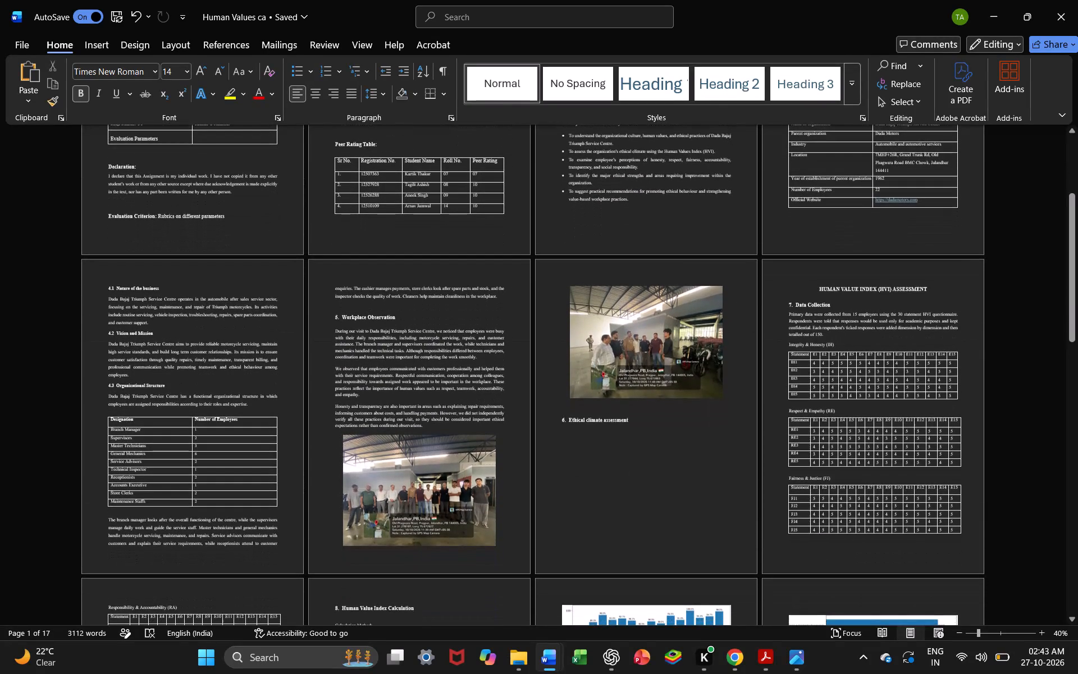
scroll(571, 345, up, 4)
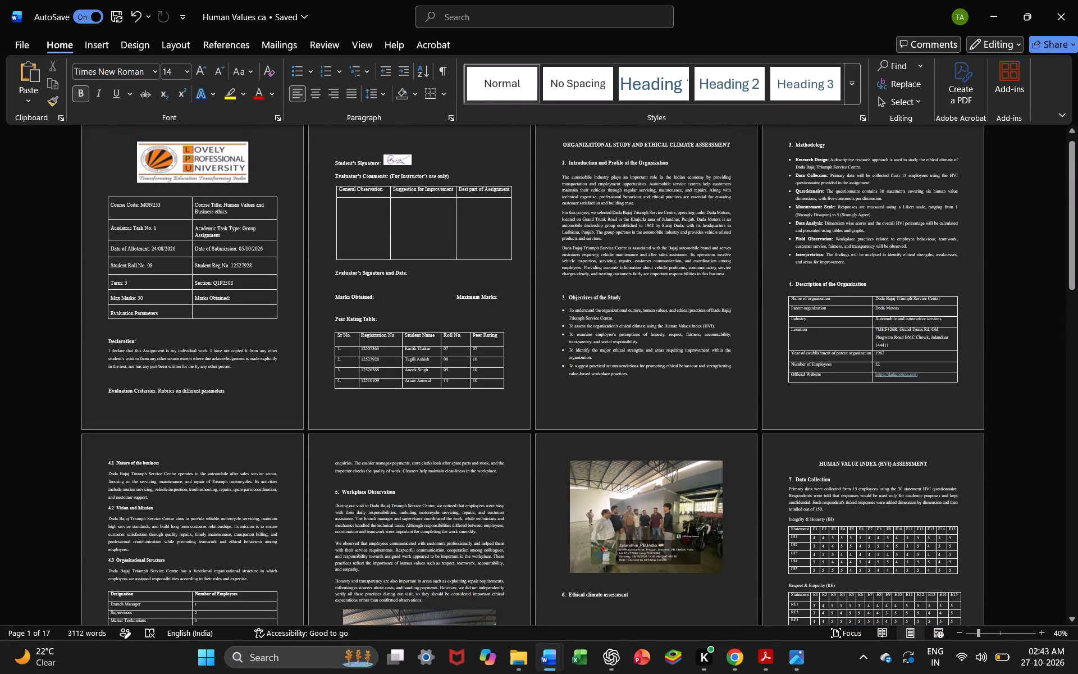
scroll(571, 345, up, 4)
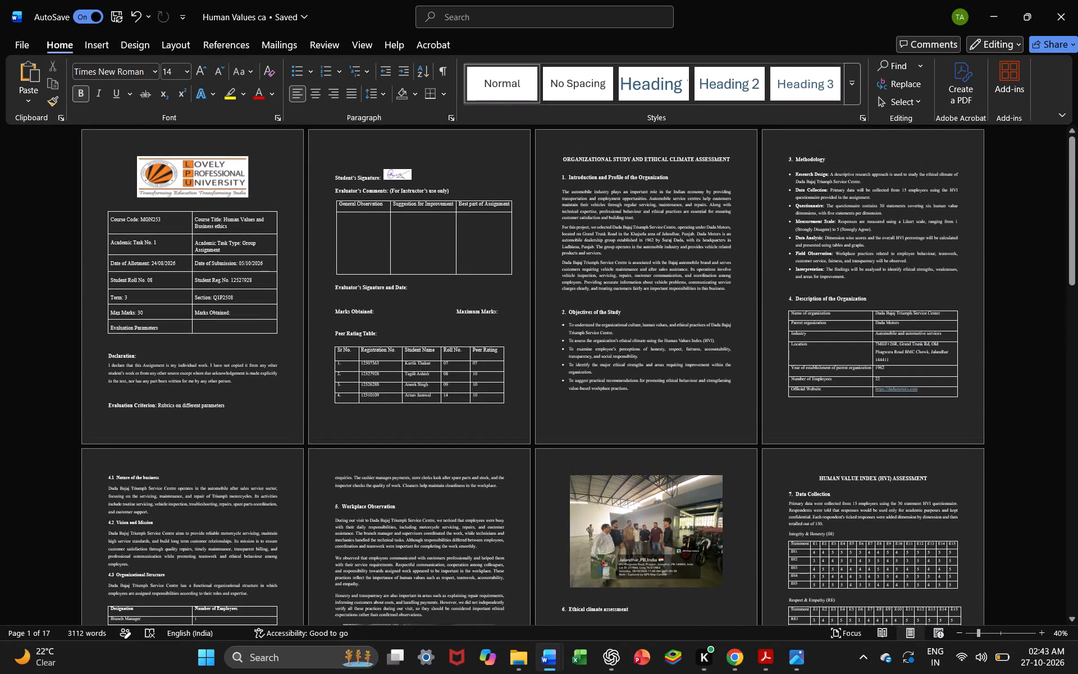
ctrl+scroll(570, 347, up, 1)
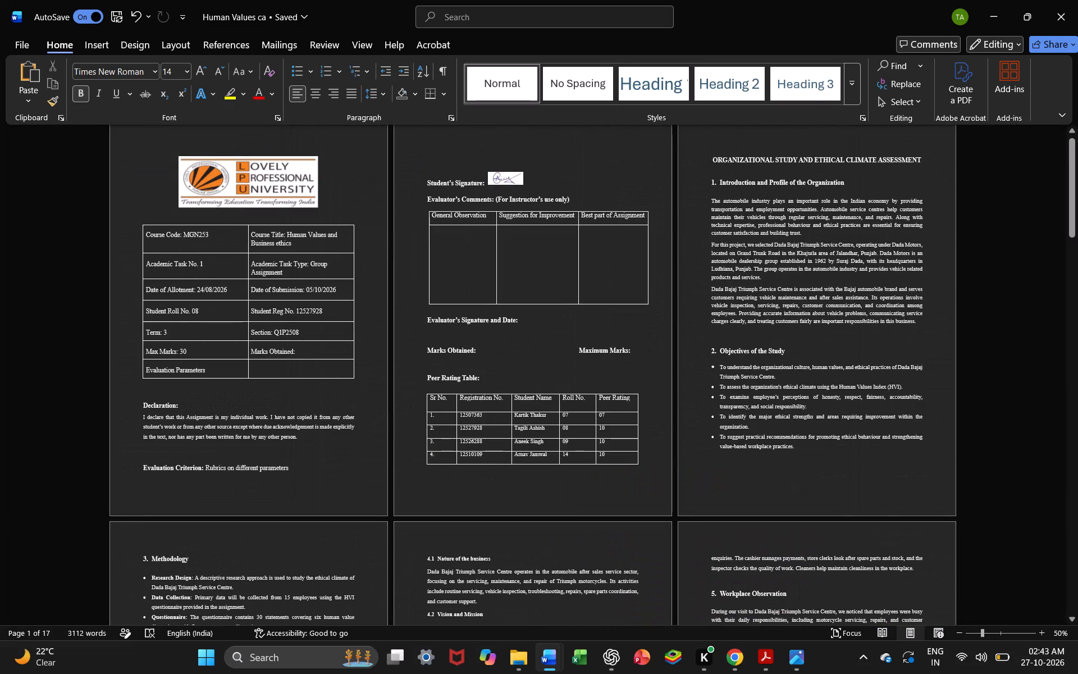
scroll(570, 347, up, 7)
Return to the last page and place the cursor on the line directly below the Conclusion heading.
scroll(570, 347, down, 7)
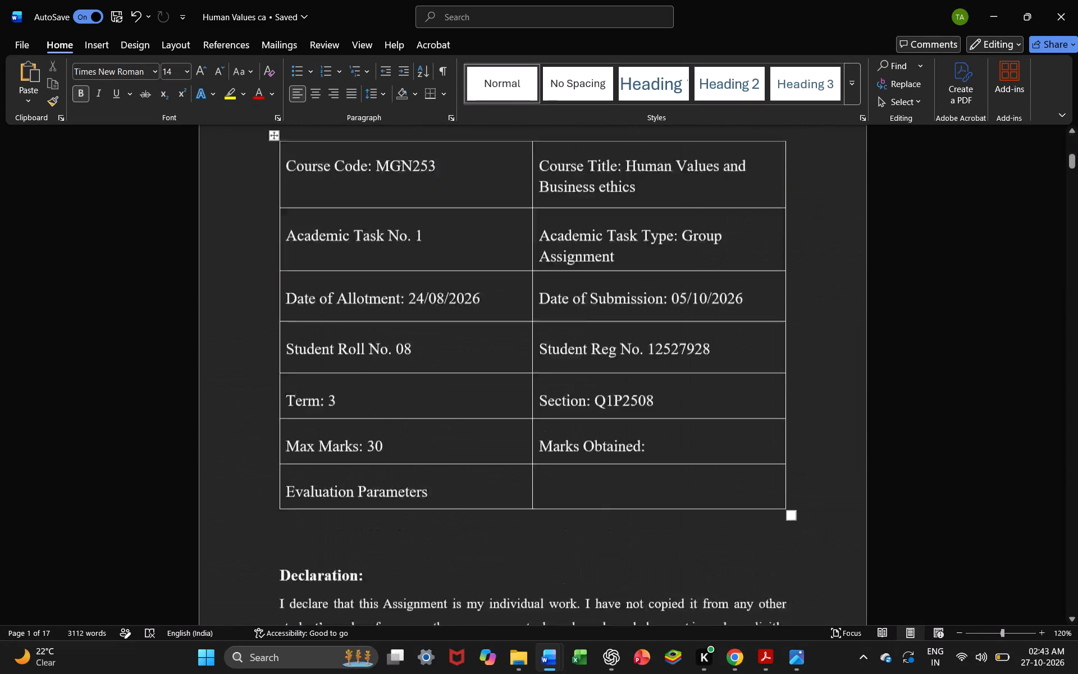
scroll(570, 347, down, 11)
scroll(570, 347, down, 18)
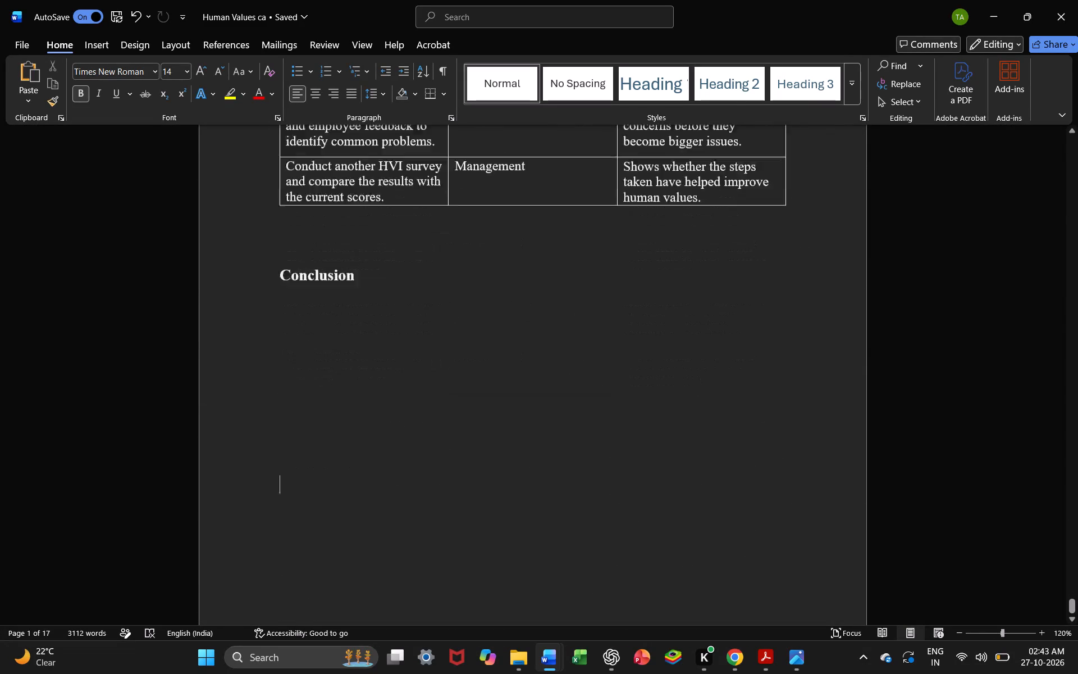
scroll(570, 347, down, 4)
click(389, 214)
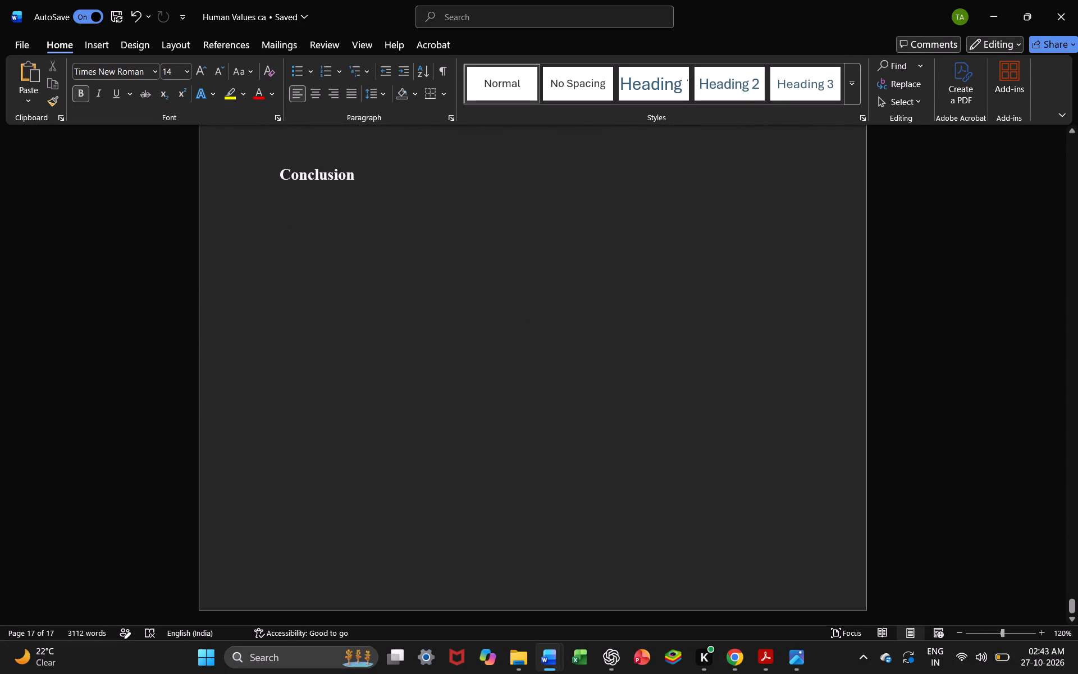
click(678, 649)
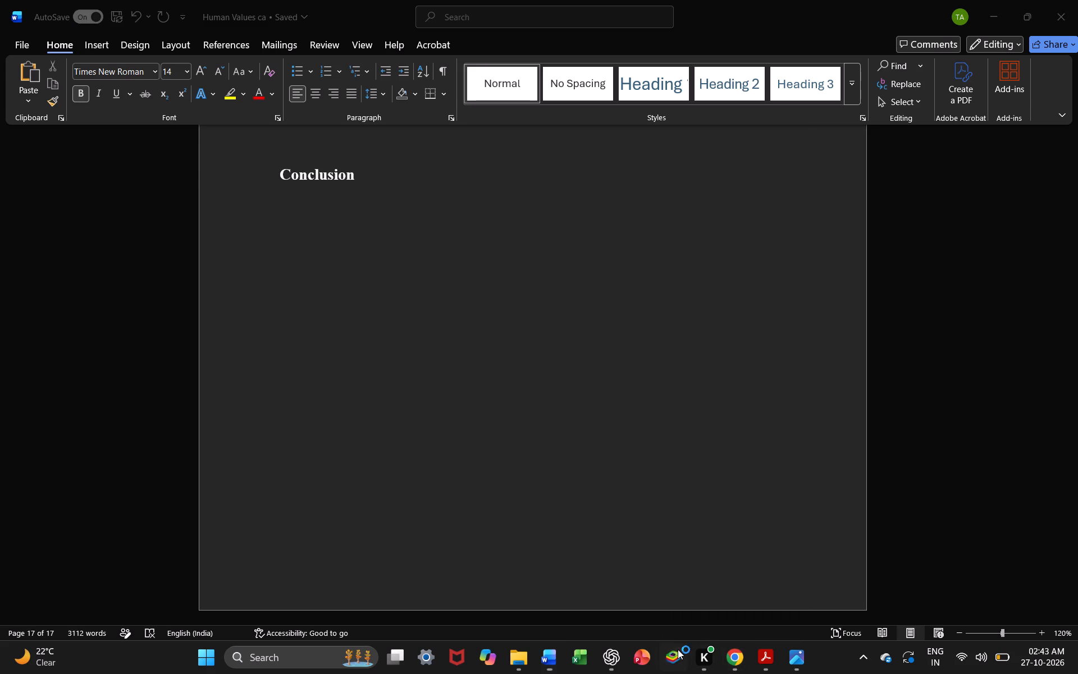
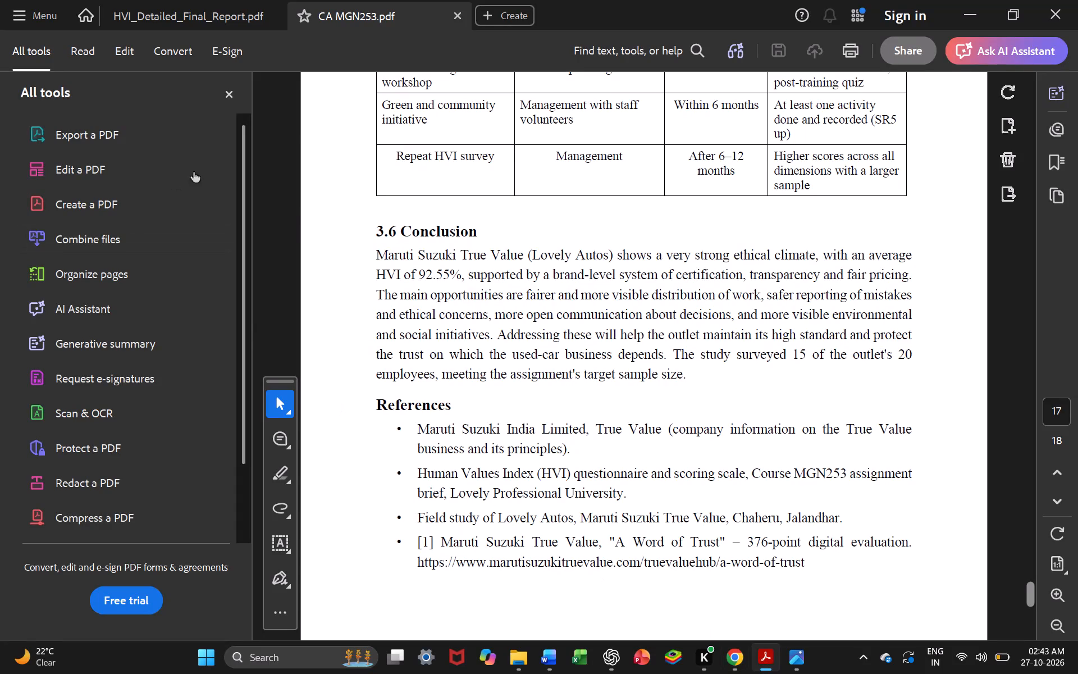
Copy the full paragraph under 3.6 Conclusion in the CA MGN253 PDF.
drag(376, 254, 692, 348)
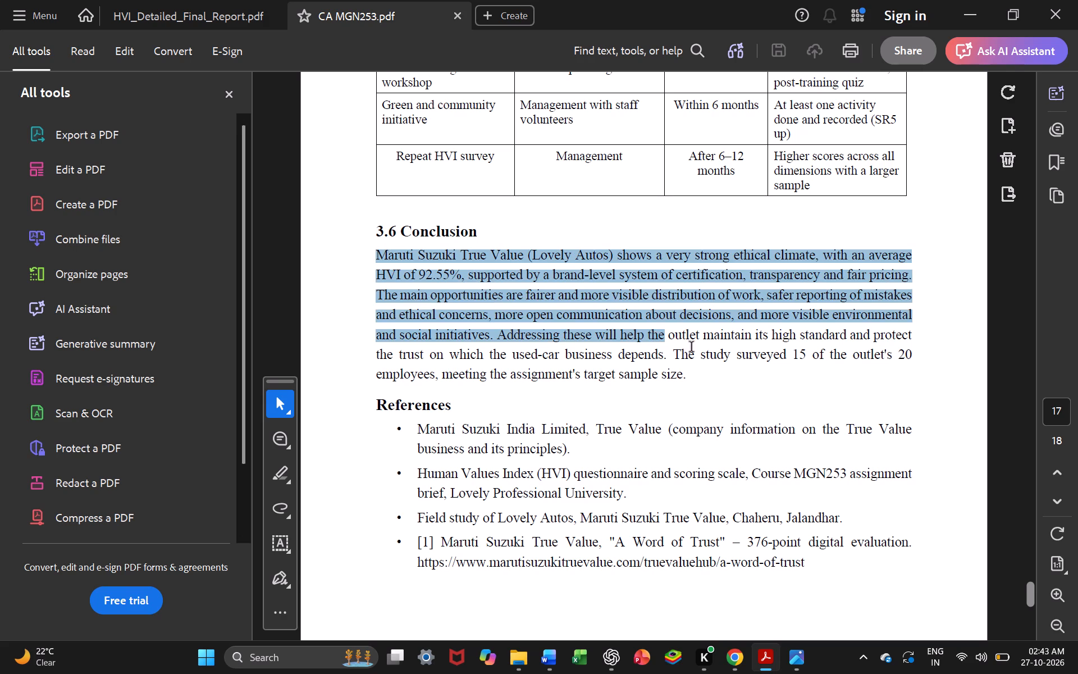
drag(692, 348, 688, 376)
key(ctrl+c)
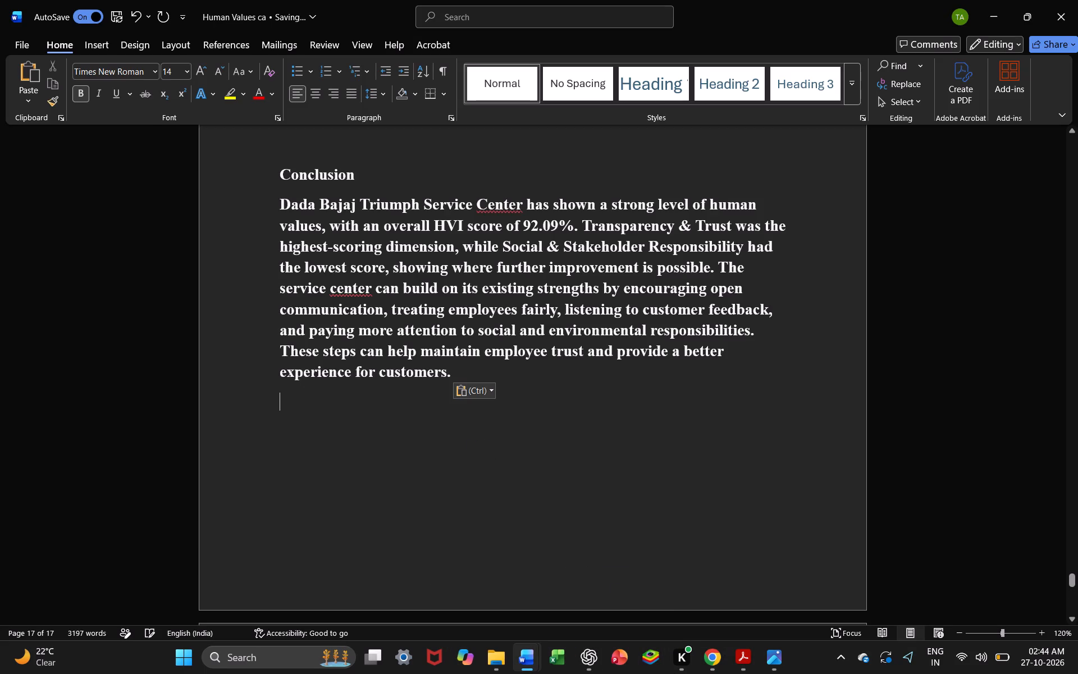
Format the pasted conclusion paragraph as justified, non-bold text at 12 pt.
drag(281, 201, 461, 375)
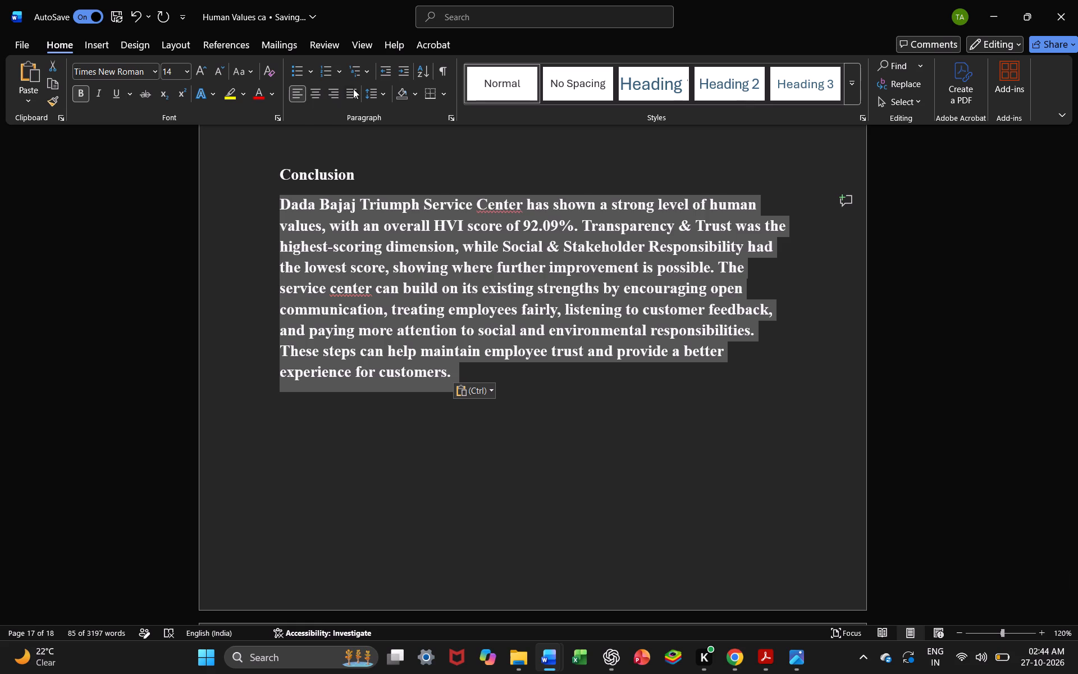
click(353, 89)
click(89, 92)
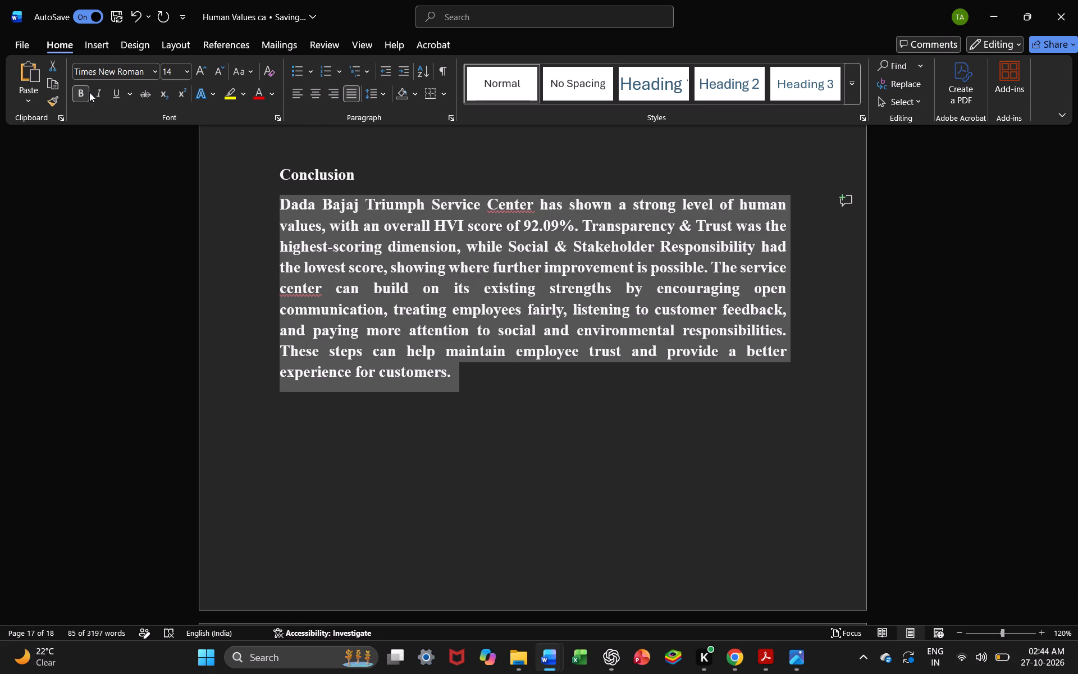
click(83, 93)
click(220, 73)
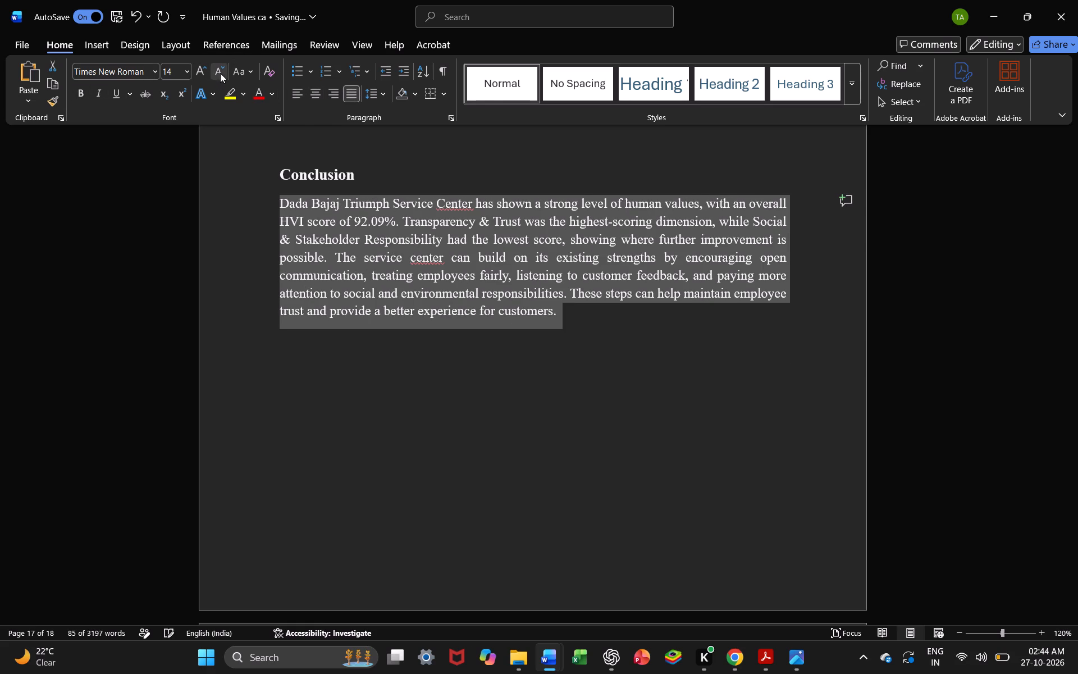
click(520, 317)
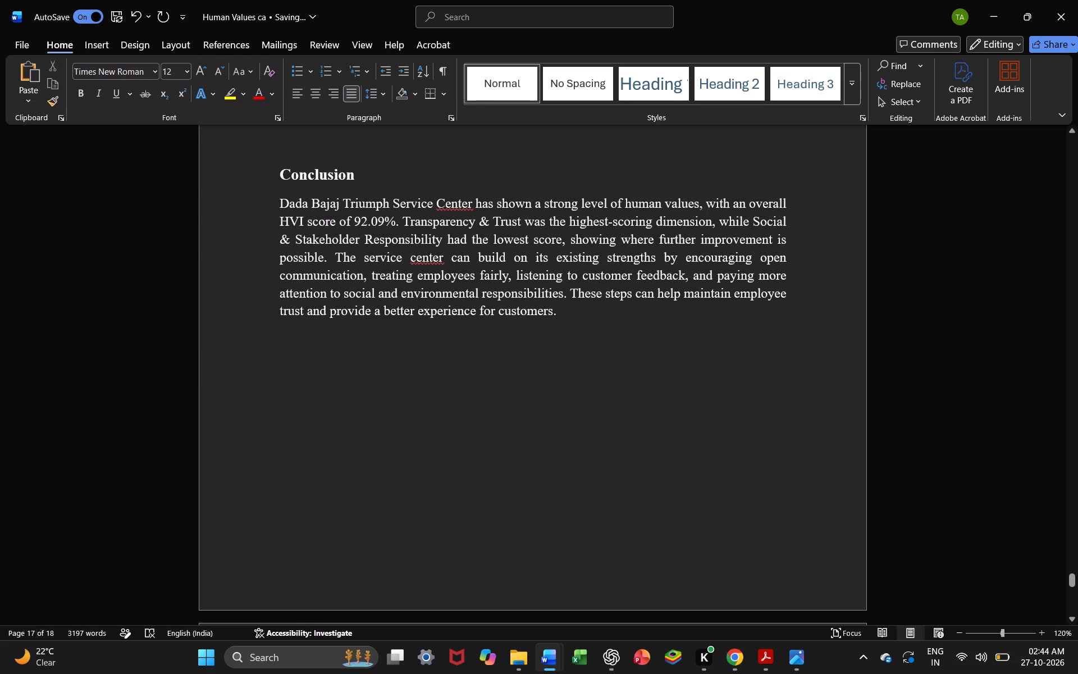
Correct both misspelled occurrences in the conclusion paragraph to "Centre" and "centre" using the spelling suggestions.
right_click(457, 201)
click(435, 222)
right_click(435, 258)
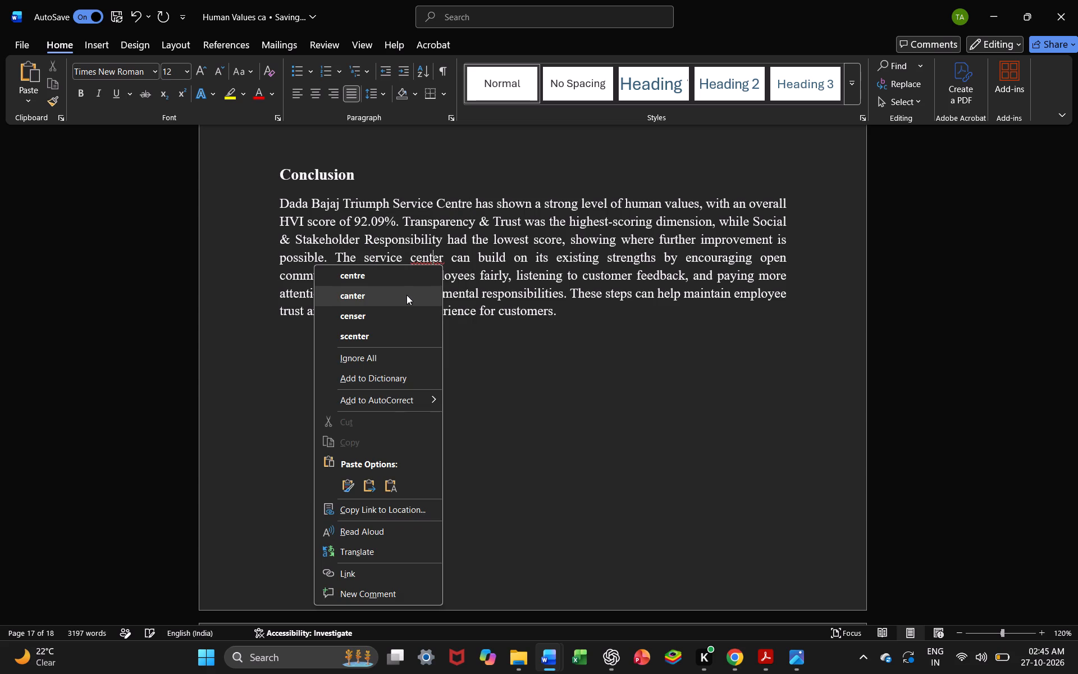
click(400, 278)
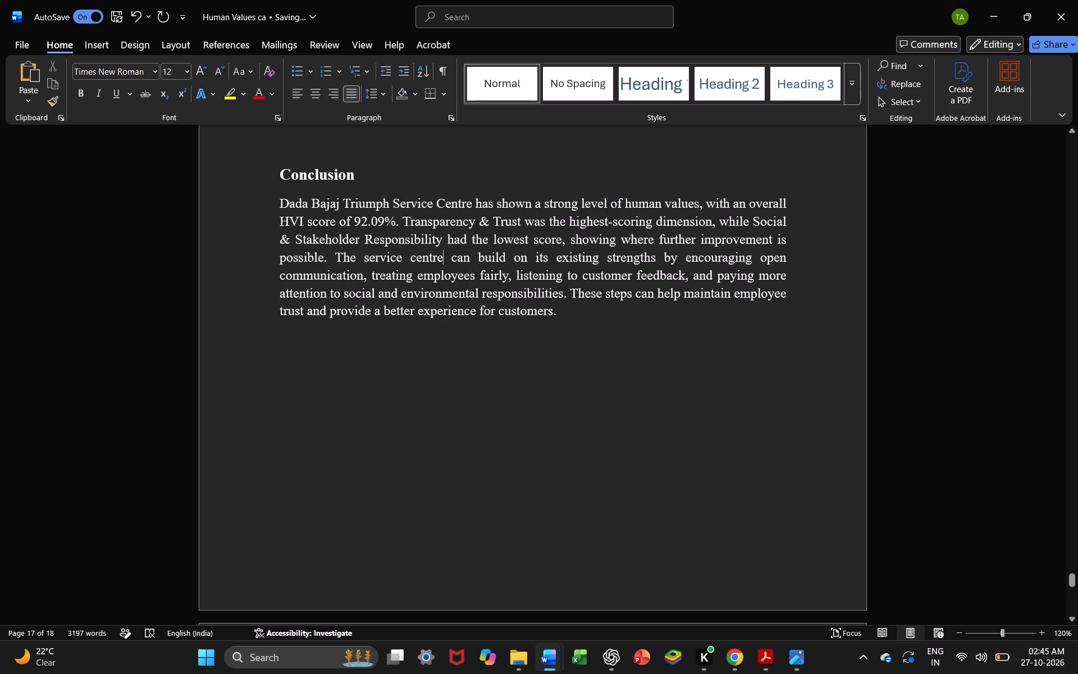
Set the conclusion paragraph's line spacing to a multiple of 1.3.
drag(279, 203, 561, 298)
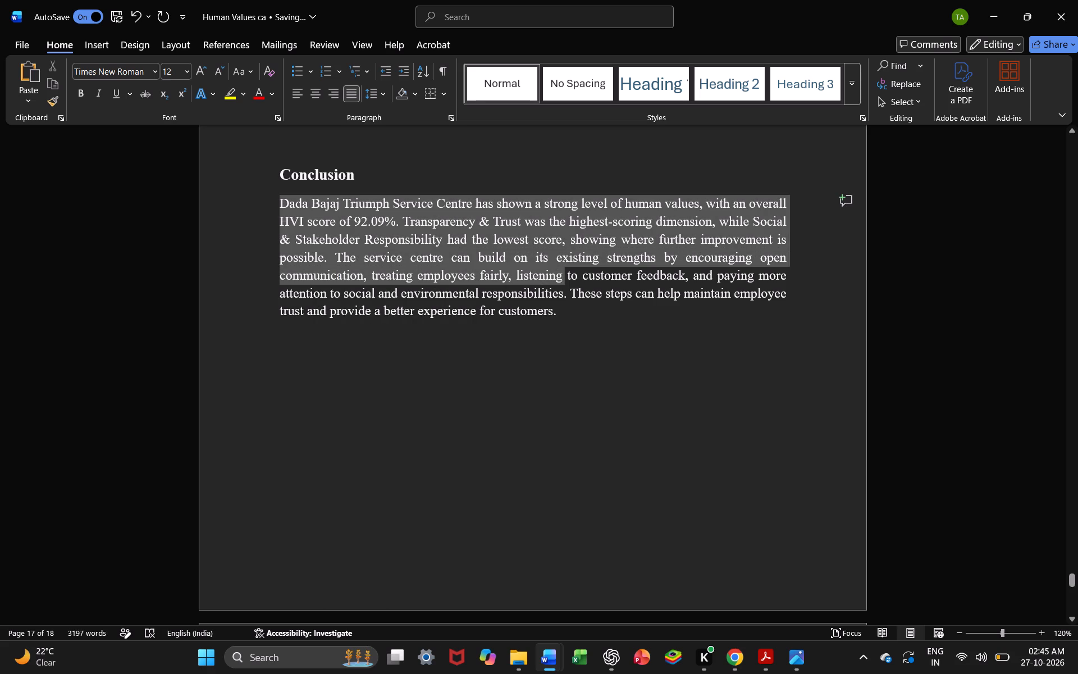
drag(561, 298, 560, 313)
click(386, 102)
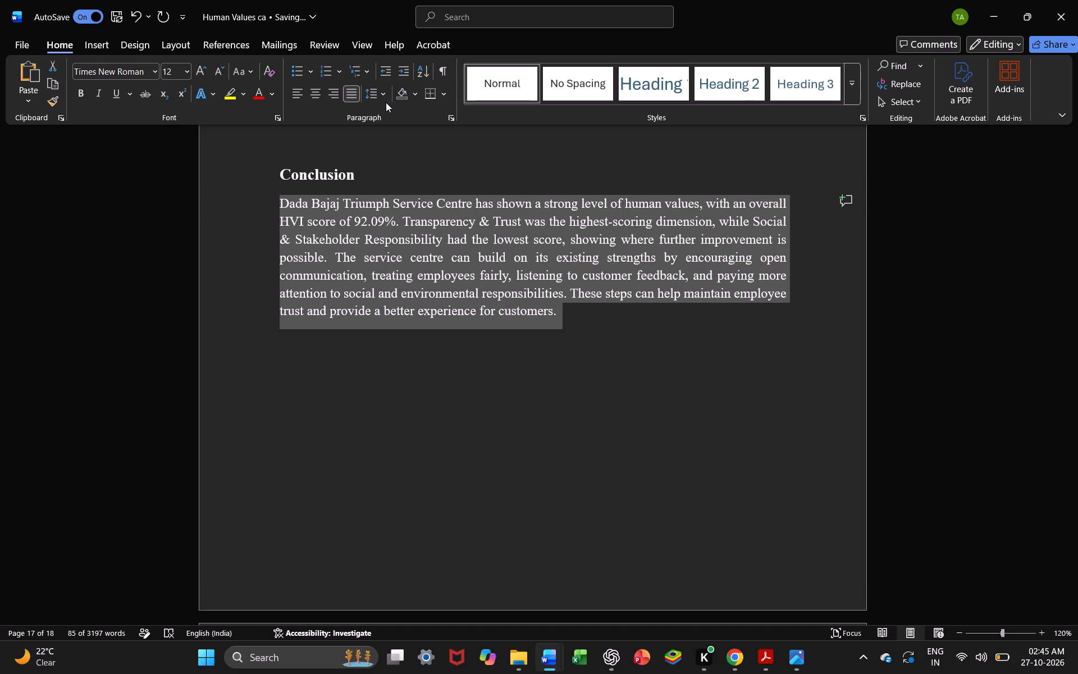
click(386, 102)
click(380, 95)
click(460, 225)
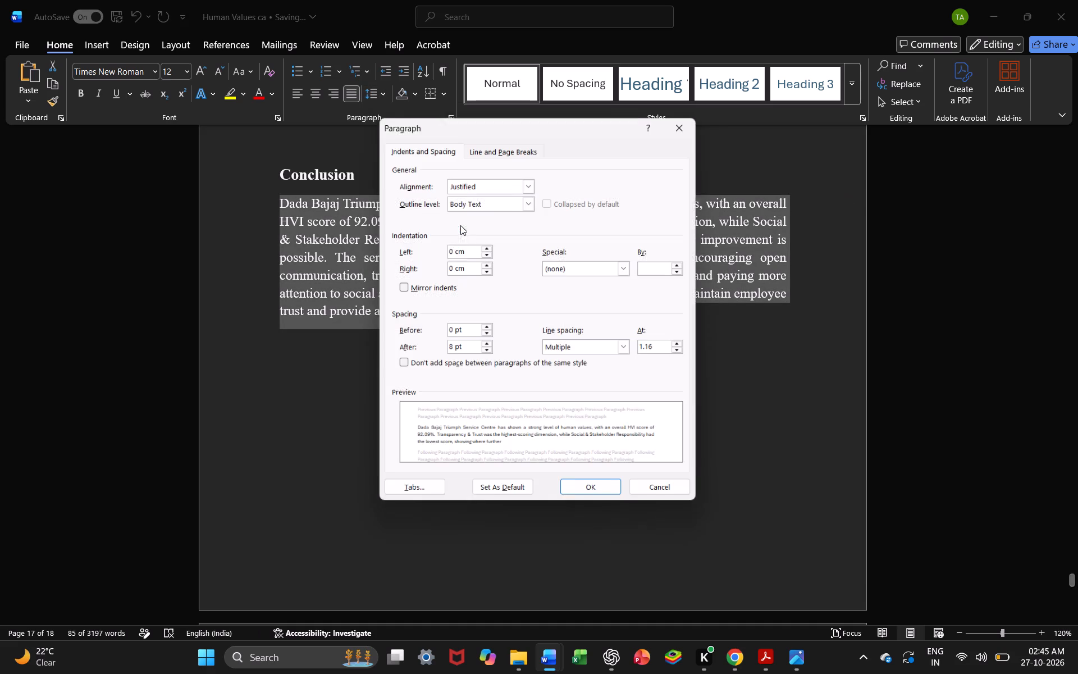
click(657, 347)
key(BackSpace)
key(BackSpace)
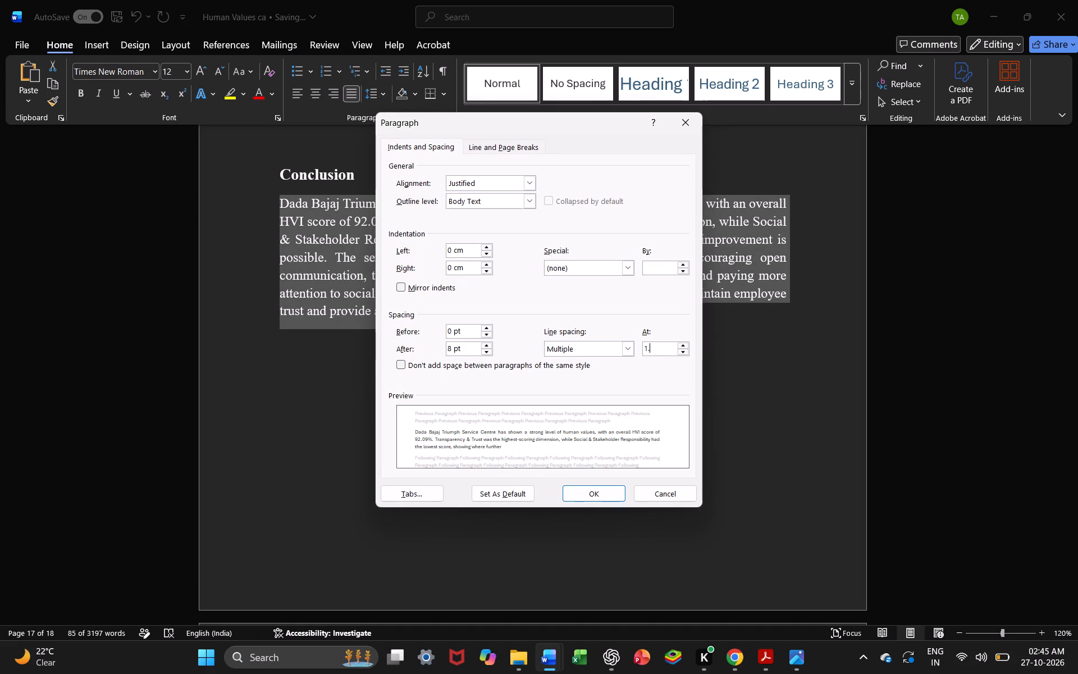
key(3)
key(Return)
click(615, 444)
Set the Conclusion heading's line spacing to 1.5.
scroll(615, 444, up, 1)
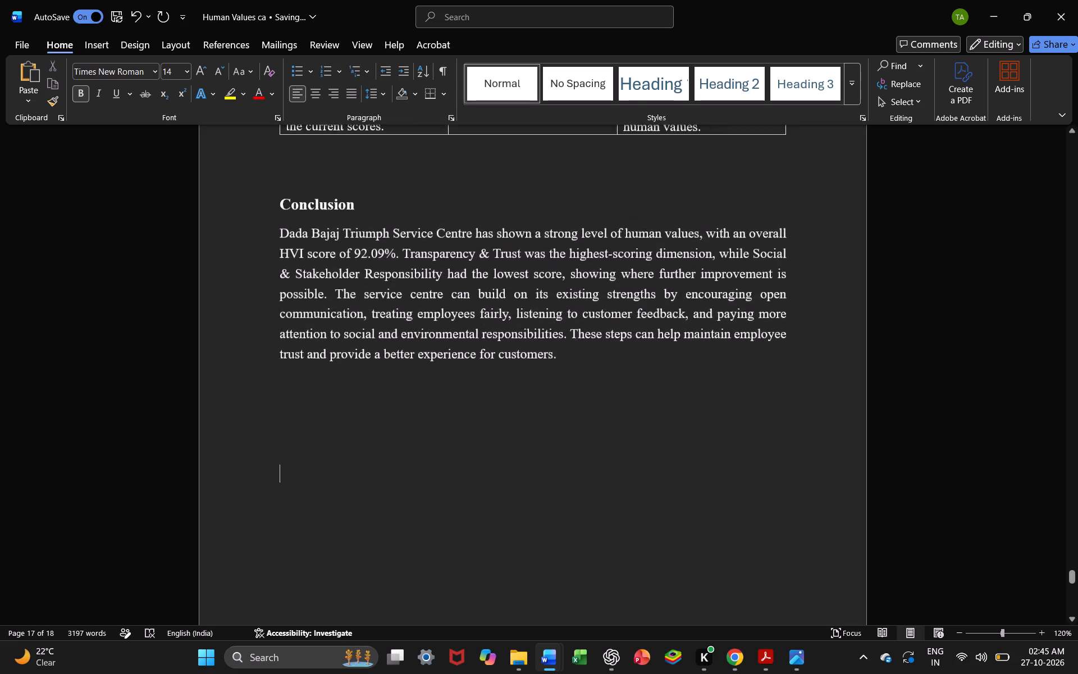
scroll(615, 444, up, 1)
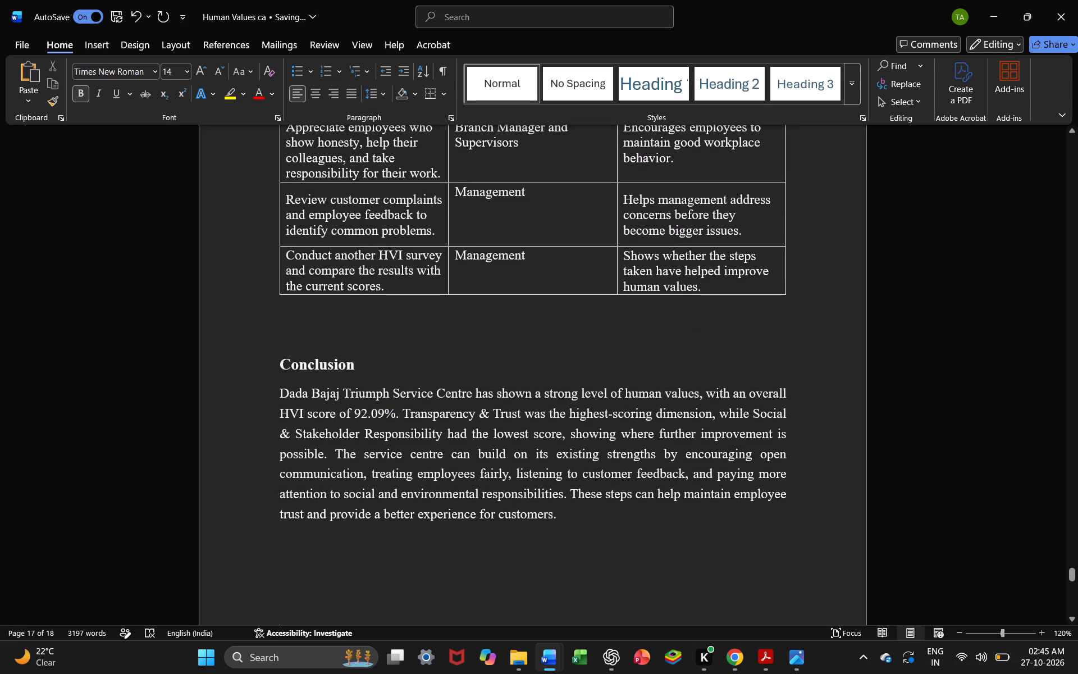
drag(358, 370, 275, 368)
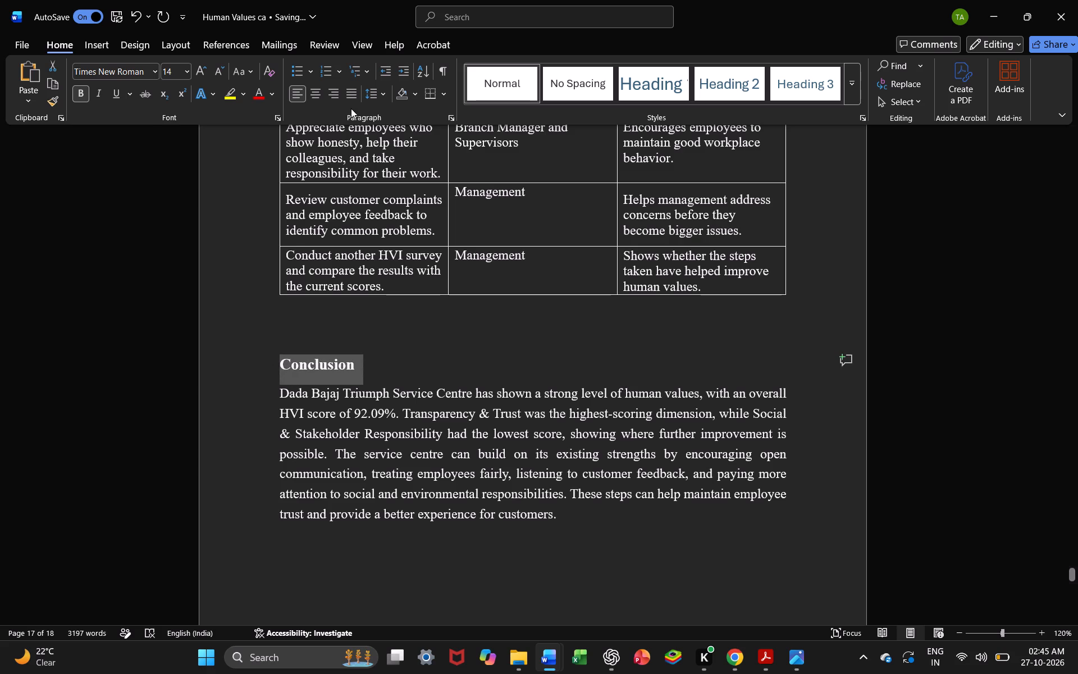
click(374, 93)
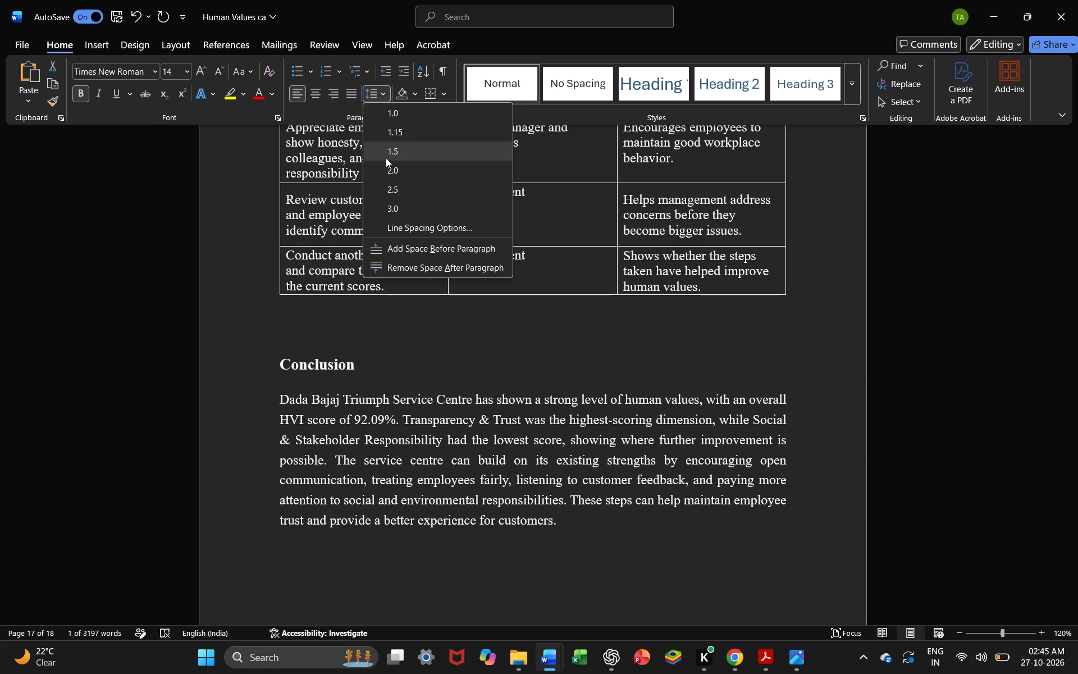
click(390, 157)
click(453, 350)
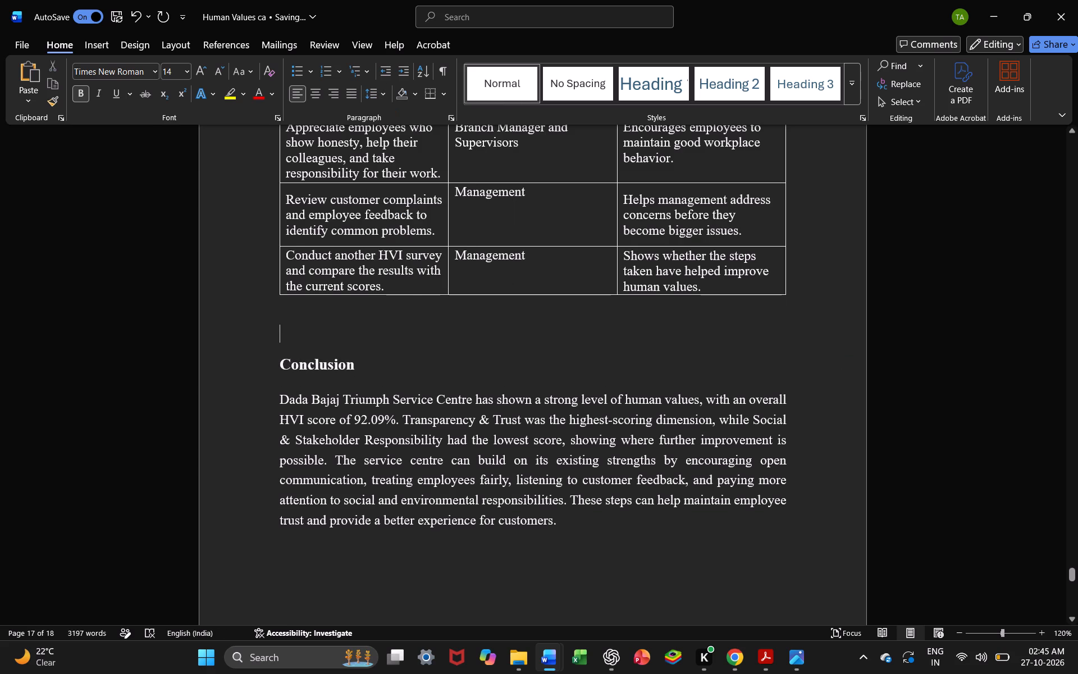
Review the report's earlier sections from the Action Plan back to the workplace observation for content still missing.
scroll(453, 350, up, 7)
scroll(453, 350, down, 3)
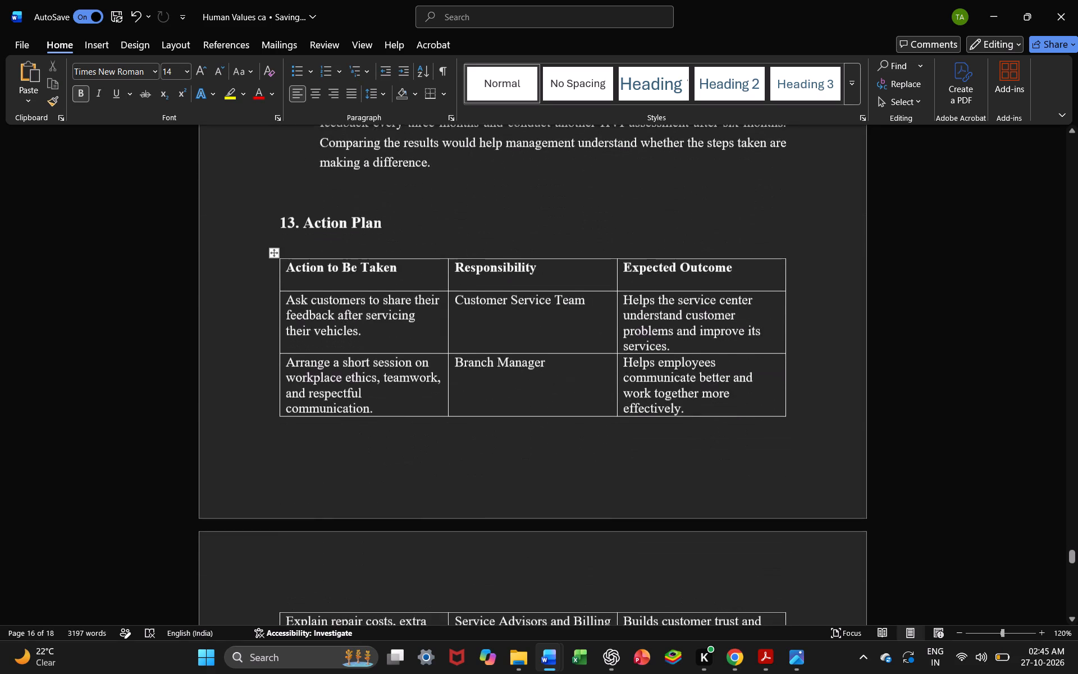
scroll(453, 350, up, 6)
scroll(453, 350, down, 11)
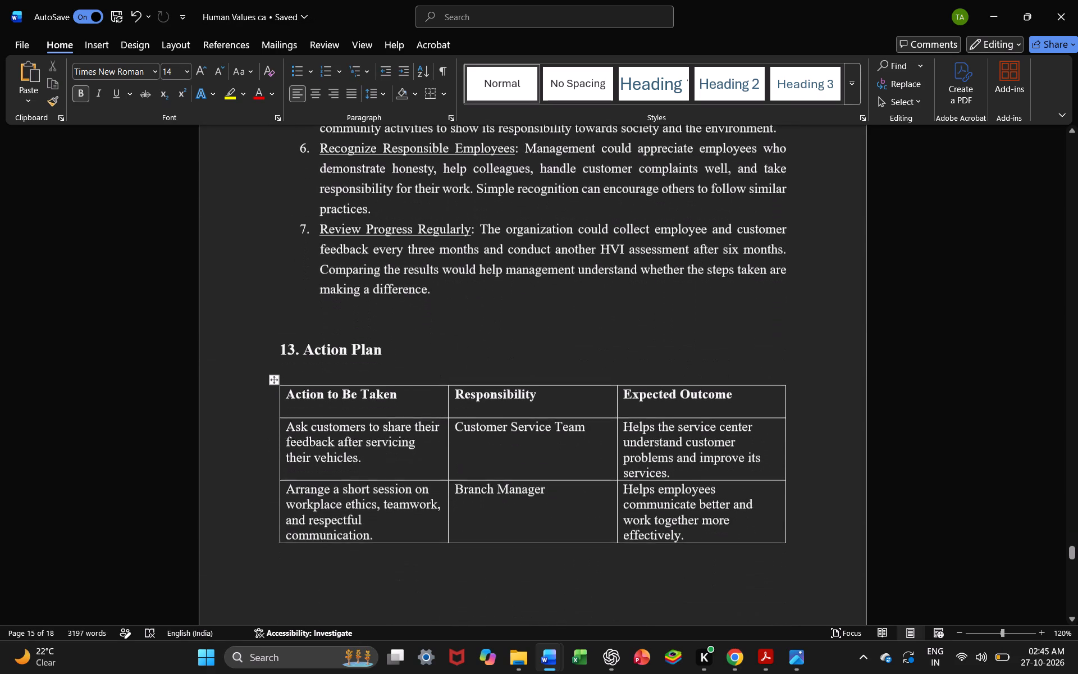
scroll(453, 350, up, 10)
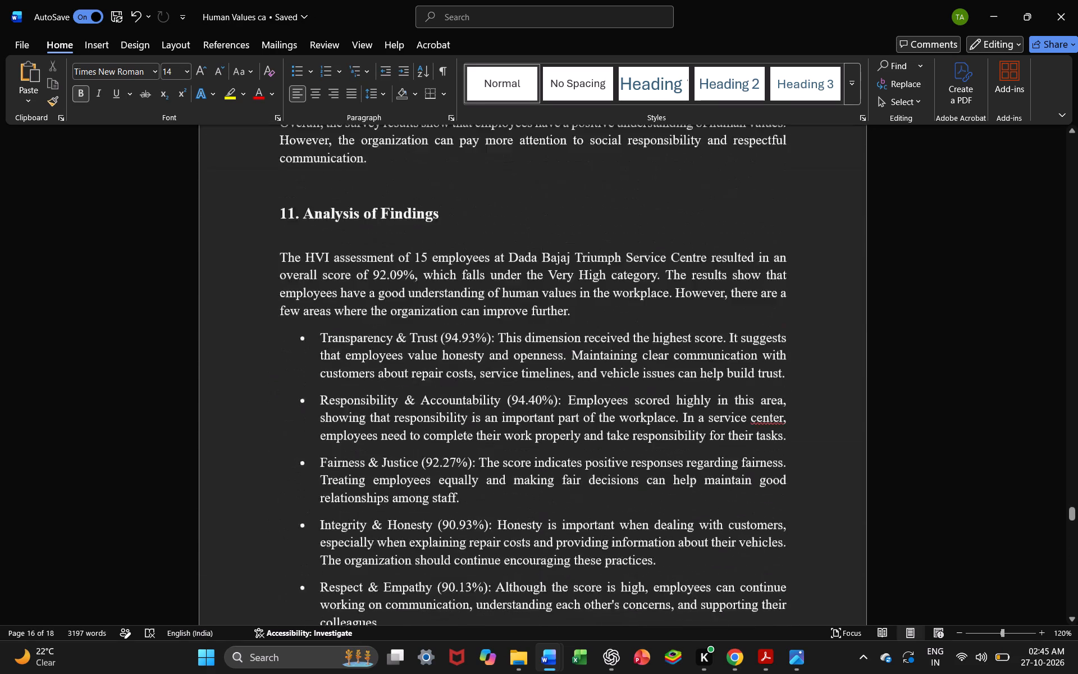
scroll(453, 350, down, 3)
scroll(453, 350, up, 2)
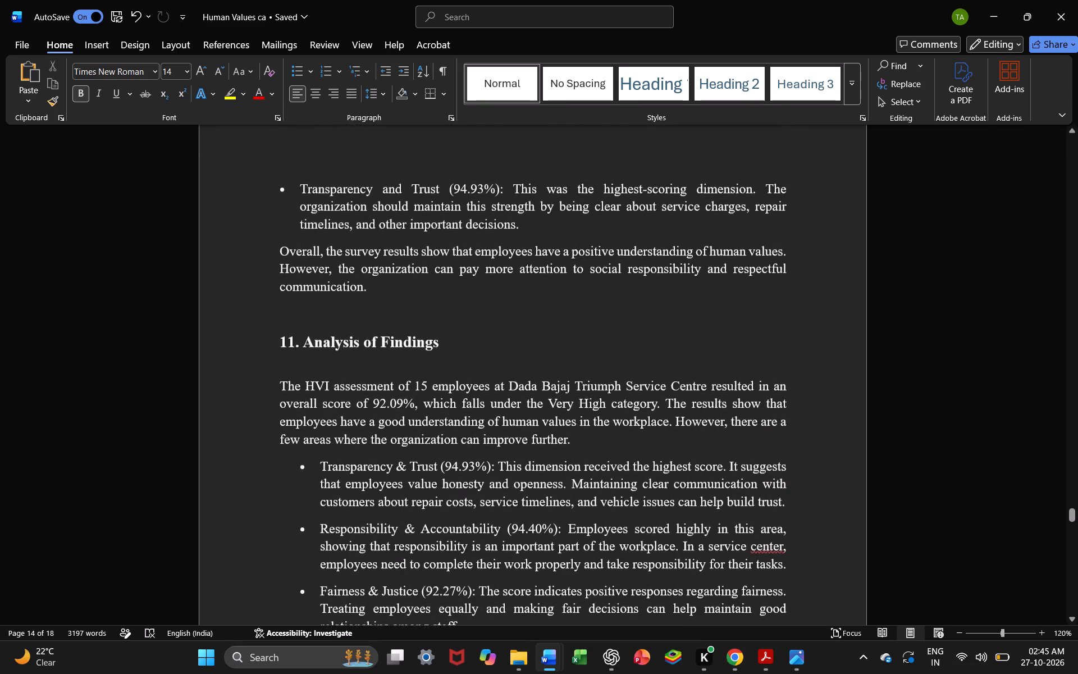
scroll(453, 350, up, 6)
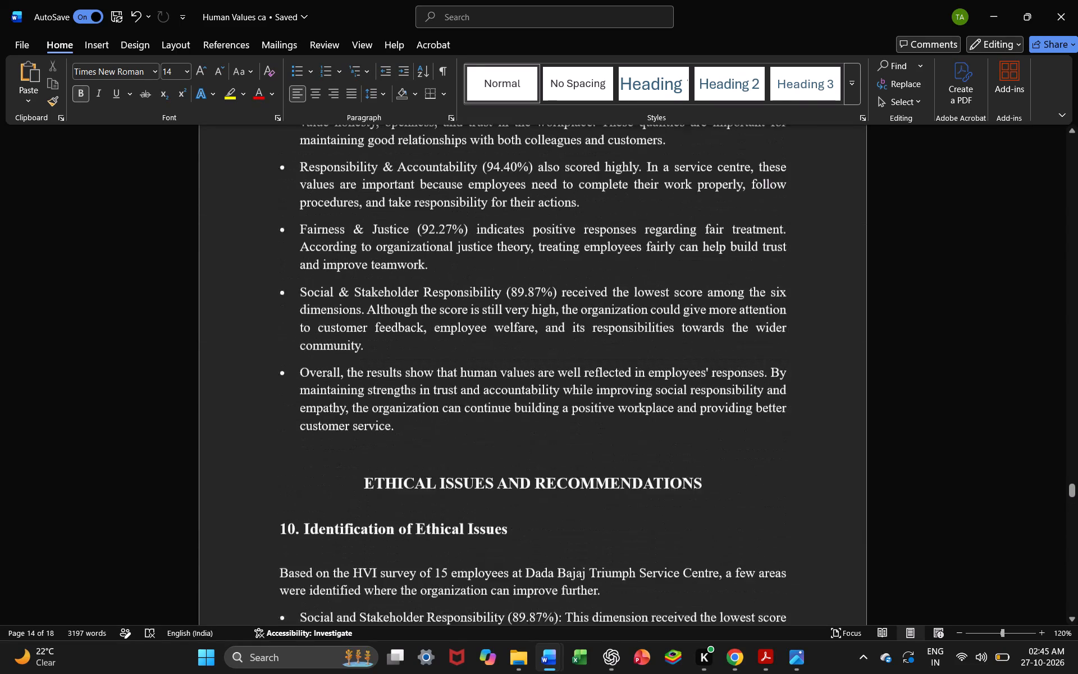
scroll(453, 350, down, 2)
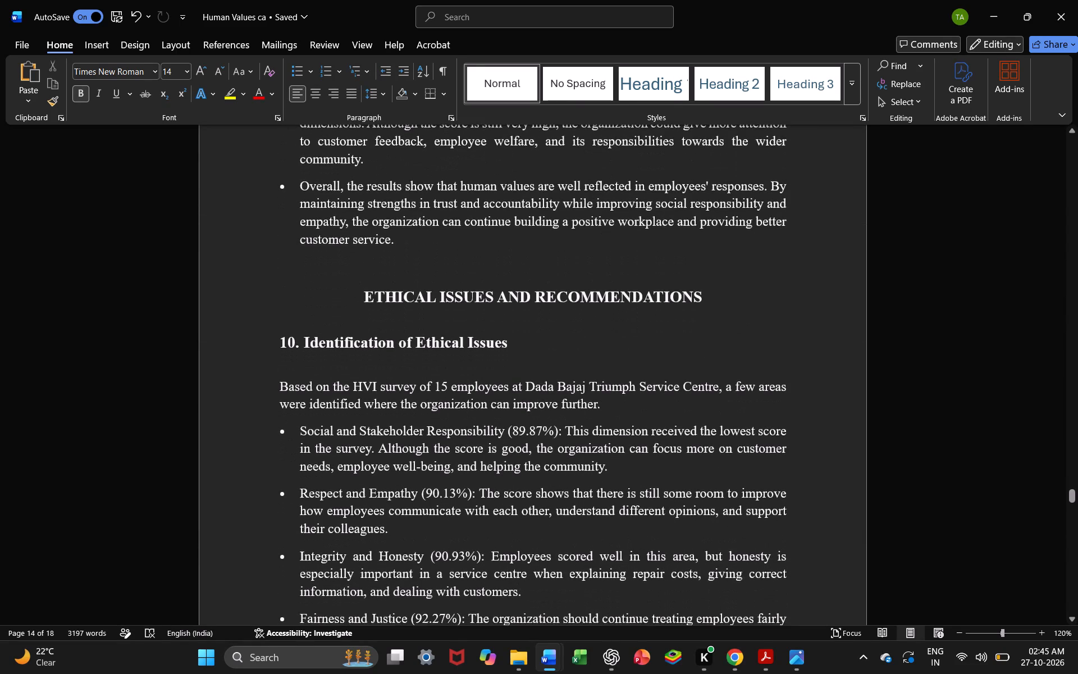
scroll(453, 350, down, 8)
scroll(453, 350, up, 2)
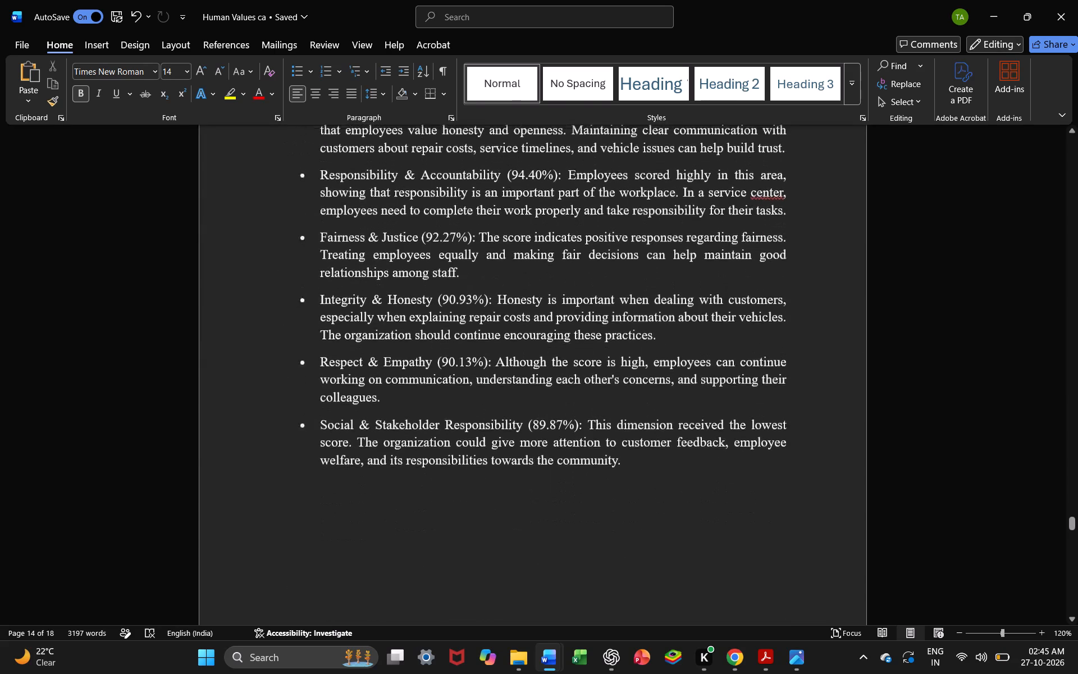
scroll(453, 350, up, 7)
scroll(453, 350, down, 3)
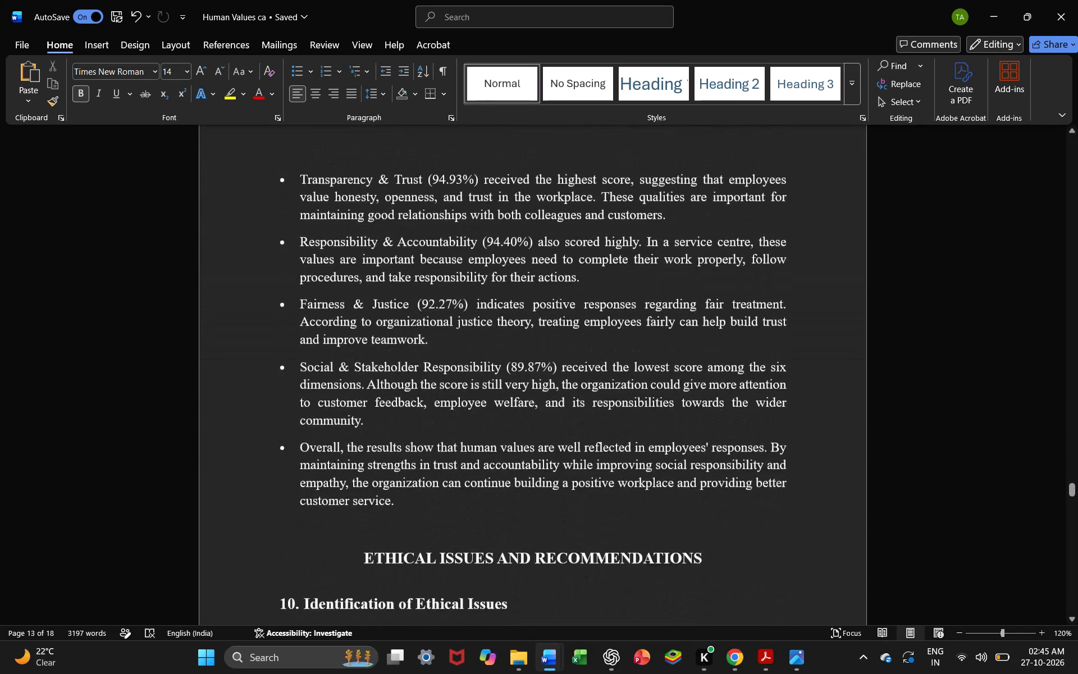
scroll(453, 350, up, 6)
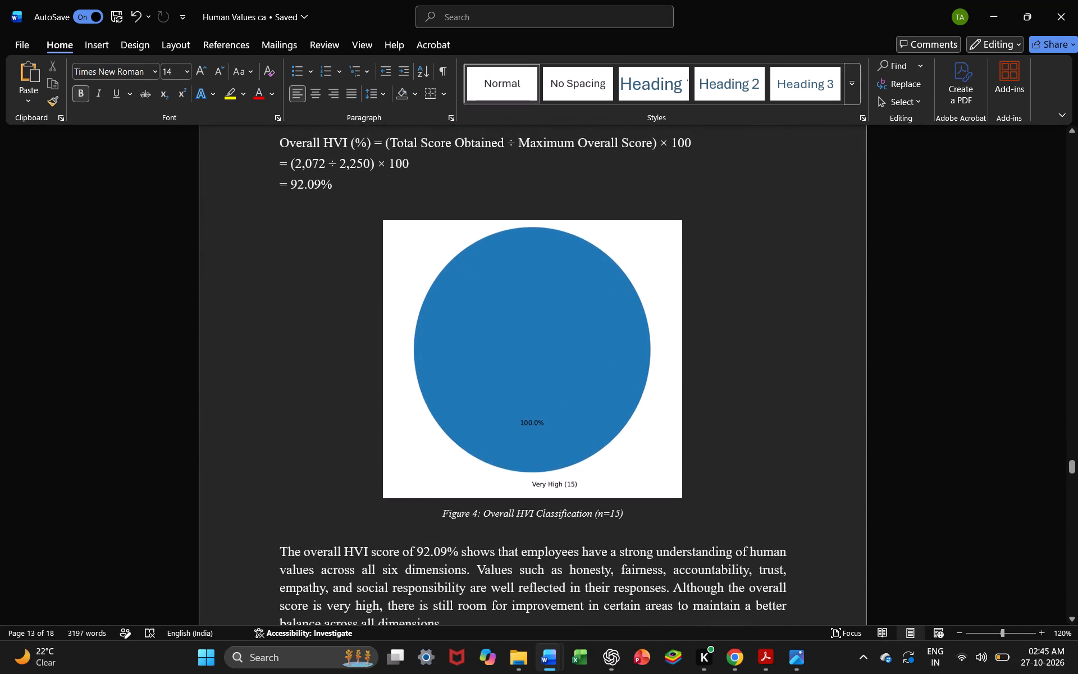
scroll(453, 350, up, 10)
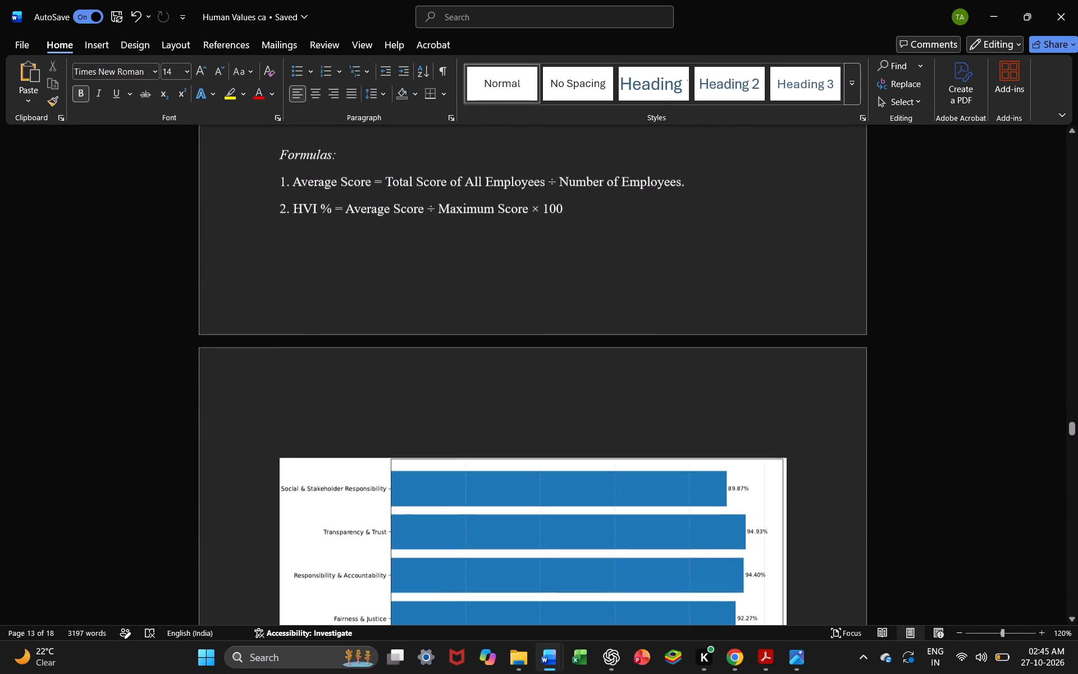
scroll(453, 350, up, 9)
scroll(453, 350, up, 20)
scroll(453, 350, up, 20)
scroll(453, 350, up, 4)
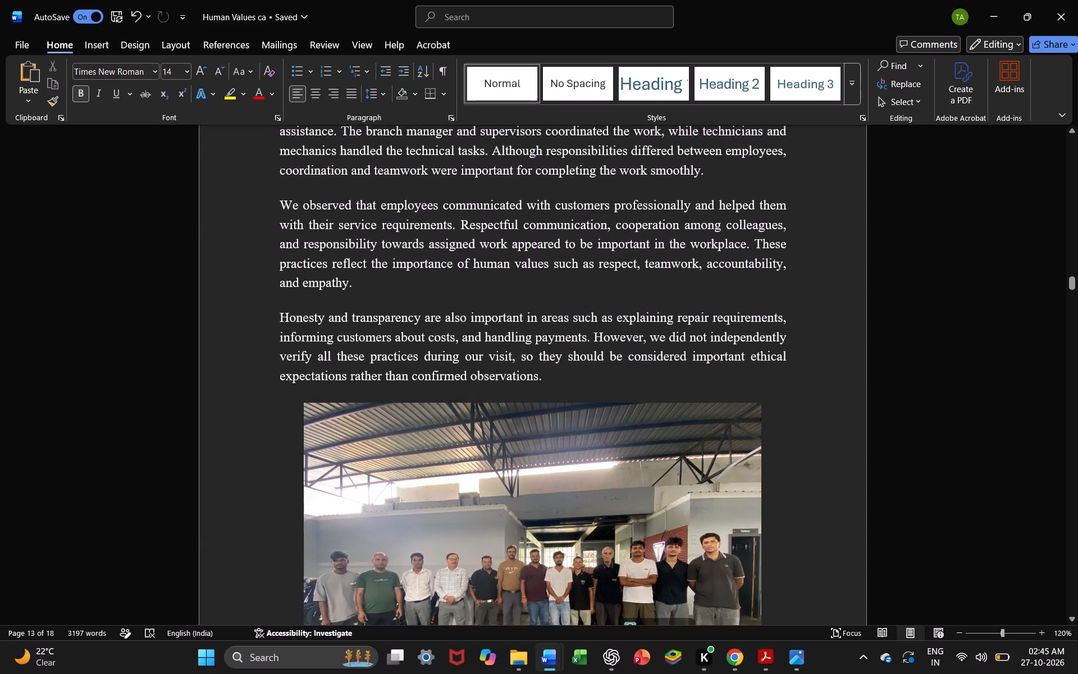
scroll(453, 350, up, 2)
scroll(453, 350, down, 8)
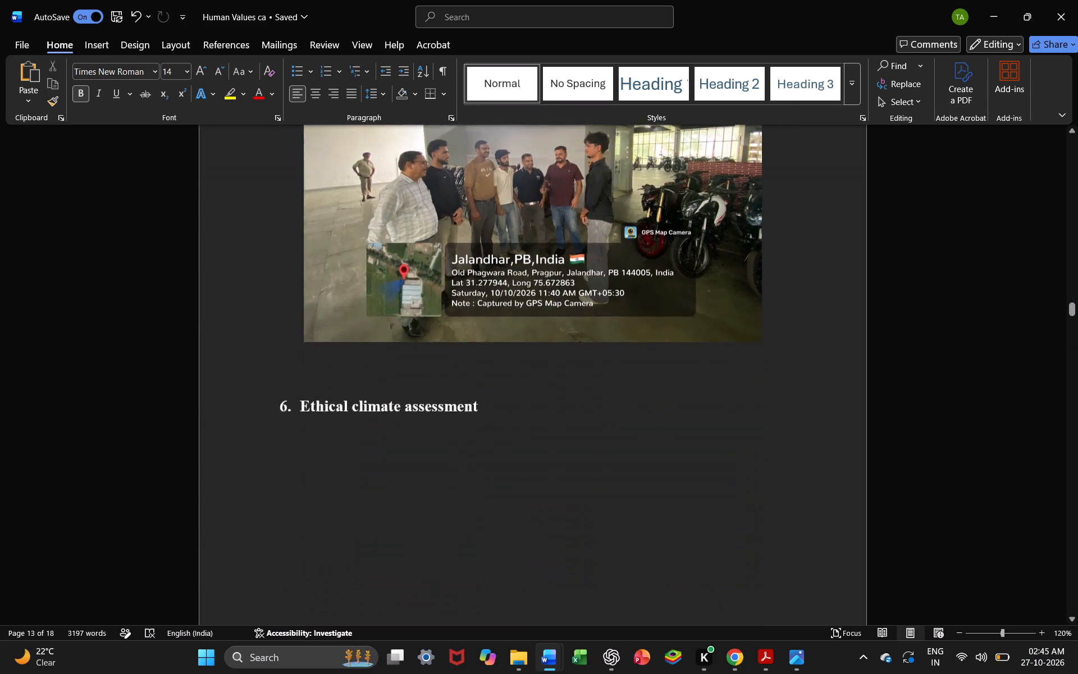
drag(479, 367, 301, 360)
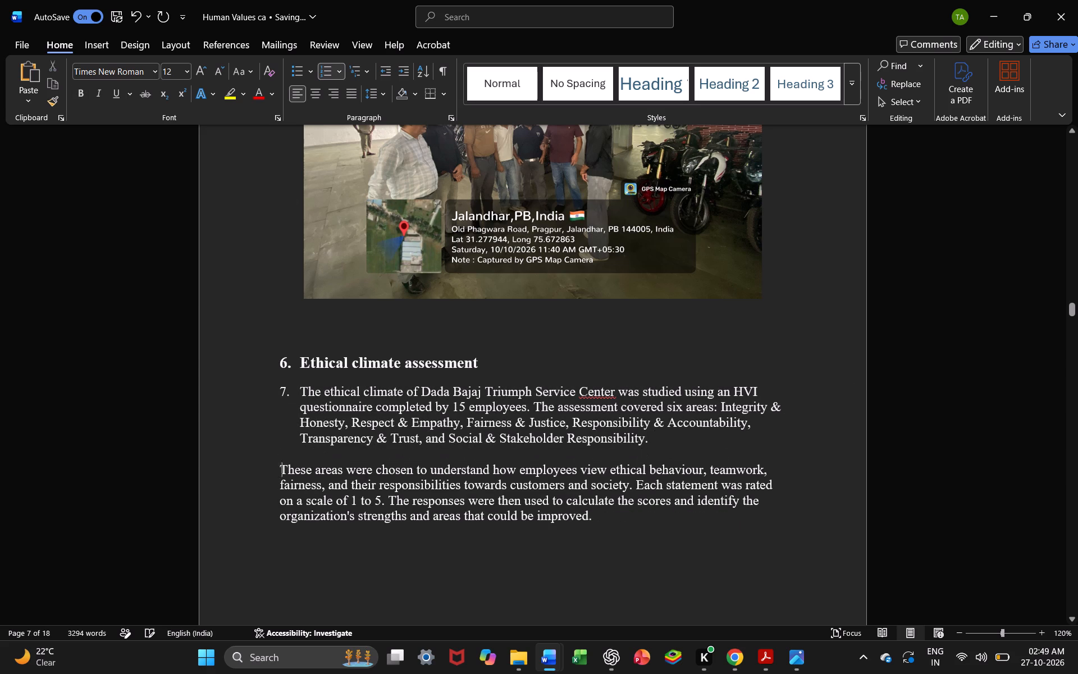
click(299, 395)
key(BackSpace)
key(BackSpace)
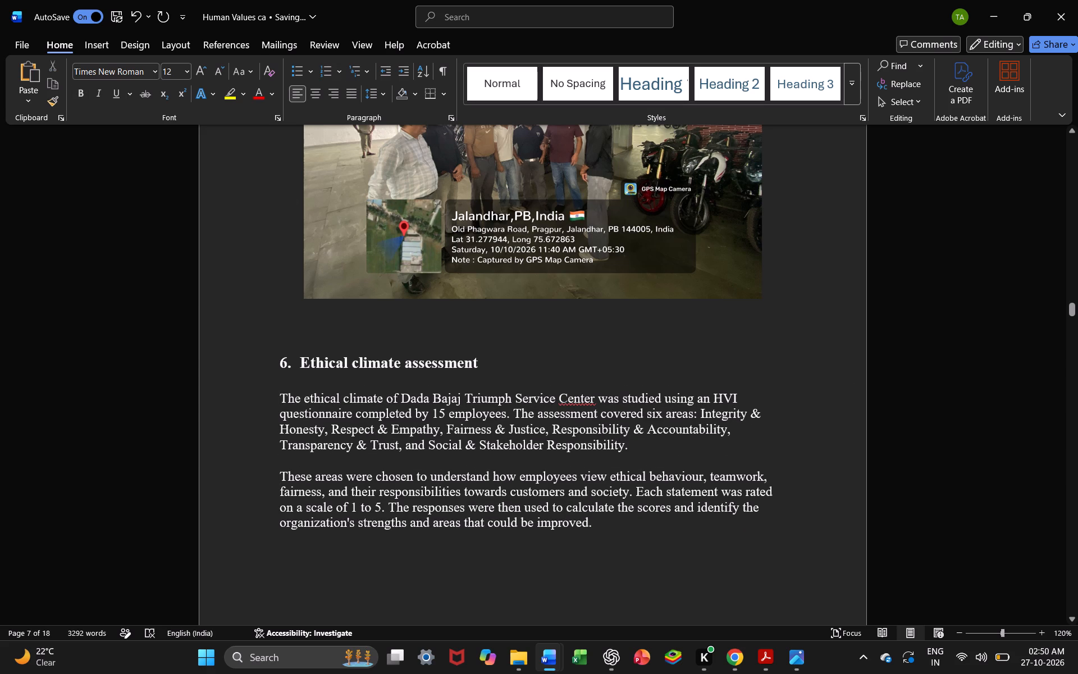
Justify the two Ethical climate assessment paragraphs and set their line spacing to 1.25.
drag(277, 397, 637, 517)
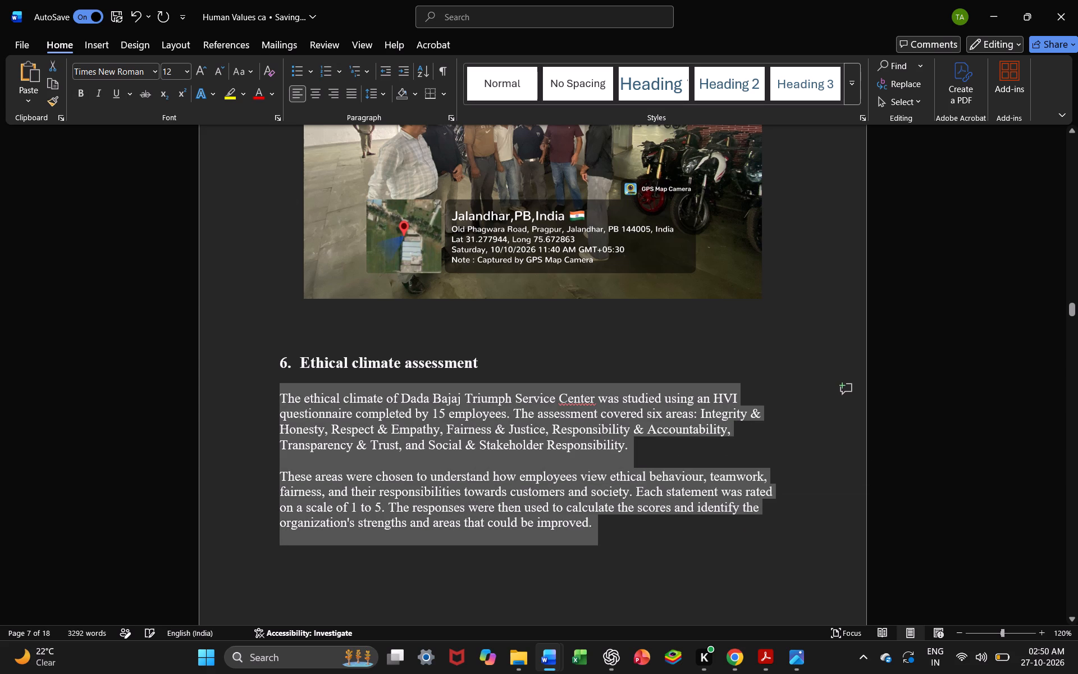
click(355, 94)
click(380, 98)
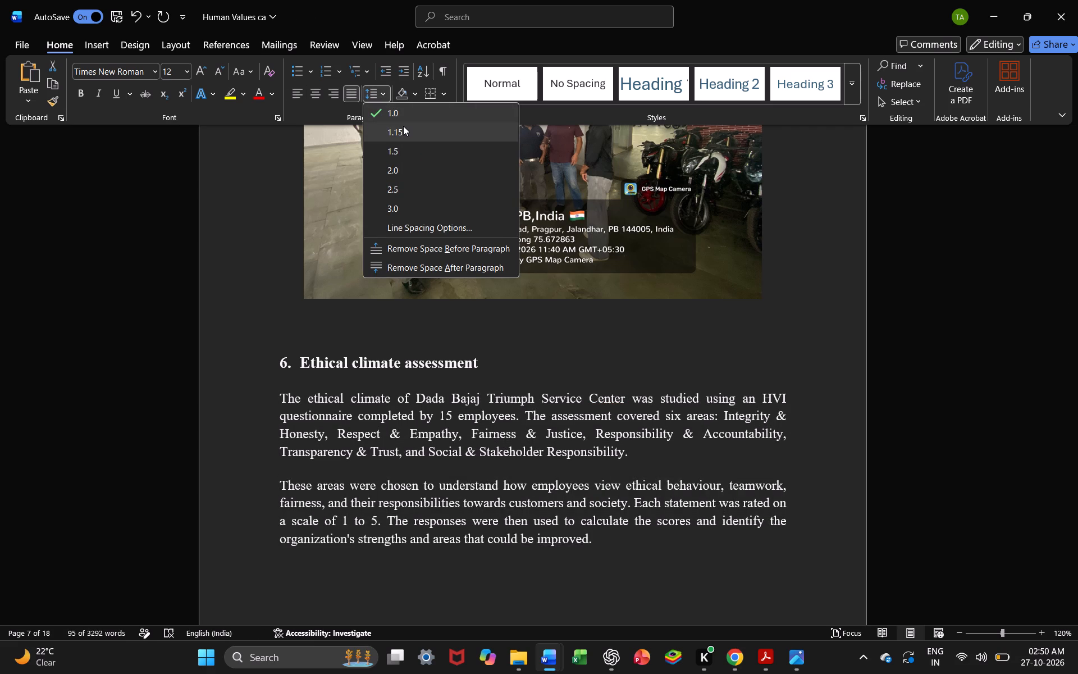
click(423, 233)
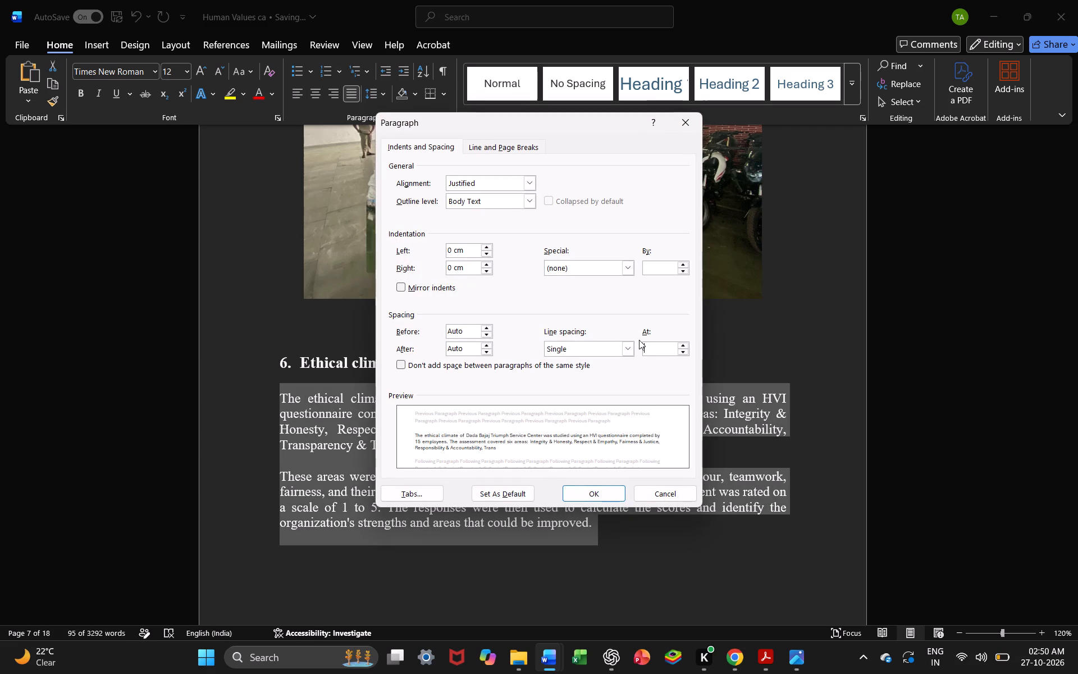
text(1.25)
key(Return)
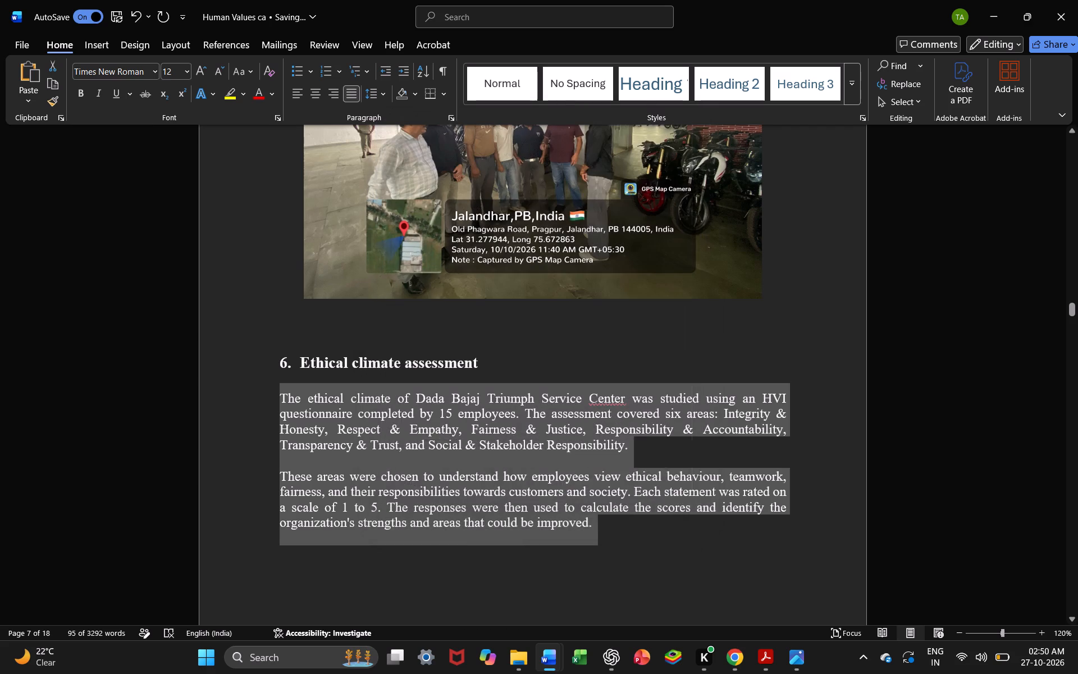
click(756, 522)
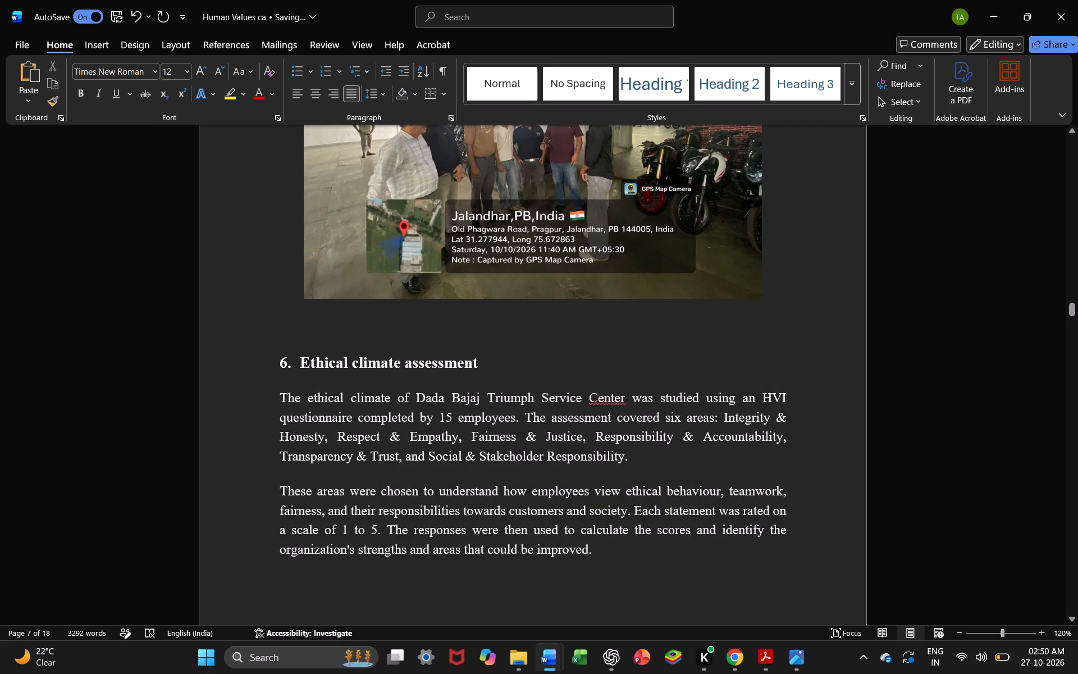
Correct the flagged word "Center" to "Centre" in the first Ethical climate assessment paragraph.
right_click(614, 396)
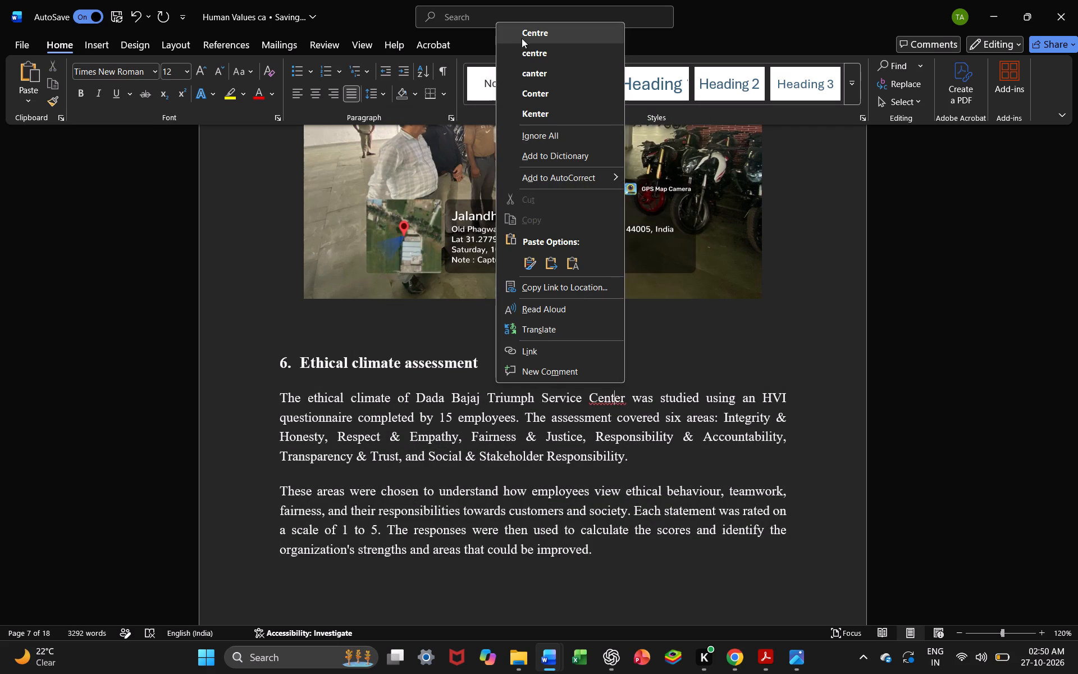
click(531, 35)
Set the line spacing of the "Ethical climate assessment" heading to 2.0.
drag(500, 354, 422, 367)
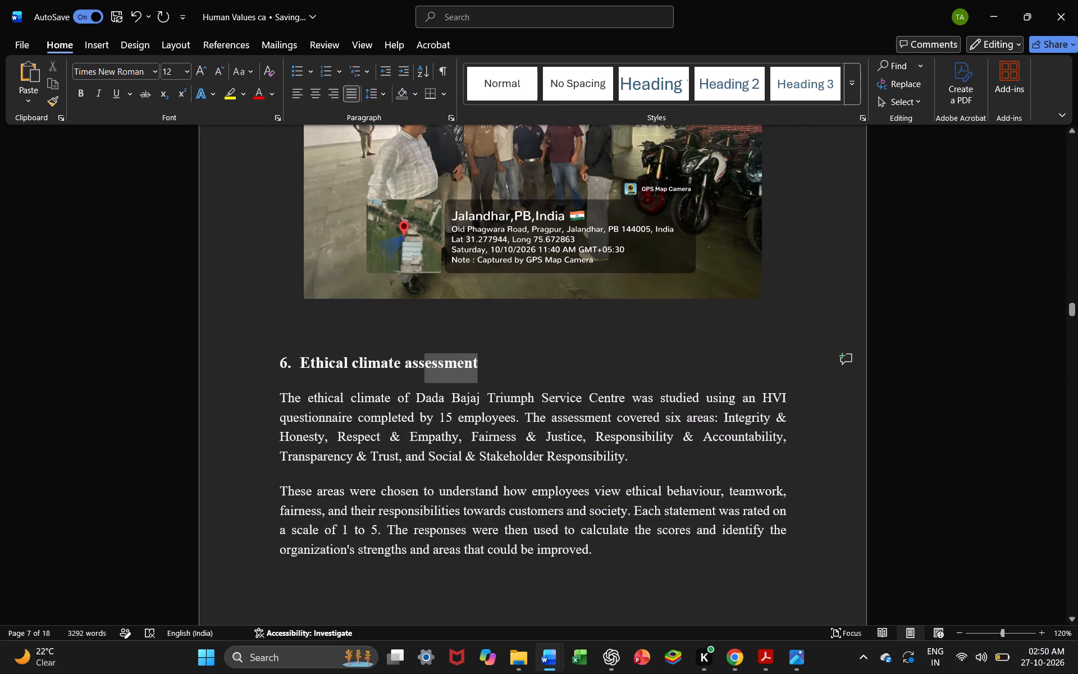
drag(422, 367, 278, 371)
click(378, 92)
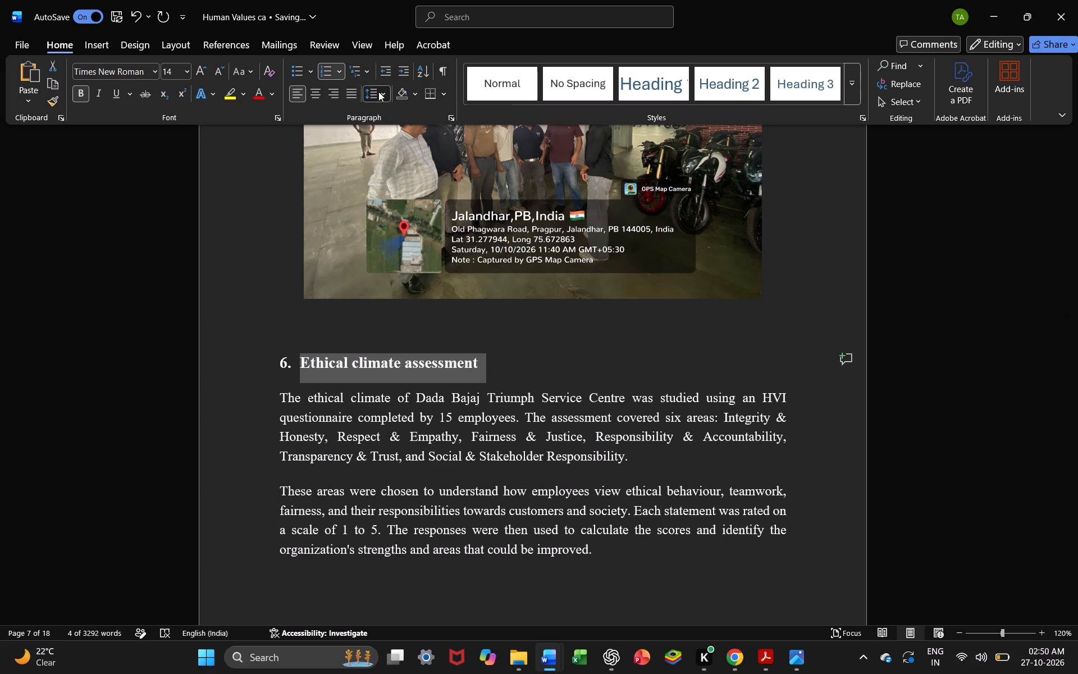
click(391, 166)
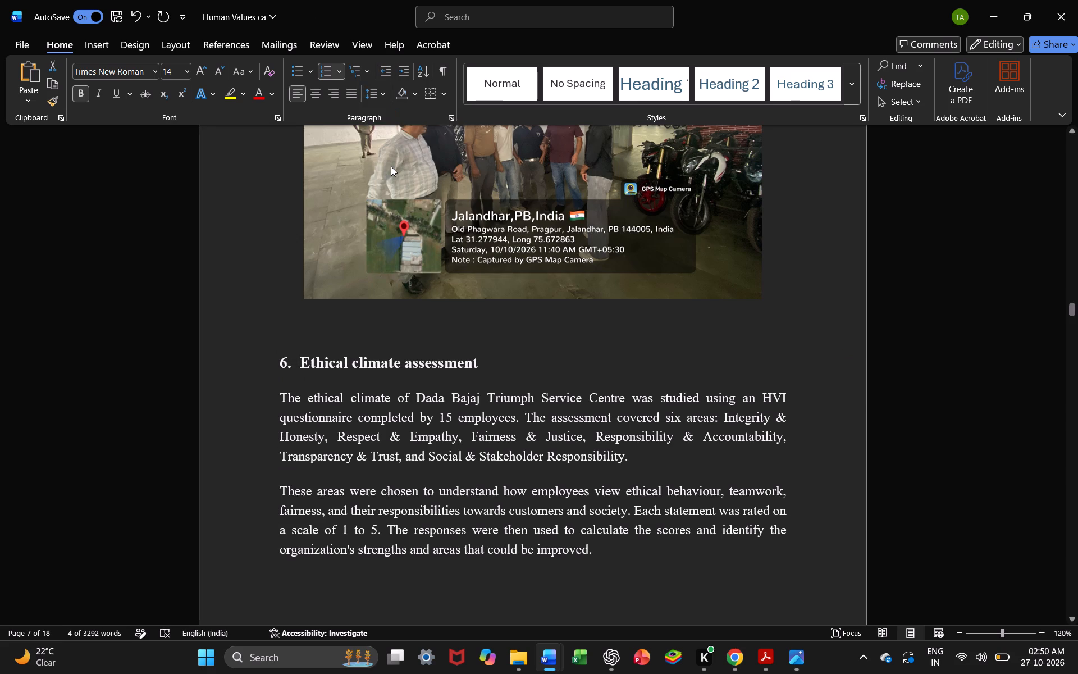
click(667, 390)
Review the layout of the Ethical climate assessment section and the Human Value Index (HVI) Assessment page that follows it.
ctrl+scroll(667, 390, down, 4)
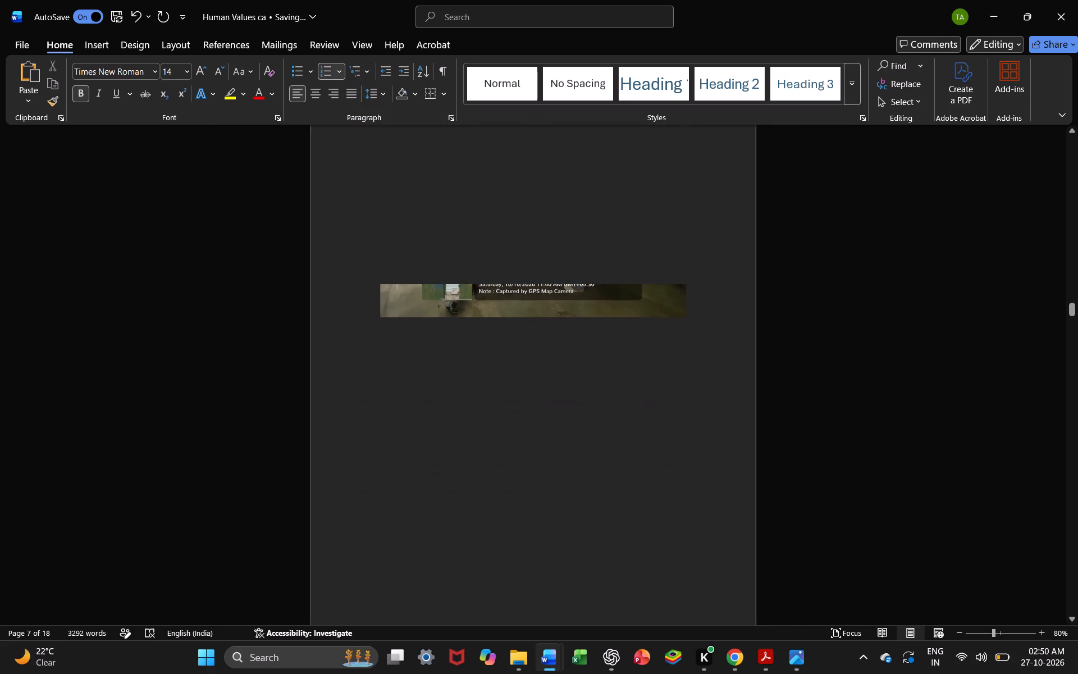
scroll(667, 390, down, 1)
scroll(667, 390, up, 1)
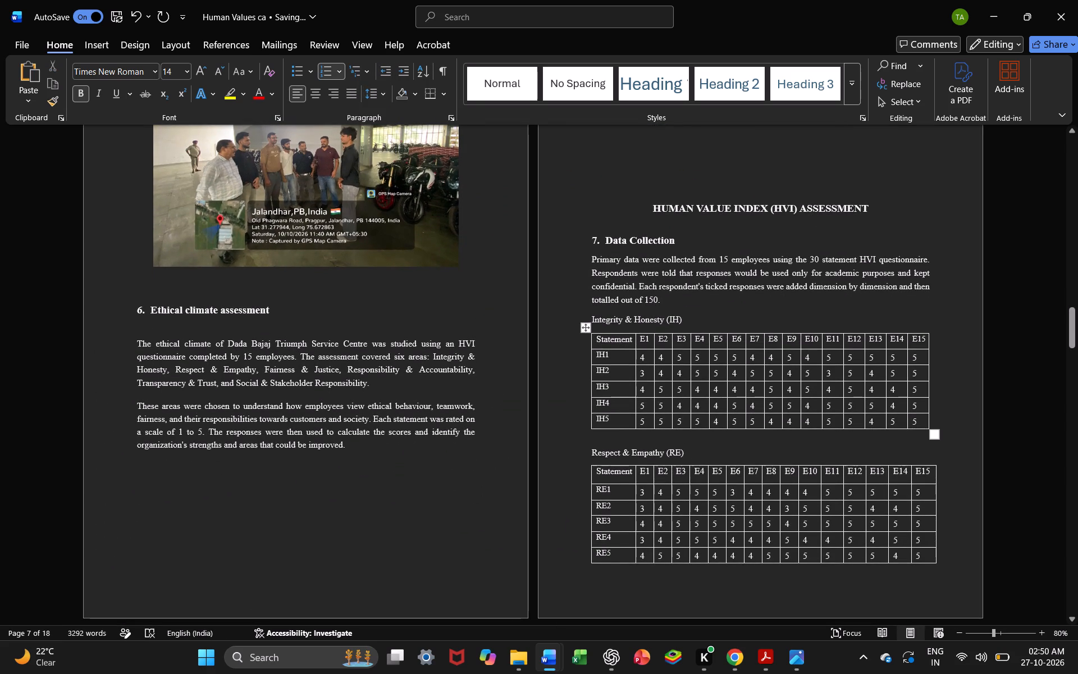
ctrl+scroll(667, 397, up, 2)
scroll(667, 397, up, 1)
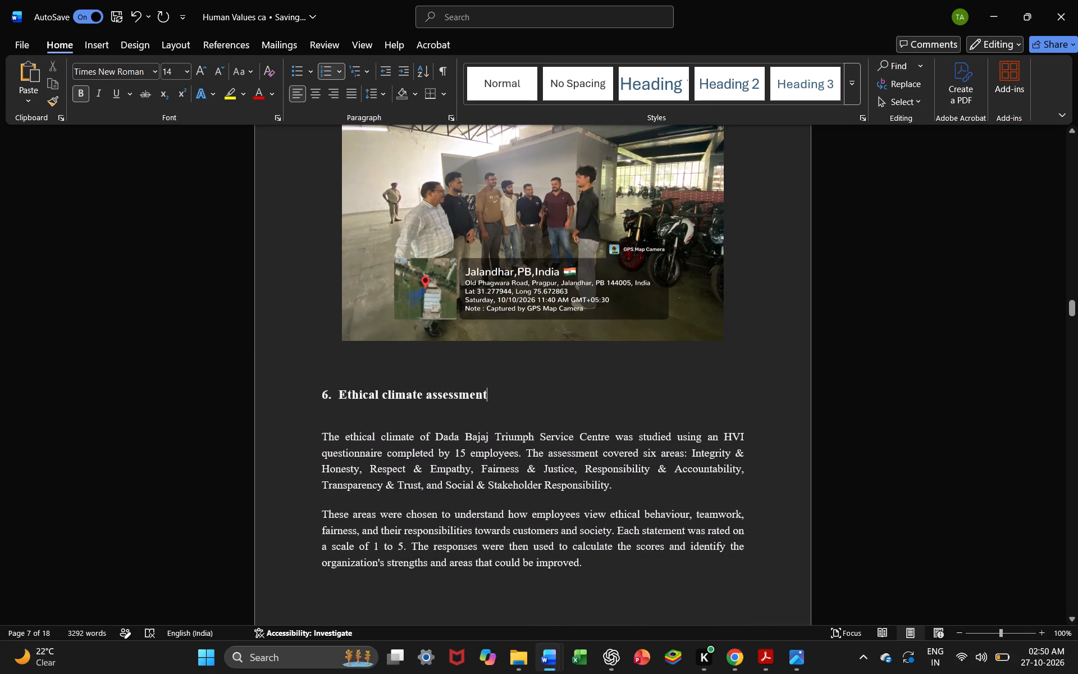
scroll(667, 397, down, 6)
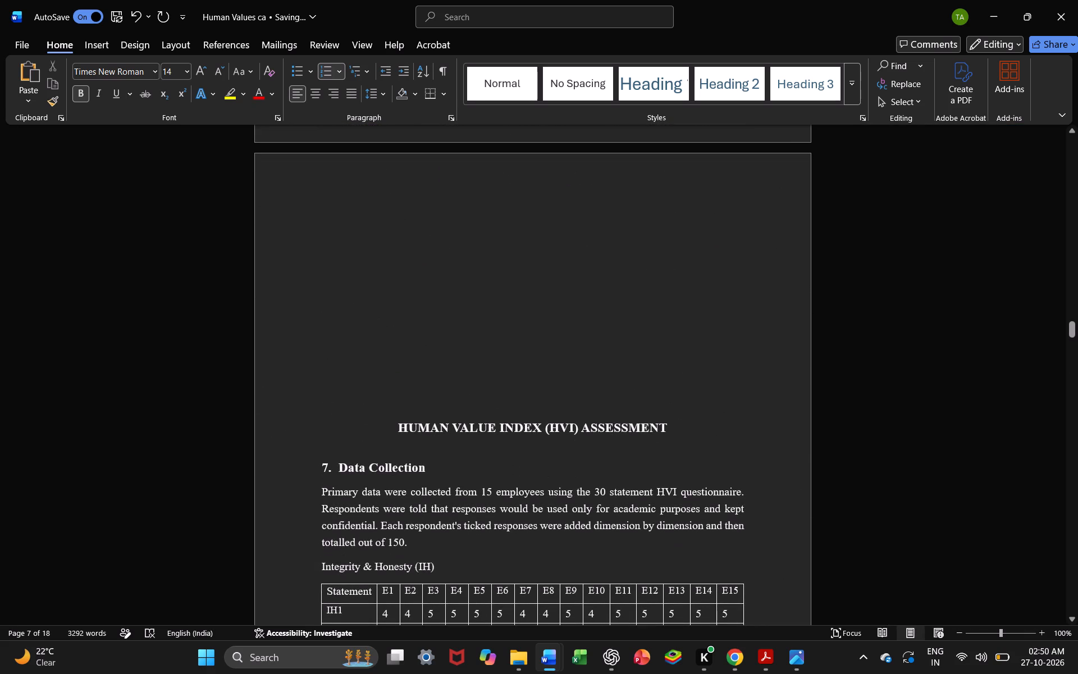
Remove the blank lines above the "HUMAN VALUE INDEX (HVI) ASSESSMENT" heading, keeping it at the top of its page, and centre it.
click(399, 428)
key(BackSpace)
key(BackSpace)
key(BackSpace)
key(BackSpace)
key(BackSpace)
key(BackSpace)
key(BackSpace)
key(BackSpace)
key(BackSpace)
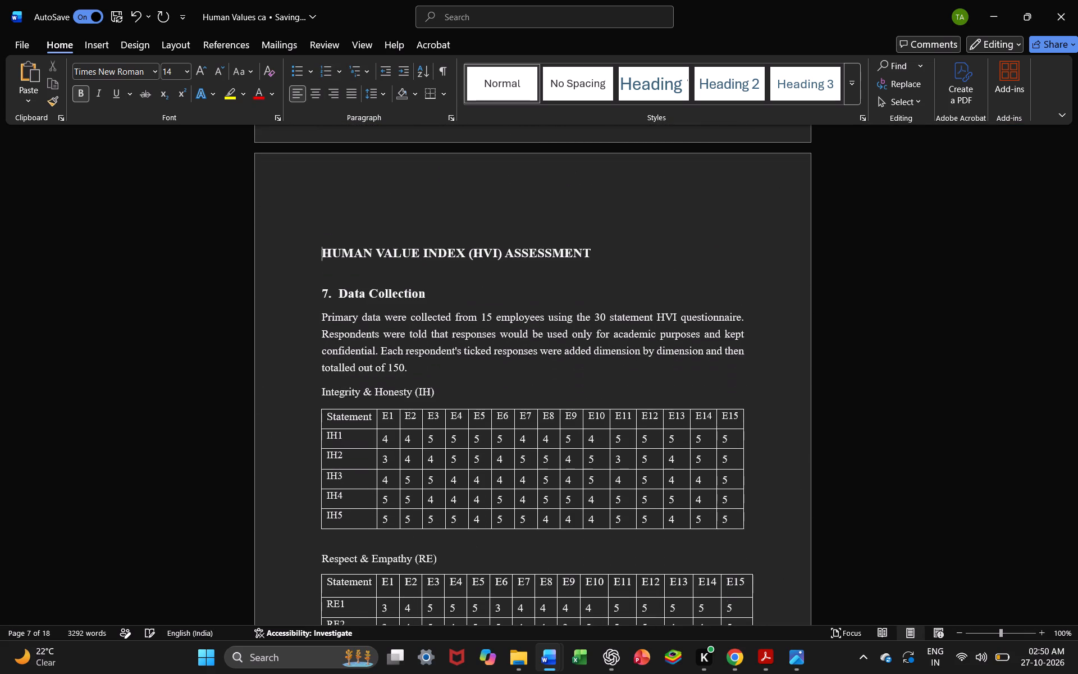
key(BackSpace)
key(Return)
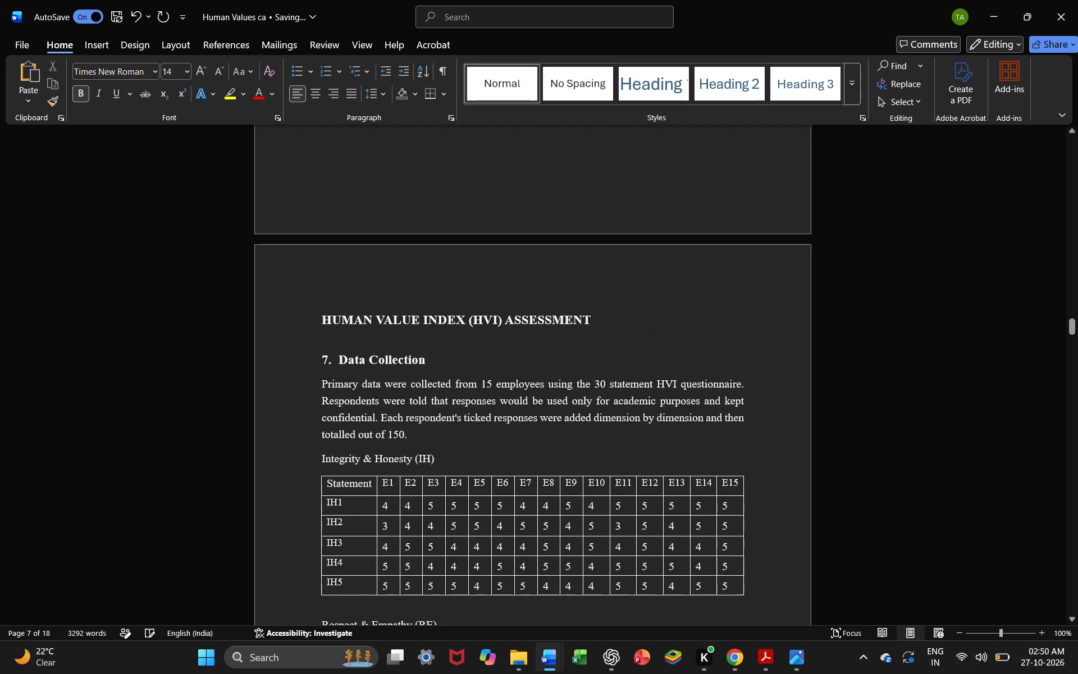
click(313, 95)
click(675, 306)
Set the line spacing of the "Ethical climate assessment" heading to 1.5.
scroll(675, 306, up, 5)
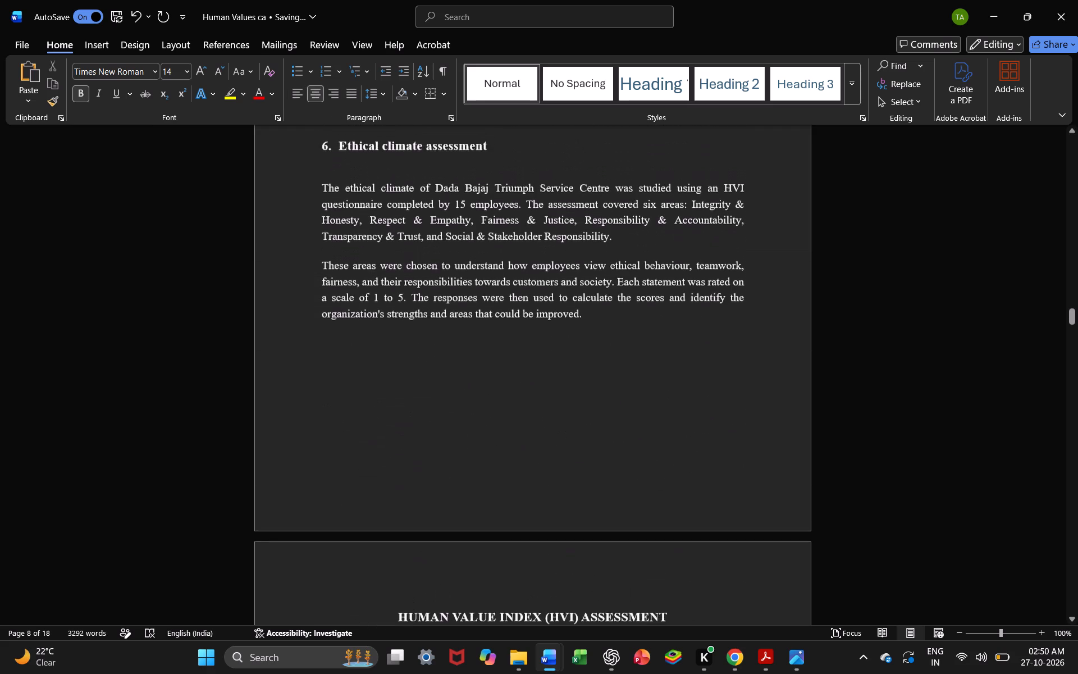
scroll(675, 306, up, 3)
scroll(675, 306, down, 3)
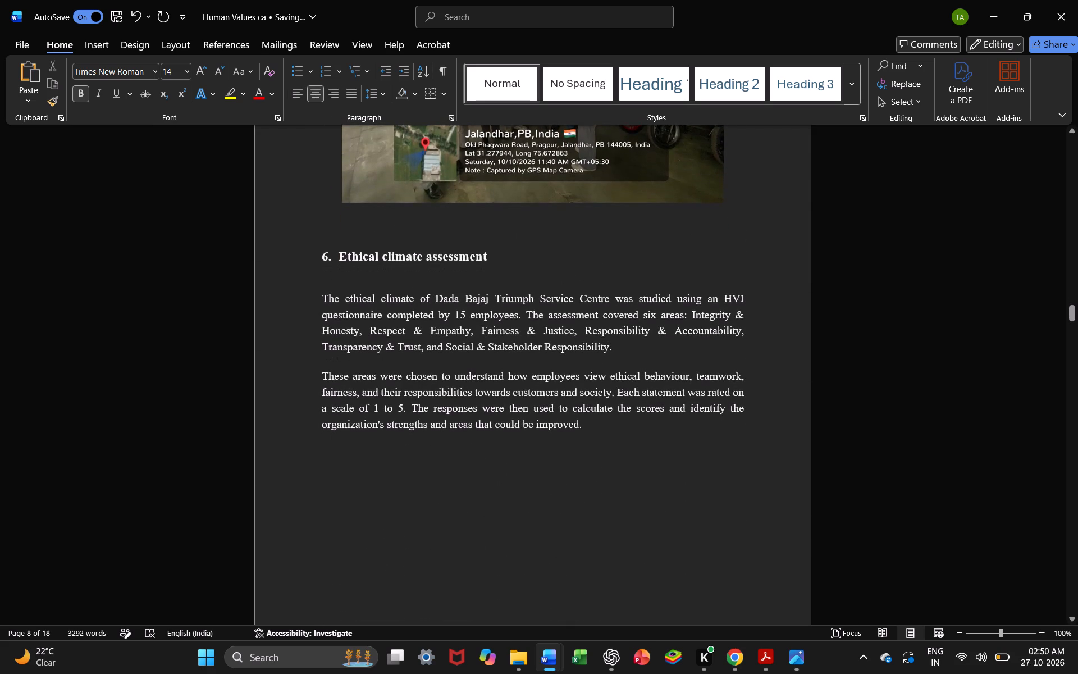
drag(487, 261, 325, 267)
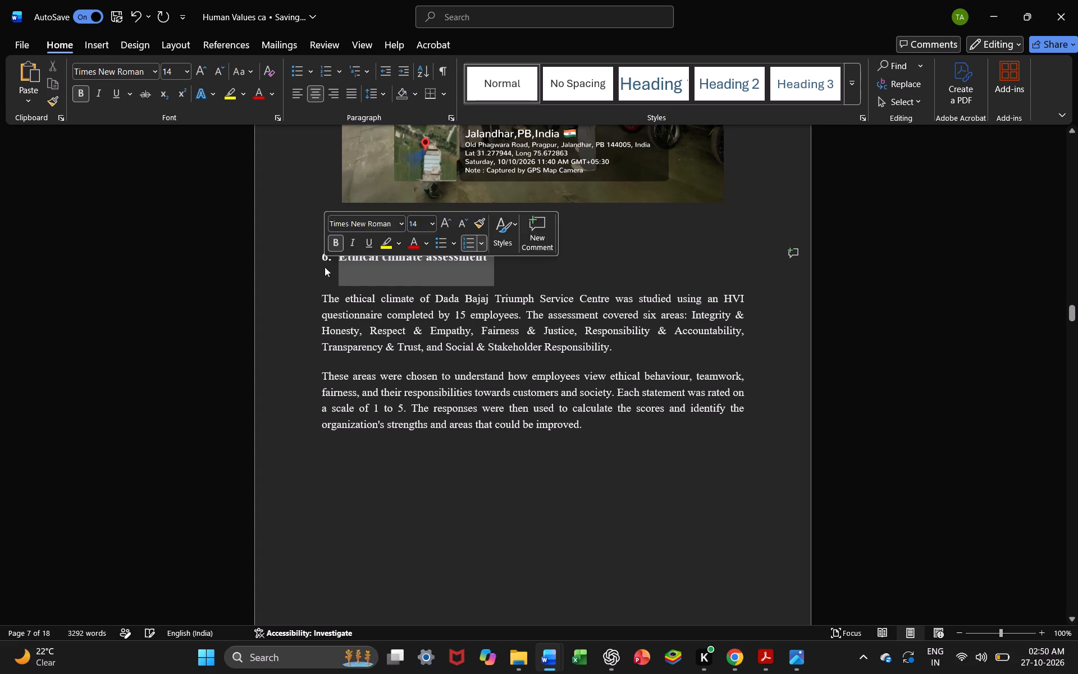
click(368, 85)
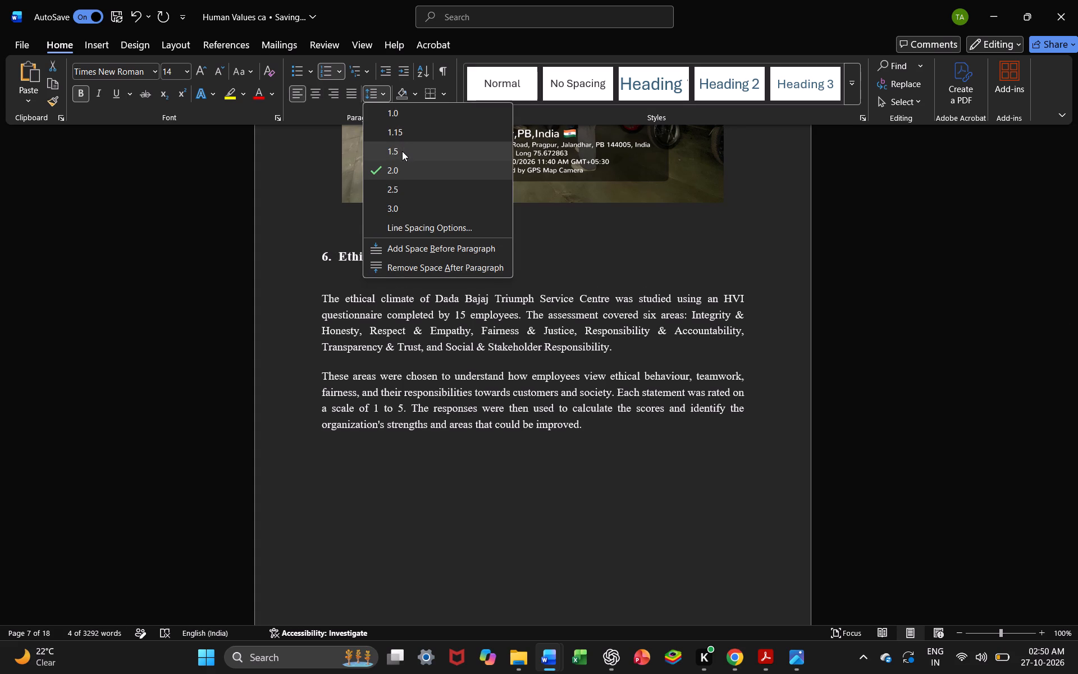
click(402, 151)
click(601, 411)
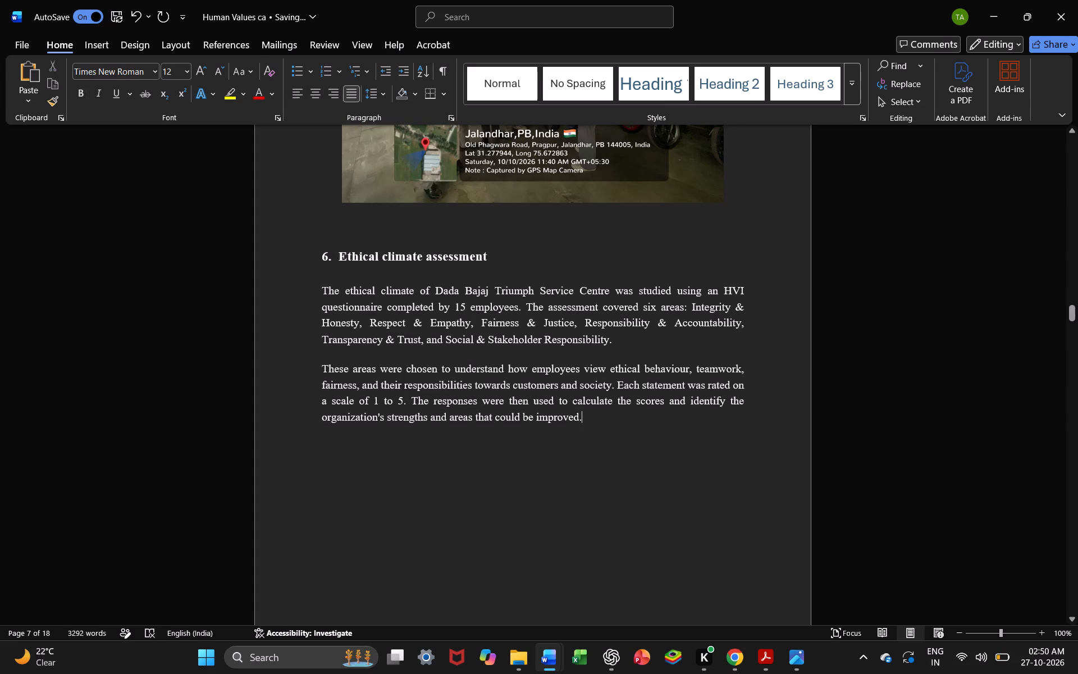
Review the layout of the Ethical climate assessment section against the photo pages before it and the HVI page after it.
scroll(601, 411, up, 2)
scroll(601, 411, down, 4)
scroll(601, 411, up, 4)
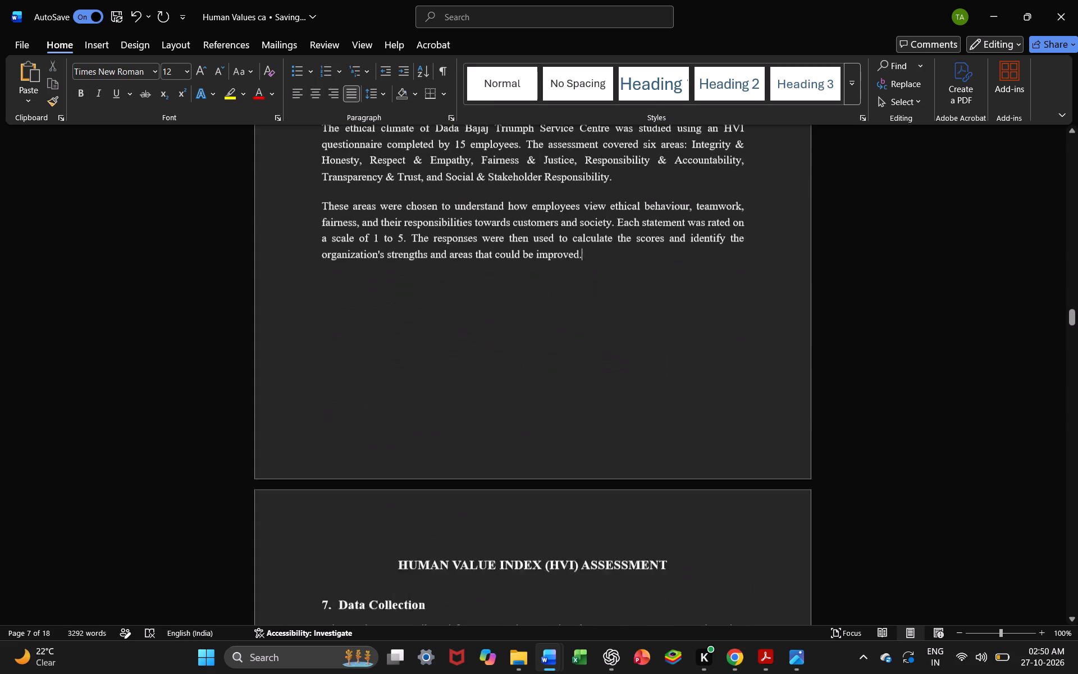
scroll(601, 411, up, 6)
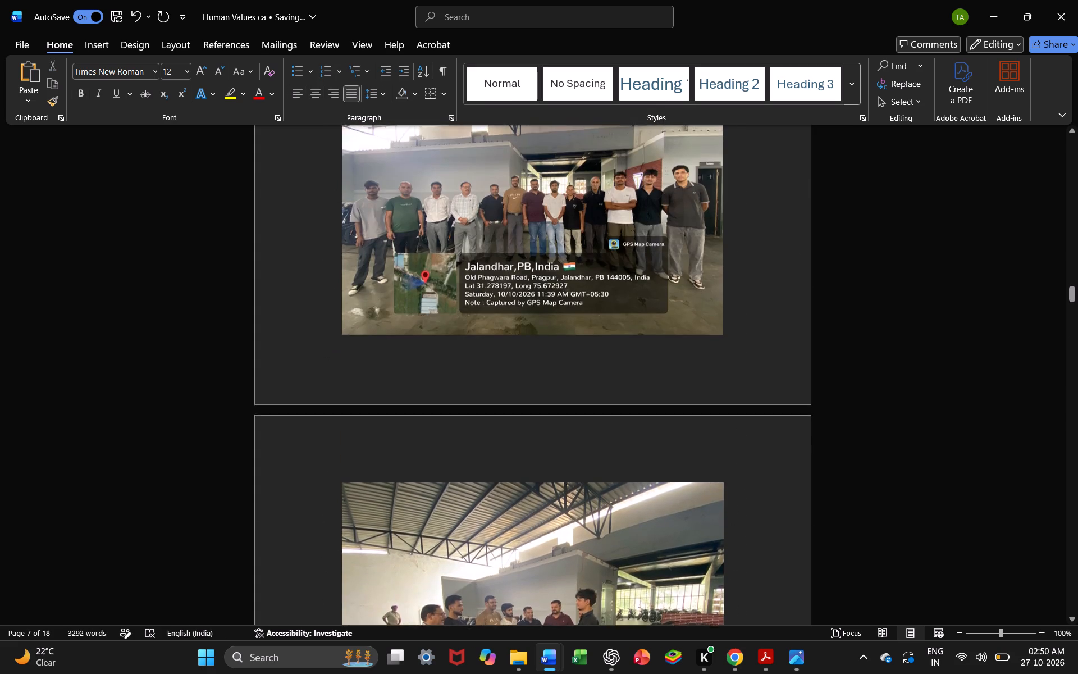
scroll(601, 411, up, 1)
scroll(601, 411, down, 5)
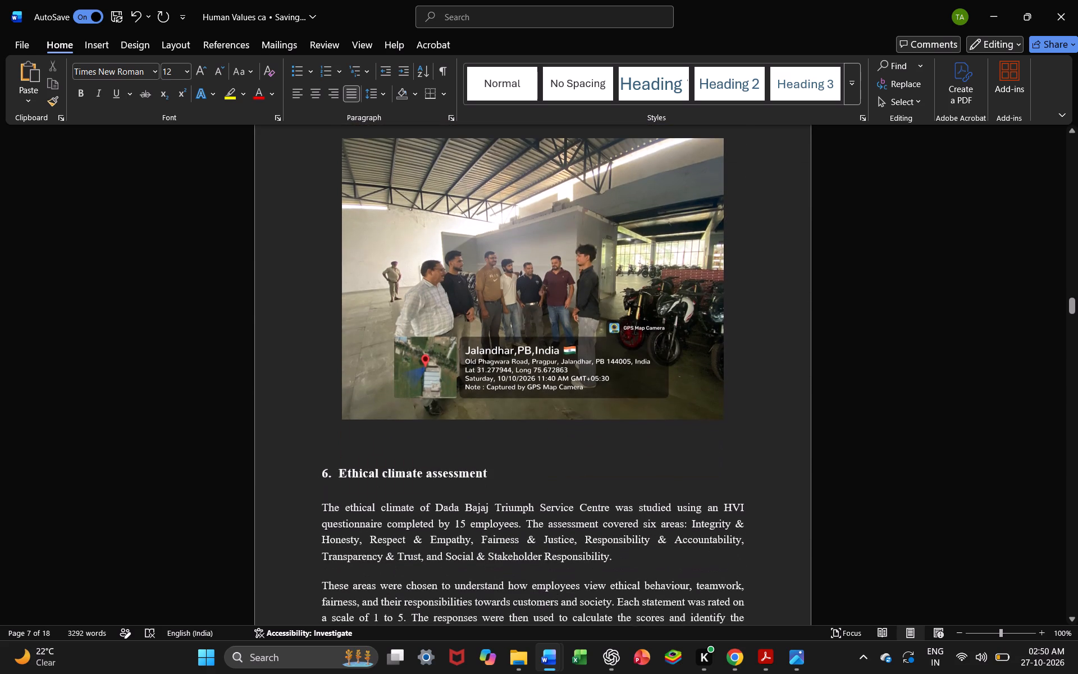
scroll(601, 411, down, 2)
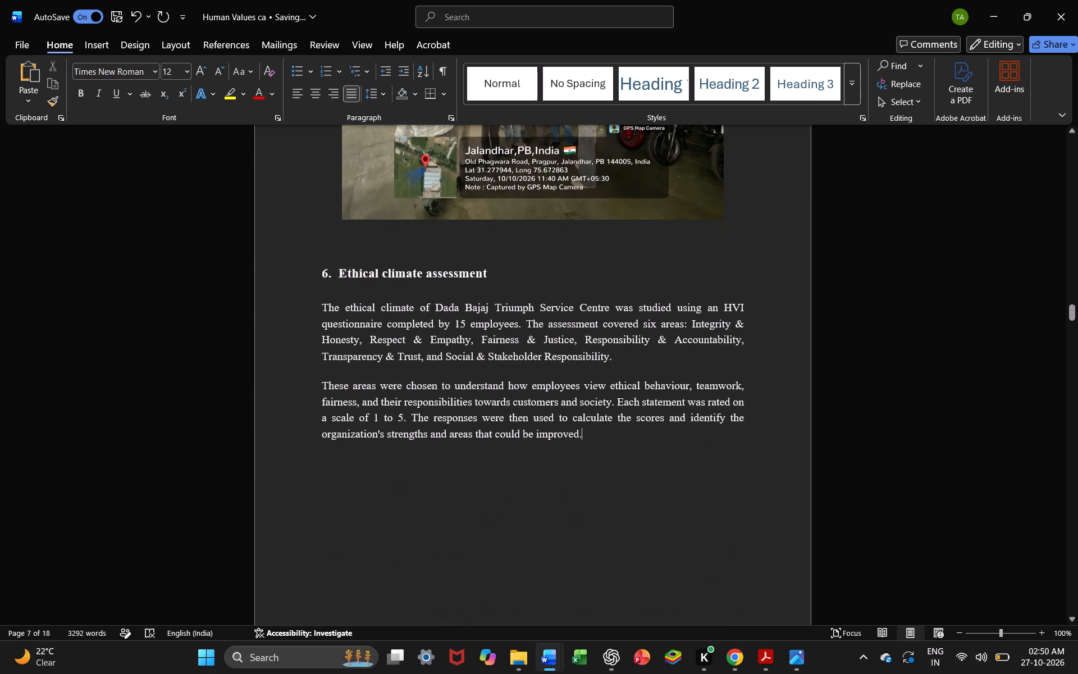
ctrl+scroll(580, 454, up, 2)
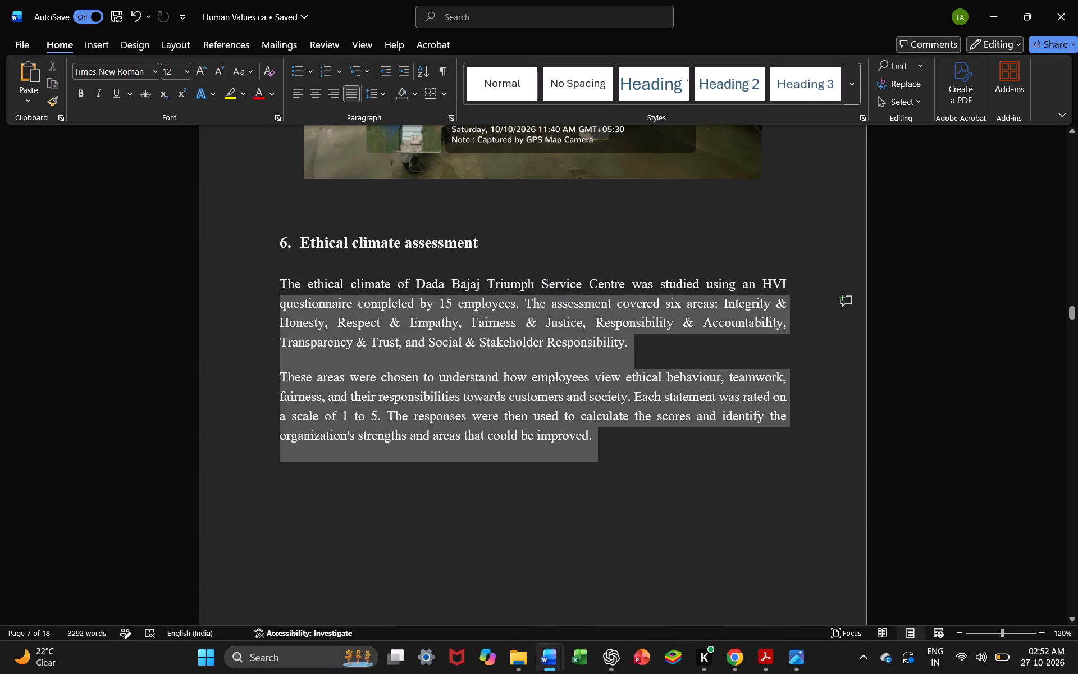
drag(243, 299, 245, 294)
key(BackSpace)
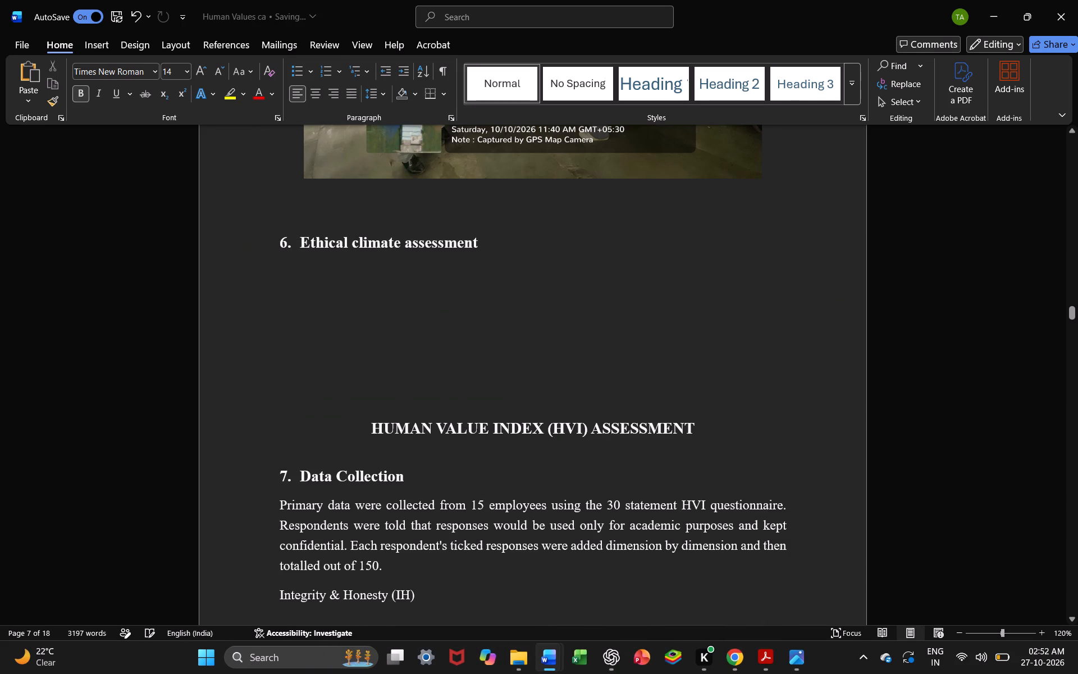
key(ctrl+v)
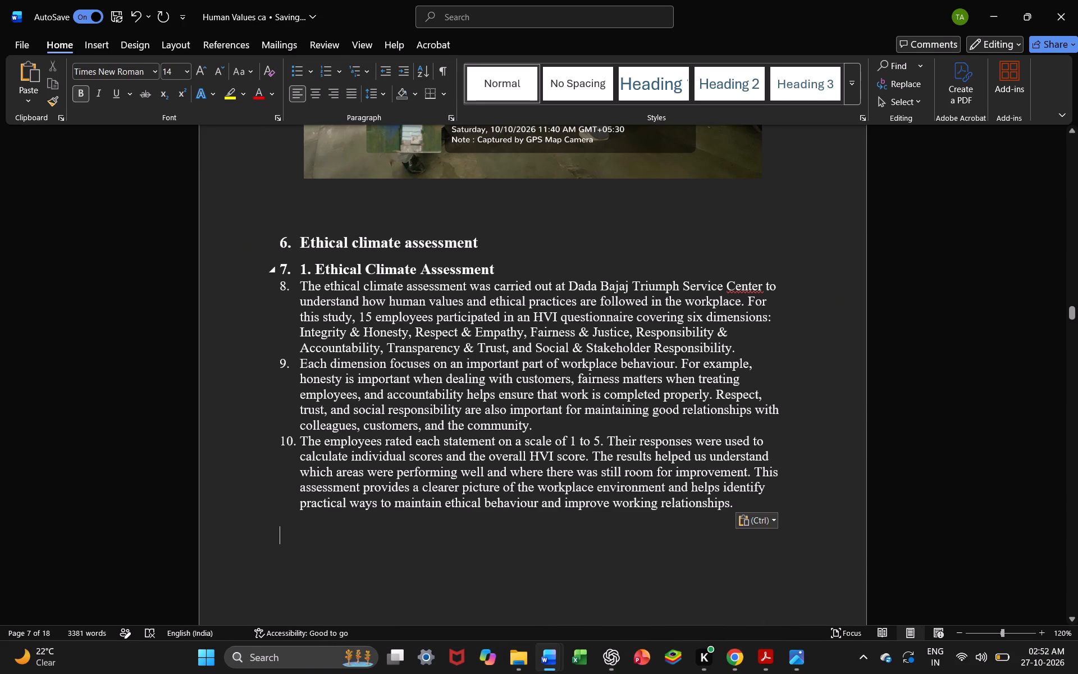
Delete the duplicate "1. Ethical Climate Assessment" heading from the pasted text, along with the list number of the first paragraph.
drag(491, 271, 281, 262)
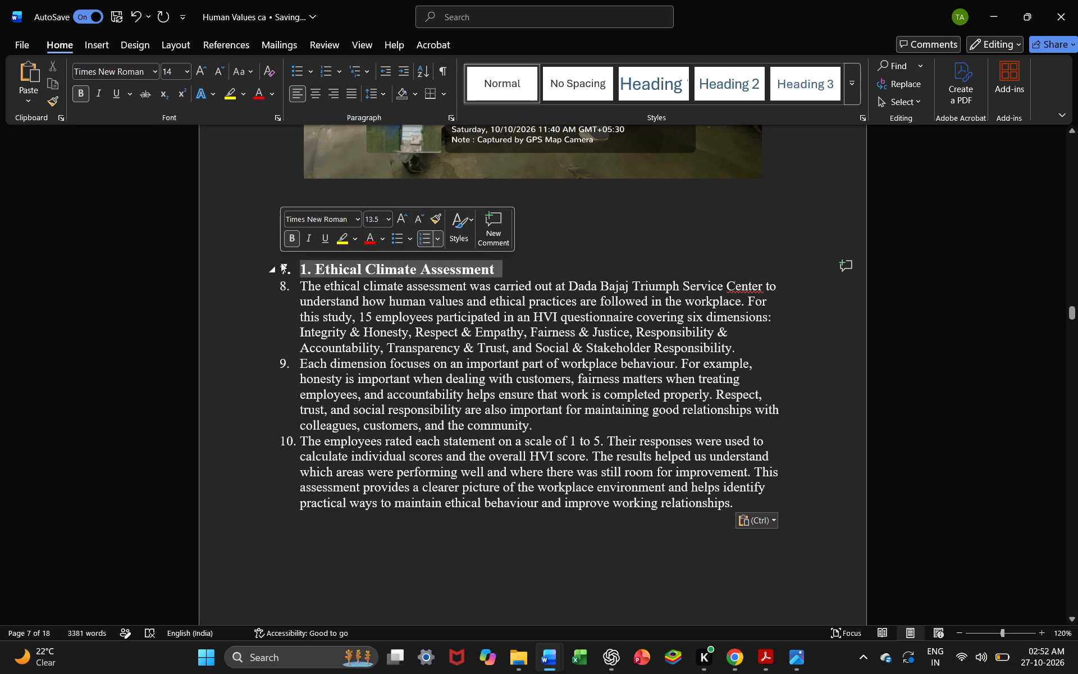
key(BackSpace)
key(BackSpace)
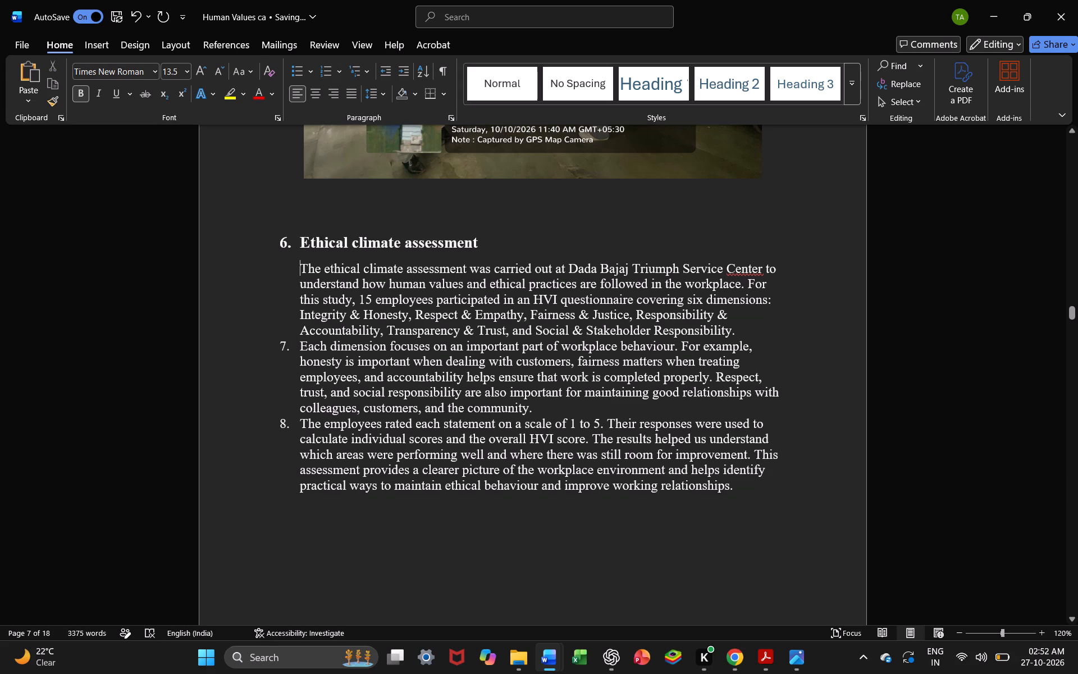
Remove the list numbers from the second and third pasted paragraphs of the Ethical climate assessment section.
key(Down)
key(Down)
key(Down)
key(Down)
key(Down)
key(Down)
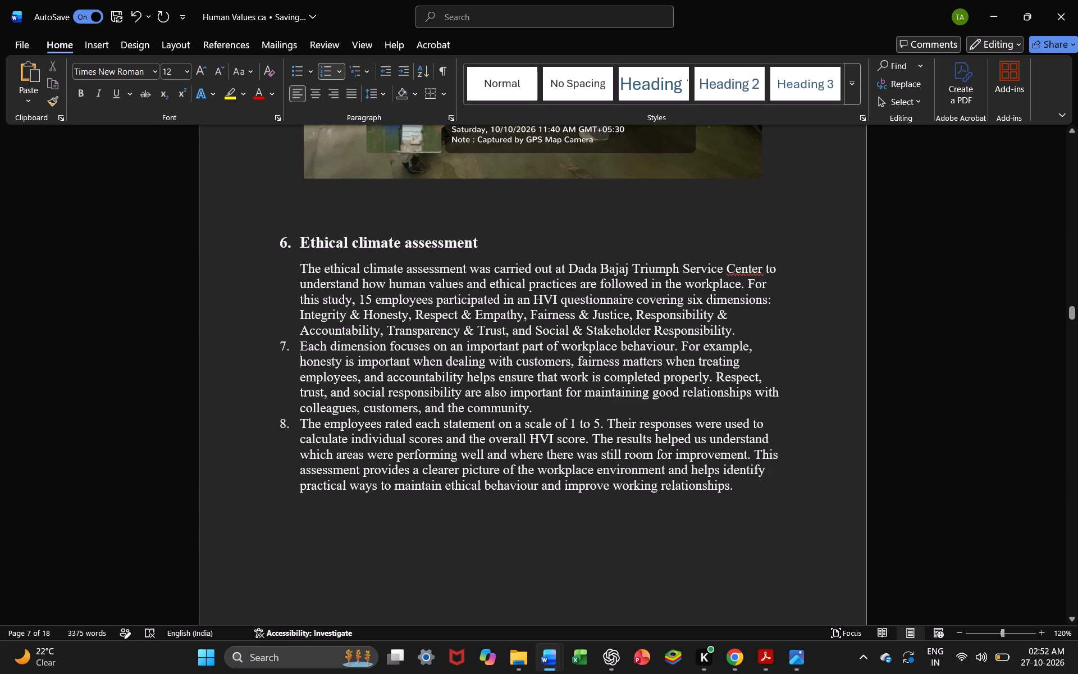
key(Up)
key(BackSpace)
key(Up)
key(Down)
key(Down)
key(Down)
key(Down)
key(Down)
key(Down)
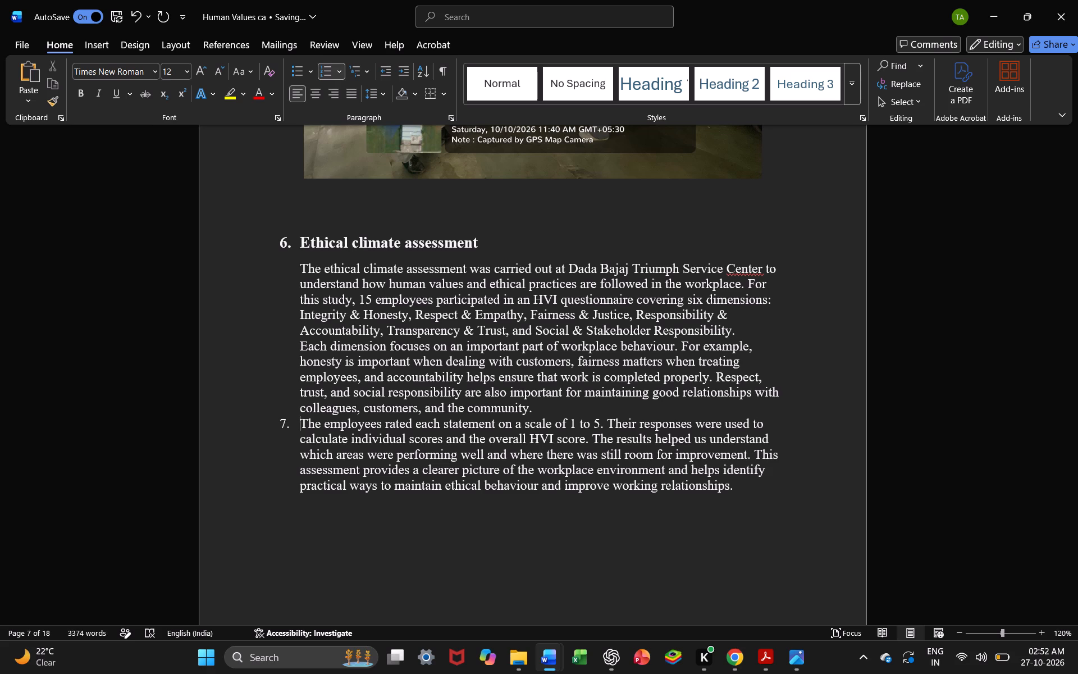
key(backslash)
key(BackSpace)
key(BackSpace)
Justify the three Ethical climate assessment paragraphs and set their line spacing to a multiple of 1.3.
drag(298, 266, 760, 495)
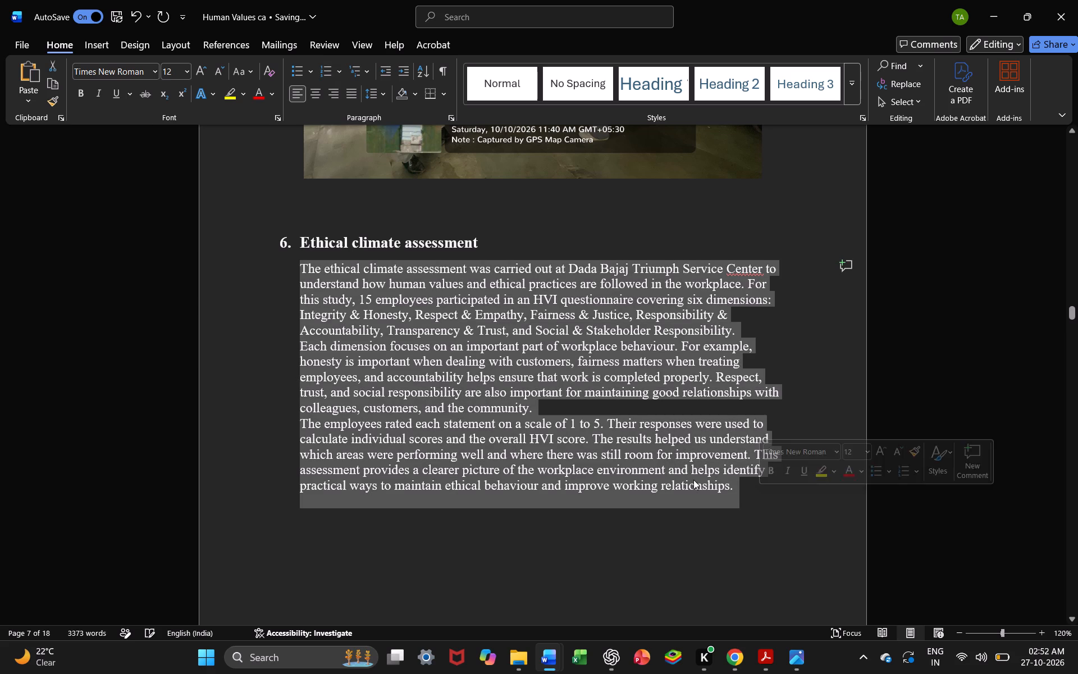
click(353, 91)
click(378, 99)
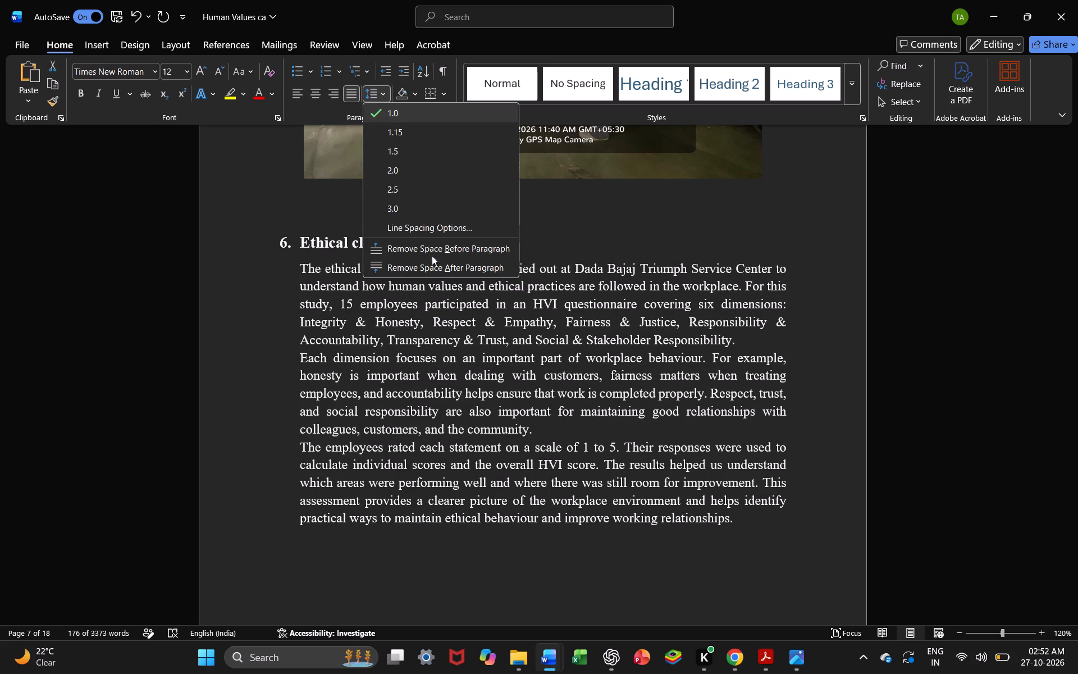
click(430, 218)
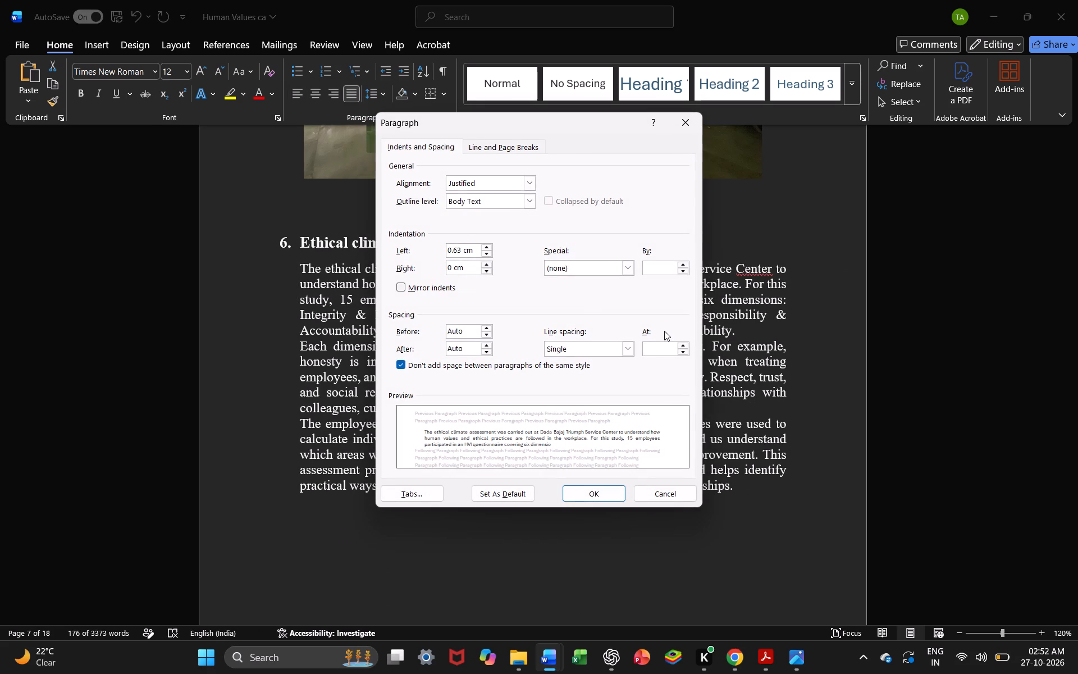
text(1.3)
click(600, 491)
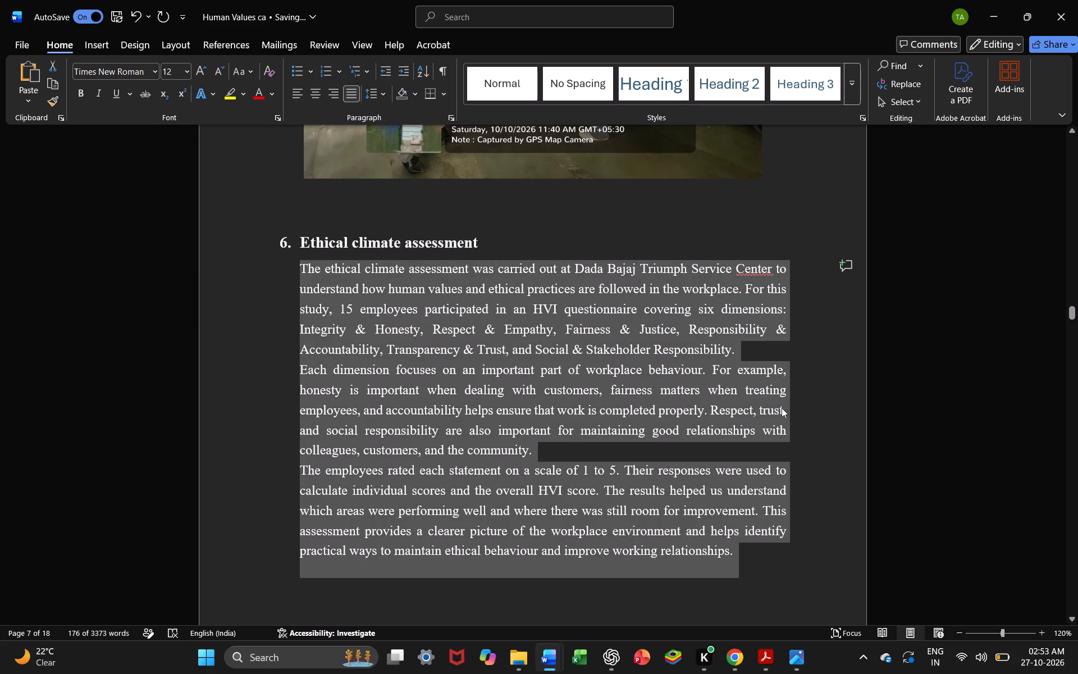
click(871, 423)
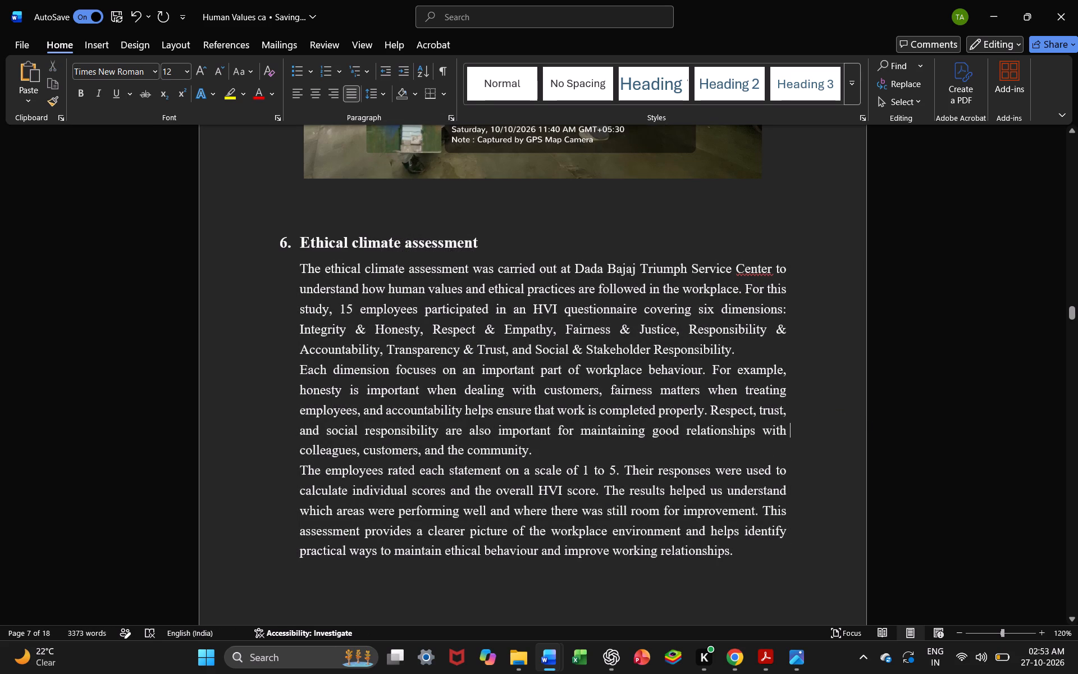
Remove the extra blank lines above the HUMAN VALUE INDEX (HVI) ASSESSMENT heading and centre the heading again.
scroll(561, 421, down, 4)
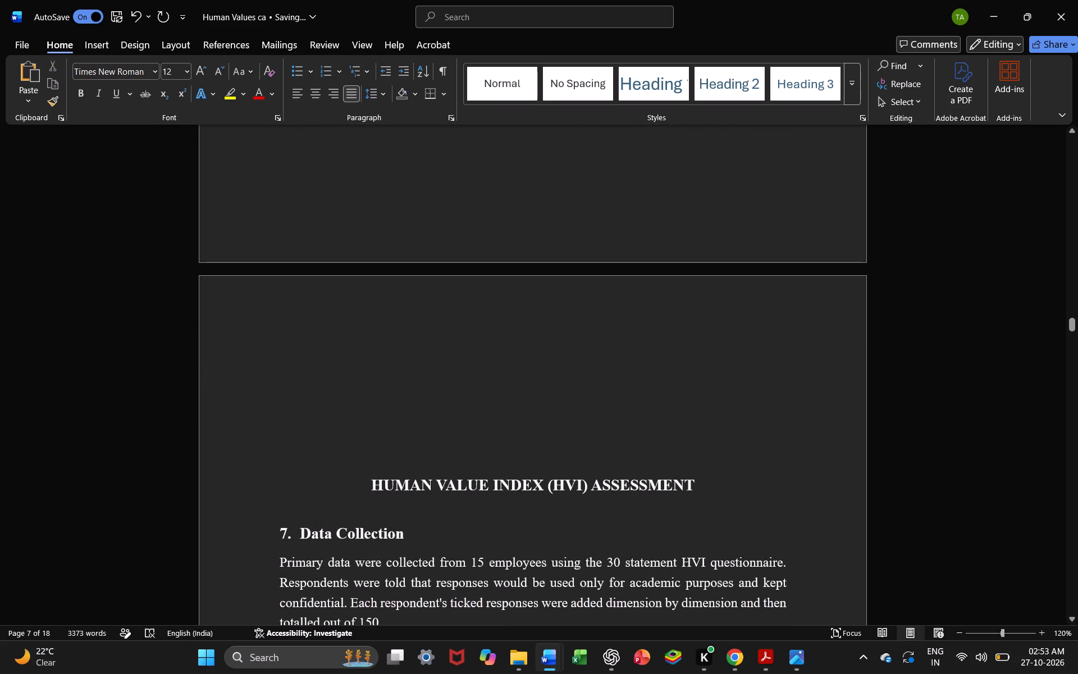
click(369, 485)
key(BackSpace)
key(BackSpace)
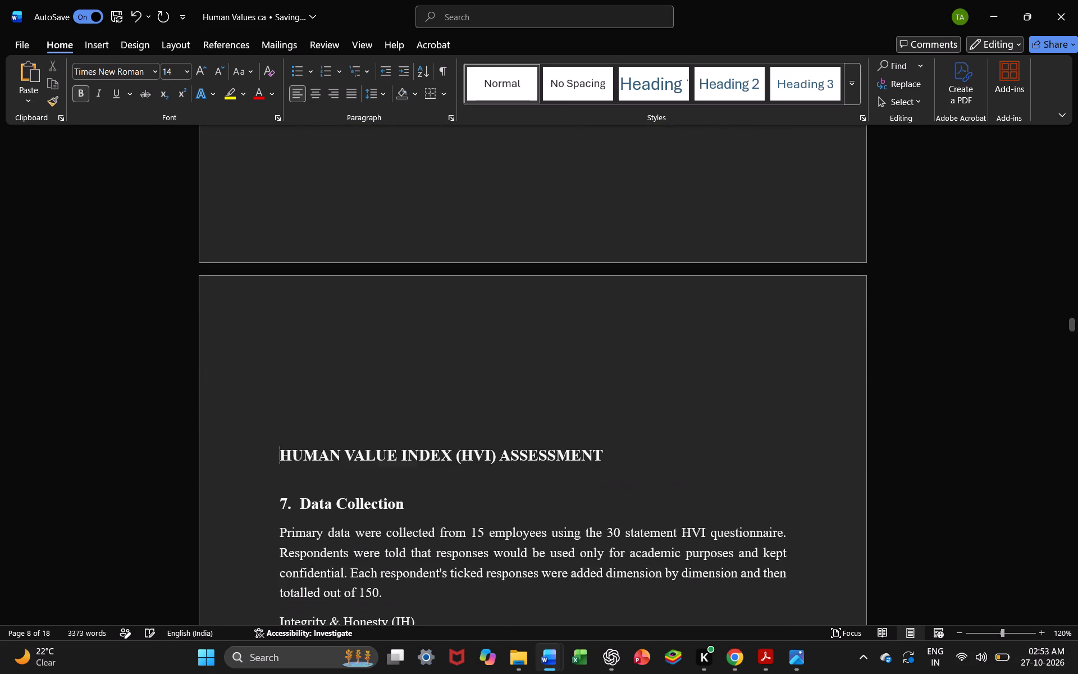
key(BackSpace)
key(BackSpace)
key(BackSpace)
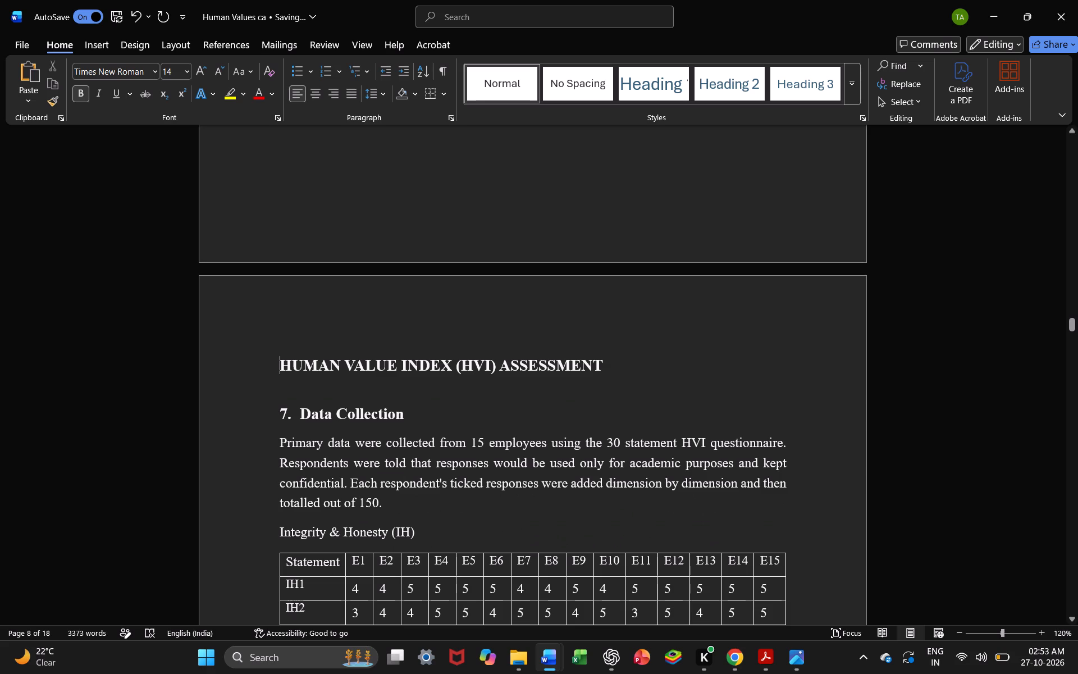
click(312, 101)
Set the line spacing of the "Ethical climate assessment" heading to 2.0.
scroll(525, 265, up, 4)
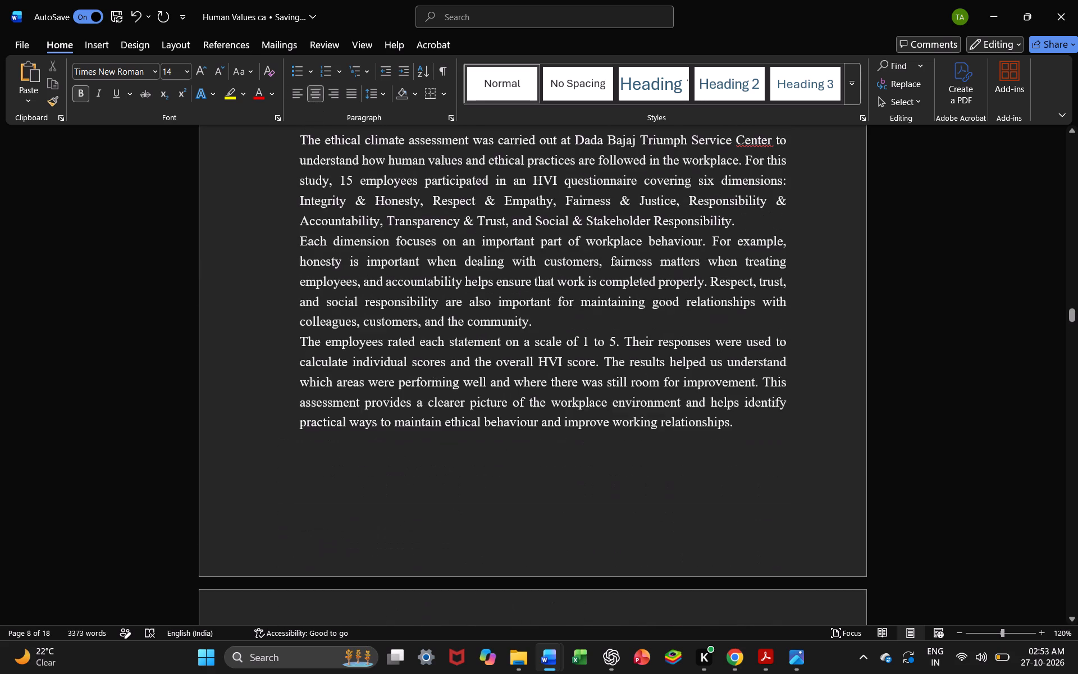
scroll(525, 265, up, 1)
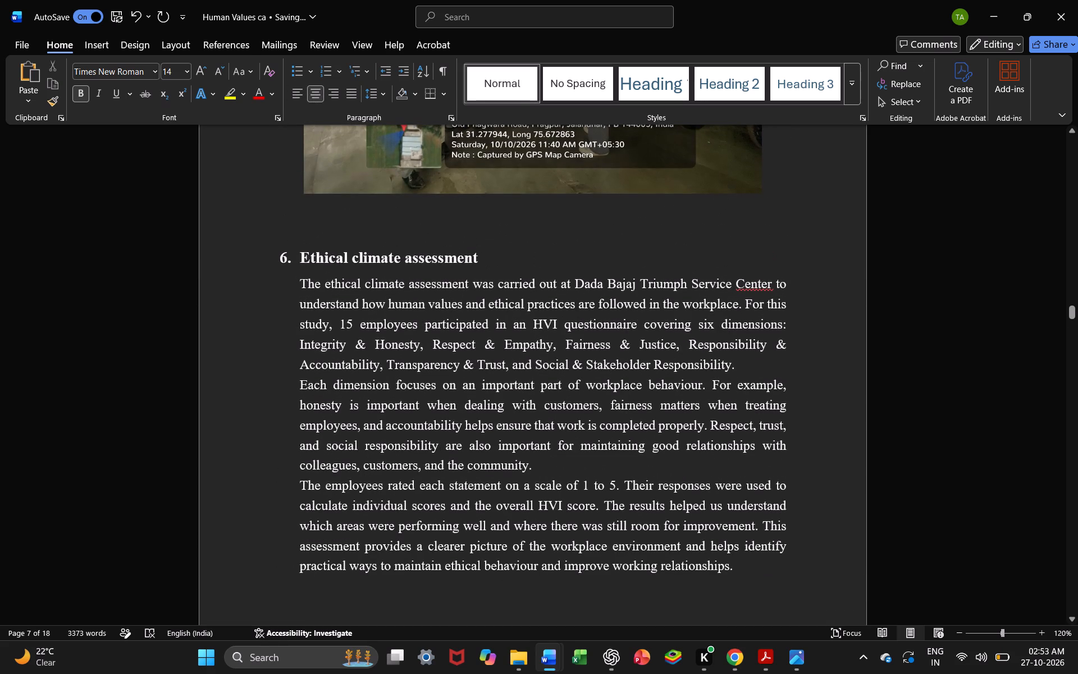
drag(489, 262, 297, 245)
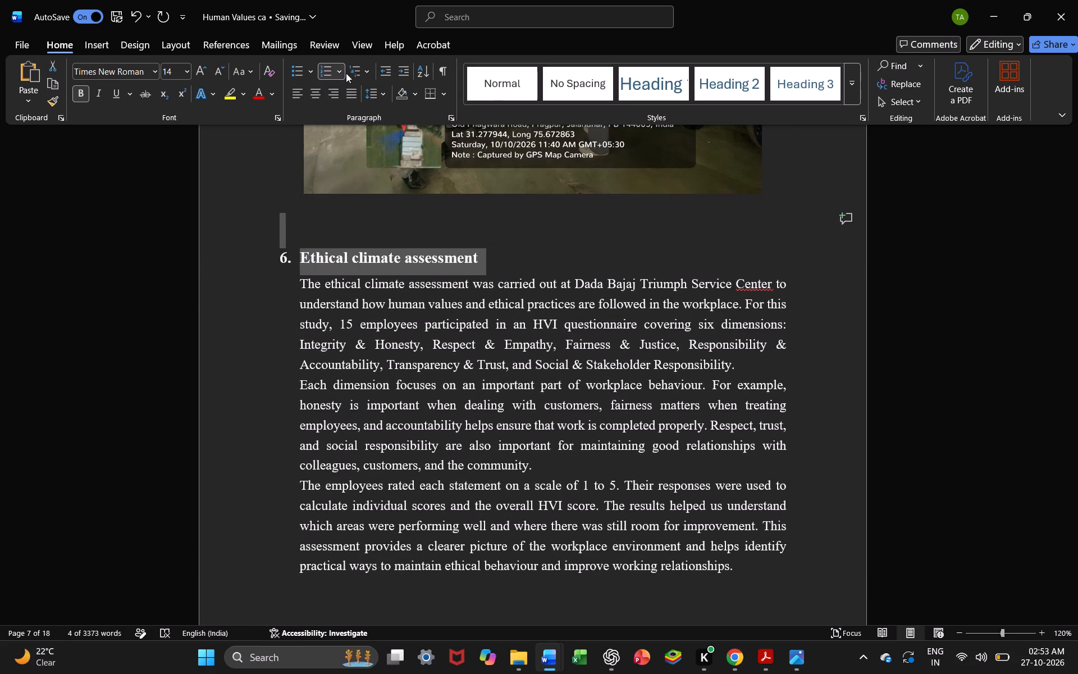
click(419, 250)
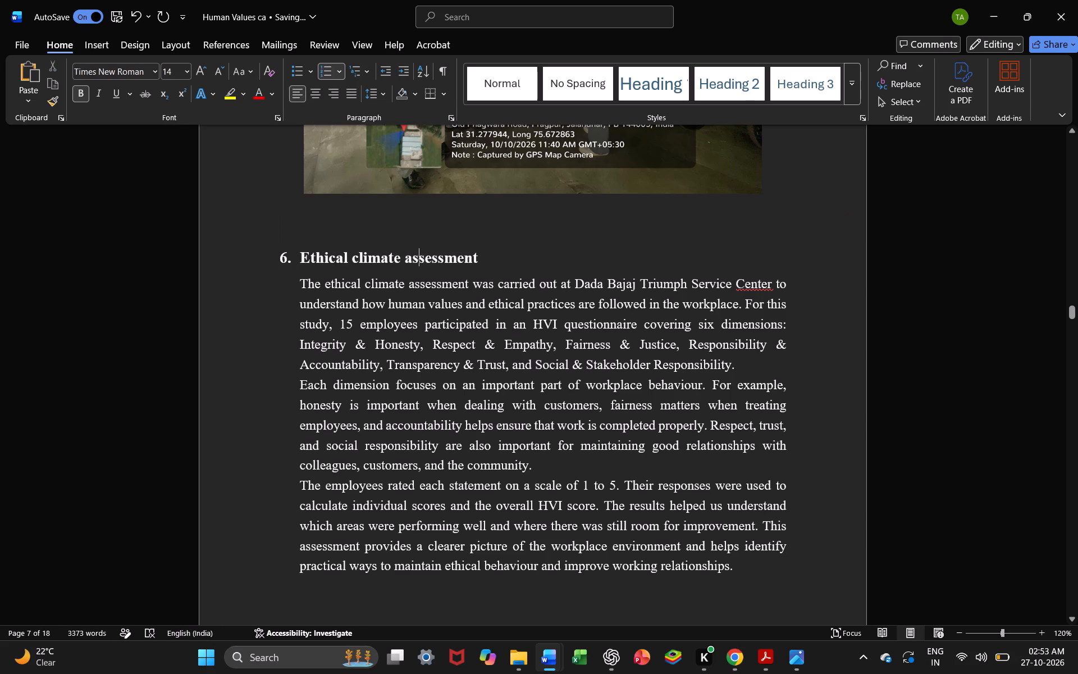
drag(475, 259, 294, 262)
click(373, 93)
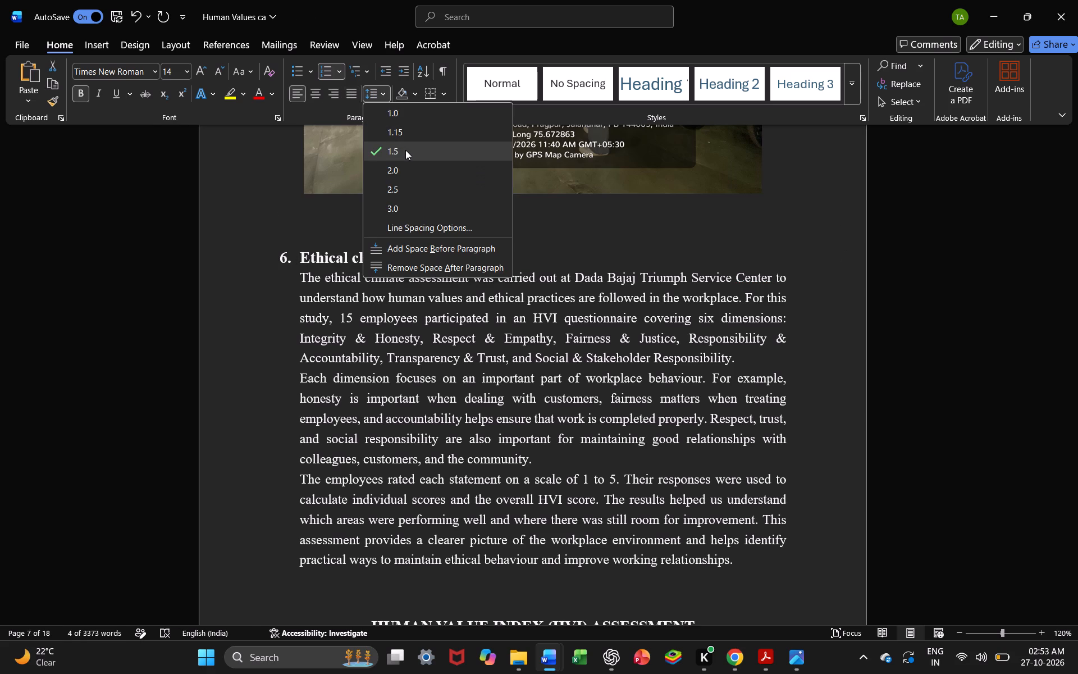
click(404, 171)
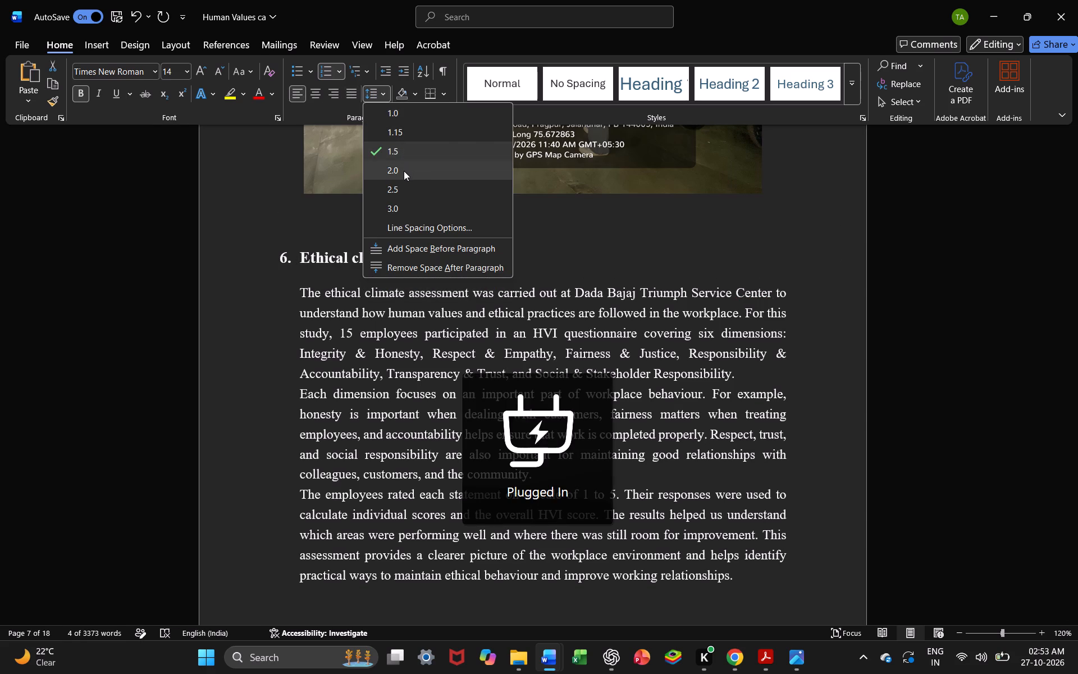
click(556, 260)
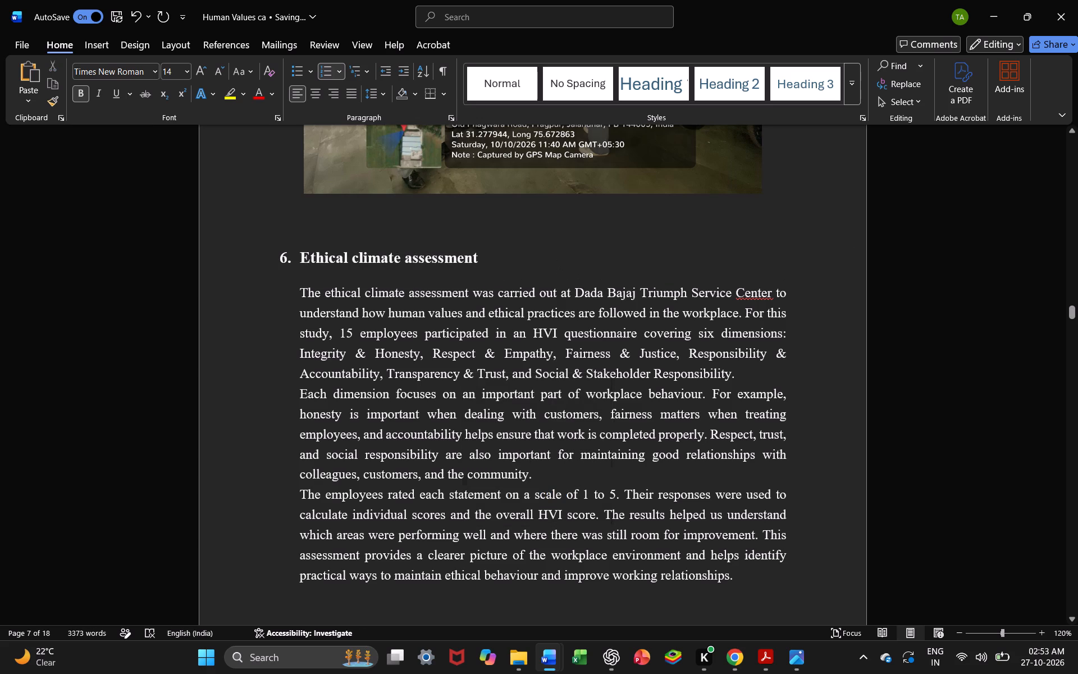
Insert a blank line after the first and after the second paragraph of the Ethical climate assessment section.
click(751, 384)
key(Return)
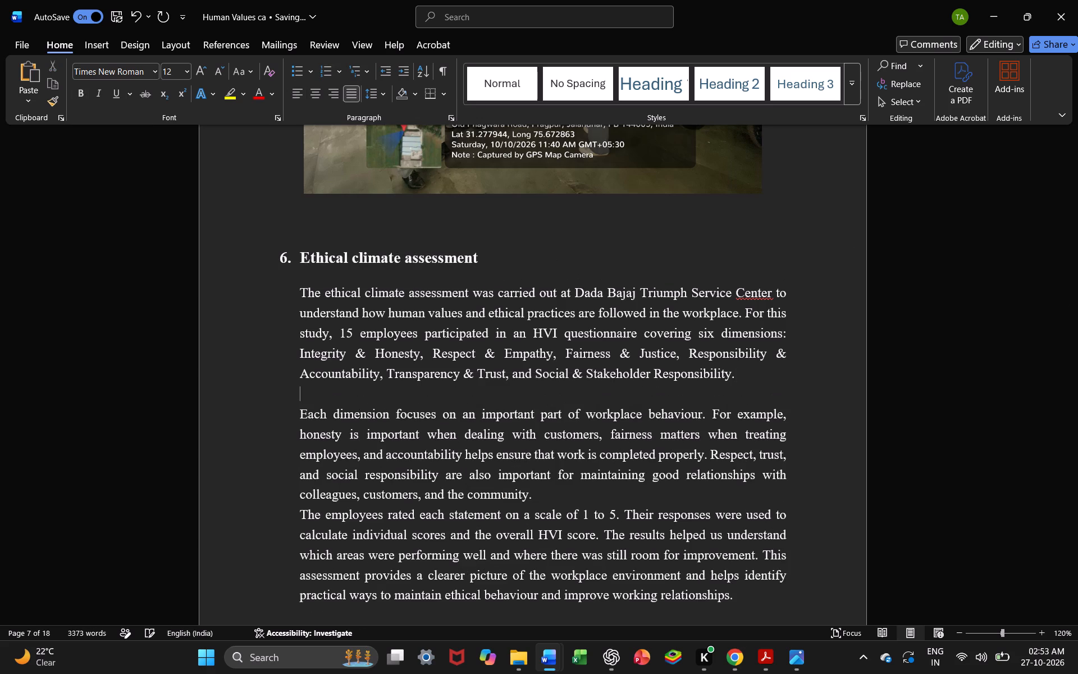
key(BackSpace)
key(BackSpace)
key(Return)
click(615, 496)
key(Return)
Delete the blank line above the HUMAN VALUE INDEX (HVI) ASSESSMENT heading and end the preceding paragraph with a comma instead of the full stop.
scroll(615, 496, down, 1)
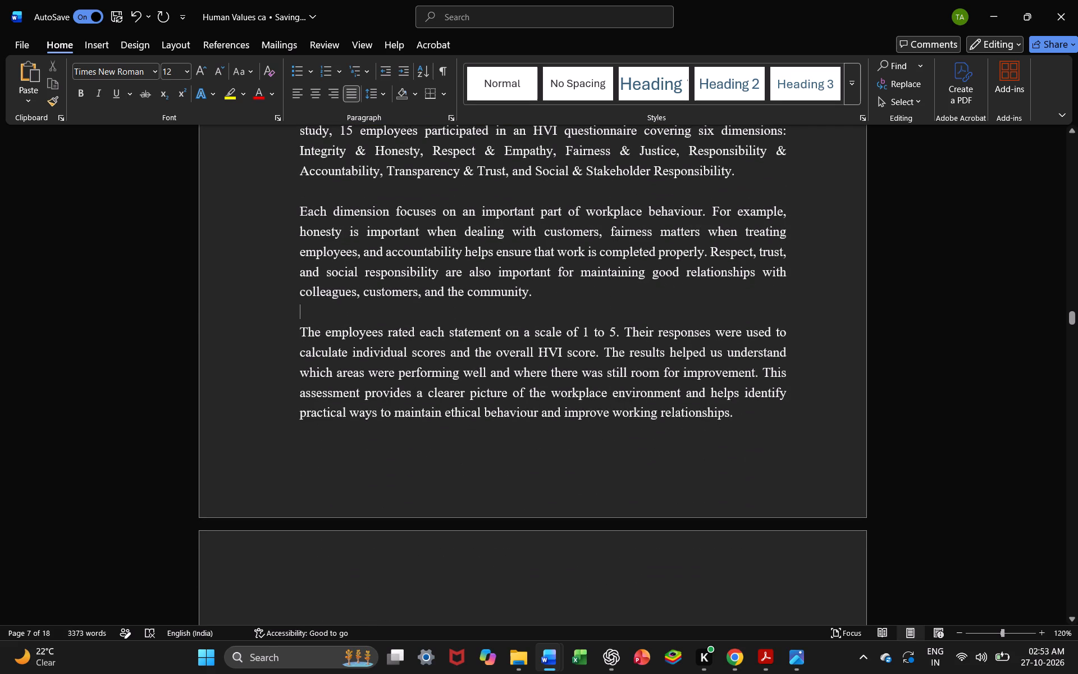
scroll(555, 377, up, 4)
click(715, 340)
scroll(715, 340, down, 1)
click(458, 422)
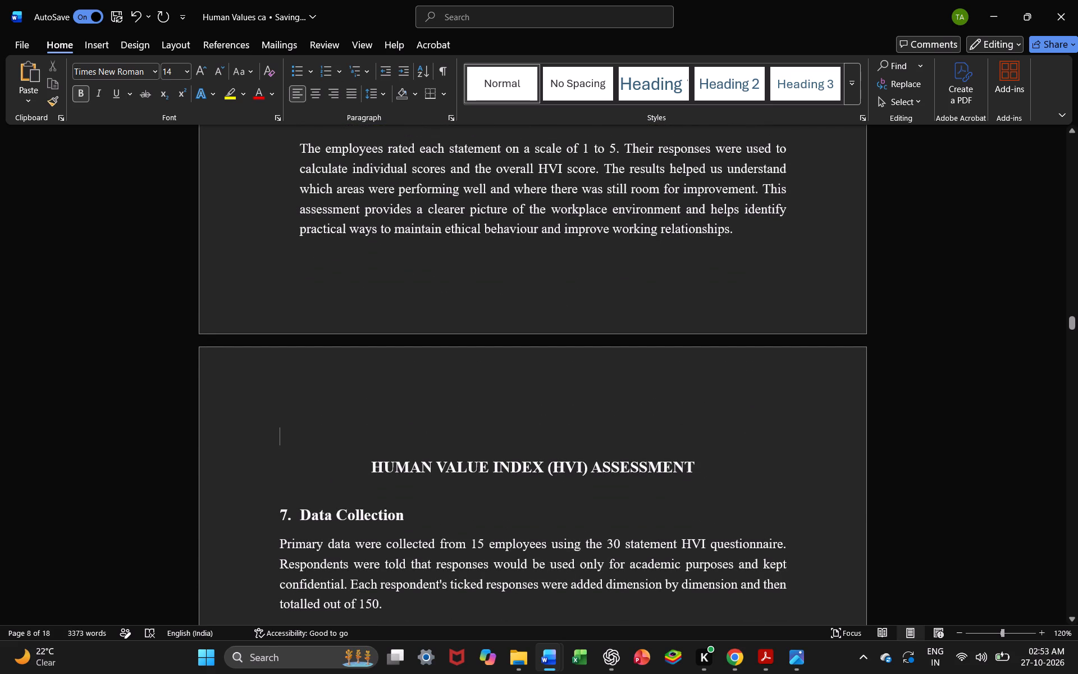
key(BackSpace)
key(BackSpace)
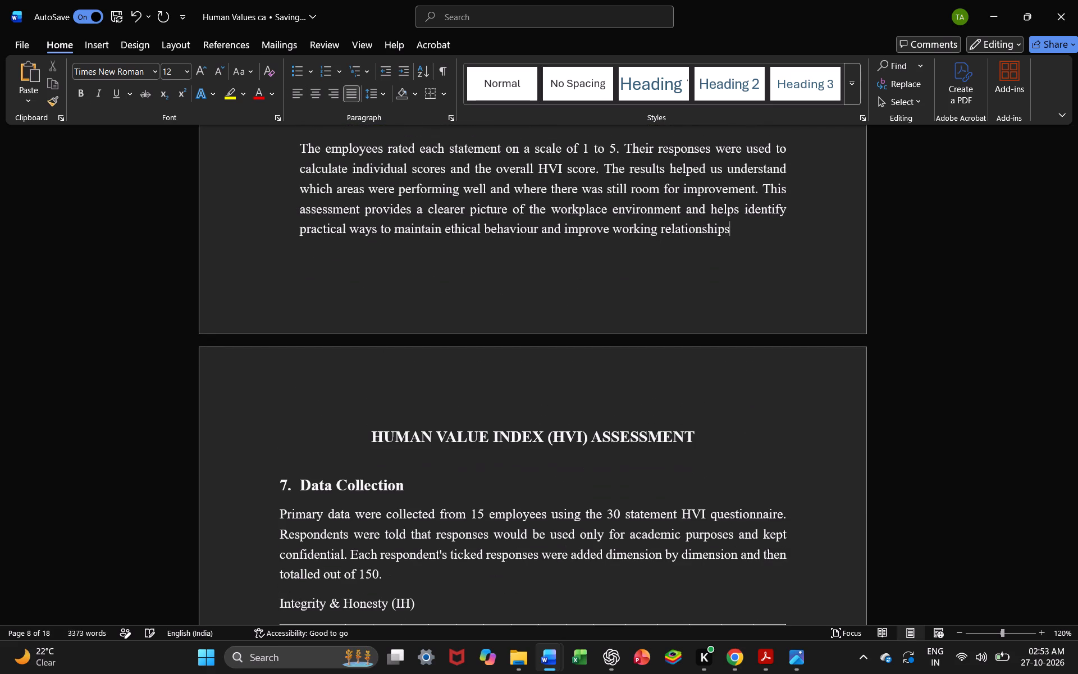
key(comma)
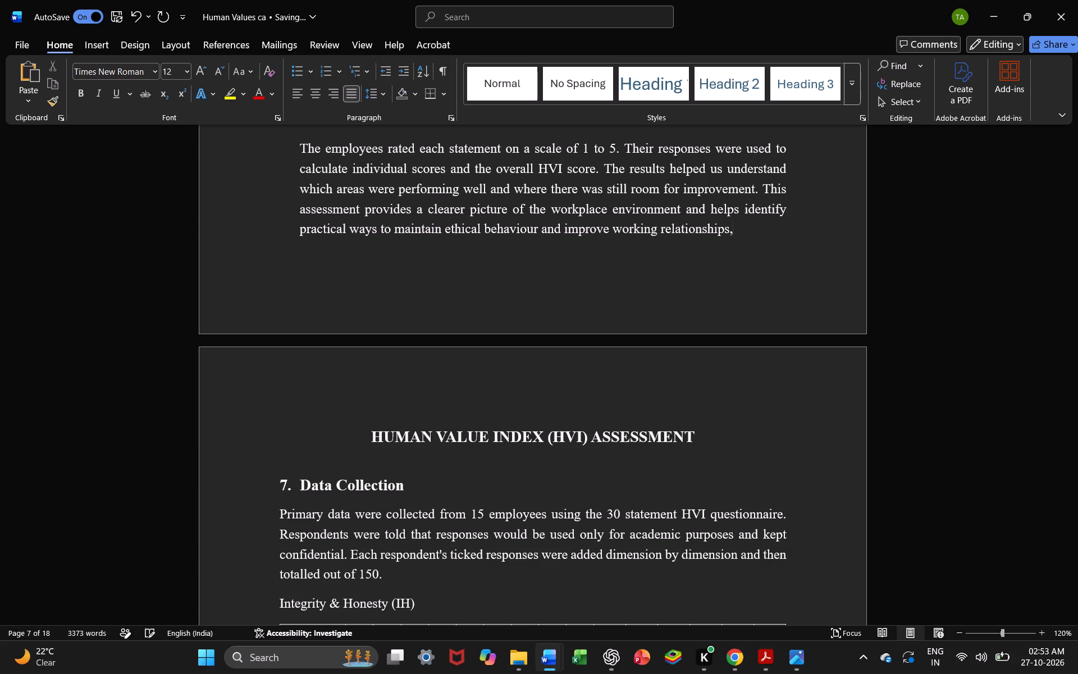
Redo the line break before the HUMAN VALUE INDEX (HVI) ASSESSMENT heading and centre the heading.
click(373, 429)
key(BackSpace)
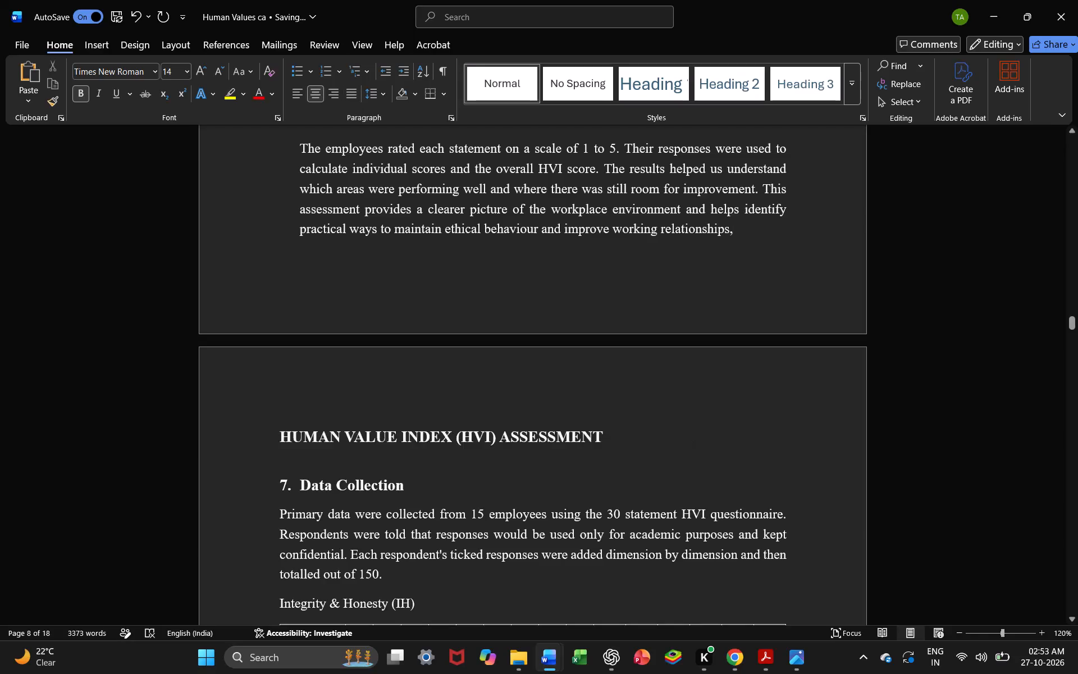
key(BackSpace)
key(Return)
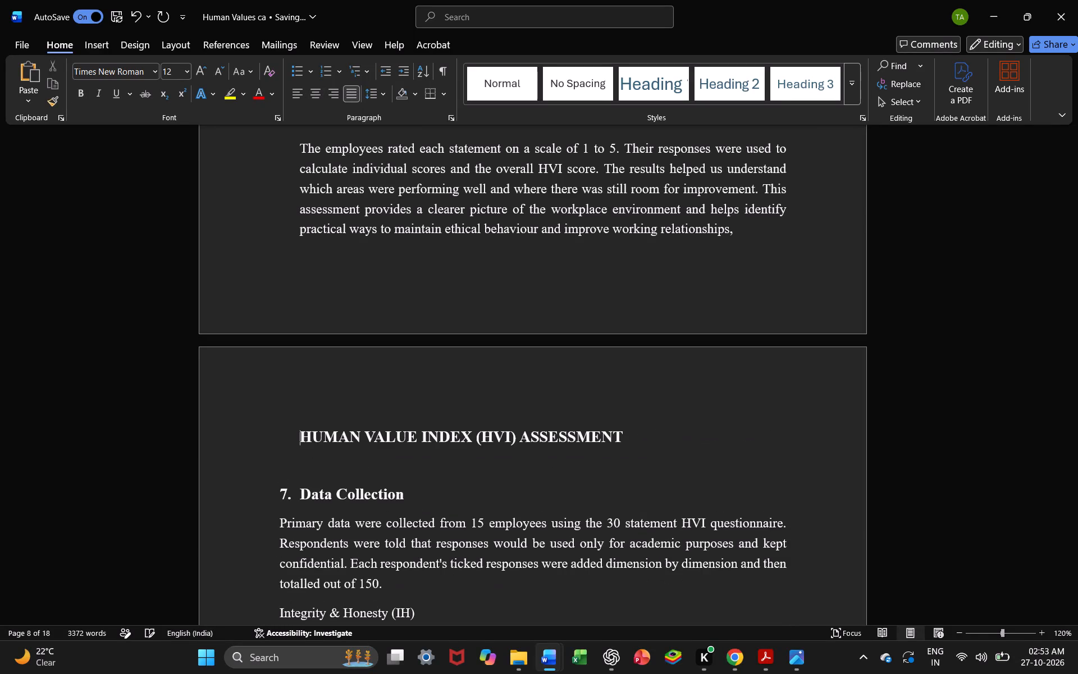
click(315, 94)
Correct the spelling of "Center" to "Centre" in the first Ethical climate assessment paragraph.
scroll(524, 254, up, 3)
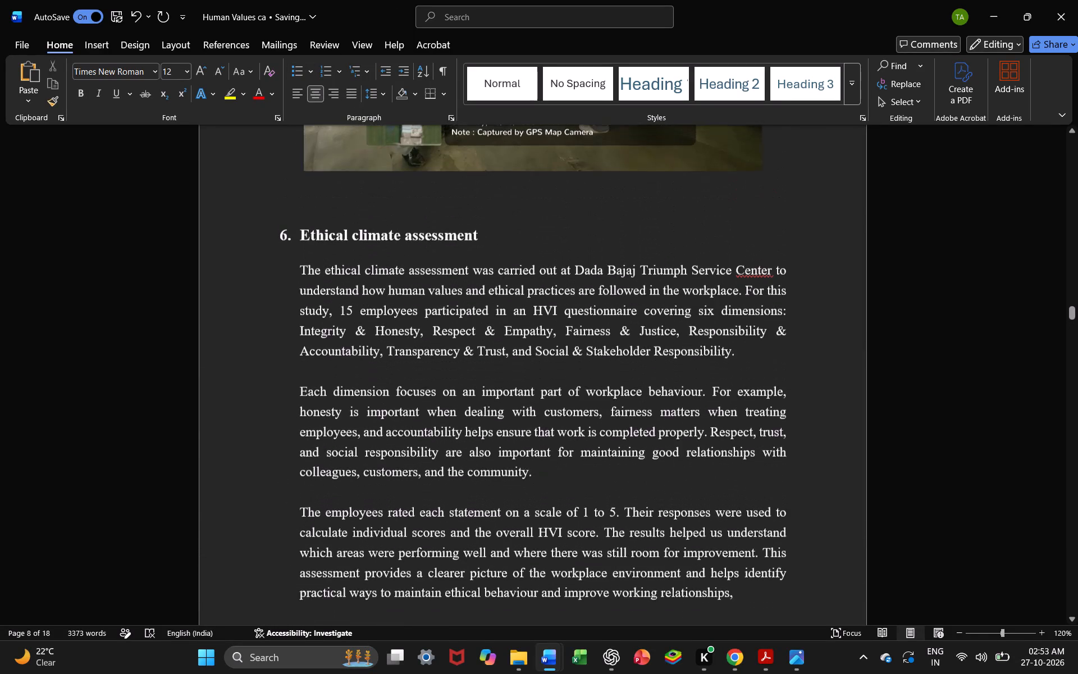
scroll(524, 254, down, 1)
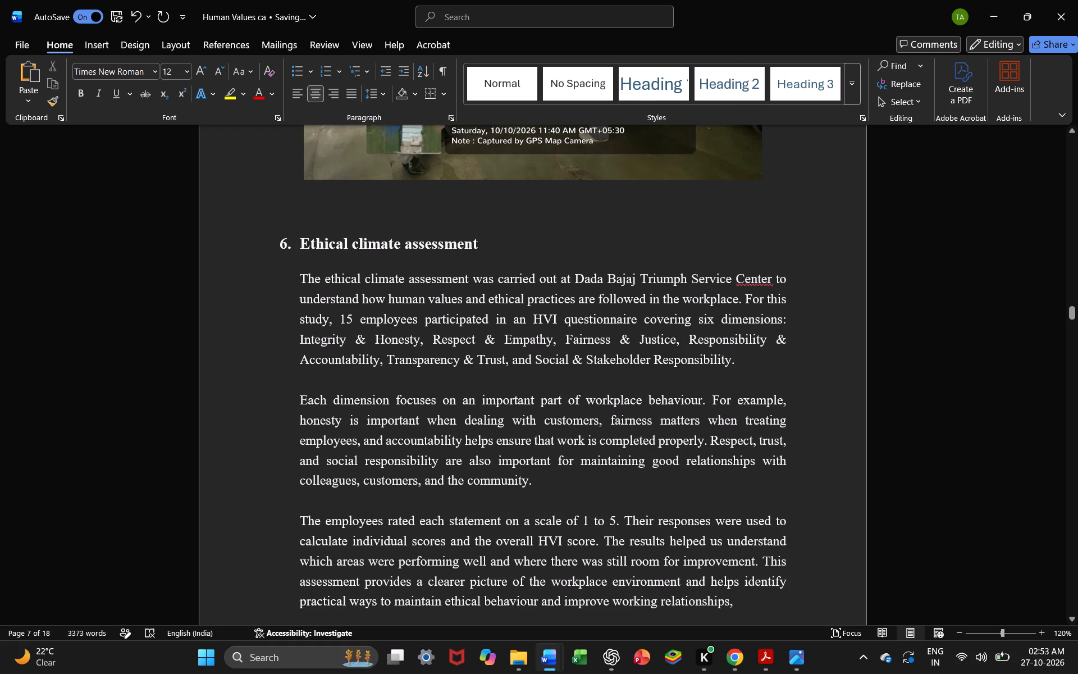
right_click(751, 281)
click(672, 16)
Set the line spacing of the blank line between the first and second Ethical climate assessment paragraphs to a multiple of 0.4.
double_click(323, 370)
double_click(308, 389)
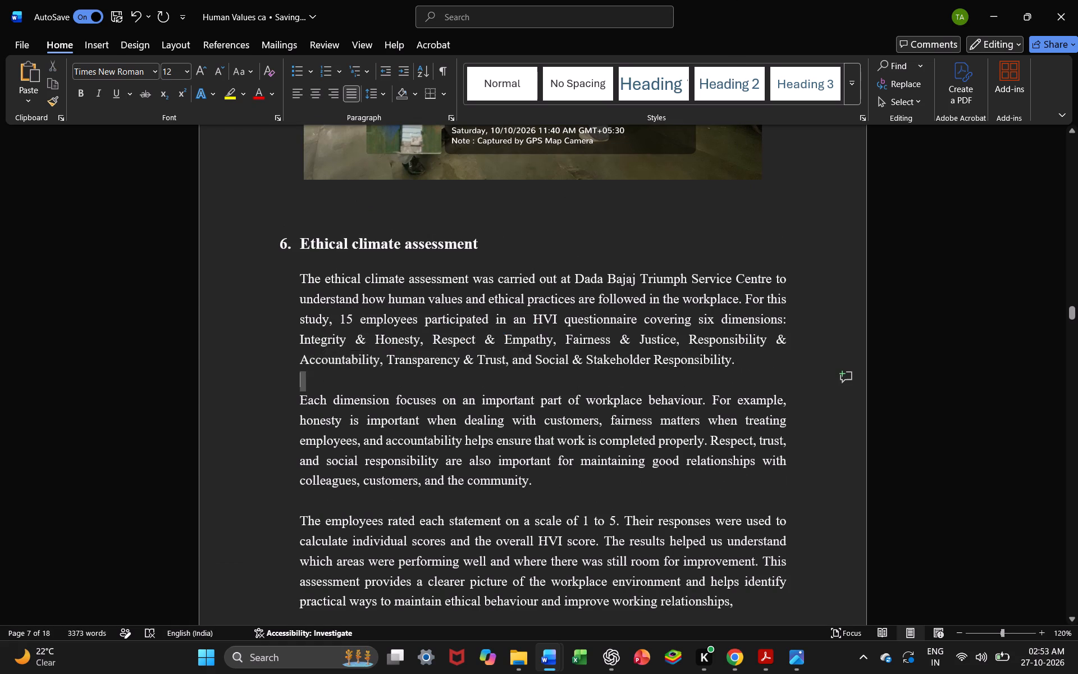
click(381, 93)
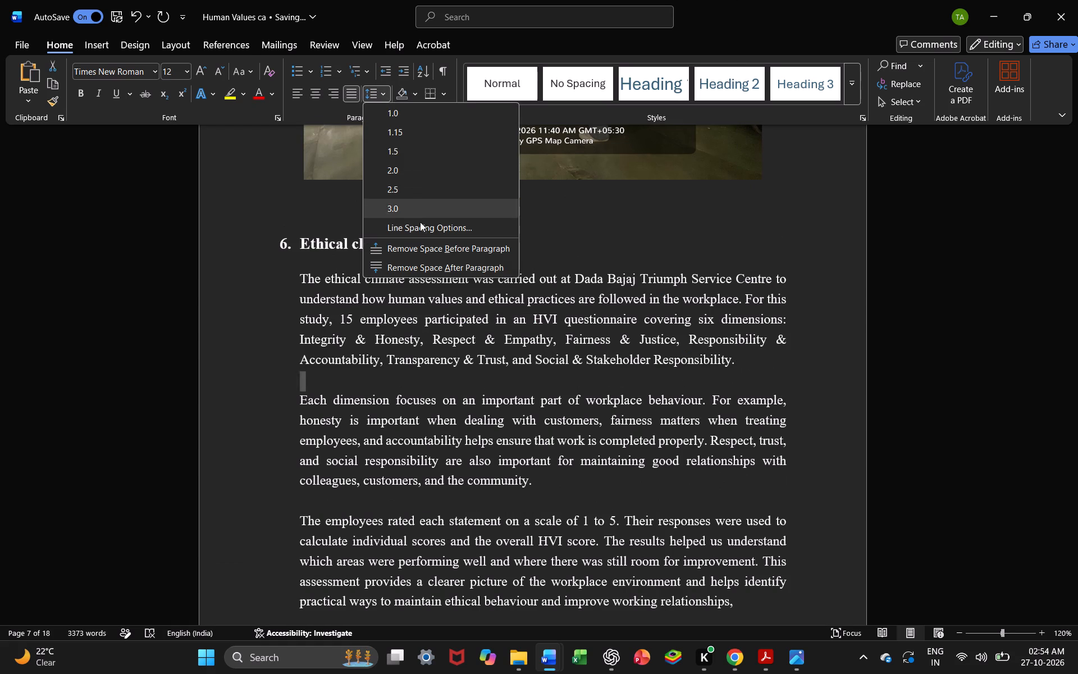
click(422, 230)
drag(667, 342, 624, 337)
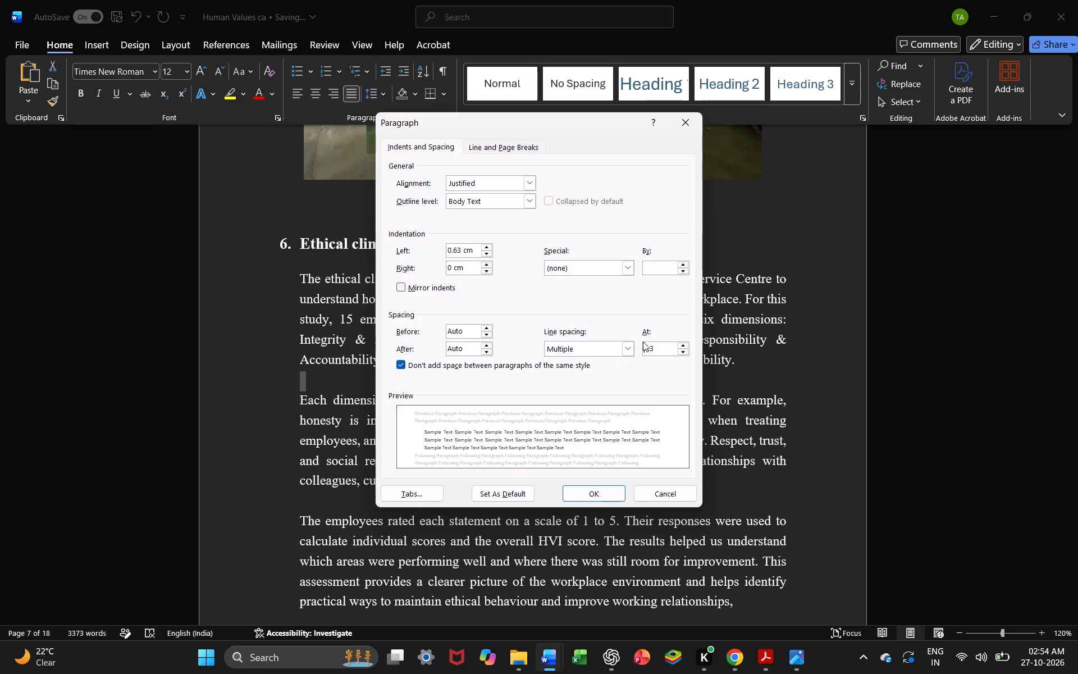
drag(661, 347, 611, 346)
text(0.)
key(4)
key(Return)
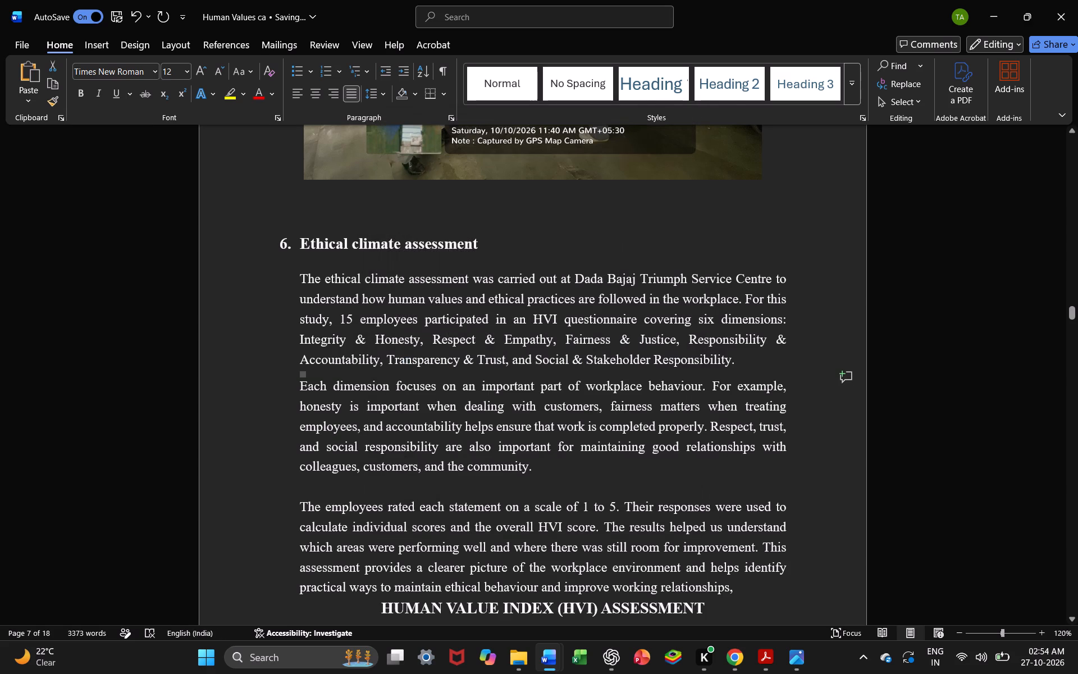
Set the line spacing of the blank line between the second and third Ethical climate assessment paragraphs to a multiple of 0.4.
click(424, 488)
double_click(398, 493)
double_click(327, 498)
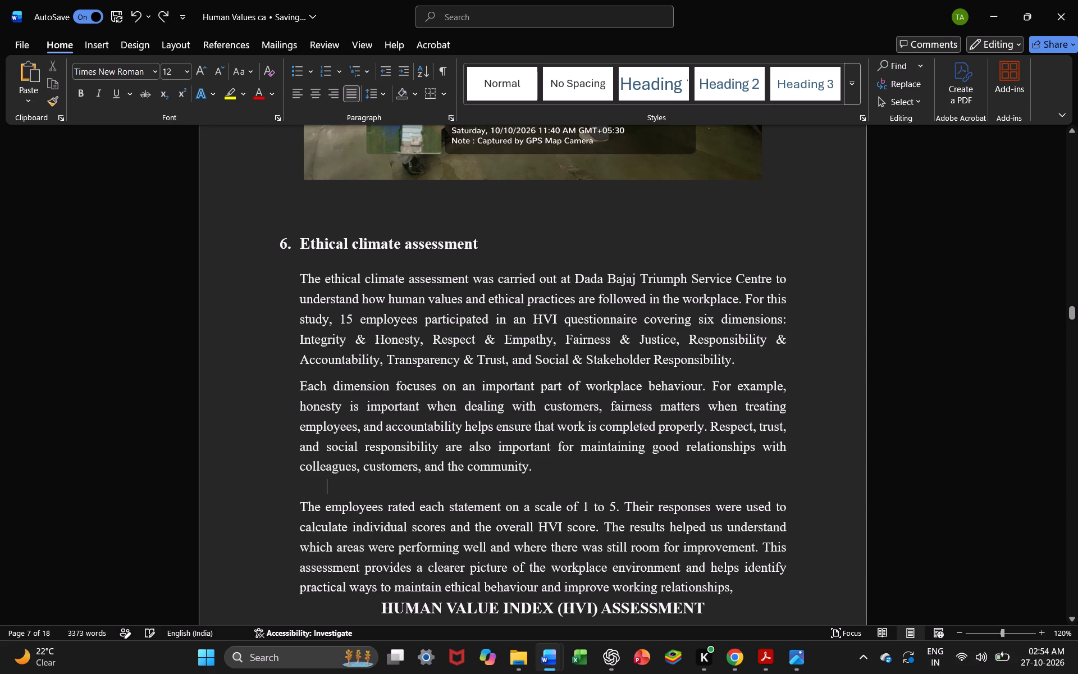
triple_click(299, 494)
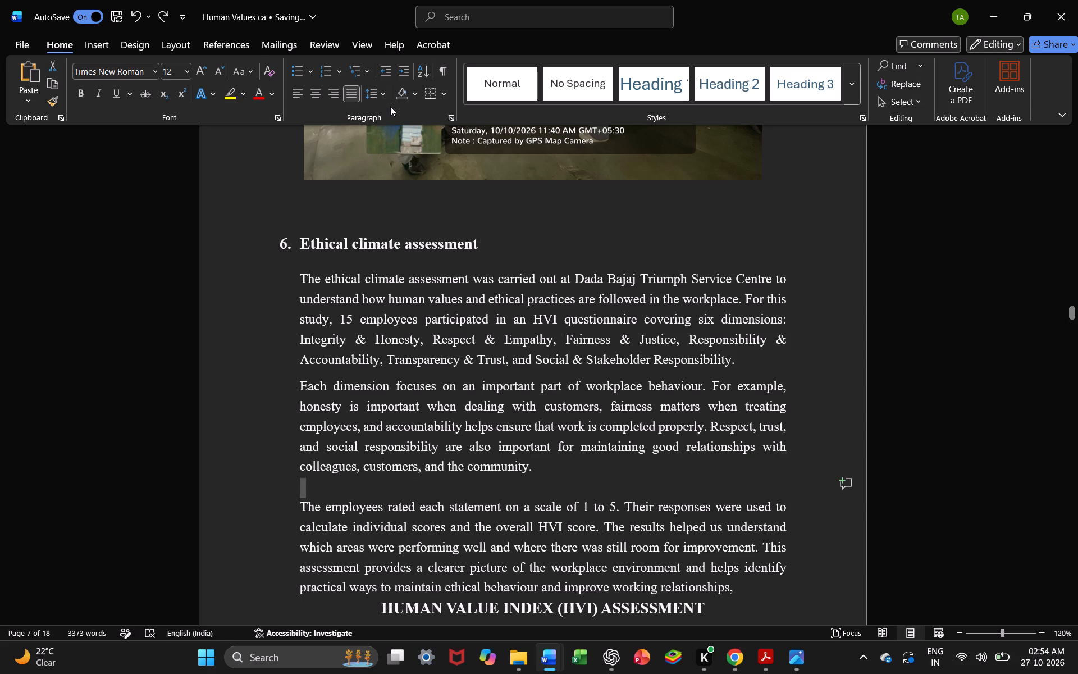
click(378, 100)
click(425, 227)
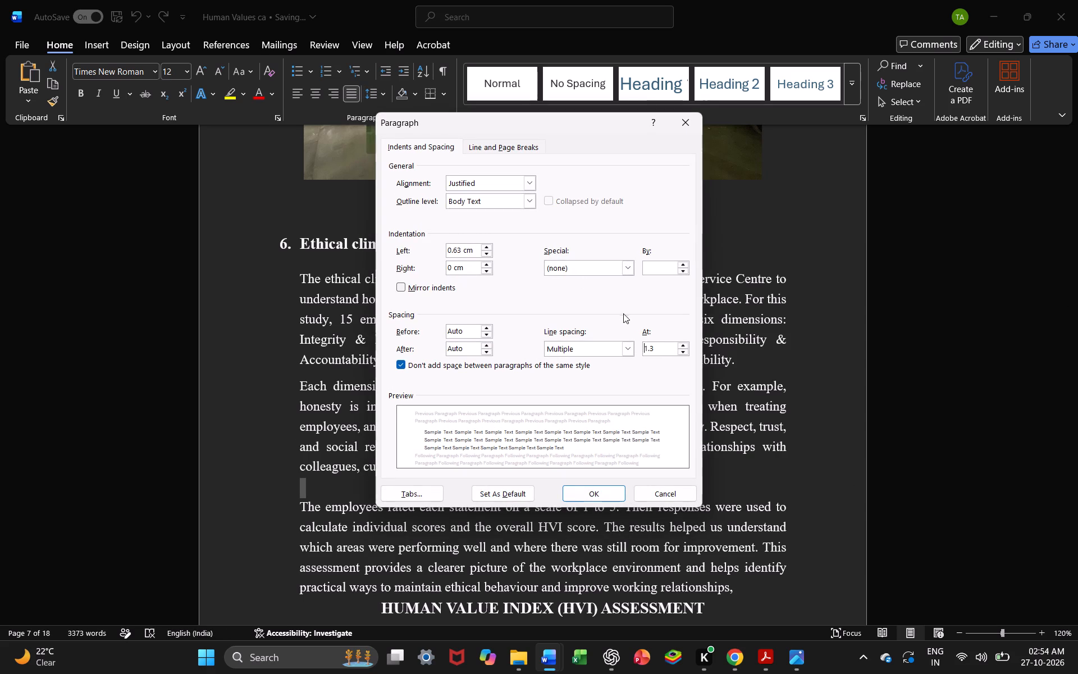
drag(665, 344, 641, 345)
key(BackSpace)
text(0.4)
key(Return)
click(960, 416)
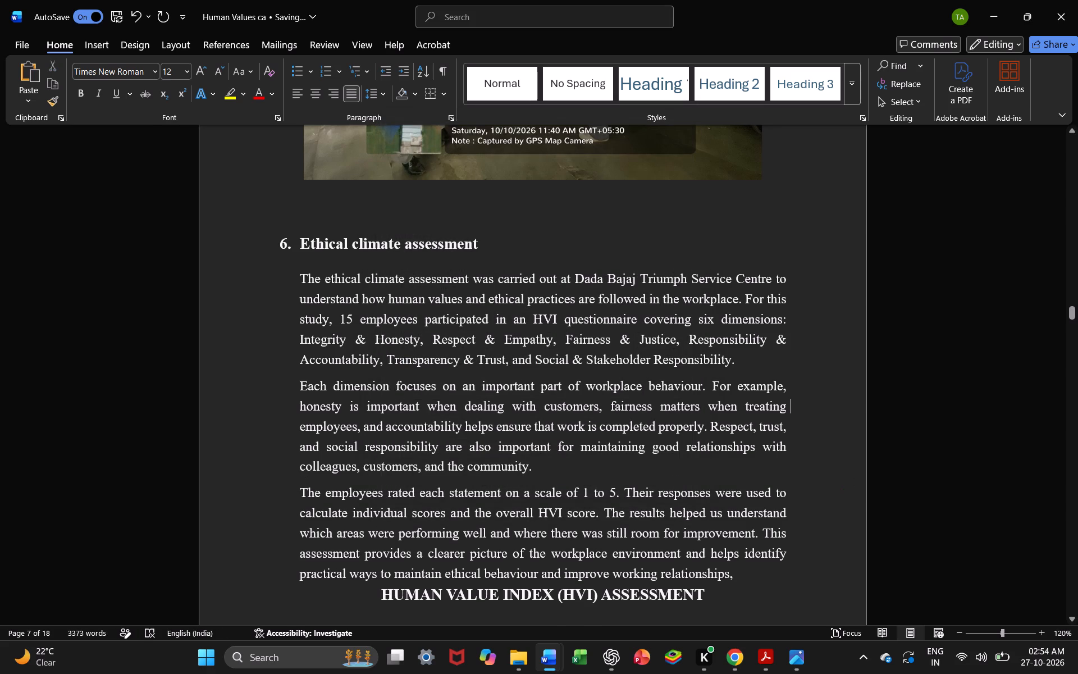
Insert a blank line before the HUMAN VALUE INDEX (HVI) ASSESSMENT heading.
click(372, 603)
key(Return)
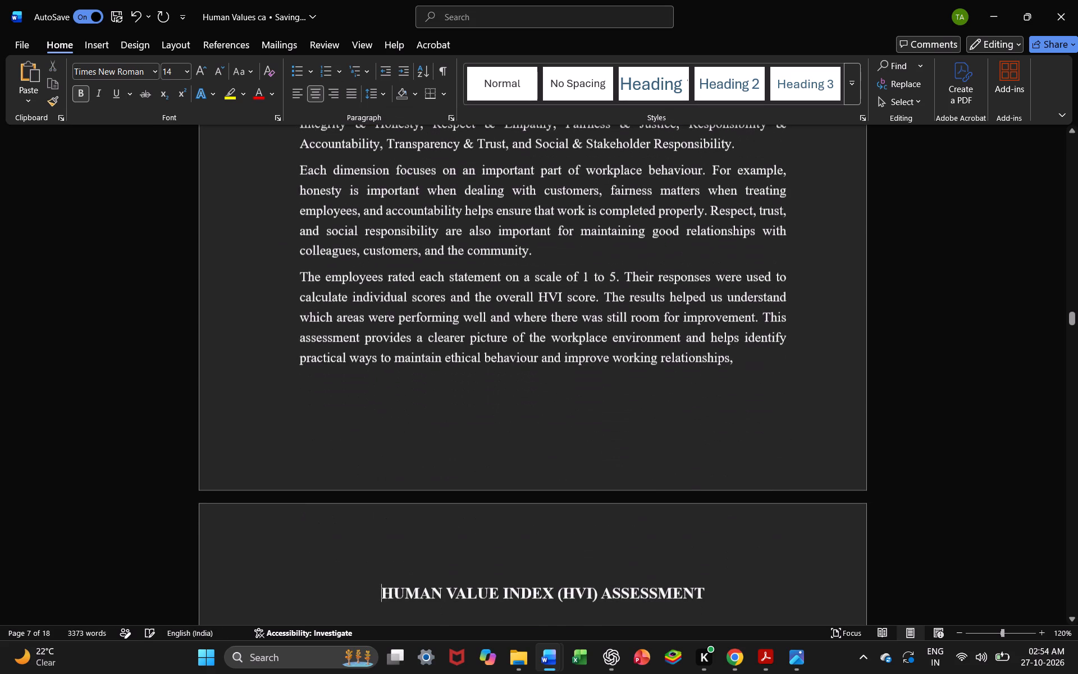
Review the rest of the report from the HVI assessment tables through the Conclusion, then back to Analysis of Findings.
scroll(372, 603, down, 7)
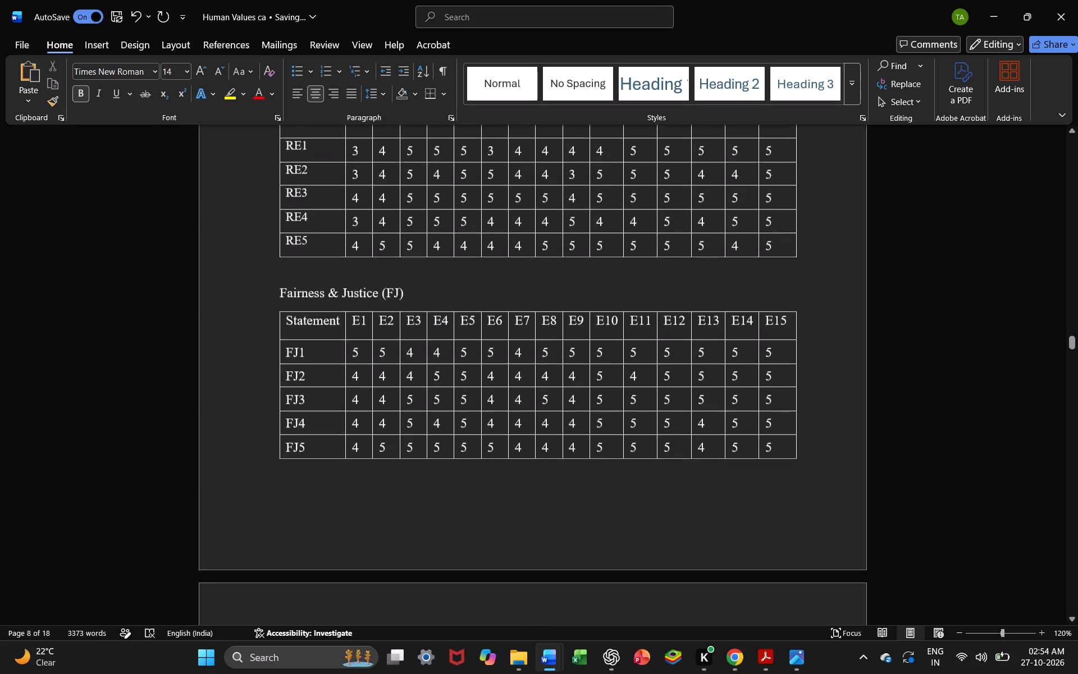
scroll(372, 603, down, 9)
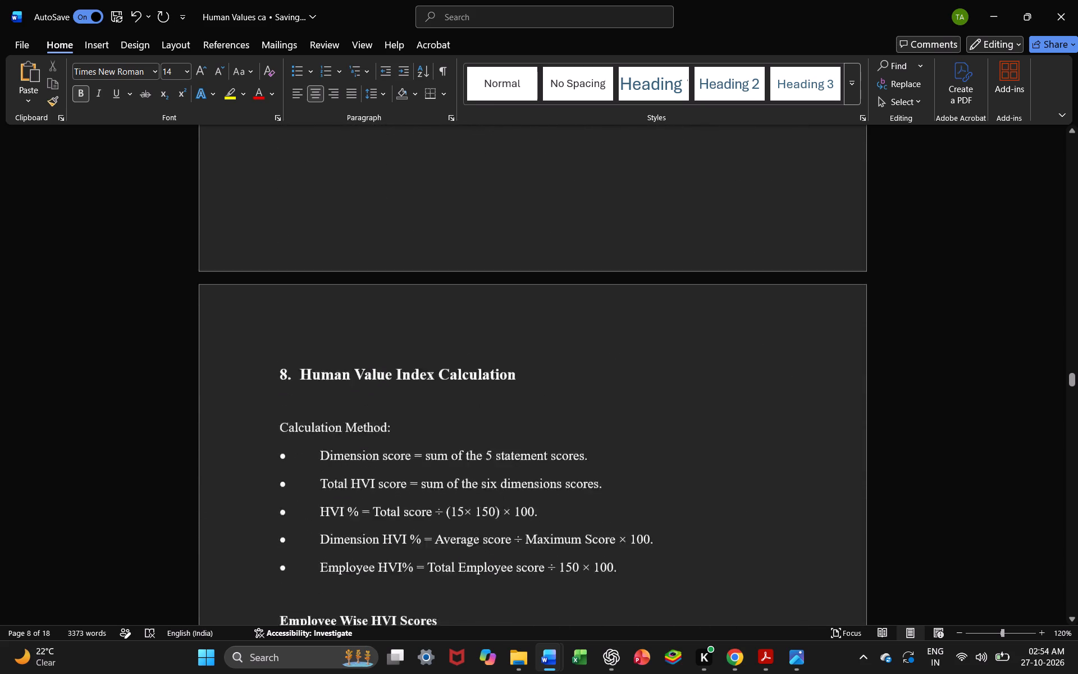
scroll(372, 603, down, 6)
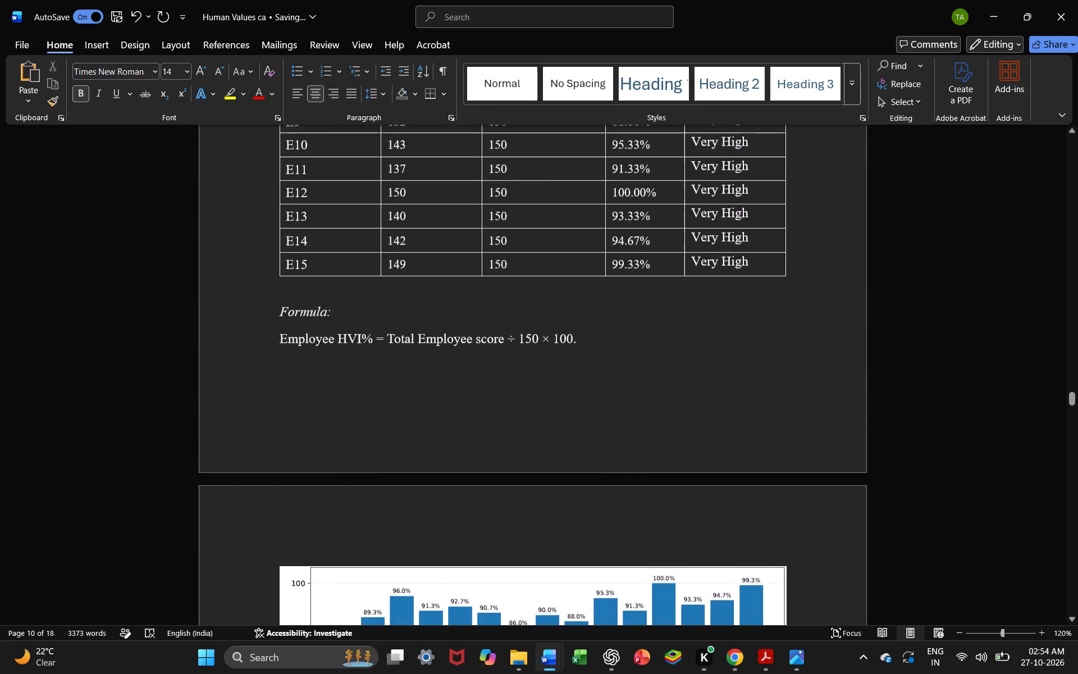
scroll(372, 603, down, 10)
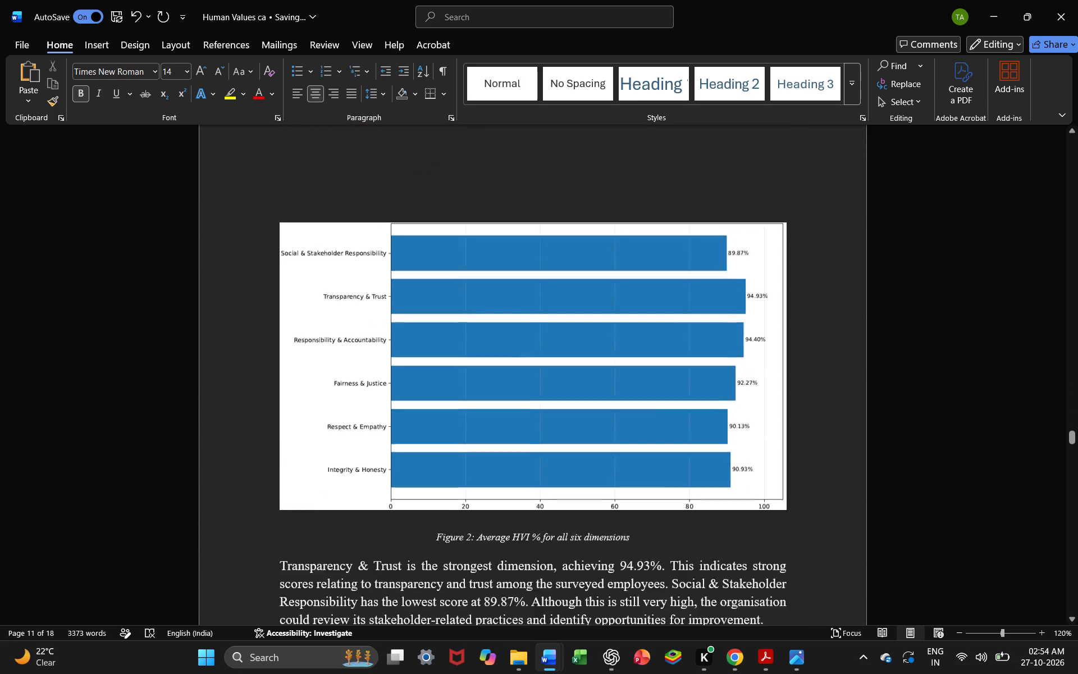
scroll(372, 603, down, 7)
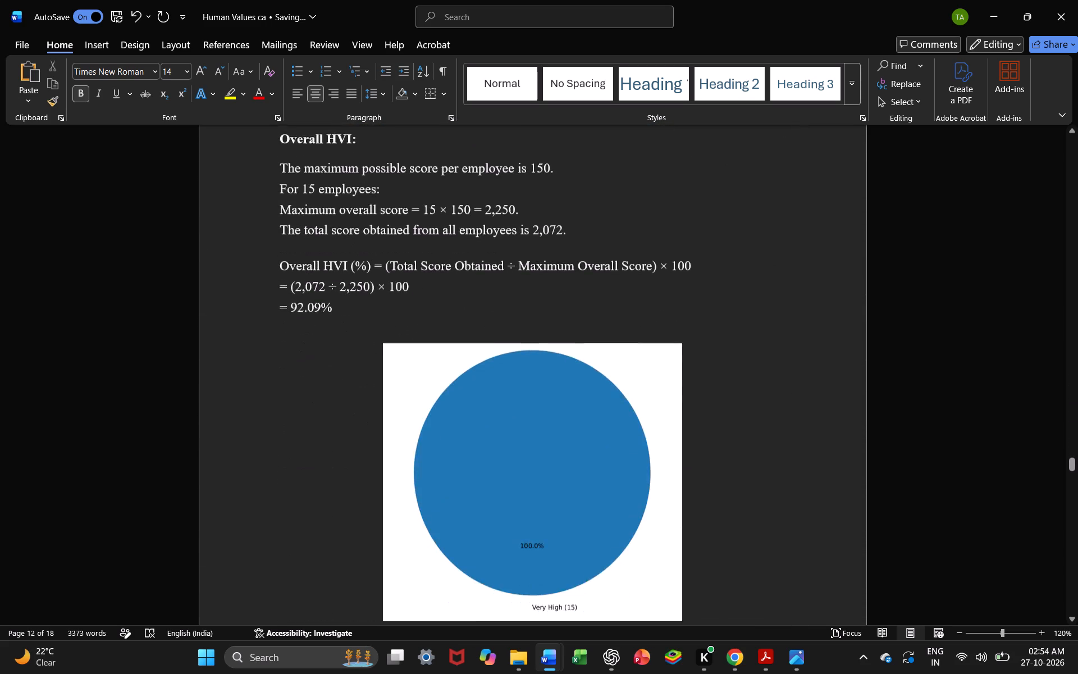
scroll(372, 603, down, 6)
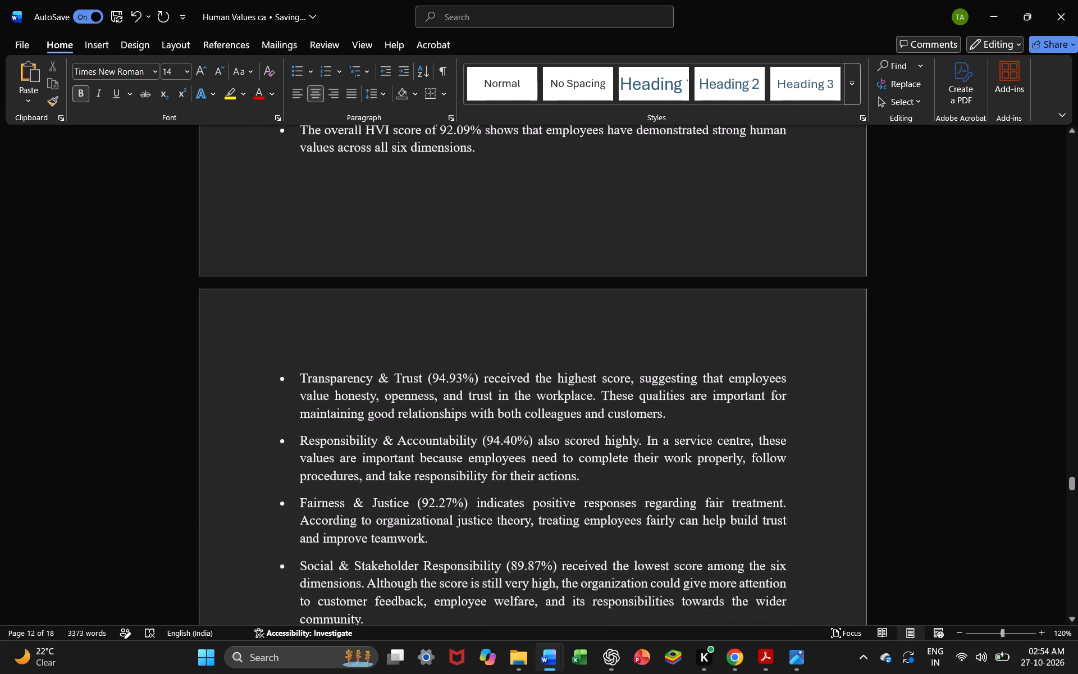
scroll(372, 603, up, 2)
scroll(372, 603, down, 8)
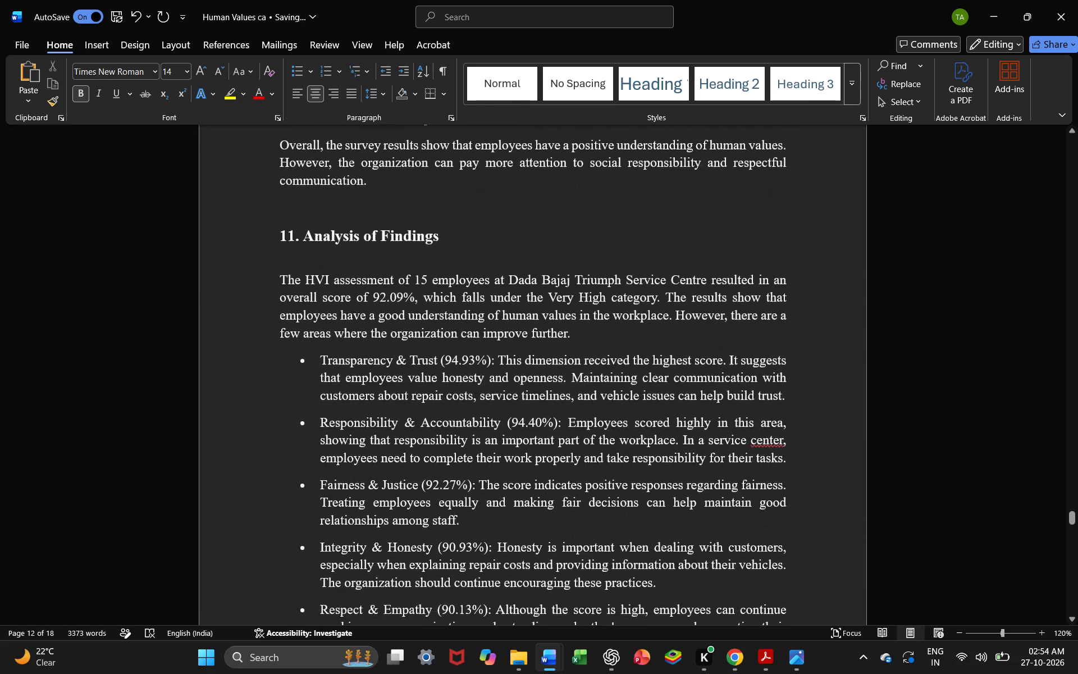
scroll(372, 603, down, 9)
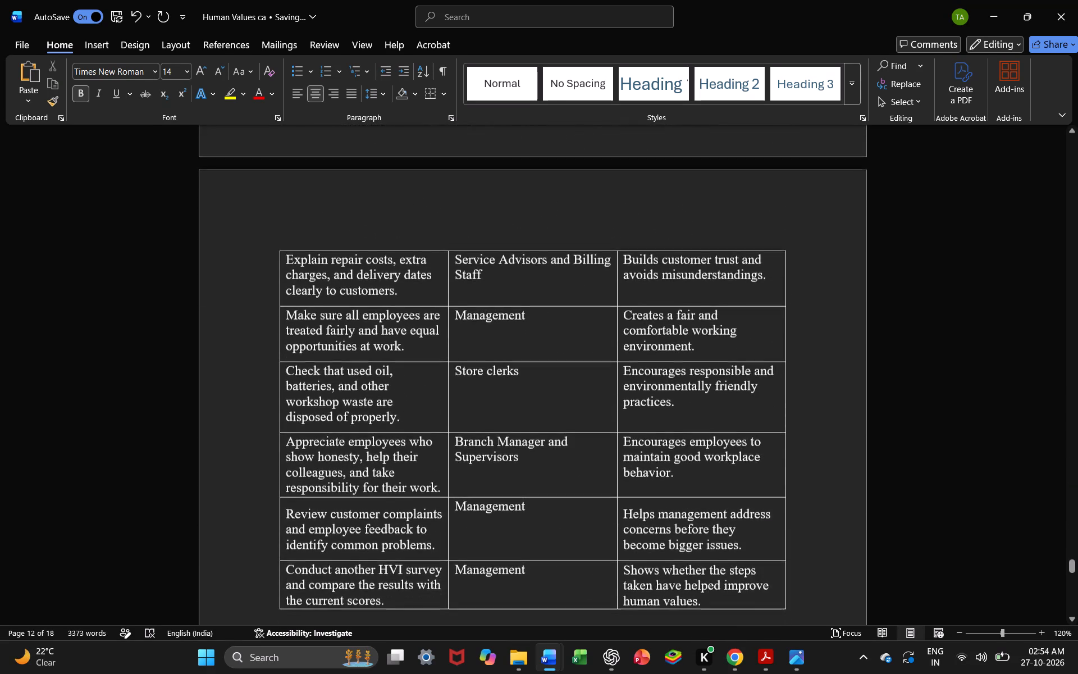
scroll(372, 603, down, 5)
scroll(372, 603, up, 4)
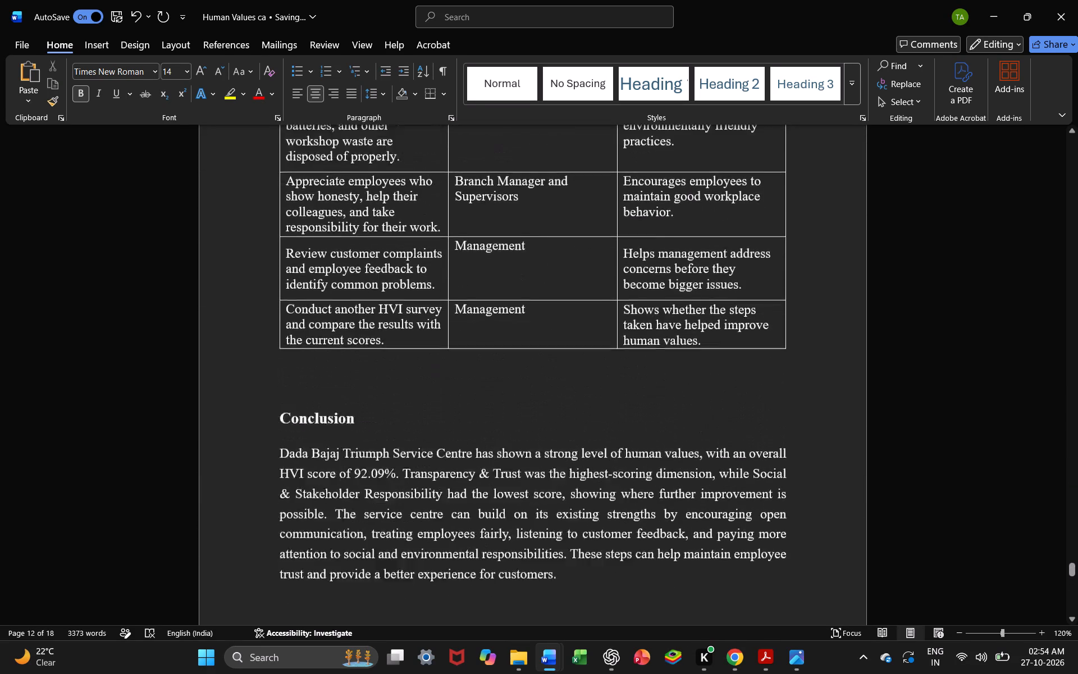
scroll(372, 603, up, 3)
scroll(372, 603, down, 4)
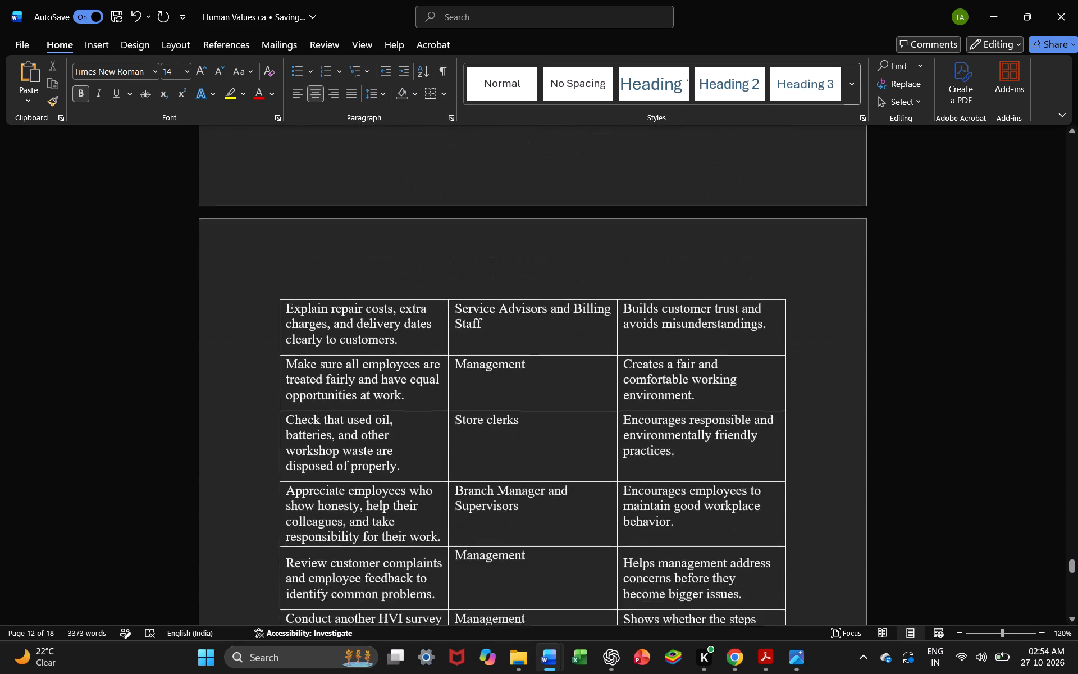
scroll(372, 603, up, 7)
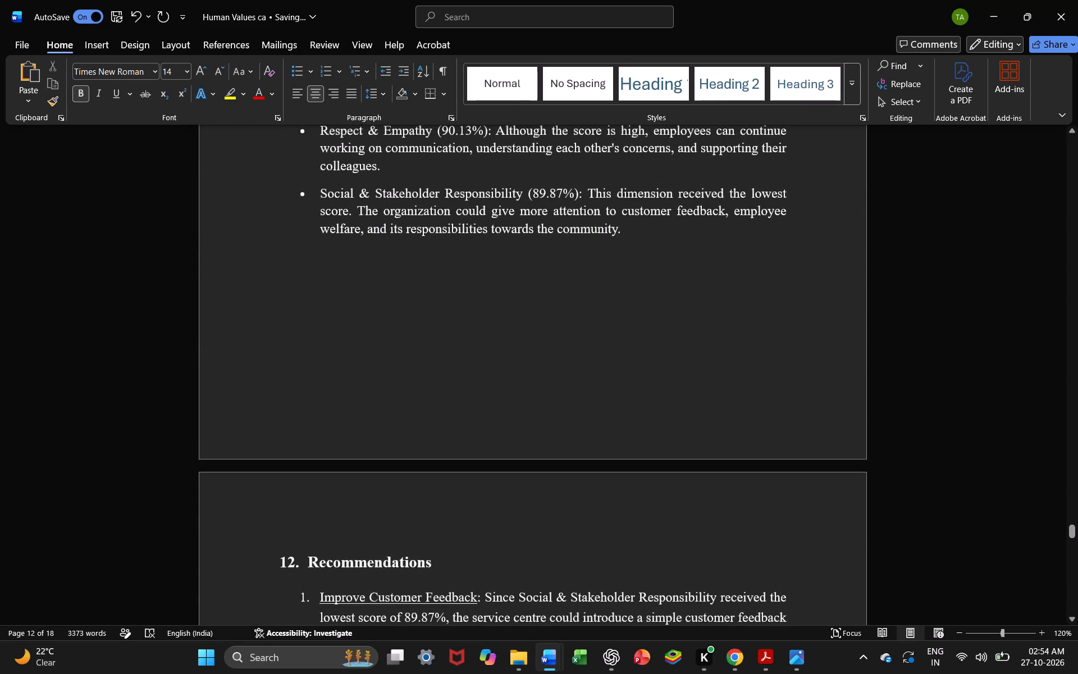
scroll(372, 603, up, 2)
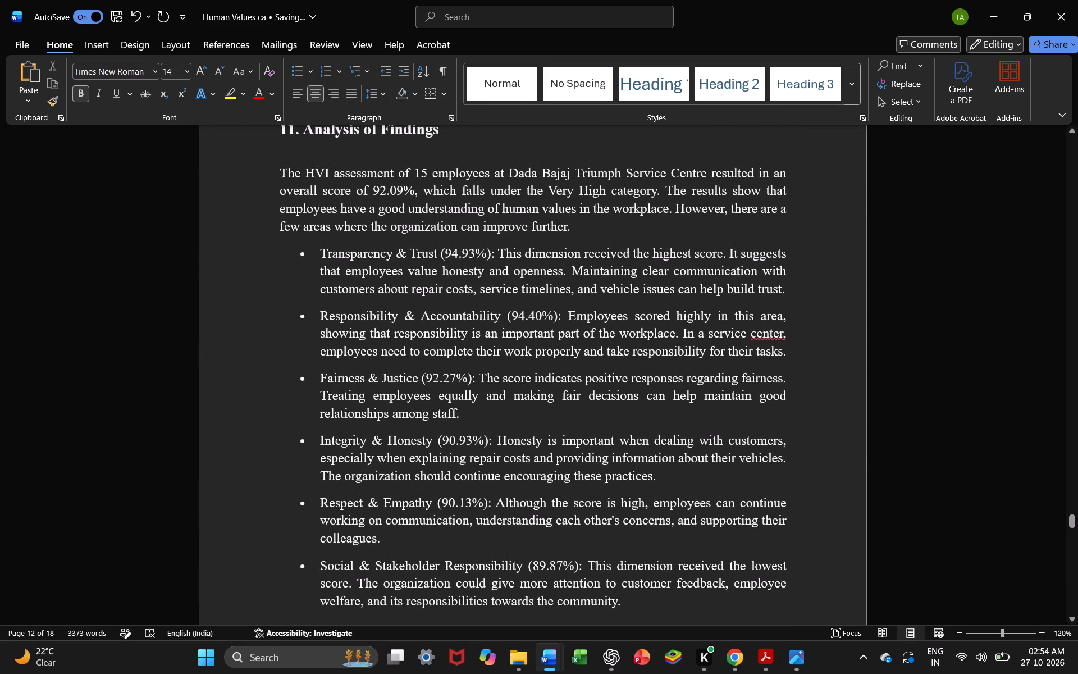
scroll(372, 603, up, 1)
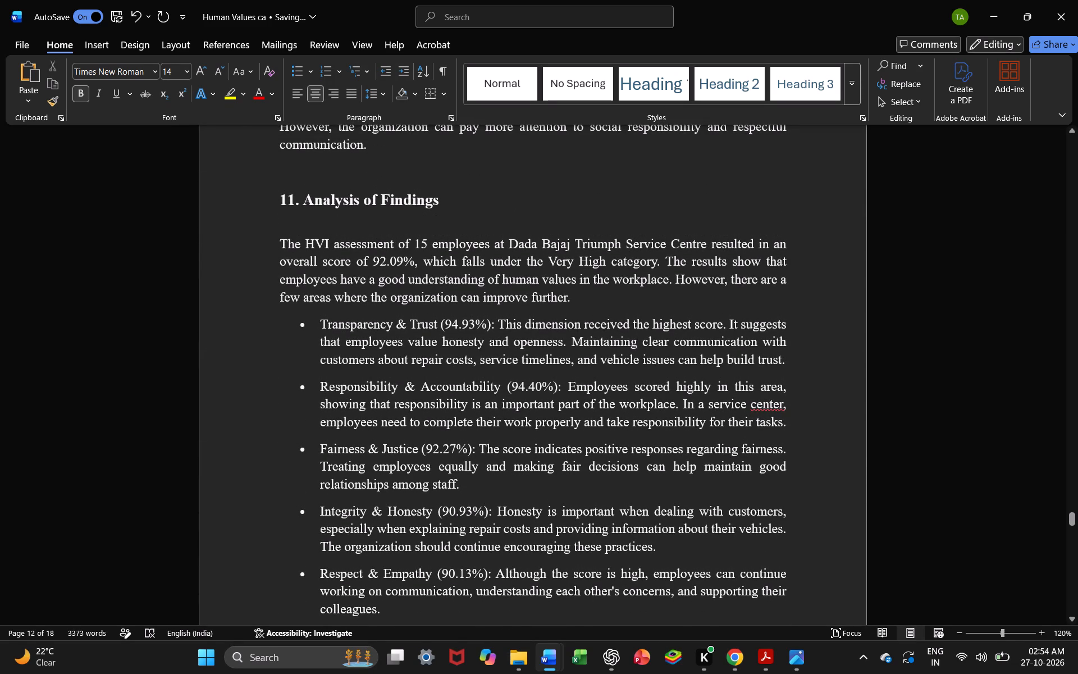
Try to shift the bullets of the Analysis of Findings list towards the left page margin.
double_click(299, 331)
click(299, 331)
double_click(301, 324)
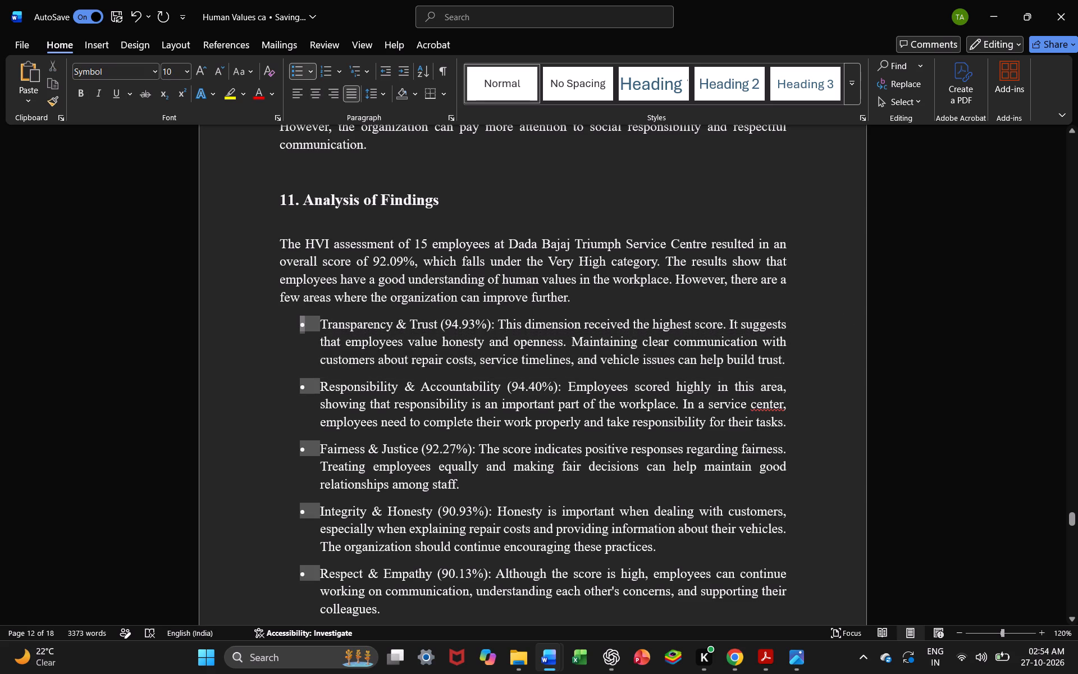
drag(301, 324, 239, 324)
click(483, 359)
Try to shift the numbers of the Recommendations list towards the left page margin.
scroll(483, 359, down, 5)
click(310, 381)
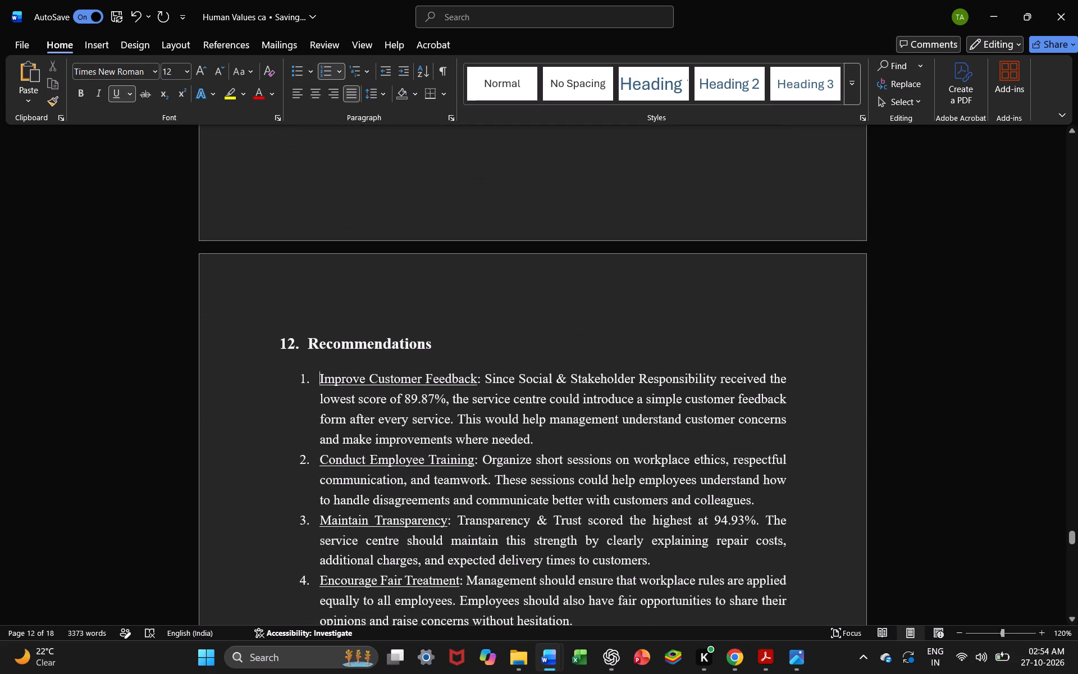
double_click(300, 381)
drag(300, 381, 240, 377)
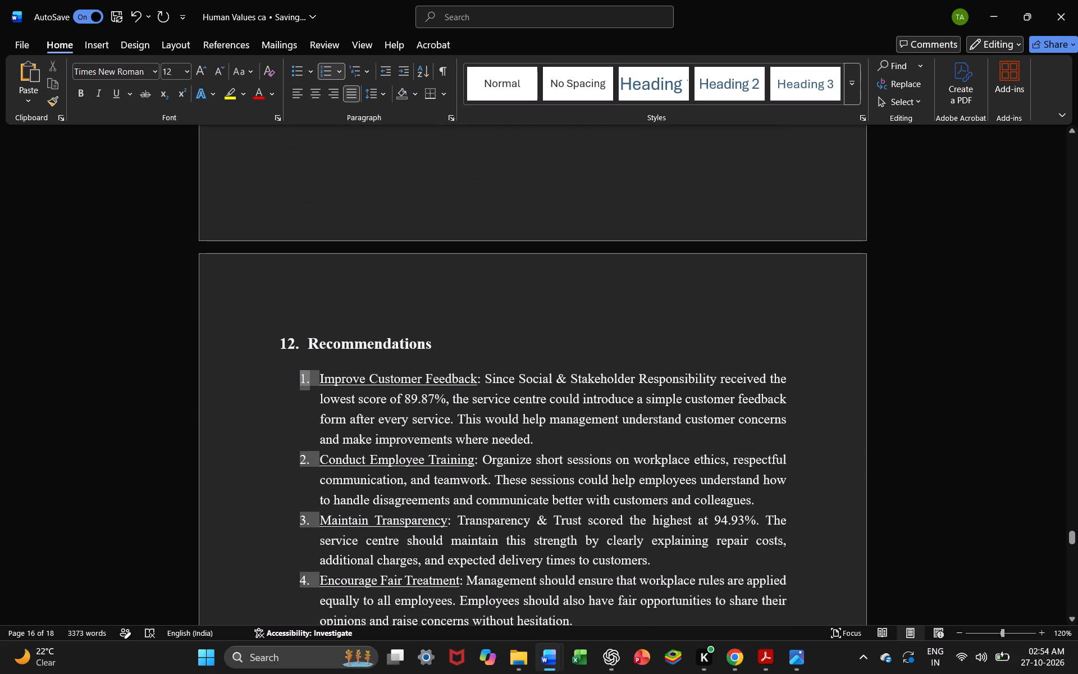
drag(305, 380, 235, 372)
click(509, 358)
Delete the blank lines after the Conclusion paragraph to remove the empty last page.
scroll(509, 358, down, 8)
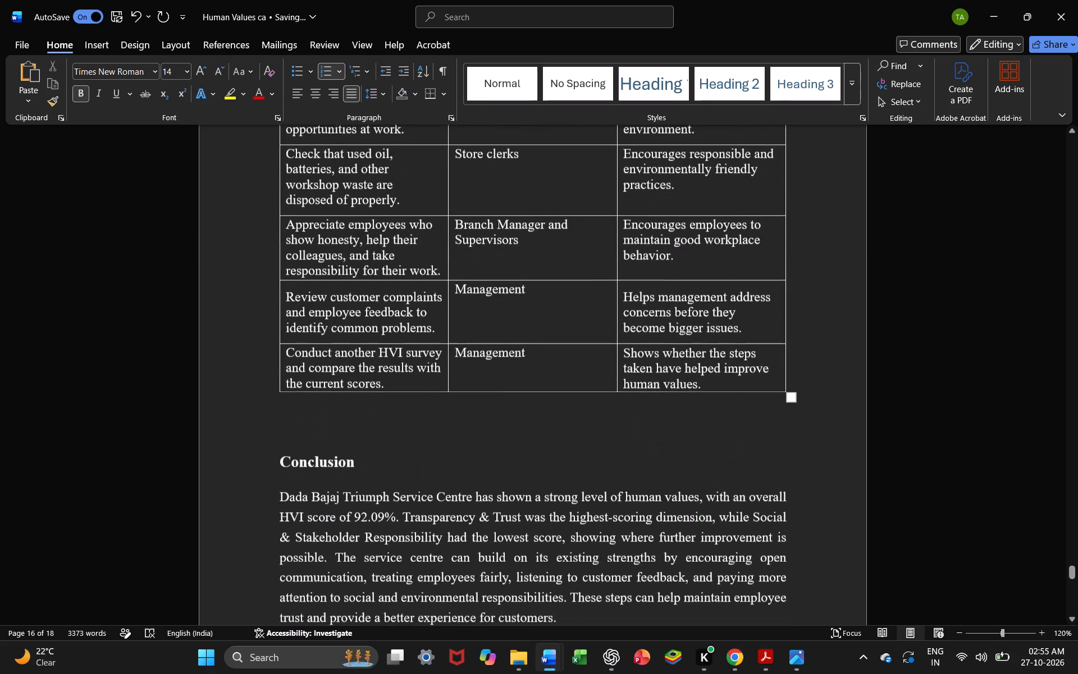
scroll(509, 358, down, 2)
click(585, 457)
scroll(585, 457, down, 1)
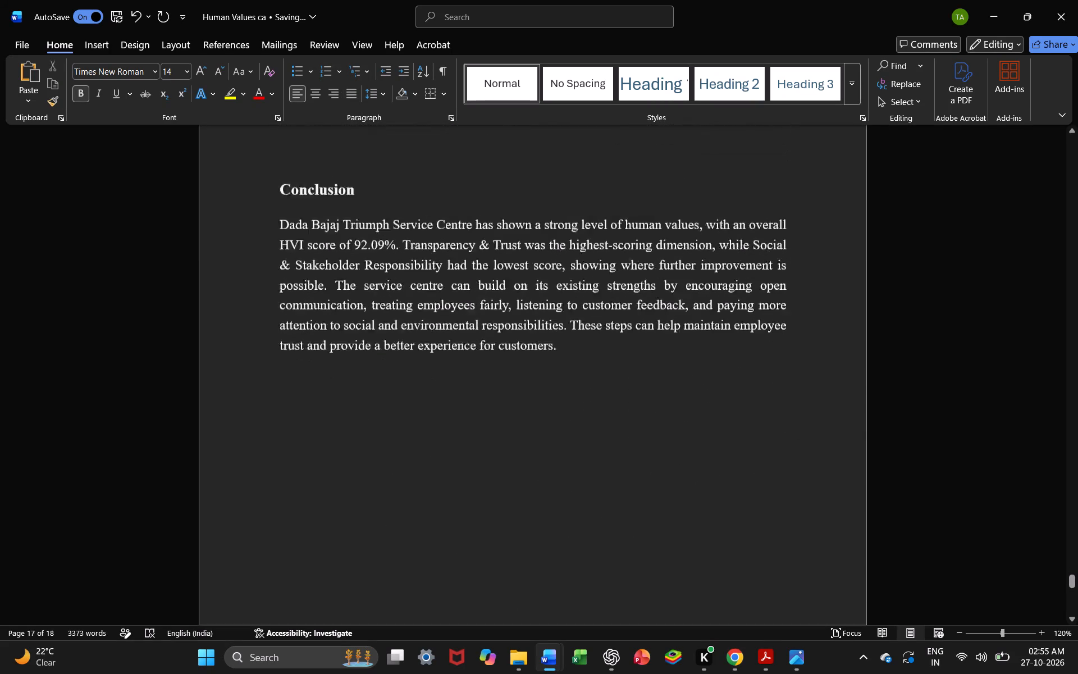
scroll(585, 457, down, 10)
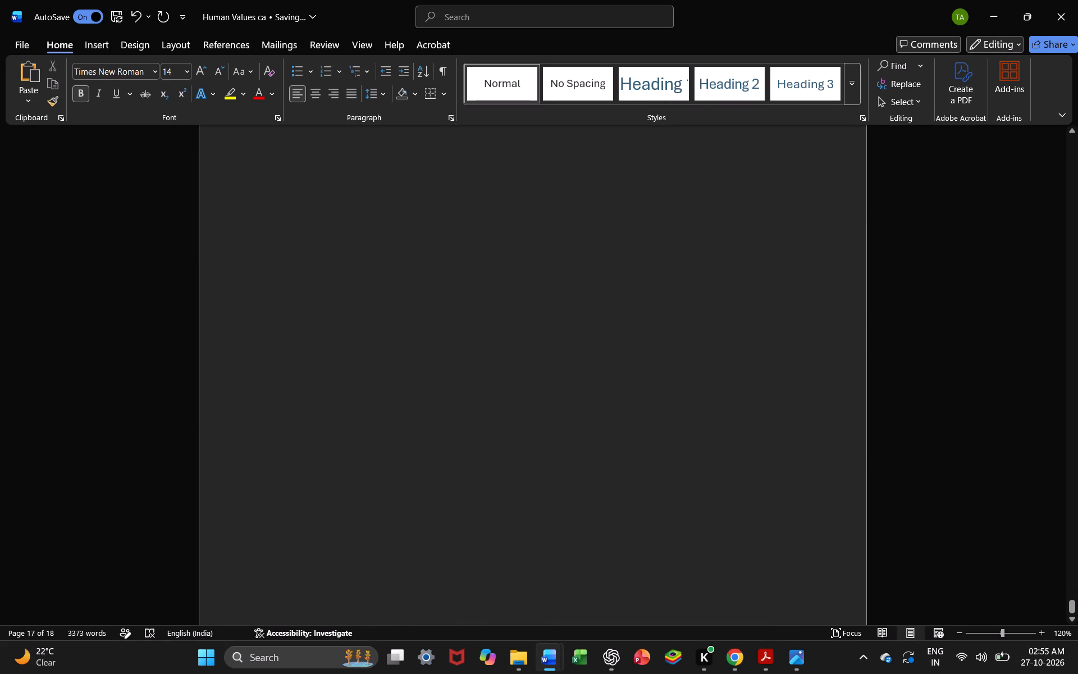
click(511, 527)
key(BackSpace)
key(BackSpace)
key(BackSpace)
key(BackSpace)
key(BackSpace)
key(BackSpace)
key(BackSpace)
key(BackSpace)
key(BackSpace)
key(BackSpace)
key(BackSpace)
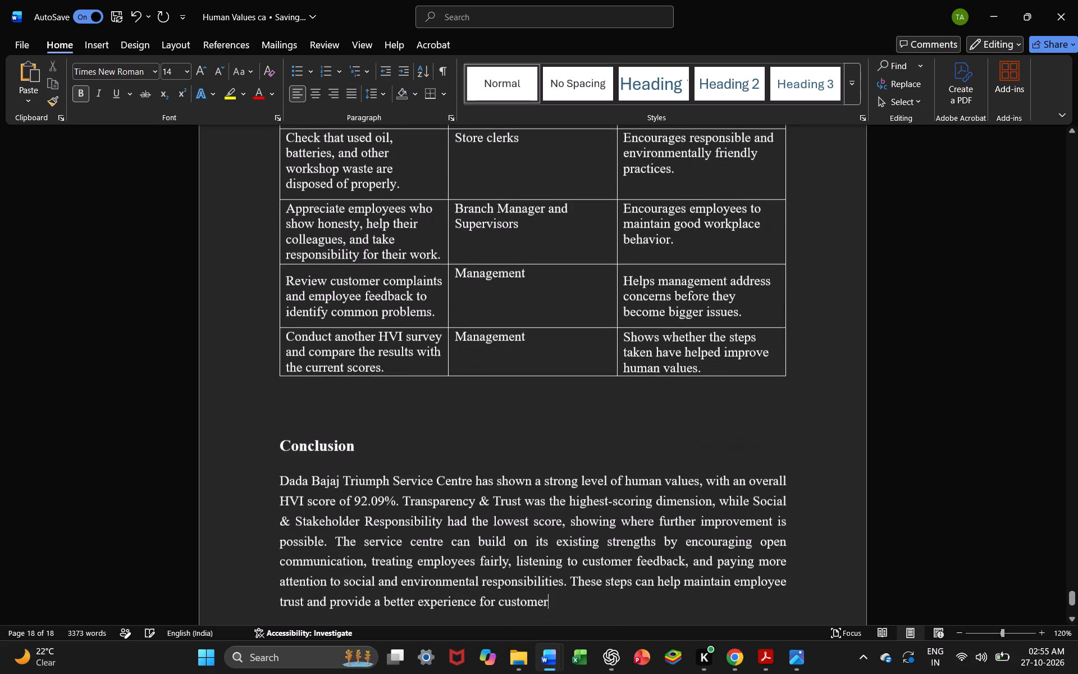
Complete the last word of the Conclusion paragraph as "customers." followed by a space.
scroll(511, 527, down, 5)
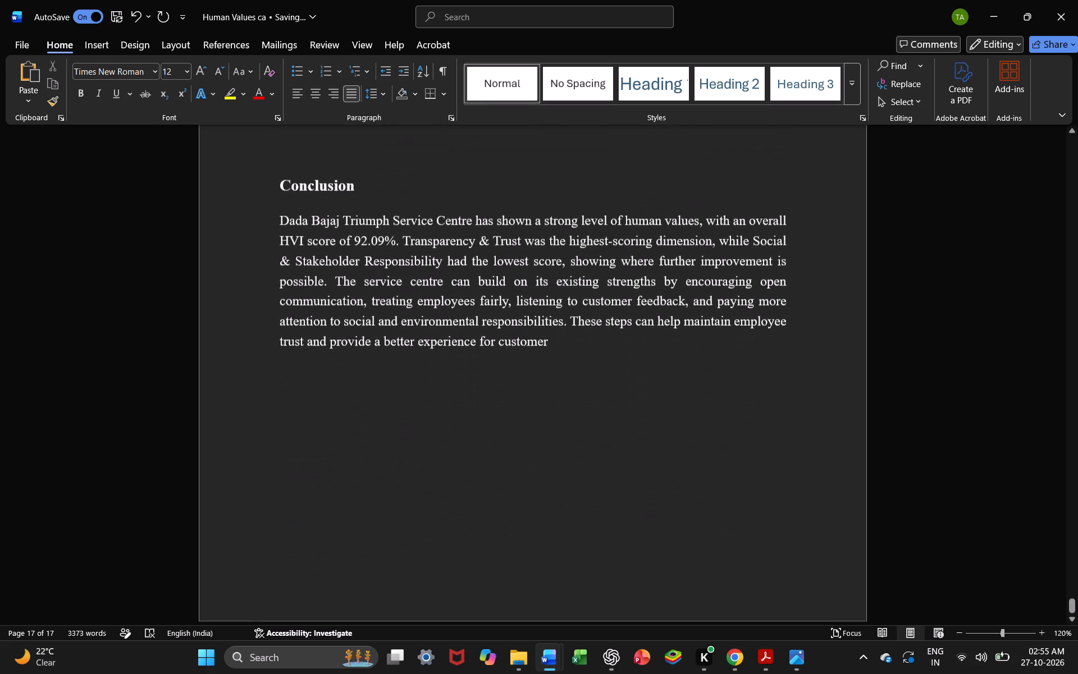
scroll(511, 527, down, 2)
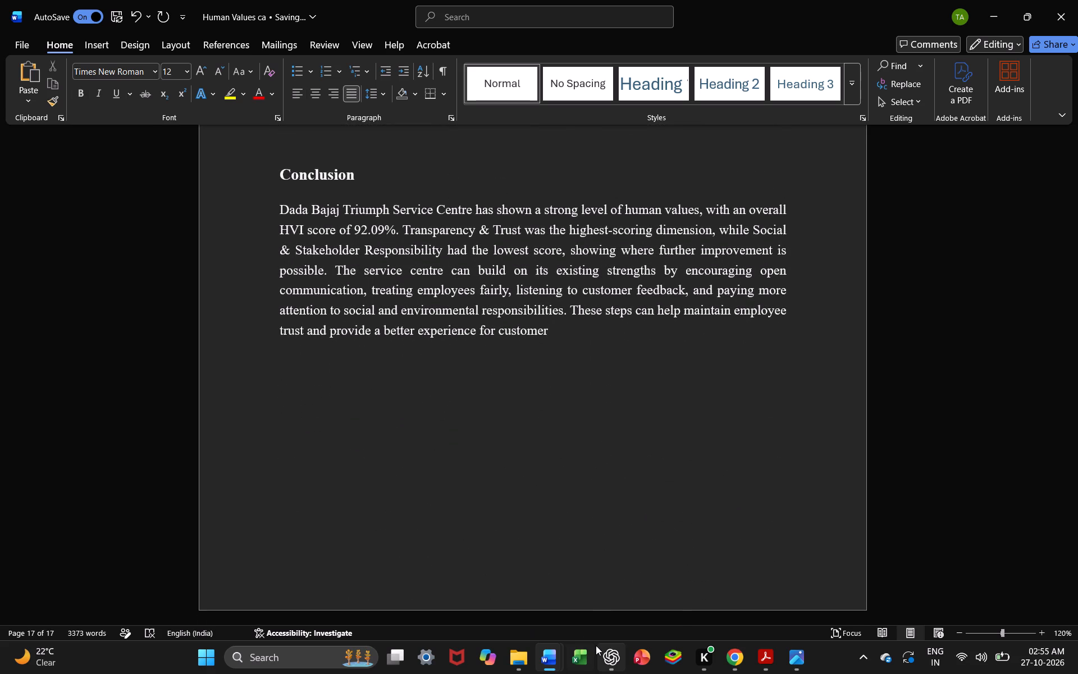
text(s.)
key(space)
Review the formatting of the report from the Conclusion back through the Action Plan to the Identification of Ethical Issues section.
scroll(641, 438, down, 5)
scroll(641, 438, up, 7)
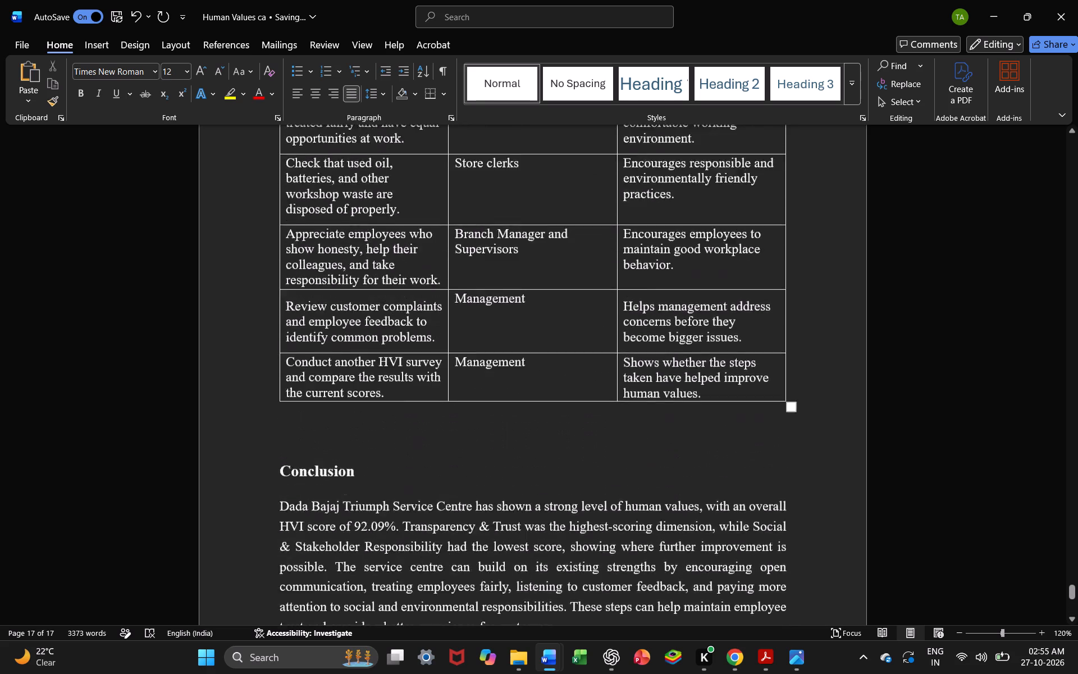
scroll(641, 438, up, 4)
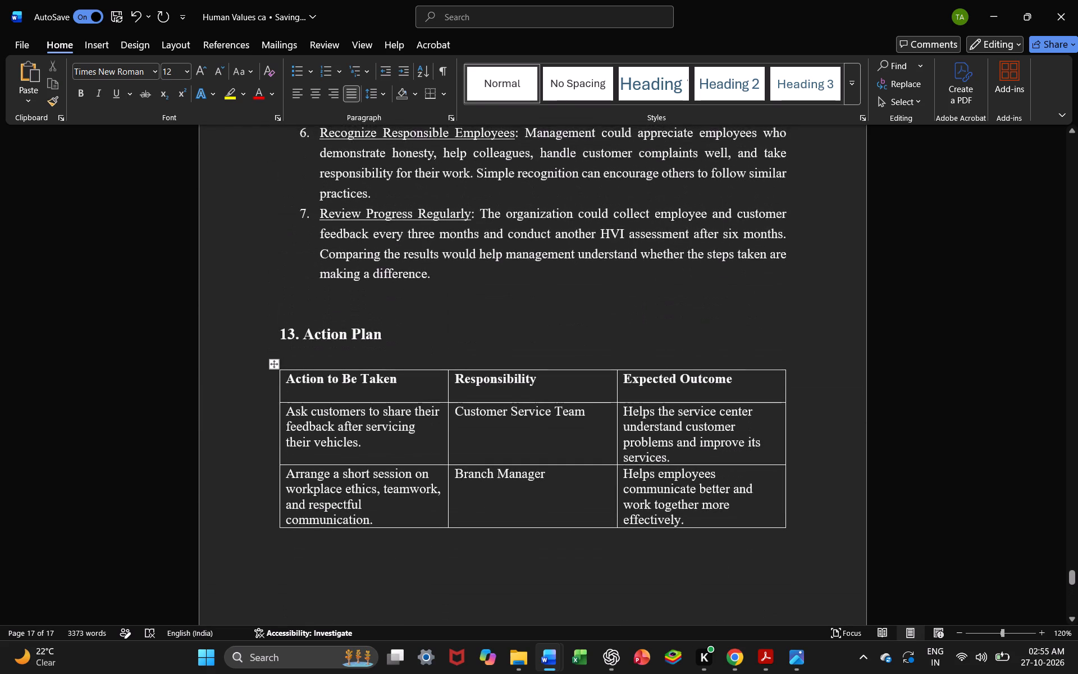
scroll(641, 438, up, 8)
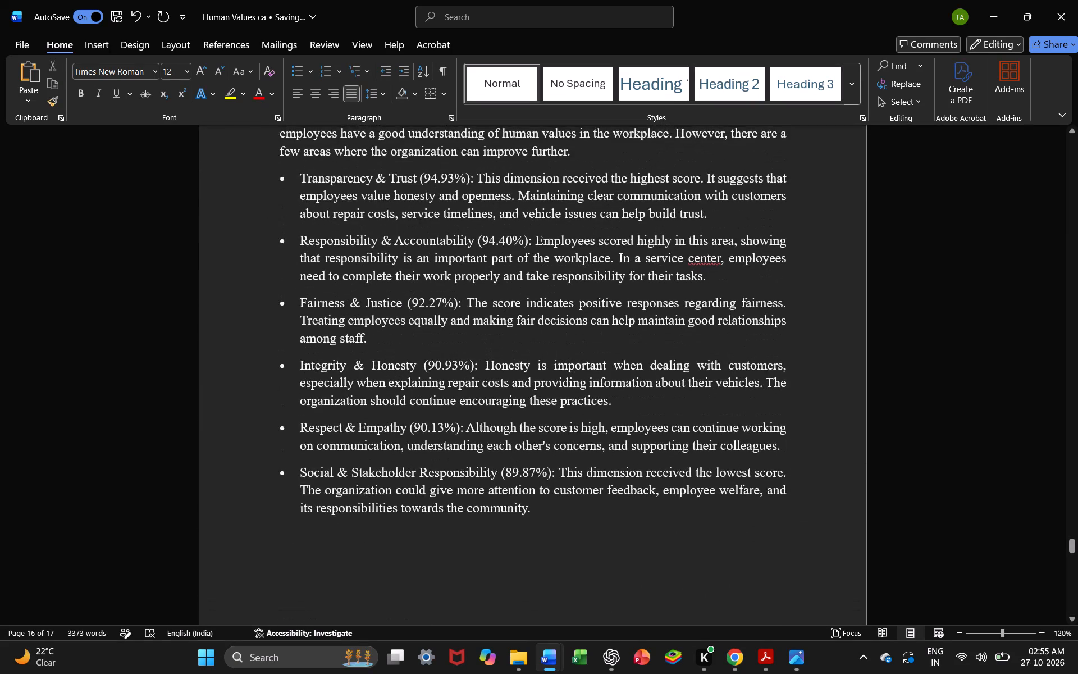
scroll(641, 438, up, 4)
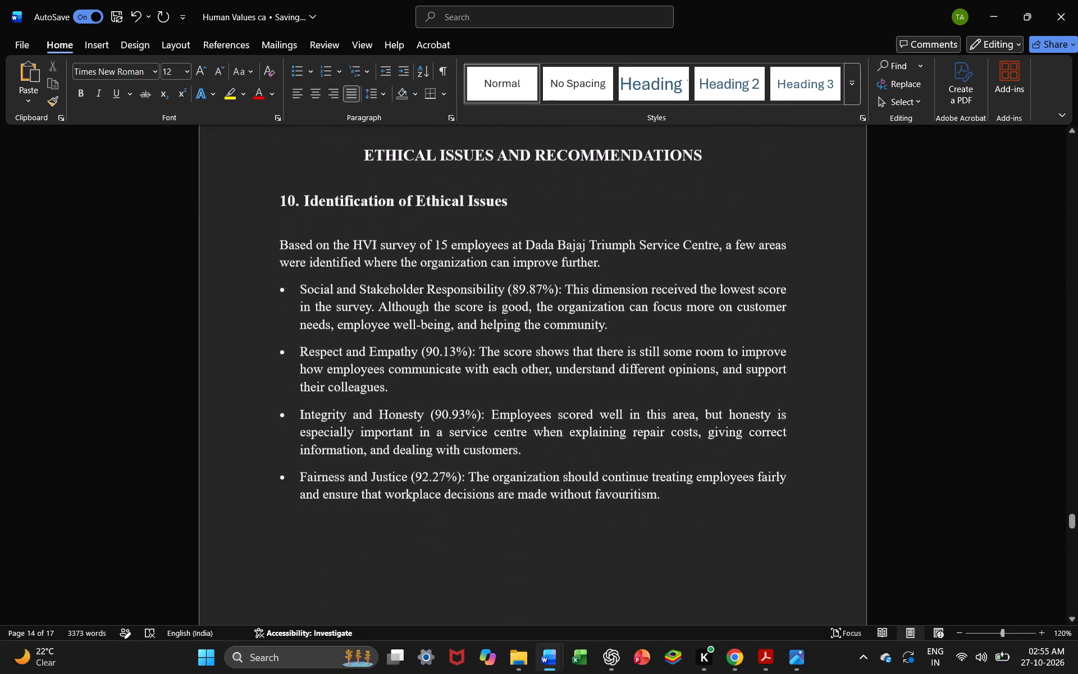
scroll(641, 438, up, 1)
scroll(641, 438, down, 2)
scroll(641, 438, up, 2)
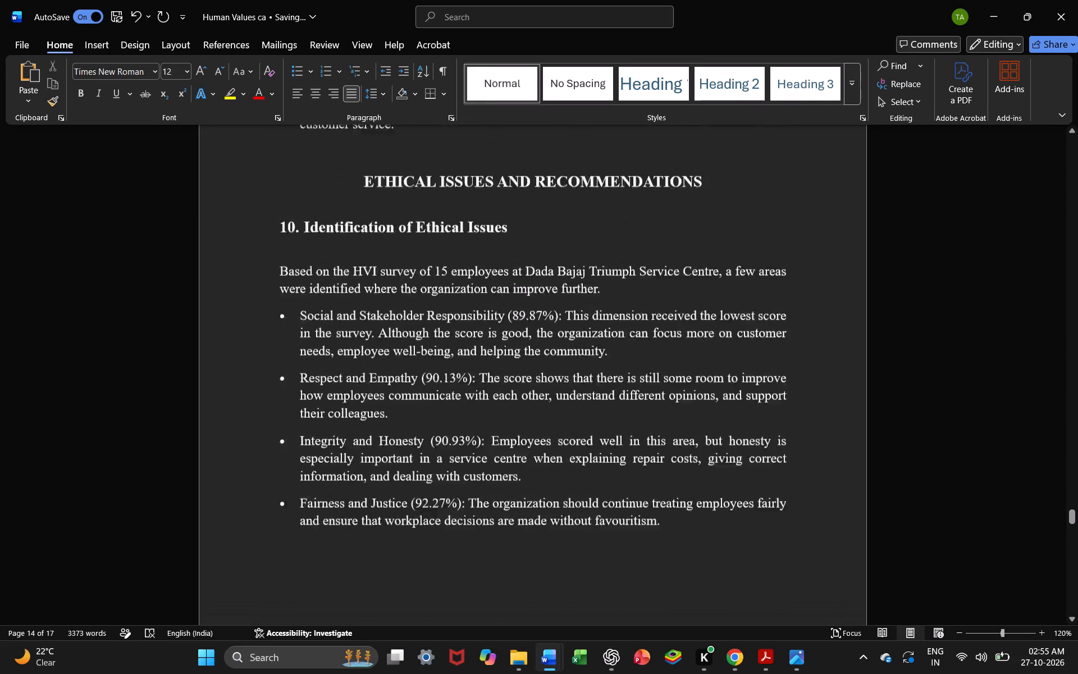
Check the layout of the Interpretation of Findings and Human Value Index Calculation sections, including their charts and tables.
scroll(641, 438, up, 3)
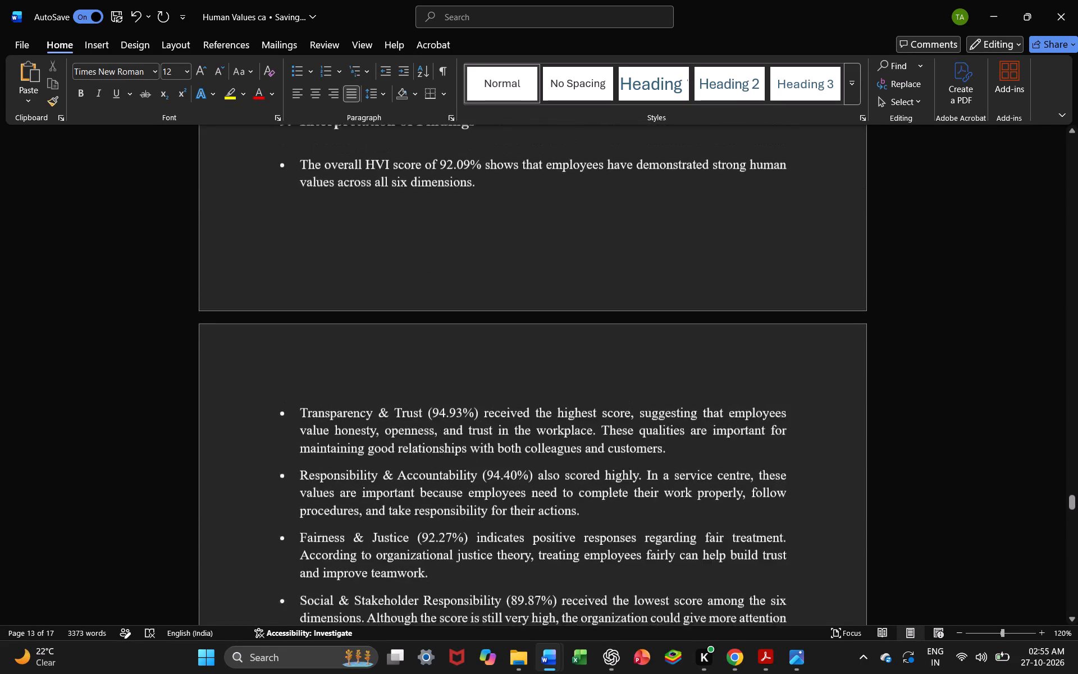
scroll(641, 438, up, 5)
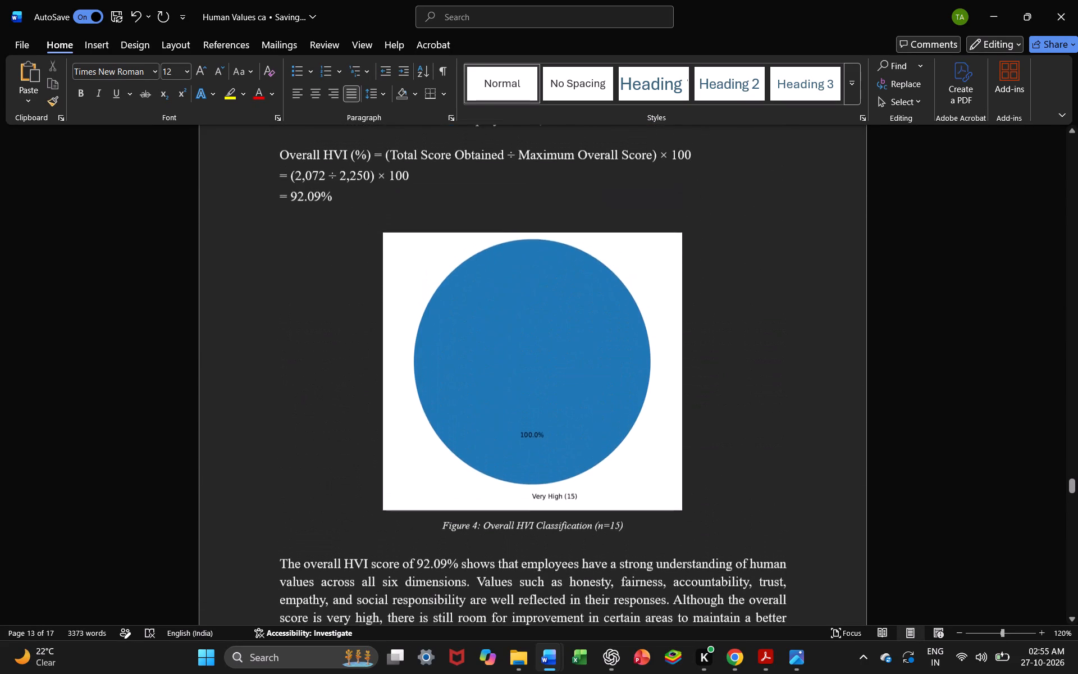
scroll(641, 438, up, 2)
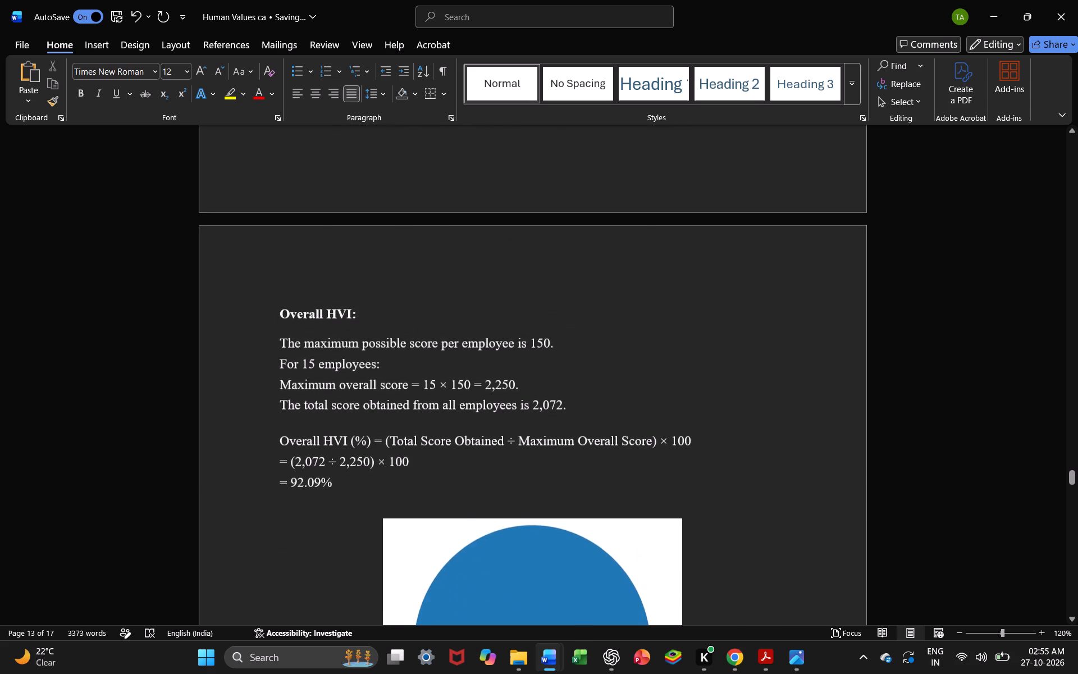
scroll(641, 438, up, 5)
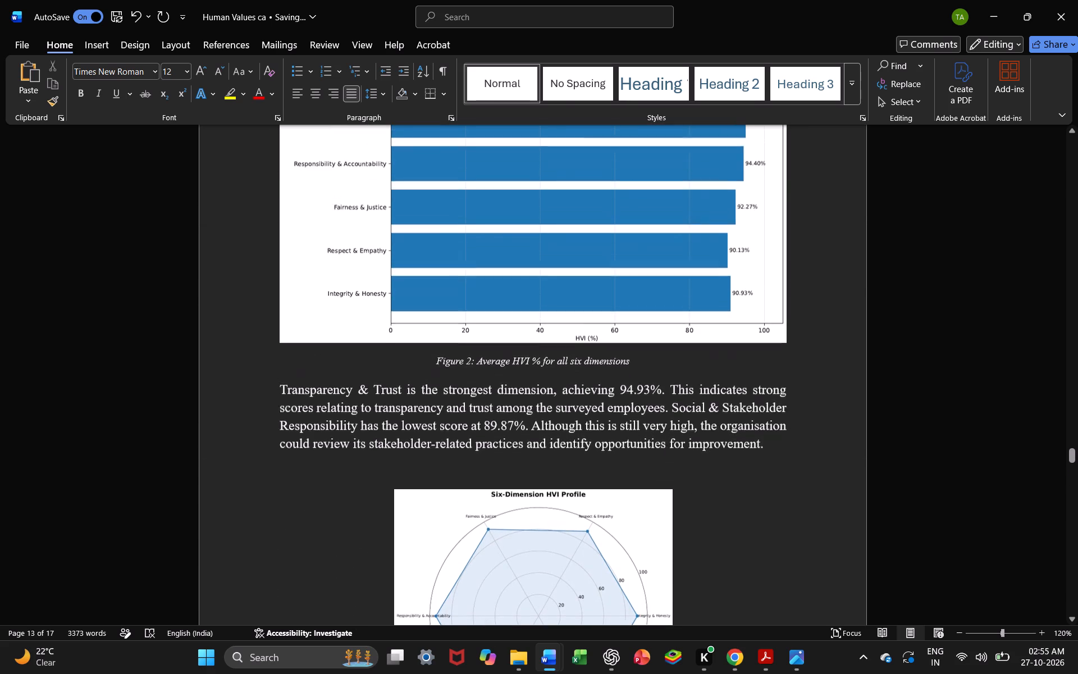
scroll(641, 438, up, 5)
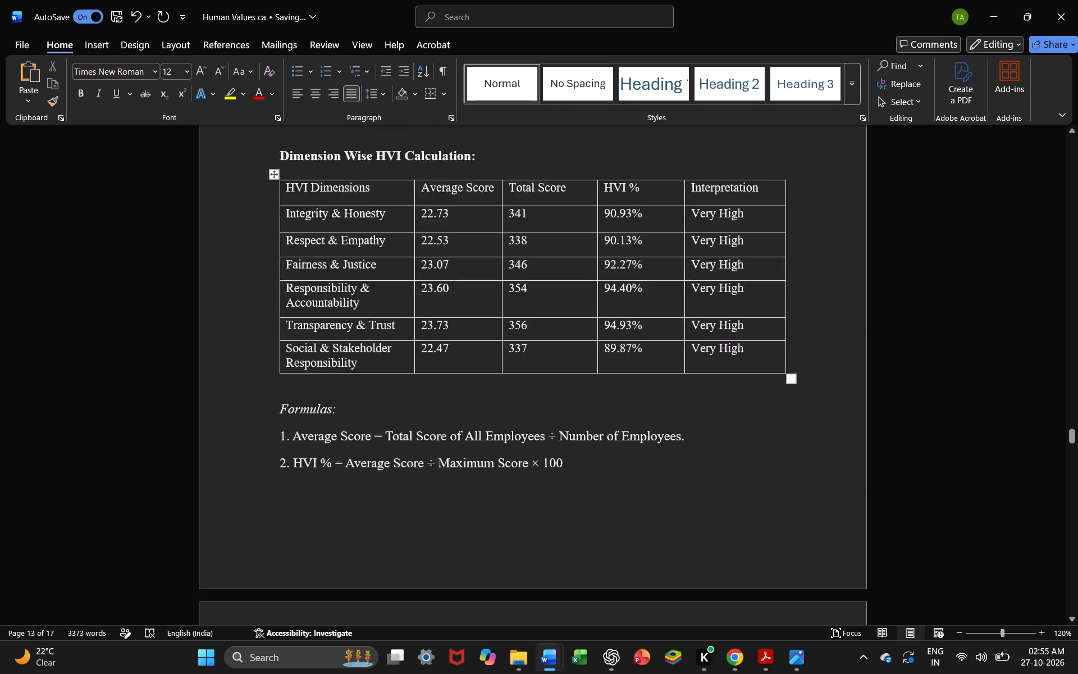
scroll(641, 438, up, 1)
click(750, 376)
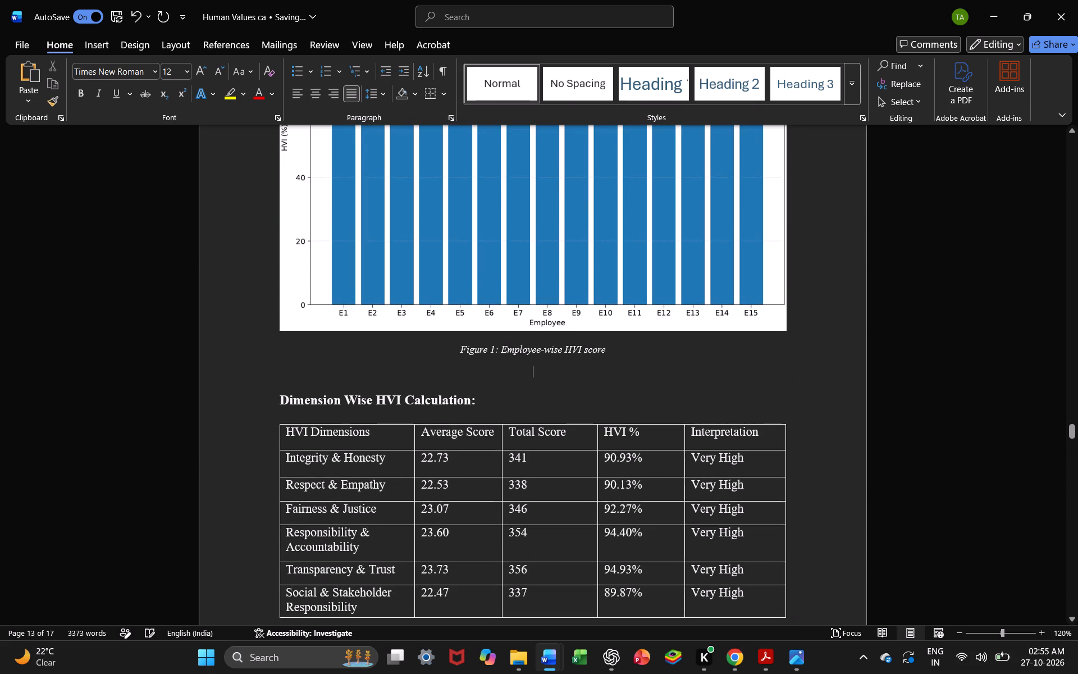
scroll(750, 376, up, 5)
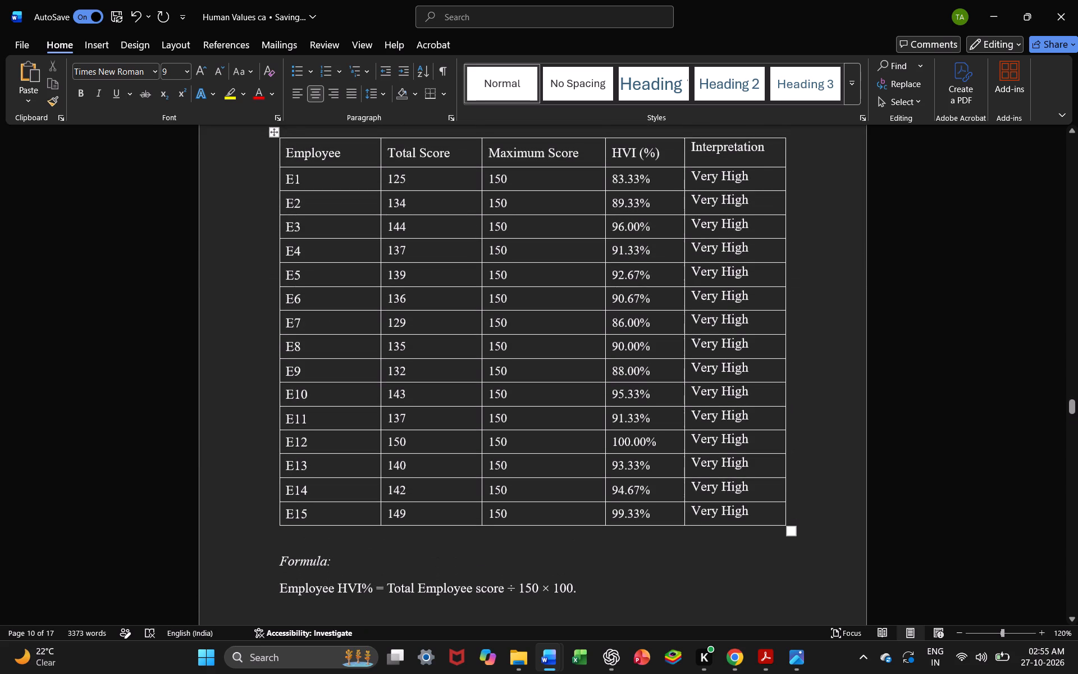
scroll(750, 376, up, 3)
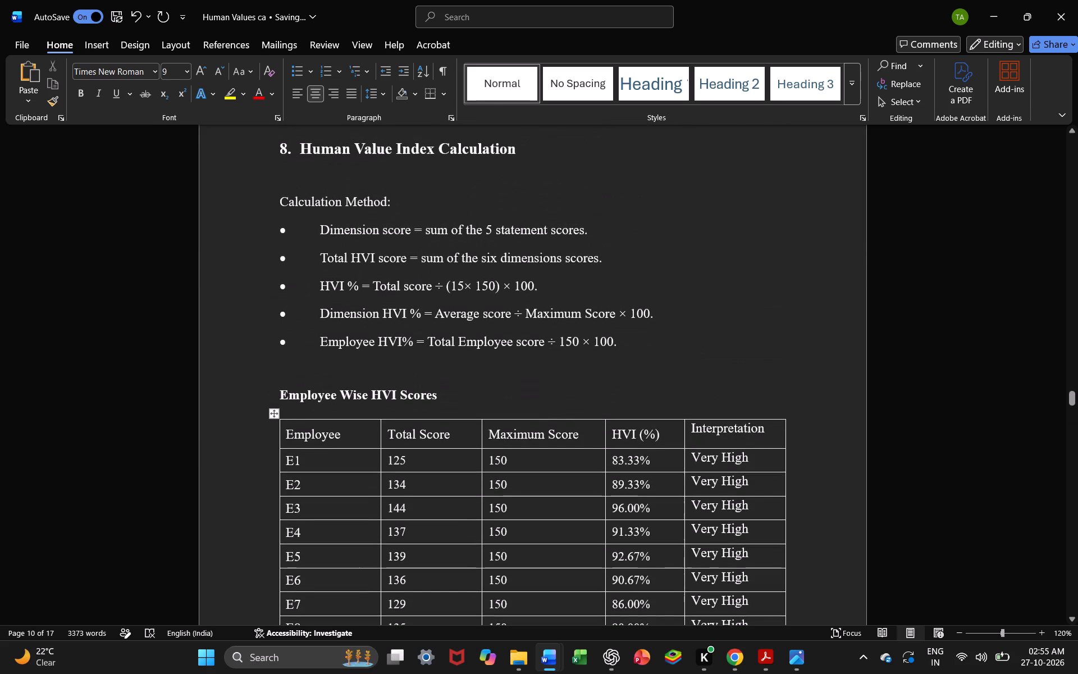
click(749, 355)
scroll(749, 355, up, 4)
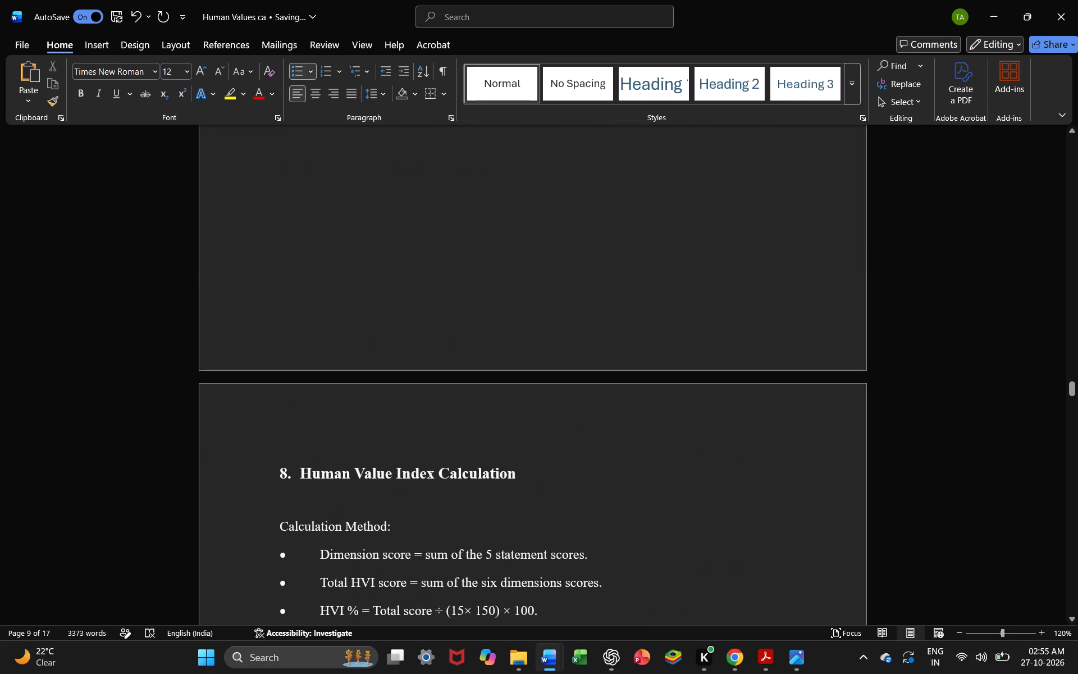
Check the Data Collection tables, the Ethical climate assessment section and the pages with the site visit photos.
scroll(749, 355, up, 7)
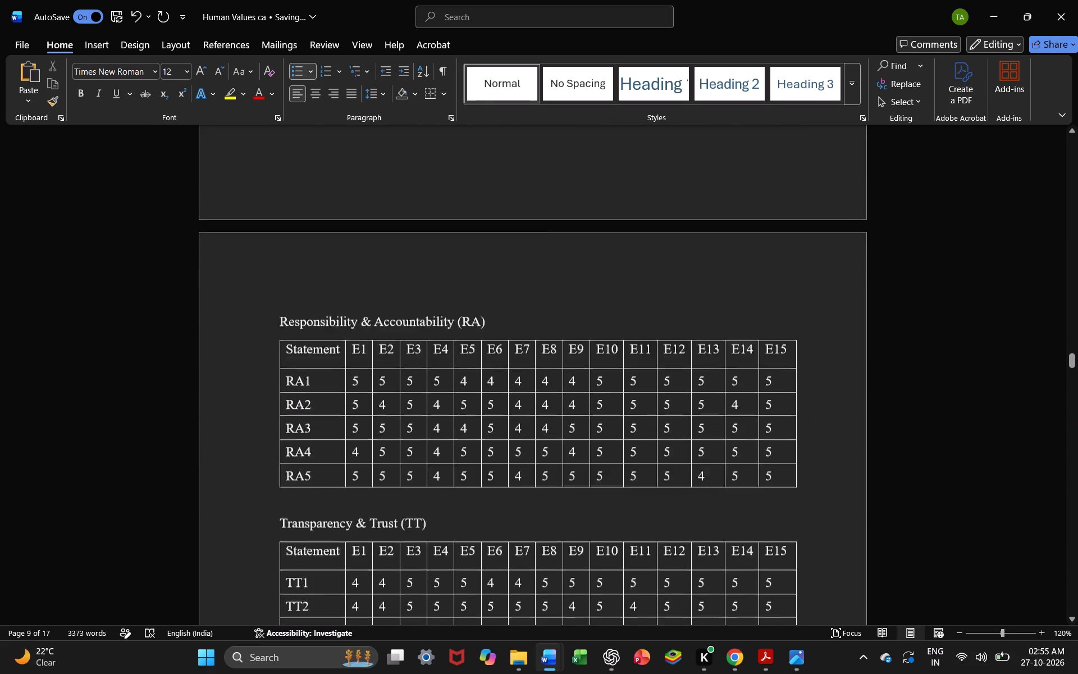
scroll(749, 355, up, 5)
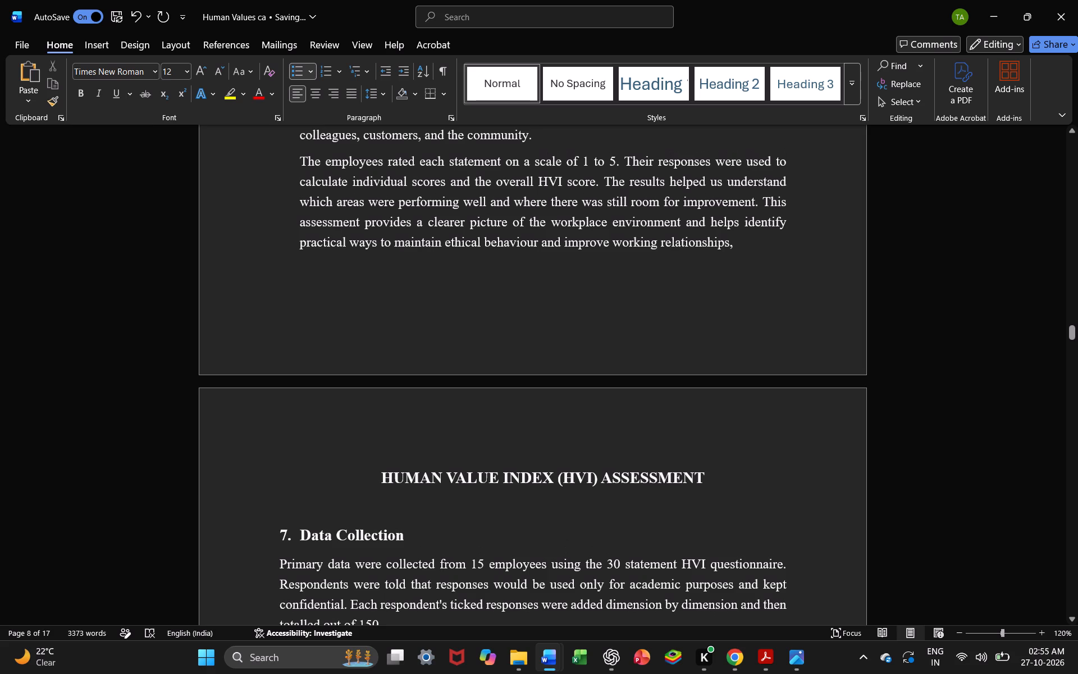
scroll(749, 355, up, 4)
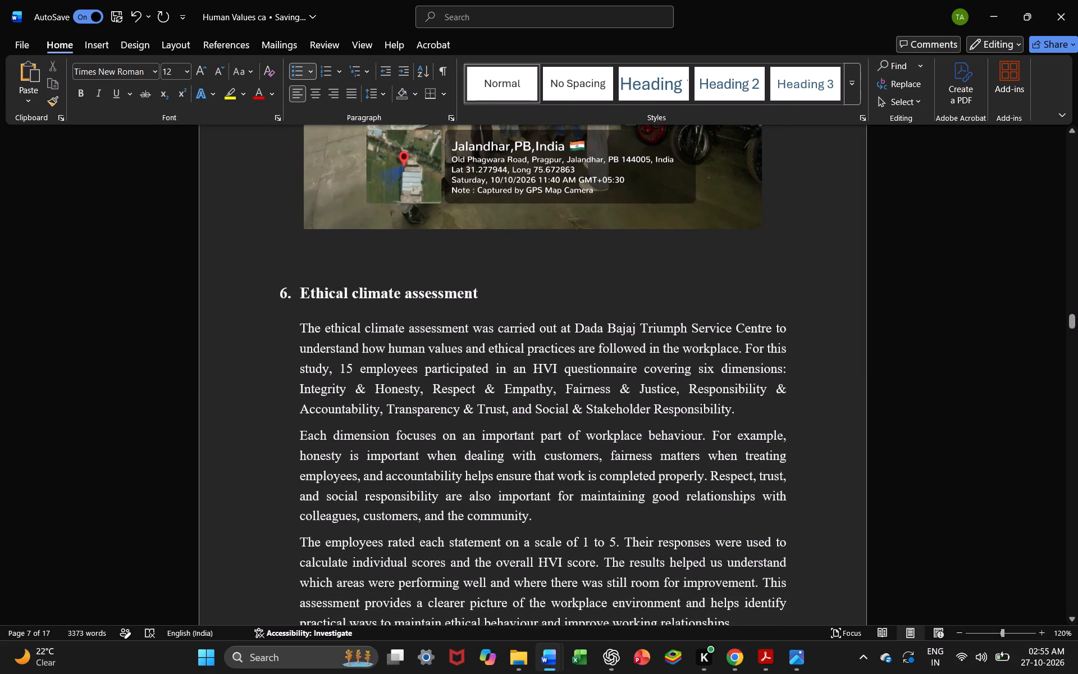
scroll(749, 355, down, 1)
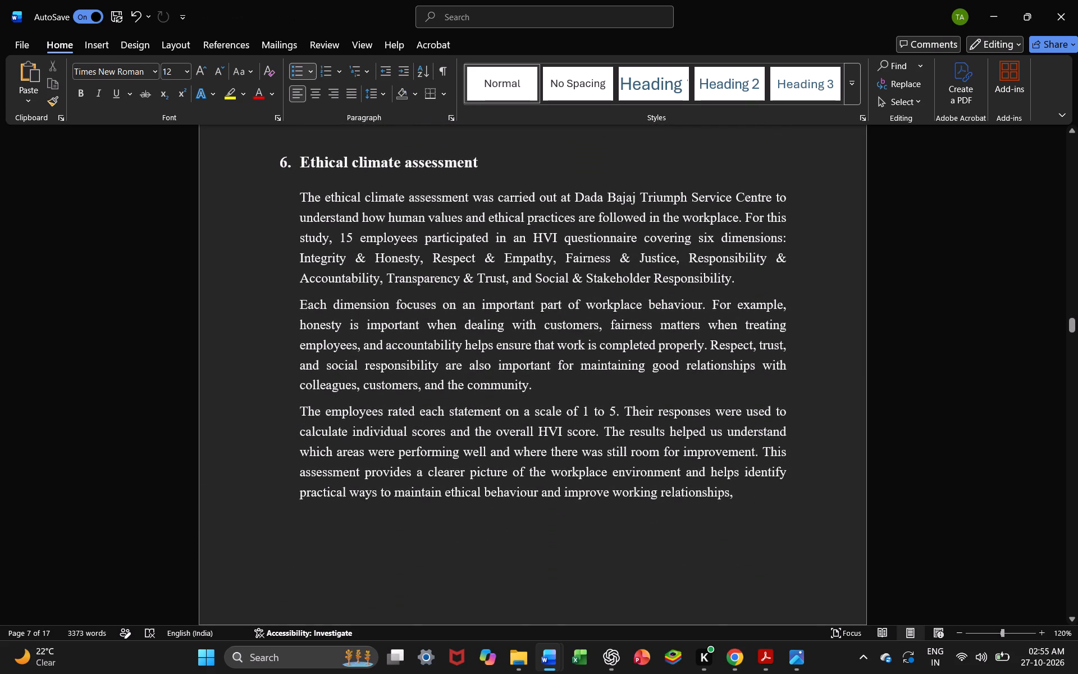
scroll(749, 355, up, 9)
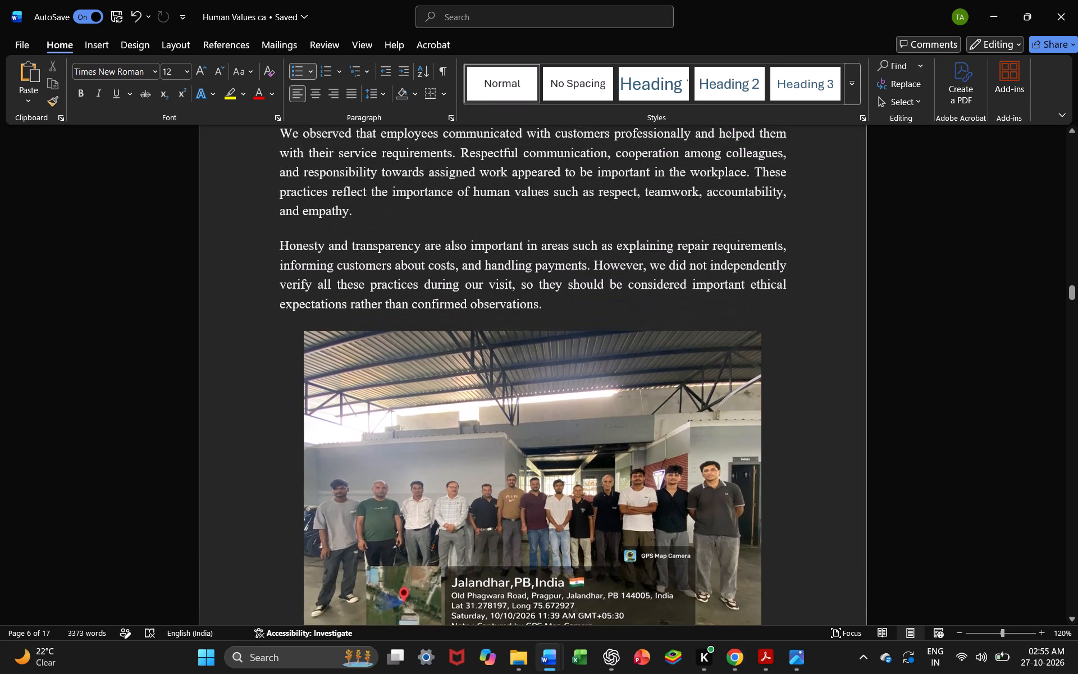
scroll(749, 355, up, 3)
scroll(749, 358, down, 5)
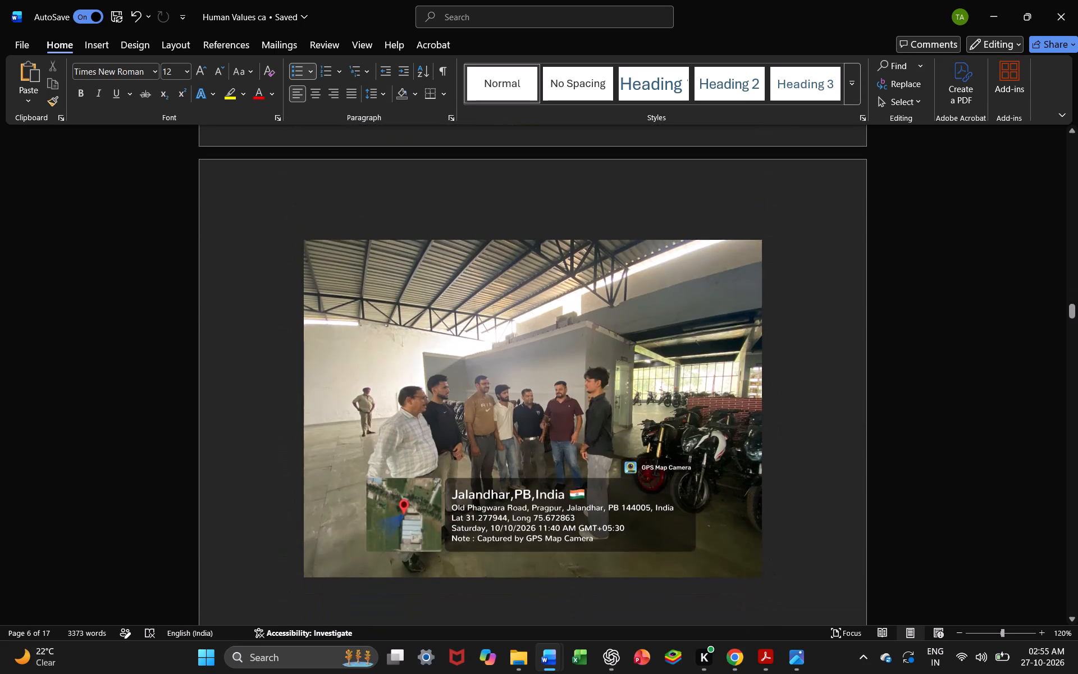
scroll(749, 358, down, 2)
scroll(749, 358, up, 2)
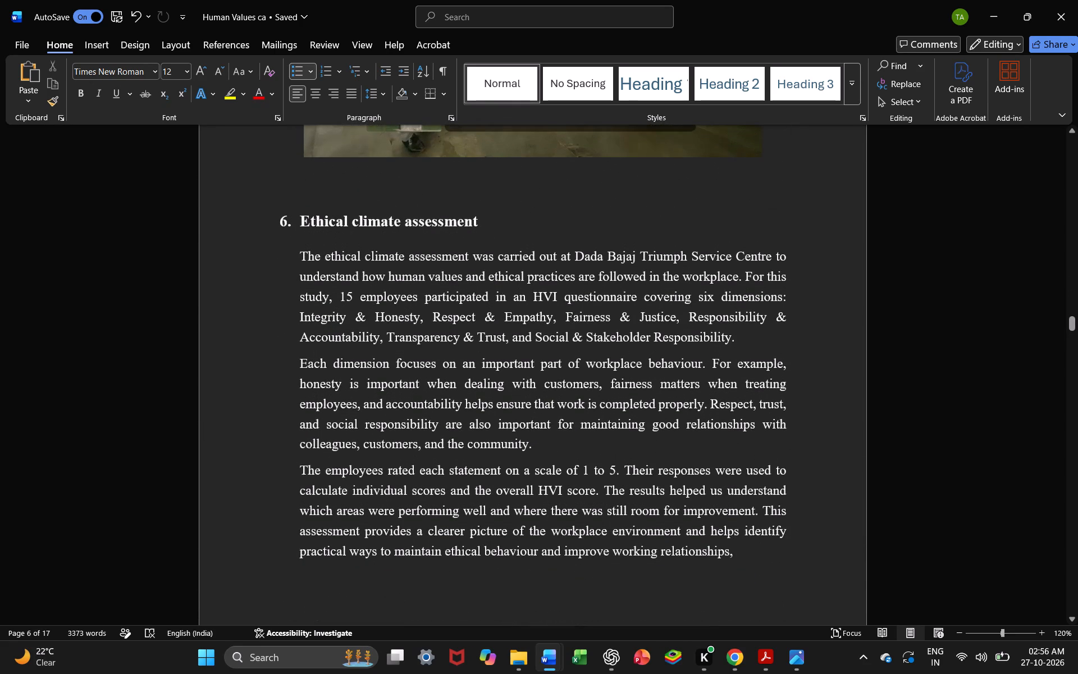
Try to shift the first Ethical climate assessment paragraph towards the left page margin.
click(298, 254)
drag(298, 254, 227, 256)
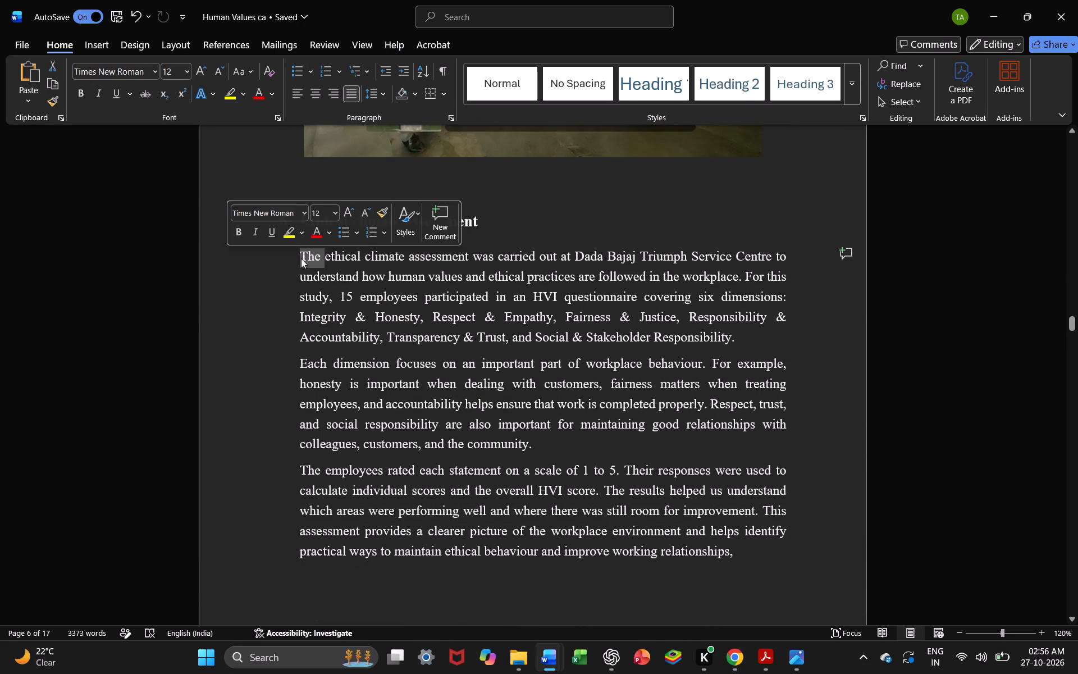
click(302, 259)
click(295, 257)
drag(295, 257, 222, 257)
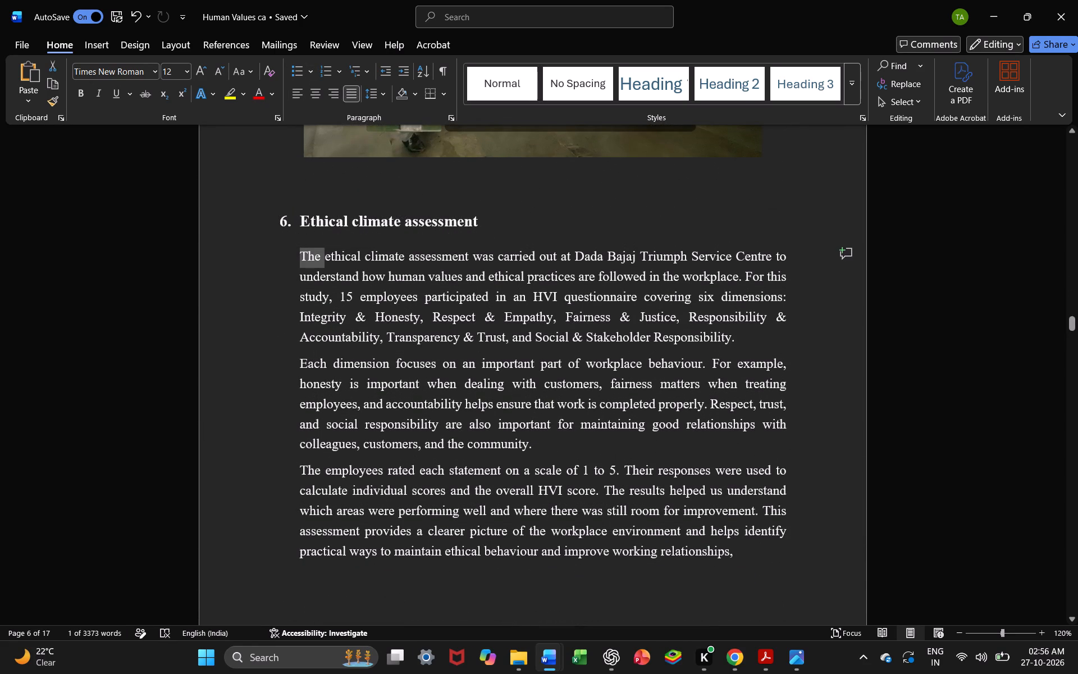
Set the blank line between the first and second Ethical climate assessment paragraphs to multiple line spacing of 0.6.
double_click(304, 349)
click(377, 97)
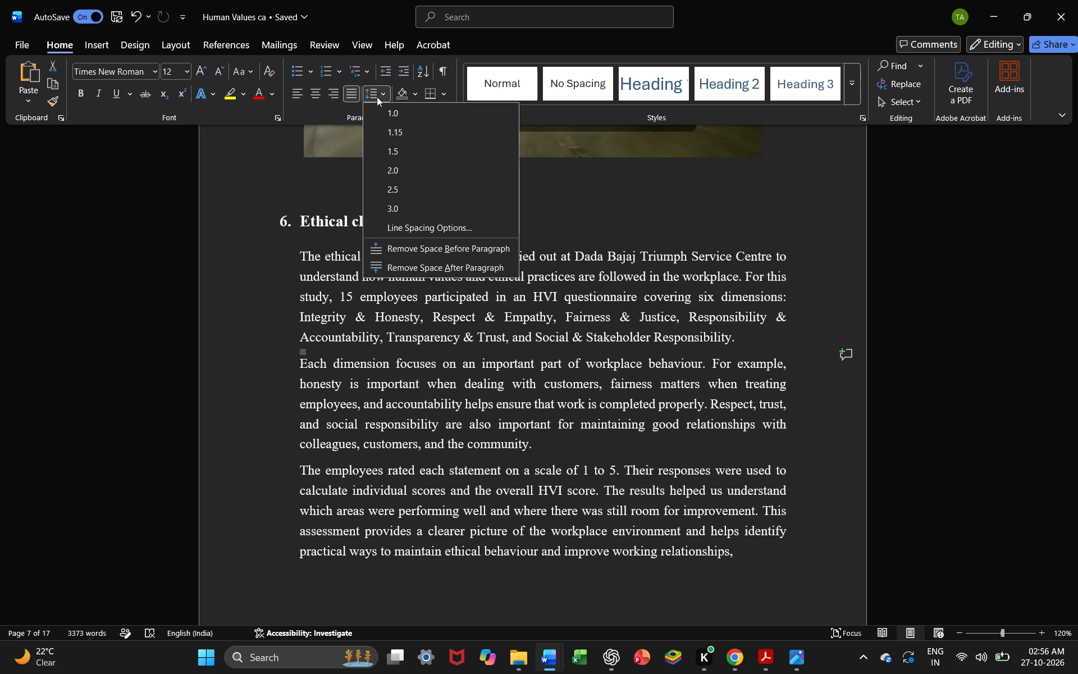
click(432, 224)
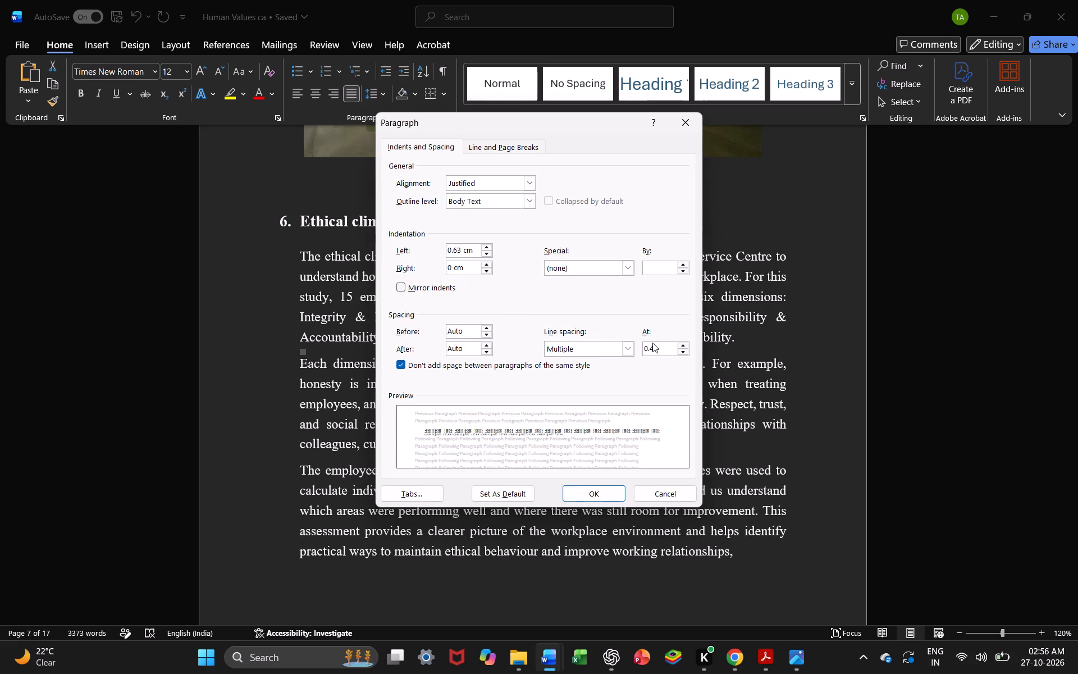
click(653, 344)
key(BackSpace)
key(6)
key(Return)
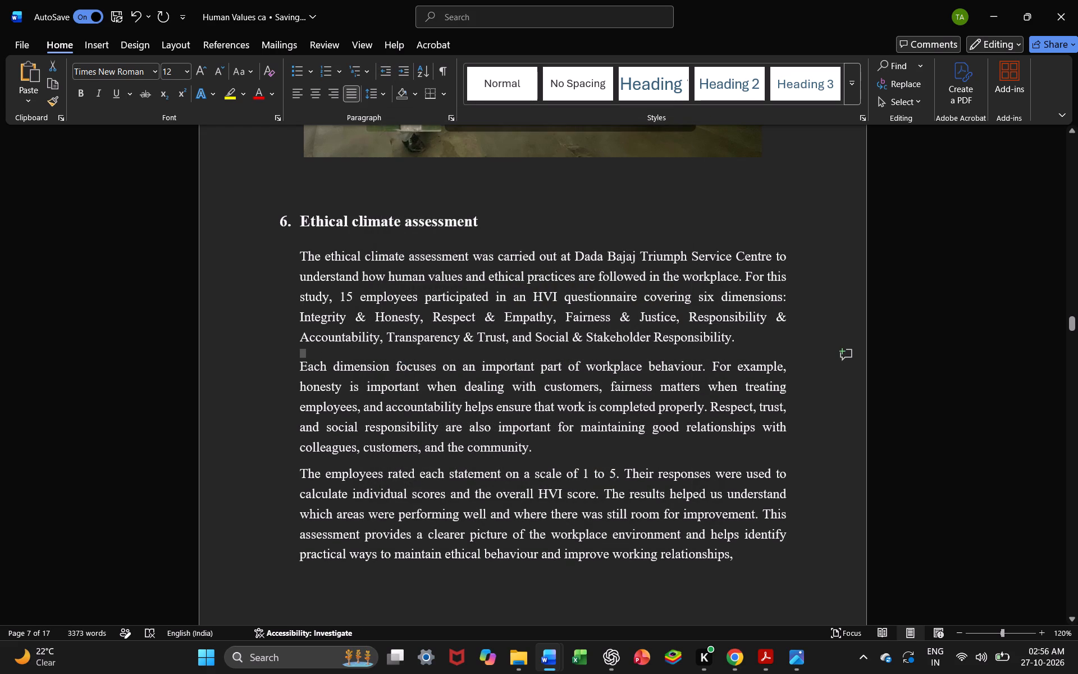
Set the blank line between the second and third Ethical climate assessment paragraphs to multiple line spacing of 0.6.
double_click(318, 462)
click(383, 97)
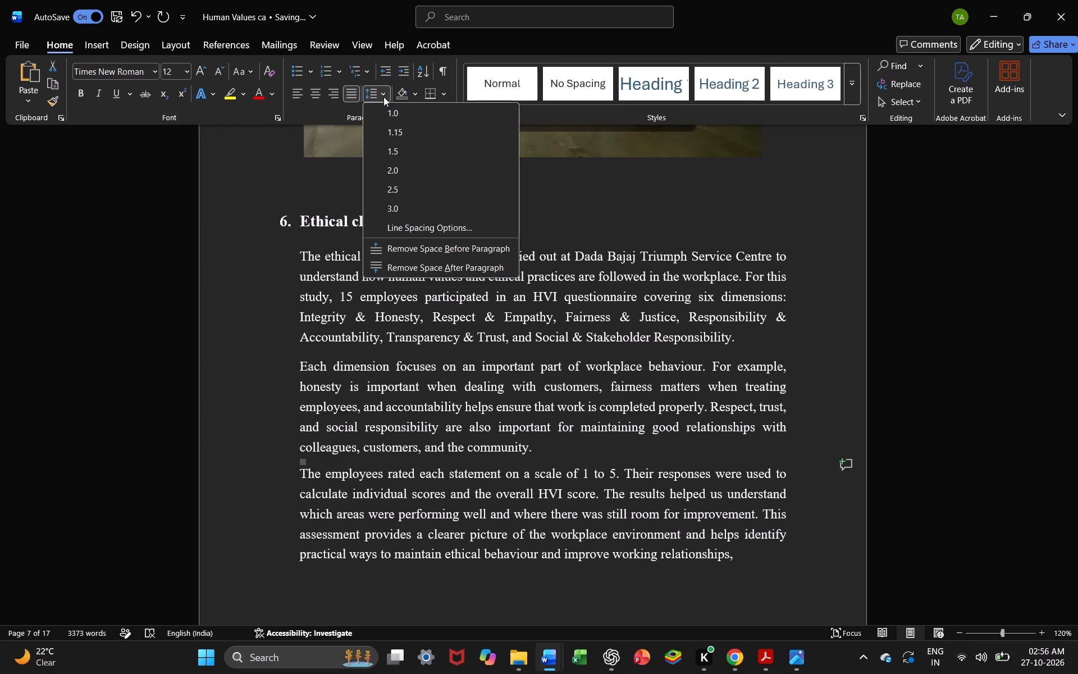
click(436, 230)
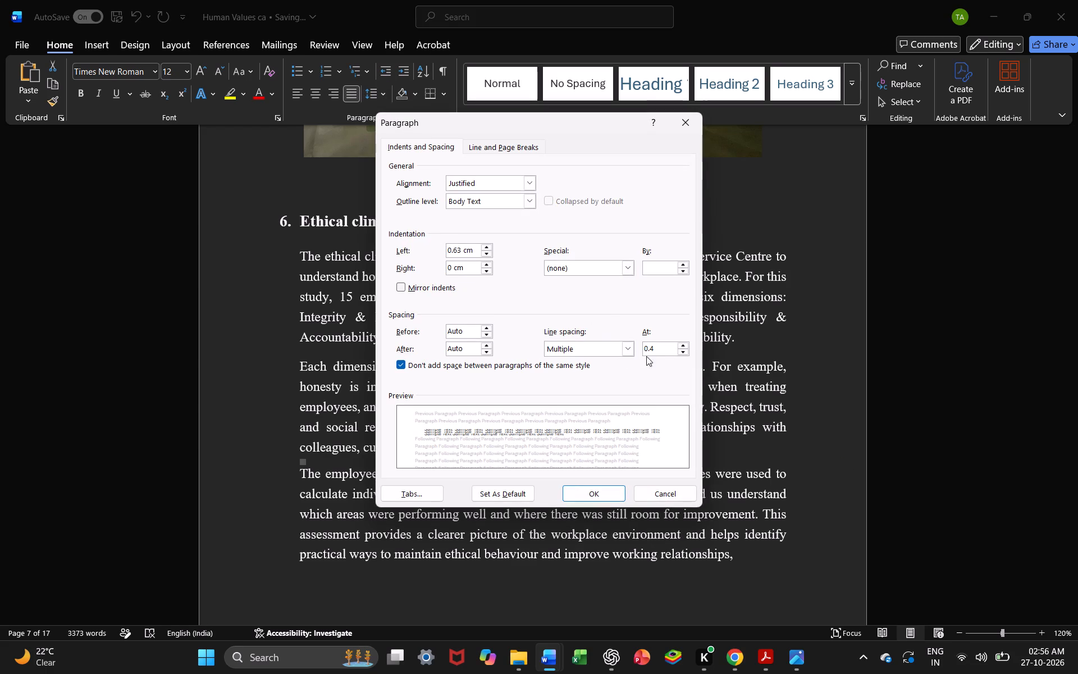
click(659, 343)
key(BackSpace)
key(6)
key(Return)
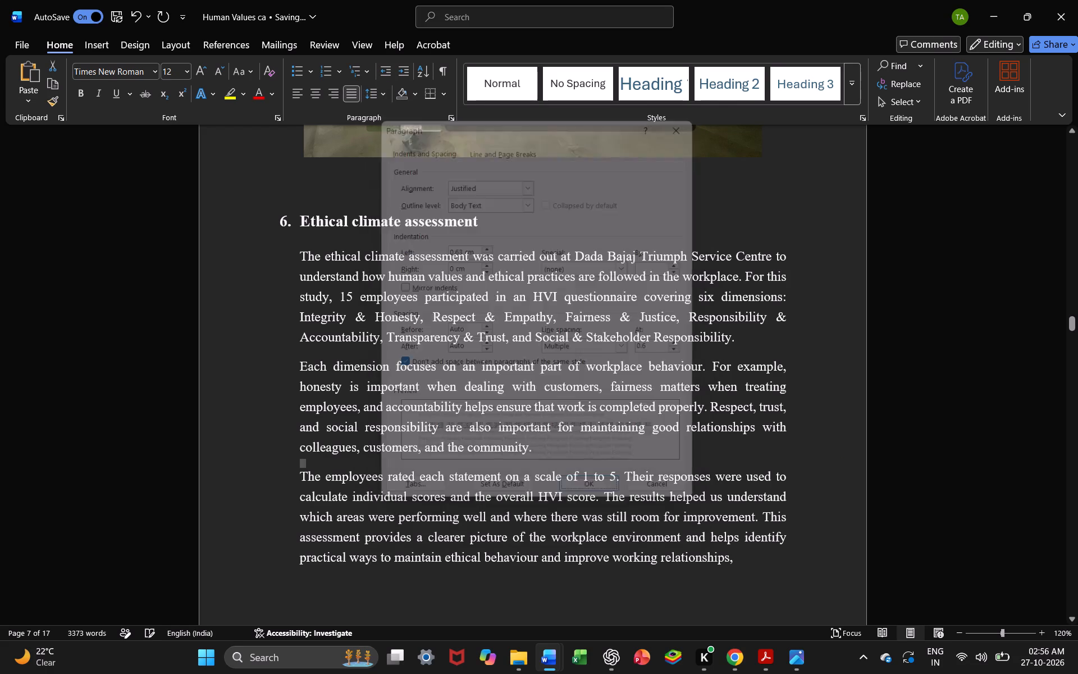
click(938, 478)
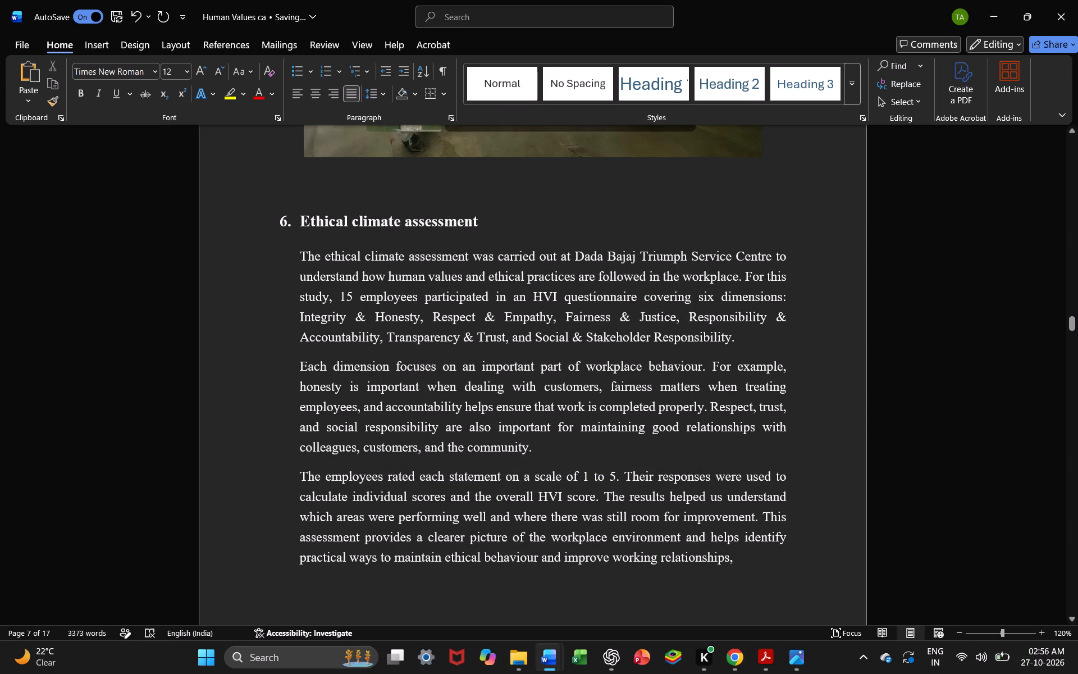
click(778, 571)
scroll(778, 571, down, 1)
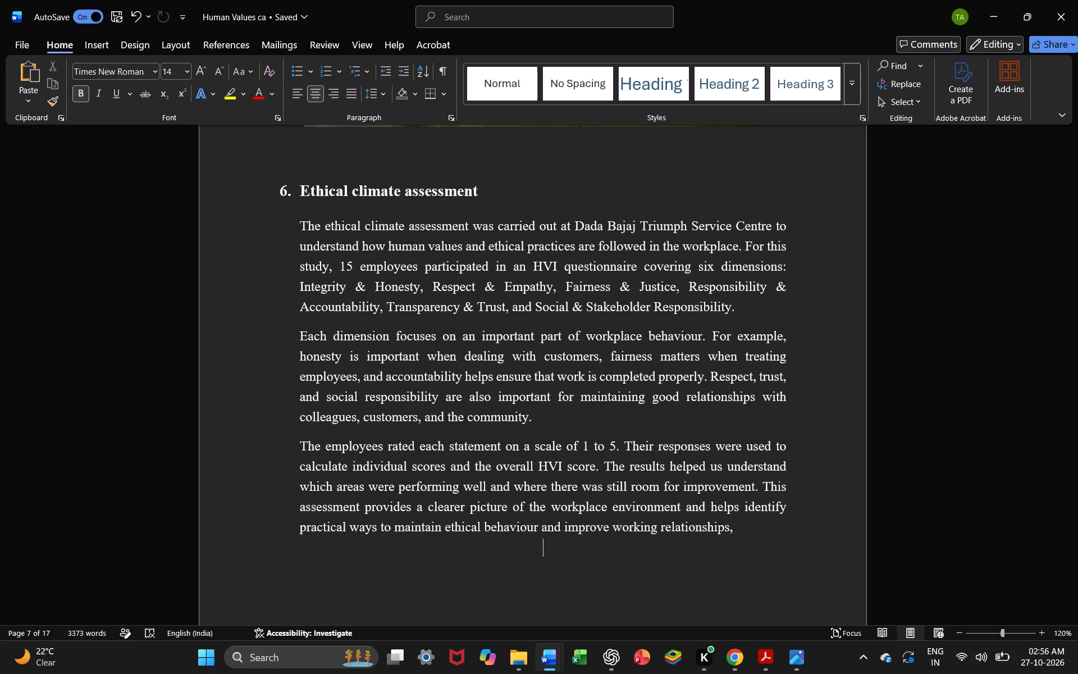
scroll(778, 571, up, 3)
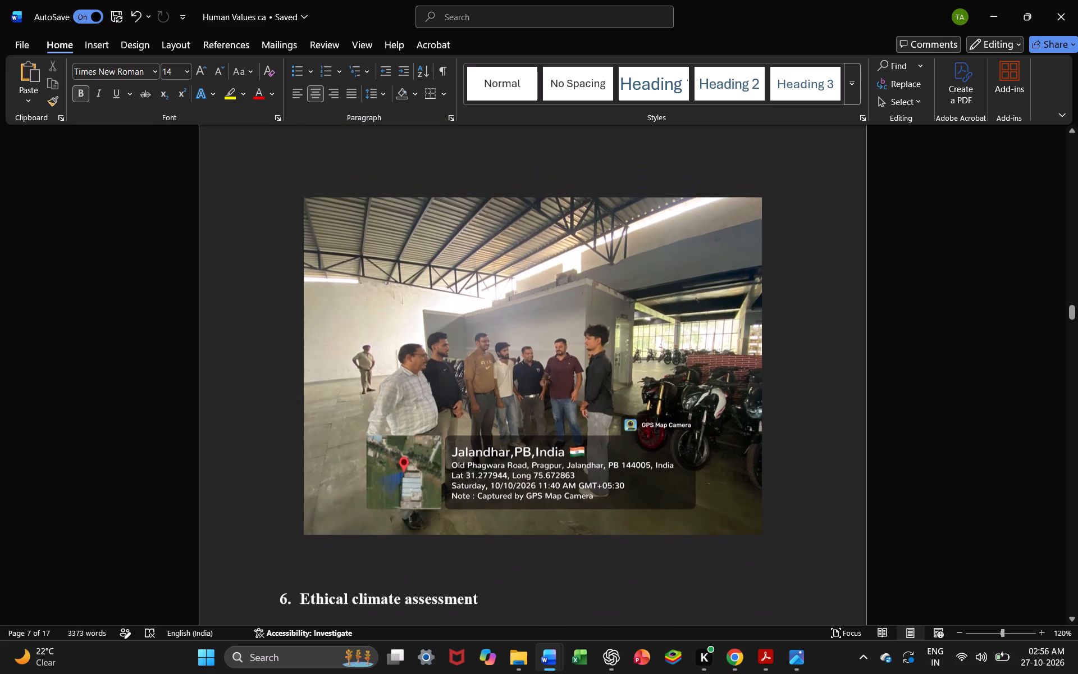
Review the report backwards from the site visit photos through Workplace Observation, organization description and Methodology to the Introduction.
scroll(778, 571, up, 6)
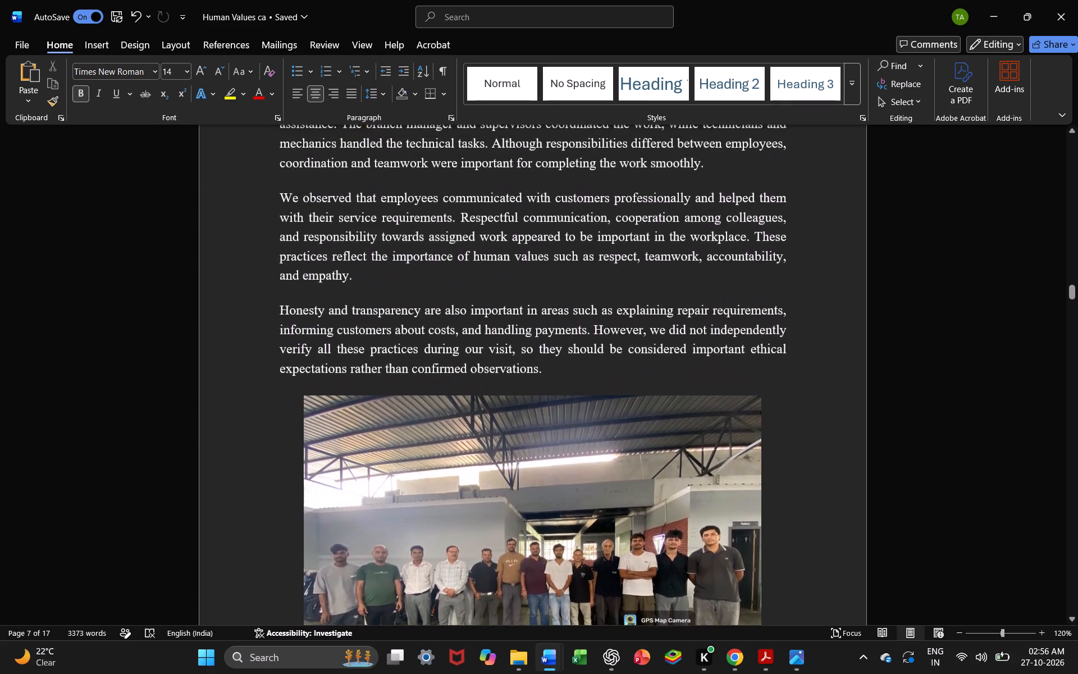
scroll(778, 571, down, 4)
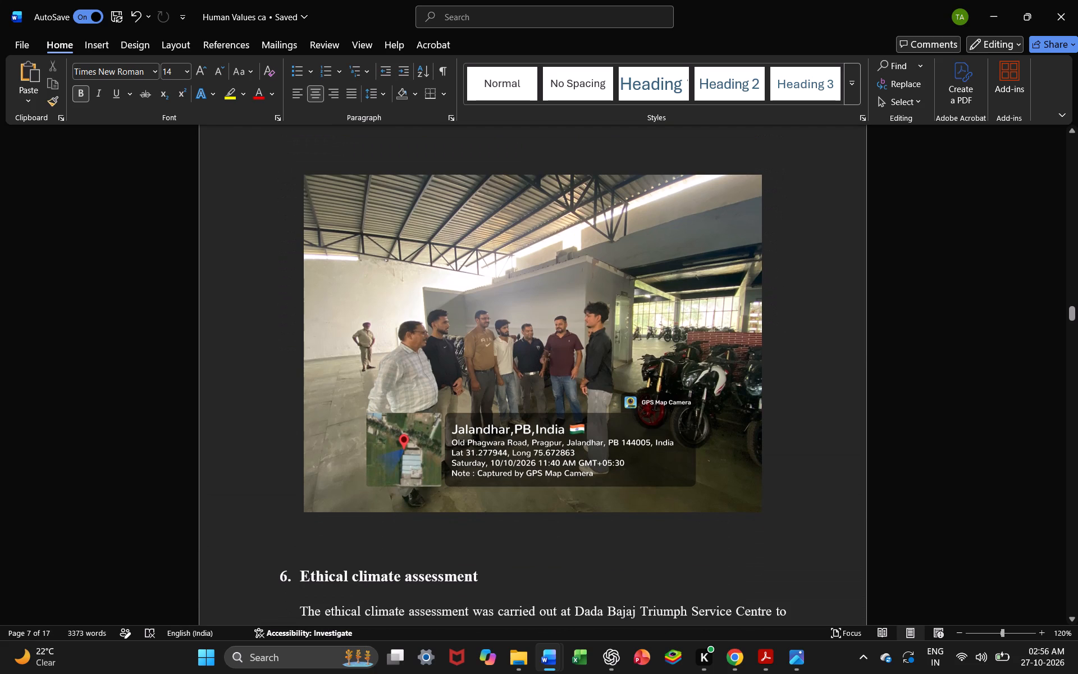
scroll(778, 571, up, 6)
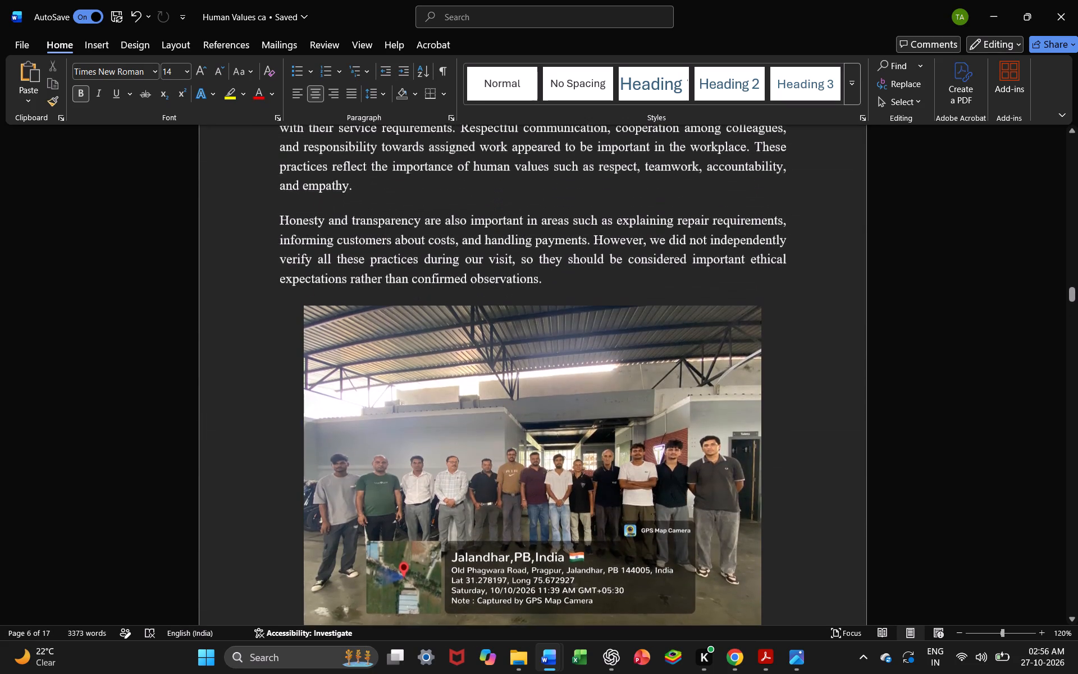
scroll(778, 571, up, 2)
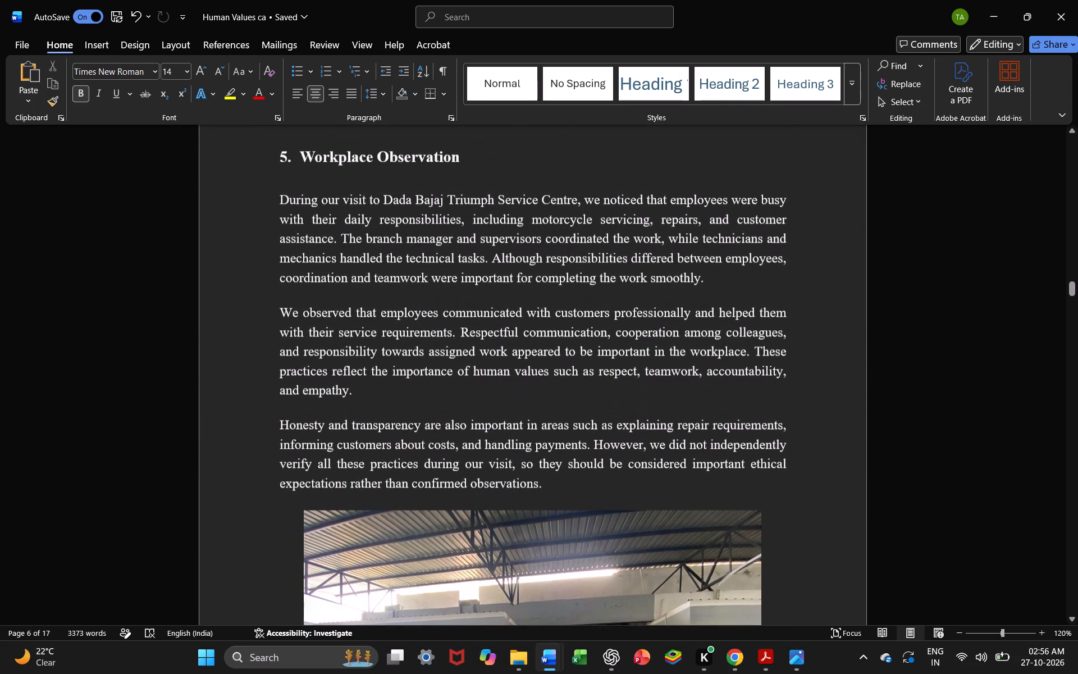
scroll(778, 571, up, 8)
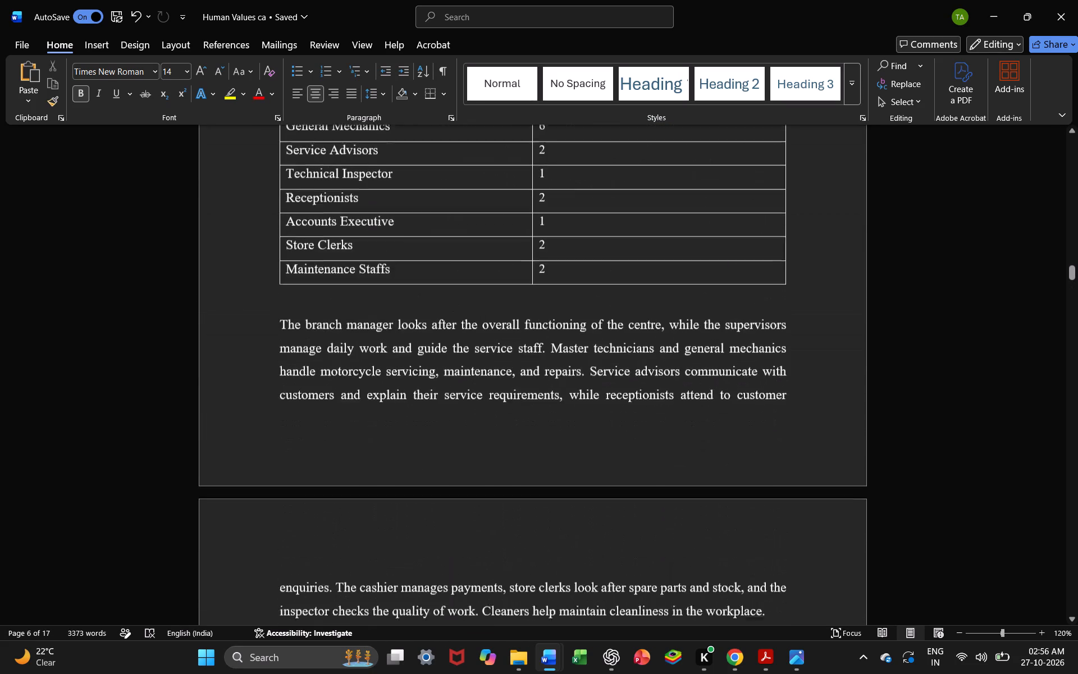
scroll(778, 571, up, 4)
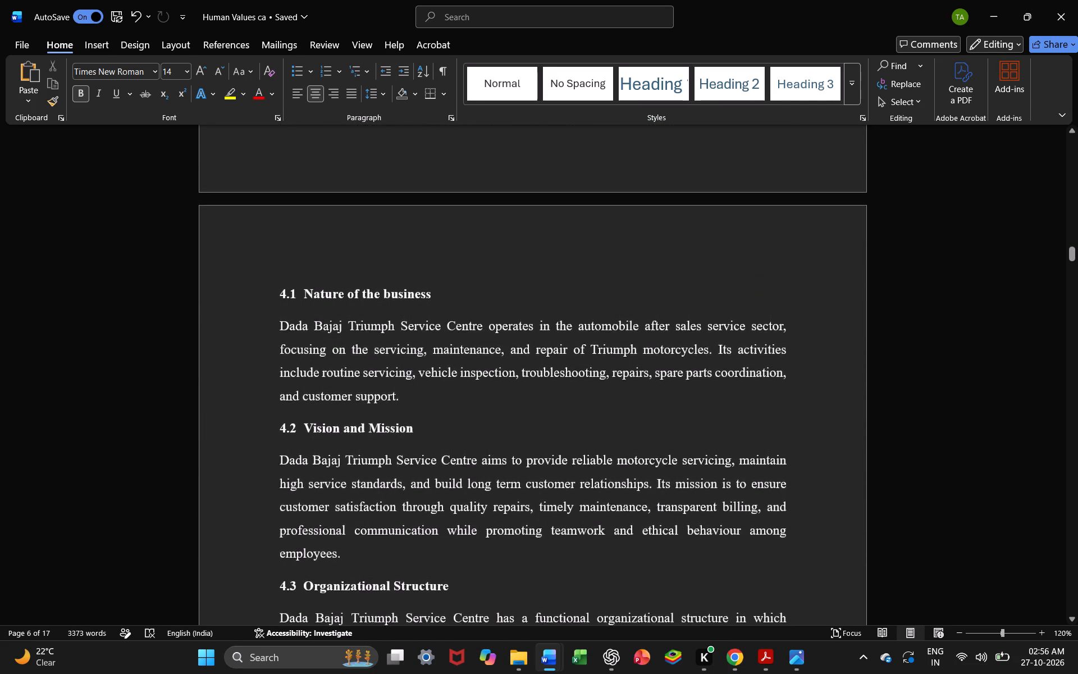
scroll(778, 571, down, 1)
scroll(778, 571, up, 7)
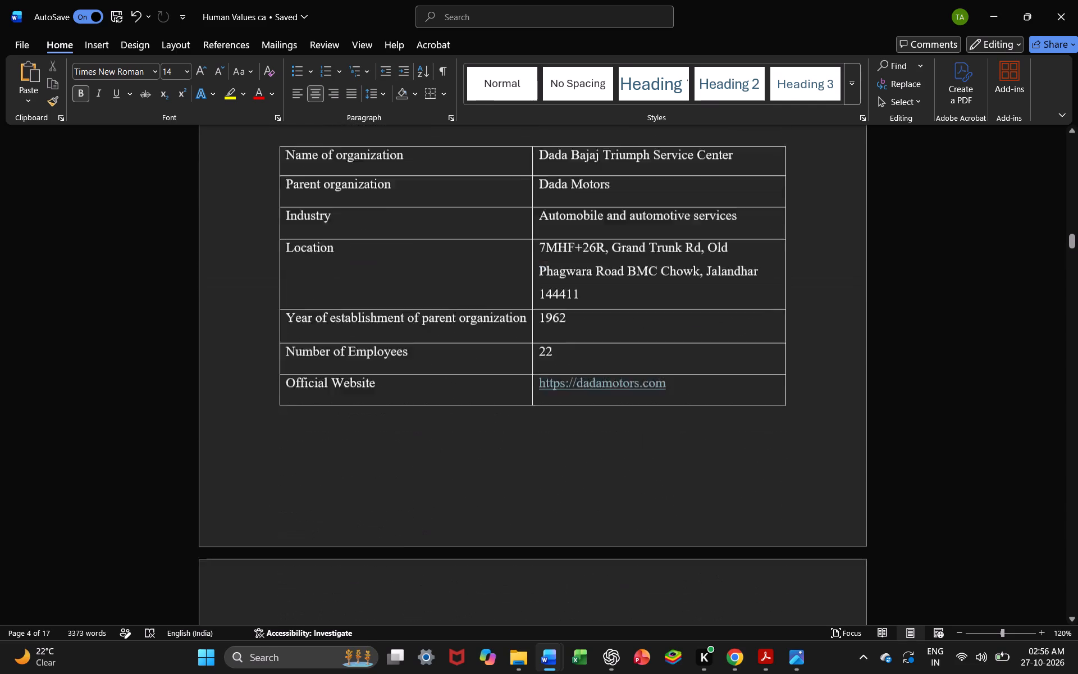
scroll(778, 571, up, 7)
scroll(778, 571, down, 5)
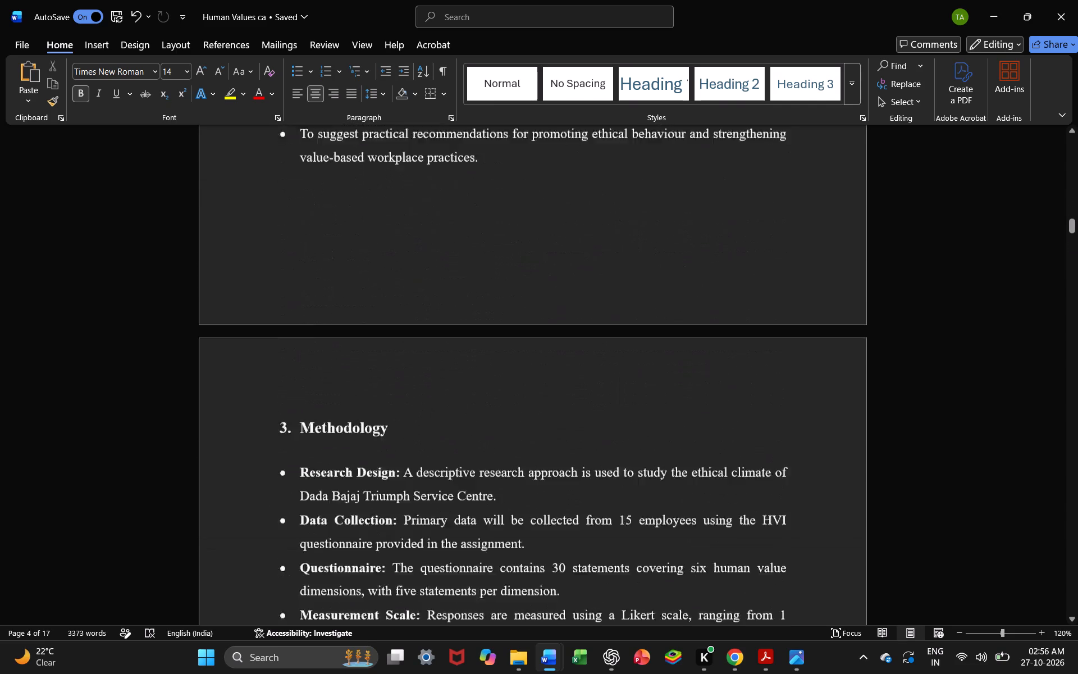
scroll(778, 571, down, 3)
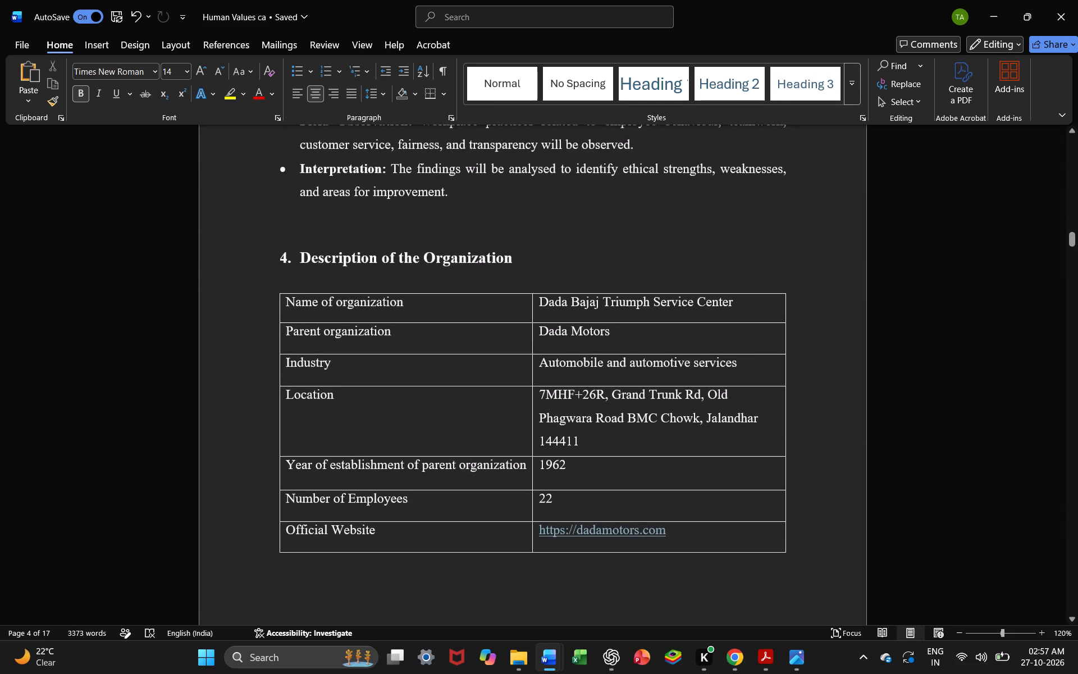
scroll(778, 571, up, 7)
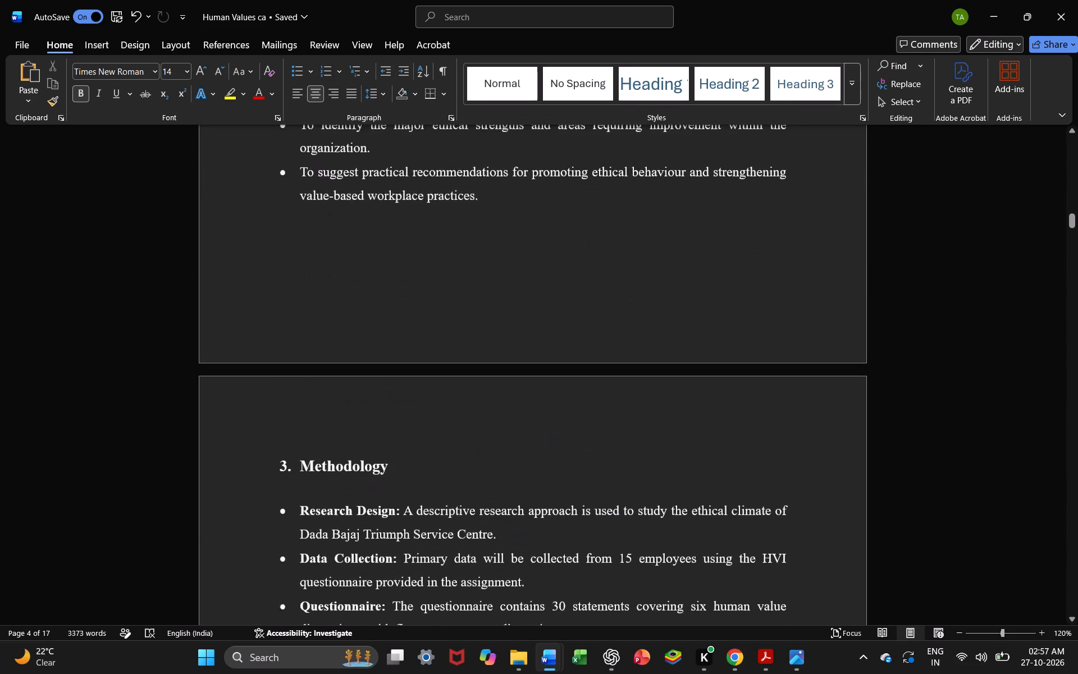
scroll(778, 571, up, 6)
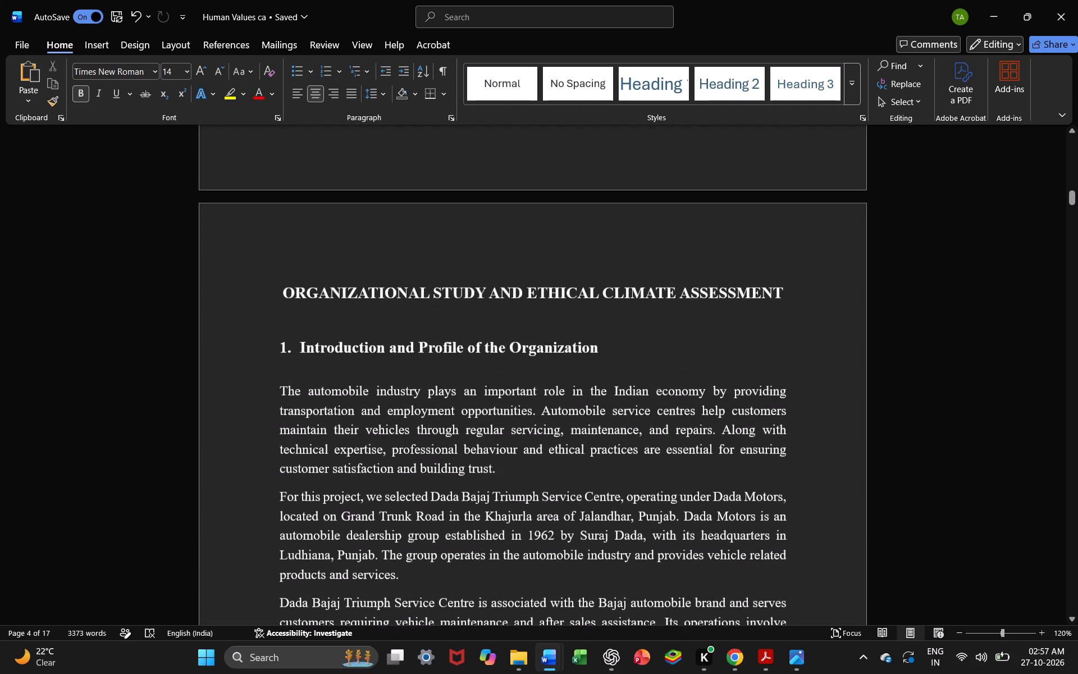
scroll(778, 571, up, 3)
Open the print preview and check the pages from the cover page to the first Data Collection tables.
click(16, 45)
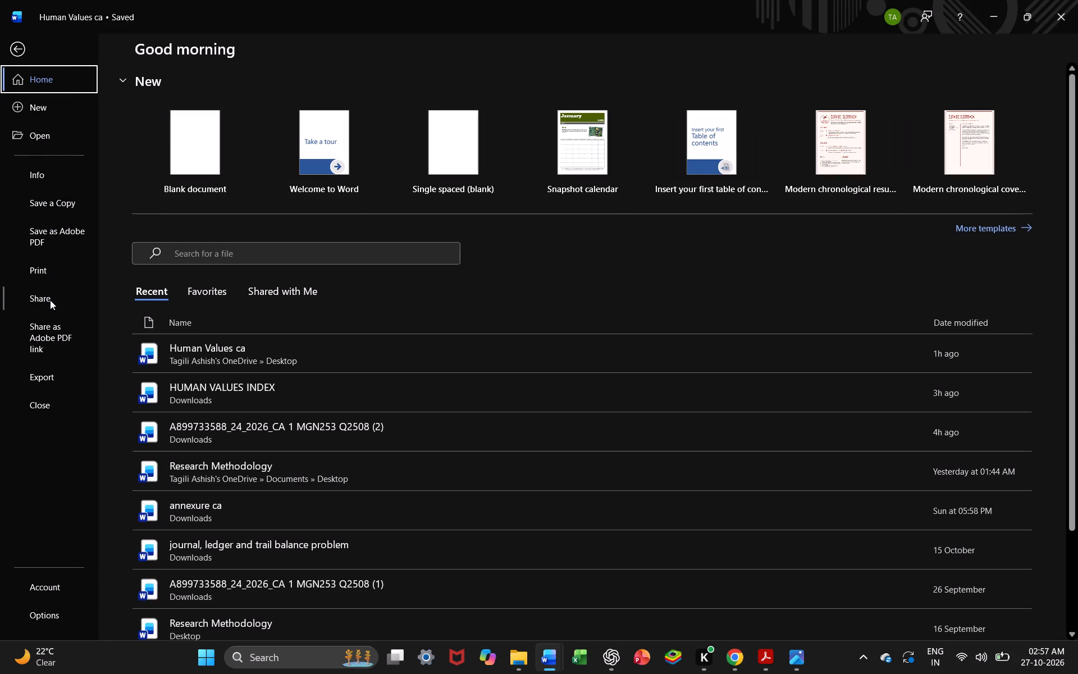
click(49, 276)
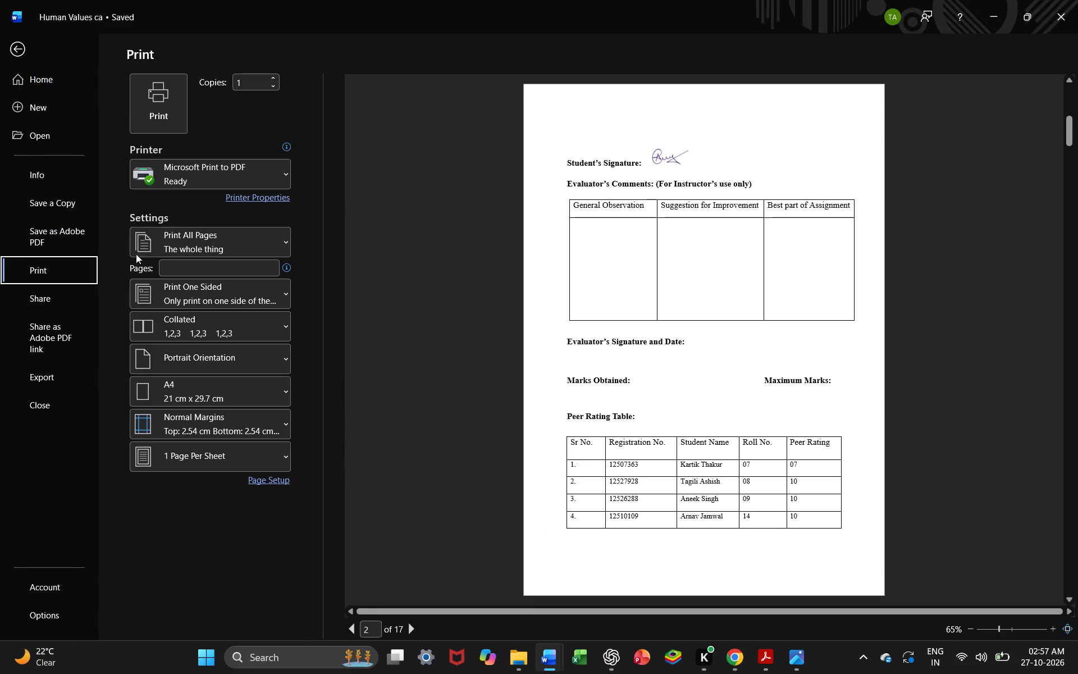
key(Up)
key(Up)
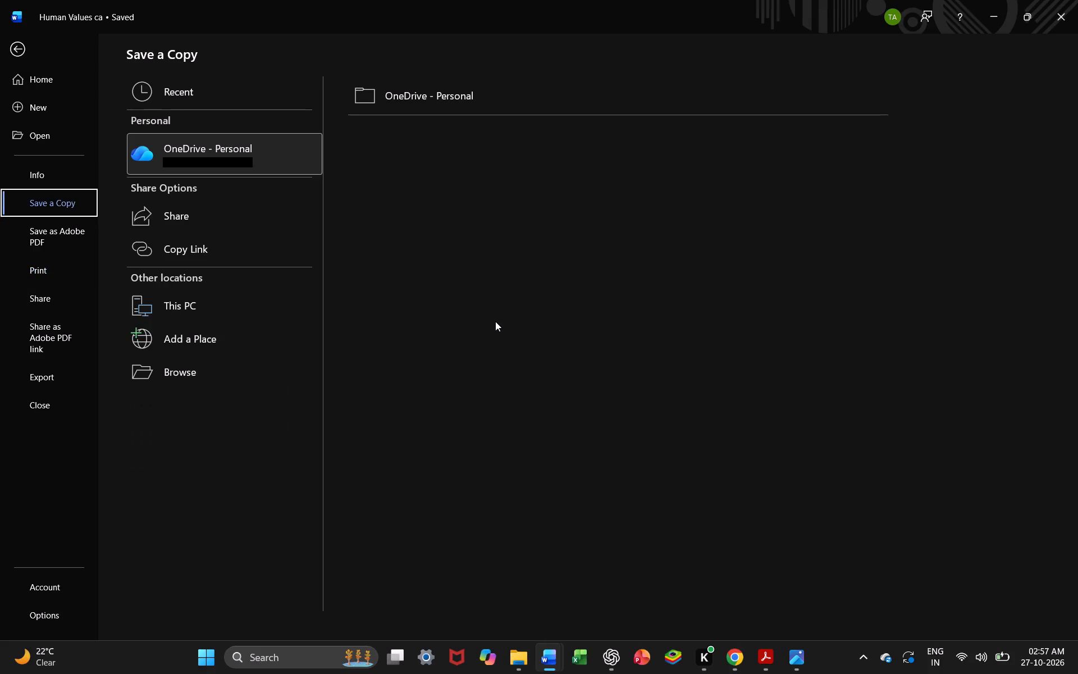
key(Down)
key(Down)
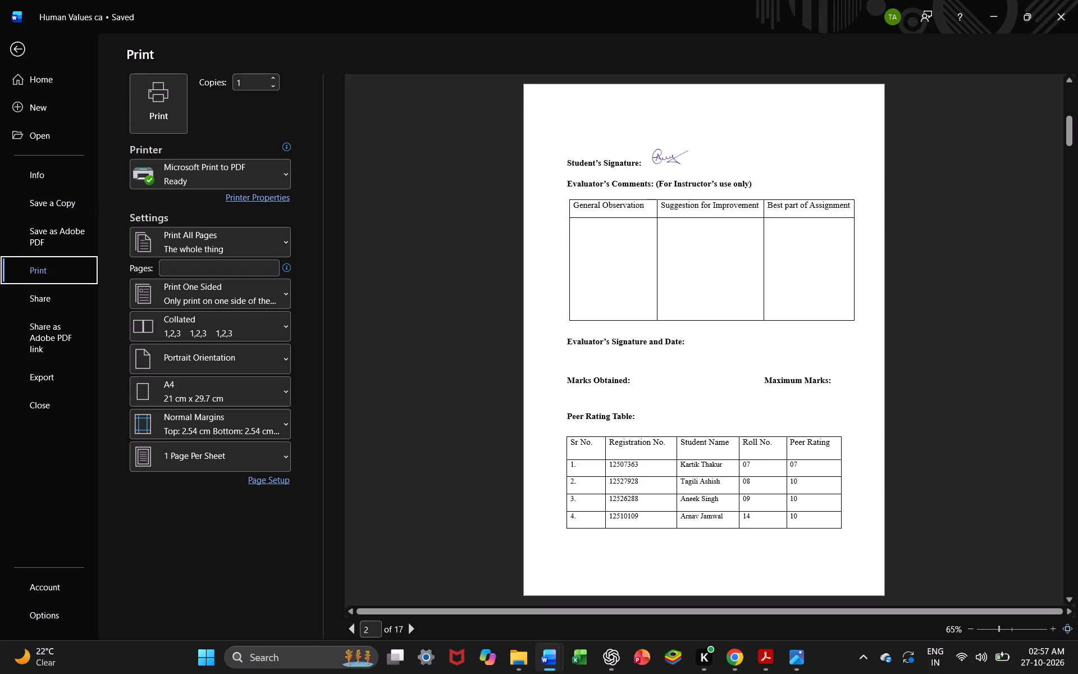
click(355, 627)
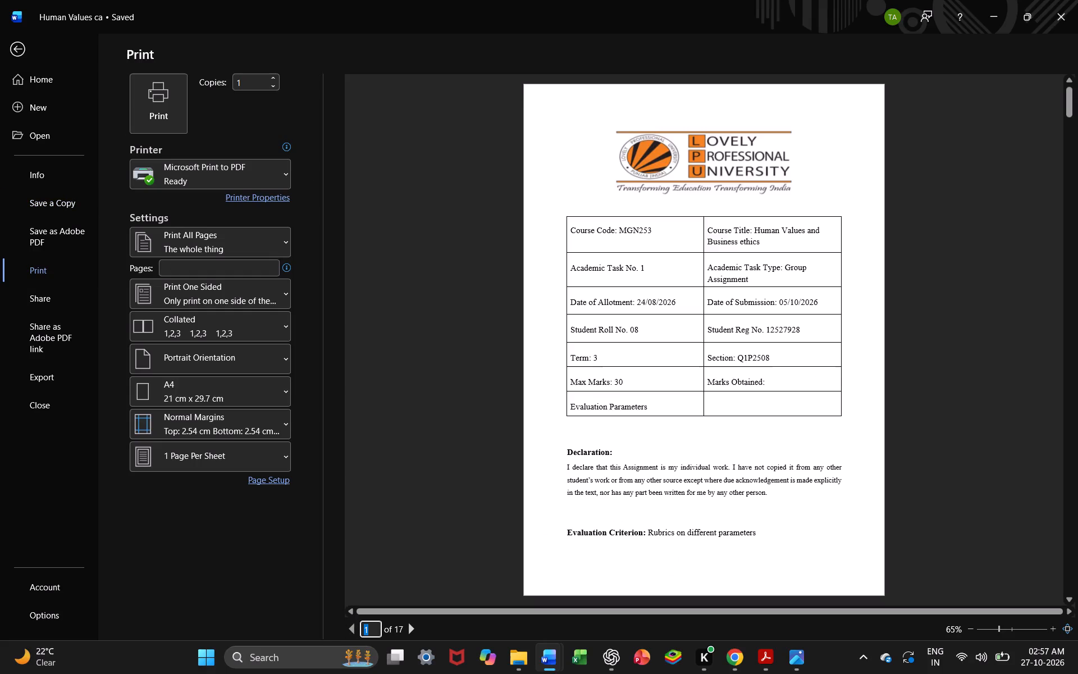
click(413, 630)
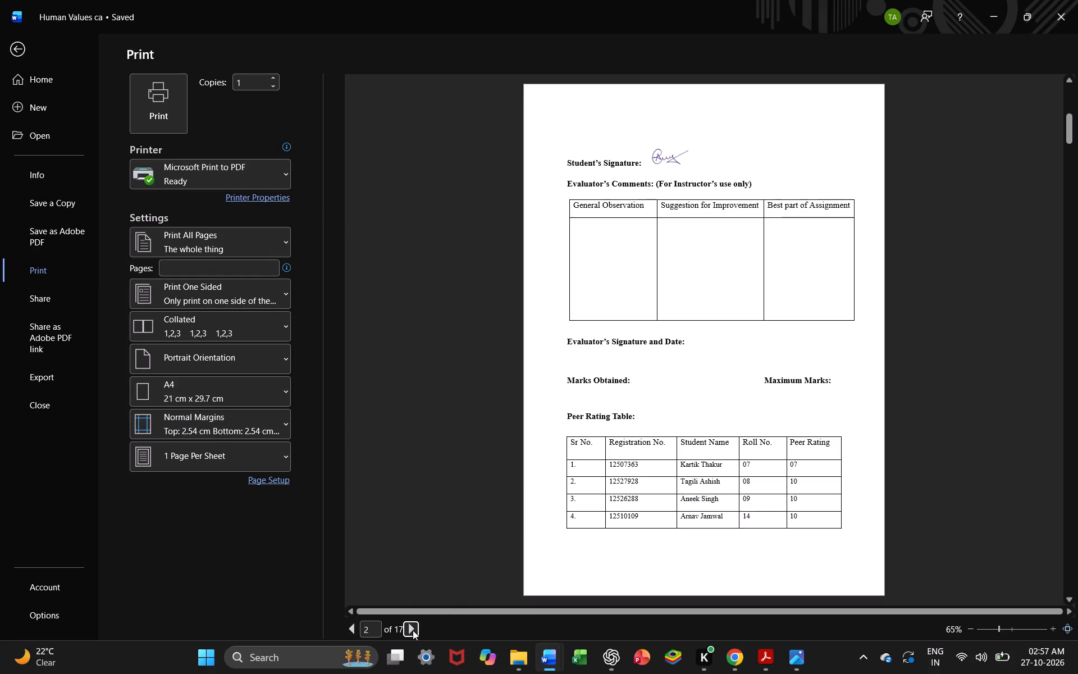
click(413, 630)
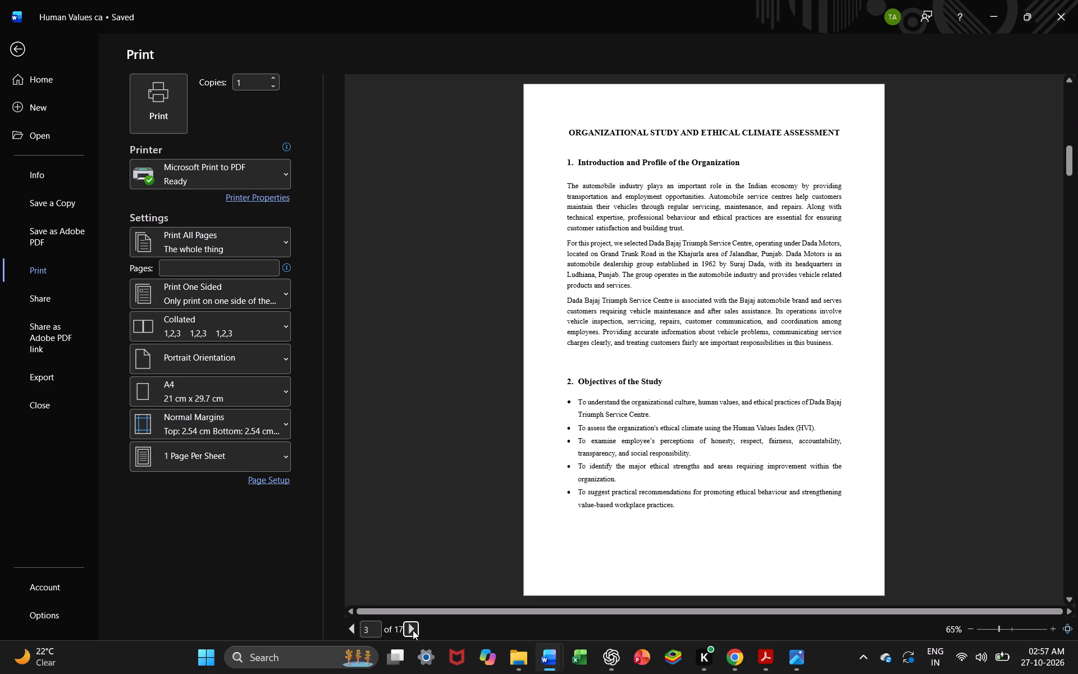
click(413, 630)
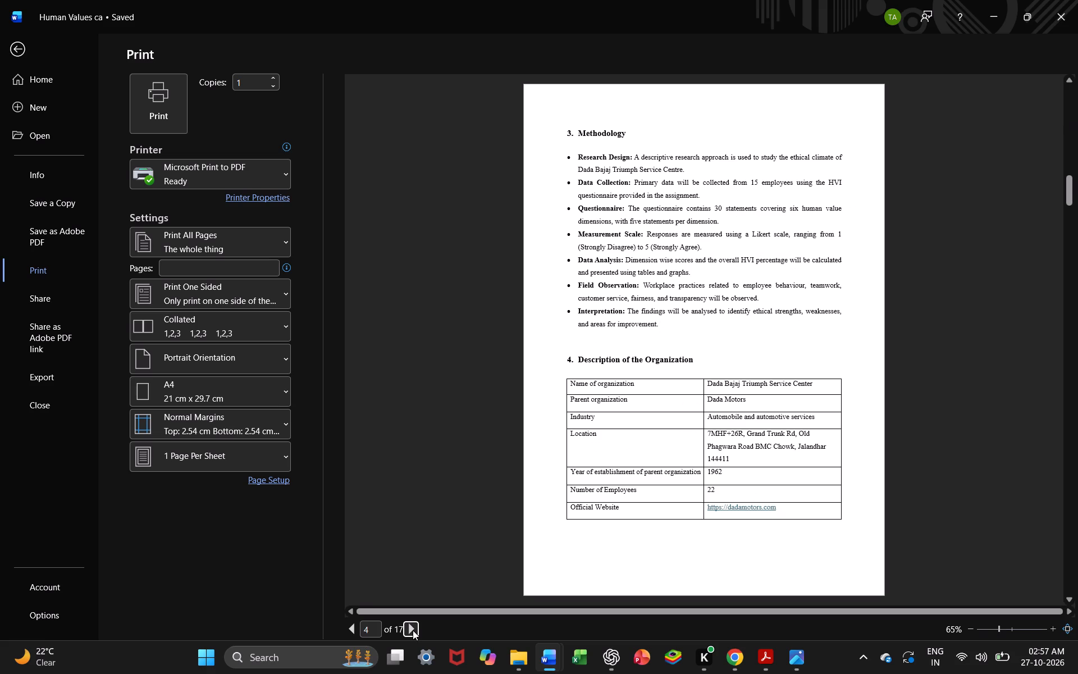
click(413, 630)
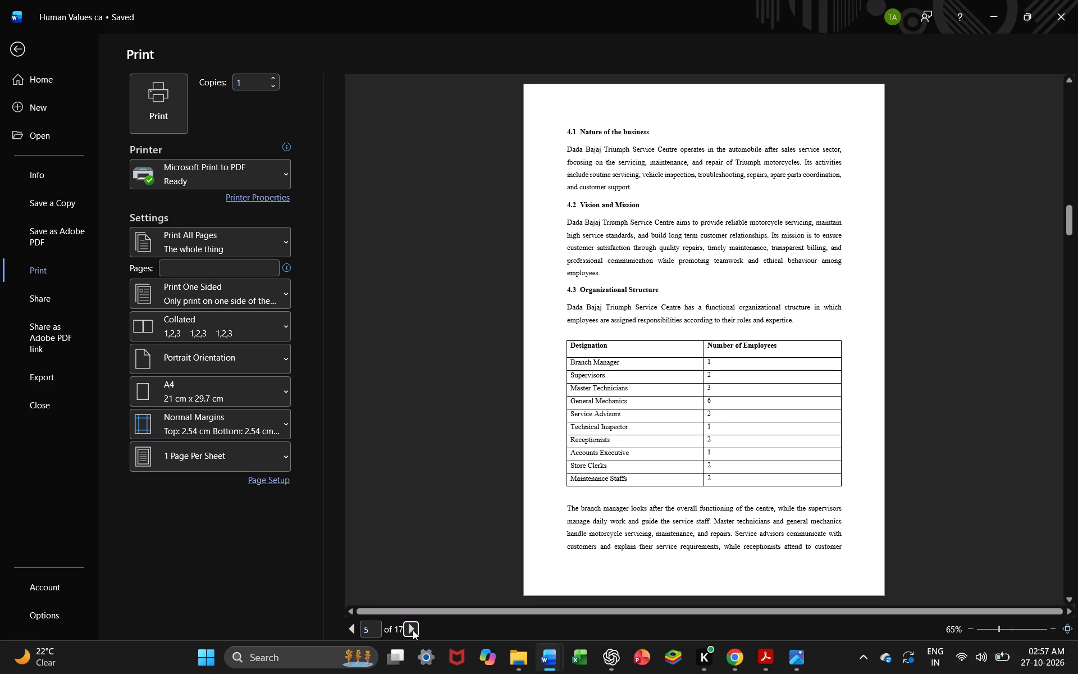
click(413, 630)
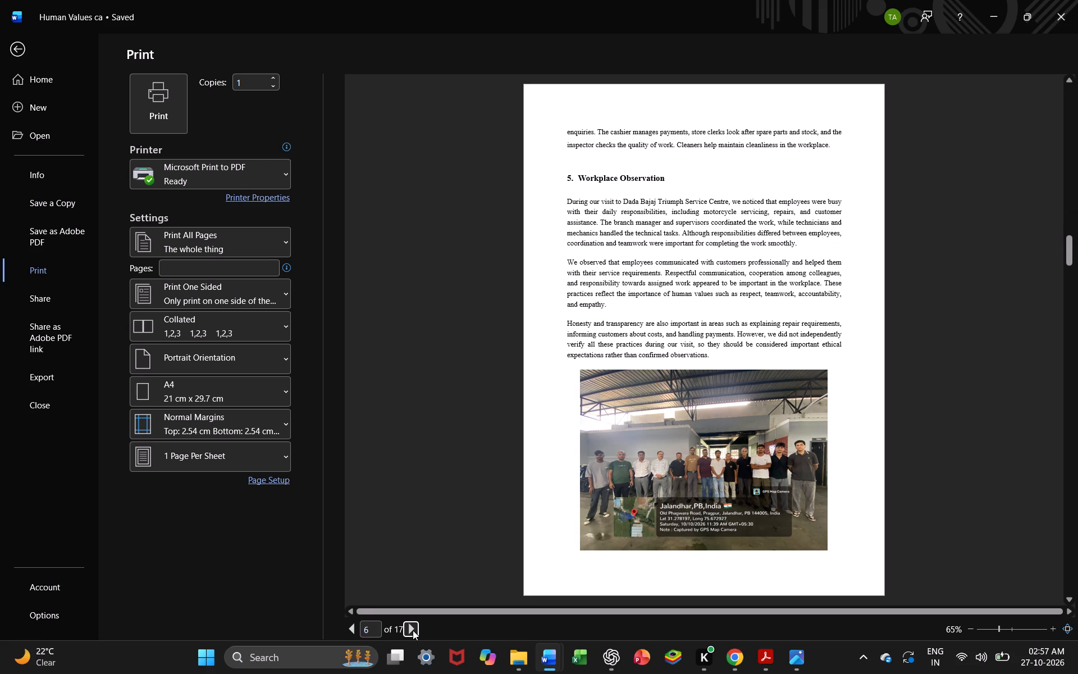
click(413, 630)
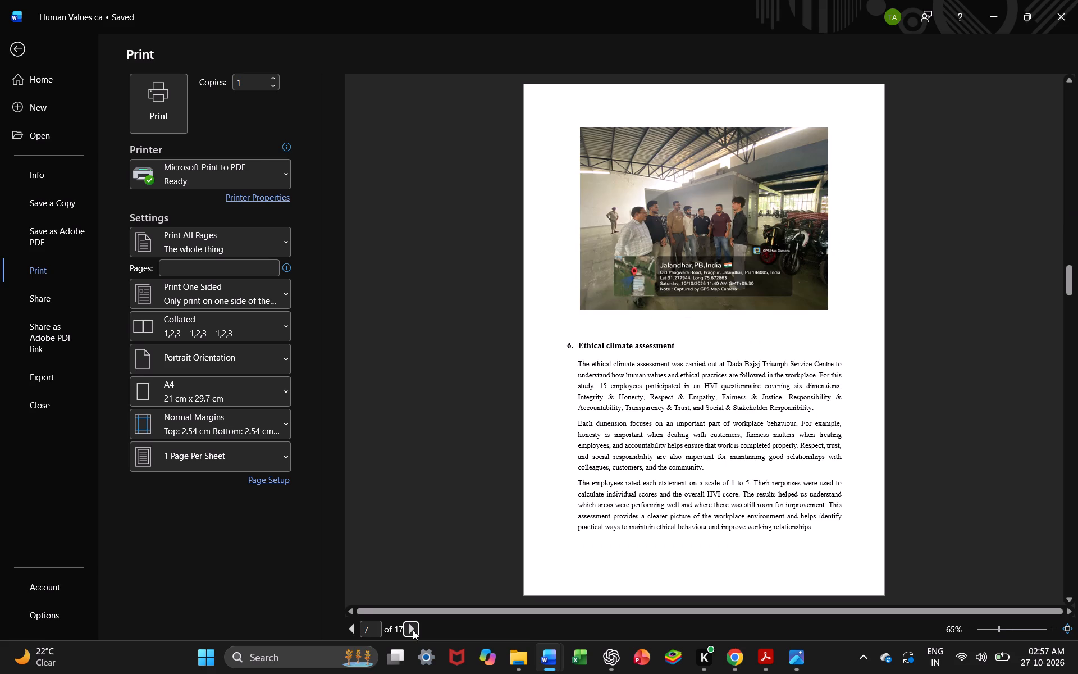
click(413, 630)
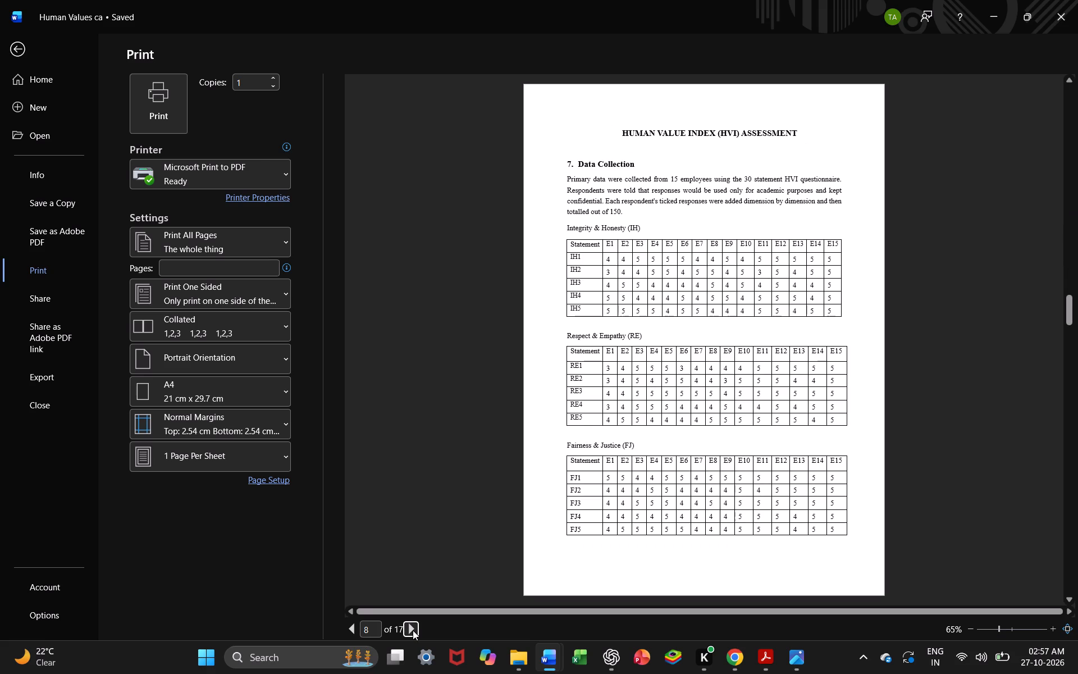
Check the remaining preview pages, from the Ethical climate assessment through the HVI charts and Recommendations to the Conclusion.
click(346, 626)
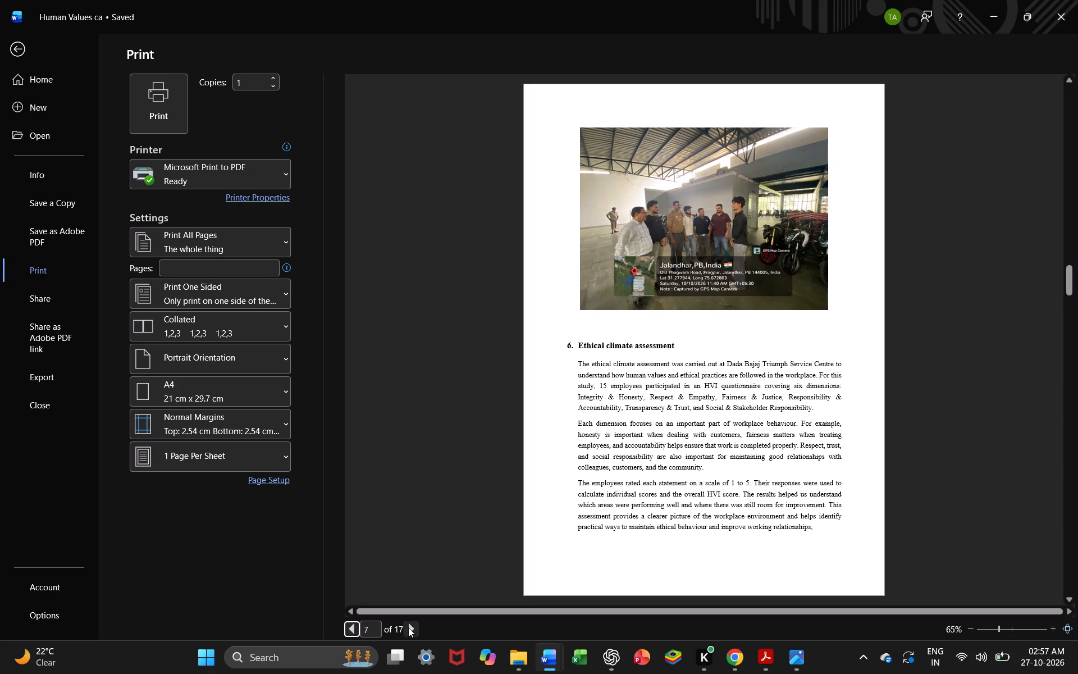
click(410, 626)
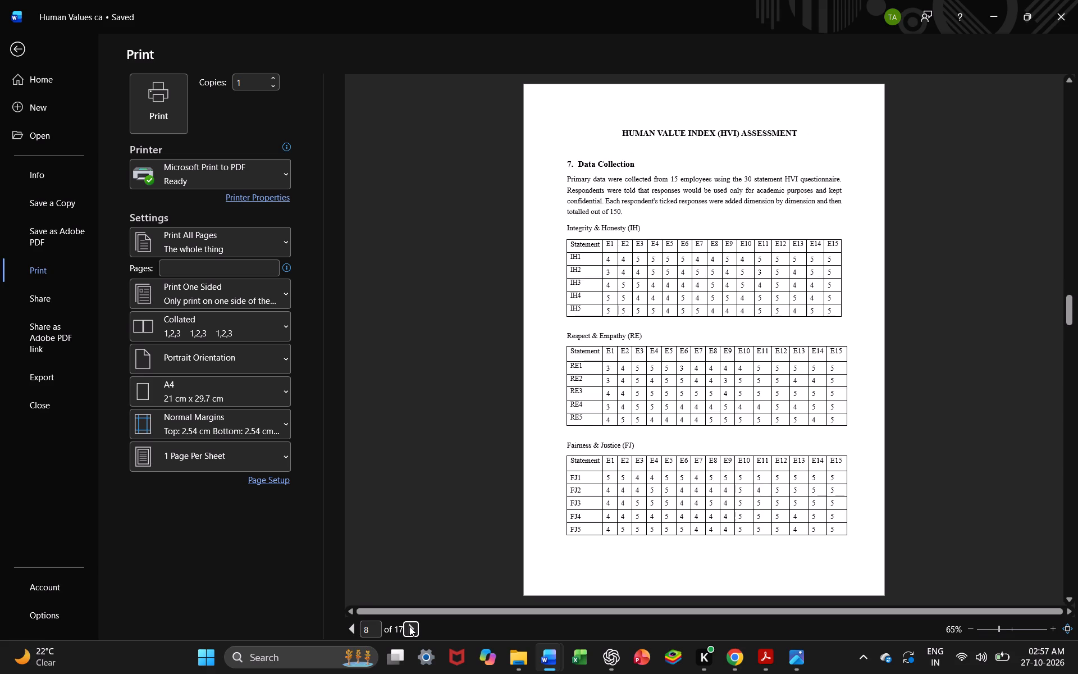
click(410, 626)
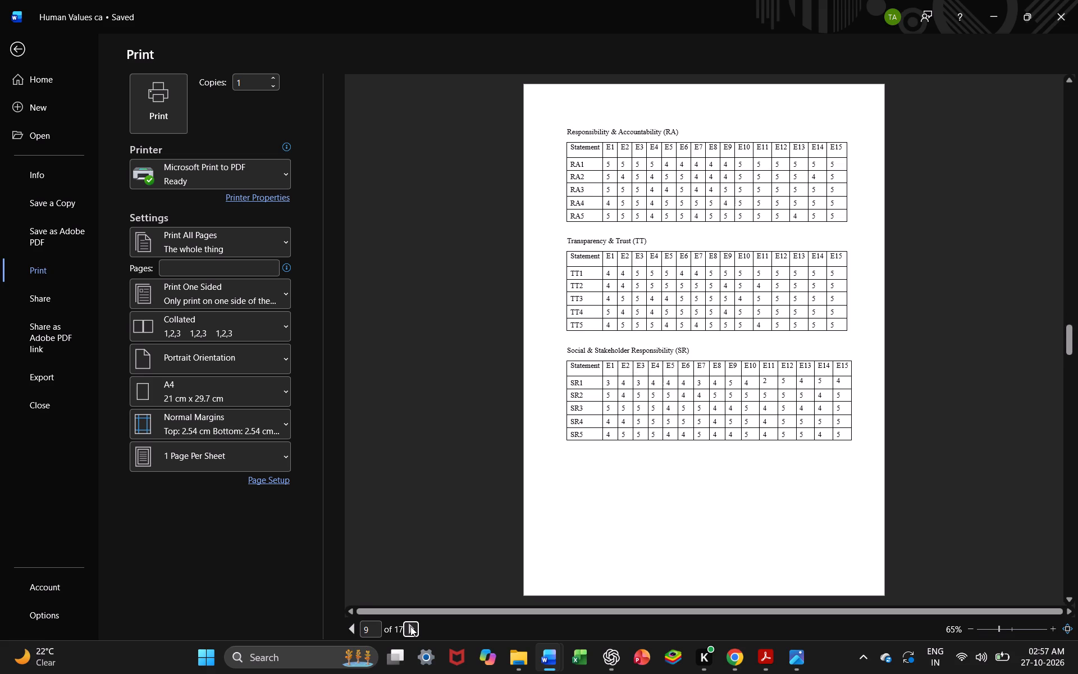
click(410, 626)
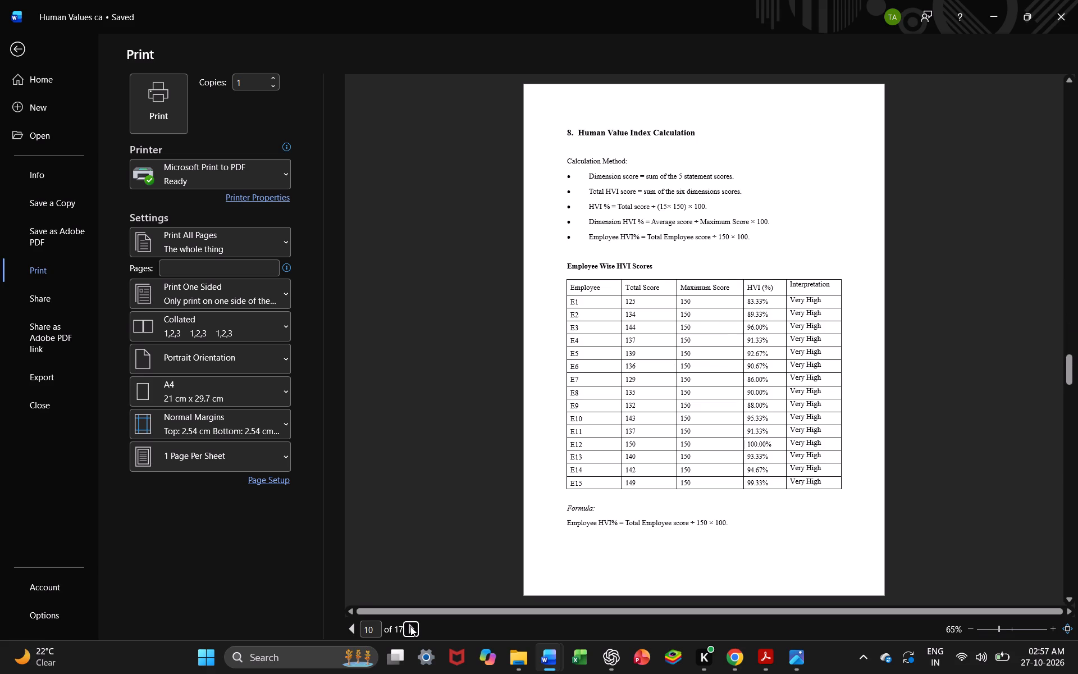
click(410, 626)
click(410, 626)
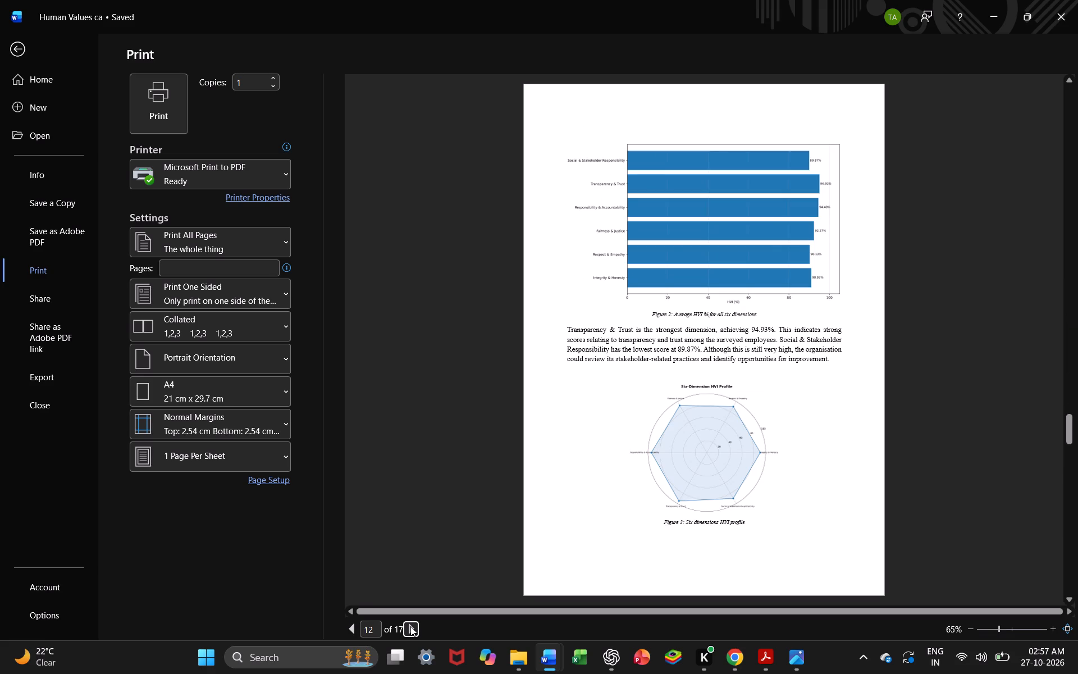
click(410, 626)
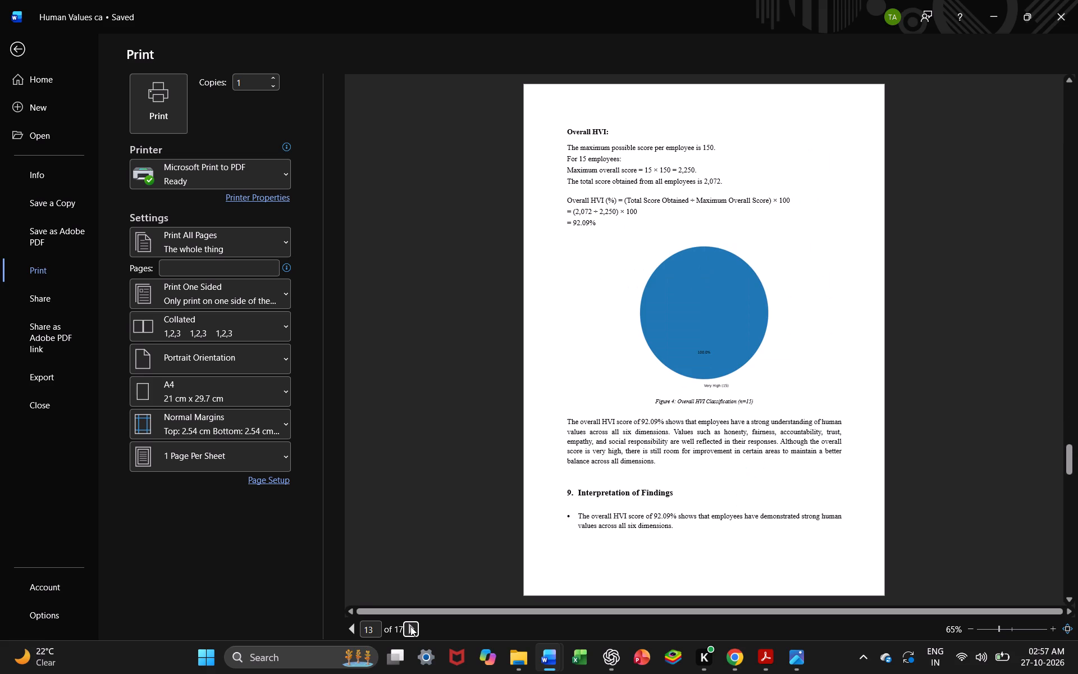
click(410, 626)
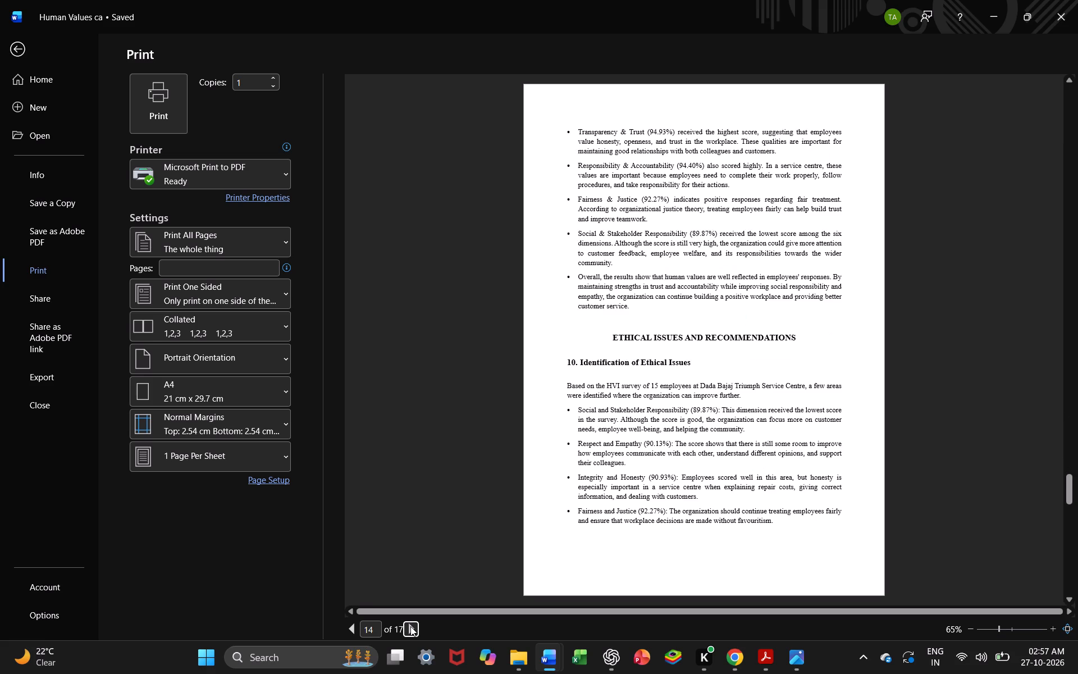
click(410, 626)
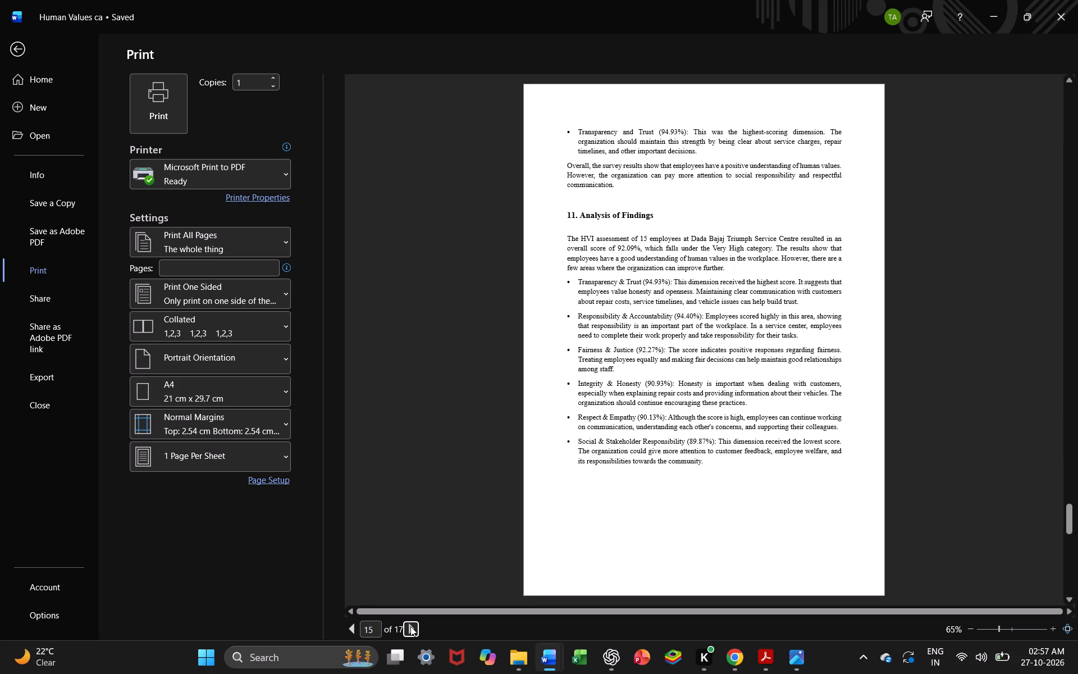
click(410, 626)
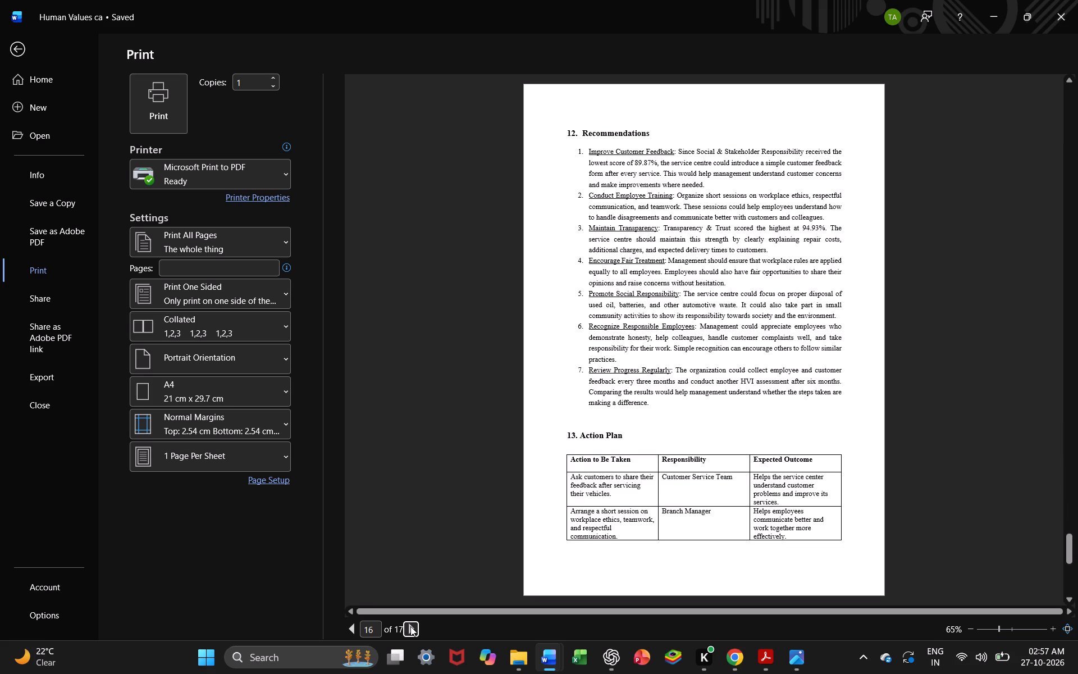
click(410, 626)
click(410, 626)
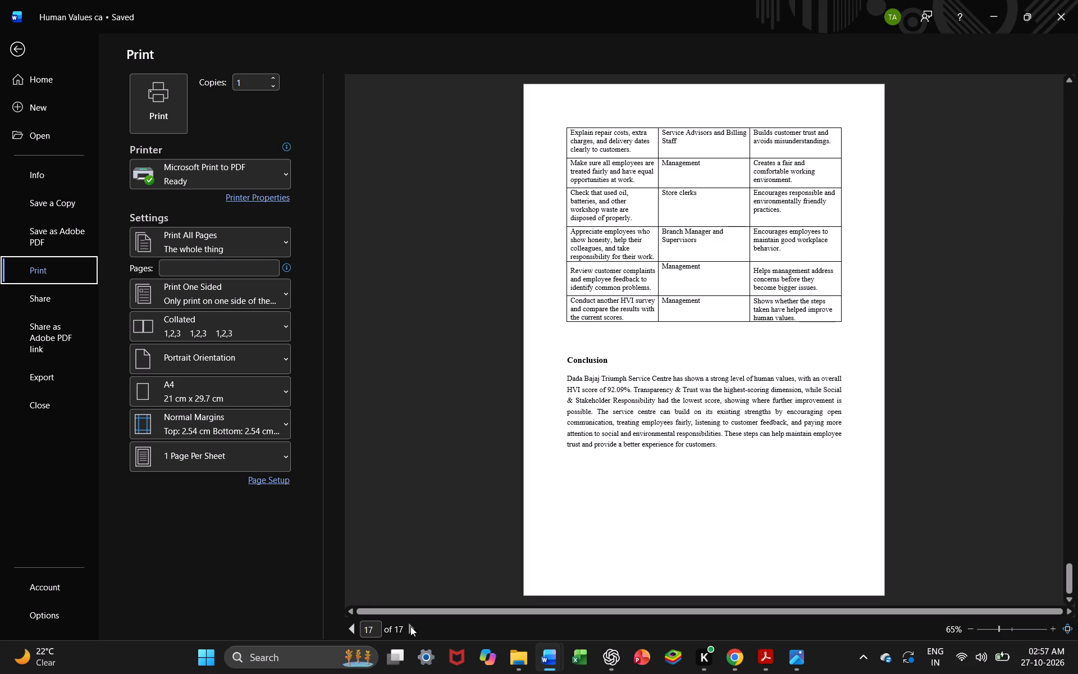
click(352, 626)
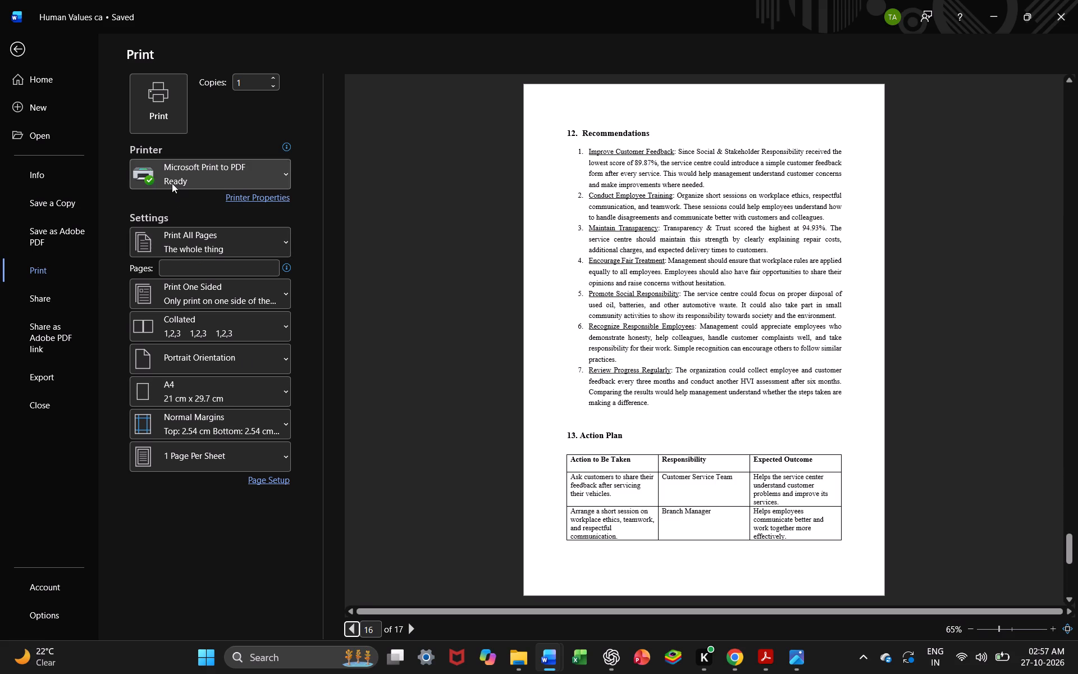
Print the whole report with Microsoft Print to PDF, saving it to the Desktop as human Values ca.
click(162, 130)
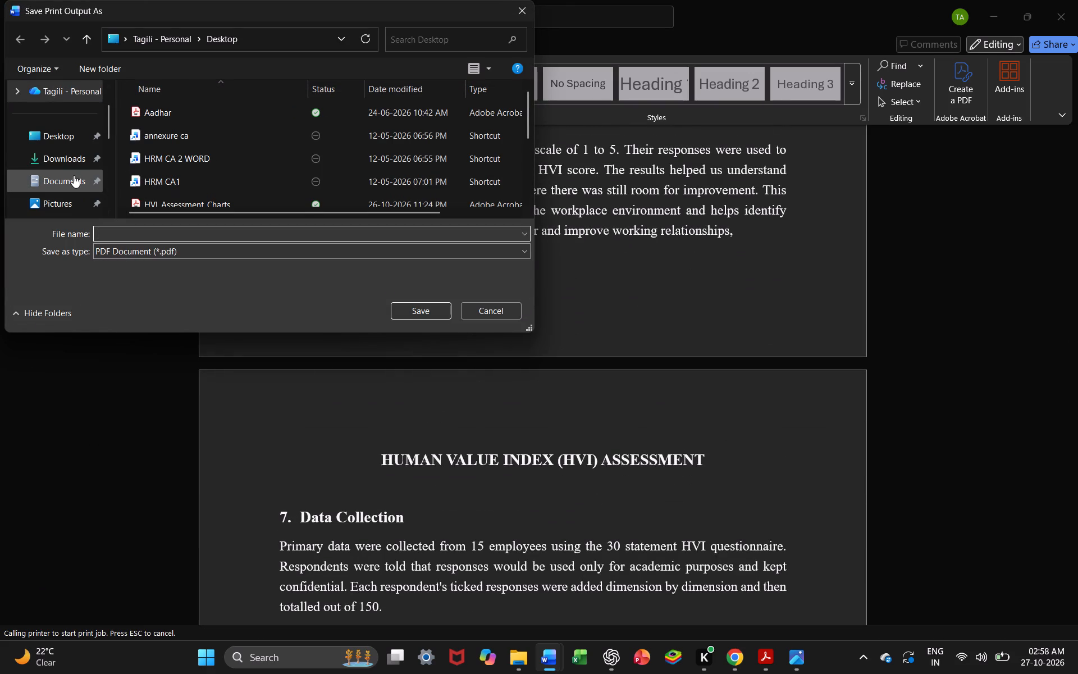
click(59, 136)
click(134, 232)
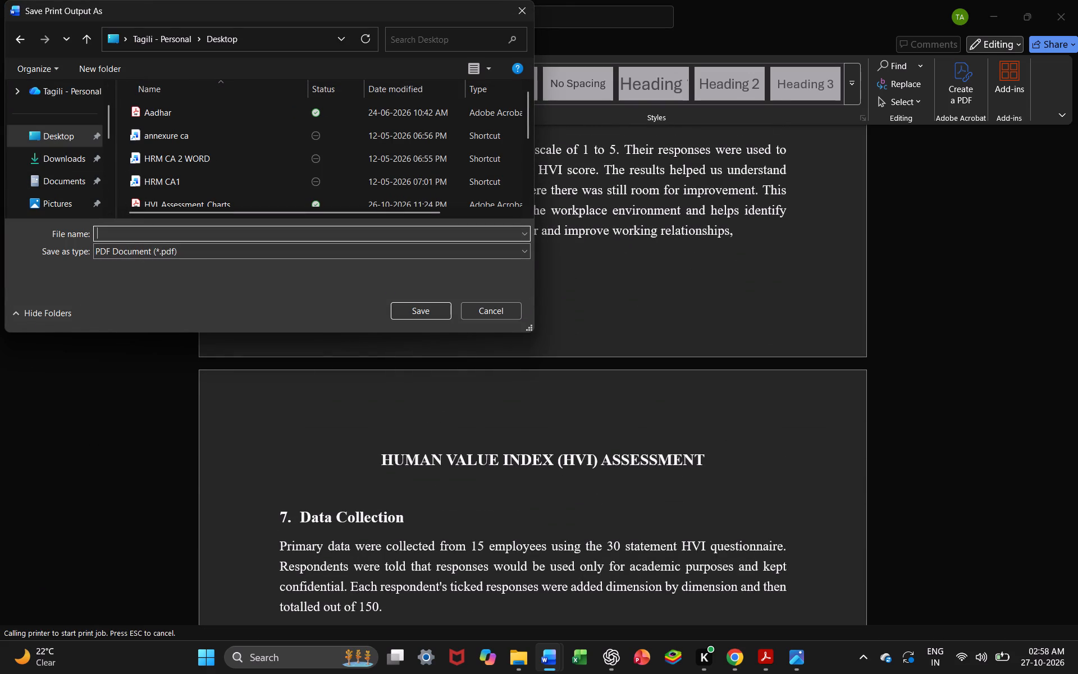
text(human)
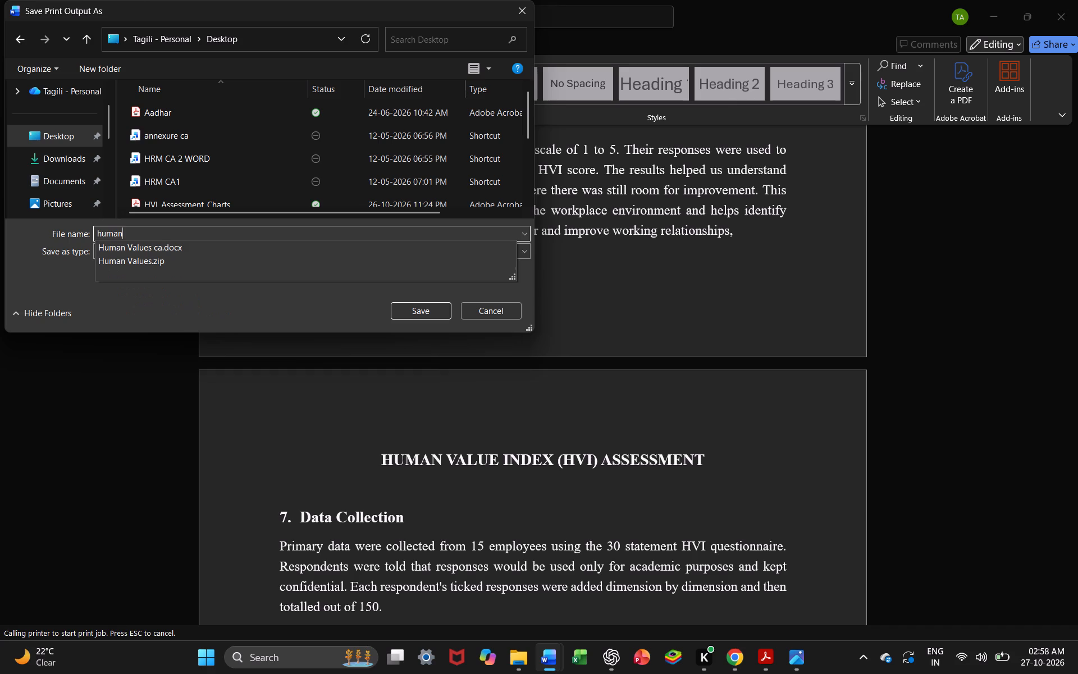
key(space)
text(alues ca)
key(space)
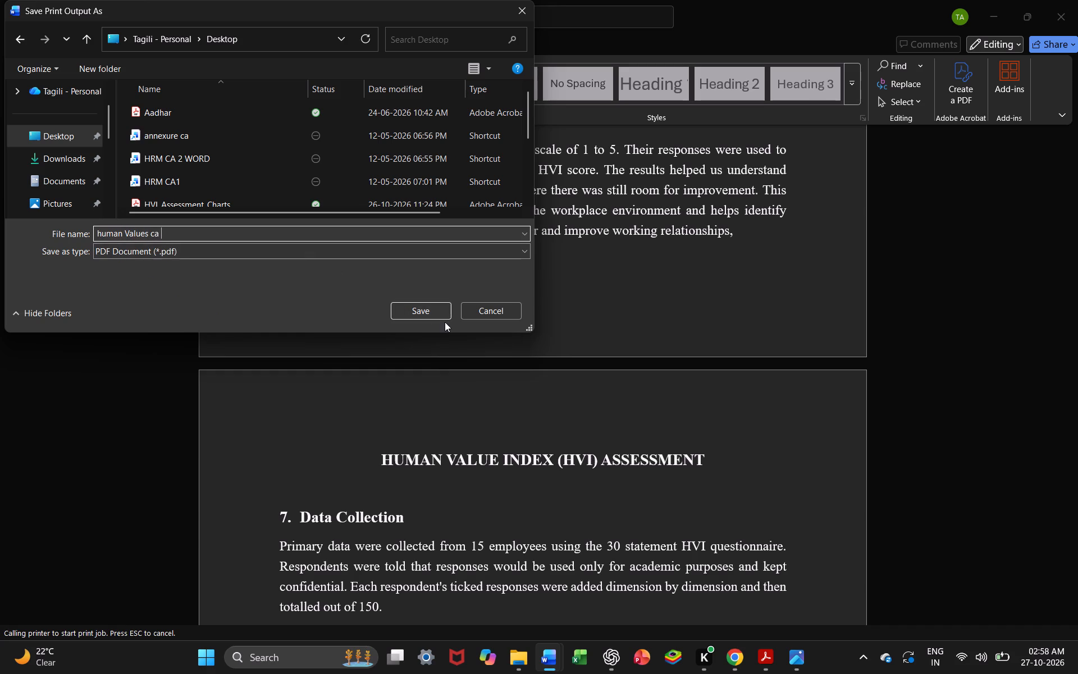
click(430, 314)
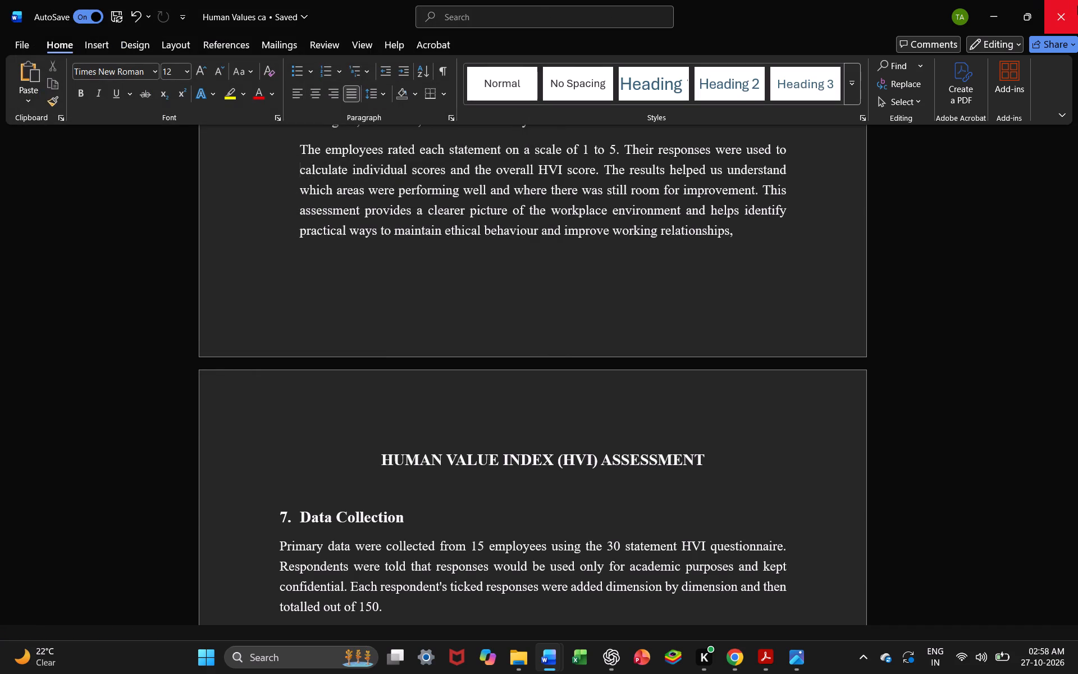
Save the Human Values ca document and close it.
key(ctrl+s)
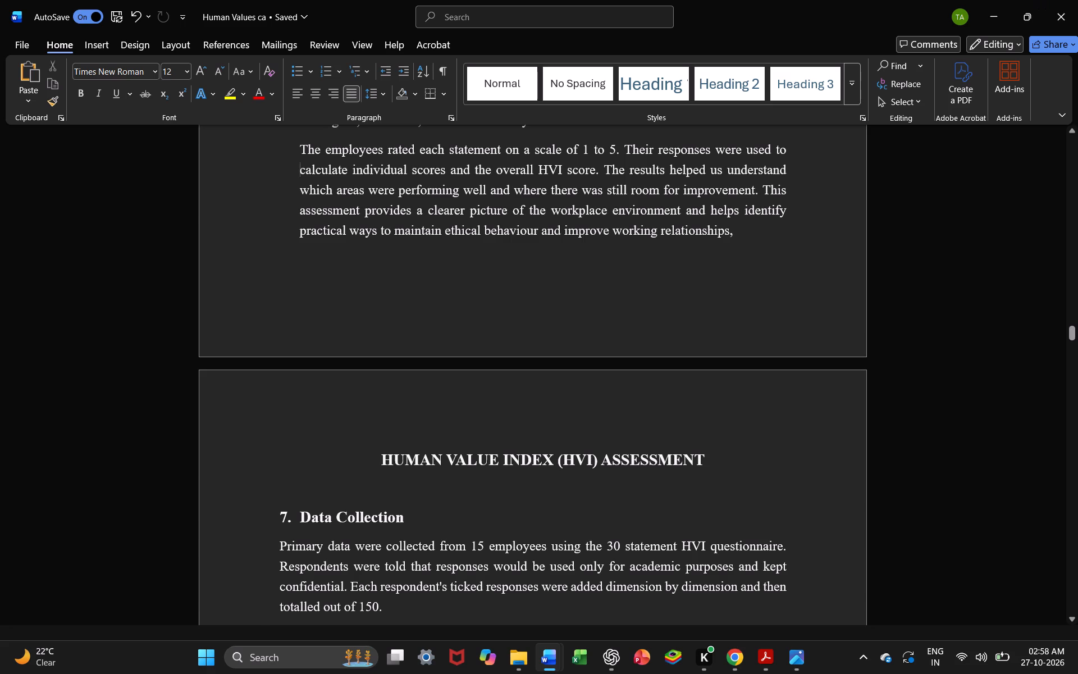
click(1072, 12)
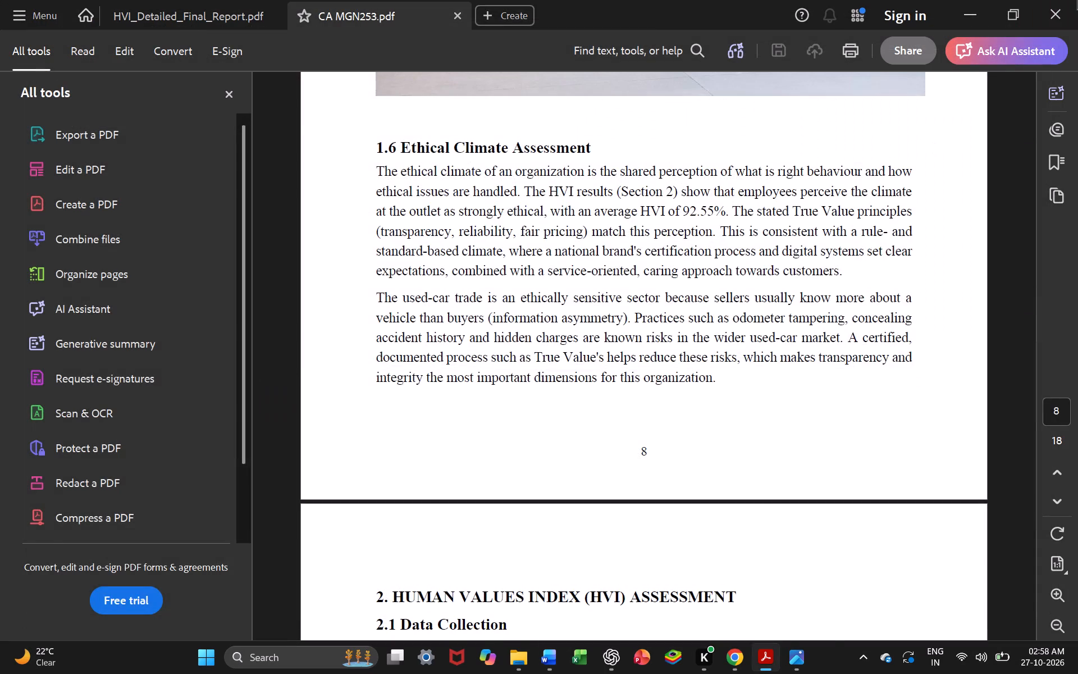
Close Adobe Acrobat with all of its open PDF tabs.
click(1077, 0)
click(635, 352)
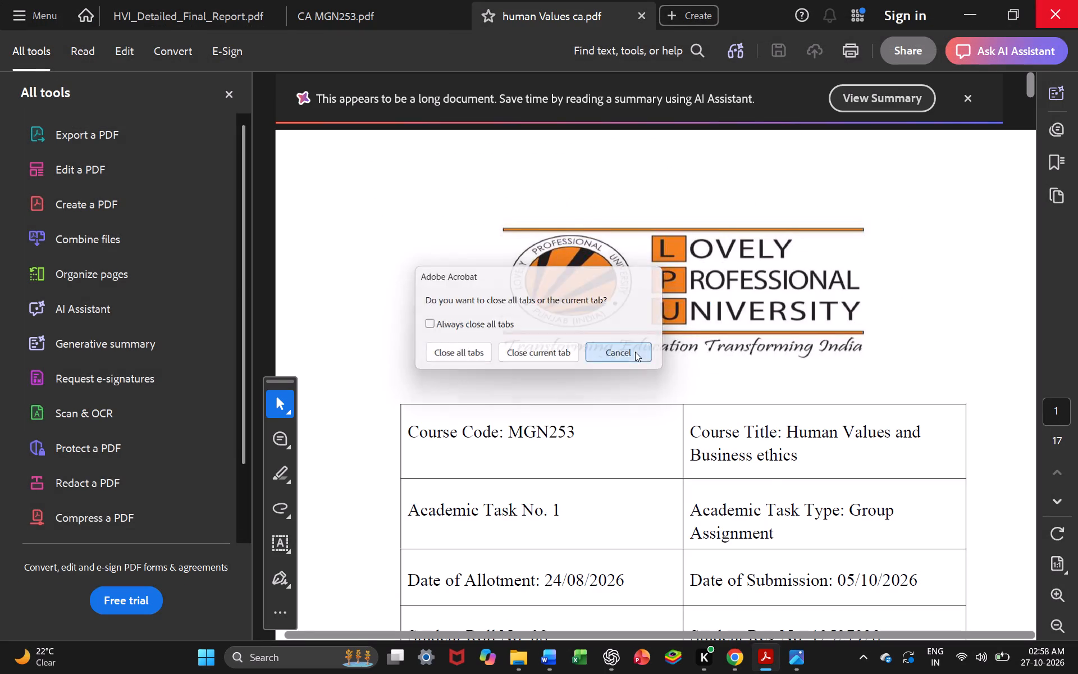
click(1077, 0)
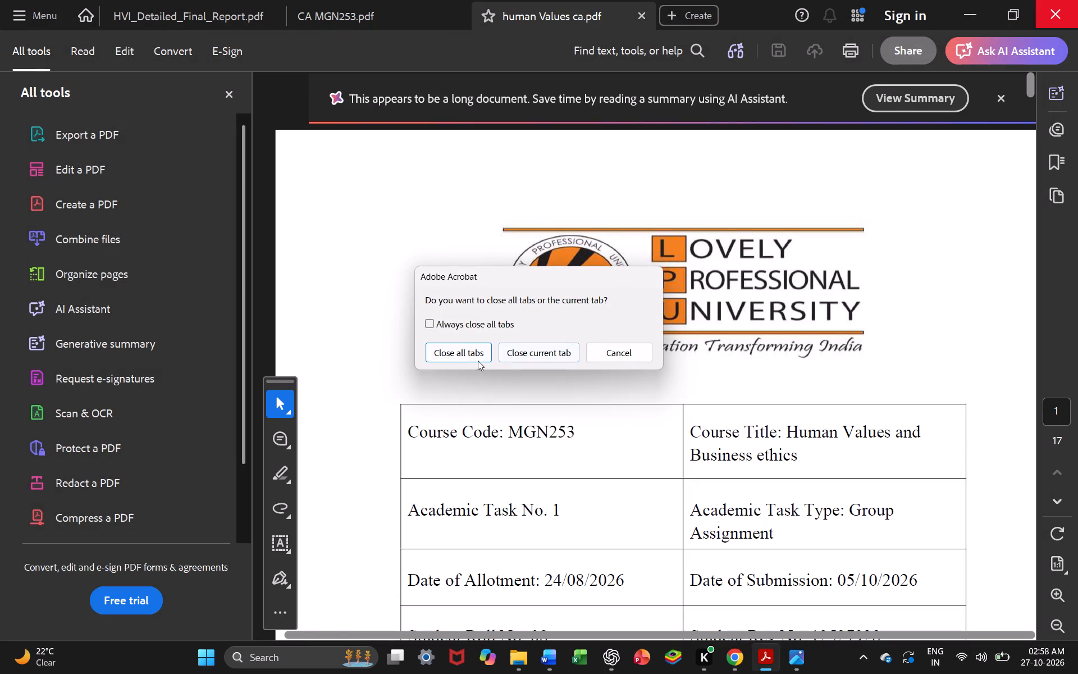
click(475, 359)
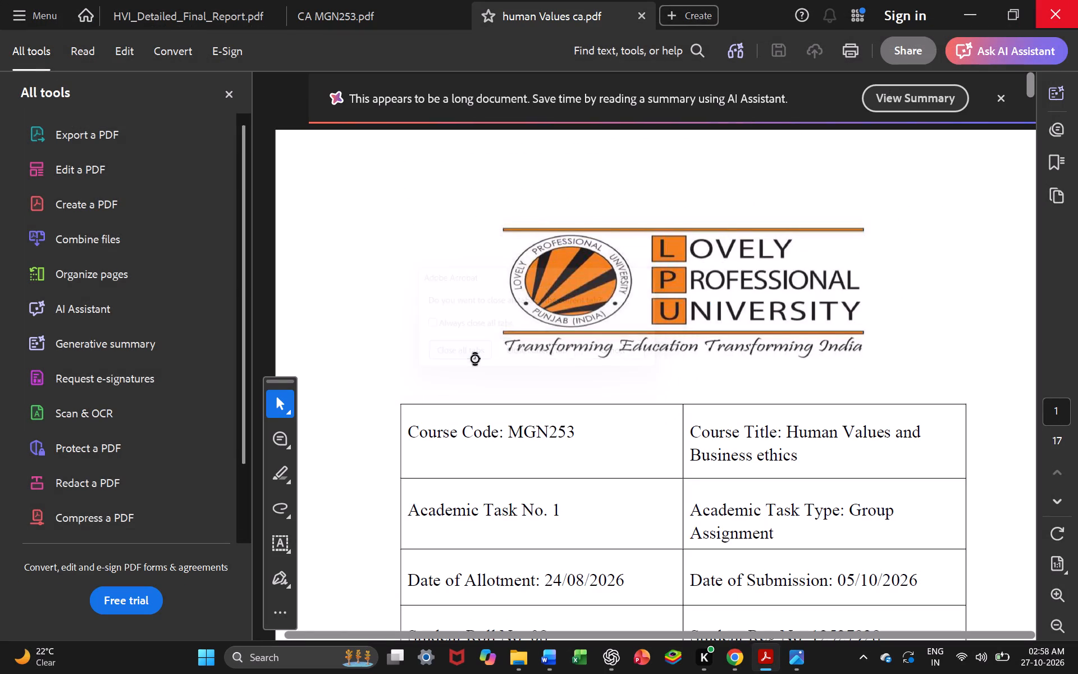